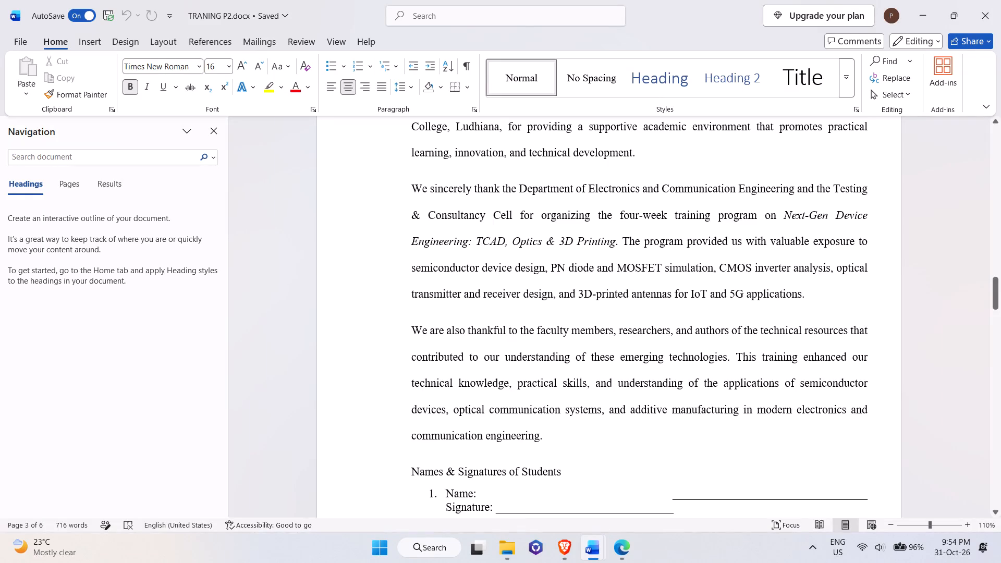
Delete the acknowledgement paragraph beginning "We are also thankful to the faculty members".
{"action": "scroll", "coordinate": [673, 318], "scroll_direction": "down", "scroll_amount": 2}
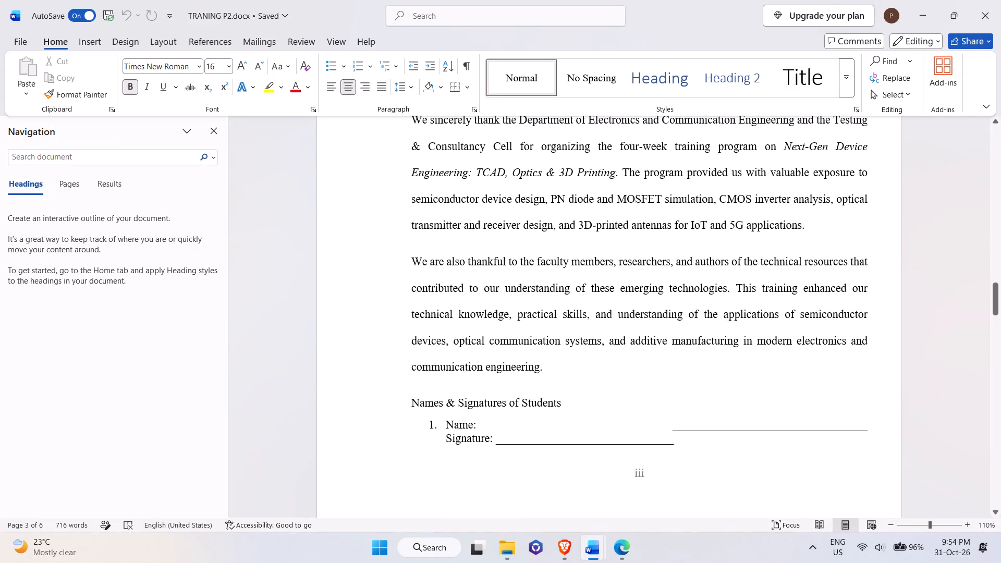
{"action": "scroll", "coordinate": [556, 372], "scroll_direction": "down", "scroll_amount": 5}
{"action": "scroll", "coordinate": [556, 372], "scroll_direction": "up", "scroll_amount": 4}
{"action": "left_click_drag", "start_coordinate": [558, 347], "coordinate": [314, 206]}
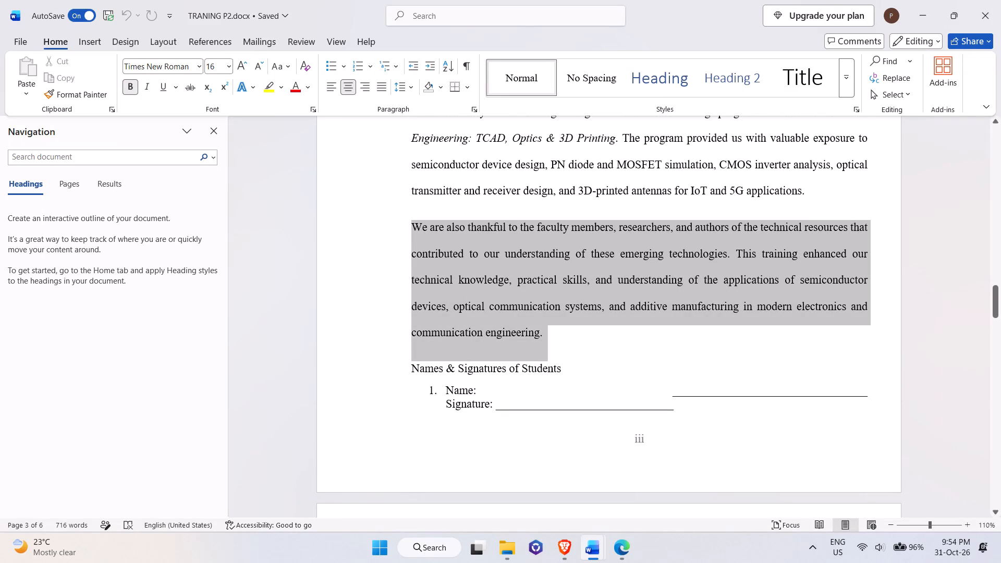
{"action": "left_click_drag", "start_coordinate": [314, 206], "coordinate": [324, 232]}
{"action": "key", "text": "BackSpace"}
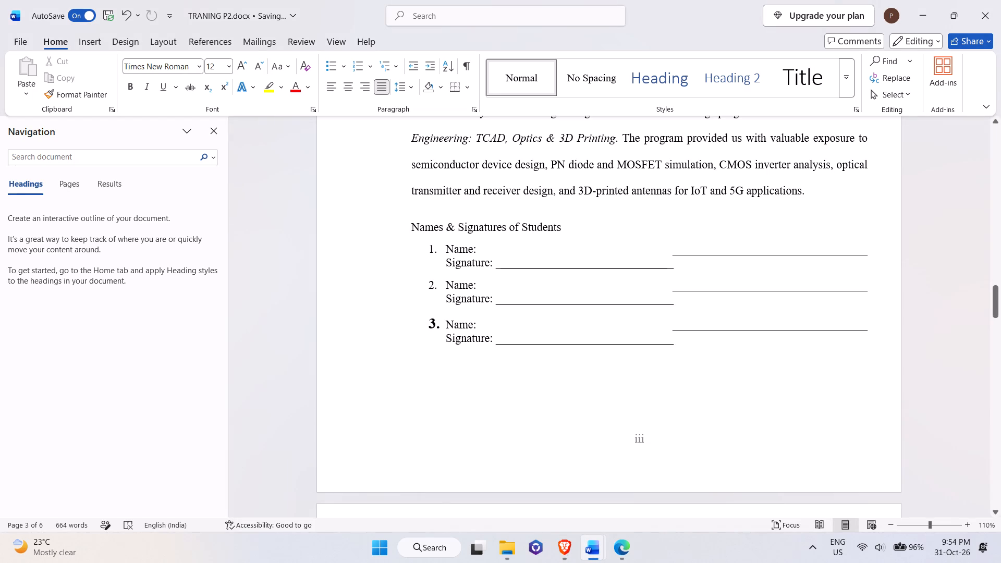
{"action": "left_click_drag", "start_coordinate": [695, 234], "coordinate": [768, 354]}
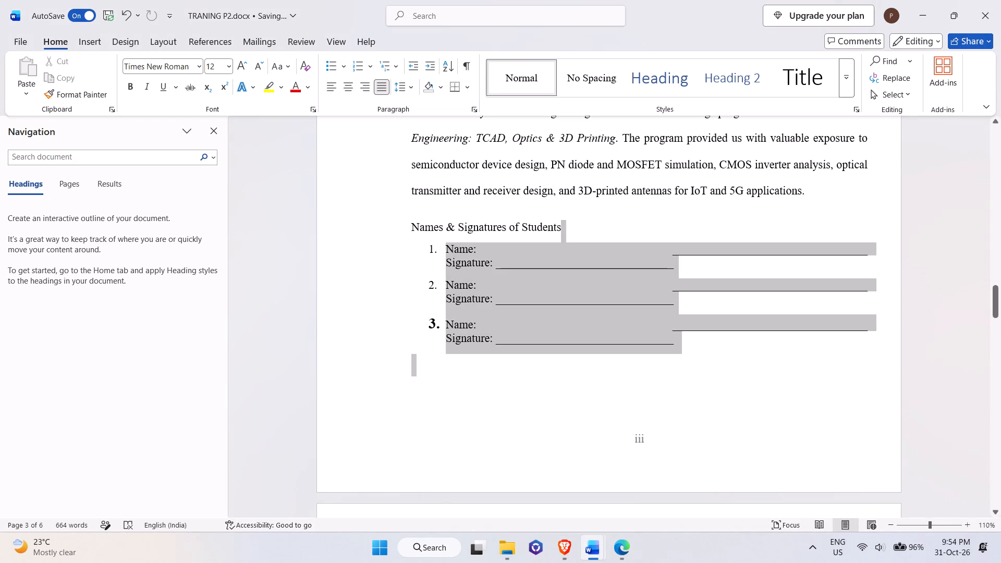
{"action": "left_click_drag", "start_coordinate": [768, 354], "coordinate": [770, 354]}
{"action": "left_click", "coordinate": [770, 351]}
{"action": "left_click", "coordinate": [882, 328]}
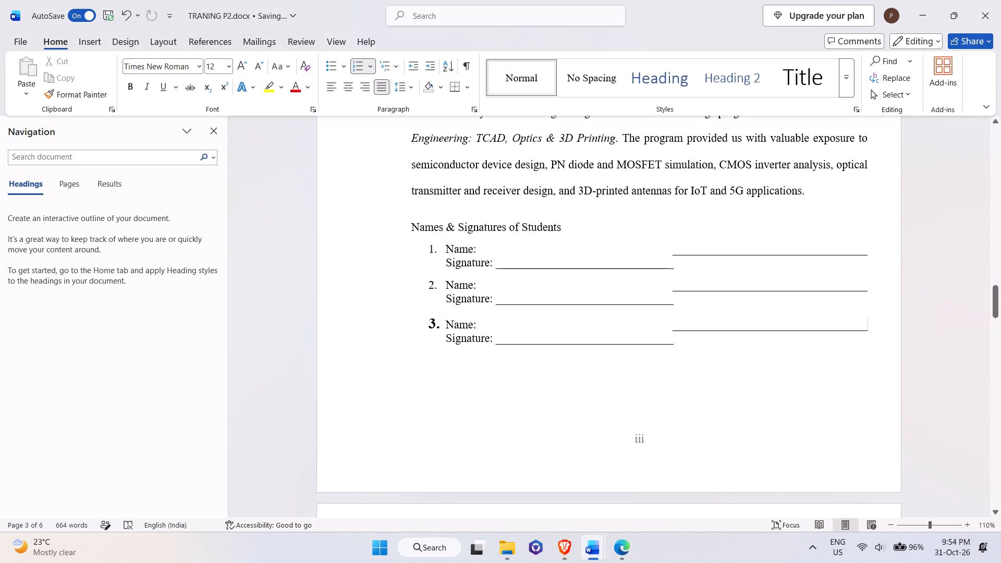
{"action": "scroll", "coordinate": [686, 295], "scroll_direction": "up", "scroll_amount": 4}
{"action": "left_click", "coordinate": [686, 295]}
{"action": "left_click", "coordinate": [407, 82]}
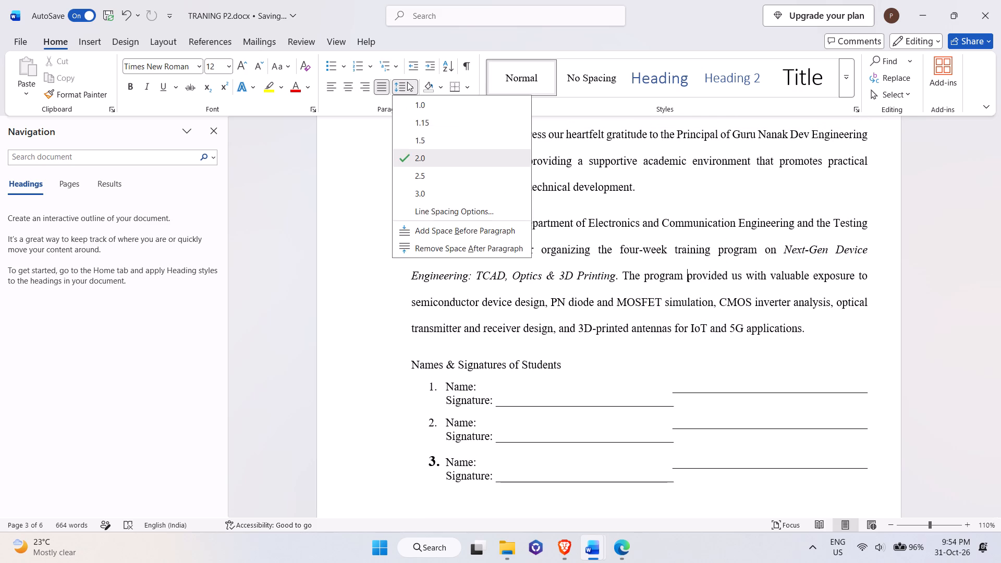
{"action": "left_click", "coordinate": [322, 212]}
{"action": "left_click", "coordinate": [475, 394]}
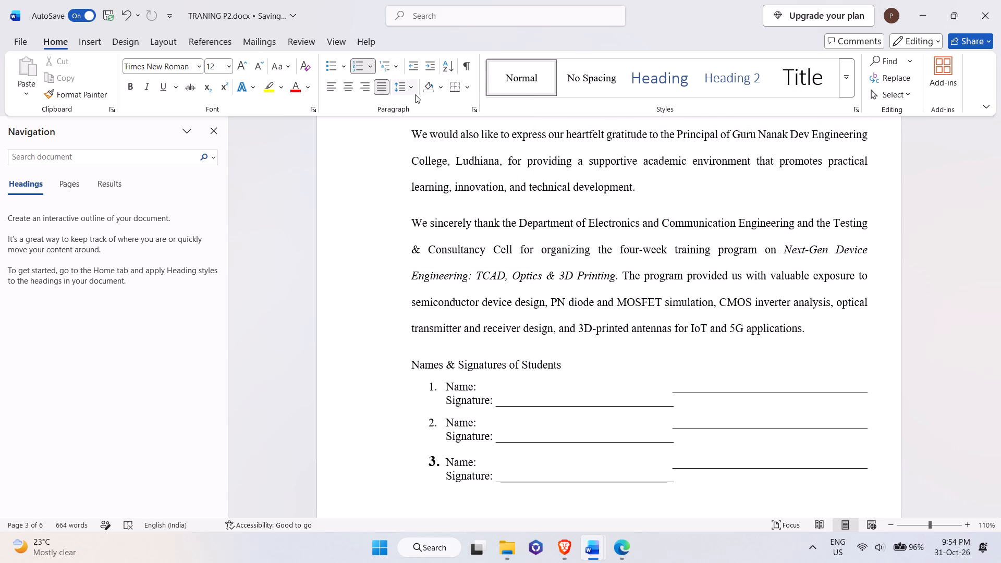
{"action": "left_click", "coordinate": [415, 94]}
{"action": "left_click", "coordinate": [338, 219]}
Set the line spacing of the "Names & Signatures of Students" heading and its three numbered entries to 2.0.
{"action": "left_click_drag", "start_coordinate": [414, 376], "coordinate": [653, 472]}
{"action": "left_click", "coordinate": [397, 90]}
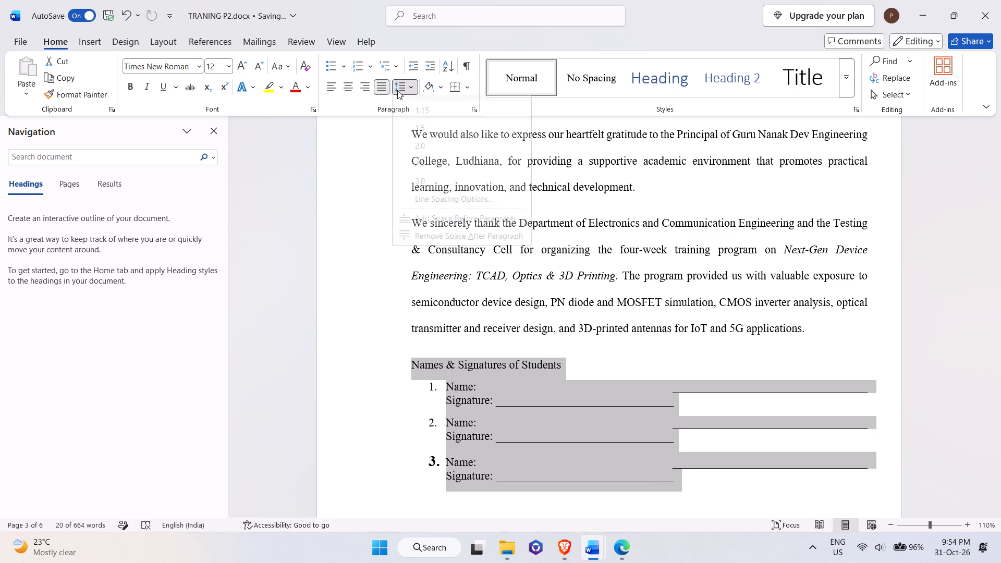
{"action": "left_click", "coordinate": [444, 164]}
Remove the space between "Name:" and the underline in all three student entries.
{"action": "scroll", "coordinate": [476, 233], "scroll_direction": "down", "scroll_amount": 3}
{"action": "left_click", "coordinate": [638, 319]}
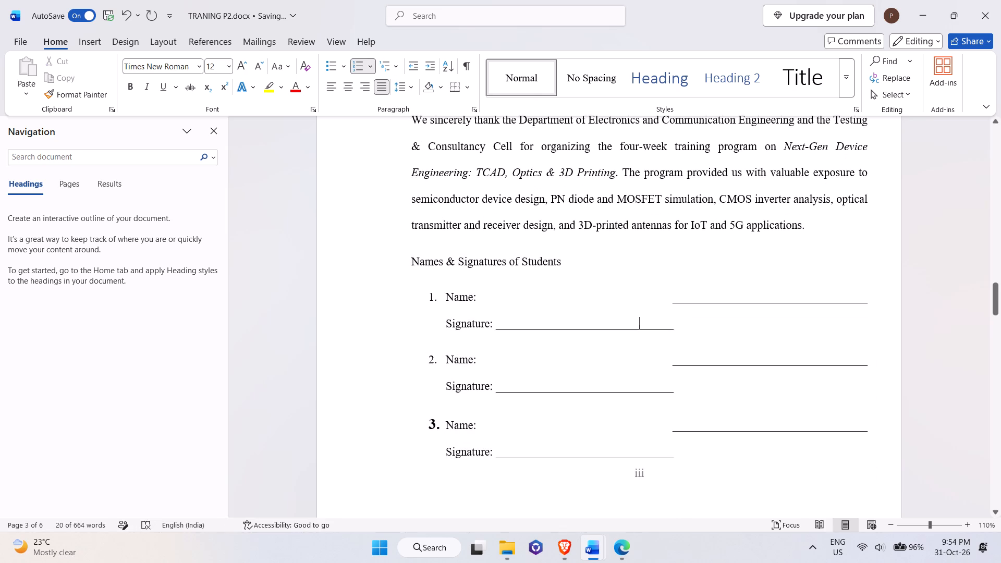
{"action": "left_click", "coordinate": [672, 298]}
{"action": "key", "text": "BackSpace"}
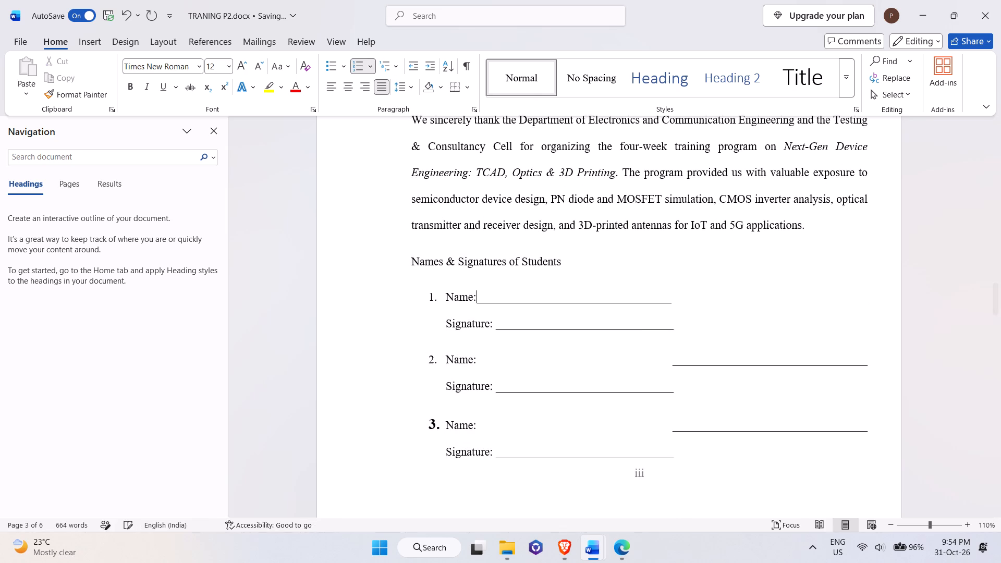
{"action": "left_click", "coordinate": [673, 360]}
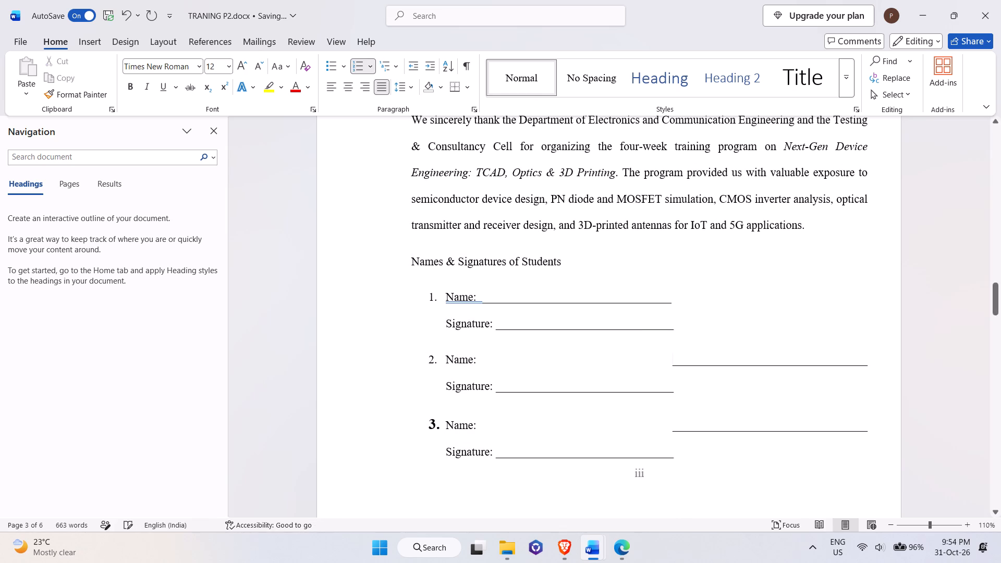
{"action": "key", "text": "BackSpace"}
{"action": "key", "text": "Down"}
{"action": "key", "text": "Down"}
{"action": "key", "text": "Right"}
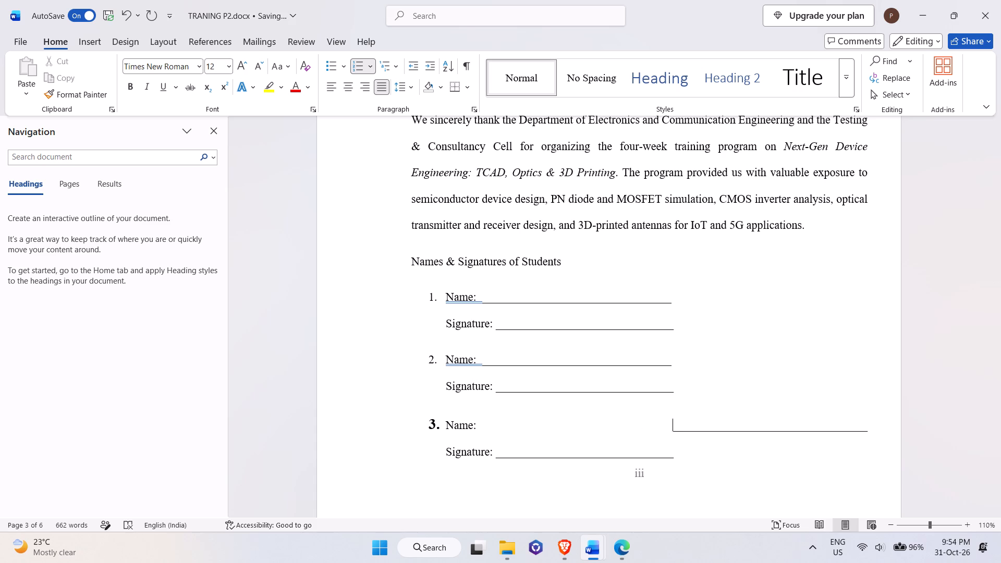
{"action": "key", "text": "BackSpace"}
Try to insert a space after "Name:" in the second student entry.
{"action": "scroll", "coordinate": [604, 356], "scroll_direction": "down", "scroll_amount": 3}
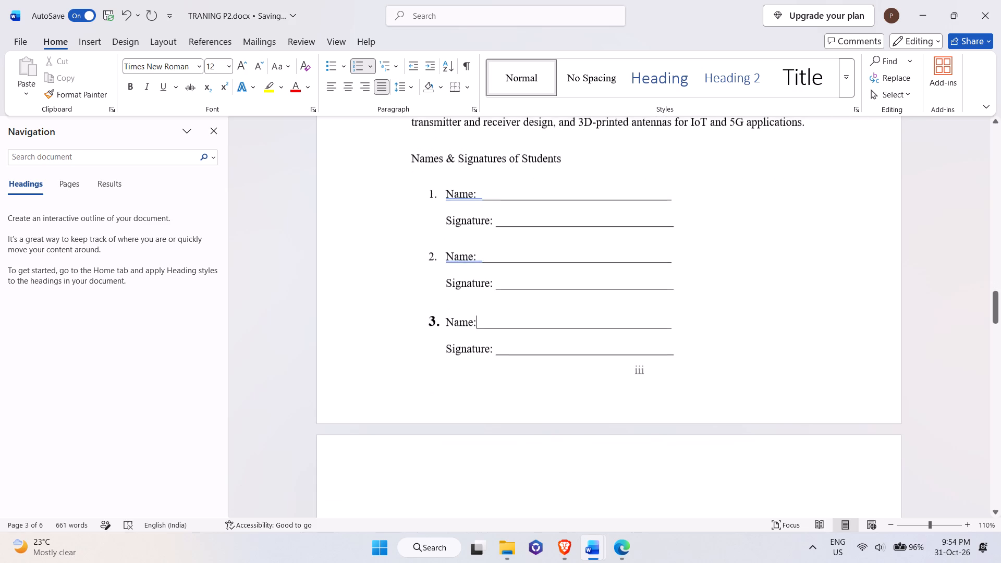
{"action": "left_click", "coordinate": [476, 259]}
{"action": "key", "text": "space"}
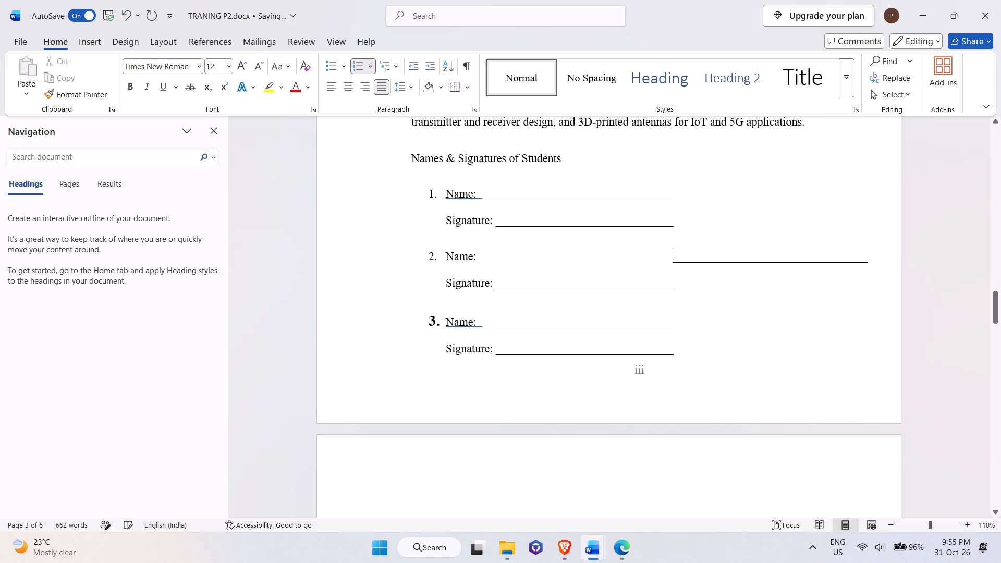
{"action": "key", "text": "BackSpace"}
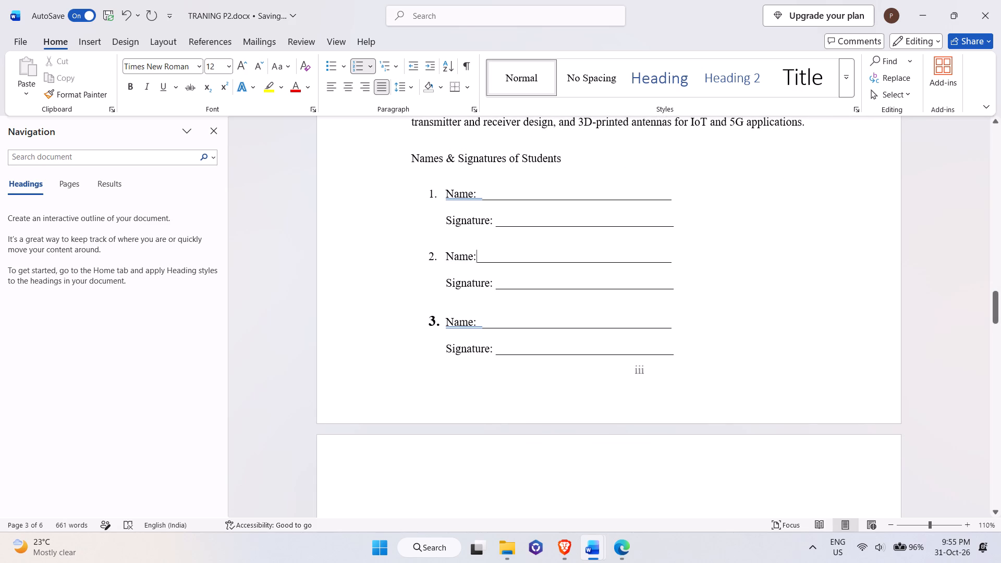
Left-align the three Name lines and insert one space between "Name:" and the underline in each.
{"action": "left_click", "coordinate": [476, 199]}
{"action": "left_click", "coordinate": [334, 92]}
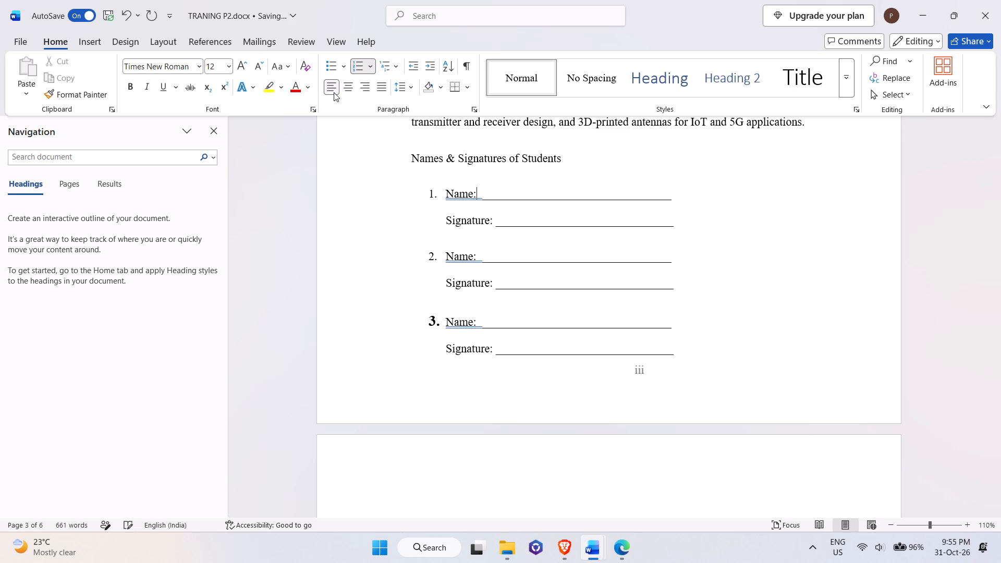
{"action": "key", "text": "space"}
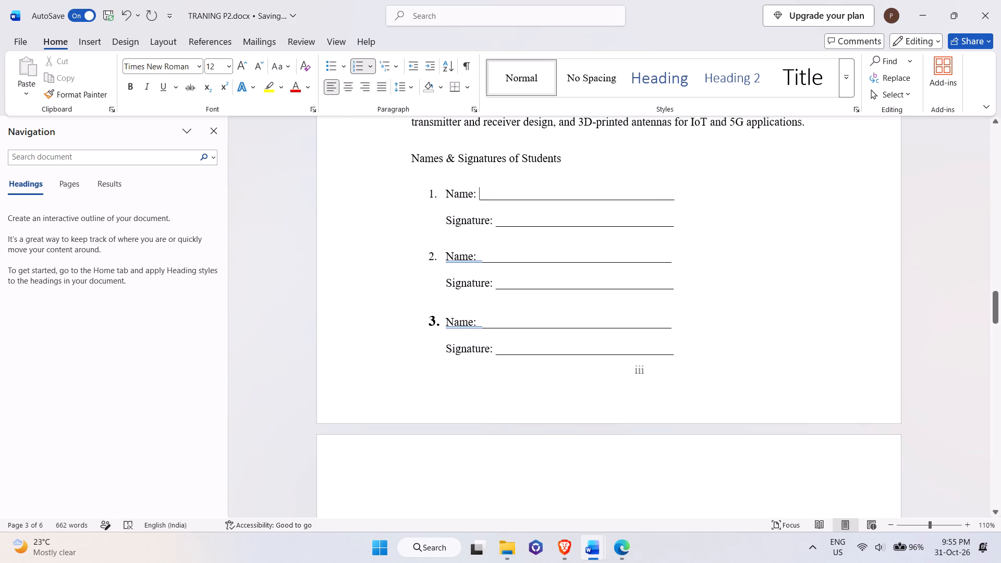
{"action": "left_click", "coordinate": [479, 263]}
{"action": "key", "text": "space"}
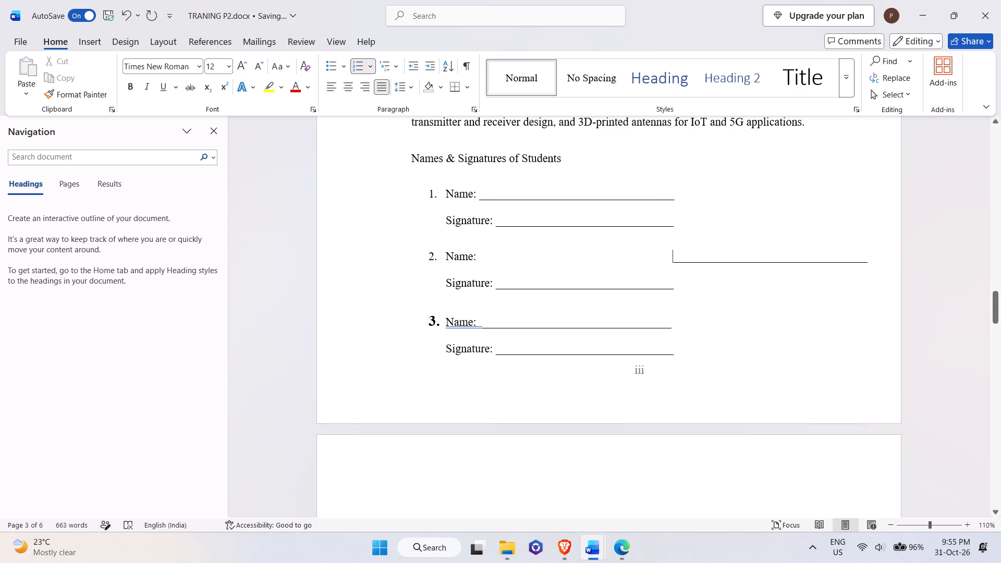
{"action": "key", "text": "BackSpace"}
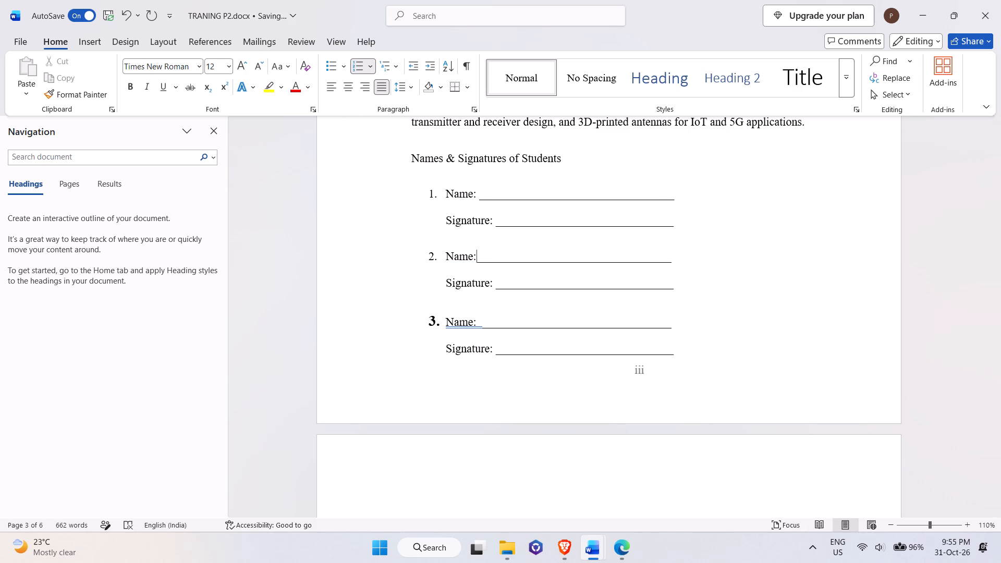
{"action": "key", "text": "ctrl+l"}
{"action": "key", "text": "space"}
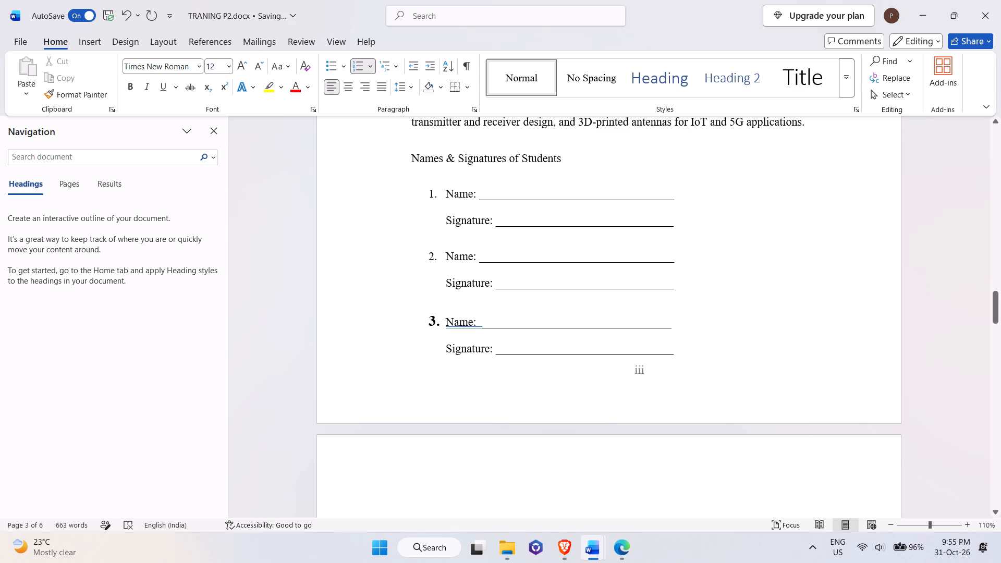
{"action": "left_click", "coordinate": [478, 324]}
{"action": "key", "text": "ctrl+l"}
{"action": "key", "text": "space"}
Remove the bold formatting from the list number 3 in the student signature list.
{"action": "left_click_drag", "start_coordinate": [444, 320], "coordinate": [425, 316]}
{"action": "left_click_drag", "start_coordinate": [430, 317], "coordinate": [436, 321]}
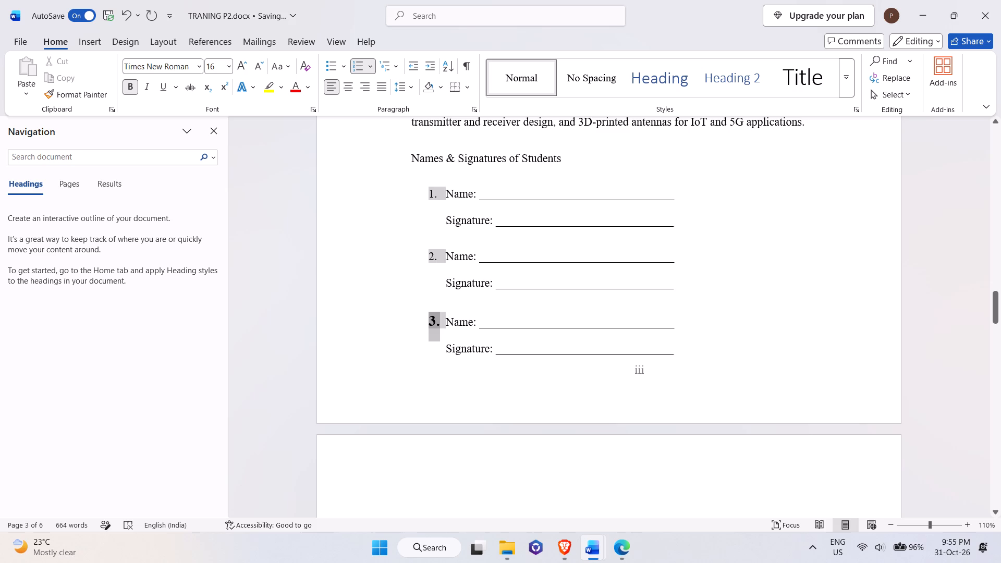
{"action": "left_click", "coordinate": [436, 321]}
{"action": "left_click", "coordinate": [196, 70]}
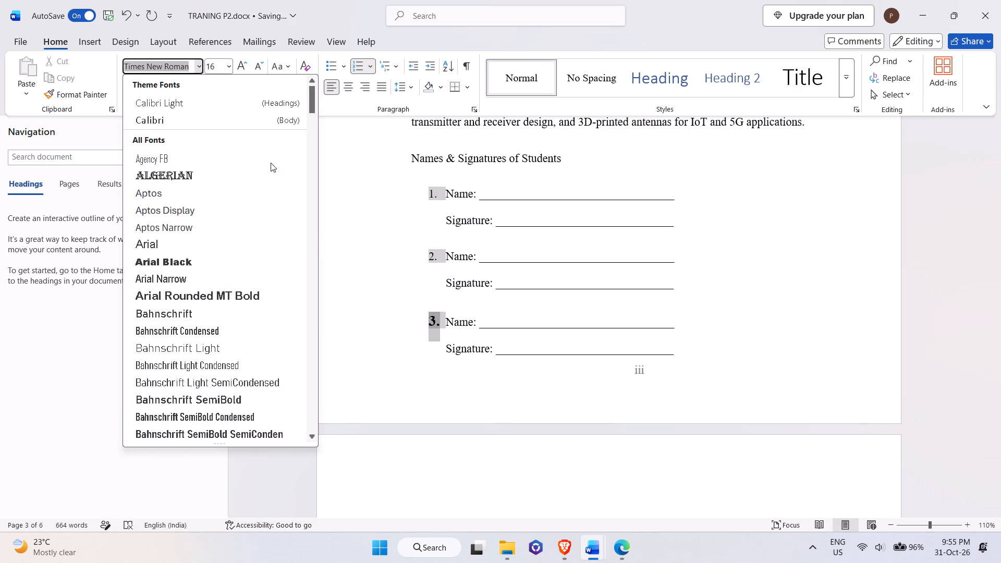
{"action": "key", "text": "ctrl+b"}
{"action": "key", "text": "ctrl+b"}
{"action": "left_click", "coordinate": [386, 337]}
{"action": "key", "text": "ctrl+b"}
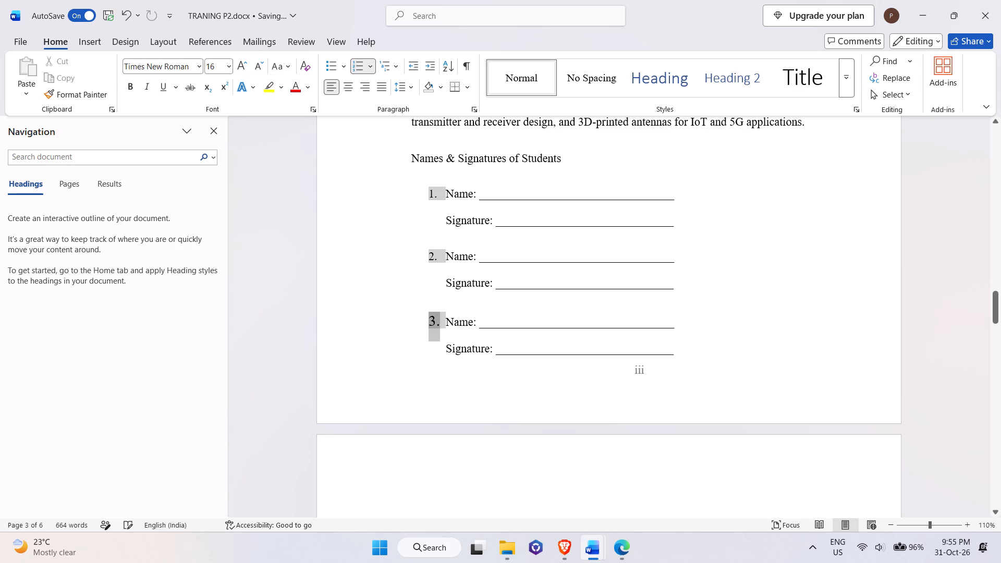
{"action": "key", "text": "ctrl+b"}
{"action": "key", "text": "ctrl+b"}
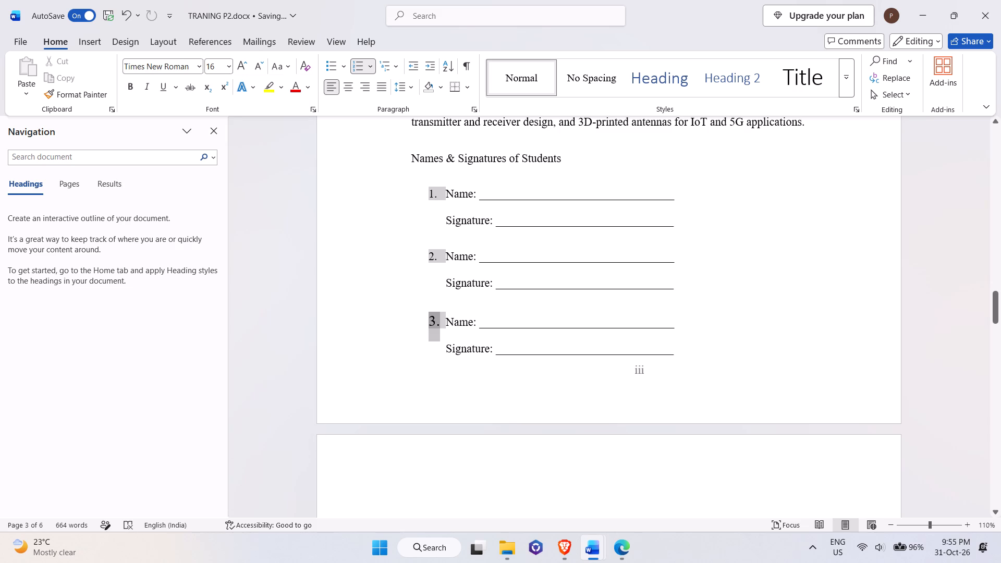
Set the font size of list number 3 in the student signature list to 12.
{"action": "left_click", "coordinate": [429, 258]}
{"action": "left_click", "coordinate": [437, 316]}
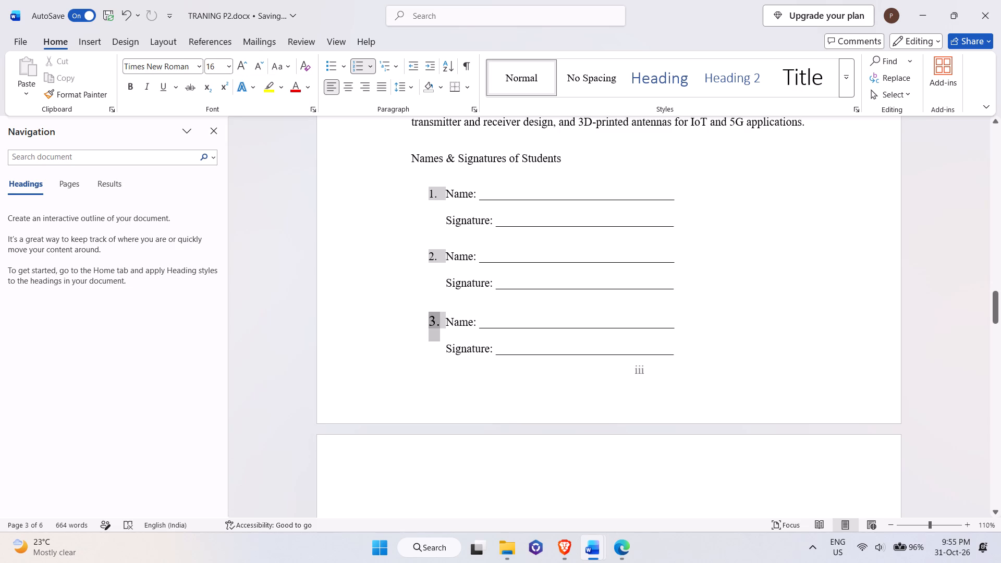
{"action": "triple_click", "coordinate": [433, 317]}
{"action": "left_click", "coordinate": [395, 326]}
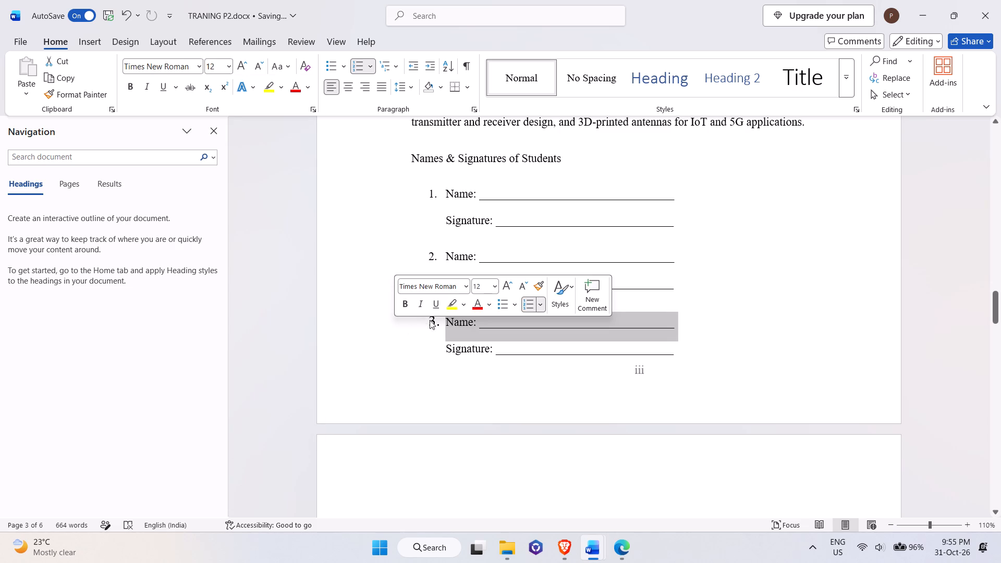
{"action": "double_click", "coordinate": [432, 319]}
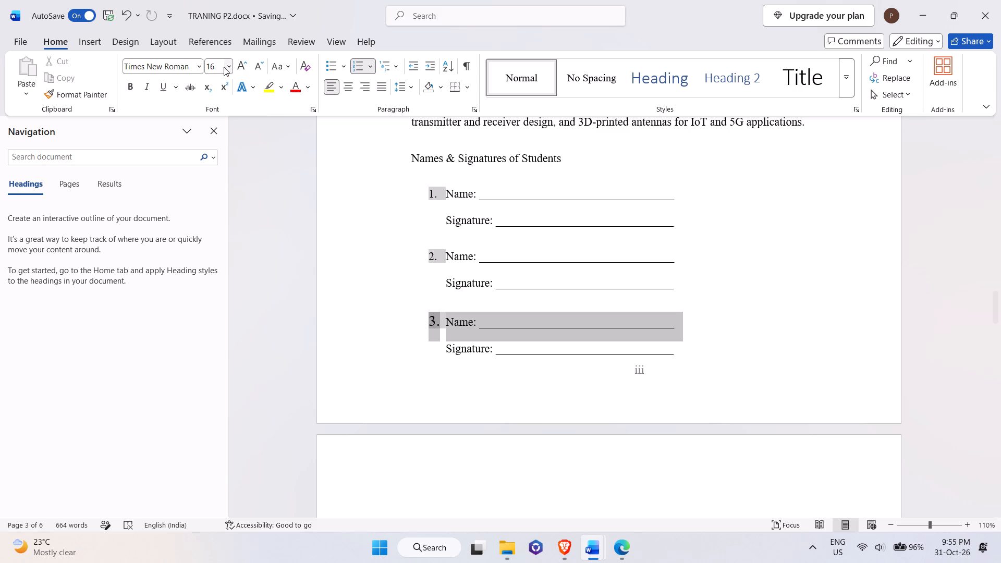
{"action": "left_click", "coordinate": [213, 63]}
{"action": "type", "text": "12"}
{"action": "key", "text": "Return"}
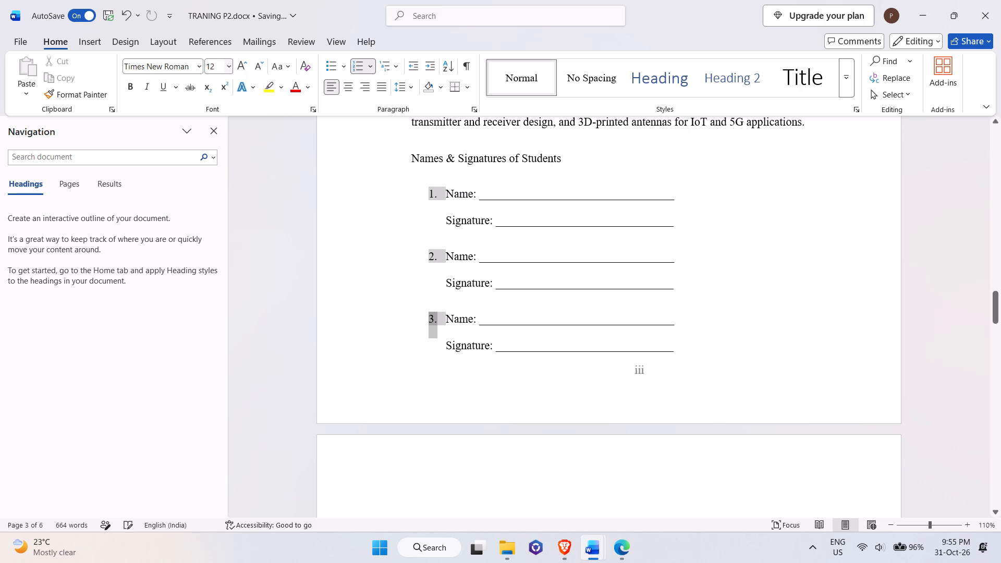
{"action": "left_click", "coordinate": [822, 309]}
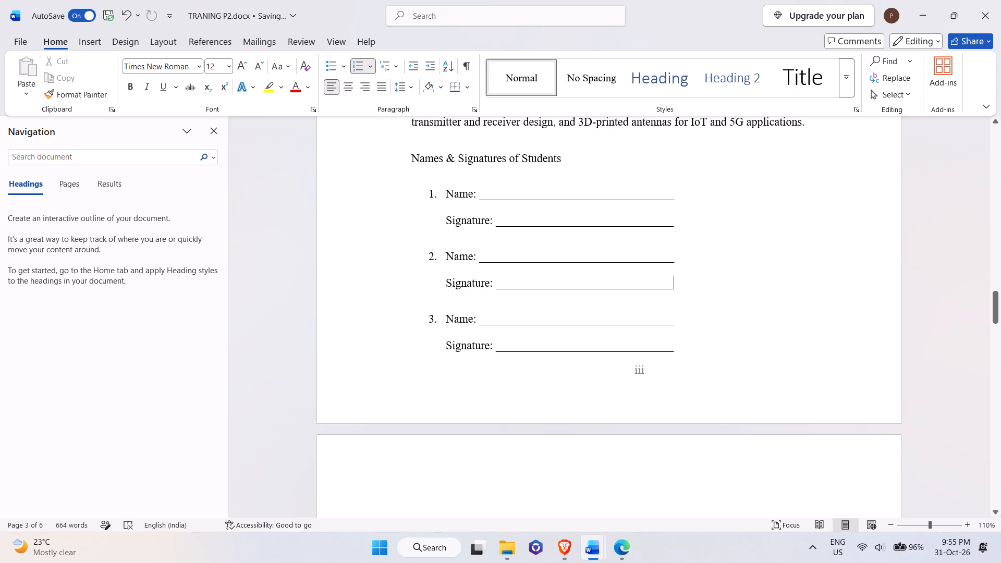
Delete the empty lines between the student signature list and the LIST OF FIGURES heading.
{"action": "scroll", "coordinate": [531, 254], "scroll_direction": "down", "scroll_amount": 4}
{"action": "scroll", "coordinate": [531, 254], "scroll_direction": "up", "scroll_amount": 6}
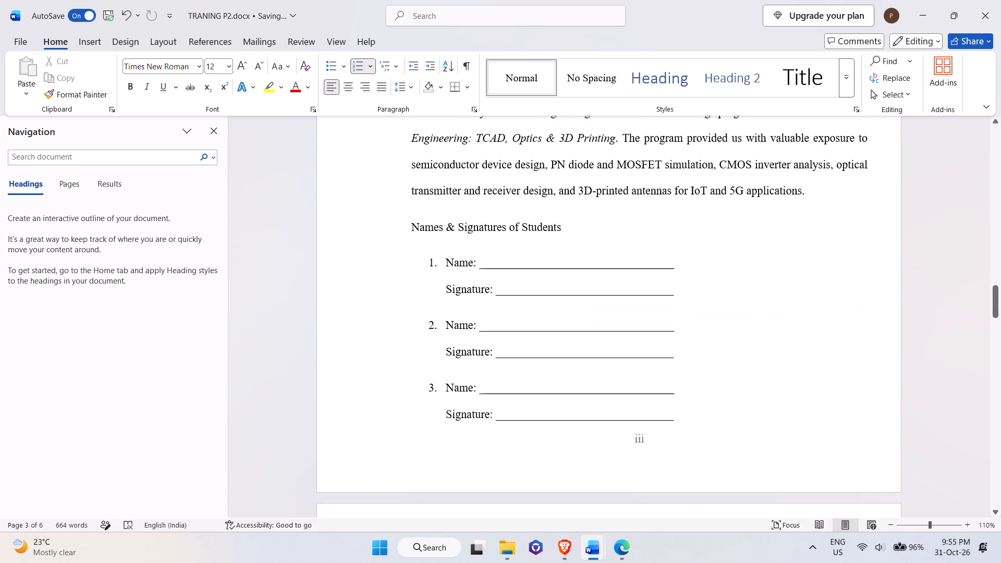
{"action": "scroll", "coordinate": [531, 254], "scroll_direction": "up", "scroll_amount": 13}
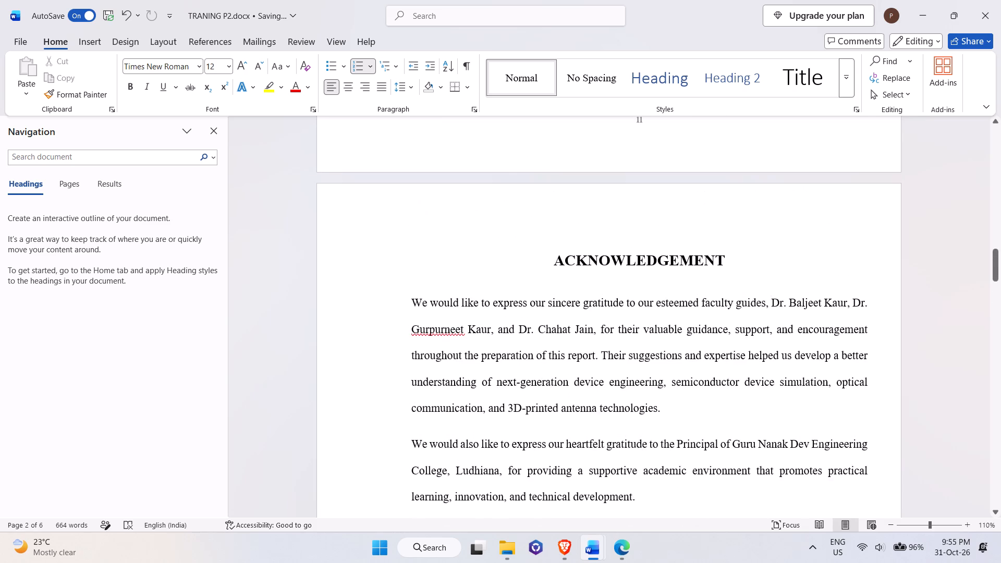
{"action": "scroll", "coordinate": [531, 254], "scroll_direction": "down", "scroll_amount": 16}
{"action": "scroll", "coordinate": [530, 256], "scroll_direction": "up", "scroll_amount": 14}
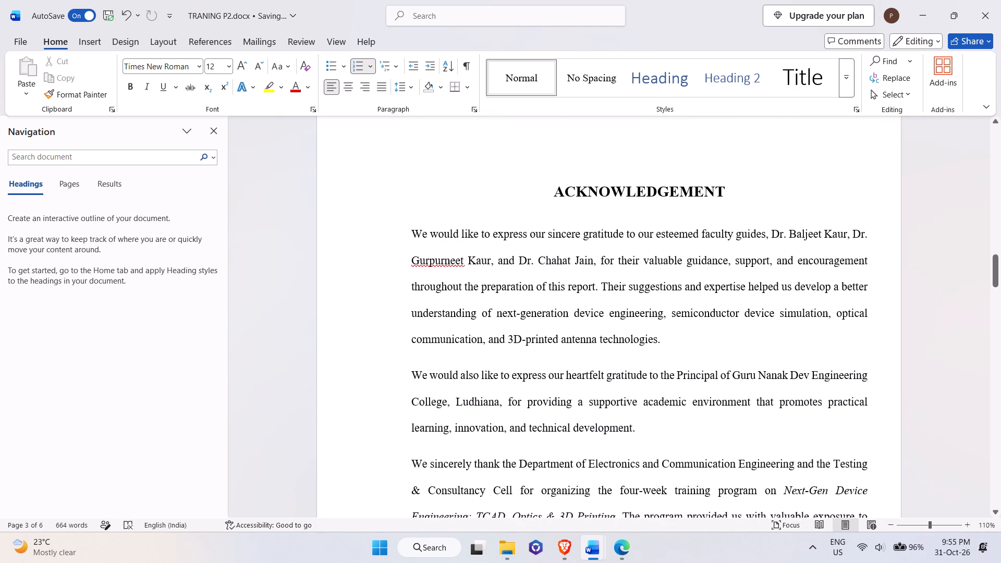
{"action": "scroll", "coordinate": [729, 209], "scroll_direction": "down", "scroll_amount": 18}
{"action": "scroll", "coordinate": [724, 242], "scroll_direction": "down", "scroll_amount": 7}
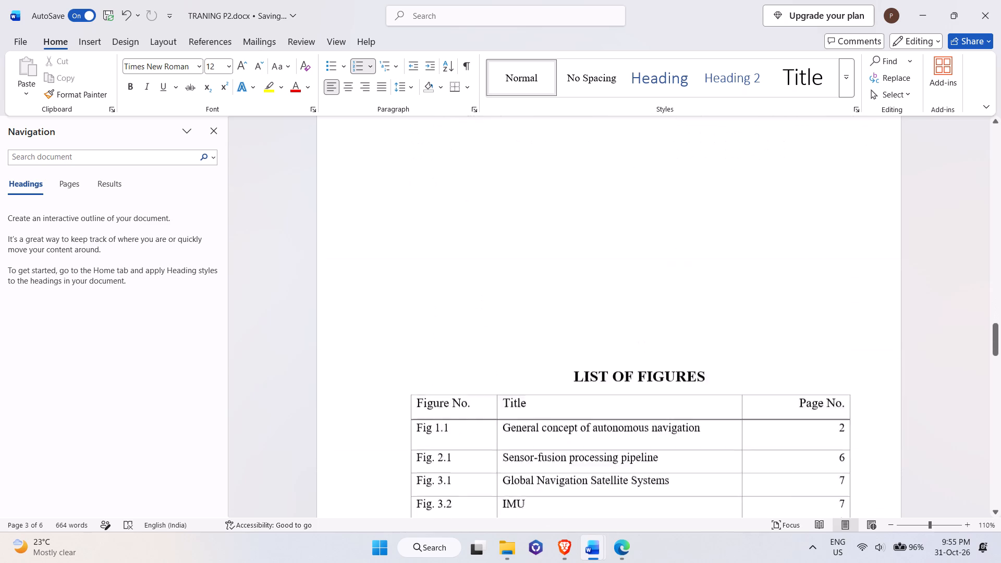
{"action": "left_click", "coordinate": [592, 235]}
{"action": "key", "text": "BackSpace"}
{"action": "key", "text": "BackSpace"}
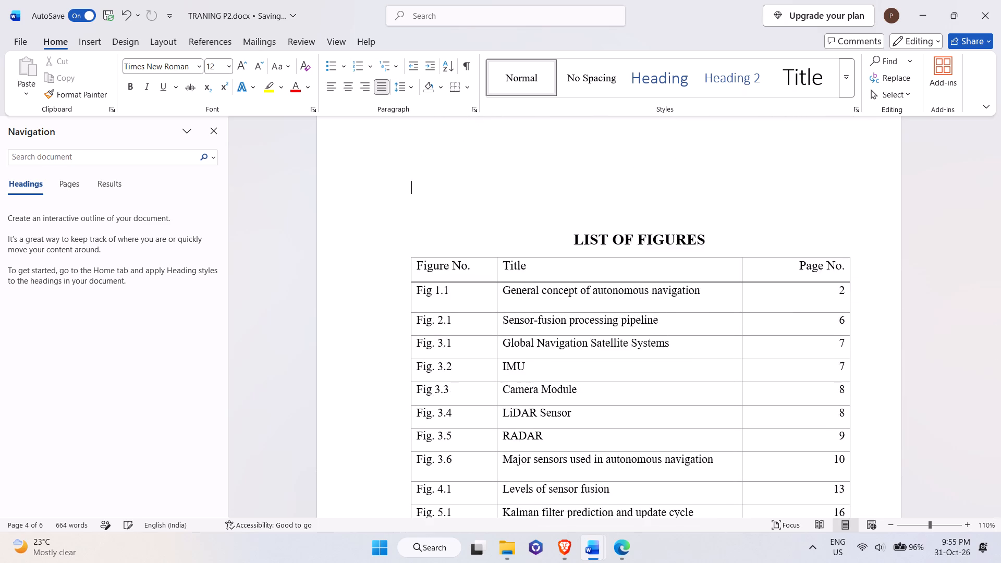
{"action": "key", "text": "BackSpace"}
{"action": "key", "text": "BackSpace"}
{"action": "scroll", "coordinate": [592, 235], "scroll_direction": "up", "scroll_amount": 3}
{"action": "key", "text": "BackSpace"}
{"action": "key", "text": "BackSpace"}
{"action": "key", "text": "BackSpace"}
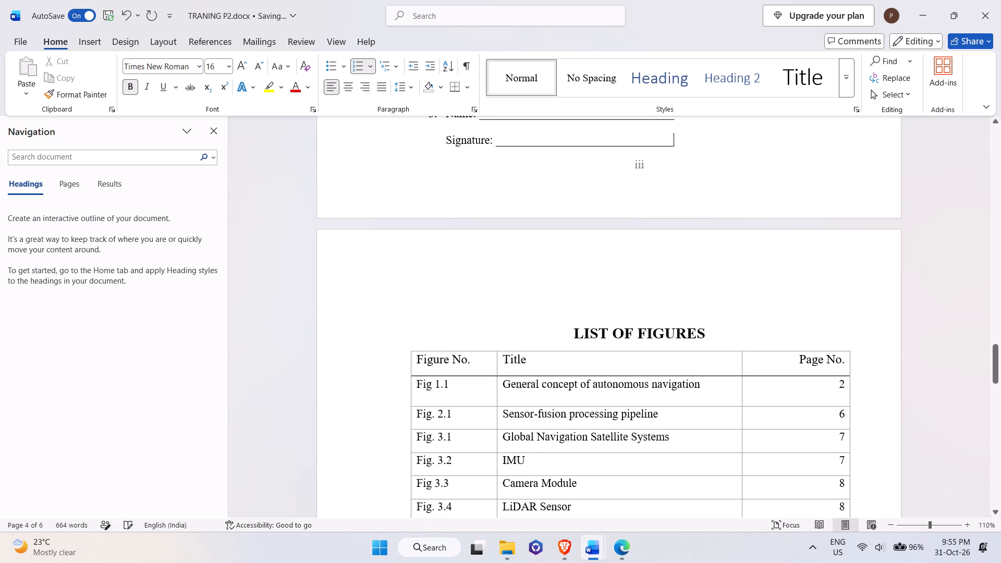
{"action": "left_click", "coordinate": [616, 308]}
{"action": "key", "text": "BackSpace"}
Examine the layout of the LIST OF FIGURES table and the TABLE OF CONTENTS page that follows it.
{"action": "scroll", "coordinate": [587, 384], "scroll_direction": "down", "scroll_amount": 4}
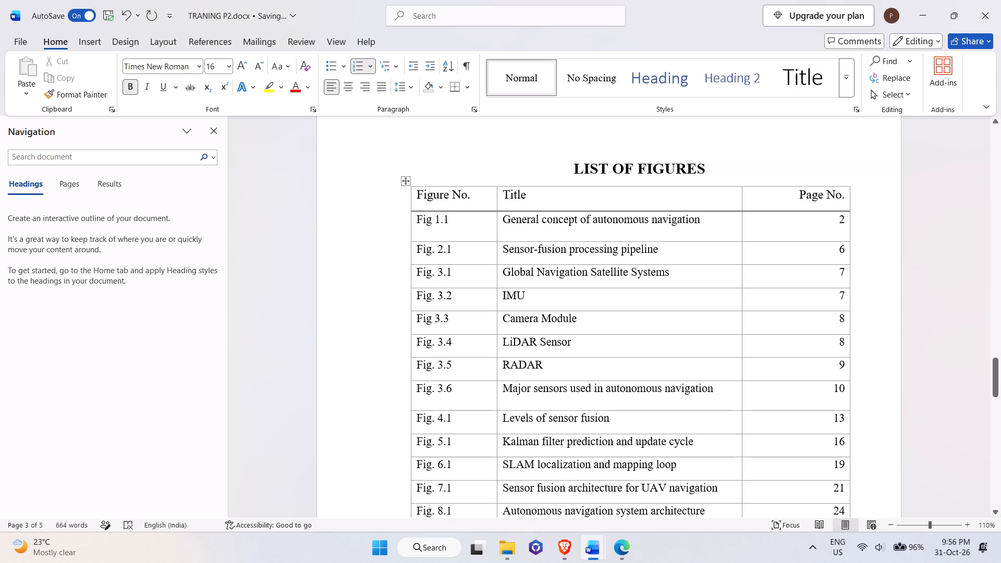
{"action": "scroll", "coordinate": [588, 383], "scroll_direction": "down", "scroll_amount": 2}
{"action": "scroll", "coordinate": [588, 383], "scroll_direction": "up", "scroll_amount": 2}
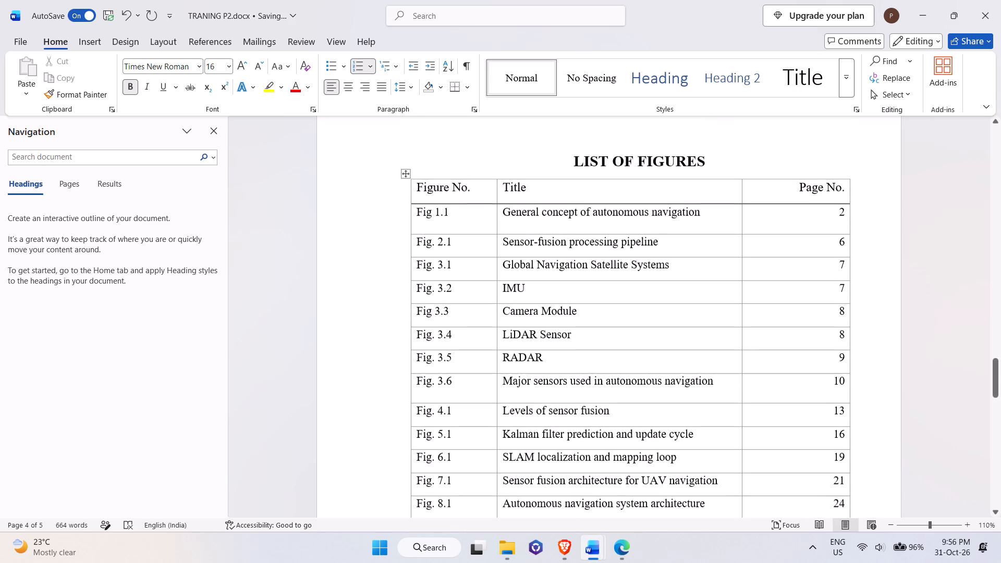
{"action": "scroll", "coordinate": [588, 383], "scroll_direction": "down", "scroll_amount": 20}
{"action": "scroll", "coordinate": [588, 383], "scroll_direction": "down", "scroll_amount": 5}
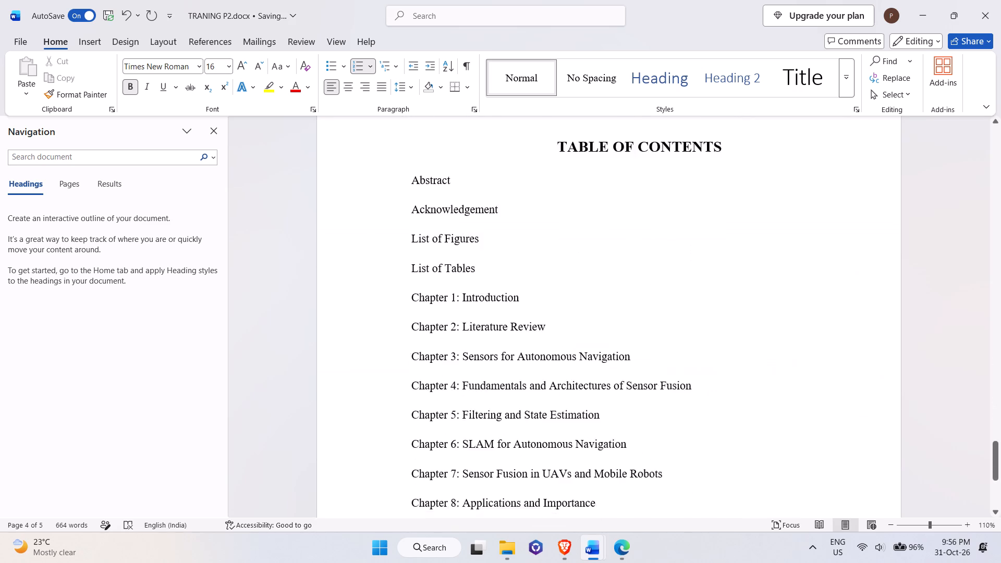
{"action": "scroll", "coordinate": [588, 383], "scroll_direction": "up", "scroll_amount": 2}
{"action": "key", "text": "space"}
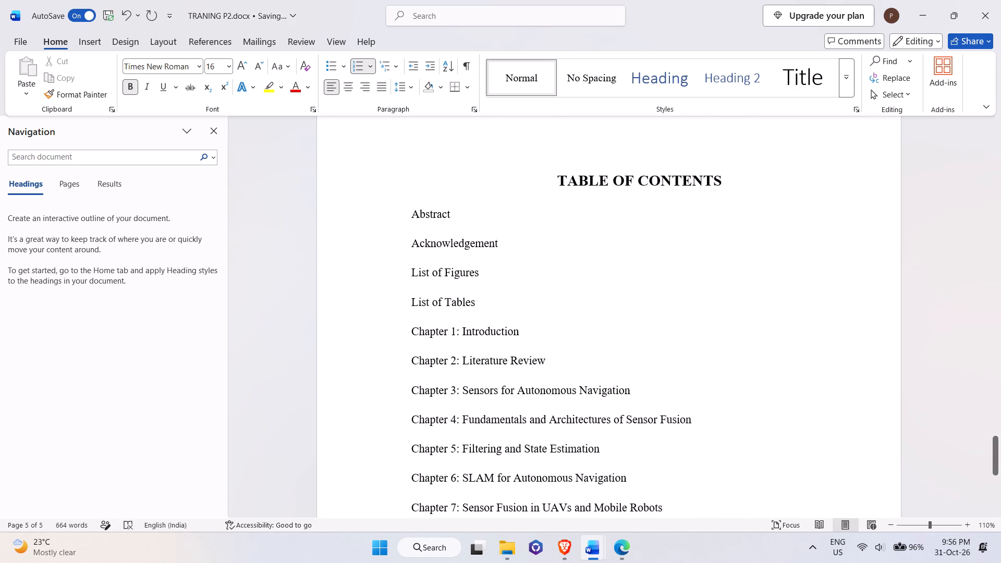
{"action": "key", "text": "Tab"}
{"action": "scroll", "coordinate": [576, 350], "scroll_direction": "down", "scroll_amount": 12}
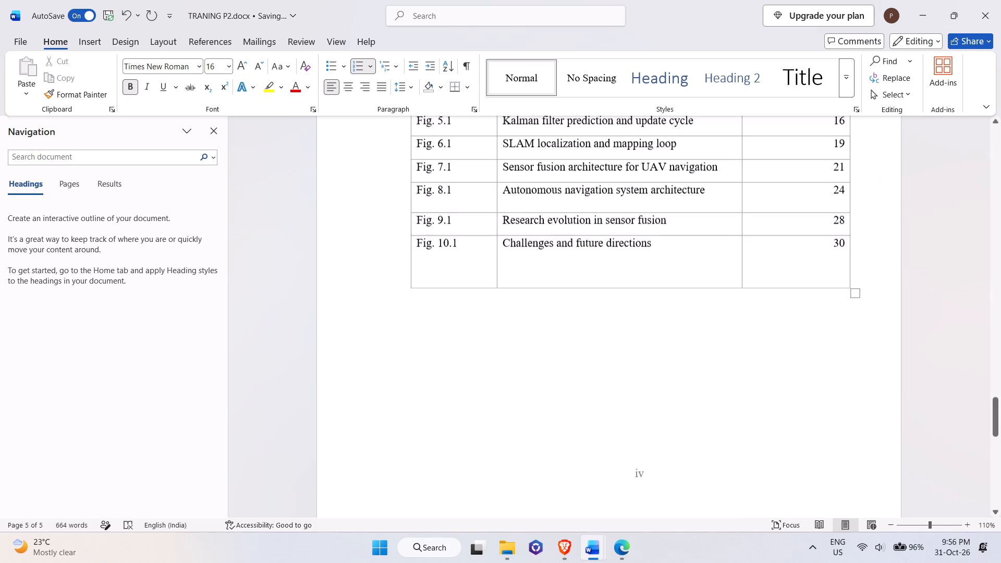
{"action": "scroll", "coordinate": [576, 350], "scroll_direction": "down", "scroll_amount": 20}
{"action": "scroll", "coordinate": [576, 350], "scroll_direction": "down", "scroll_amount": 16}
{"action": "scroll", "coordinate": [575, 349], "scroll_direction": "up", "scroll_amount": 8}
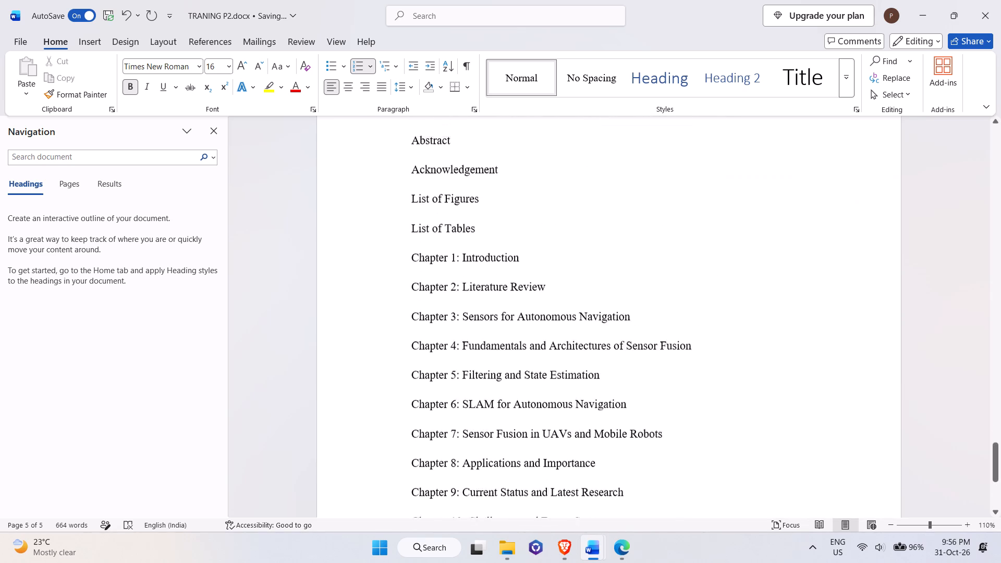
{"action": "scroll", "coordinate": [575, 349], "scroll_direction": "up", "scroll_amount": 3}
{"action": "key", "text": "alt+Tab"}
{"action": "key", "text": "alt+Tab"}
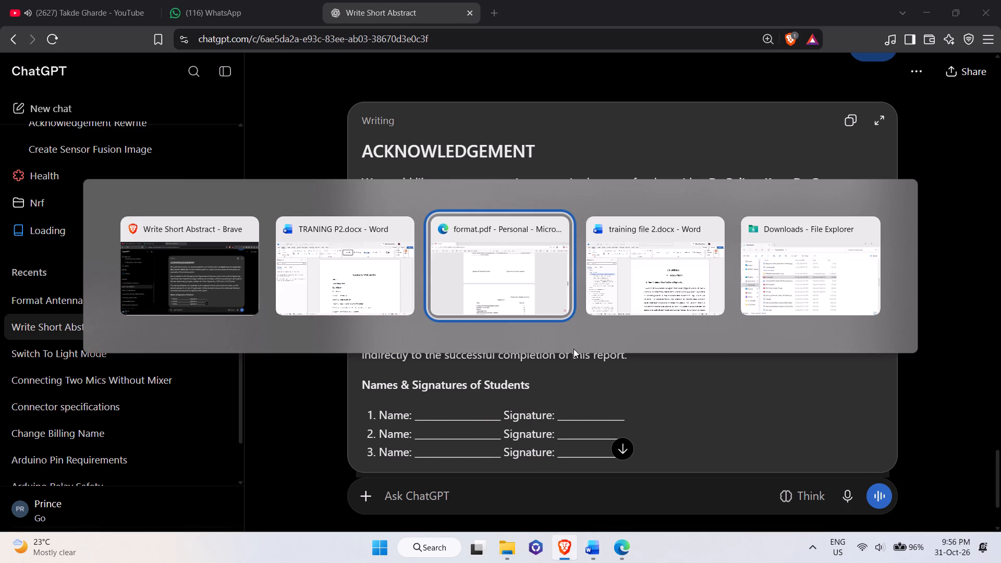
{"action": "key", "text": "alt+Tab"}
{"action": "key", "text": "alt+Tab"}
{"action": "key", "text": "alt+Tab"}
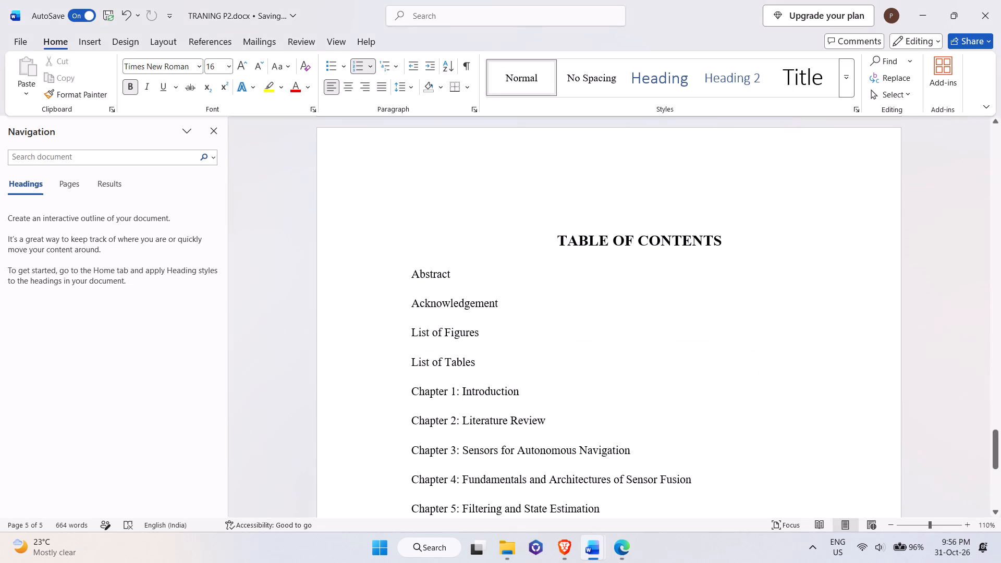
Switch to the YouTube page in Brave and browse the recommended videos beside the current song.
{"action": "left_click", "coordinate": [552, 558]}
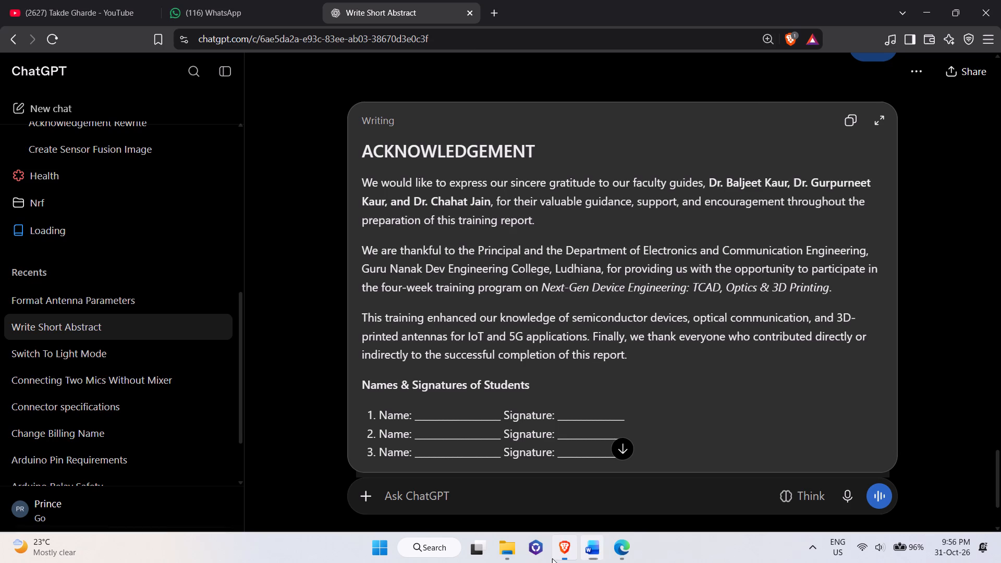
{"action": "left_click", "coordinate": [112, 0]}
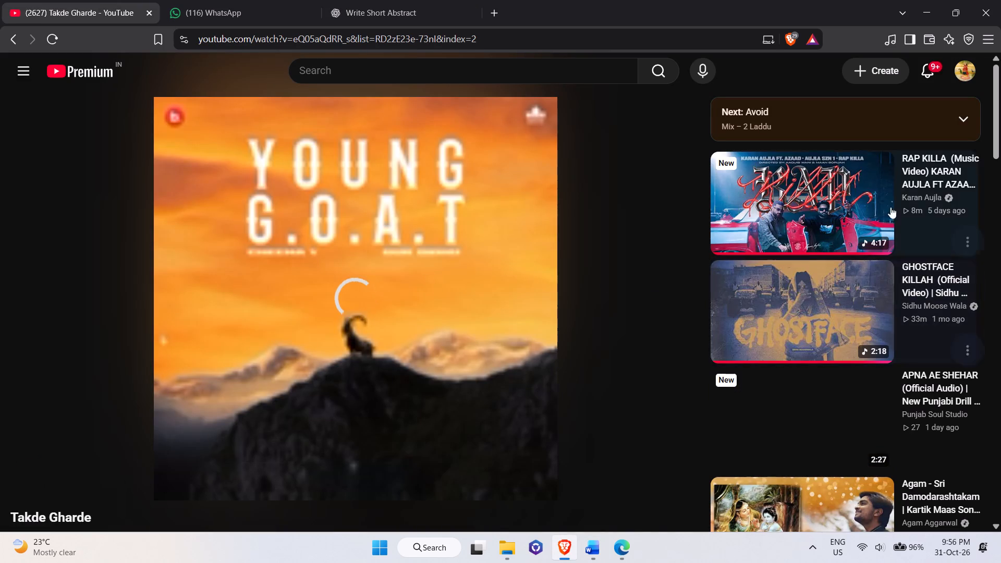
{"action": "scroll", "coordinate": [907, 223], "scroll_direction": "down", "scroll_amount": 7}
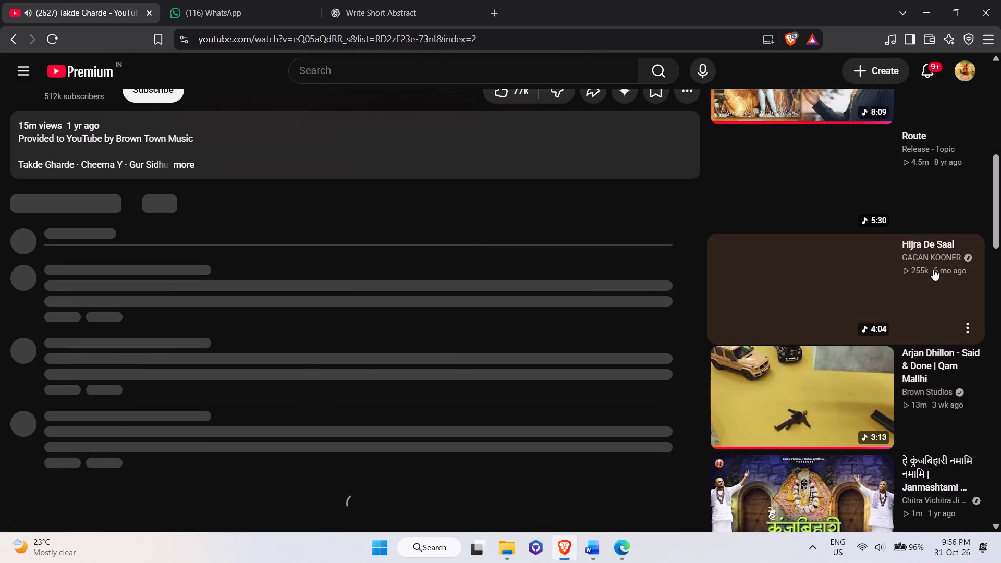
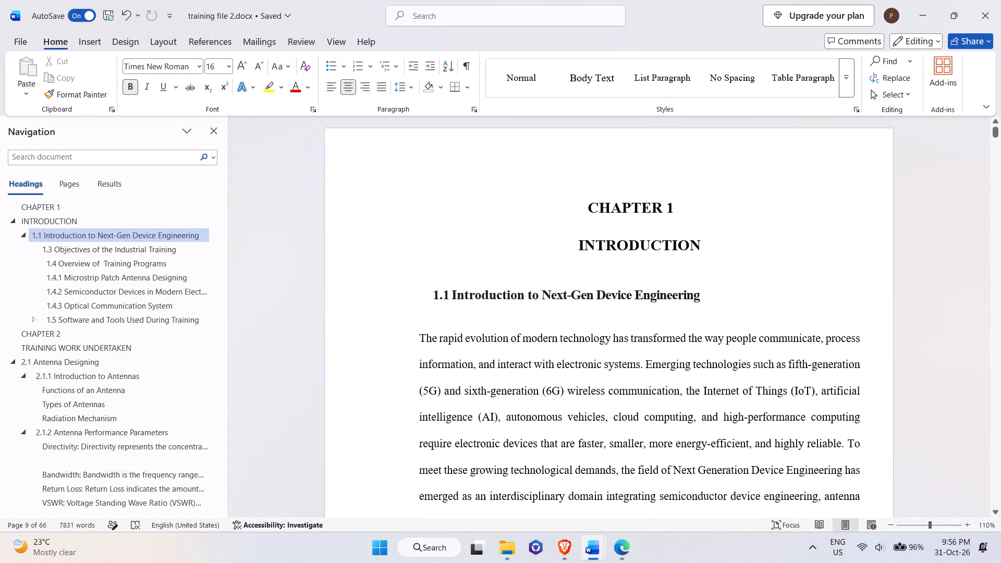
Bring up the built-in footer designs for the Chapter 1 introduction pages of the training report.
{"action": "scroll", "coordinate": [608, 378], "scroll_direction": "down", "scroll_amount": 2}
{"action": "scroll", "coordinate": [608, 378], "scroll_direction": "up", "scroll_amount": 6}
{"action": "scroll", "coordinate": [608, 378], "scroll_direction": "down", "scroll_amount": 16}
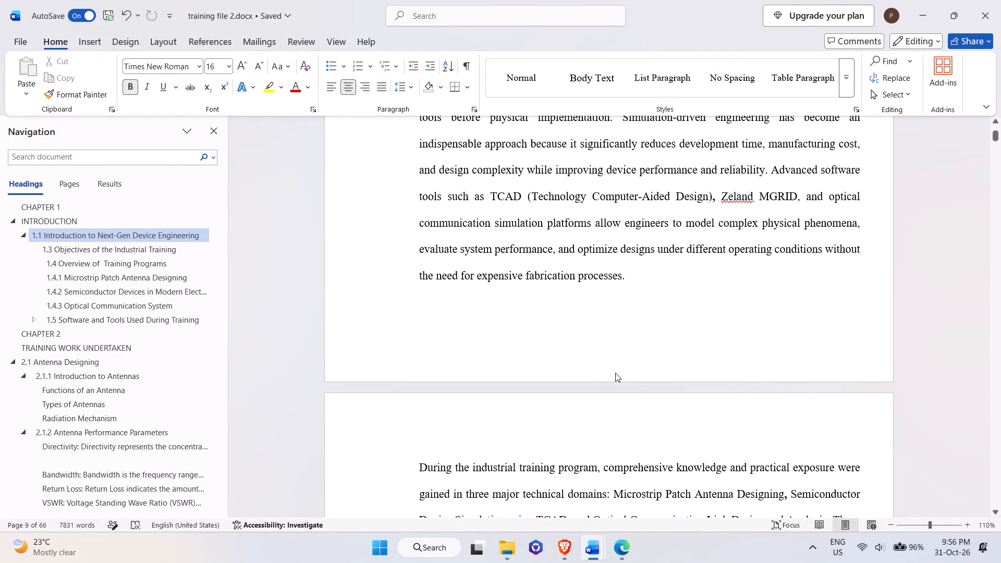
{"action": "left_click", "coordinate": [207, 41]}
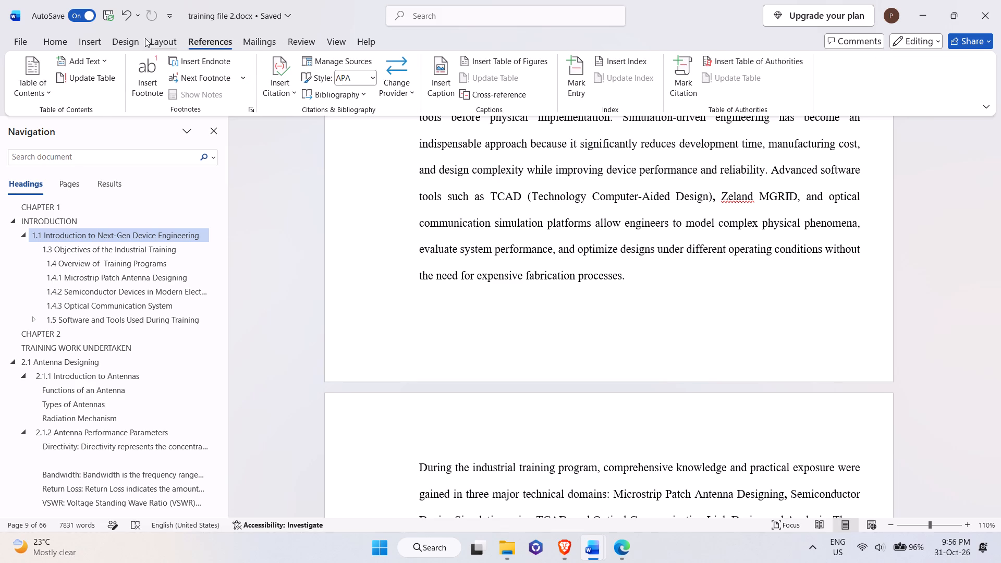
{"action": "left_click", "coordinate": [79, 38]}
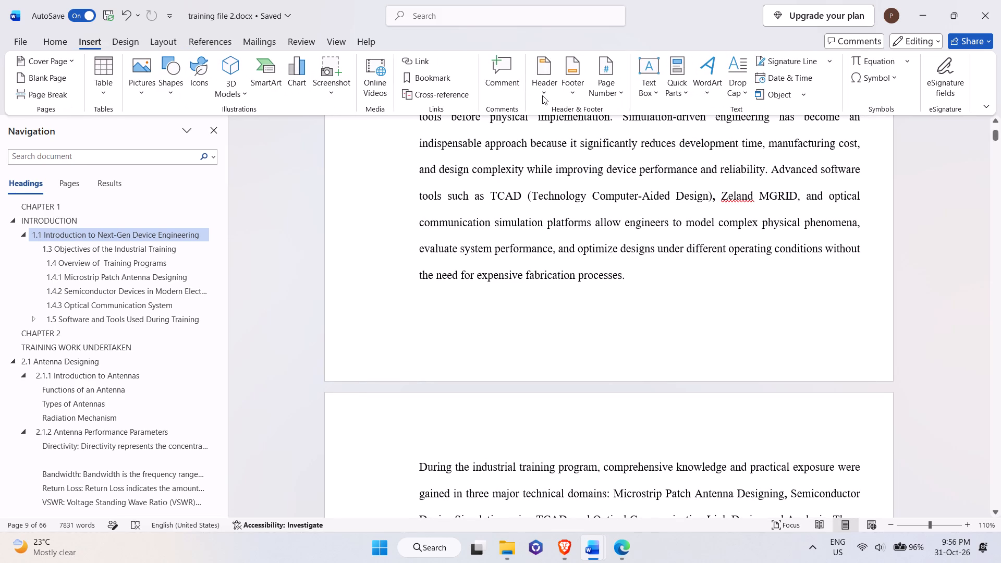
{"action": "left_click", "coordinate": [563, 94]}
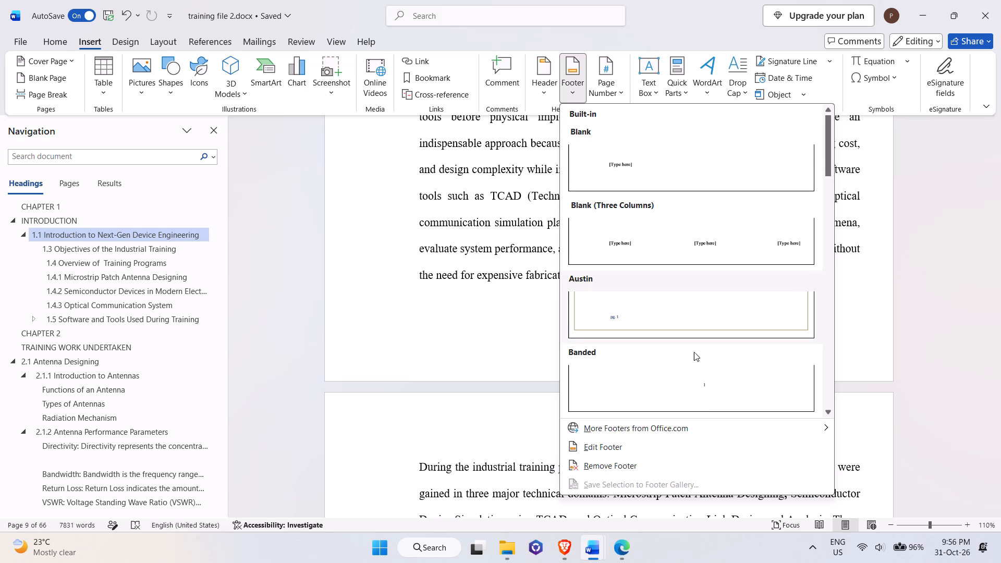
Insert the built-in Banded footer with a centred page number in the report.
{"action": "left_click", "coordinate": [699, 400]}
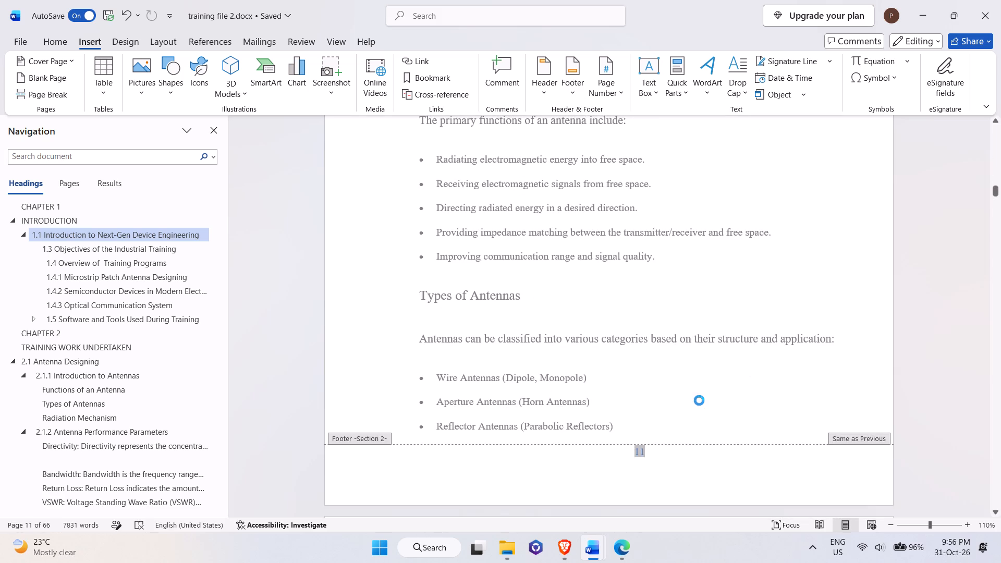
Examine the footer page numbers from the Chapter 2 antenna pages back through Chapter 1, and leave footer editing.
{"action": "scroll", "coordinate": [696, 399], "scroll_direction": "up", "scroll_amount": 7}
{"action": "scroll", "coordinate": [694, 397], "scroll_direction": "up", "scroll_amount": 16}
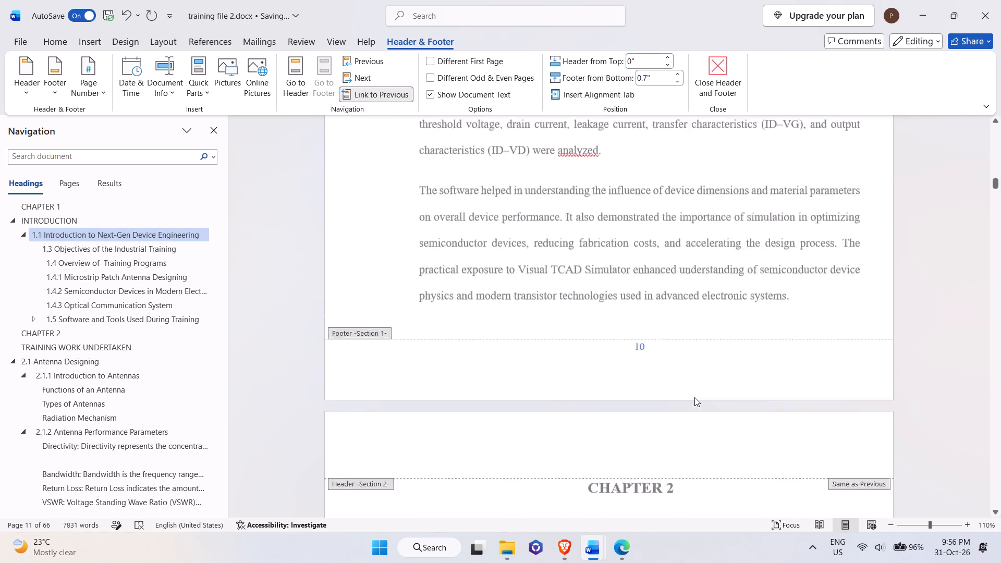
{"action": "scroll", "coordinate": [694, 397], "scroll_direction": "down", "scroll_amount": 14}
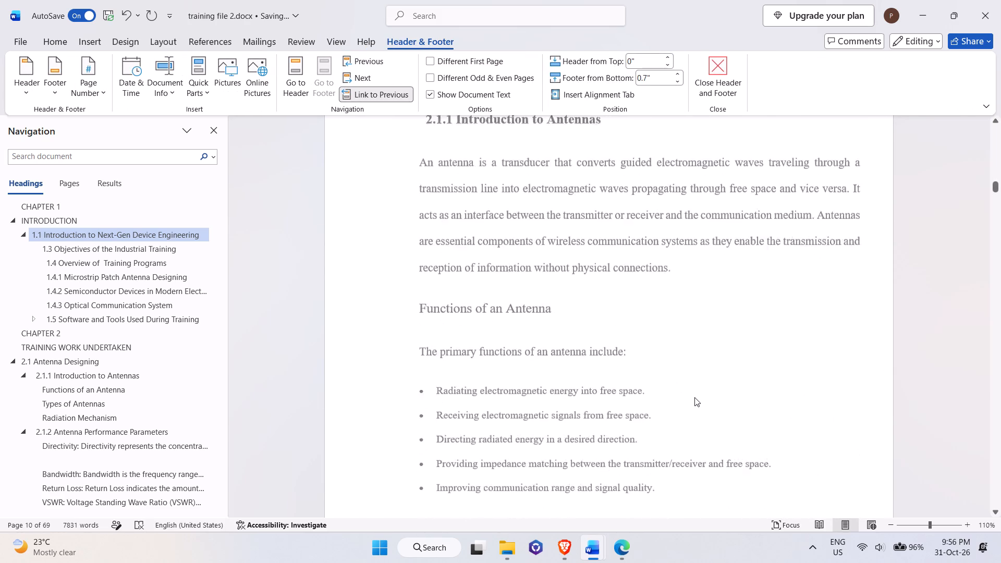
{"action": "scroll", "coordinate": [694, 397], "scroll_direction": "down", "scroll_amount": 14}
{"action": "left_click", "coordinate": [955, 278]}
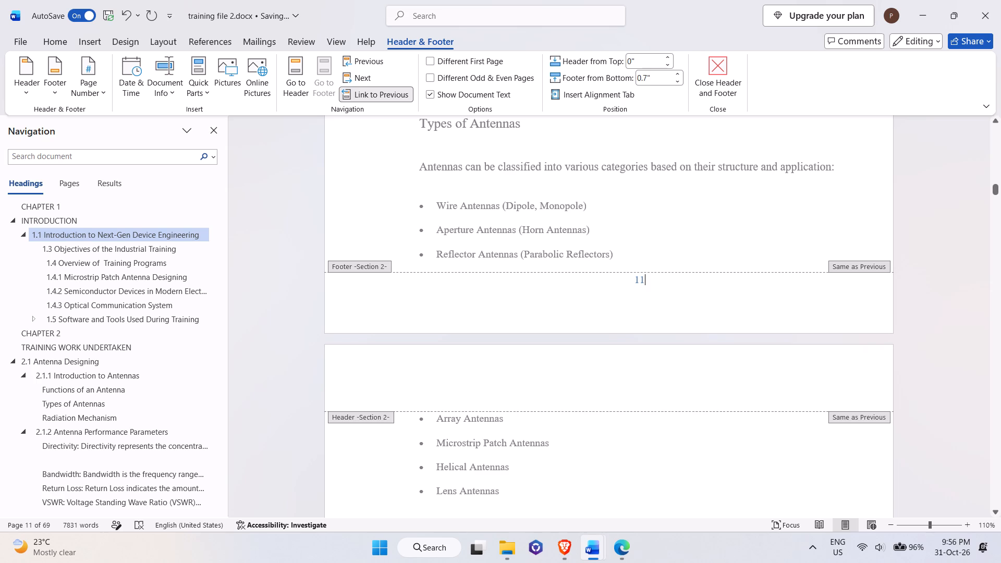
{"action": "left_click", "coordinate": [955, 278]}
{"action": "left_click", "coordinate": [255, 257]}
{"action": "scroll", "coordinate": [296, 296], "scroll_direction": "down", "scroll_amount": 20}
{"action": "scroll", "coordinate": [296, 296], "scroll_direction": "down", "scroll_amount": 1}
{"action": "scroll", "coordinate": [545, 377], "scroll_direction": "up", "scroll_amount": 13}
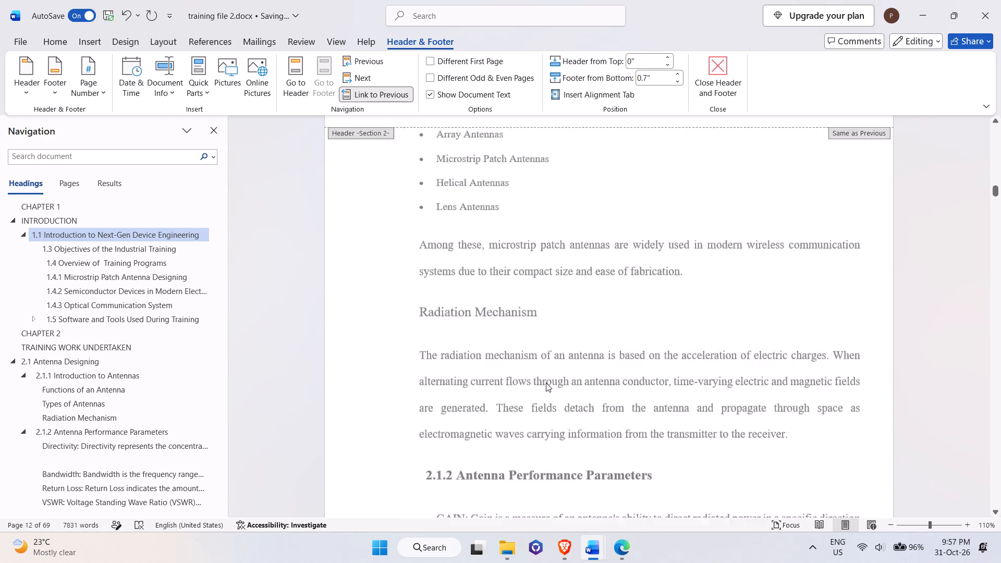
{"action": "scroll", "coordinate": [546, 383], "scroll_direction": "up", "scroll_amount": 20}
{"action": "scroll", "coordinate": [546, 383], "scroll_direction": "up", "scroll_amount": 20}
{"action": "scroll", "coordinate": [546, 383], "scroll_direction": "up", "scroll_amount": 18}
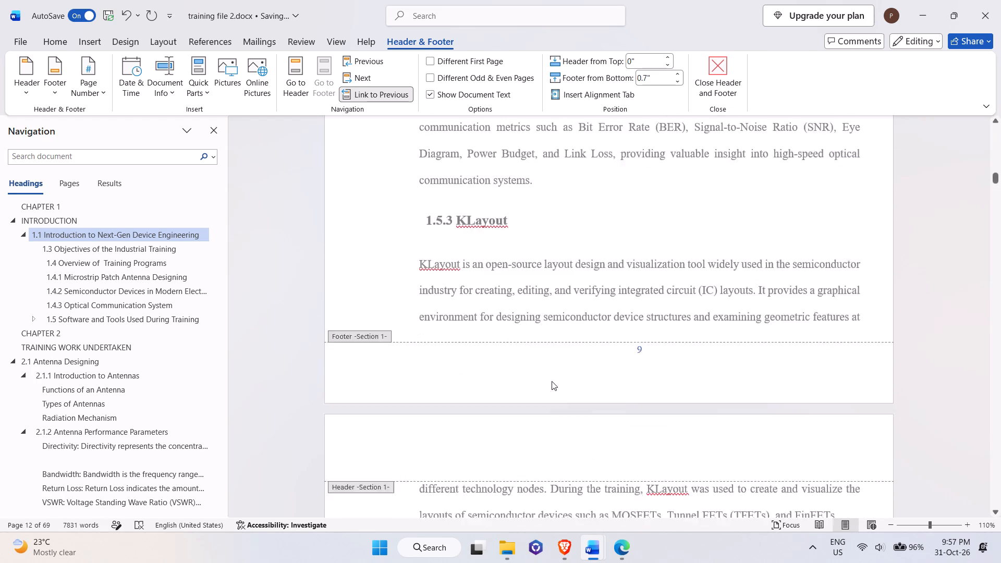
{"action": "scroll", "coordinate": [552, 381], "scroll_direction": "up", "scroll_amount": 20}
{"action": "scroll", "coordinate": [552, 381], "scroll_direction": "up", "scroll_amount": 20}
{"action": "scroll", "coordinate": [552, 381], "scroll_direction": "up", "scroll_amount": 18}
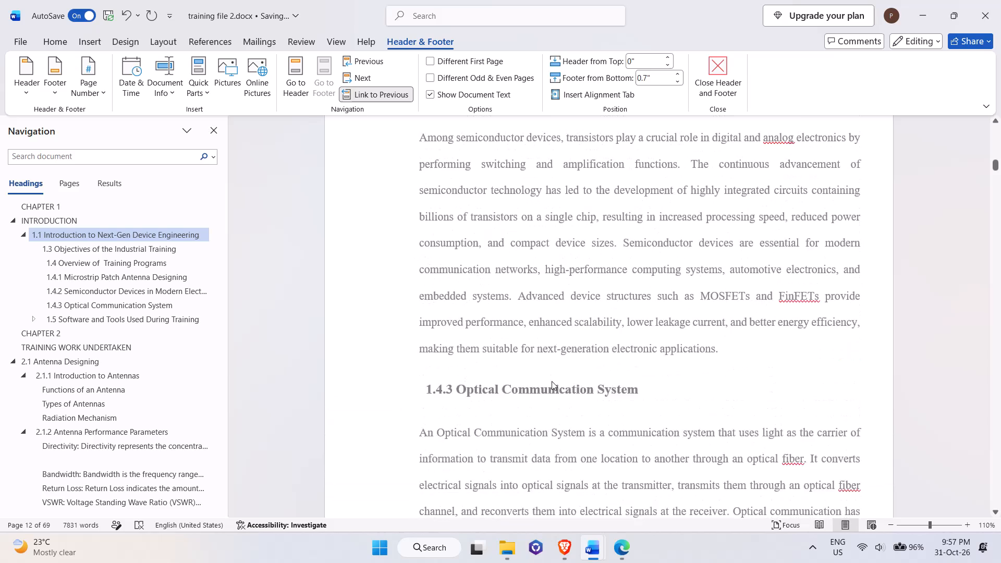
{"action": "scroll", "coordinate": [552, 381], "scroll_direction": "up", "scroll_amount": 20}
{"action": "scroll", "coordinate": [552, 381], "scroll_direction": "up", "scroll_amount": 18}
{"action": "double_click", "coordinate": [273, 228]}
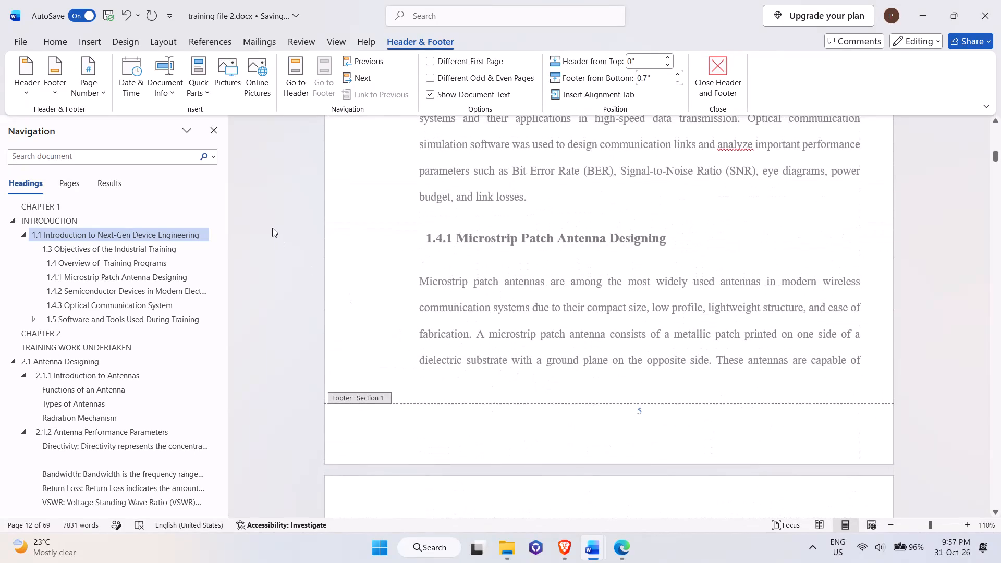
{"action": "scroll", "coordinate": [448, 273], "scroll_direction": "up", "scroll_amount": 5}
{"action": "scroll", "coordinate": [555, 318], "scroll_direction": "up", "scroll_amount": 13}
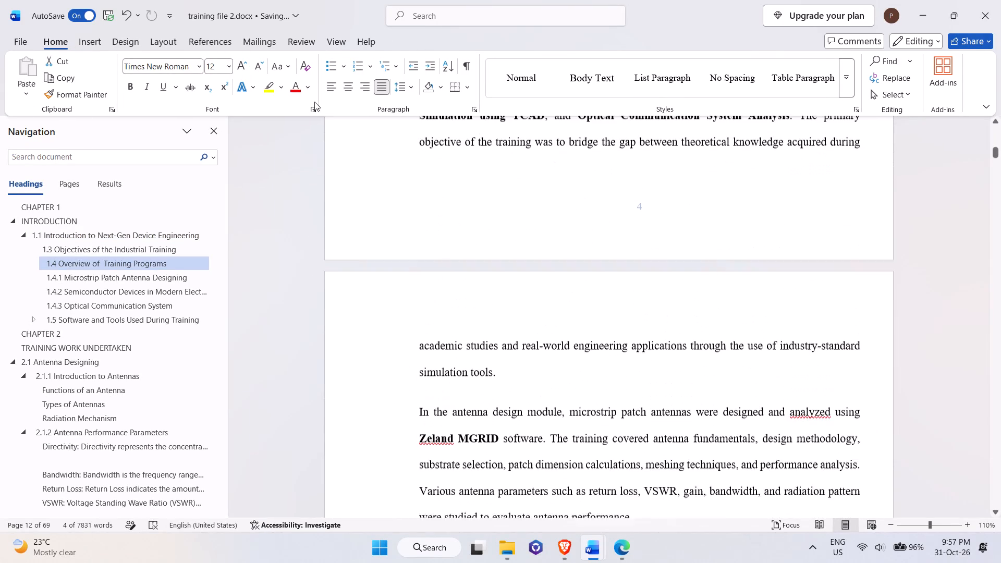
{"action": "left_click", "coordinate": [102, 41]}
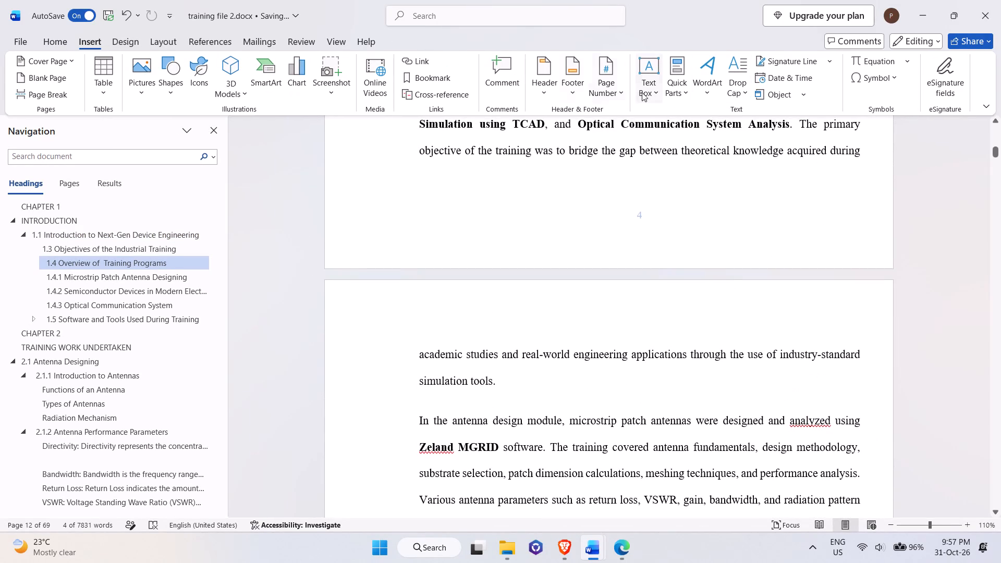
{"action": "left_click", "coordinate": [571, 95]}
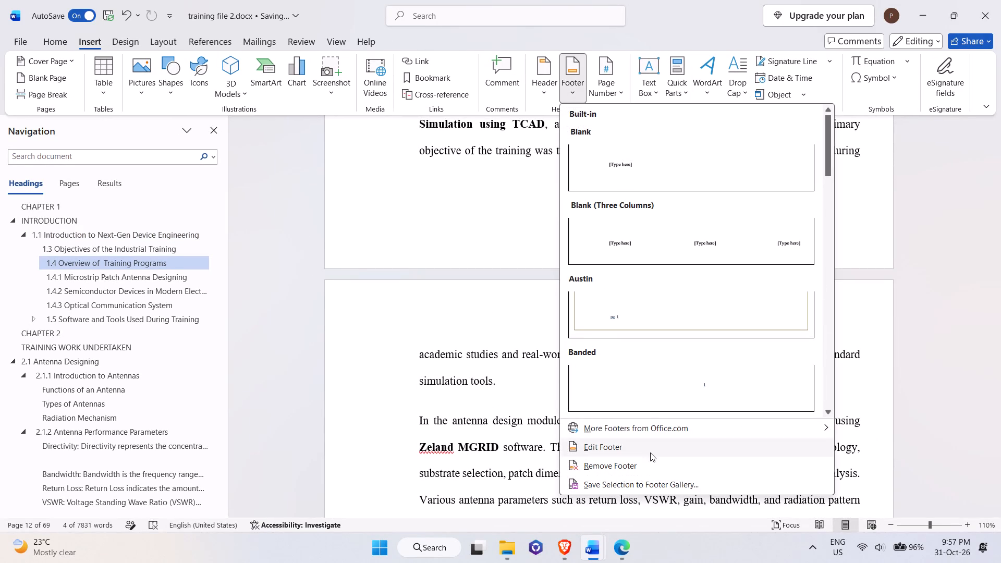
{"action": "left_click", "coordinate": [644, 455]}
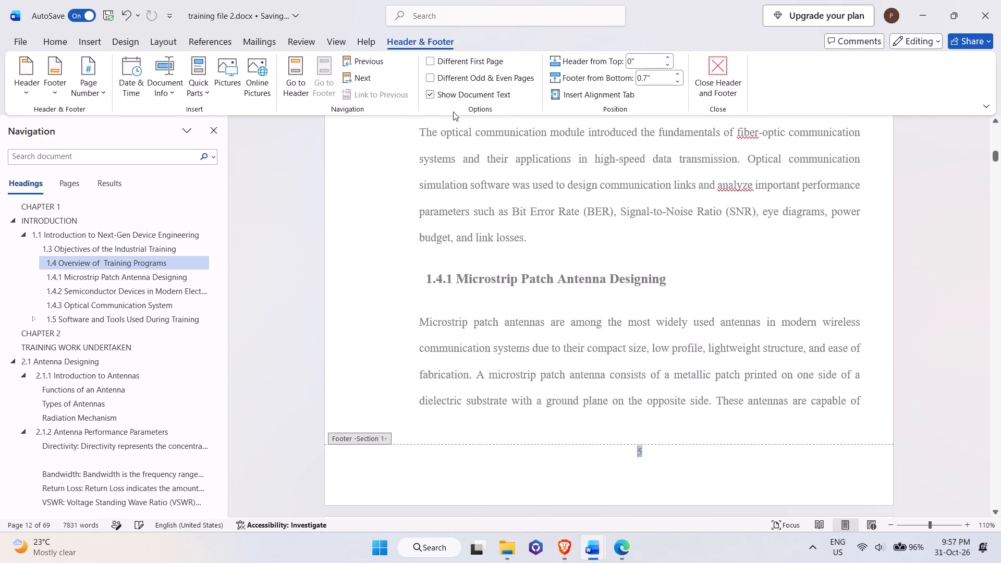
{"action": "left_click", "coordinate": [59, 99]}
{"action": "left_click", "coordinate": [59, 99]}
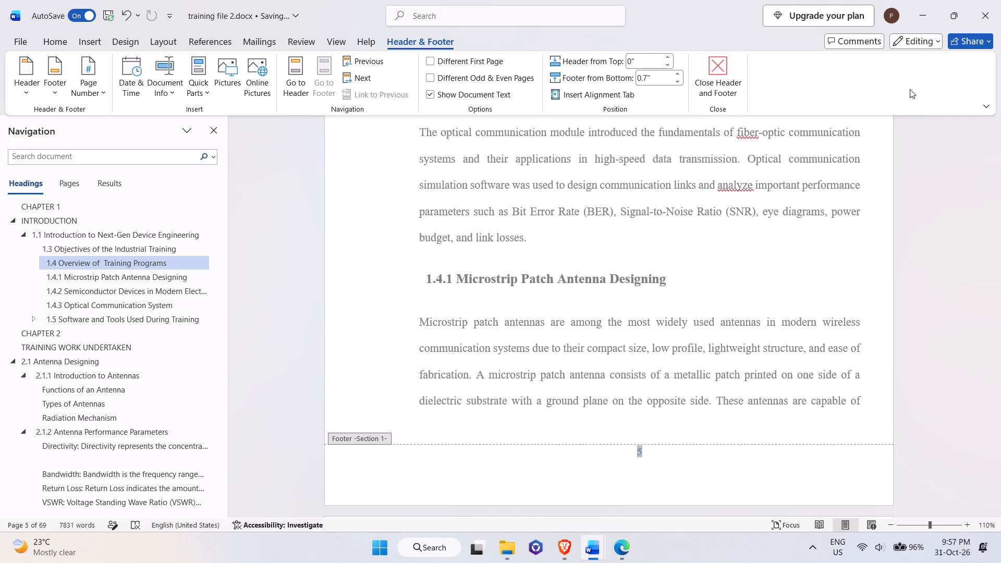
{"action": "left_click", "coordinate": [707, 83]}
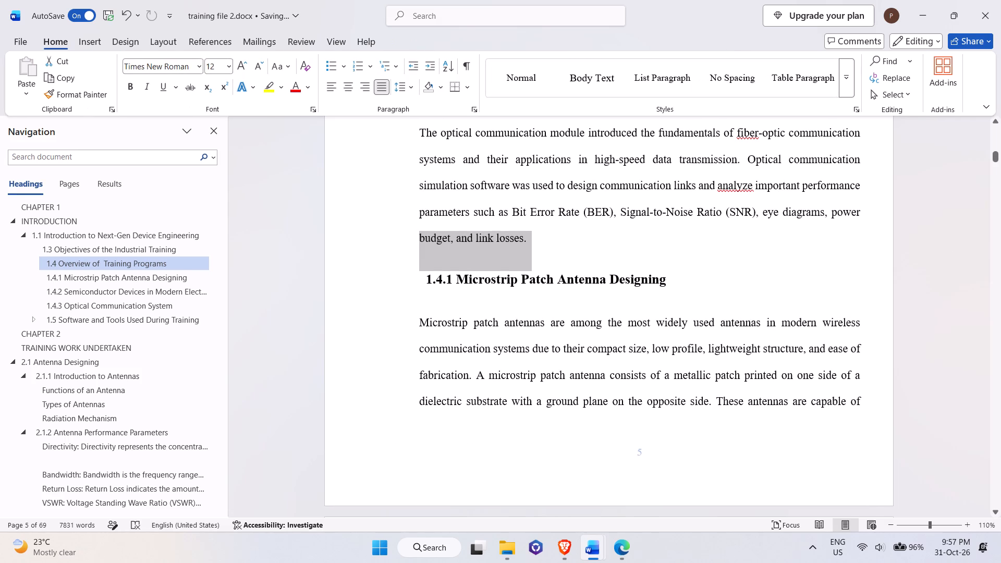
Set the font colour of the footer page number to Automatic.
{"action": "left_click", "coordinate": [568, 331]}
{"action": "left_click", "coordinate": [642, 448]}
{"action": "double_click", "coordinate": [645, 451]}
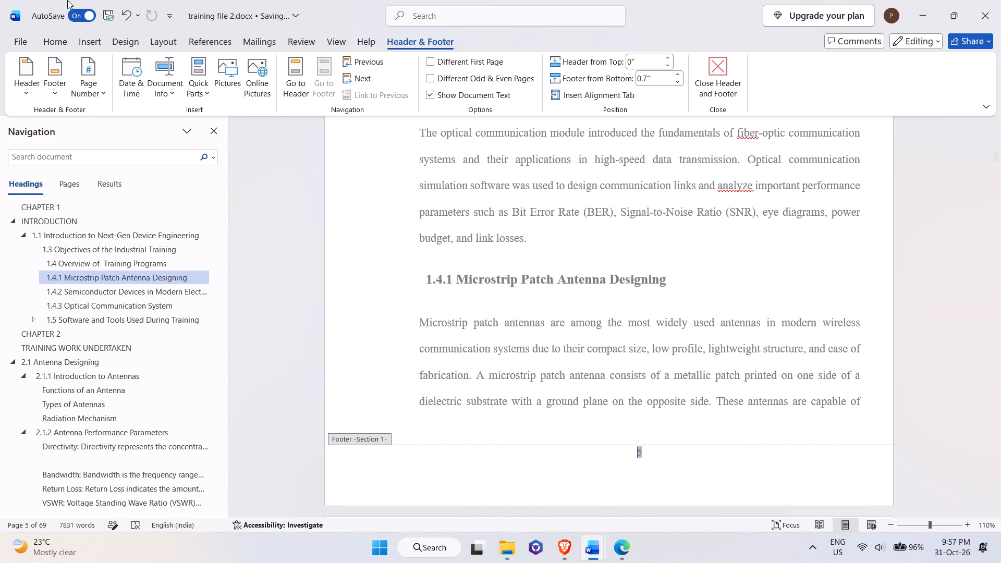
{"action": "left_click", "coordinate": [59, 51]}
{"action": "left_click", "coordinate": [59, 48]}
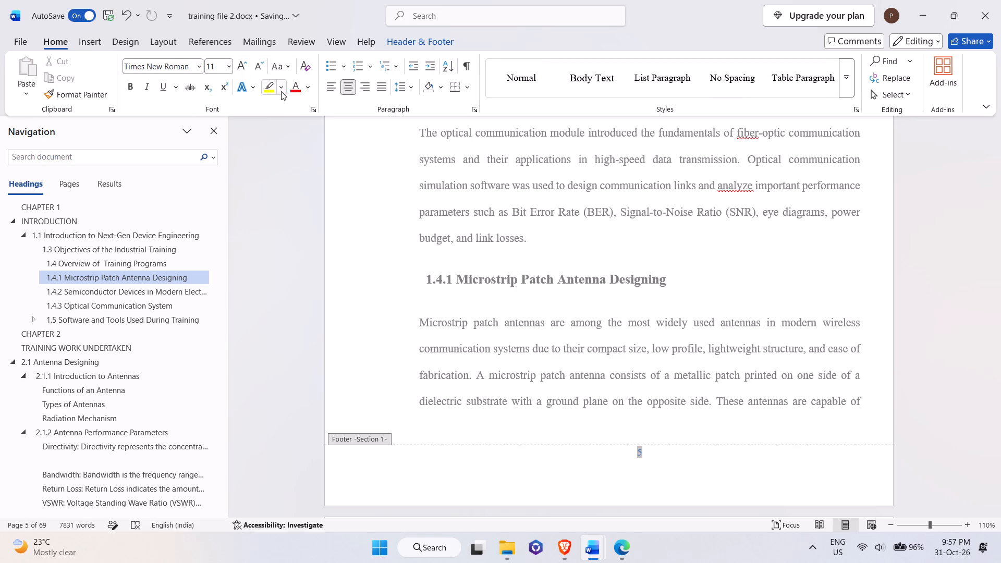
{"action": "left_click", "coordinate": [305, 93]}
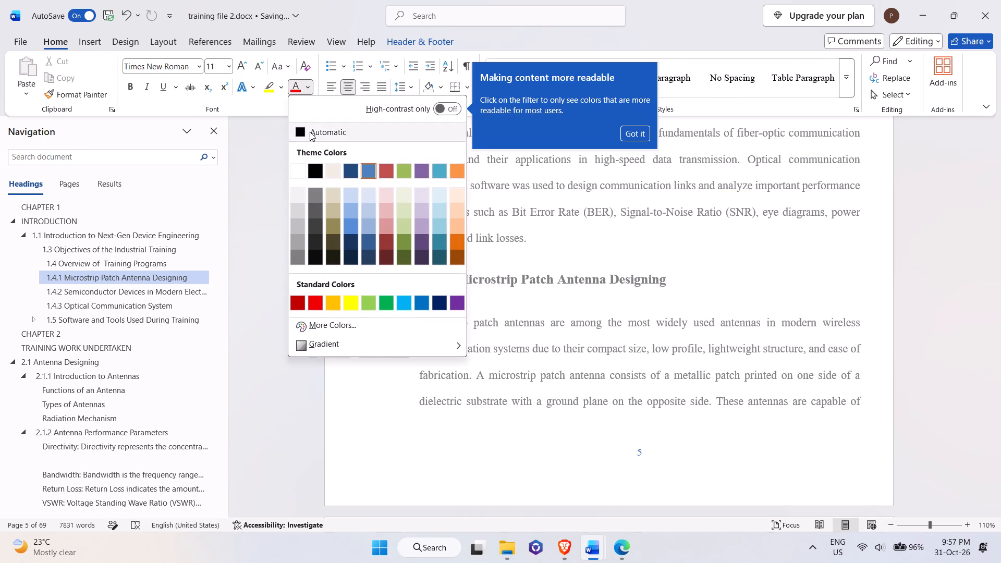
{"action": "left_click", "coordinate": [310, 132]}
{"action": "left_click", "coordinate": [299, 202]}
{"action": "double_click", "coordinate": [299, 203]}
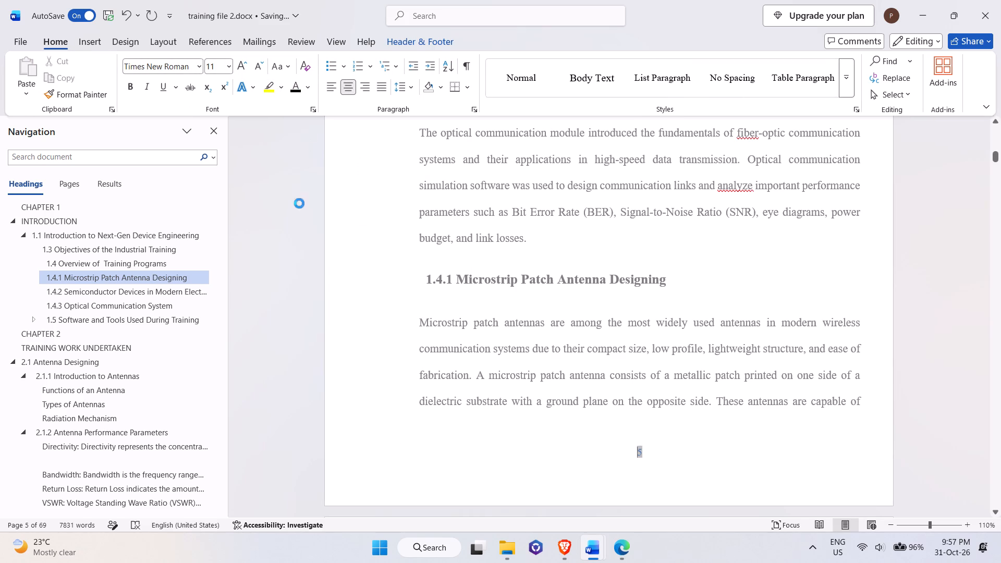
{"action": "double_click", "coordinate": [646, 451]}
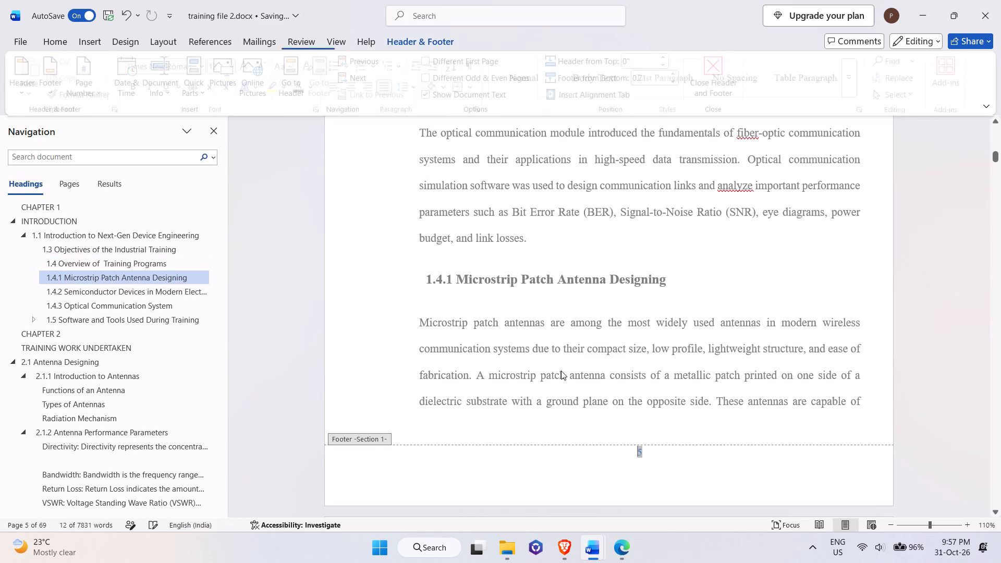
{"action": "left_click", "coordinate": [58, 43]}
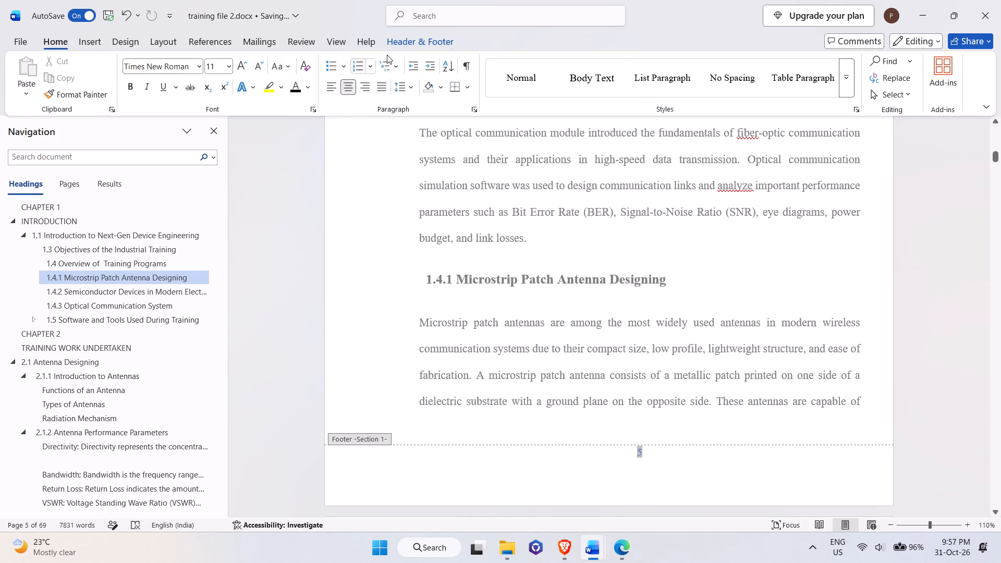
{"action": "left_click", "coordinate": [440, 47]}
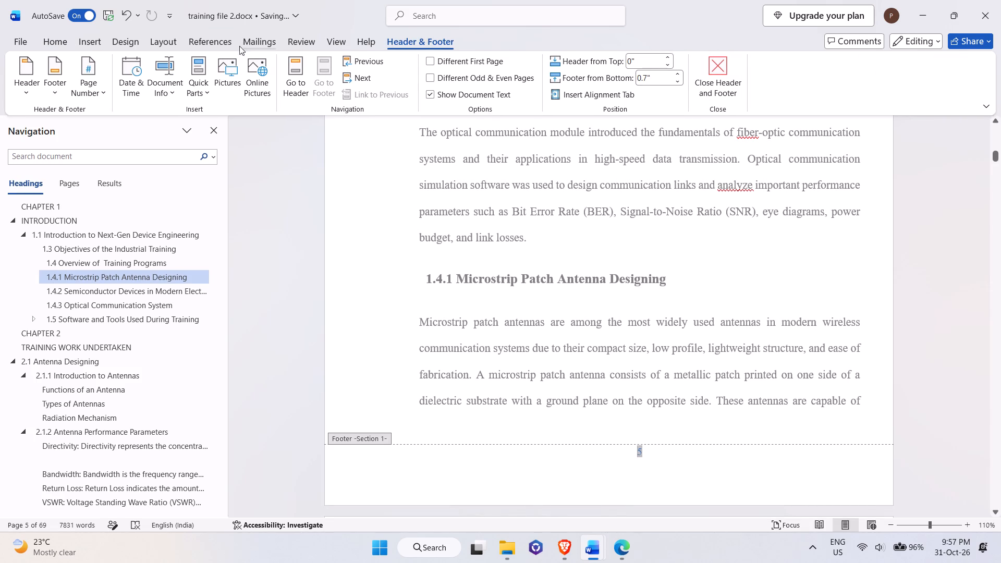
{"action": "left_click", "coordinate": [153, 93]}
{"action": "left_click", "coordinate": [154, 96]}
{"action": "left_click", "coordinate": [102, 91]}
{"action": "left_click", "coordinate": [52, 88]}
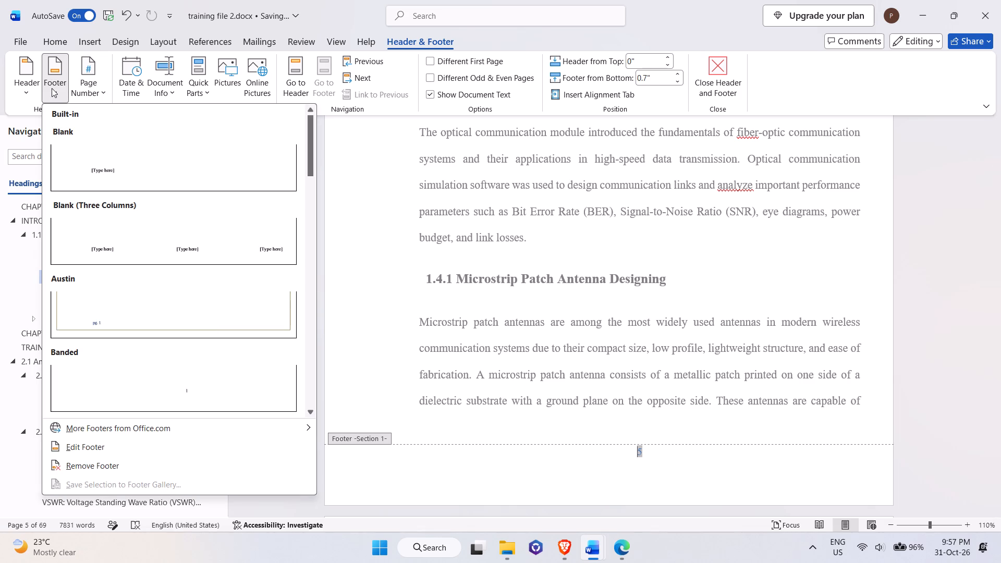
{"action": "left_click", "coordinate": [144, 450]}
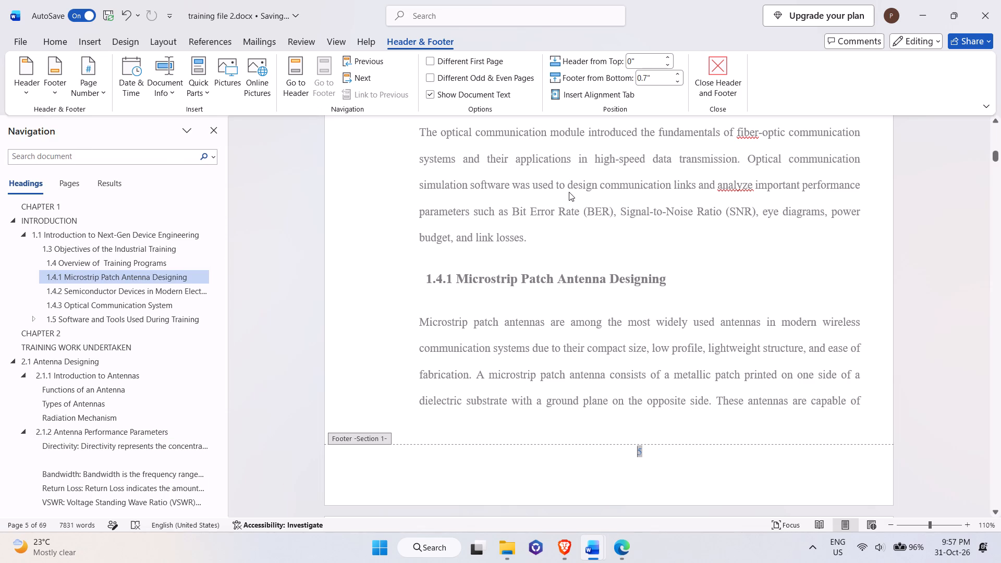
Switch to the Brave browser and play the Nattiyaan (Official Video) from the YouTube suggestions.
{"action": "left_click", "coordinate": [566, 554]}
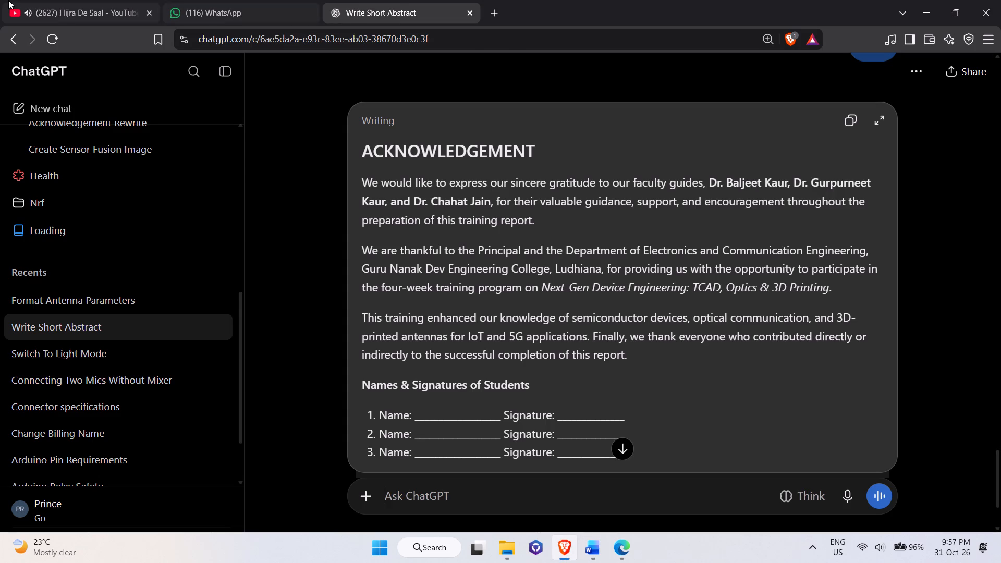
{"action": "left_click", "coordinate": [0, 0]}
{"action": "scroll", "coordinate": [790, 335], "scroll_direction": "down", "scroll_amount": 4}
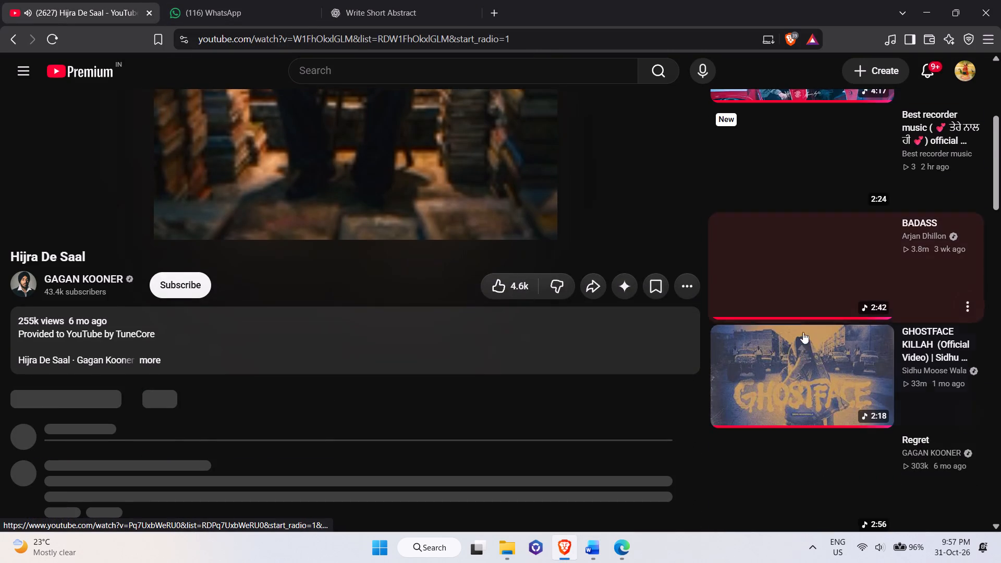
{"action": "scroll", "coordinate": [843, 335], "scroll_direction": "down", "scroll_amount": 3}
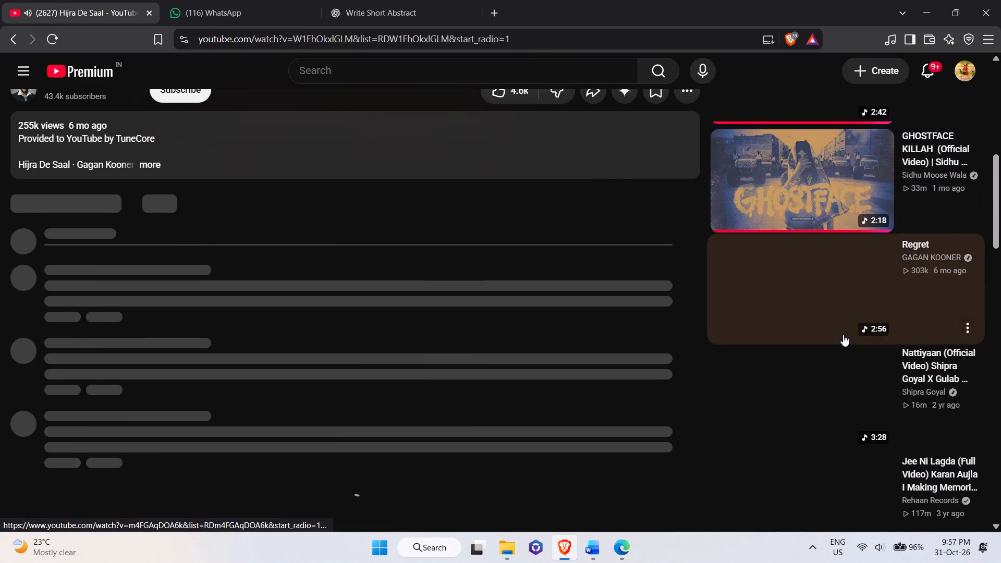
{"action": "scroll", "coordinate": [843, 335], "scroll_direction": "down", "scroll_amount": 1}
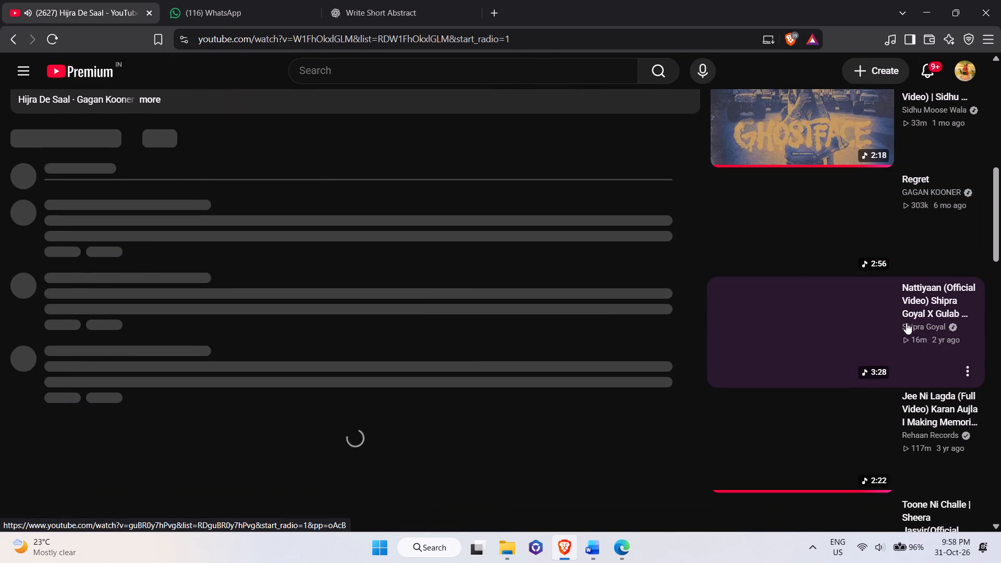
{"action": "left_click", "coordinate": [906, 323]}
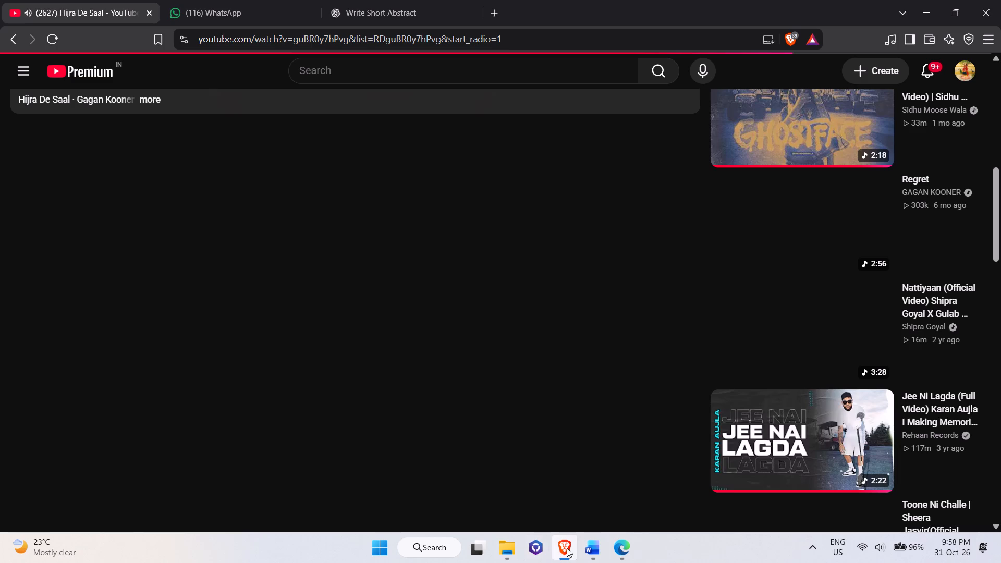
Switch back to training file 2 in Word and leave footer editing to return to the Chapter 1 body text.
{"action": "left_click", "coordinate": [592, 547]}
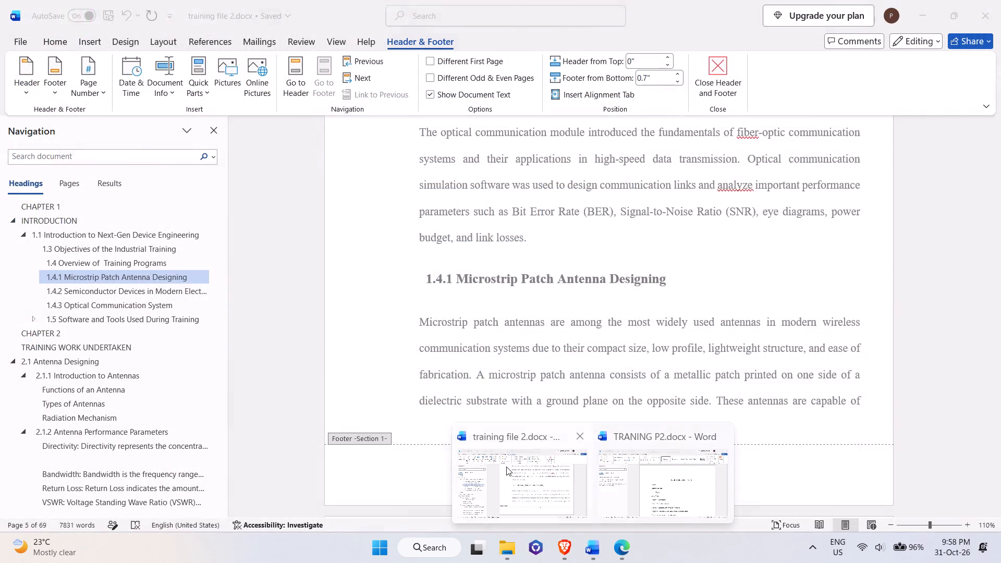
{"action": "left_click", "coordinate": [506, 467]}
{"action": "scroll", "coordinate": [505, 408], "scroll_direction": "down", "scroll_amount": 4}
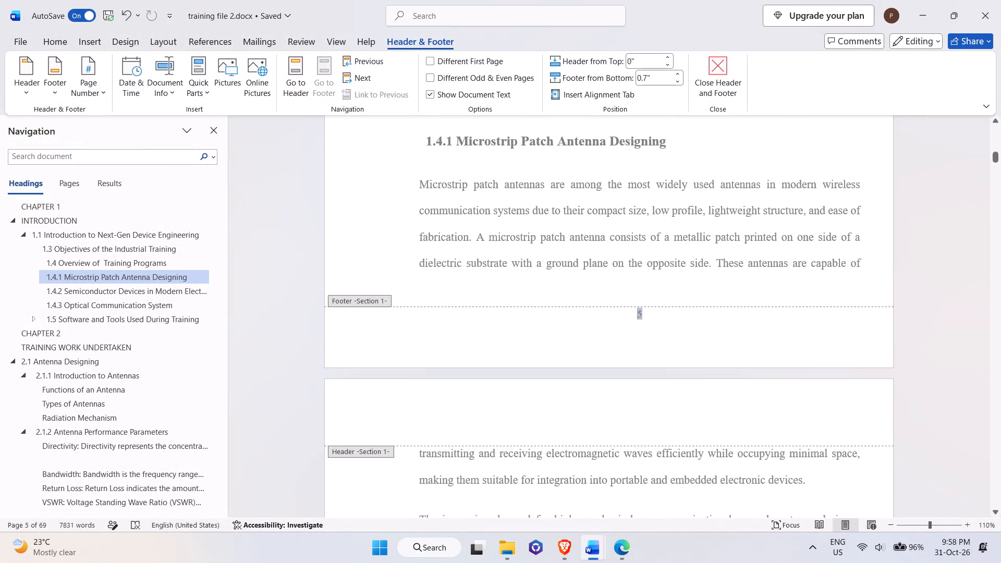
{"action": "double_click", "coordinate": [271, 200]}
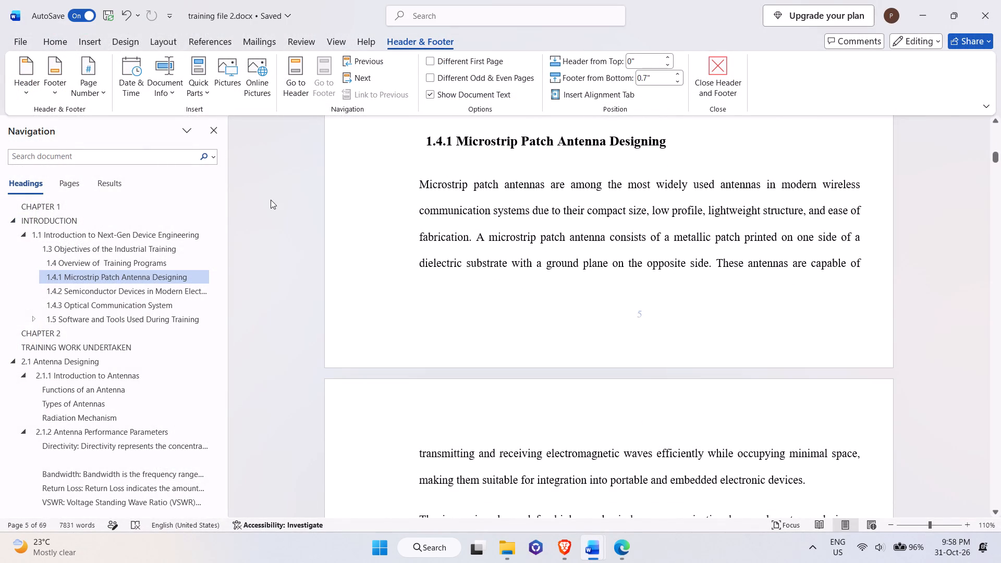
{"action": "scroll", "coordinate": [298, 224], "scroll_direction": "up", "scroll_amount": 20}
{"action": "scroll", "coordinate": [463, 324], "scroll_direction": "up", "scroll_amount": 4}
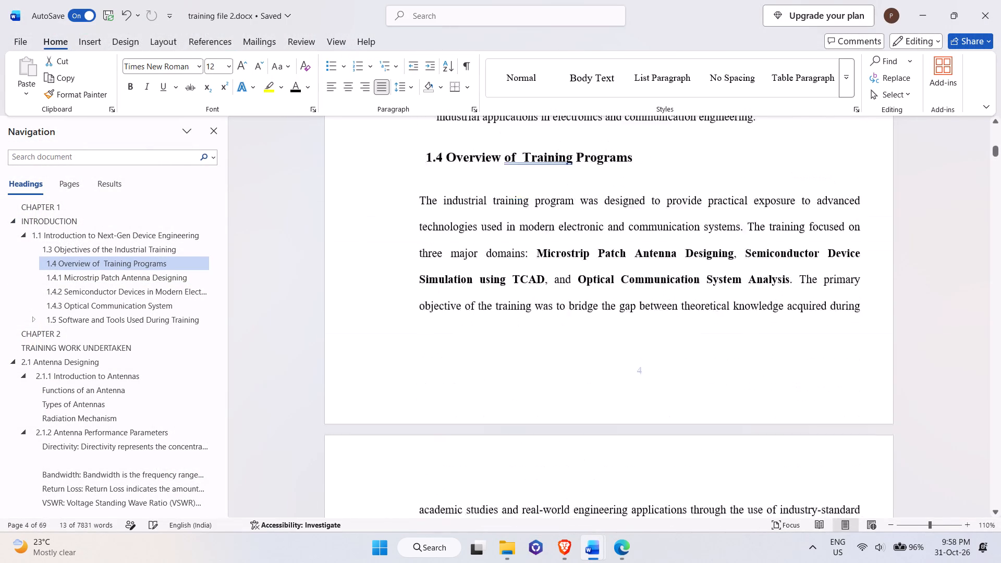
{"action": "scroll", "coordinate": [463, 324], "scroll_direction": "up", "scroll_amount": 20}
{"action": "scroll", "coordinate": [463, 324], "scroll_direction": "up", "scroll_amount": 20}
{"action": "scroll", "coordinate": [463, 324], "scroll_direction": "up", "scroll_amount": 13}
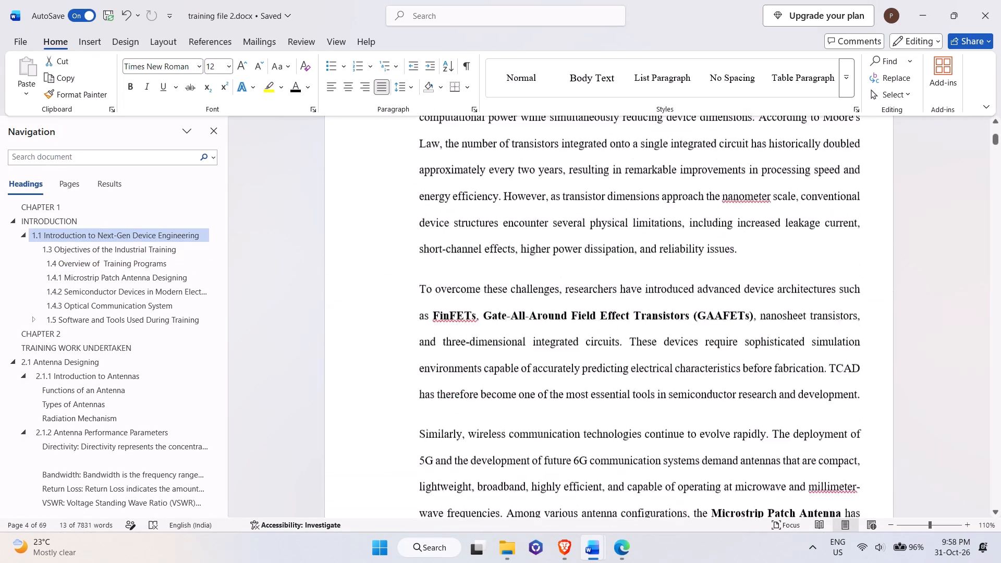
Switch to the TRANING P2 document and go to the entries under its TABLE OF CONTENTS heading.
{"action": "scroll", "coordinate": [463, 324], "scroll_direction": "up", "scroll_amount": 20}
{"action": "scroll", "coordinate": [463, 324], "scroll_direction": "up", "scroll_amount": 20}
{"action": "scroll", "coordinate": [463, 324], "scroll_direction": "up", "scroll_amount": 2}
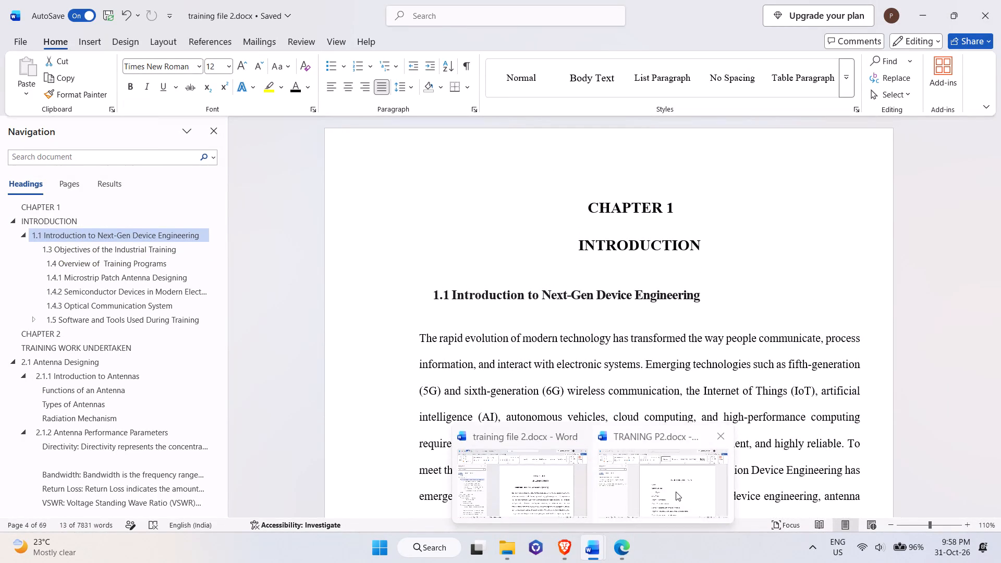
{"action": "left_click", "coordinate": [676, 492]}
{"action": "scroll", "coordinate": [495, 310], "scroll_direction": "down", "scroll_amount": 3}
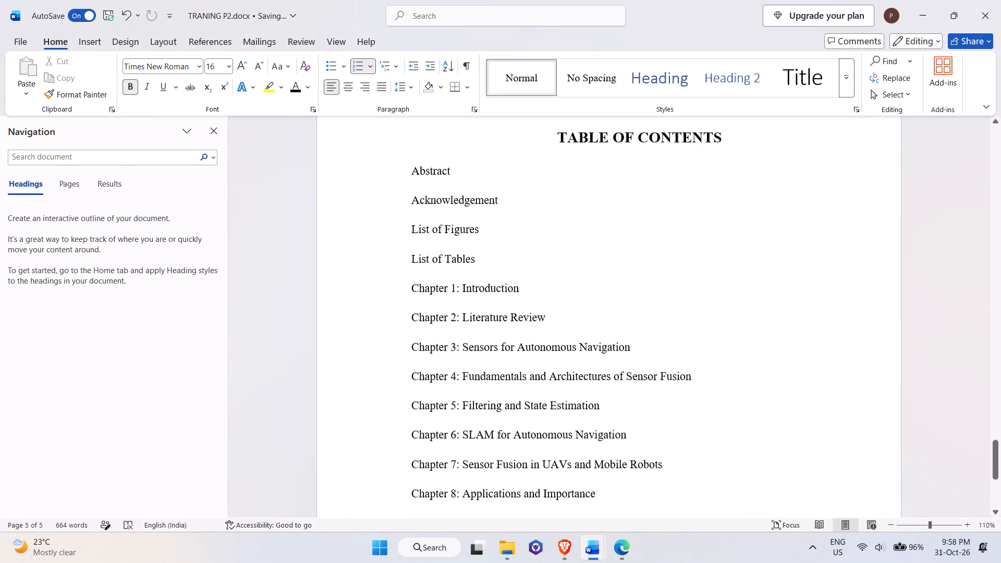
{"action": "left_click", "coordinate": [552, 291]}
{"action": "double_click", "coordinate": [786, 291]}
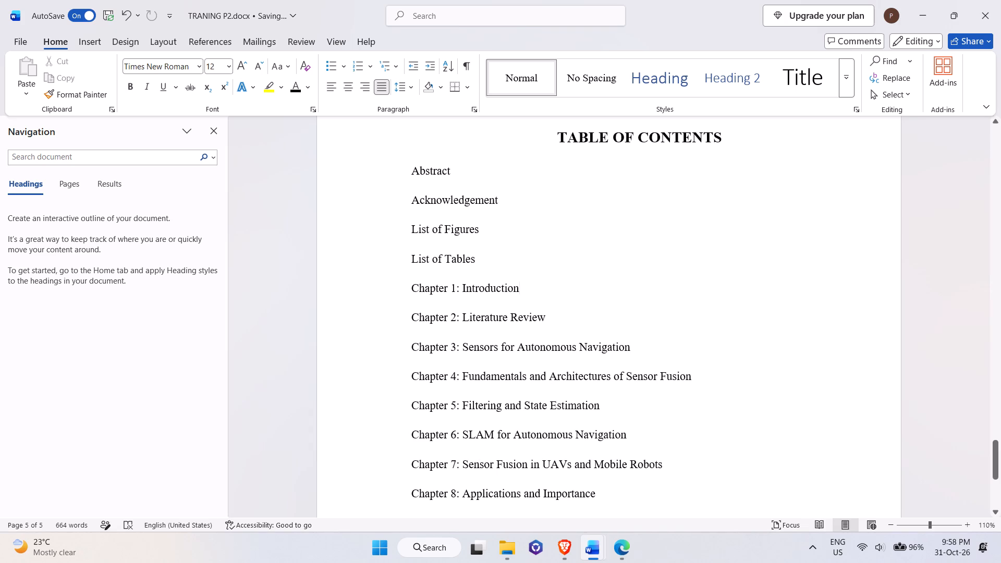
{"action": "left_click", "coordinate": [601, 243]}
Turn the whole list under TABLE OF CONTENTS, from Abstract to References, into a one-column table with one entry per row.
{"action": "left_click_drag", "start_coordinate": [402, 161], "coordinate": [609, 376]}
{"action": "left_click", "coordinate": [609, 374]}
{"action": "left_click_drag", "start_coordinate": [410, 169], "coordinate": [618, 421]}
{"action": "scroll", "coordinate": [599, 377], "scroll_direction": "down", "scroll_amount": 5}
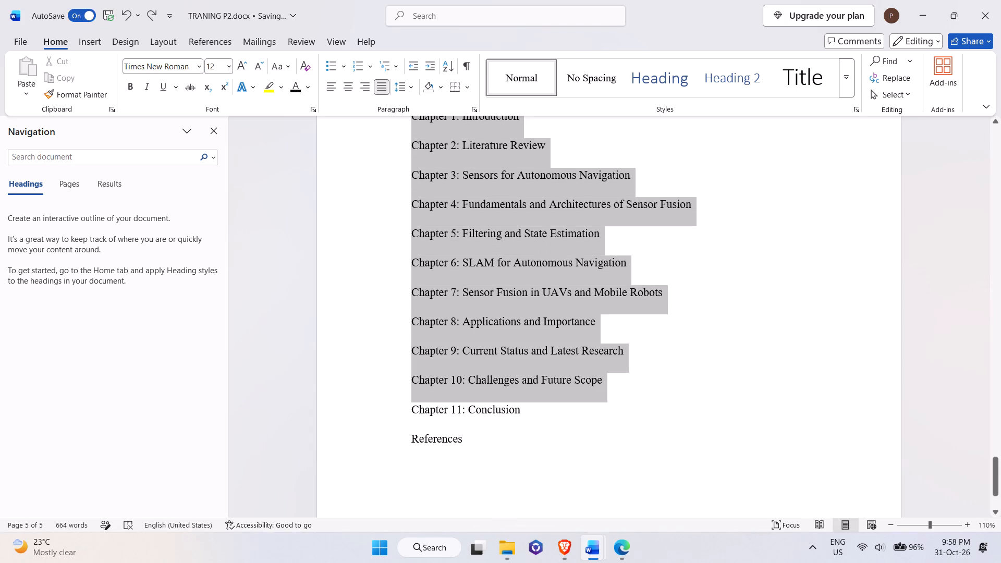
{"action": "left_click_drag", "start_coordinate": [618, 421], "coordinate": [614, 462]}
{"action": "left_click", "coordinate": [75, 46]}
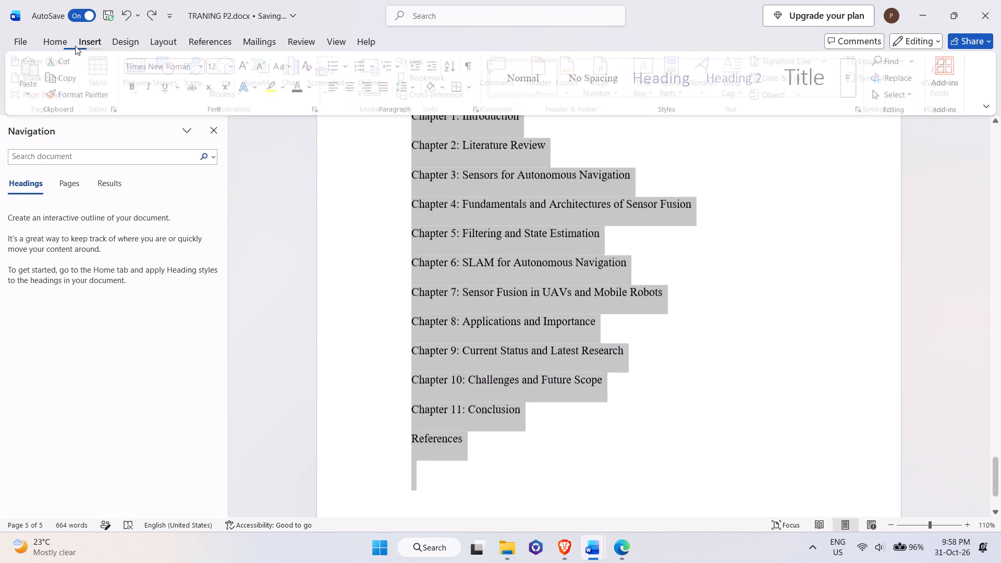
{"action": "left_click", "coordinate": [102, 64]}
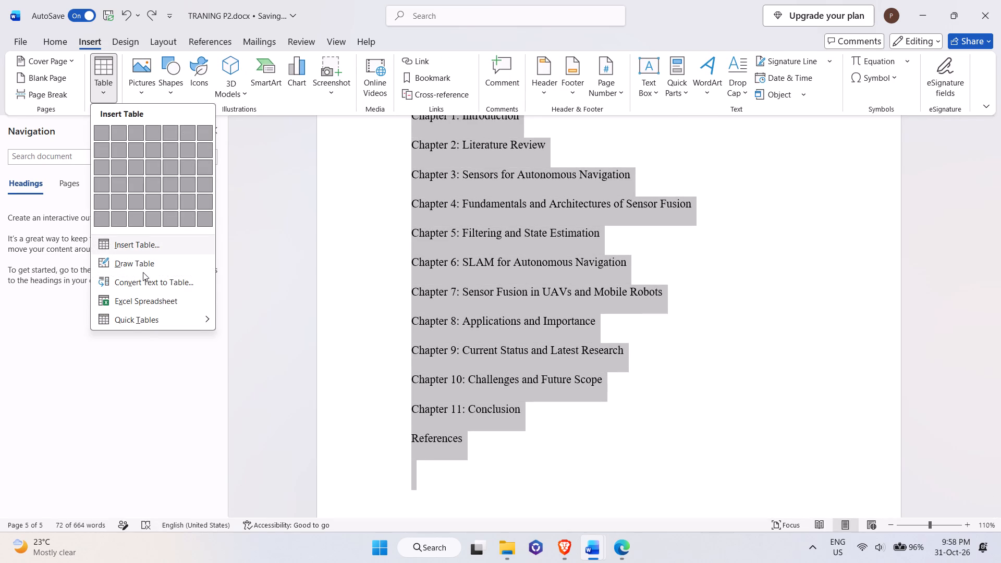
{"action": "left_click", "coordinate": [156, 248]}
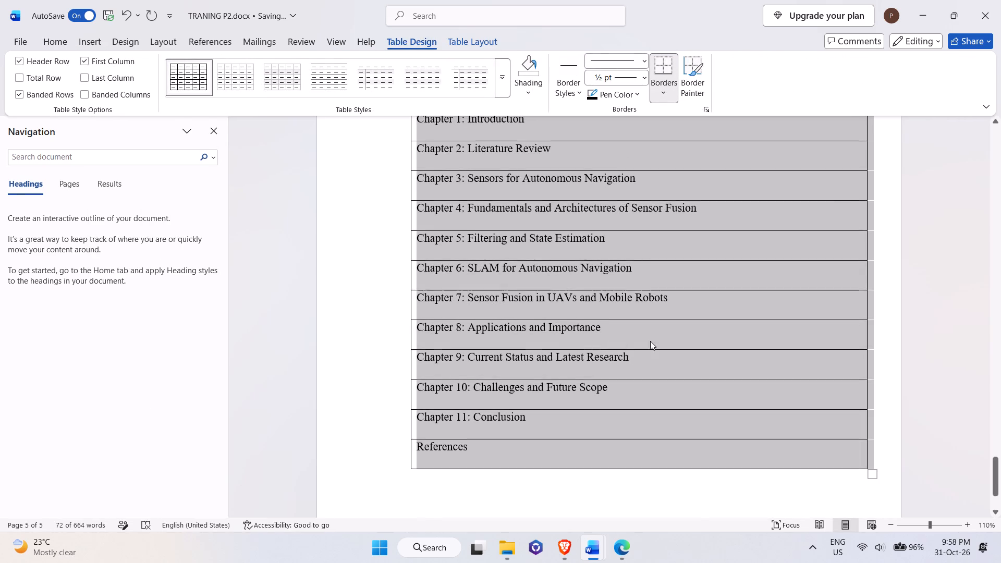
{"action": "scroll", "coordinate": [650, 341], "scroll_direction": "up", "scroll_amount": 9}
{"action": "left_click", "coordinate": [956, 253]}
{"action": "left_click", "coordinate": [648, 315]}
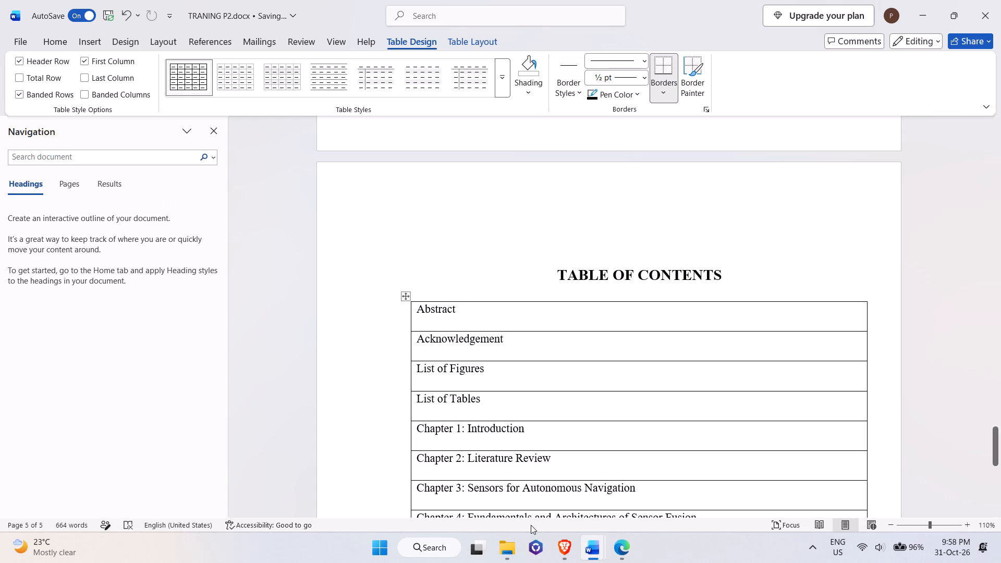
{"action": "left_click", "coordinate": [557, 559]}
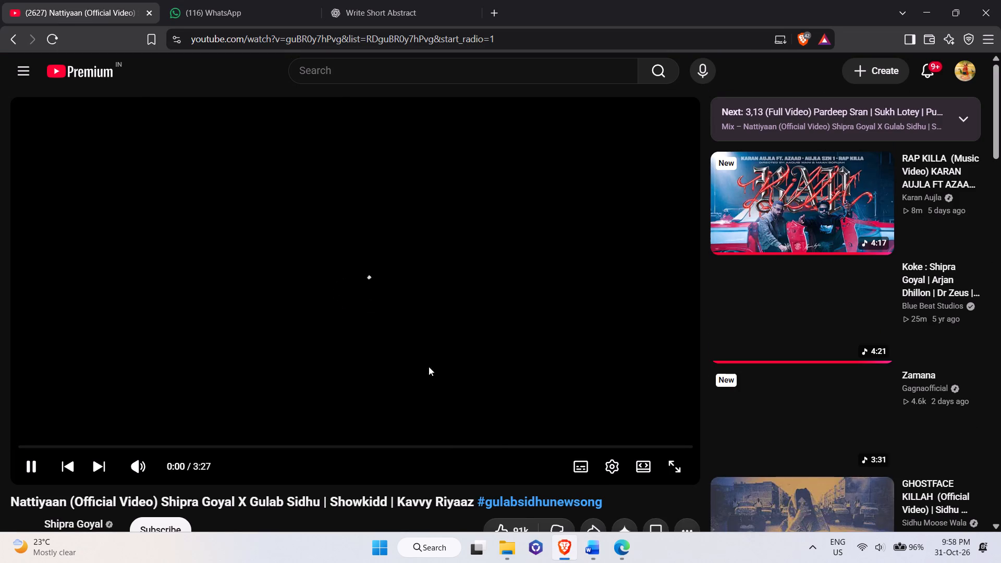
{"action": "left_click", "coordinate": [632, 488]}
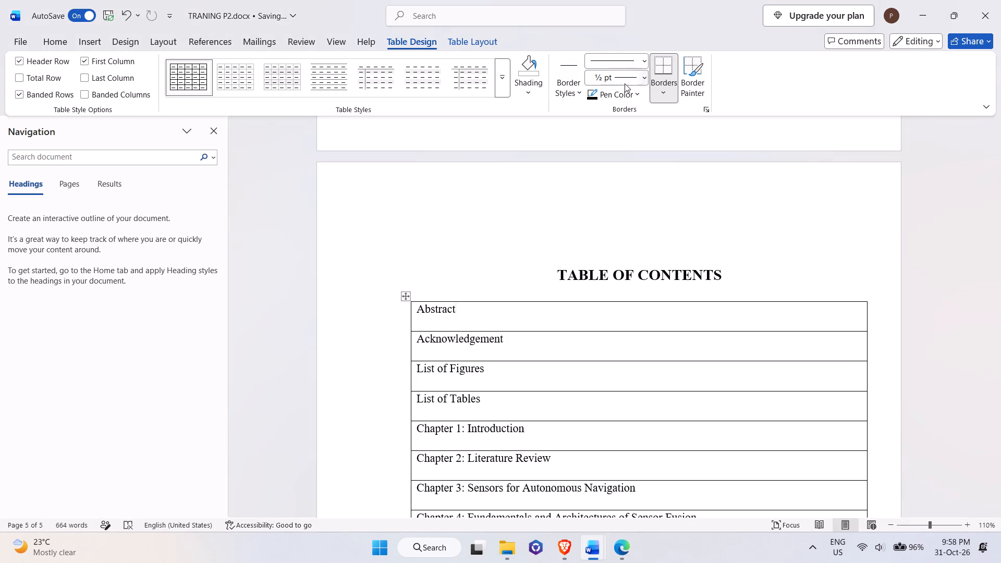
Add a second column after the topic entries in the contents table.
{"action": "left_click", "coordinate": [461, 43]}
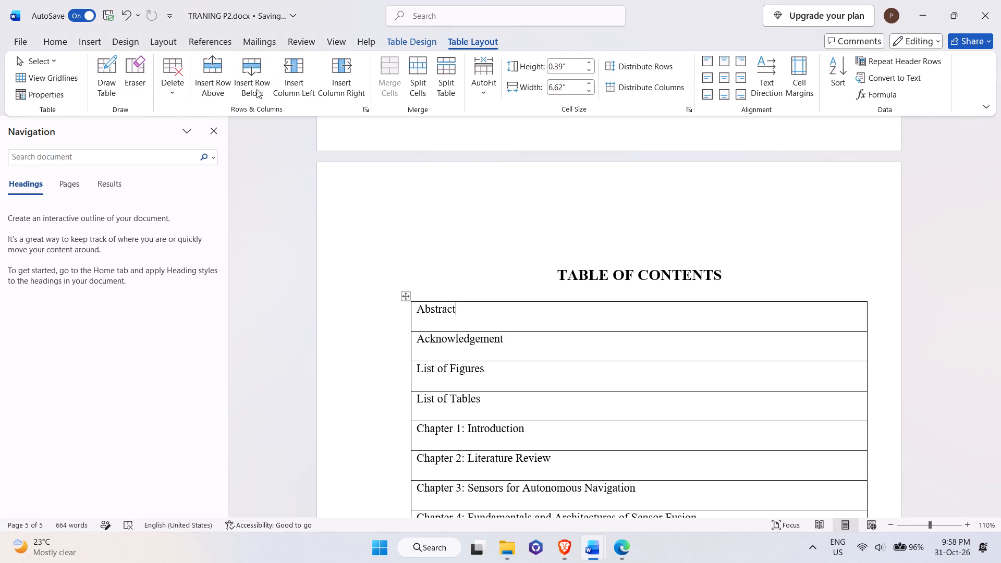
{"action": "left_click", "coordinate": [336, 89]}
{"action": "left_click", "coordinate": [782, 304]}
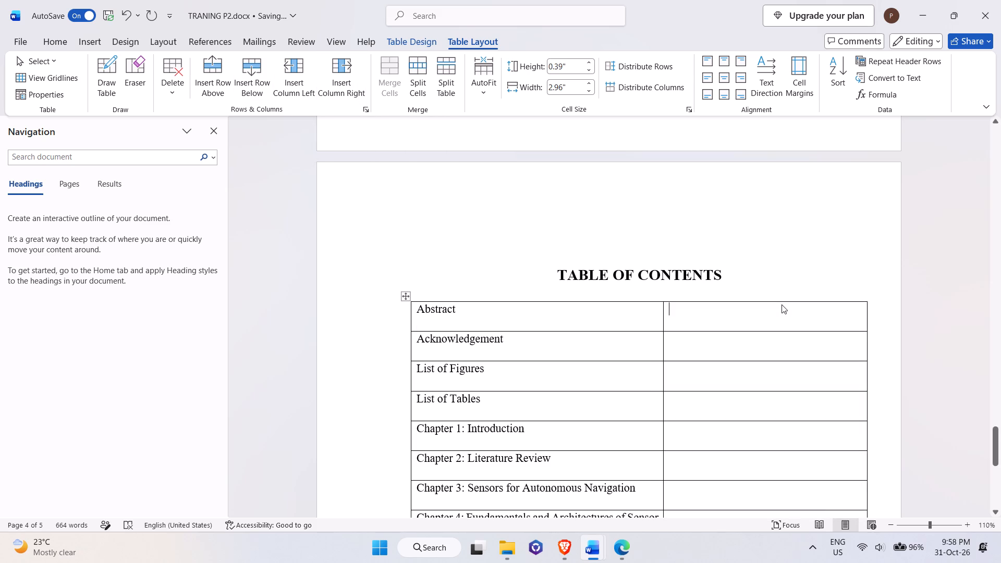
Free the contents table's first row by inserting a row below it and moving the Abstract entry into the new row.
{"action": "scroll", "coordinate": [777, 307], "scroll_direction": "down", "scroll_amount": 2}
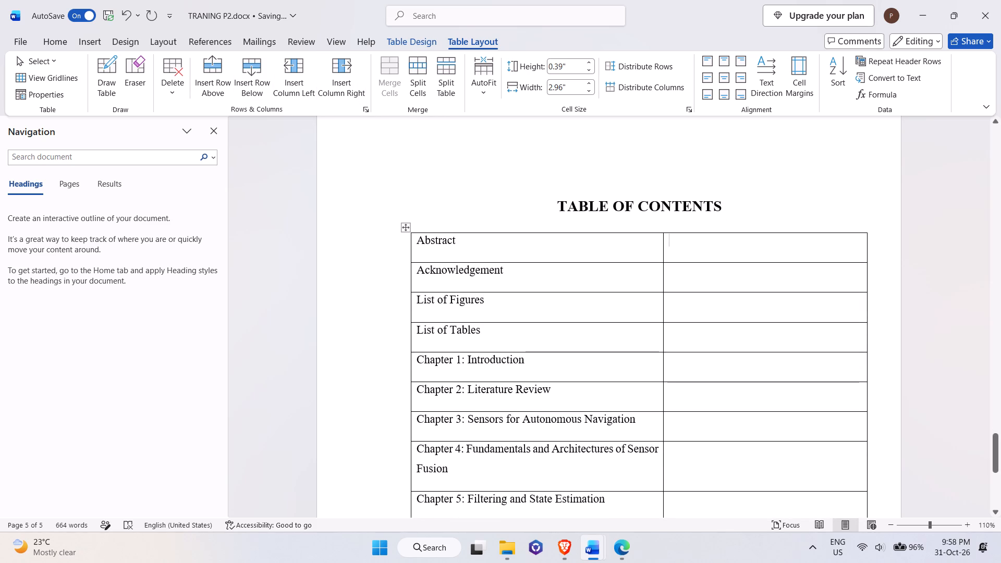
{"action": "left_click", "coordinate": [407, 230]}
{"action": "left_click", "coordinate": [414, 230]}
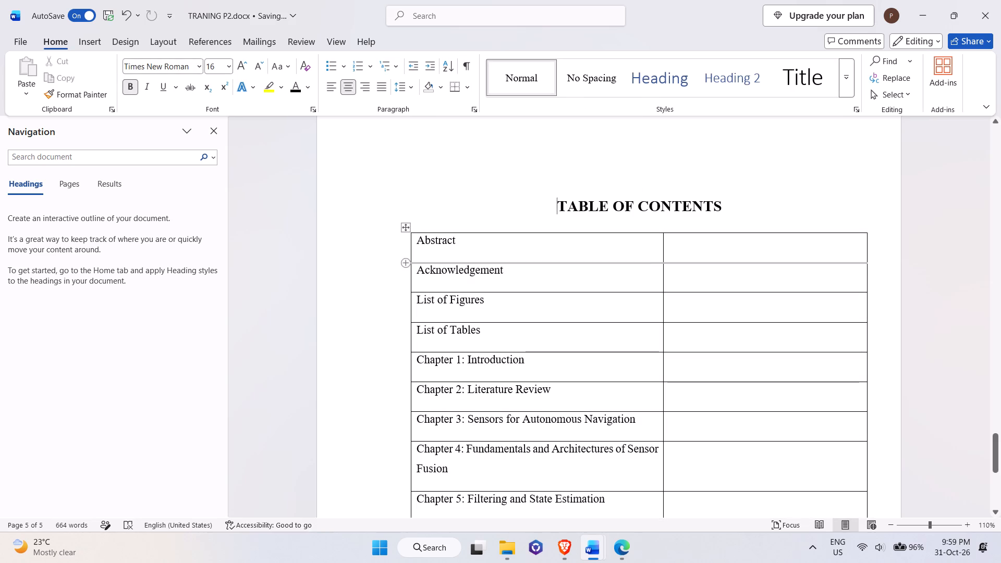
{"action": "left_click", "coordinate": [405, 263]}
{"action": "left_click_drag", "start_coordinate": [472, 240], "coordinate": [428, 240]}
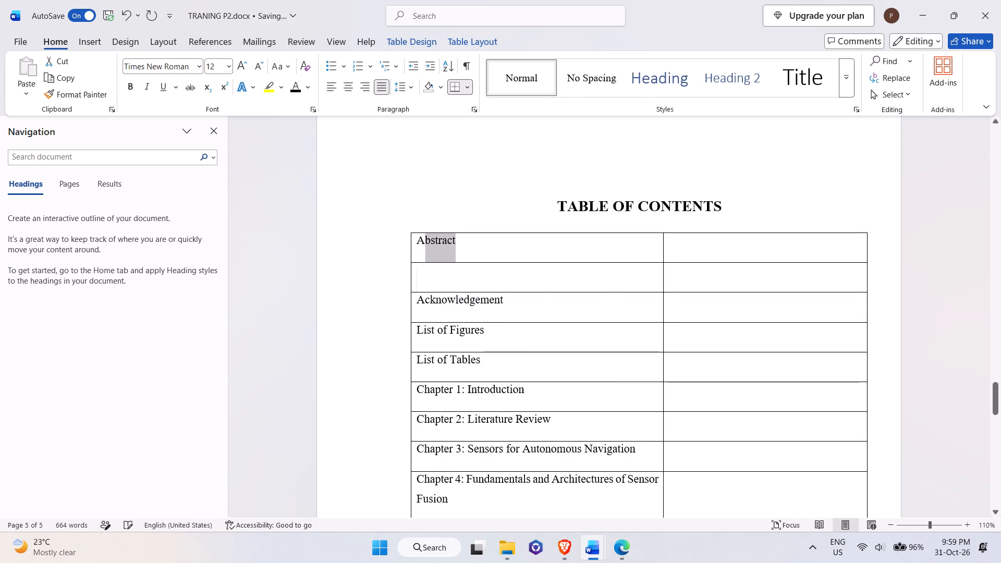
{"action": "left_click_drag", "start_coordinate": [428, 240], "coordinate": [418, 239]}
{"action": "key", "text": "ctrl+x"}
{"action": "left_click", "coordinate": [450, 273]}
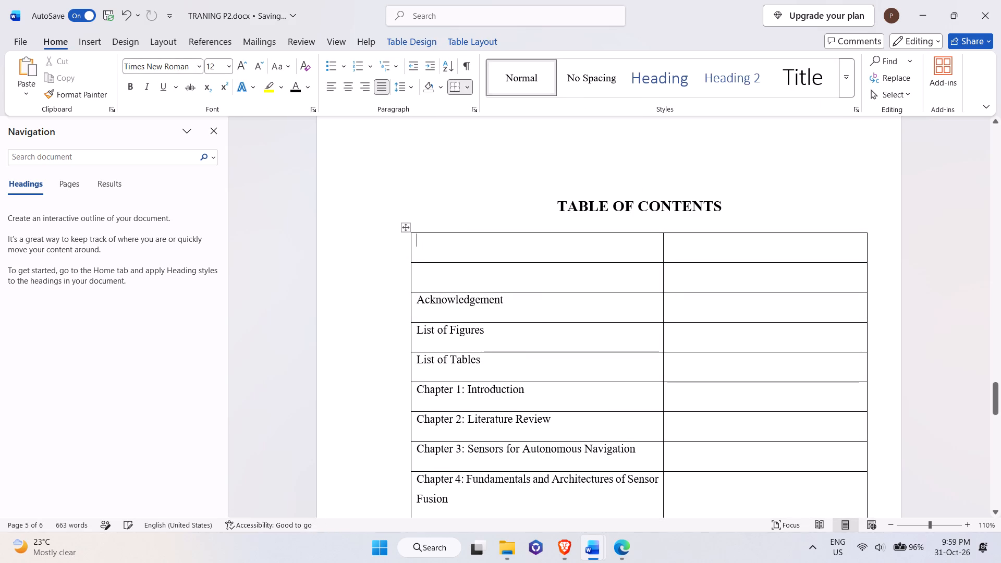
{"action": "key", "text": "ctrl+v"}
{"action": "left_click", "coordinate": [450, 245]}
Following the sample contents page in format.pdf, enter Topic and Page No. as the labels in the contents table's first row.
{"action": "left_click", "coordinate": [612, 555]}
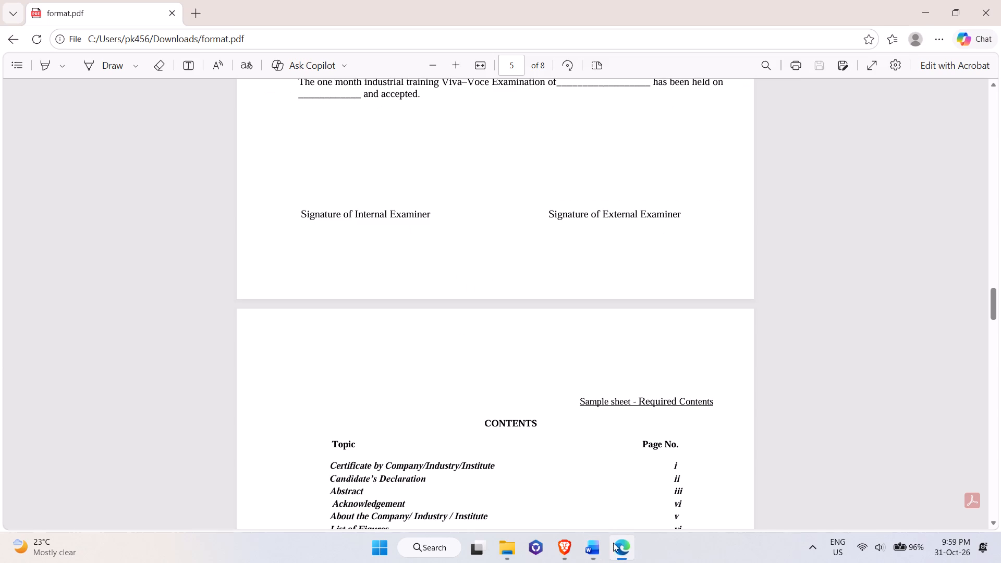
{"action": "scroll", "coordinate": [576, 327], "scroll_direction": "down", "scroll_amount": 3}
{"action": "key", "text": "alt+Tab"}
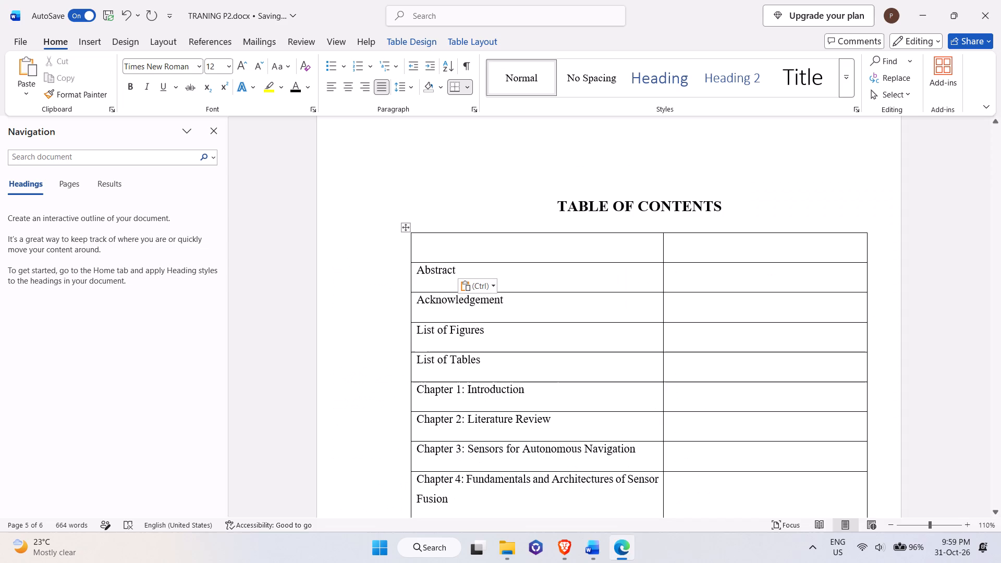
{"action": "type", "text": "Tpic"}
{"action": "key", "text": "space"}
{"action": "key", "text": "BackSpace"}
{"action": "key", "text": "BackSpace"}
{"action": "key", "text": "BackSpace"}
{"action": "key", "text": "BackSpace"}
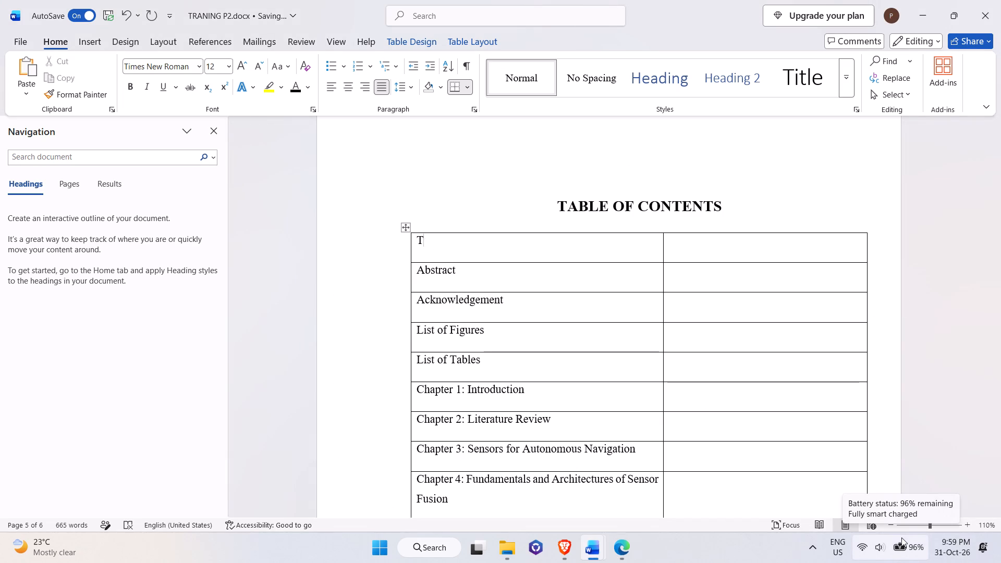
{"action": "type", "text": "opic"}
{"action": "key", "text": "Right"}
{"action": "type", "text": "Page No."}
{"action": "key", "text": "alt+Tab"}
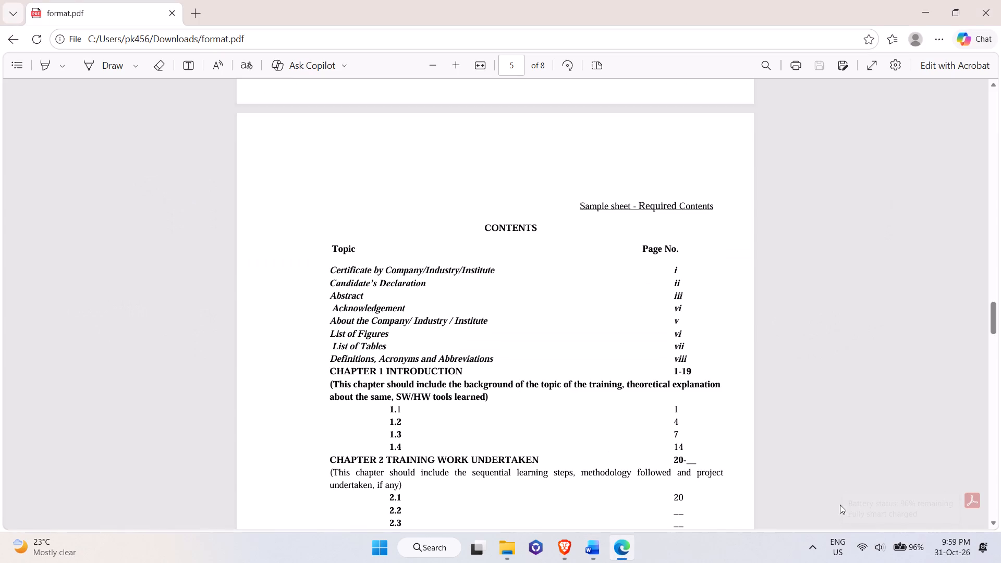
{"action": "key", "text": "alt+Tab"}
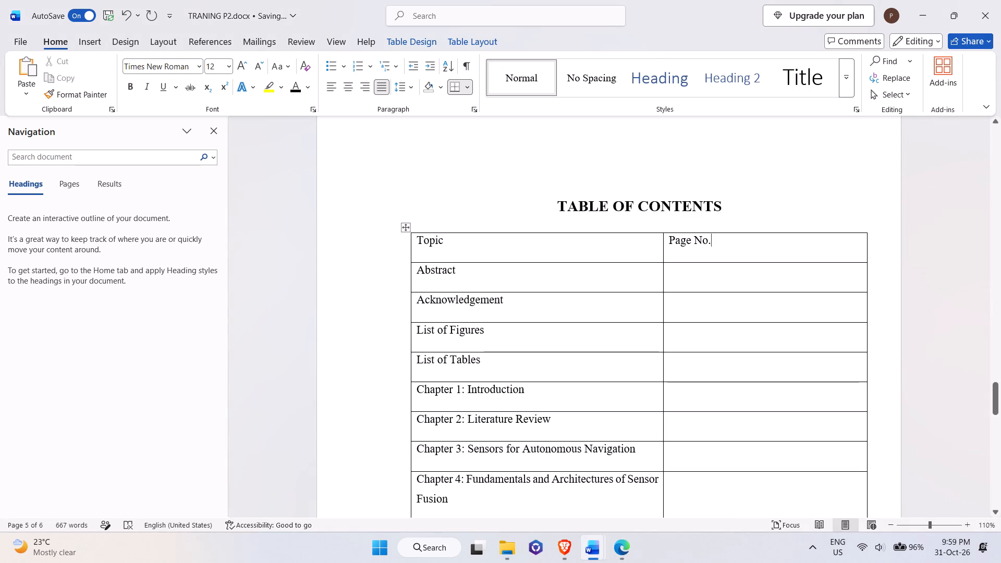
Make the Topic and Page No. header row of the contents table bold.
{"action": "key", "text": "ctrl+shift+Left"}
{"action": "key", "text": "ctrl+shift+Left"}
{"action": "key", "text": "ctrl+shift+Left"}
{"action": "key", "text": "ctrl+shift+Left"}
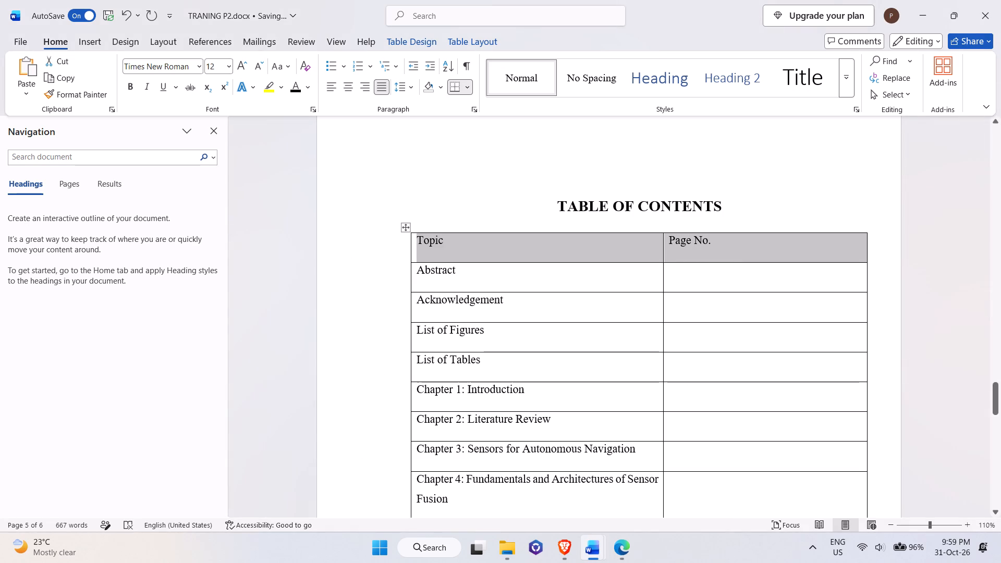
{"action": "key", "text": "ctrl+b"}
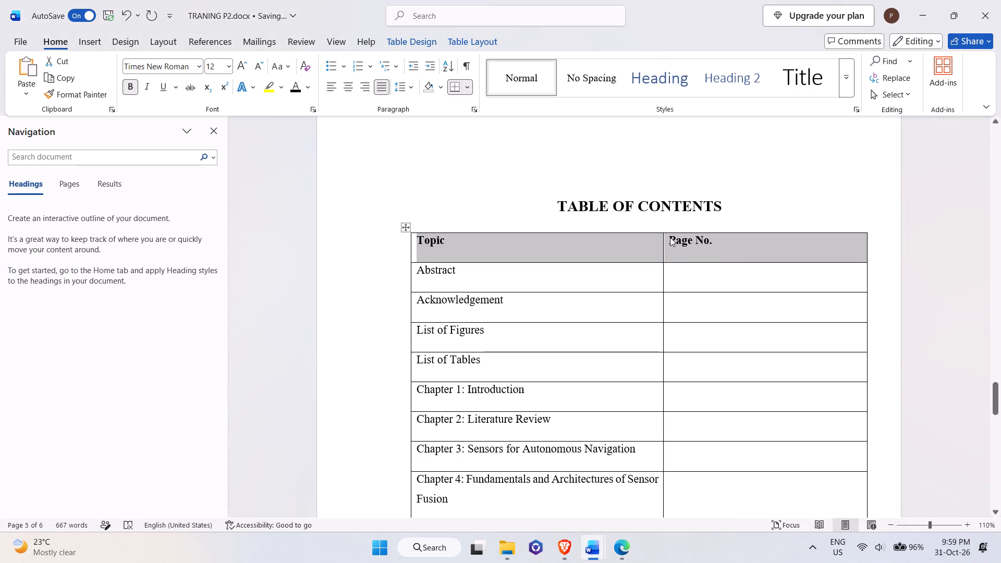
Right-align the Page No. heading and all the cells beneath it, down to the References row.
{"action": "left_click", "coordinate": [670, 238]}
{"action": "left_click_drag", "start_coordinate": [670, 238], "coordinate": [713, 234]}
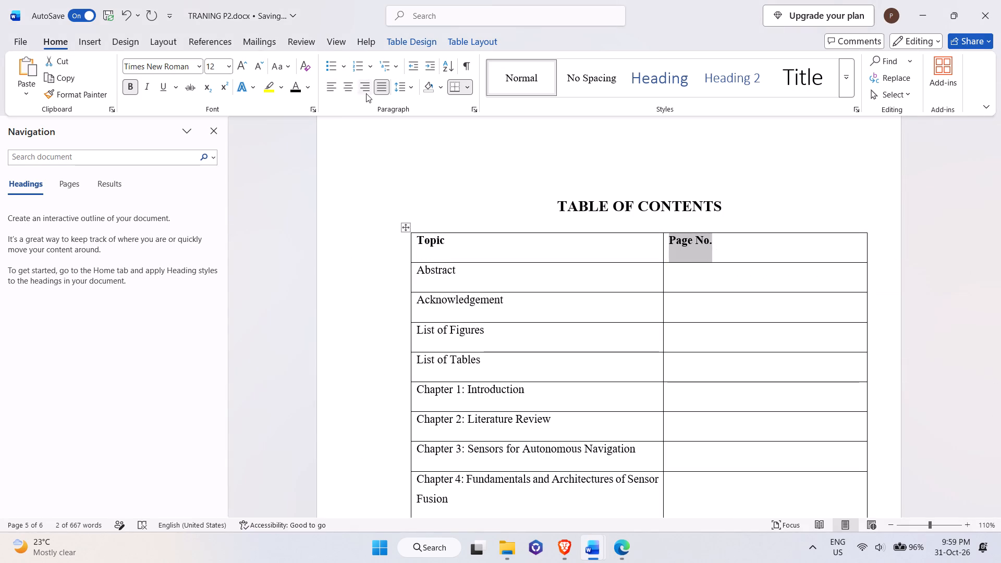
{"action": "left_click", "coordinate": [371, 90]}
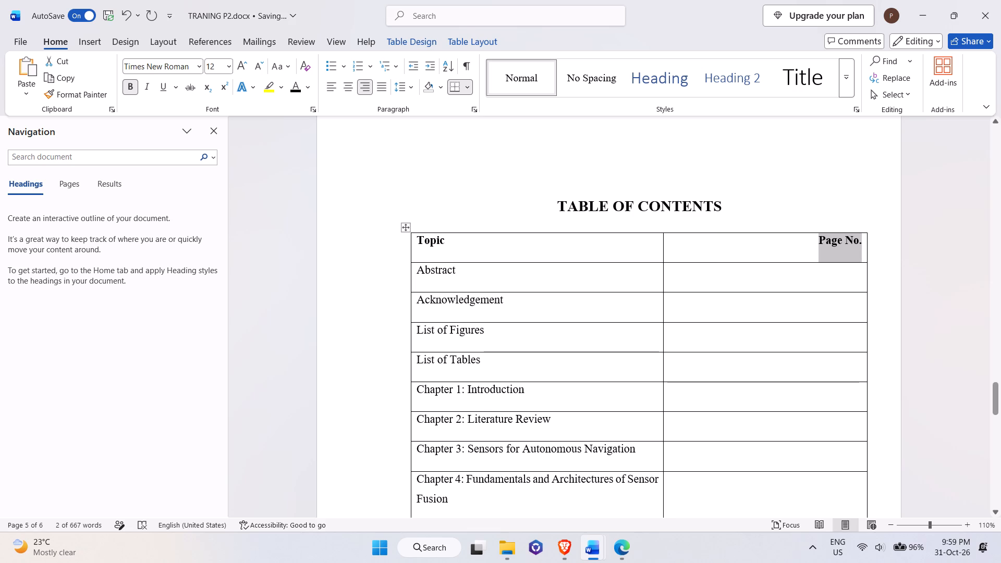
{"action": "left_click", "coordinate": [817, 275]}
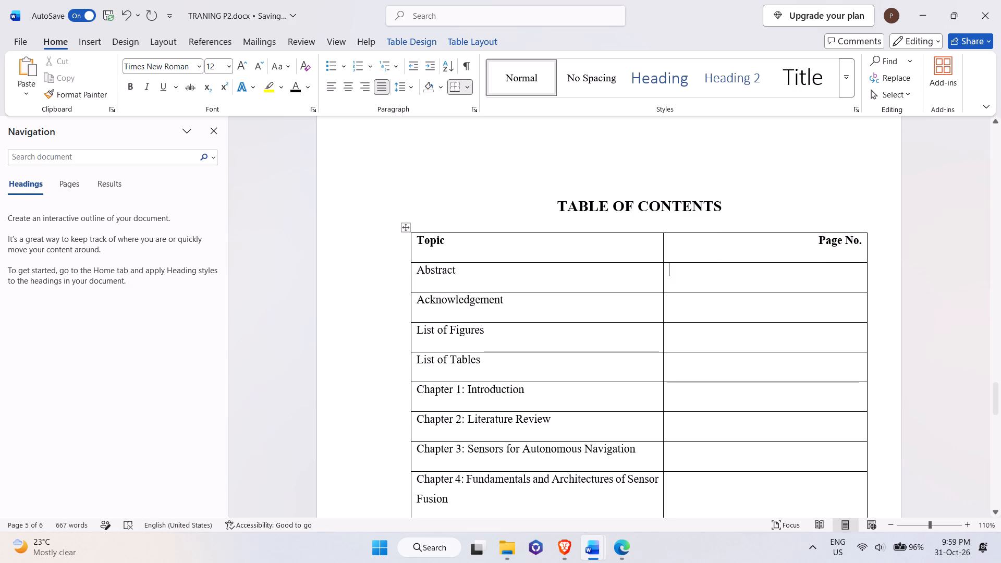
{"action": "left_click_drag", "start_coordinate": [761, 239], "coordinate": [836, 398]}
{"action": "scroll", "coordinate": [840, 376], "scroll_direction": "down", "scroll_amount": 10}
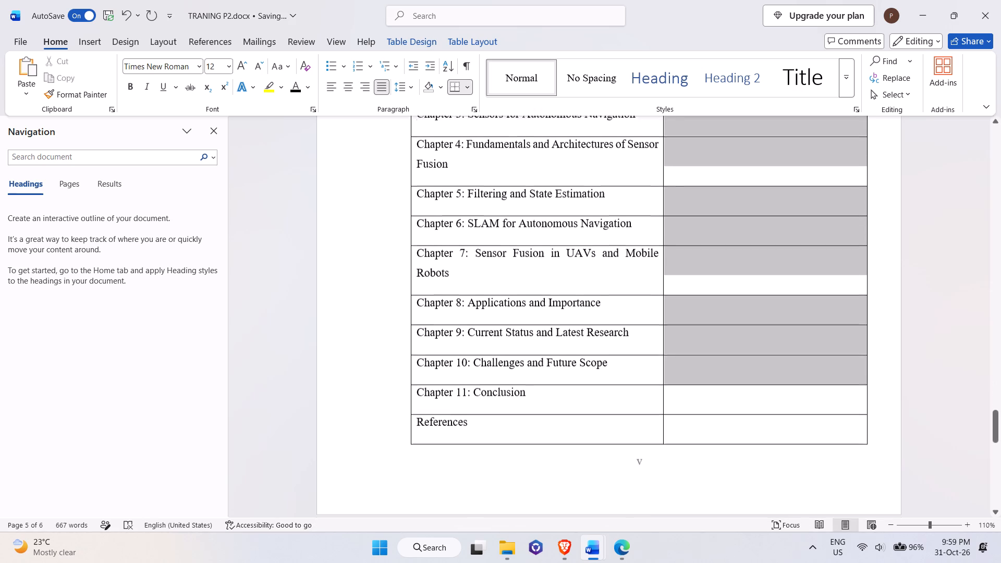
{"action": "left_click_drag", "start_coordinate": [836, 398], "coordinate": [833, 414]}
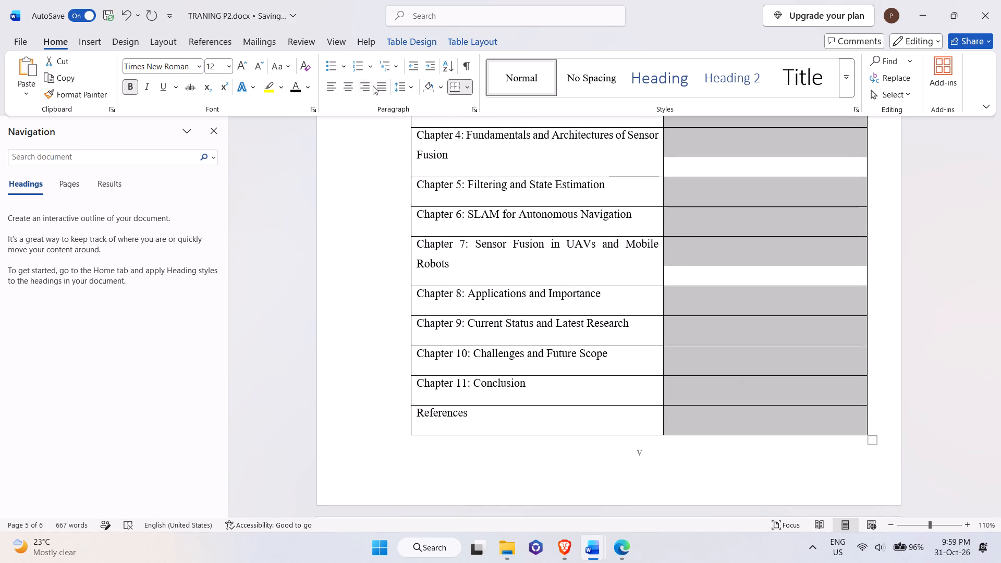
{"action": "left_click", "coordinate": [369, 84]}
{"action": "scroll", "coordinate": [640, 242], "scroll_direction": "up", "scroll_amount": 8}
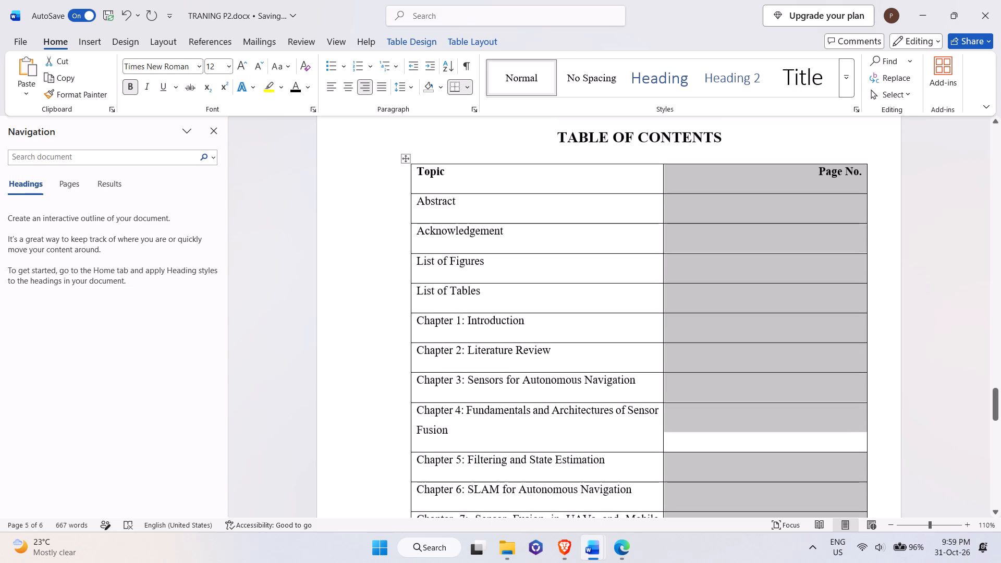
{"action": "left_click", "coordinate": [956, 280]}
Insert a row above Abstract in the contents table and fill its topic with Certificate by Company/Industry/Institute copied from format.pdf.
{"action": "left_click", "coordinate": [798, 208]}
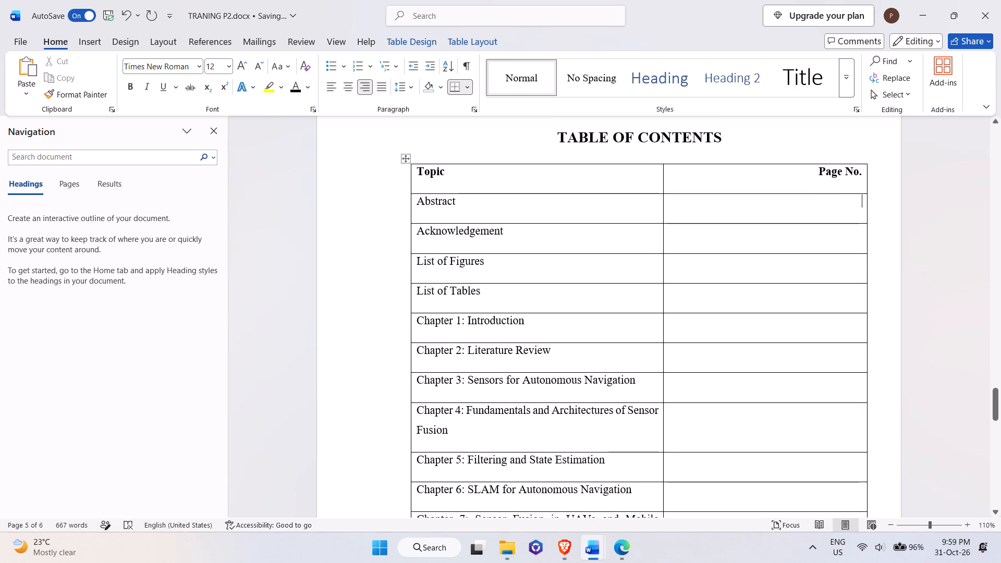
{"action": "key", "text": "alt+Tab"}
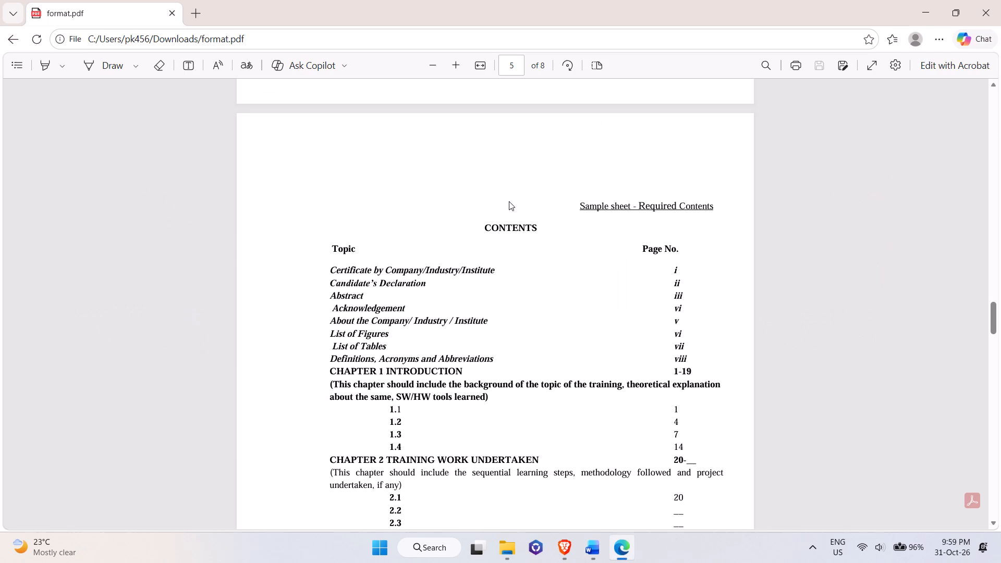
{"action": "key", "text": "alt+Tab"}
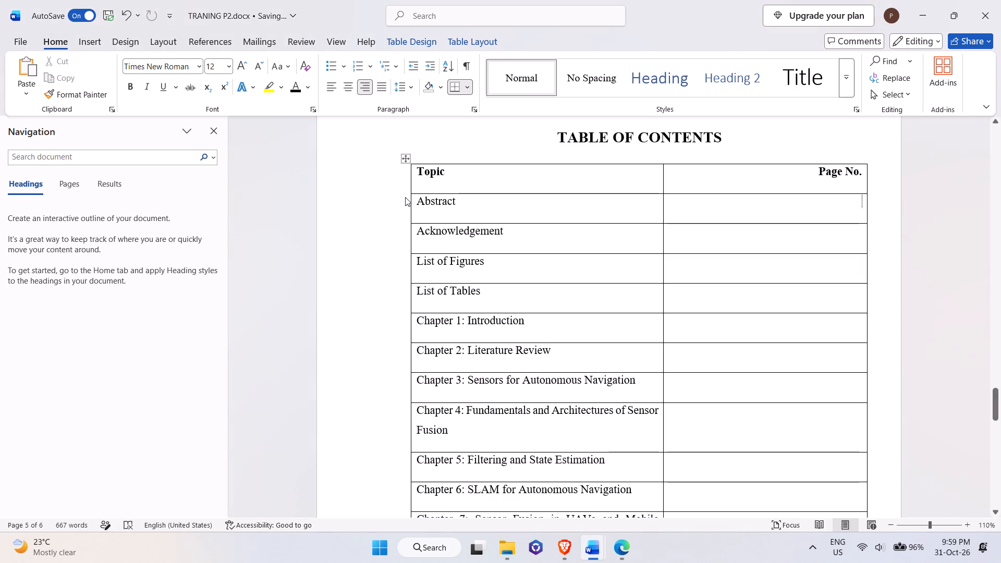
{"action": "left_click", "coordinate": [402, 194]}
{"action": "left_click", "coordinate": [448, 201]}
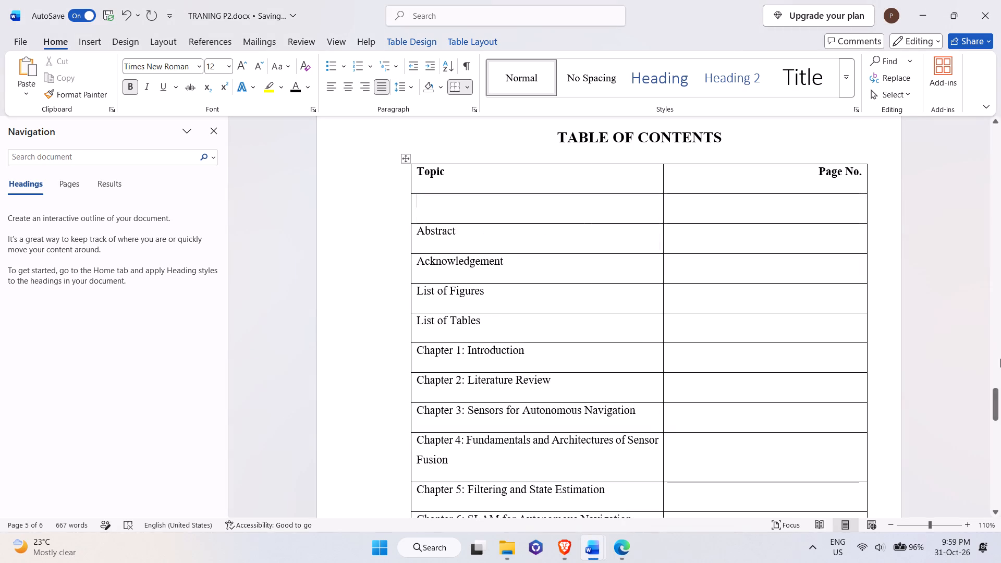
{"action": "key", "text": "alt+Tab"}
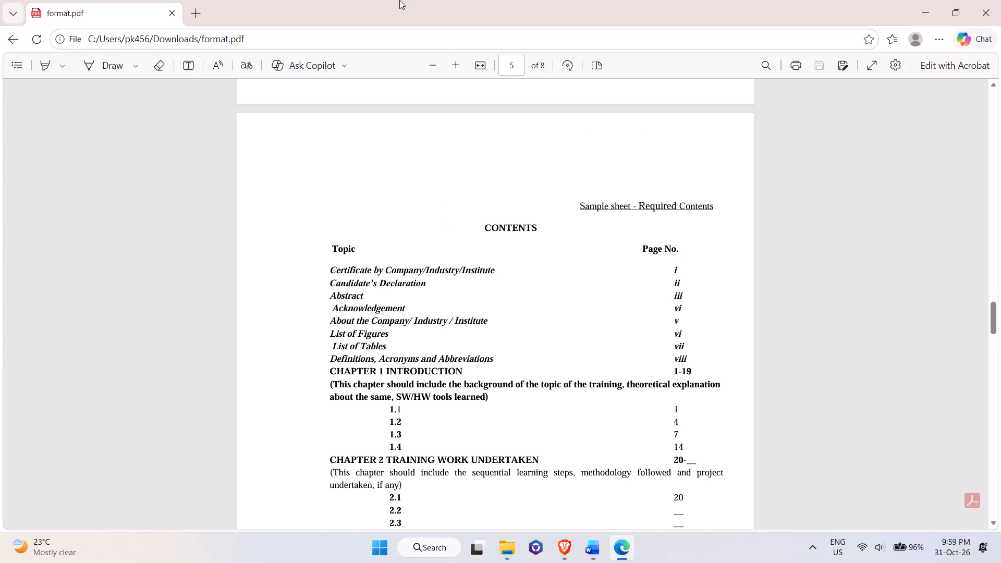
{"action": "left_click_drag", "start_coordinate": [324, 264], "coordinate": [483, 264]}
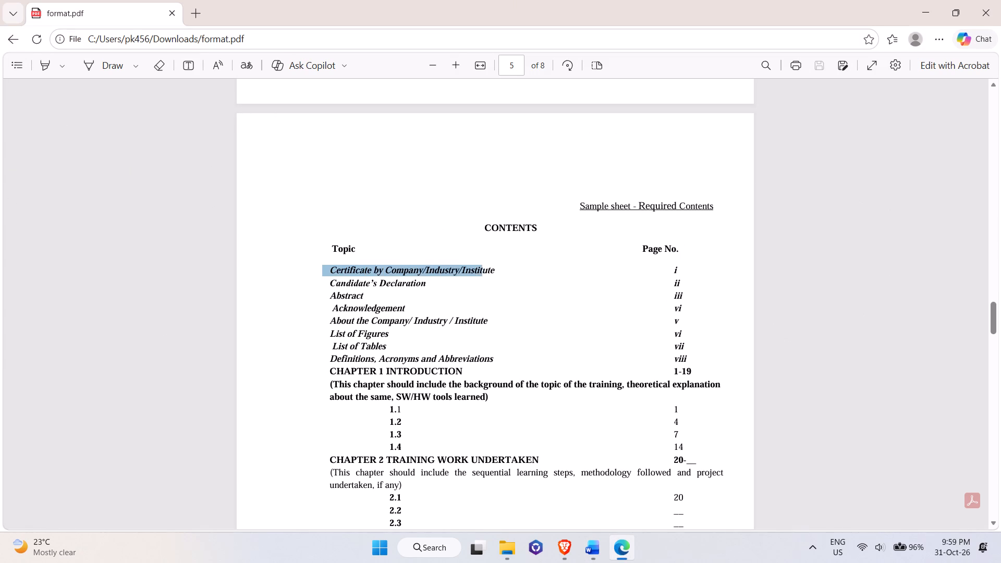
{"action": "left_click_drag", "start_coordinate": [483, 264], "coordinate": [519, 264]}
{"action": "key", "text": "ctrl+c"}
{"action": "key", "text": "alt+Tab"}
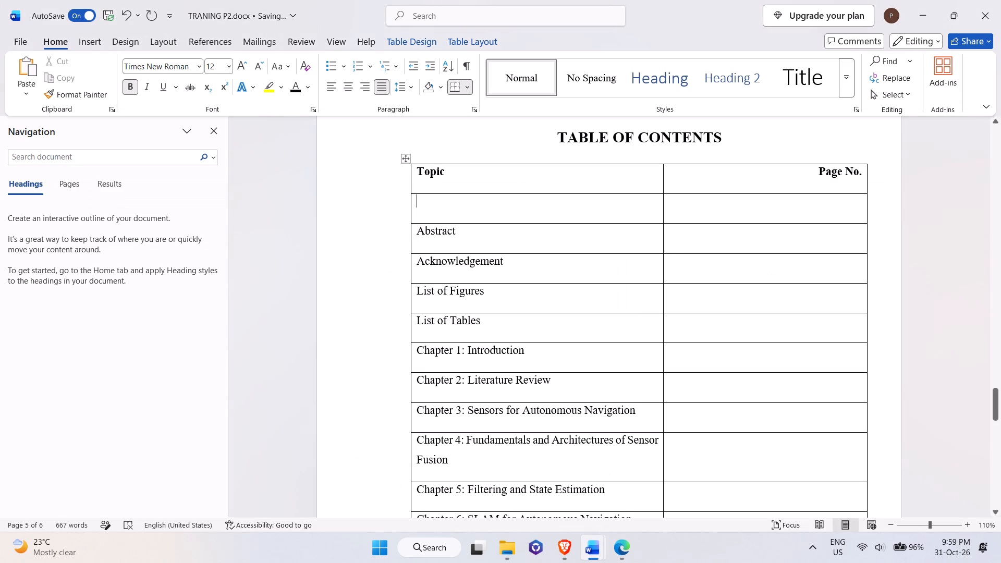
{"action": "key", "text": "ctrl+v"}
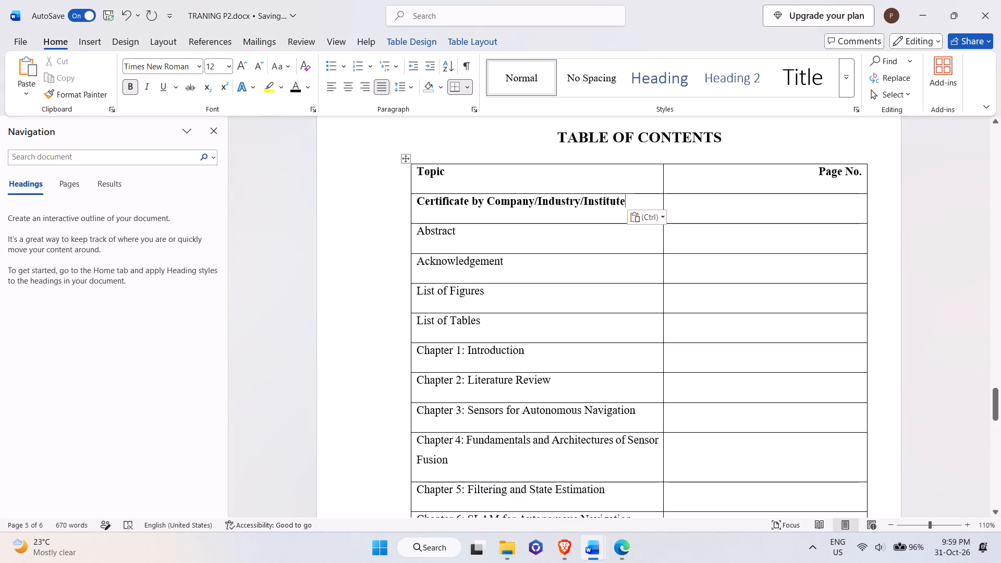
Shorten the new certificate entry in the contents table to Certificate by Institute.
{"action": "left_click", "coordinate": [583, 197]}
{"action": "key", "text": "BackSpace"}
{"action": "key", "text": "BackSpace"}
{"action": "key", "text": "BackSpace"}
{"action": "key", "text": "BackSpace"}
{"action": "key", "text": "BackSpace"}
{"action": "key", "text": "BackSpace"}
{"action": "key", "text": "BackSpace"}
{"action": "key", "text": "BackSpace"}
{"action": "key", "text": "BackSpace"}
{"action": "key", "text": "BackSpace"}
{"action": "key", "text": "BackSpace"}
{"action": "key", "text": "BackSpace"}
{"action": "key", "text": "BackSpace"}
{"action": "key", "text": "BackSpace"}
{"action": "key", "text": "BackSpace"}
{"action": "key", "text": "BackSpace"}
{"action": "key", "text": "BackSpace"}
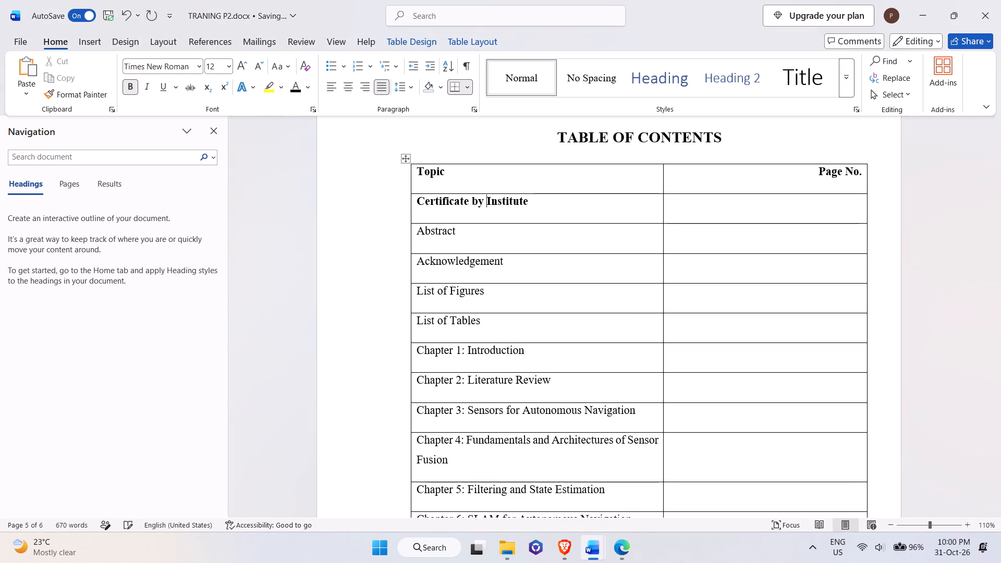
{"action": "left_click_drag", "start_coordinate": [556, 202], "coordinate": [538, 202]}
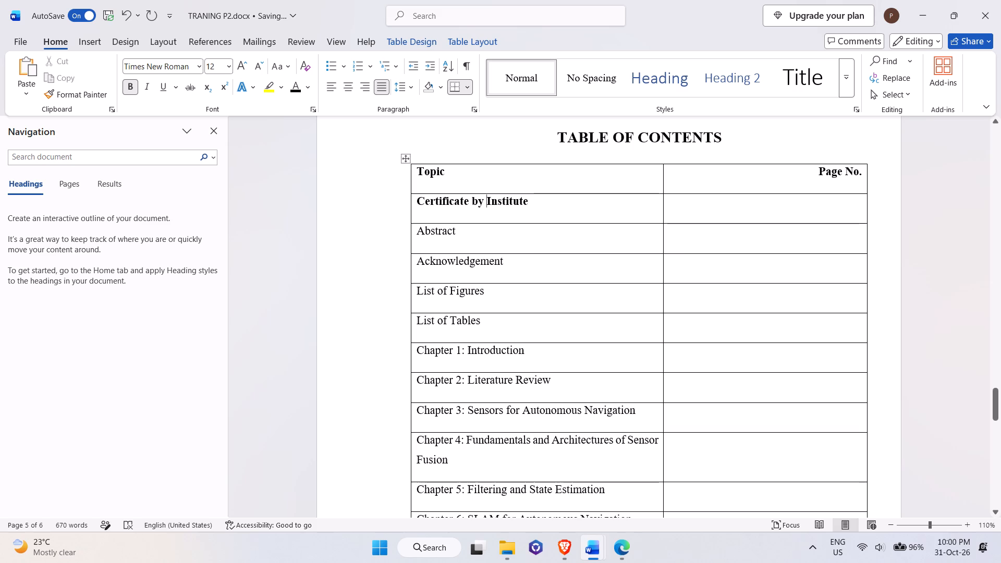
{"action": "left_click_drag", "start_coordinate": [538, 202], "coordinate": [433, 202]}
{"action": "left_click", "coordinate": [422, 205]}
{"action": "key", "text": "Left"}
{"action": "key", "text": "BackSpace"}
Copy Candidate's Declaration from format.pdf into a new contents table row inserted between Certificate by Institute and Abstract.
{"action": "key", "text": "alt+Tab"}
{"action": "scroll", "coordinate": [508, 275], "scroll_direction": "down", "scroll_amount": 1}
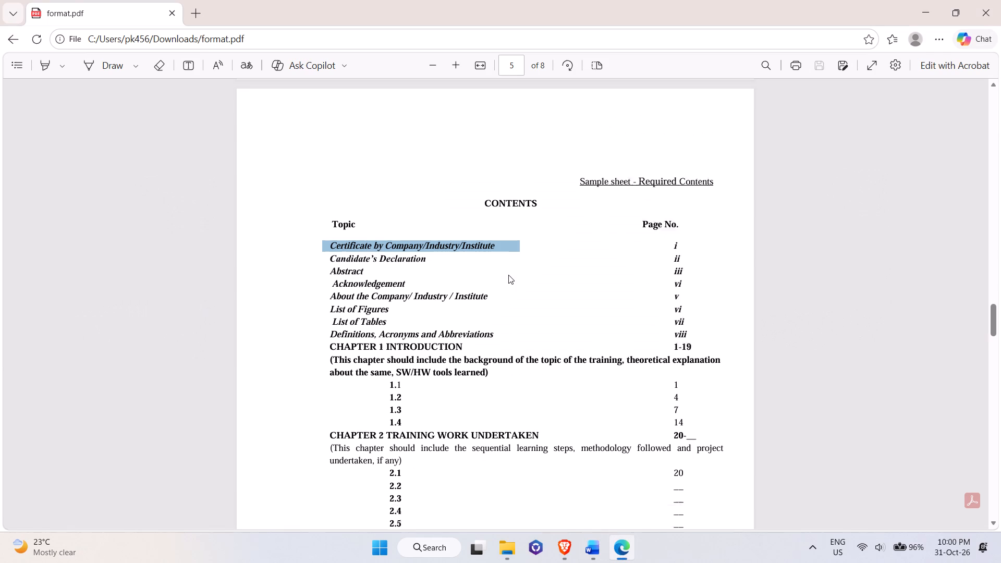
{"action": "key", "text": "alt+Tab"}
{"action": "key", "text": "alt+Tab"}
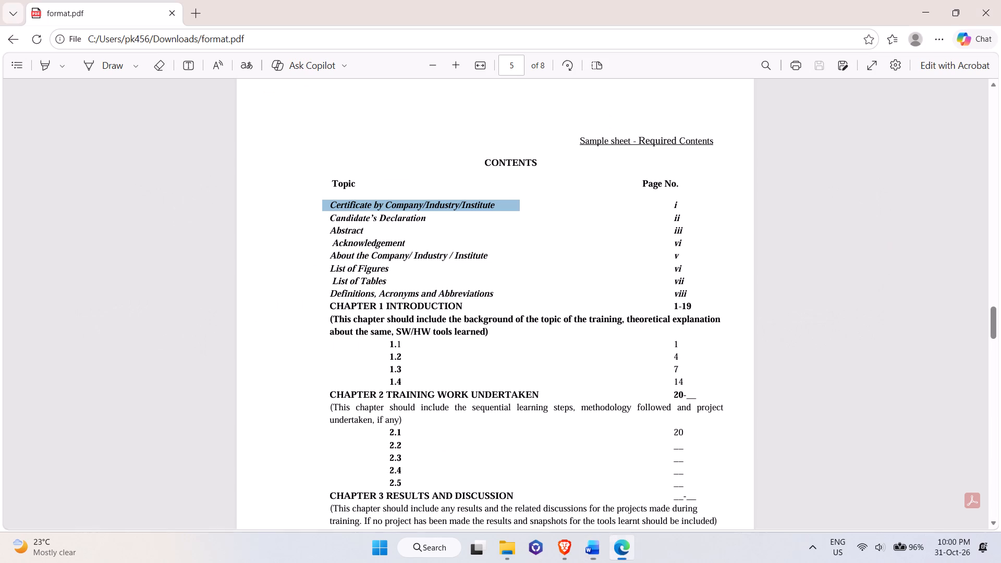
{"action": "left_click_drag", "start_coordinate": [328, 219], "coordinate": [428, 219]}
{"action": "key", "text": "ctrl+c"}
{"action": "key", "text": "alt+Tab"}
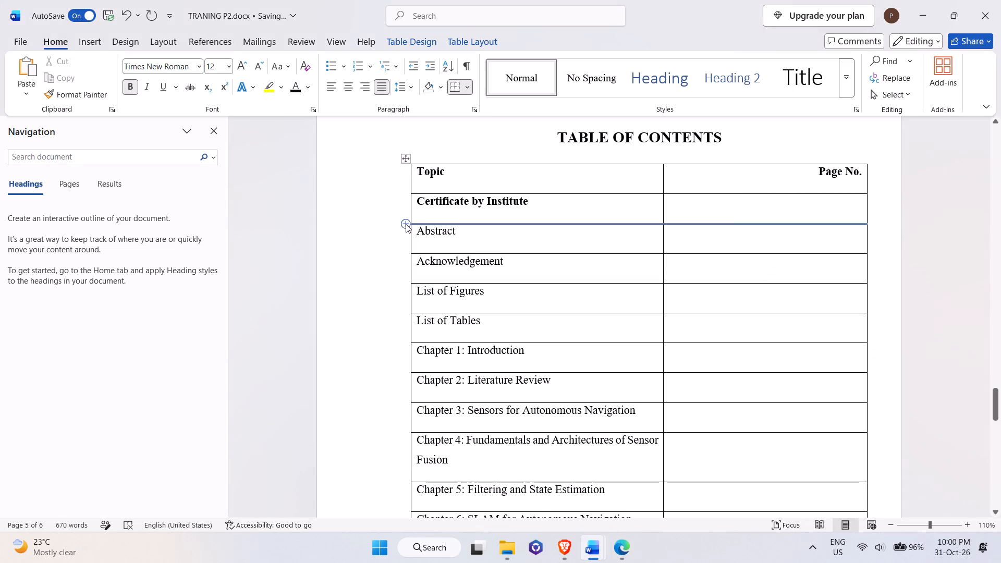
{"action": "left_click", "coordinate": [406, 224]}
{"action": "left_click", "coordinate": [444, 235]}
{"action": "key", "text": "ctrl+v"}
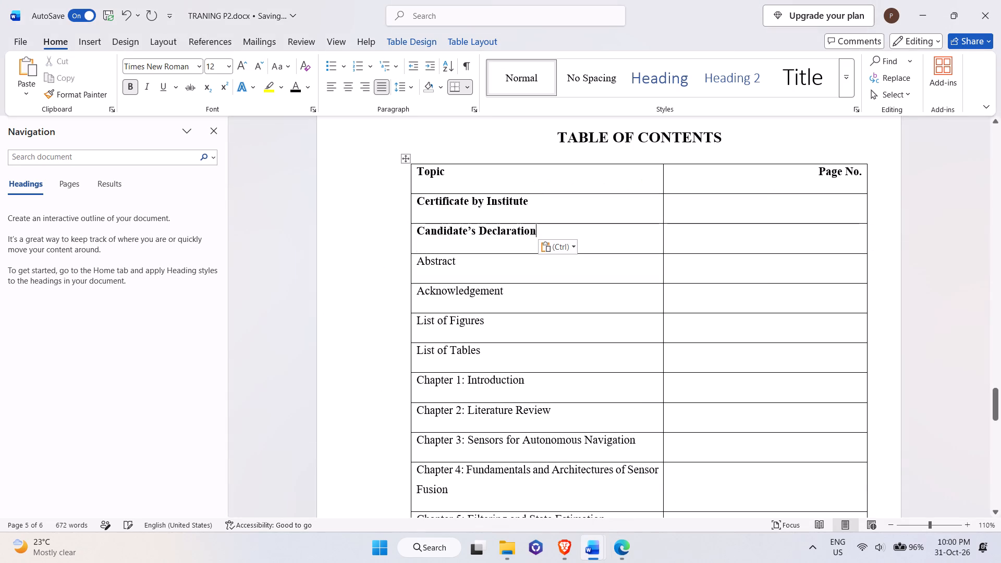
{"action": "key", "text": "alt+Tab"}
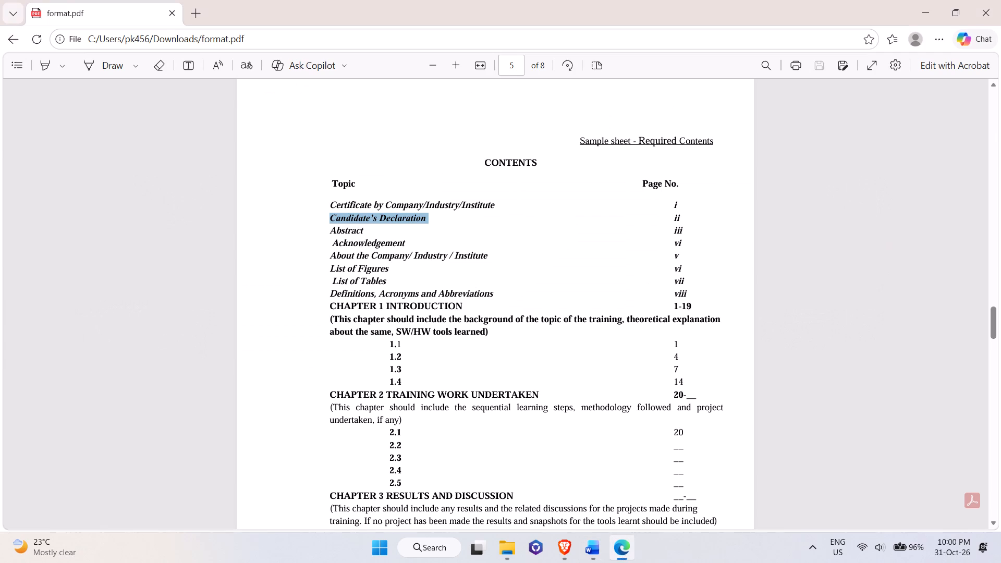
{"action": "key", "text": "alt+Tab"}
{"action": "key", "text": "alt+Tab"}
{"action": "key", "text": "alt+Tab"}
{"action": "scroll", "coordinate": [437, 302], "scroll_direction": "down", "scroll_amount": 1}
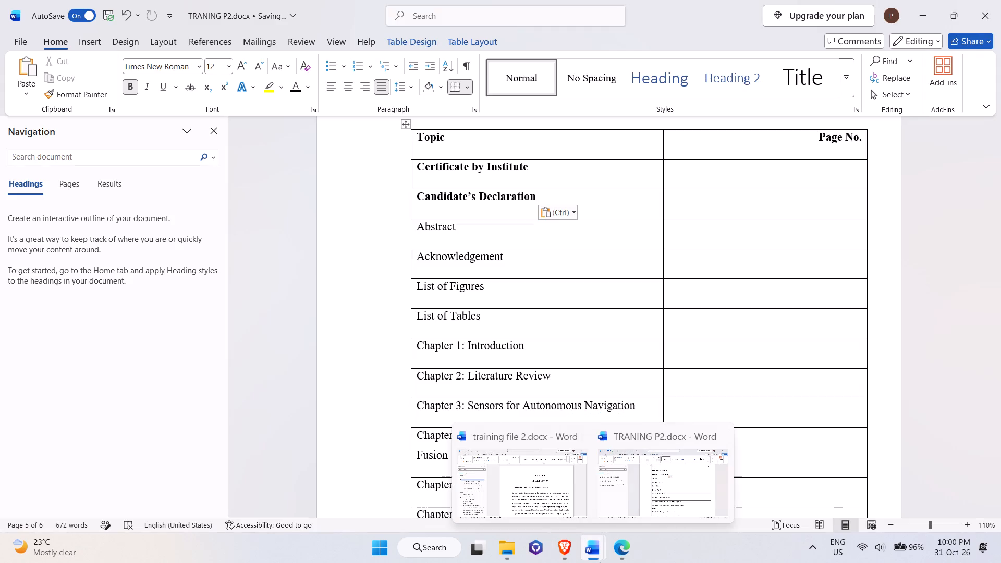
Search Local Disk (F:) for tr102 and open tr102 part2 901.pdf from the TR102 final folder.
{"action": "left_click", "coordinate": [506, 540]}
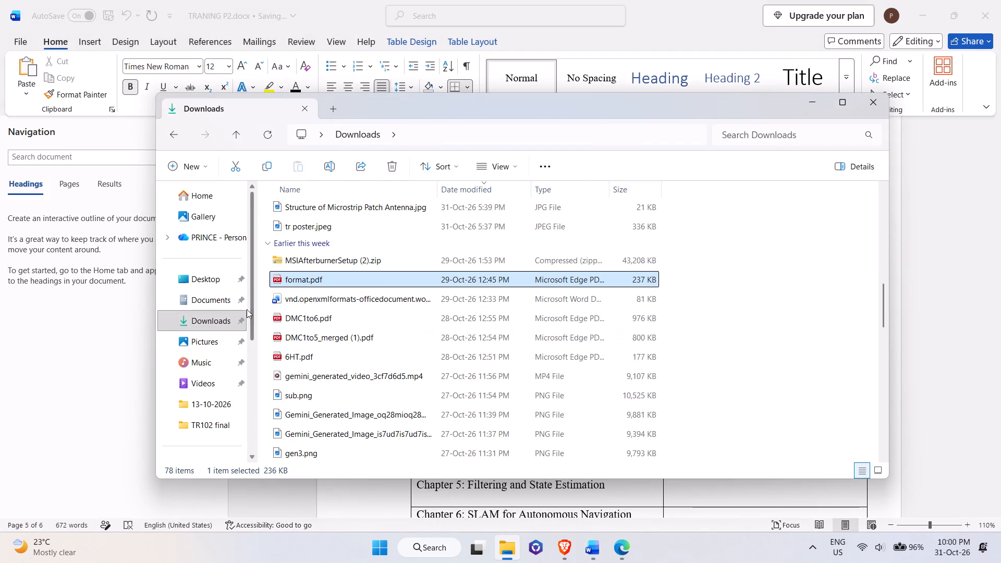
{"action": "left_click", "coordinate": [215, 274]}
{"action": "scroll", "coordinate": [220, 288], "scroll_direction": "down", "scroll_amount": 5}
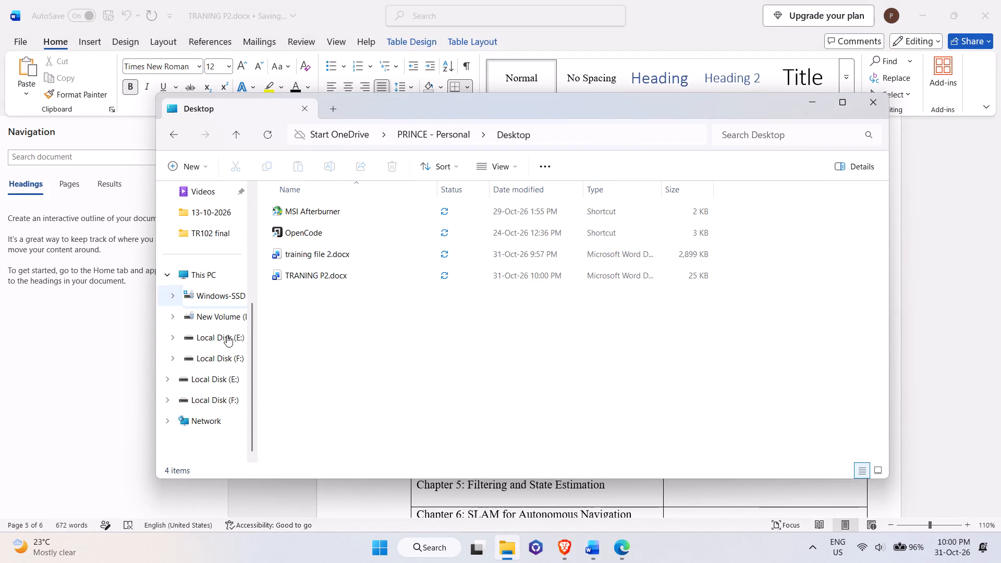
{"action": "left_click", "coordinate": [228, 391]}
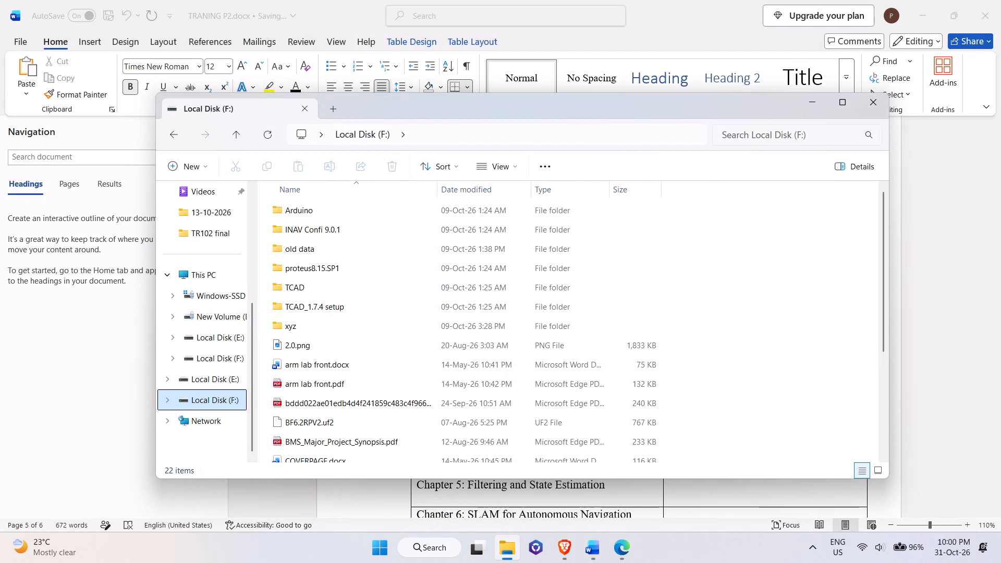
{"action": "left_click", "coordinate": [757, 143]}
{"action": "type", "text": "tr102"}
{"action": "double_click", "coordinate": [478, 204]}
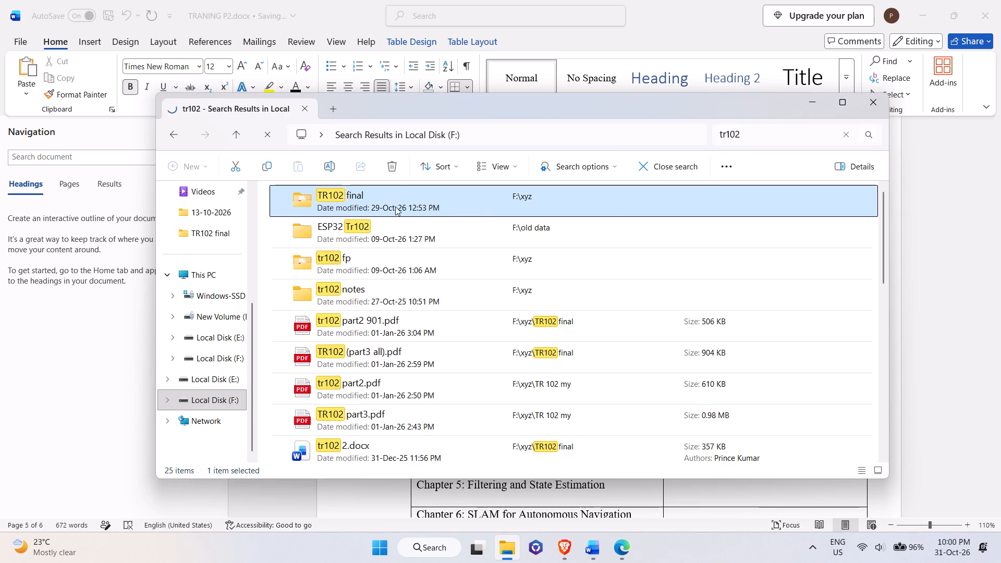
{"action": "double_click", "coordinate": [351, 189]}
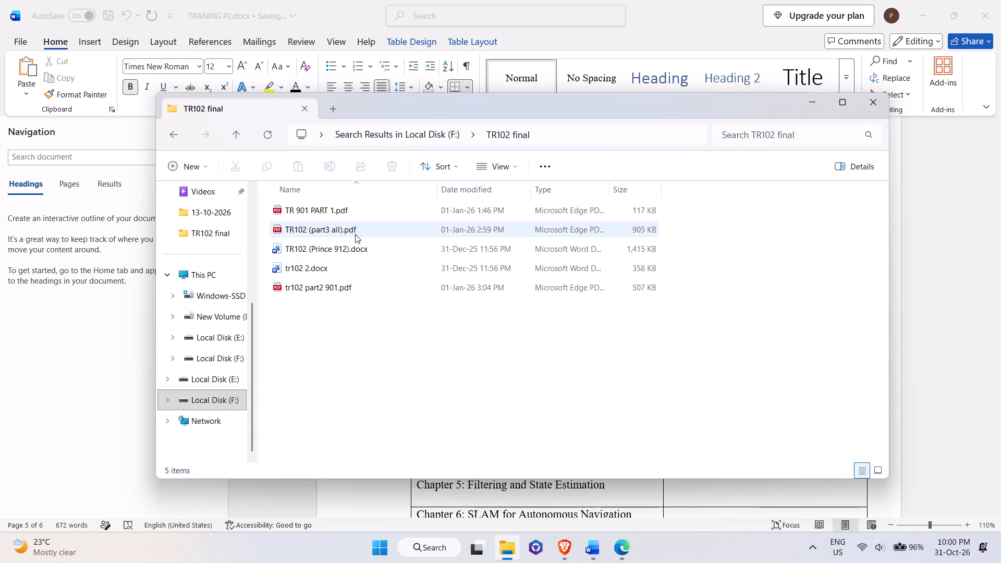
{"action": "double_click", "coordinate": [375, 282]}
Look through the front matter of tr102 part2 901.pdf for its section order, page numbering and the About the Institute page.
{"action": "scroll", "coordinate": [459, 281], "scroll_direction": "down", "scroll_amount": 4}
{"action": "scroll", "coordinate": [459, 281], "scroll_direction": "up", "scroll_amount": 5}
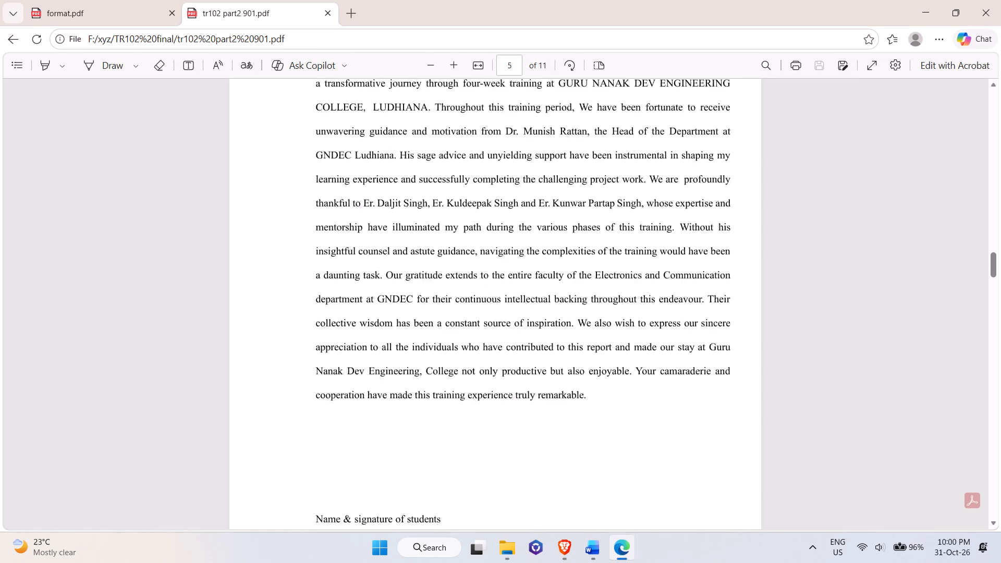
{"action": "scroll", "coordinate": [459, 281], "scroll_direction": "up", "scroll_amount": 9}
{"action": "scroll", "coordinate": [459, 281], "scroll_direction": "down", "scroll_amount": 7}
{"action": "scroll", "coordinate": [459, 281], "scroll_direction": "up", "scroll_amount": 20}
{"action": "scroll", "coordinate": [459, 281], "scroll_direction": "up", "scroll_amount": 12}
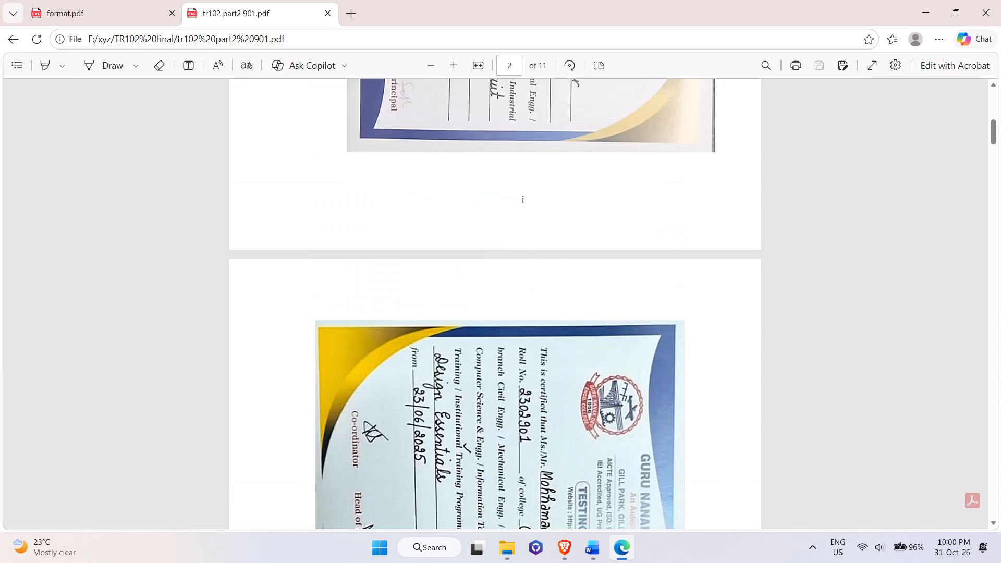
{"action": "scroll", "coordinate": [459, 281], "scroll_direction": "down", "scroll_amount": 17}
{"action": "scroll", "coordinate": [459, 281], "scroll_direction": "down", "scroll_amount": 13}
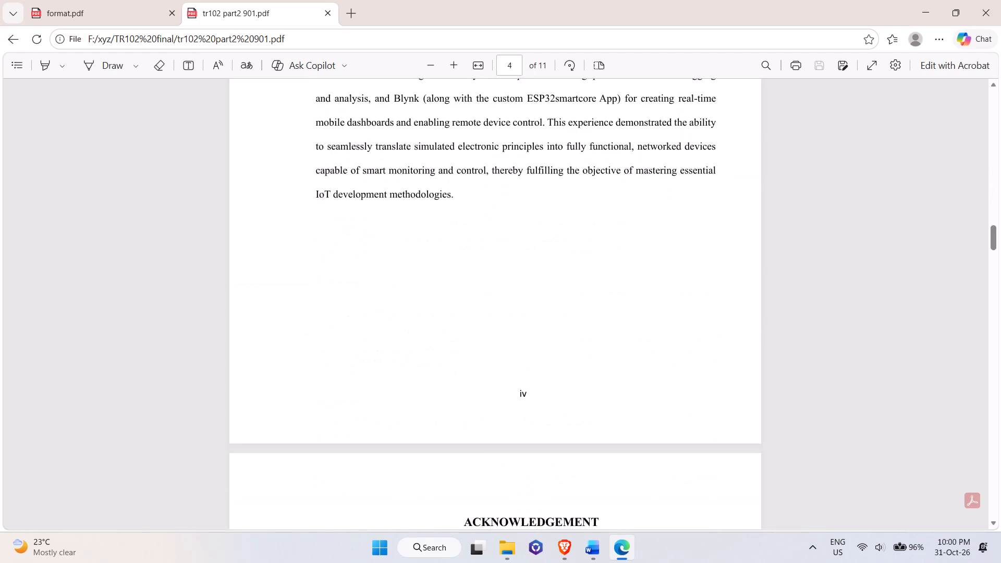
{"action": "scroll", "coordinate": [459, 281], "scroll_direction": "down", "scroll_amount": 13}
{"action": "scroll", "coordinate": [459, 281], "scroll_direction": "down", "scroll_amount": 8}
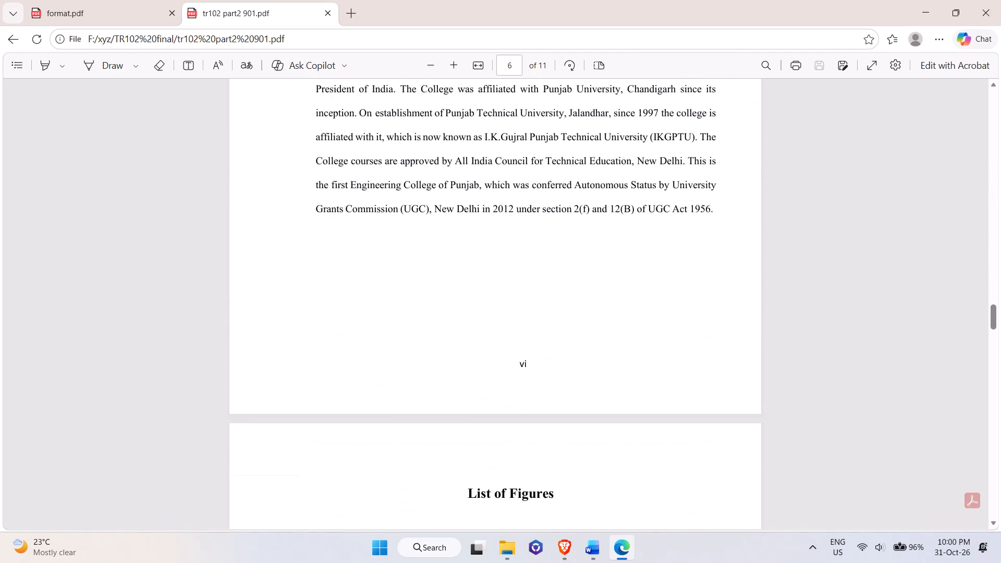
{"action": "scroll", "coordinate": [459, 281], "scroll_direction": "up", "scroll_amount": 6}
{"action": "scroll", "coordinate": [459, 281], "scroll_direction": "down", "scroll_amount": 1}
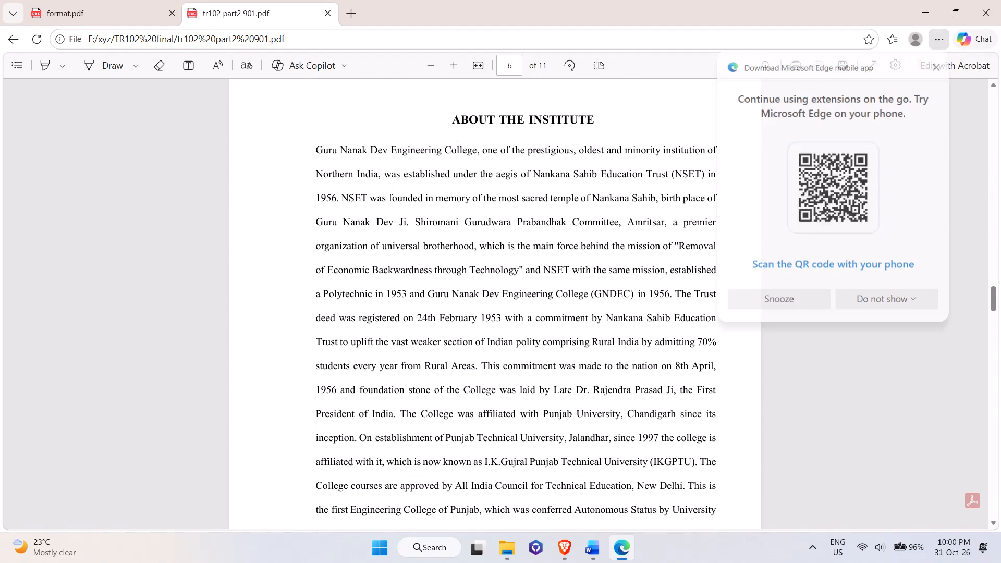
{"action": "left_click", "coordinate": [942, 68]}
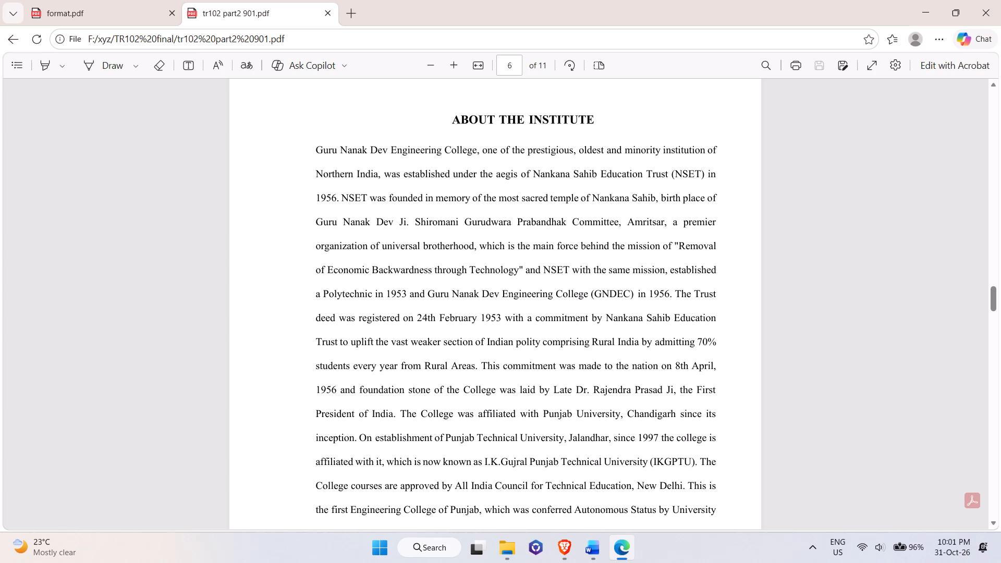
Copy the ABOUT THE INSTITUTE heading and its full paragraph from tr102 part2 901.pdf.
{"action": "scroll", "coordinate": [507, 202], "scroll_direction": "down", "scroll_amount": 2}
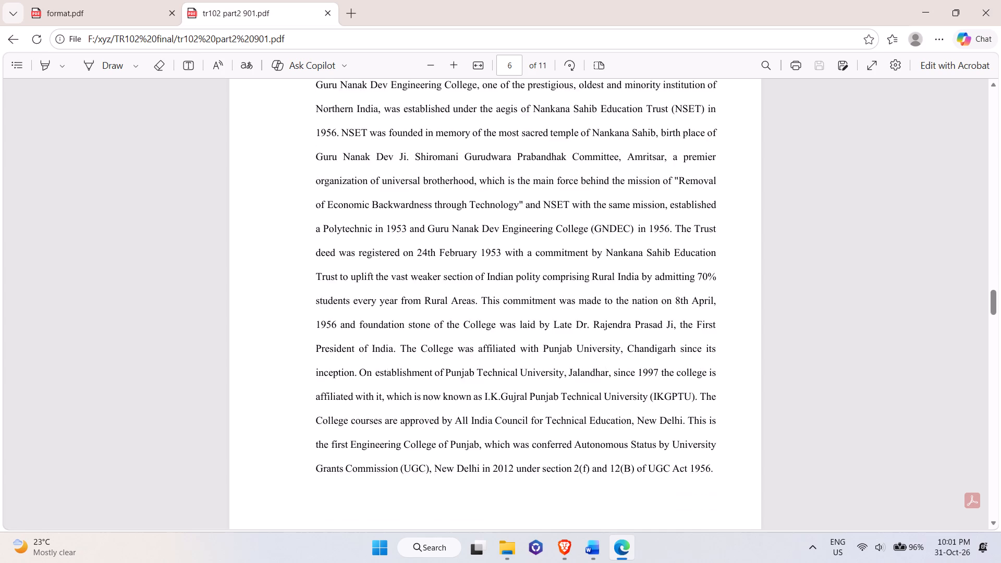
{"action": "left_click_drag", "start_coordinate": [722, 405], "coordinate": [535, 315]}
{"action": "scroll", "coordinate": [547, 324], "scroll_direction": "up", "scroll_amount": 5}
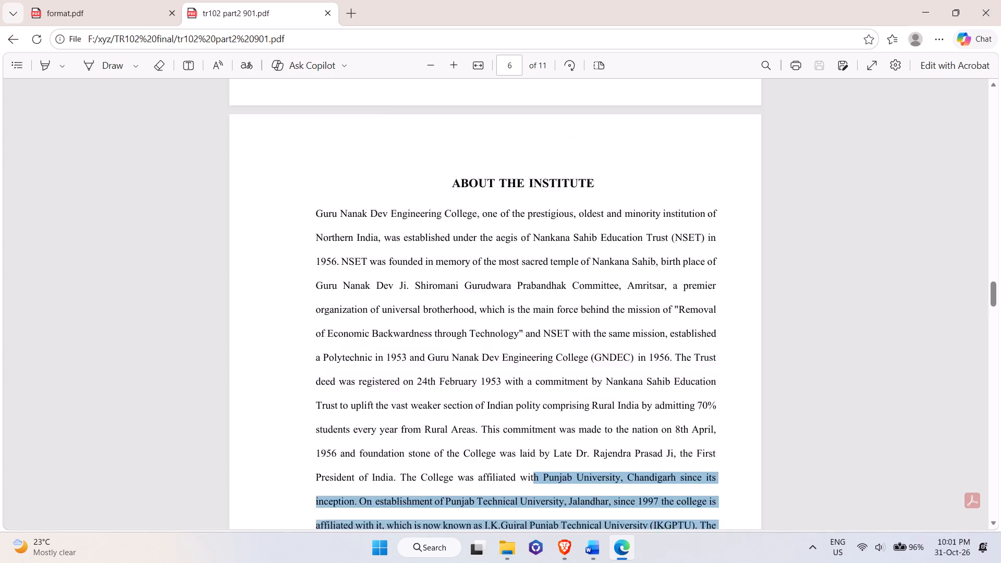
{"action": "left_click_drag", "start_coordinate": [535, 315], "coordinate": [455, 255]}
{"action": "key", "text": "ctrl+c"}
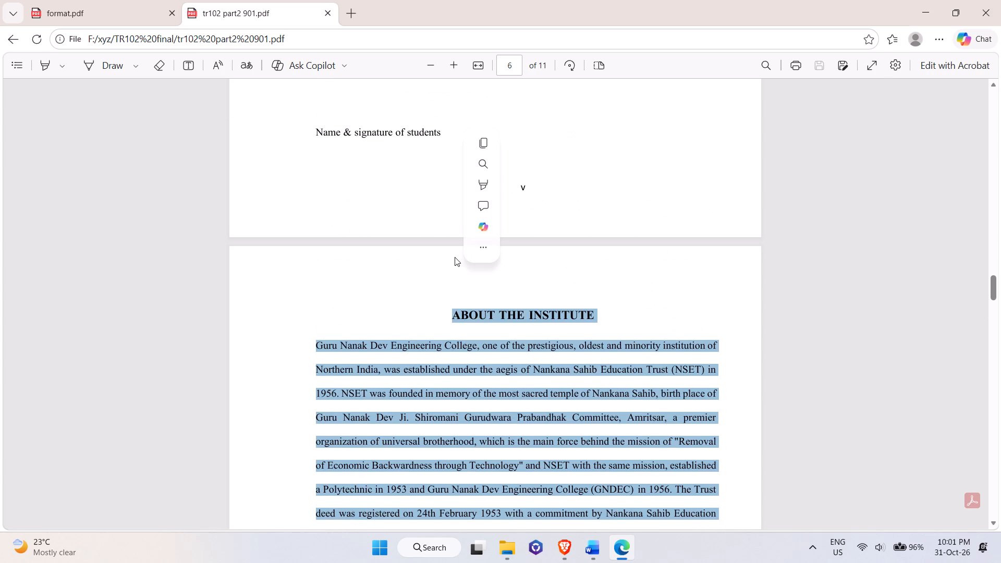
Close the TR102 final folder window and switch to TRANING P2.docx in Word.
{"action": "key", "text": "alt+Tab"}
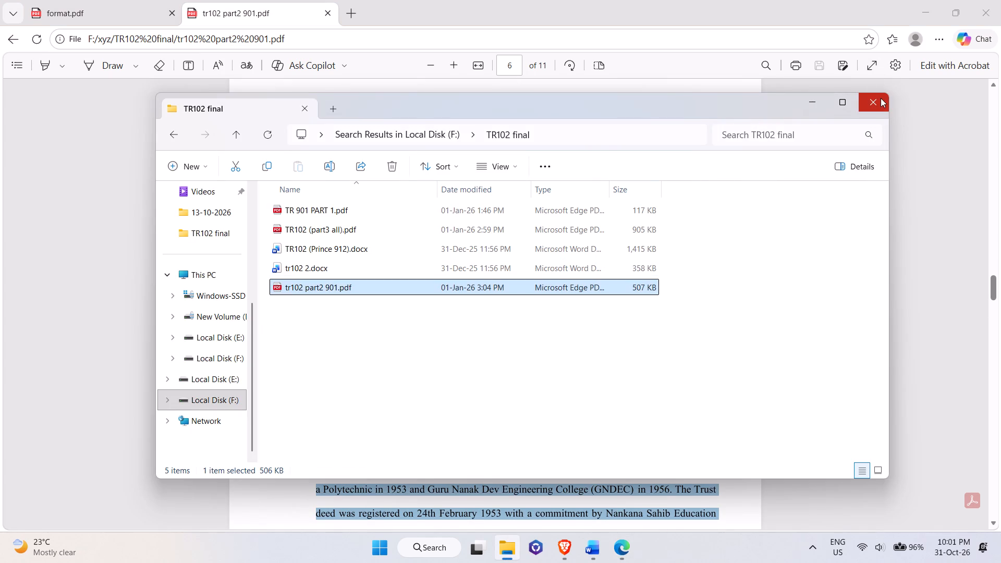
{"action": "left_click", "coordinate": [881, 99]}
{"action": "left_click", "coordinate": [596, 554]}
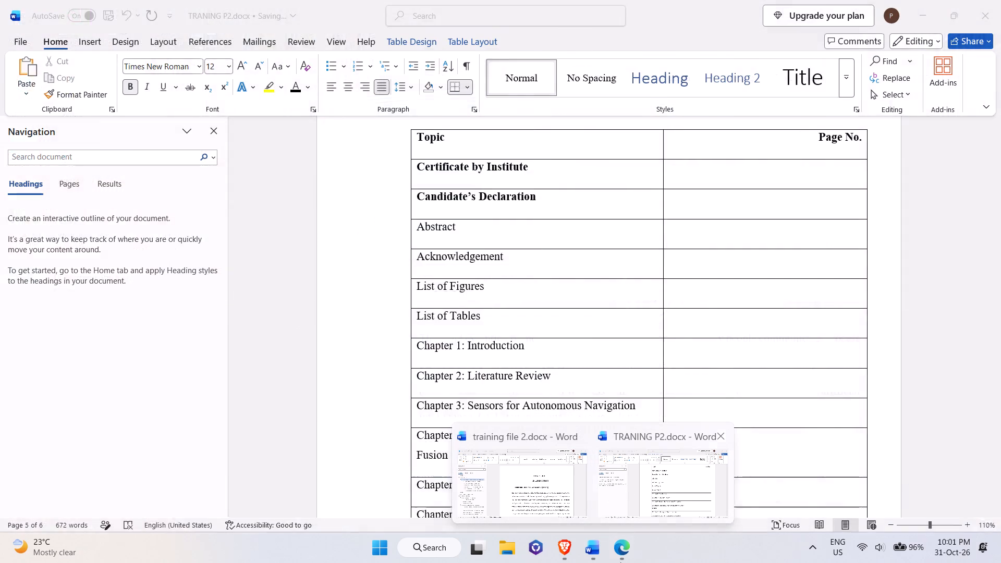
{"action": "left_click", "coordinate": [649, 285]}
{"action": "scroll", "coordinate": [649, 285], "scroll_direction": "up", "scroll_amount": 9}
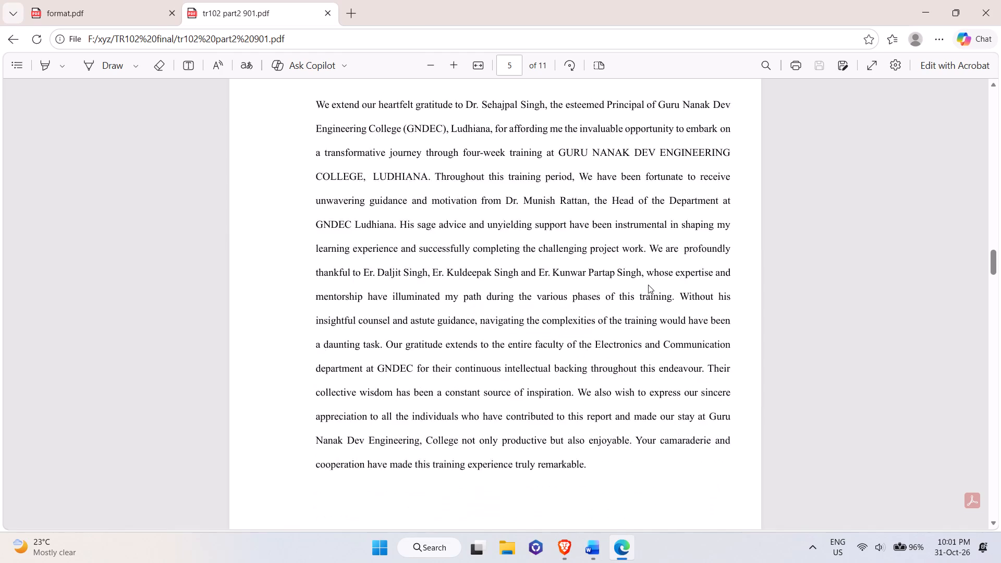
{"action": "scroll", "coordinate": [648, 285], "scroll_direction": "up", "scroll_amount": 2}
{"action": "scroll", "coordinate": [648, 285], "scroll_direction": "down", "scroll_amount": 7}
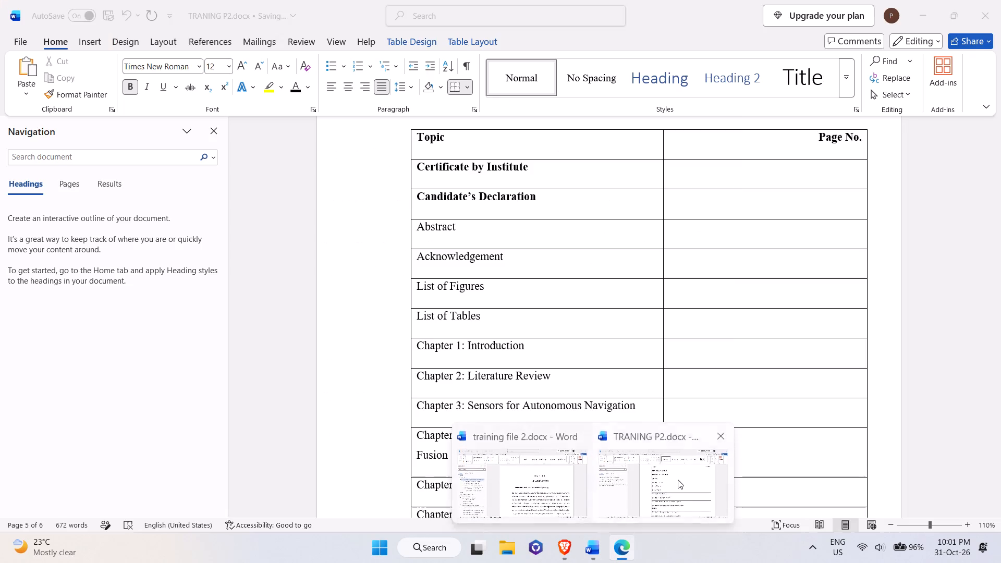
{"action": "left_click", "coordinate": [678, 480]}
Insert a page break after the third student's signature line, just before the List of Figures.
{"action": "scroll", "coordinate": [583, 351], "scroll_direction": "down", "scroll_amount": 18}
{"action": "scroll", "coordinate": [583, 351], "scroll_direction": "down", "scroll_amount": 16}
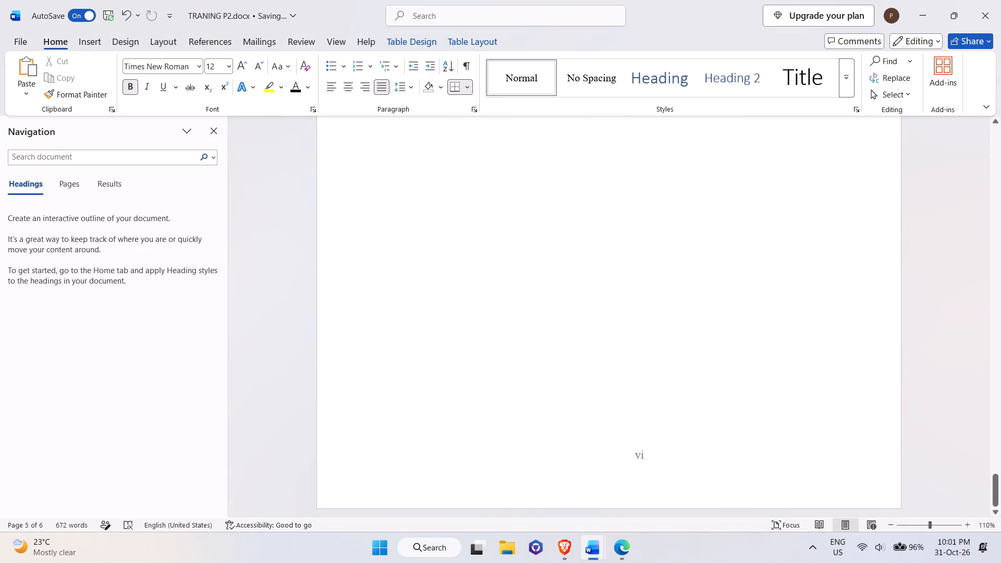
{"action": "scroll", "coordinate": [583, 351], "scroll_direction": "down", "scroll_amount": 12}
{"action": "scroll", "coordinate": [583, 351], "scroll_direction": "up", "scroll_amount": 20}
{"action": "scroll", "coordinate": [583, 351], "scroll_direction": "up", "scroll_amount": 20}
{"action": "scroll", "coordinate": [583, 351], "scroll_direction": "up", "scroll_amount": 7}
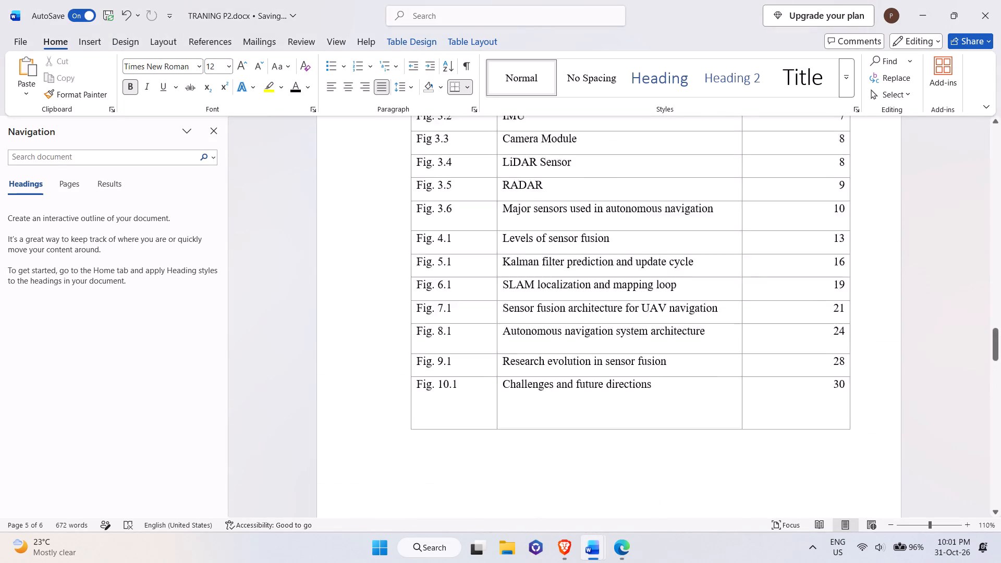
{"action": "scroll", "coordinate": [583, 351], "scroll_direction": "up", "scroll_amount": 20}
{"action": "scroll", "coordinate": [583, 351], "scroll_direction": "up", "scroll_amount": 17}
{"action": "scroll", "coordinate": [583, 351], "scroll_direction": "down", "scroll_amount": 19}
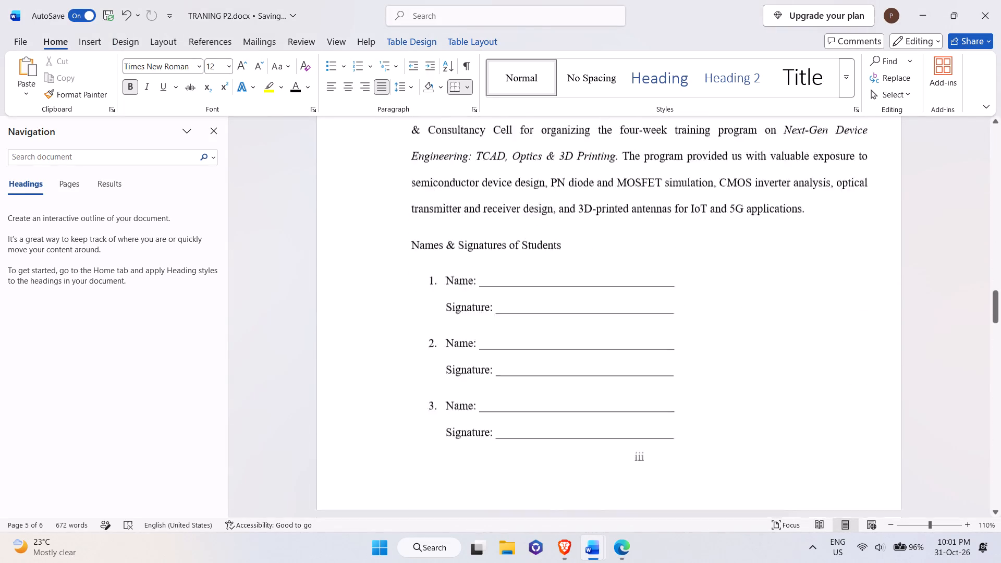
{"action": "scroll", "coordinate": [583, 351], "scroll_direction": "down", "scroll_amount": 8}
{"action": "scroll", "coordinate": [698, 184], "scroll_direction": "up", "scroll_amount": 4}
{"action": "left_click", "coordinate": [717, 205]}
{"action": "left_click", "coordinate": [716, 231]}
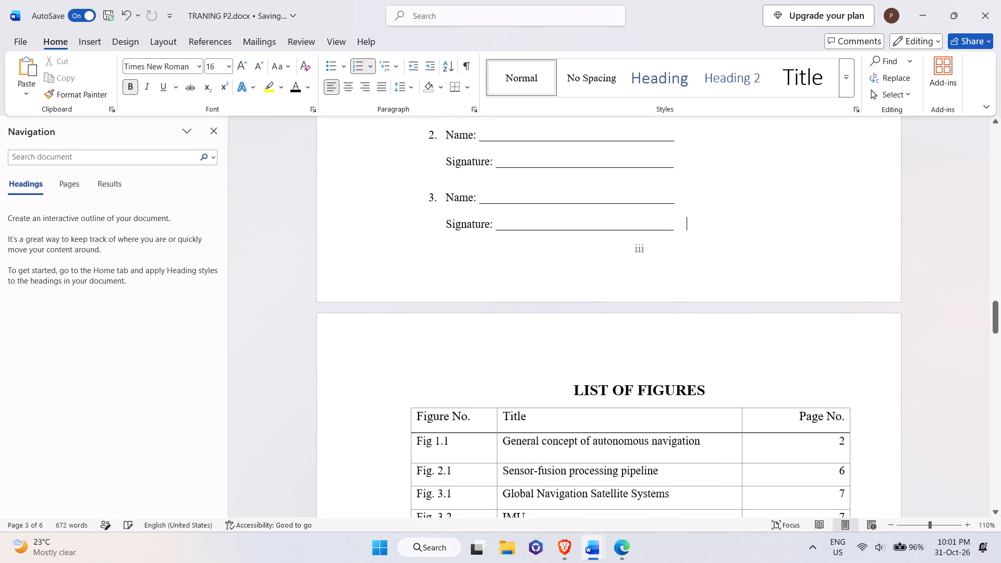
{"action": "left_click", "coordinate": [95, 35]}
{"action": "left_click", "coordinate": [54, 94]}
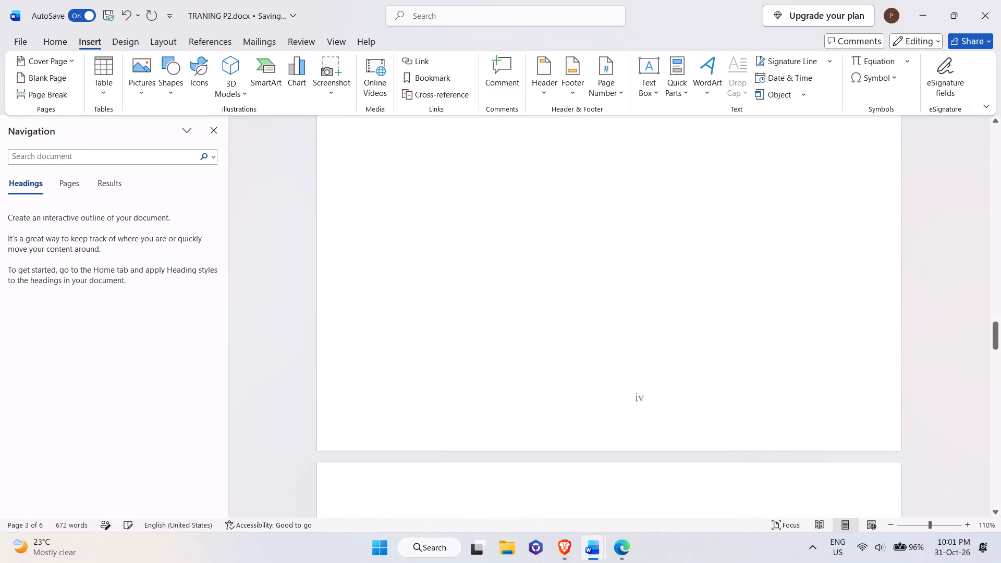
Paste the copied About the Institute text onto the new page after the students' signatures.
{"action": "scroll", "coordinate": [325, 237], "scroll_direction": "down", "scroll_amount": 3}
{"action": "scroll", "coordinate": [359, 245], "scroll_direction": "up", "scroll_amount": 12}
{"action": "scroll", "coordinate": [507, 287], "scroll_direction": "up", "scroll_amount": 7}
{"action": "left_click", "coordinate": [521, 293]}
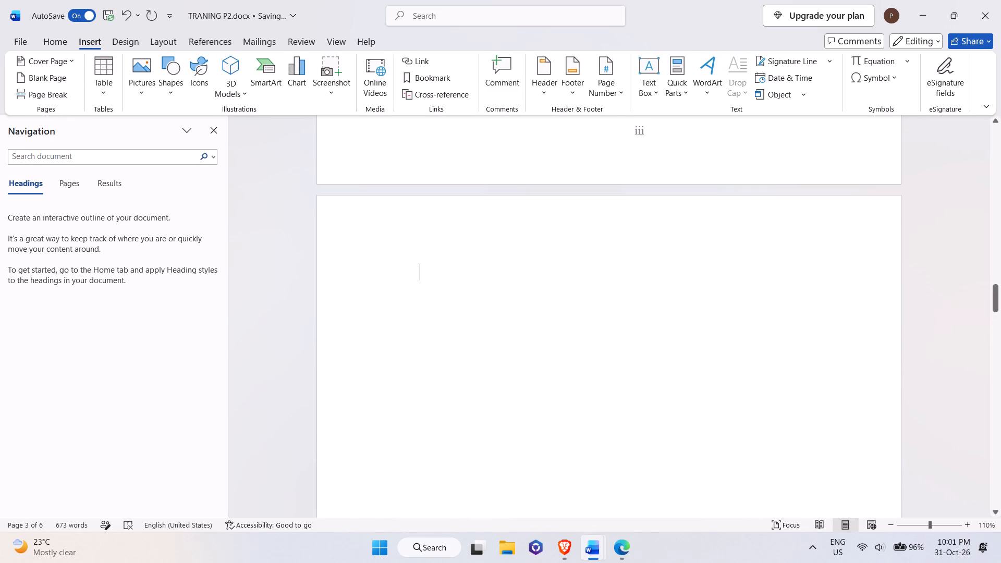
{"action": "key", "text": "ctrl+v"}
Remove bold from all of the pasted About the Institute text, set it to 12 pt and justify it.
{"action": "scroll", "coordinate": [596, 293], "scroll_direction": "down", "scroll_amount": 3}
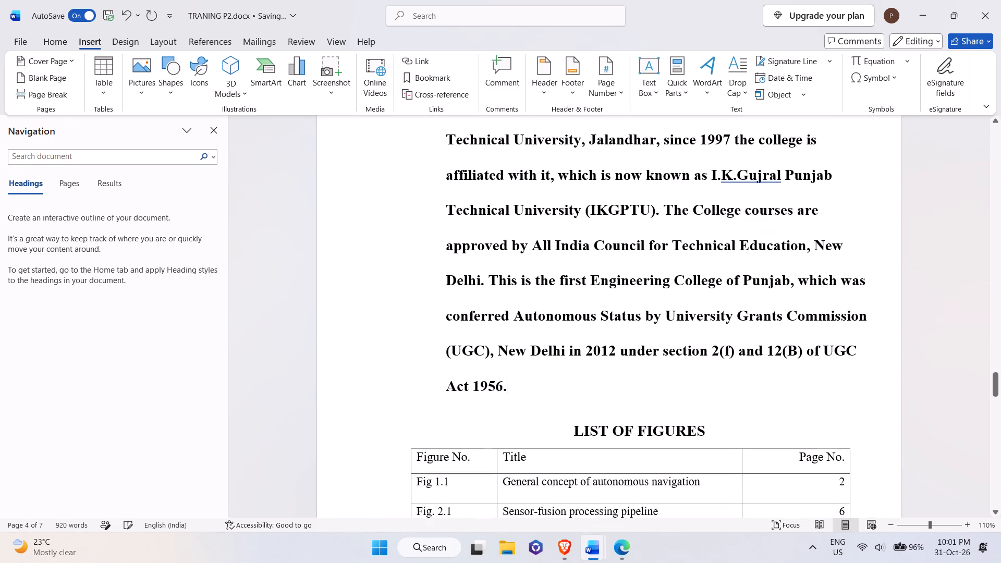
{"action": "left_click_drag", "start_coordinate": [545, 376], "coordinate": [468, 142]}
{"action": "scroll", "coordinate": [470, 143], "scroll_direction": "up", "scroll_amount": 16}
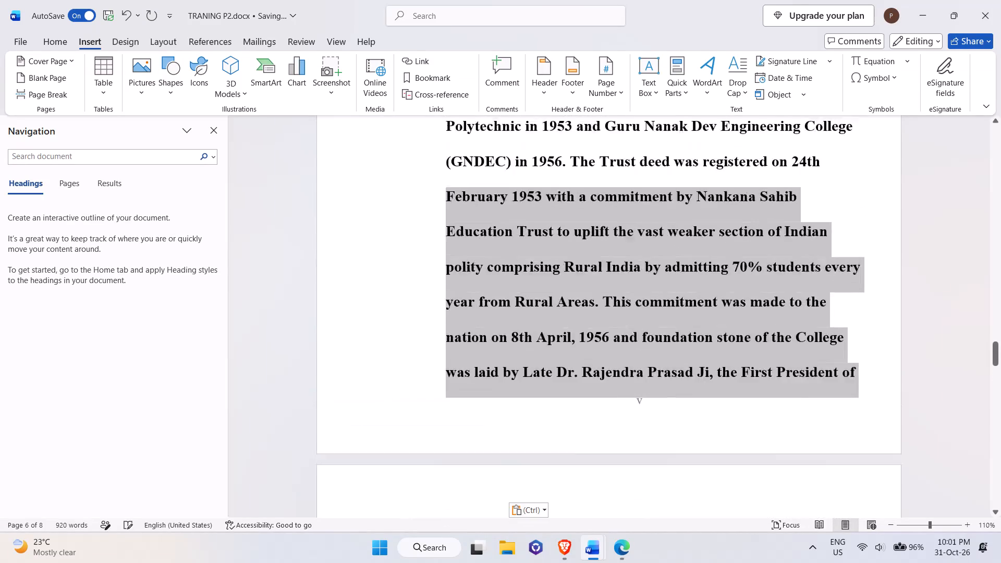
{"action": "scroll", "coordinate": [468, 142], "scroll_direction": "up", "scroll_amount": 1}
{"action": "left_click_drag", "start_coordinate": [468, 142], "coordinate": [467, 175]}
{"action": "scroll", "coordinate": [467, 145], "scroll_direction": "up", "scroll_amount": 9}
{"action": "key", "text": "ctrl+b"}
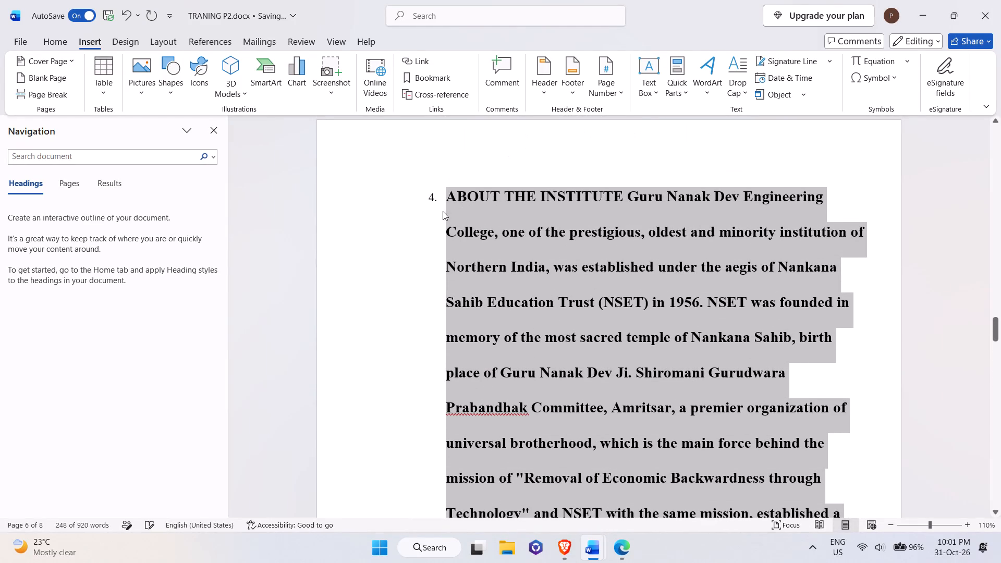
{"action": "left_click", "coordinate": [43, 43]}
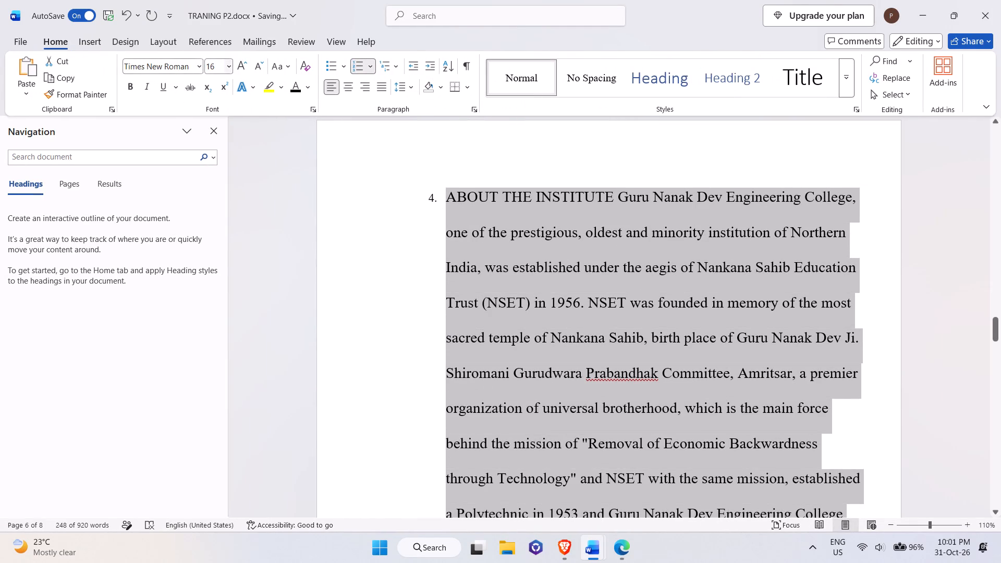
{"action": "left_click", "coordinate": [211, 68]}
{"action": "type", "text": "12"}
{"action": "key", "text": "Return"}
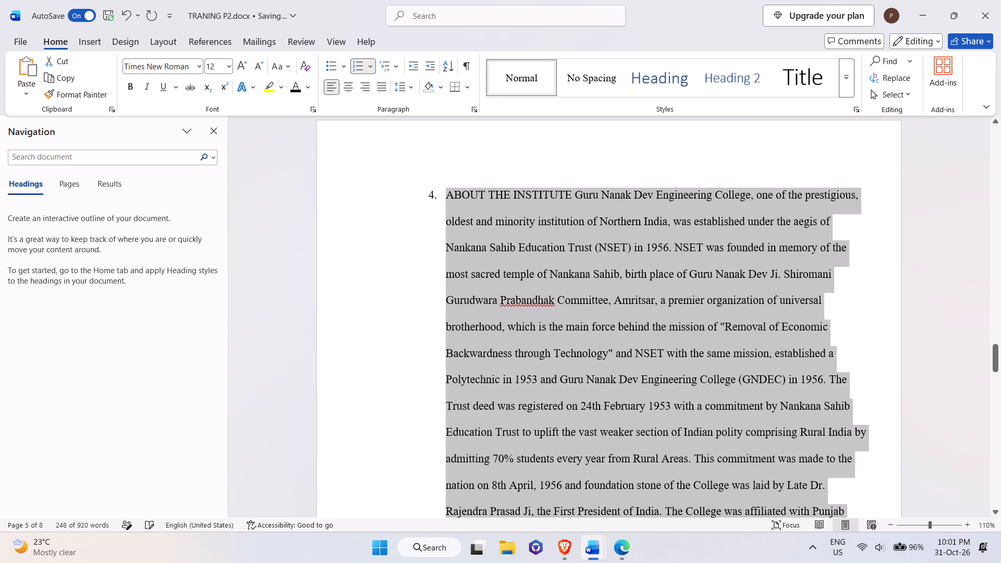
{"action": "key", "text": "ctrl+j"}
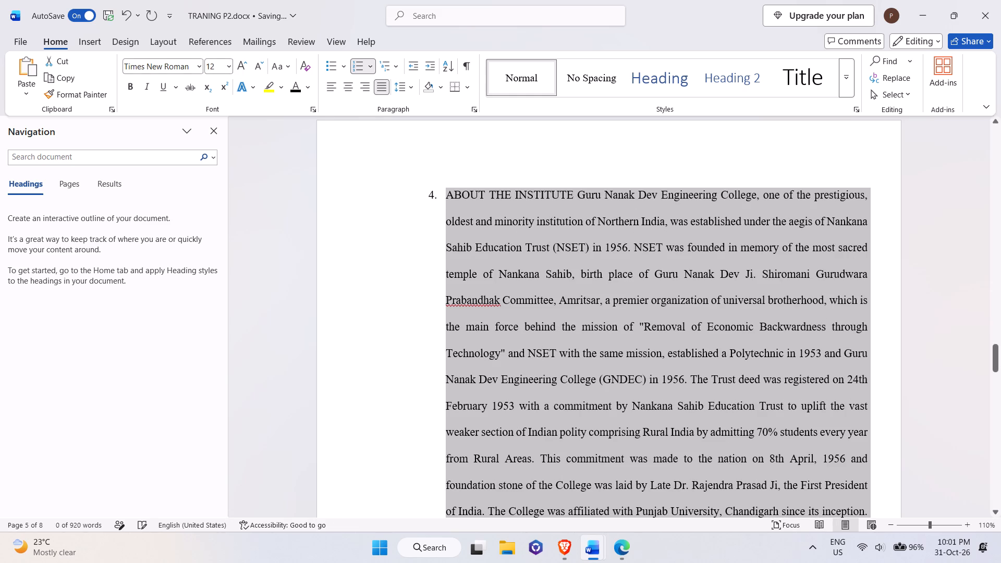
Remove the list numbering and indent from the pasted About the Institute paragraph.
{"action": "left_click", "coordinate": [441, 195]}
{"action": "key", "text": "BackSpace"}
{"action": "key", "text": "BackSpace"}
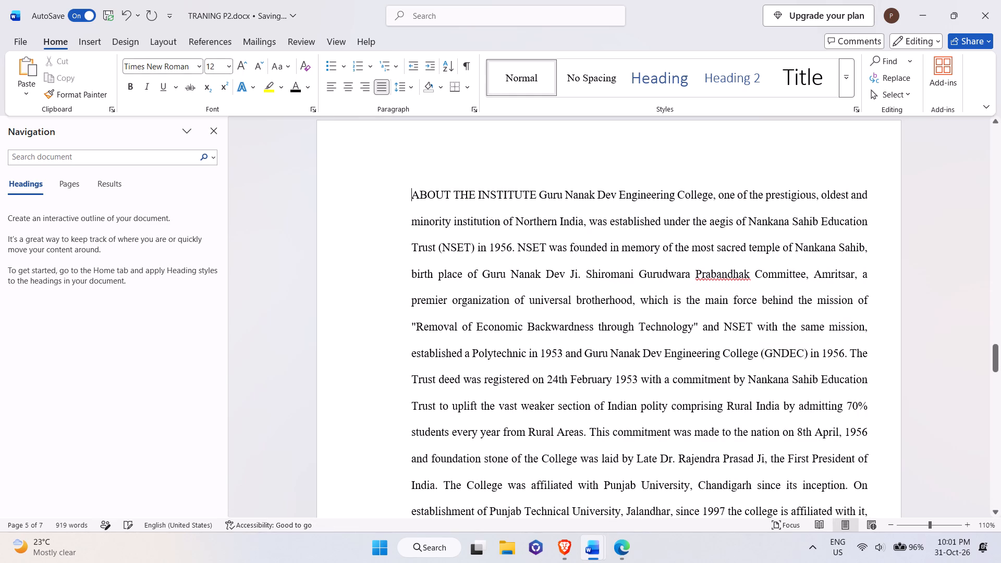
Make ABOUT THE INSTITUTE bold at 16 pt and split it onto its own line above the body text.
{"action": "left_click_drag", "start_coordinate": [411, 190], "coordinate": [413, 192]}
{"action": "left_click_drag", "start_coordinate": [413, 192], "coordinate": [539, 200]}
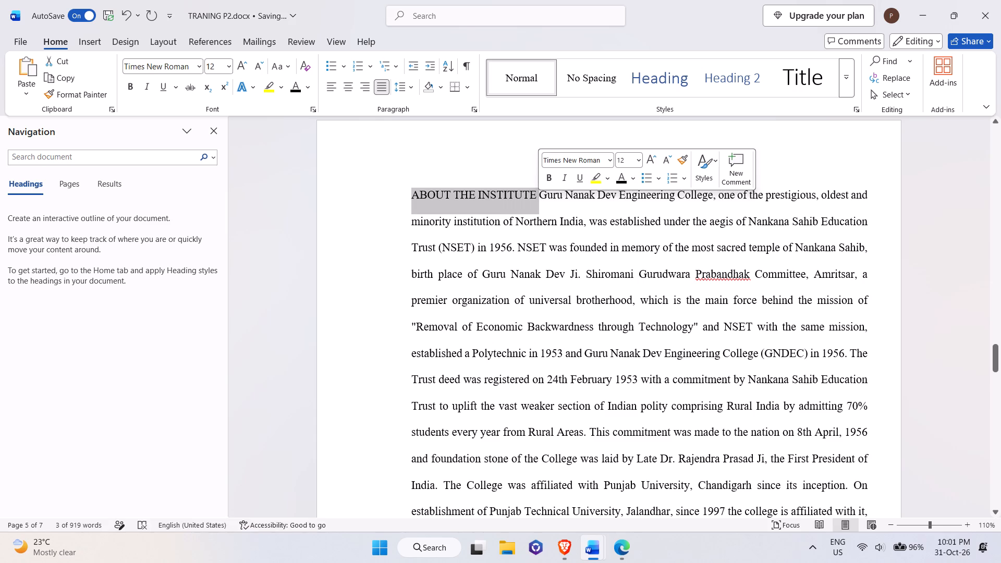
{"action": "key", "text": "ctrl+b"}
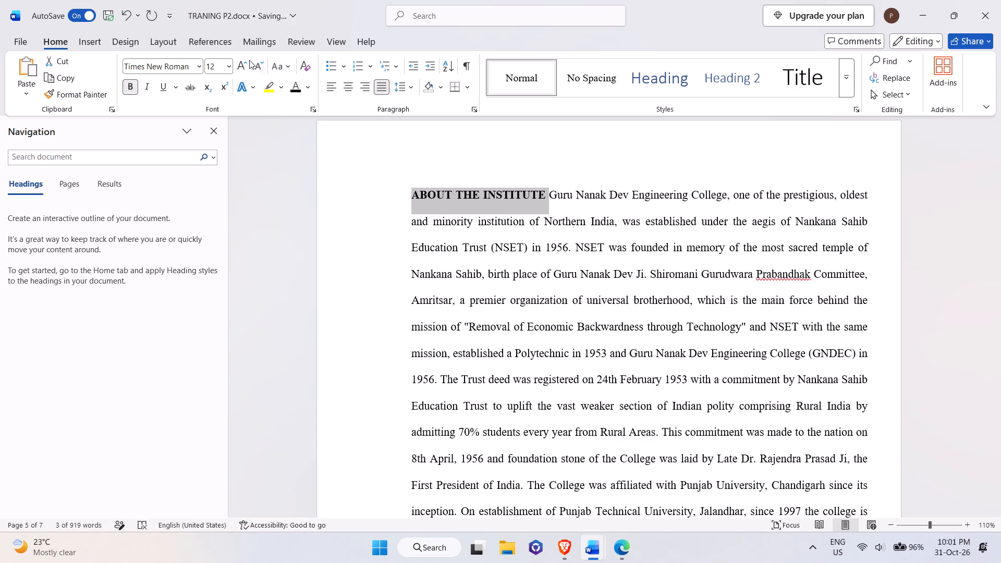
{"action": "double_click", "coordinate": [246, 60]}
{"action": "left_click", "coordinate": [603, 200]}
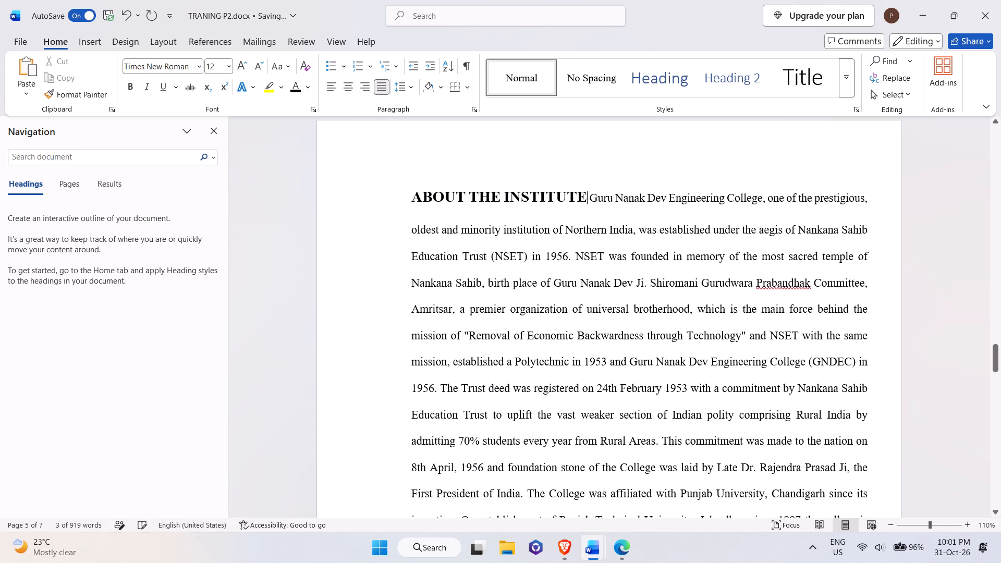
{"action": "key", "text": "Return"}
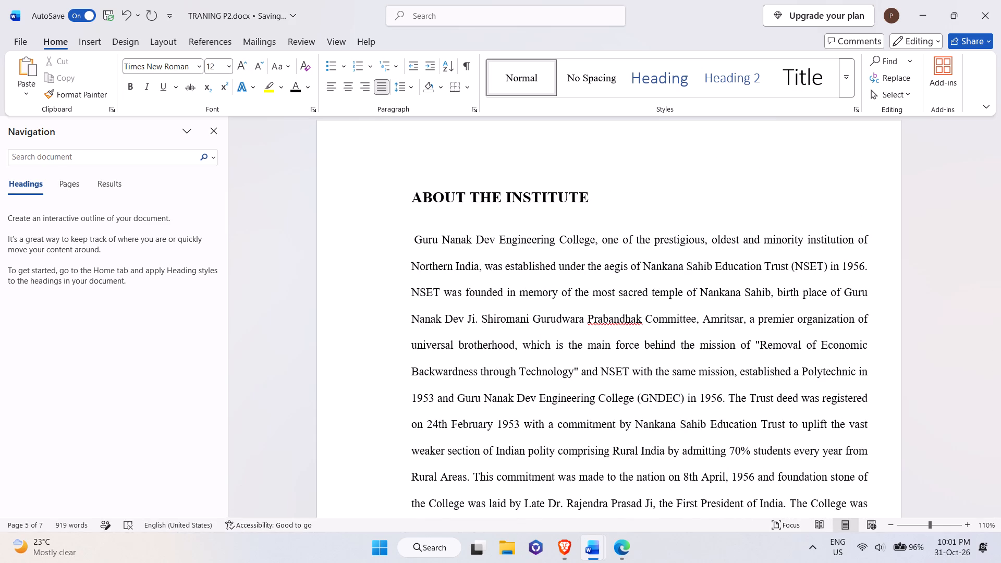
Check the heading layout in tr102 part2 901.pdf and centre the ABOUT THE INSTITUTE heading to match.
{"action": "key", "text": "alt+Tab"}
{"action": "scroll", "coordinate": [586, 235], "scroll_direction": "up", "scroll_amount": 5}
{"action": "scroll", "coordinate": [586, 235], "scroll_direction": "down", "scroll_amount": 7}
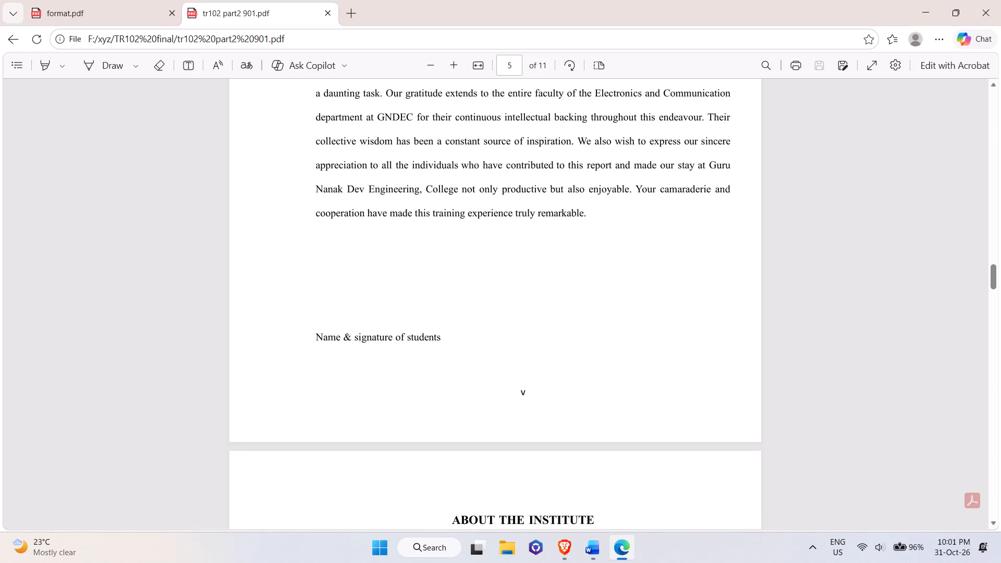
{"action": "scroll", "coordinate": [586, 236], "scroll_direction": "down", "scroll_amount": 6}
{"action": "scroll", "coordinate": [586, 236], "scroll_direction": "up", "scroll_amount": 3}
{"action": "key", "text": "alt+Tab"}
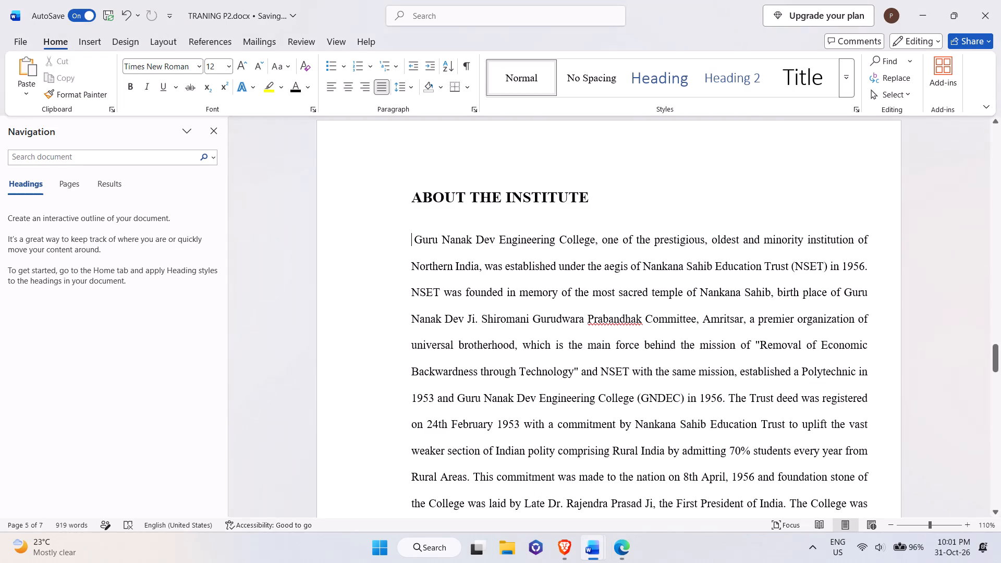
{"action": "left_click_drag", "start_coordinate": [412, 198], "coordinate": [638, 203]}
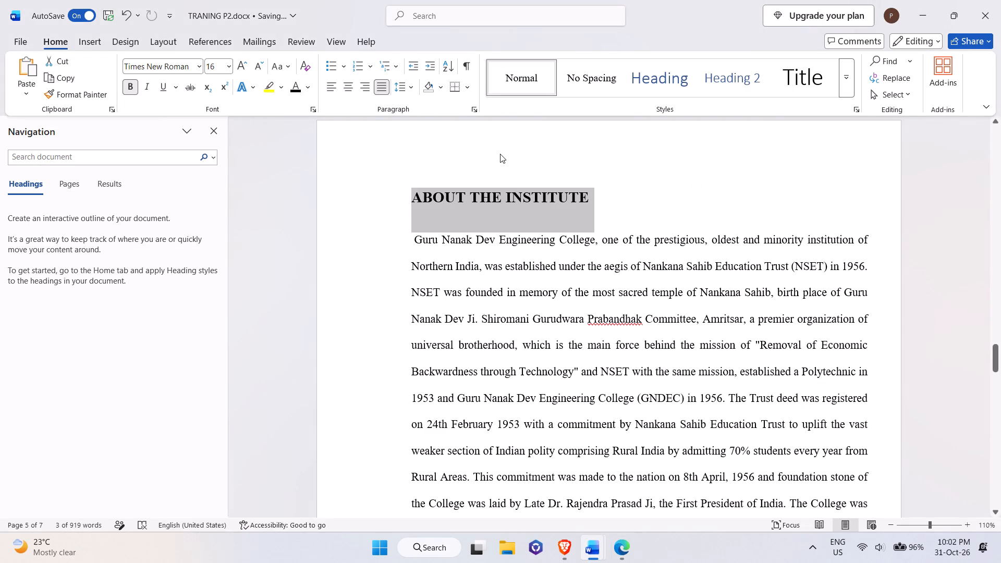
{"action": "key", "text": "ctrl+e"}
{"action": "left_click", "coordinate": [644, 217]}
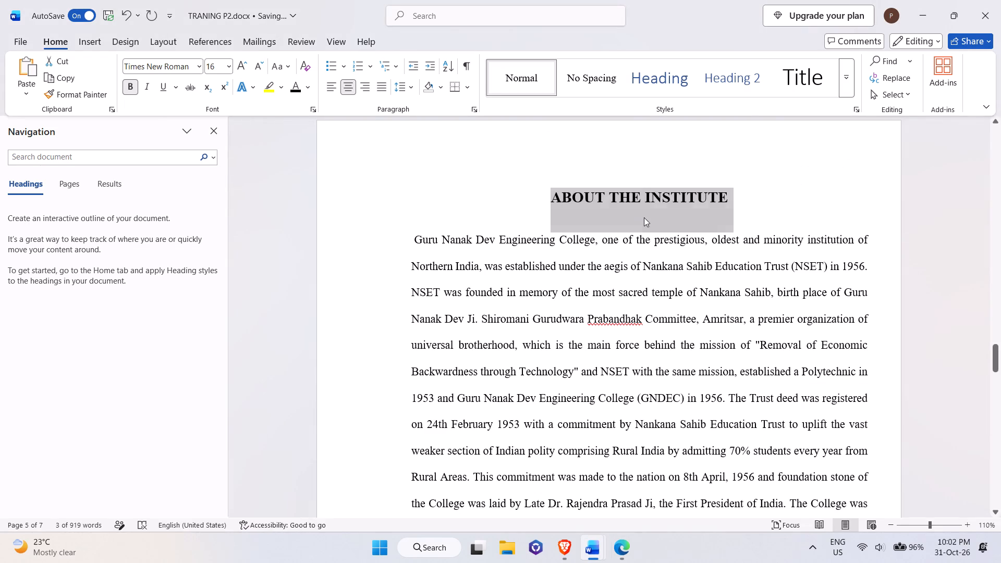
Add four blank lines after the About the Institute paragraph to push the List of Figures onto the following page.
{"action": "left_click", "coordinate": [572, 249]}
{"action": "scroll", "coordinate": [547, 254], "scroll_direction": "down", "scroll_amount": 12}
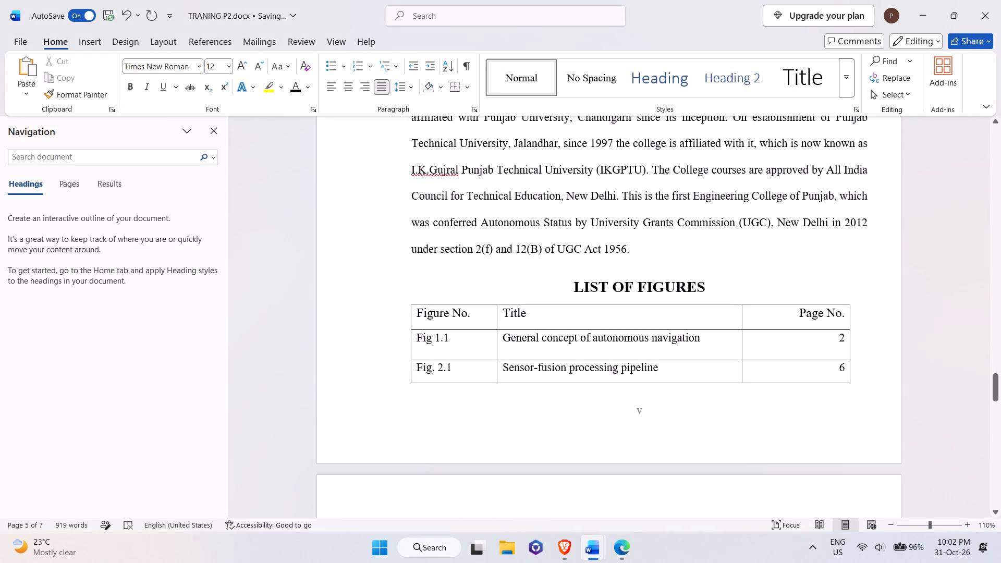
{"action": "left_click", "coordinate": [643, 250]}
{"action": "key", "text": "Return"}
{"action": "key", "text": "Return"}
{"action": "key", "text": "Return"}
{"action": "key", "text": "Return"}
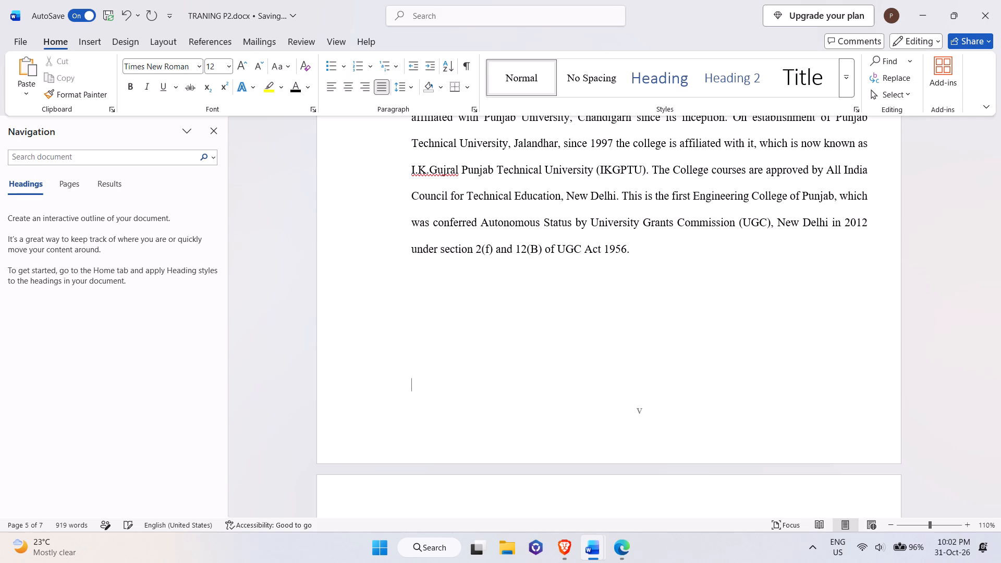
Compare the About the Institute page in tr102 part2 901.pdf with the version in TRANING P2.docx for layout and page numbering.
{"action": "key", "text": "alt+Tab"}
{"action": "scroll", "coordinate": [643, 250], "scroll_direction": "down", "scroll_amount": 10}
{"action": "scroll", "coordinate": [643, 250], "scroll_direction": "up", "scroll_amount": 5}
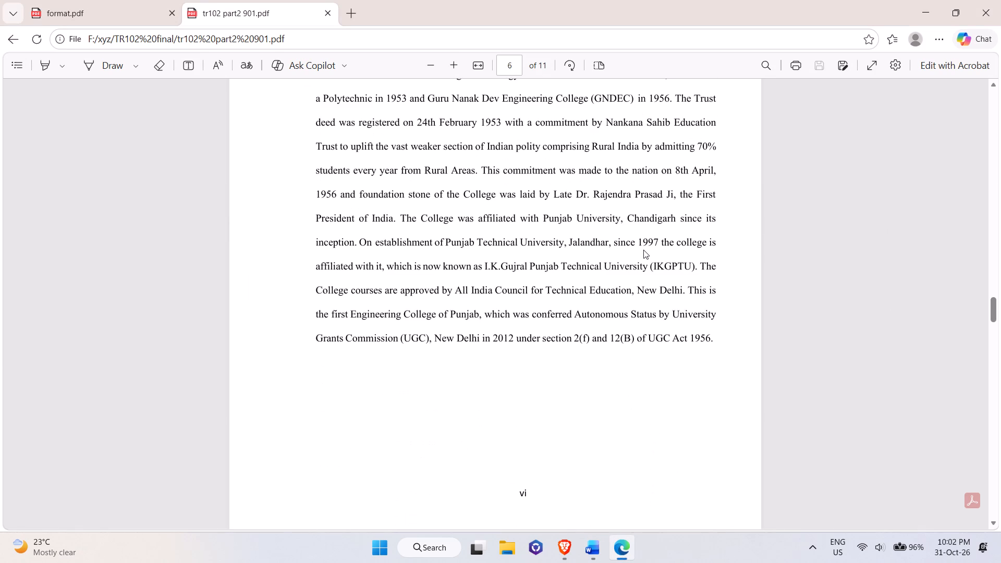
{"action": "scroll", "coordinate": [643, 275], "scroll_direction": "up", "scroll_amount": 4}
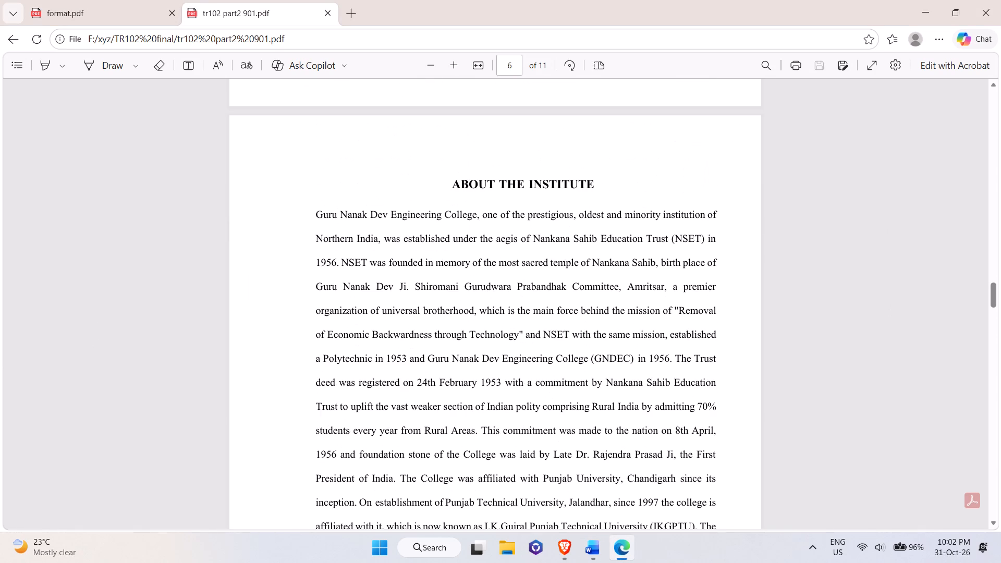
{"action": "key", "text": "alt+Tab"}
{"action": "left_click", "coordinate": [517, 188]}
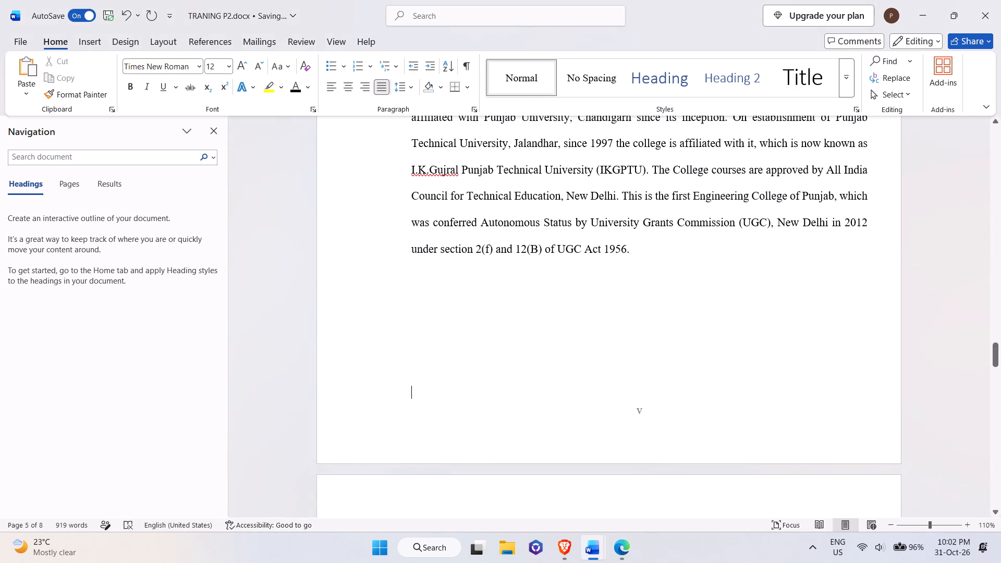
{"action": "scroll", "coordinate": [530, 212], "scroll_direction": "up", "scroll_amount": 13}
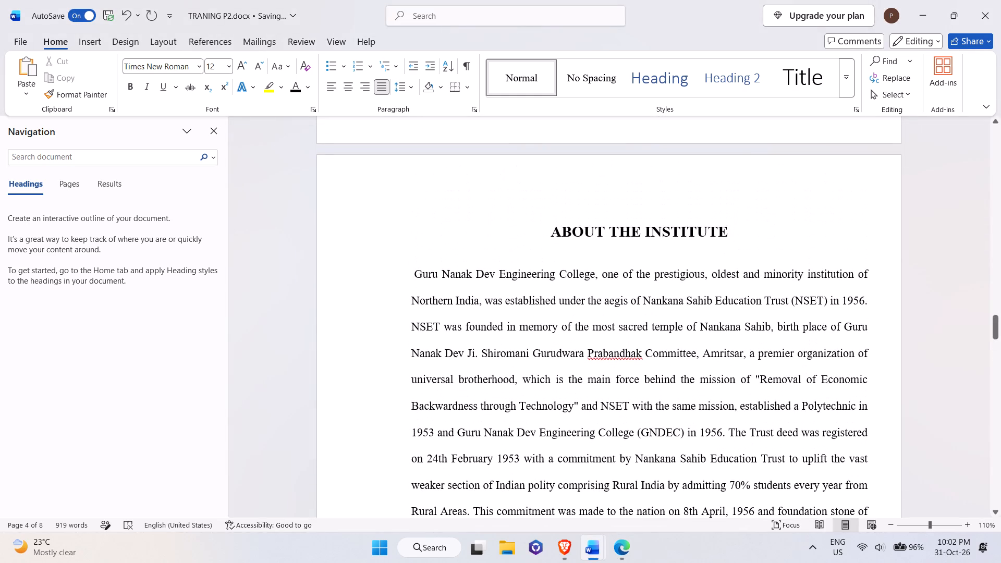
Review TRANING P2.docx from the About the Institute page through the List of Figures to the Table of Contents.
{"action": "left_click", "coordinate": [620, 237]}
{"action": "scroll", "coordinate": [620, 237], "scroll_direction": "down", "scroll_amount": 18}
{"action": "scroll", "coordinate": [620, 237], "scroll_direction": "down", "scroll_amount": 4}
{"action": "left_click", "coordinate": [629, 248]}
{"action": "scroll", "coordinate": [629, 248], "scroll_direction": "down", "scroll_amount": 5}
{"action": "scroll", "coordinate": [629, 248], "scroll_direction": "up", "scroll_amount": 4}
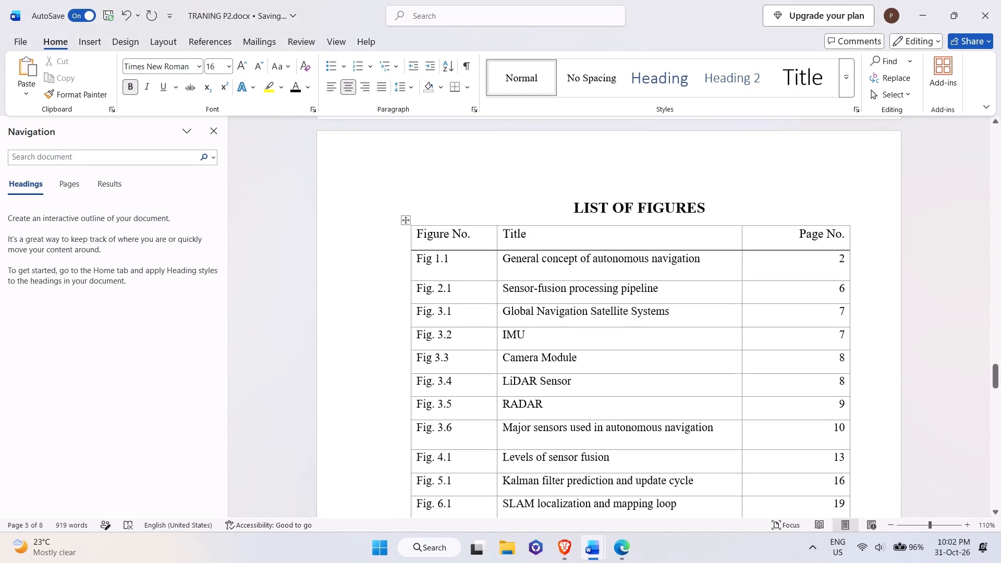
{"action": "scroll", "coordinate": [746, 252], "scroll_direction": "down", "scroll_amount": 2}
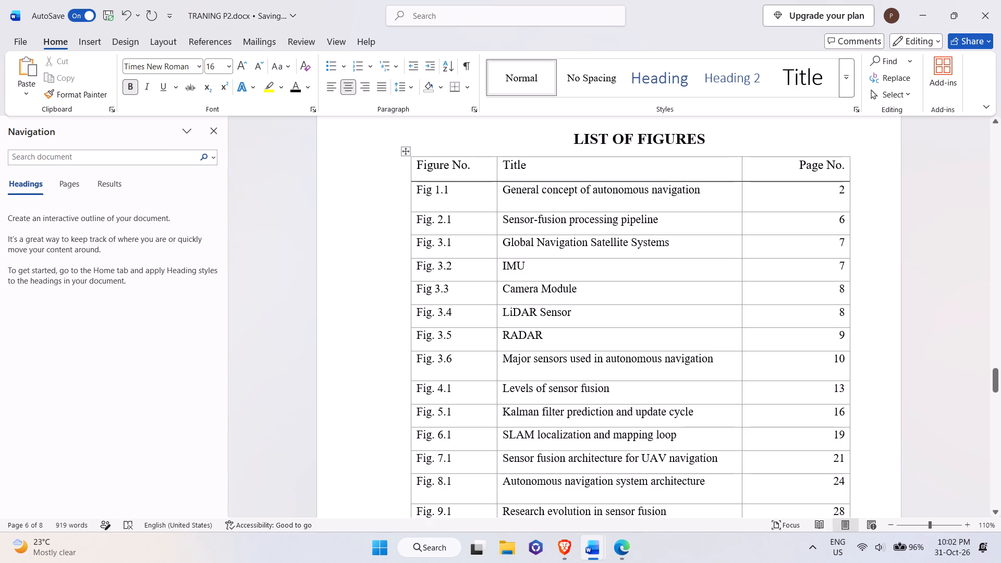
{"action": "scroll", "coordinate": [533, 262], "scroll_direction": "down", "scroll_amount": 20}
{"action": "scroll", "coordinate": [533, 262], "scroll_direction": "down", "scroll_amount": 1}
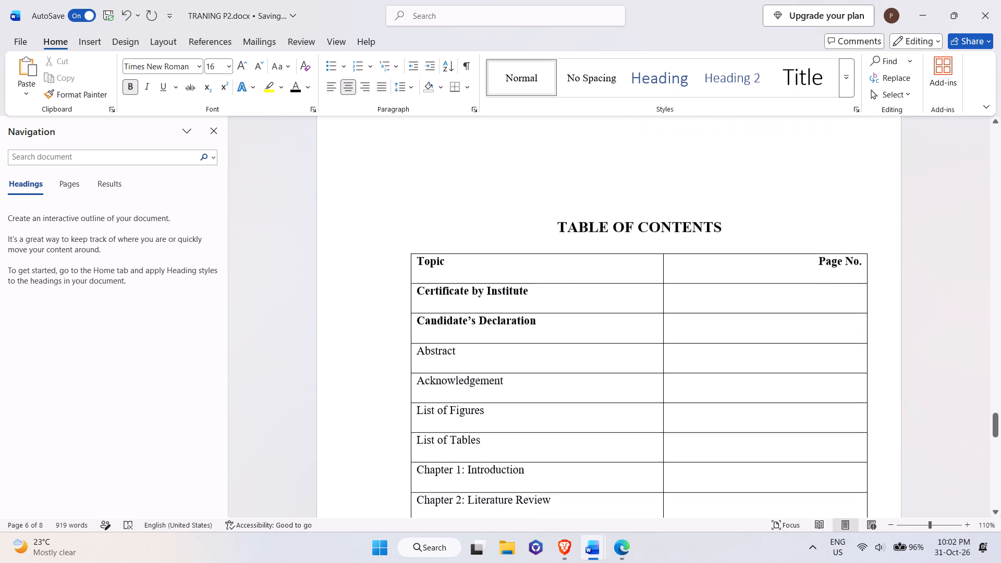
{"action": "scroll", "coordinate": [533, 262], "scroll_direction": "down", "scroll_amount": 4}
Copy the "About the Company/ Industry / Institute" entry from the sample contents page in format.pdf.
{"action": "key", "text": "alt+Tab"}
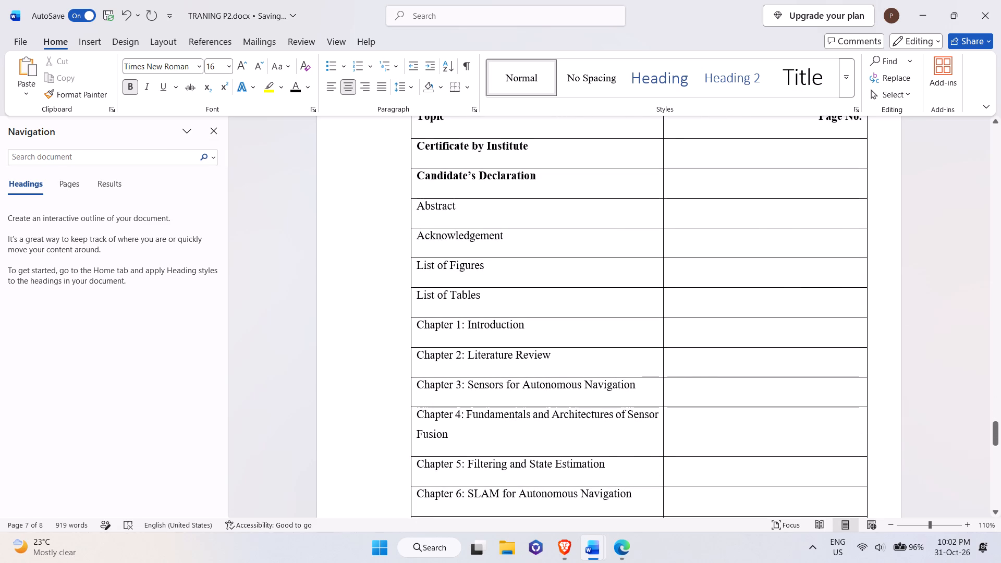
{"action": "scroll", "coordinate": [483, 216], "scroll_direction": "up", "scroll_amount": 11}
{"action": "scroll", "coordinate": [483, 217], "scroll_direction": "down", "scroll_amount": 12}
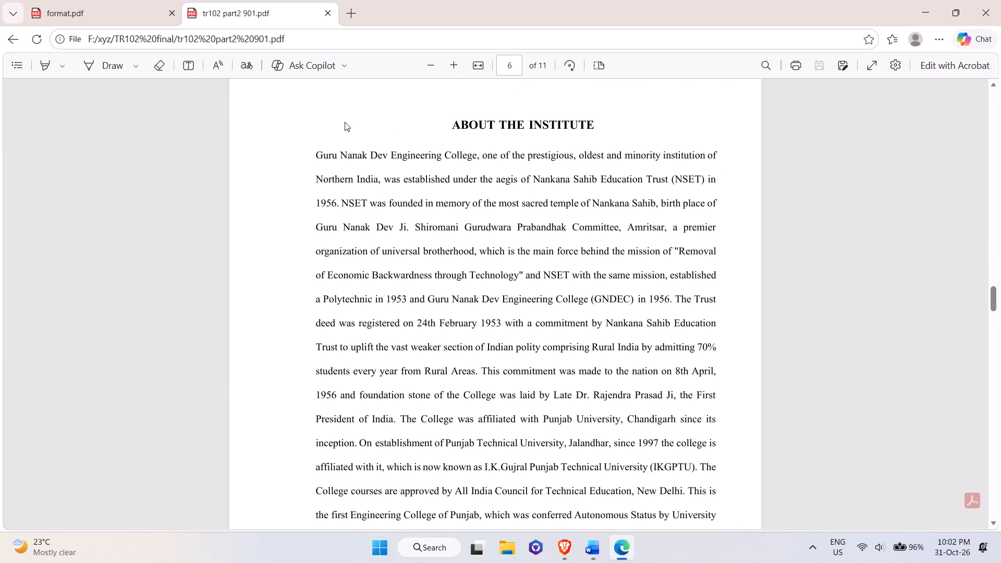
{"action": "left_click", "coordinate": [0, 0]}
{"action": "left_click", "coordinate": [86, 0]}
{"action": "left_click", "coordinate": [391, 264]}
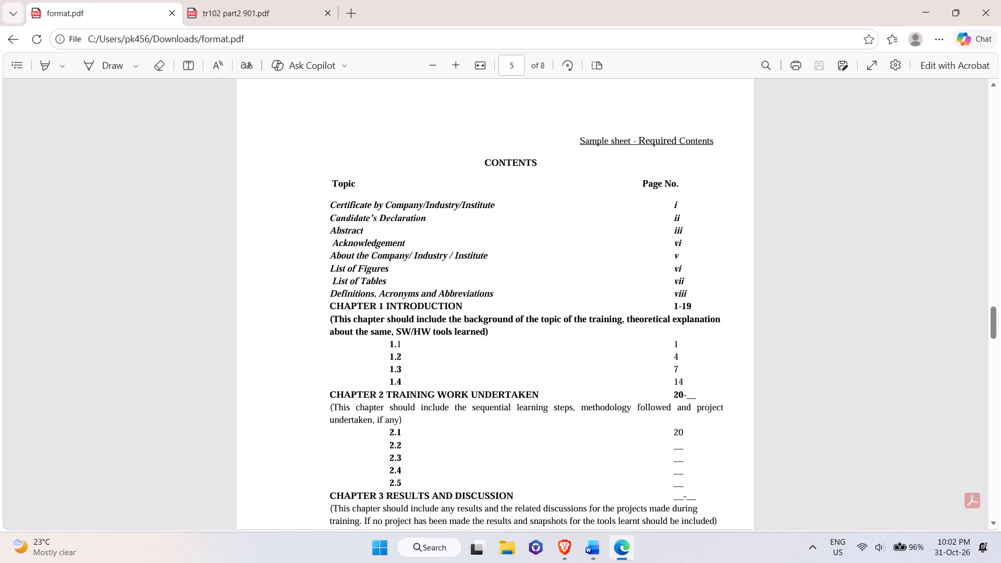
{"action": "left_click_drag", "start_coordinate": [324, 278], "coordinate": [412, 271]}
{"action": "left_click", "coordinate": [355, 264]}
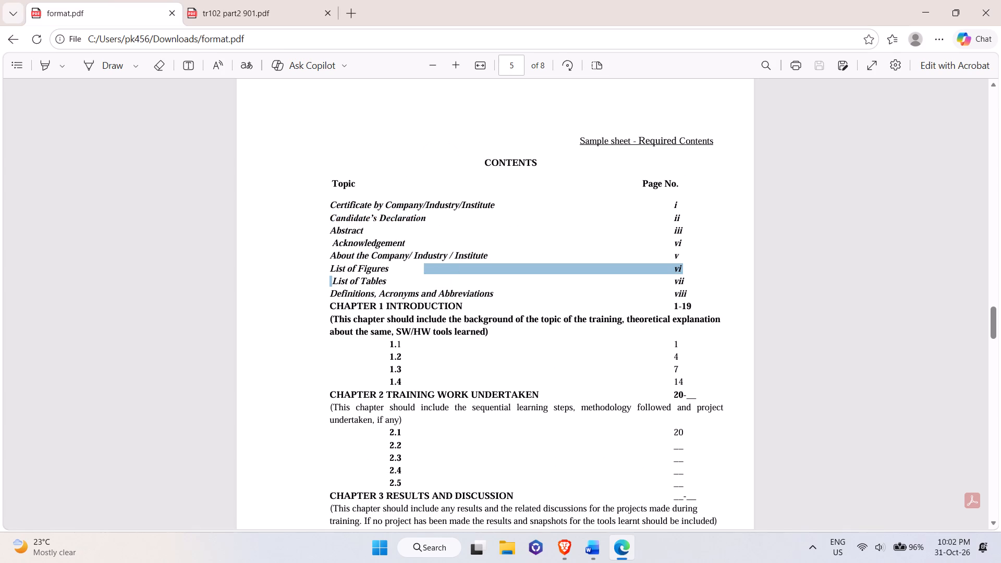
{"action": "left_click_drag", "start_coordinate": [331, 254], "coordinate": [481, 262]}
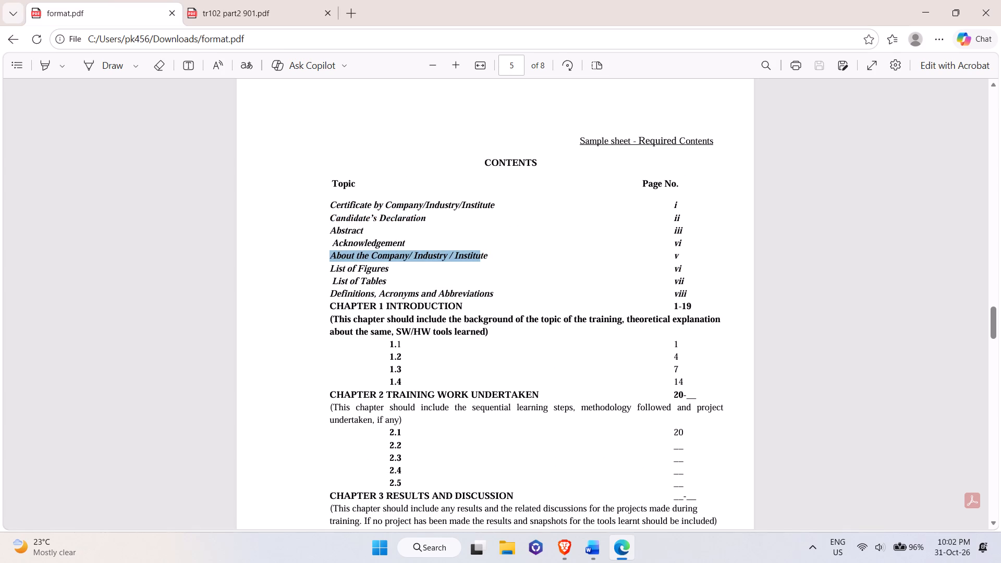
{"action": "left_click_drag", "start_coordinate": [481, 262], "coordinate": [486, 262]}
{"action": "key", "text": "ctrl+c"}
Insert a row below Acknowledgement in the table of contents of TRANING P2.docx and paste the copied entry into it.
{"action": "key", "text": "alt+Tab"}
{"action": "scroll", "coordinate": [444, 277], "scroll_direction": "down", "scroll_amount": 4}
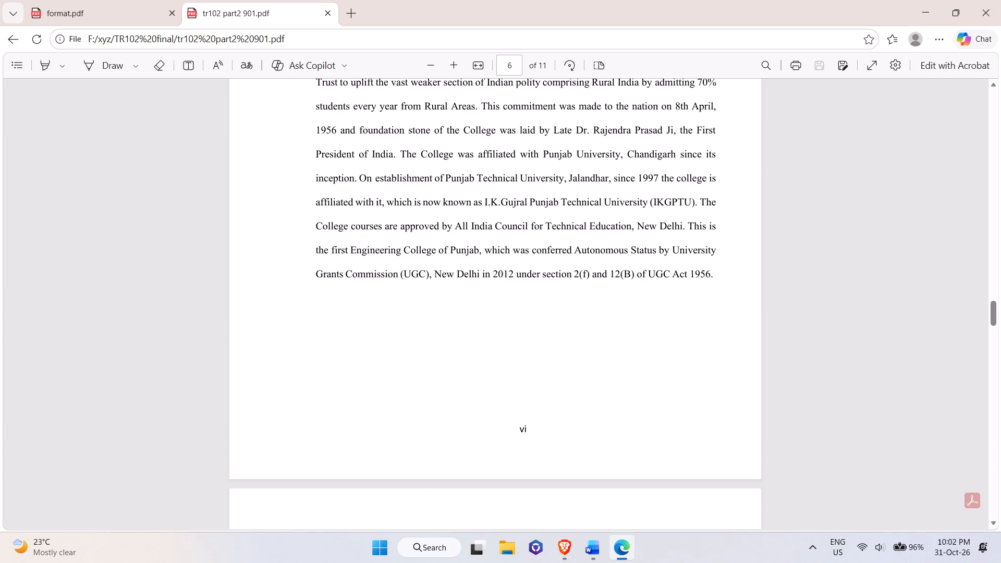
{"action": "key", "text": "alt+Tab"}
{"action": "left_click", "coordinate": [582, 543]}
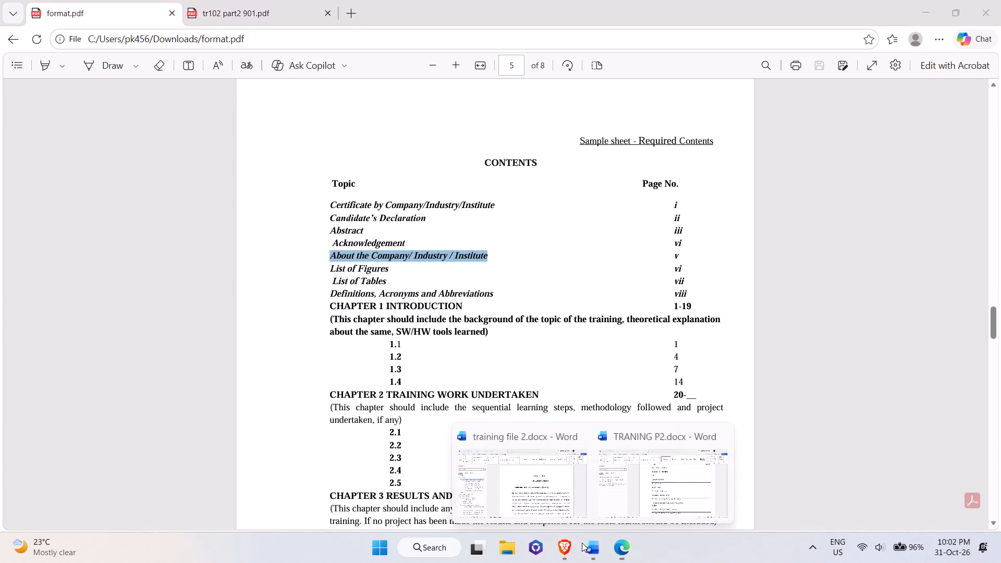
{"action": "left_click", "coordinate": [633, 499]}
{"action": "scroll", "coordinate": [514, 329], "scroll_direction": "up", "scroll_amount": 2}
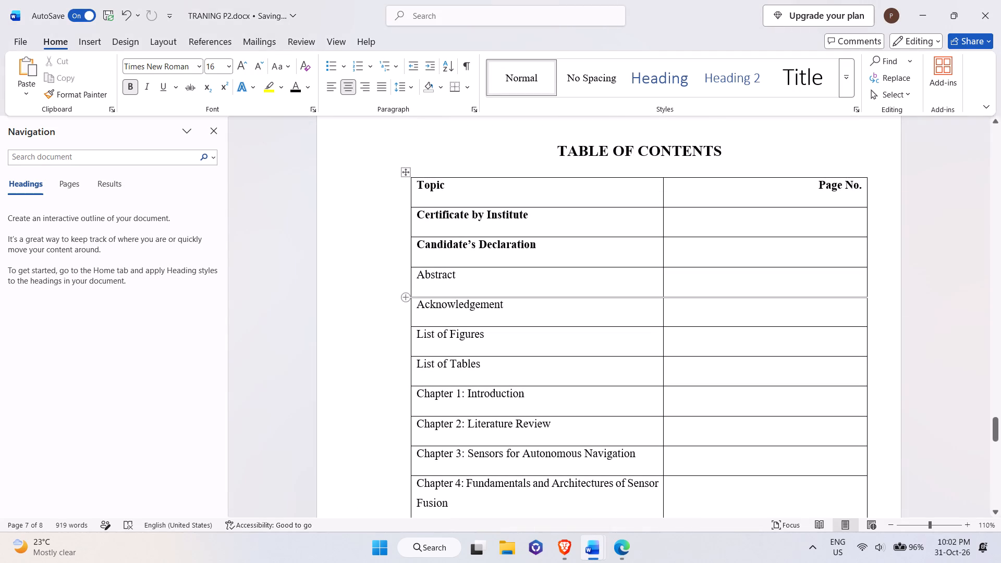
{"action": "left_click", "coordinate": [407, 328]}
{"action": "left_click", "coordinate": [465, 343]}
{"action": "key", "text": "ctrl+v"}
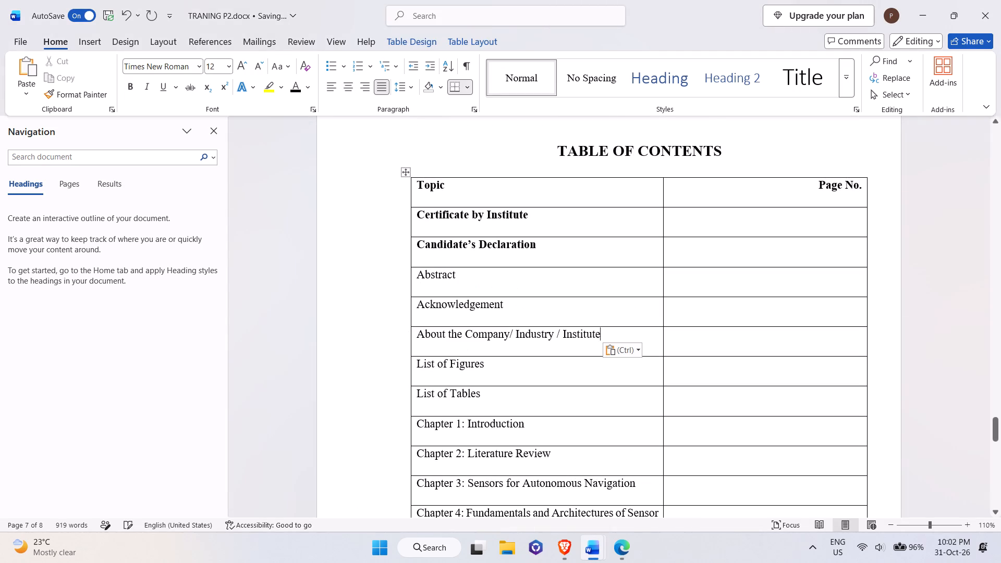
Make the contents entries from Certificate by Institute down to the pasted About the Company/ Industry / Institute entry bold italic.
{"action": "left_click_drag", "start_coordinate": [613, 336], "coordinate": [436, 216]}
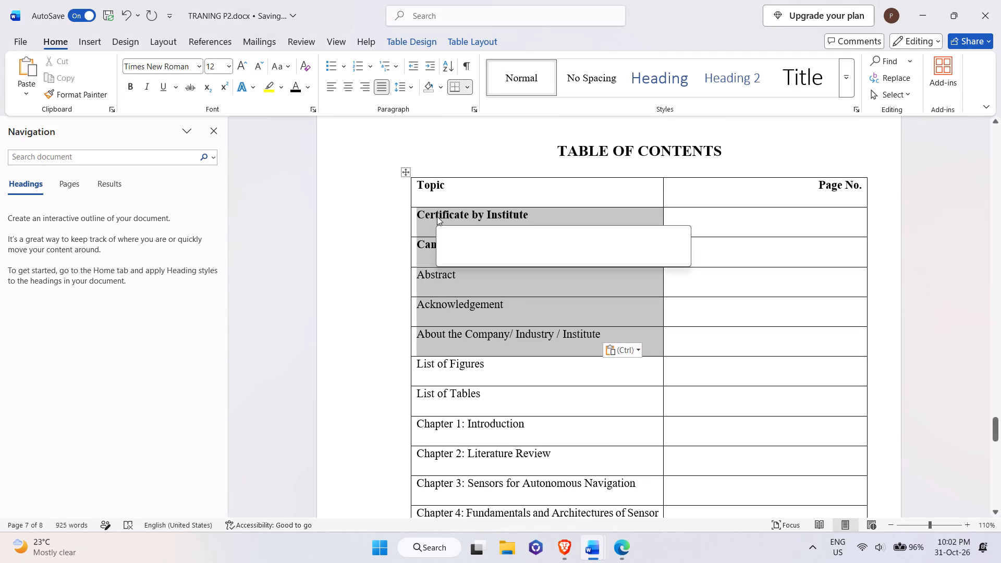
{"action": "key", "text": "ctrl+b"}
{"action": "key", "text": "ctrl+b"}
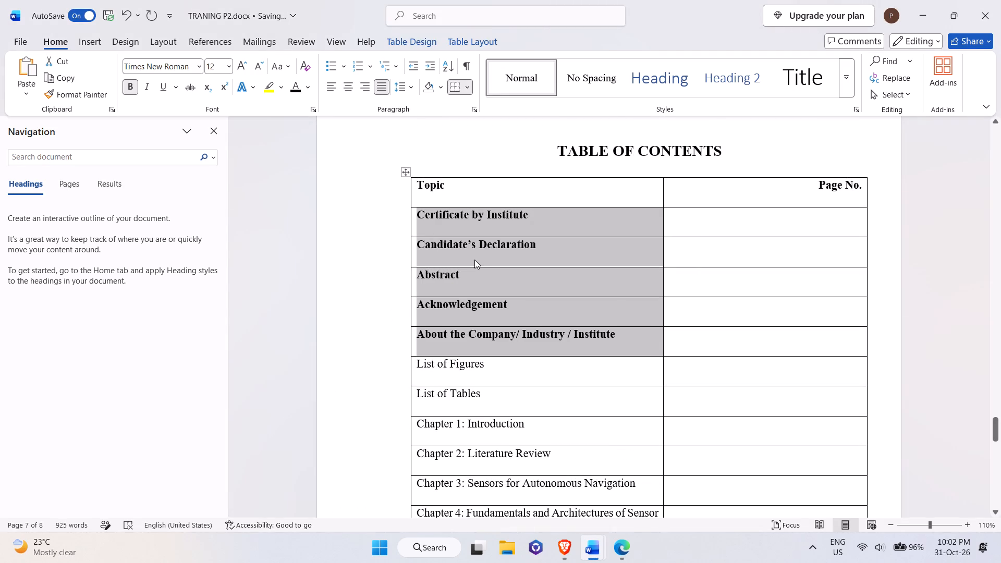
{"action": "key", "text": "ctrl+i"}
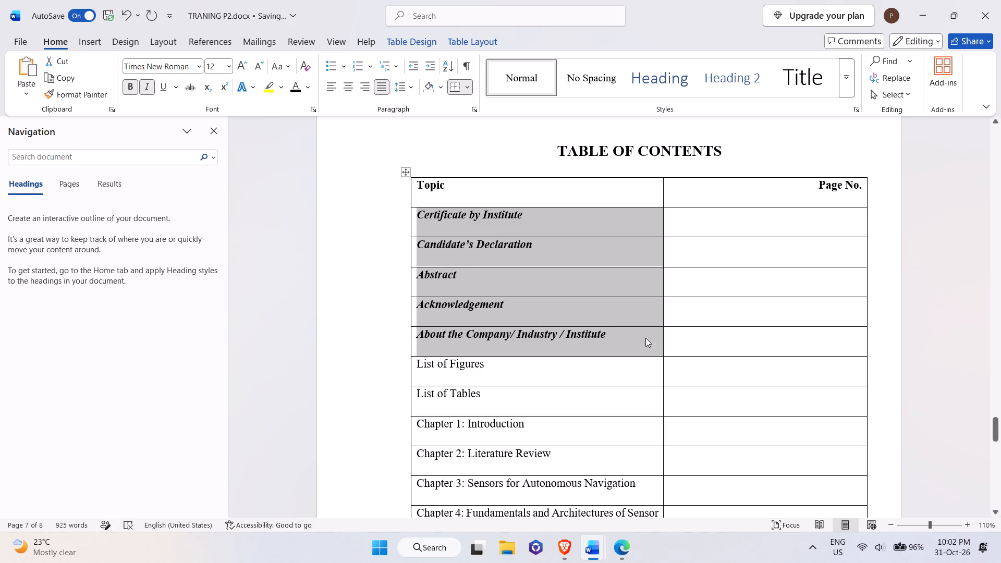
Shorten the pasted contents entry to read "About the Institute".
{"action": "left_click", "coordinate": [619, 334]}
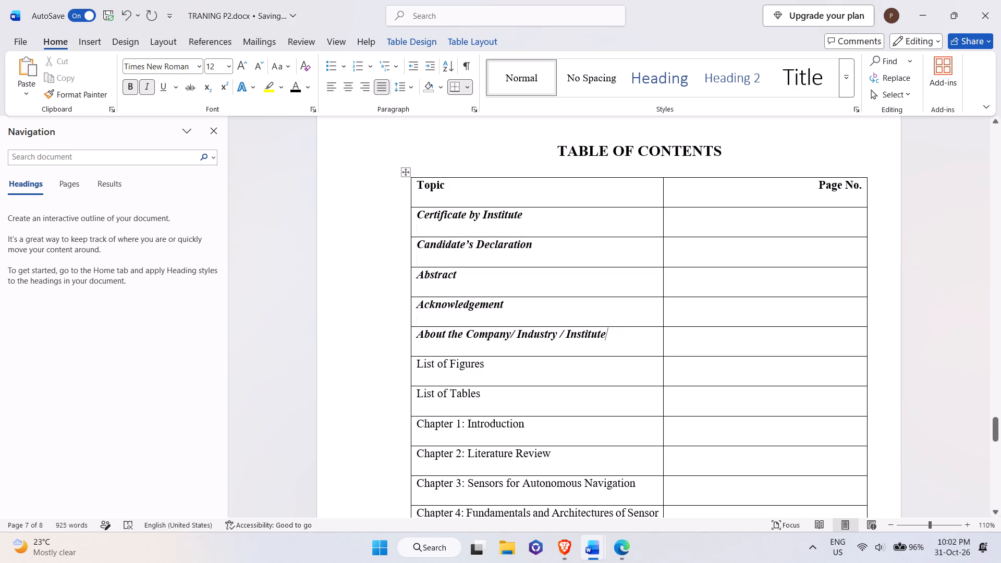
{"action": "left_click", "coordinate": [566, 330]}
{"action": "key", "text": "BackSpace"}
{"action": "key", "text": "BackSpace"}
{"action": "key", "text": "BackSpace"}
{"action": "key", "text": "BackSpace"}
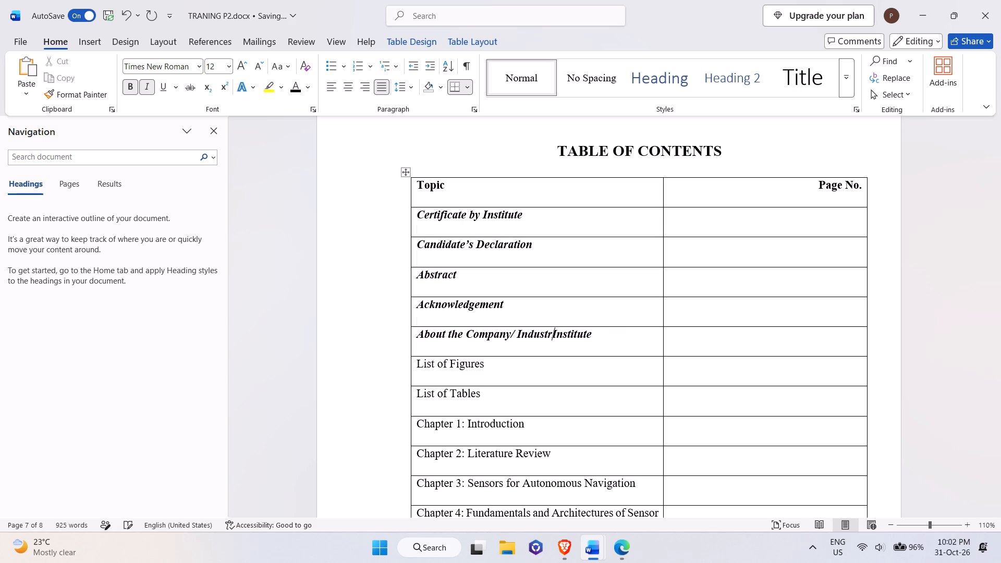
{"action": "key", "text": "BackSpace"}
{"action": "key", "text": "BackSpace"}
{"action": "key", "text": "BackSpace"}
{"action": "key", "text": "BackSpace"}
{"action": "key", "text": "BackSpace"}
{"action": "key", "text": "BackSpace"}
{"action": "key", "text": "BackSpace"}
{"action": "key", "text": "BackSpace"}
{"action": "key", "text": "BackSpace"}
{"action": "key", "text": "BackSpace"}
{"action": "key", "text": "BackSpace"}
{"action": "key", "text": "BackSpace"}
{"action": "key", "text": "BackSpace"}
{"action": "key", "text": "BackSpace"}
{"action": "key", "text": "BackSpace"}
{"action": "key", "text": "BackSpace"}
{"action": "key", "text": "BackSpace"}
{"action": "key", "text": "BackSpace"}
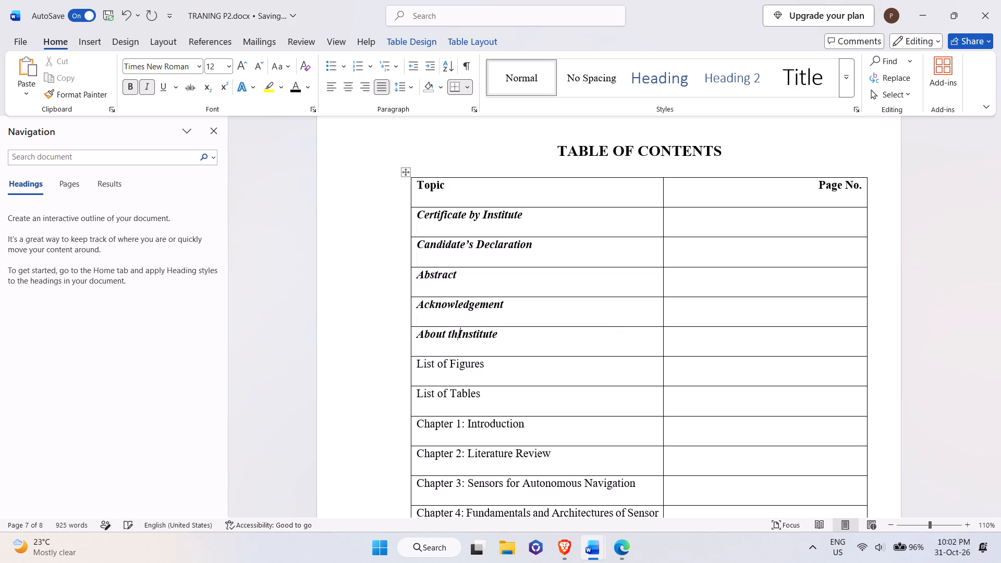
{"action": "type", "text": "e"}
{"action": "key", "text": "space"}
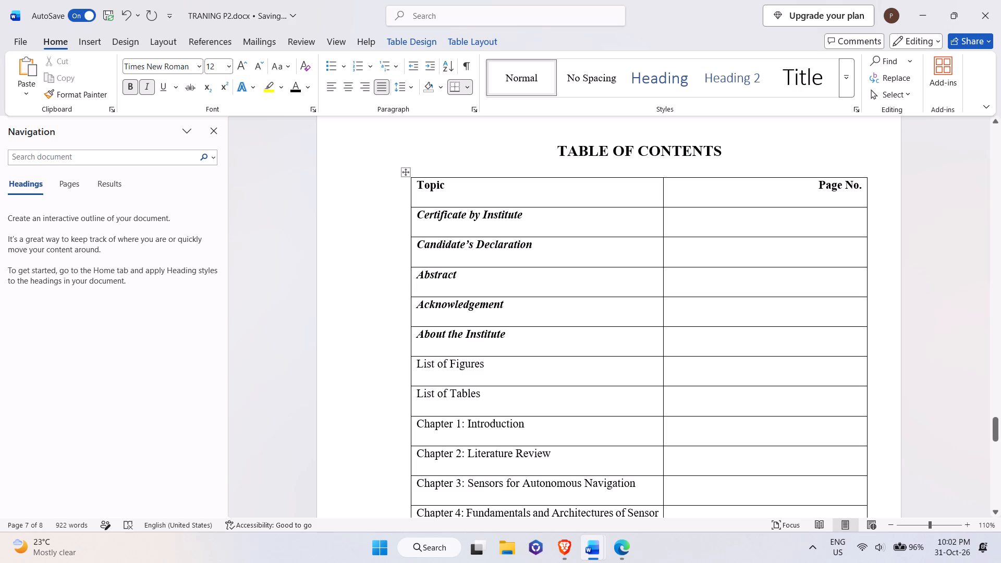
Compare the contents table with format.pdf and make the List of Figures and List of Tables entries bold italic to match.
{"action": "left_click", "coordinate": [808, 227]}
{"action": "key", "text": "alt+Tab"}
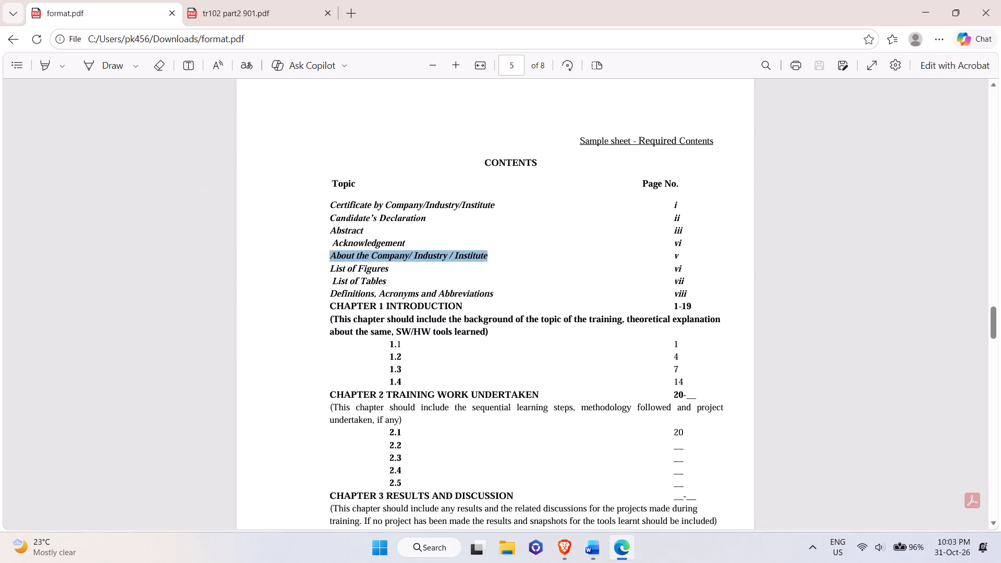
{"action": "key", "text": "alt+Tab"}
{"action": "key", "text": "alt+Tab"}
{"action": "key", "text": "alt+Tab"}
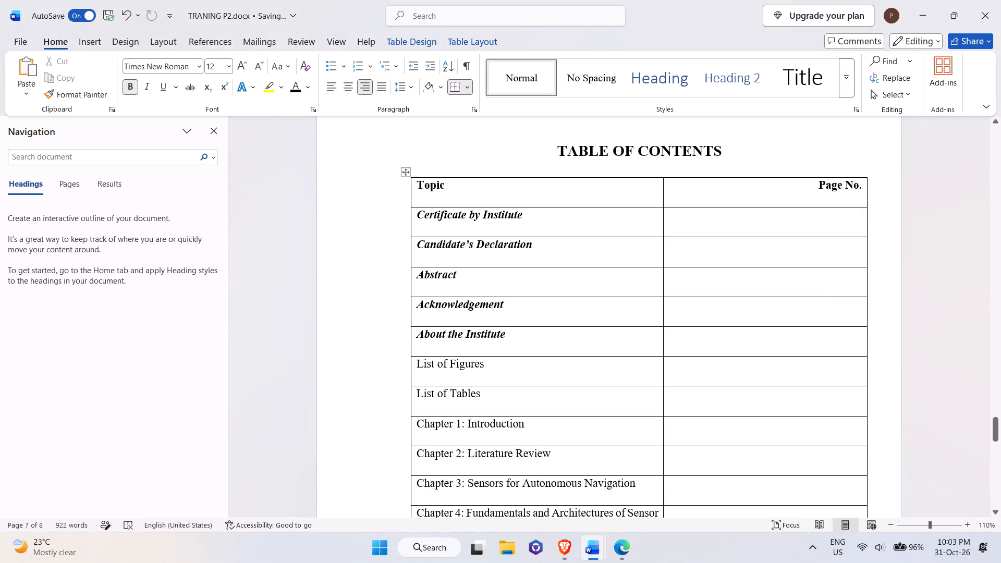
{"action": "key", "text": "alt+Tab"}
{"action": "key", "text": "alt+Tab"}
{"action": "left_click_drag", "start_coordinate": [484, 395], "coordinate": [424, 362]}
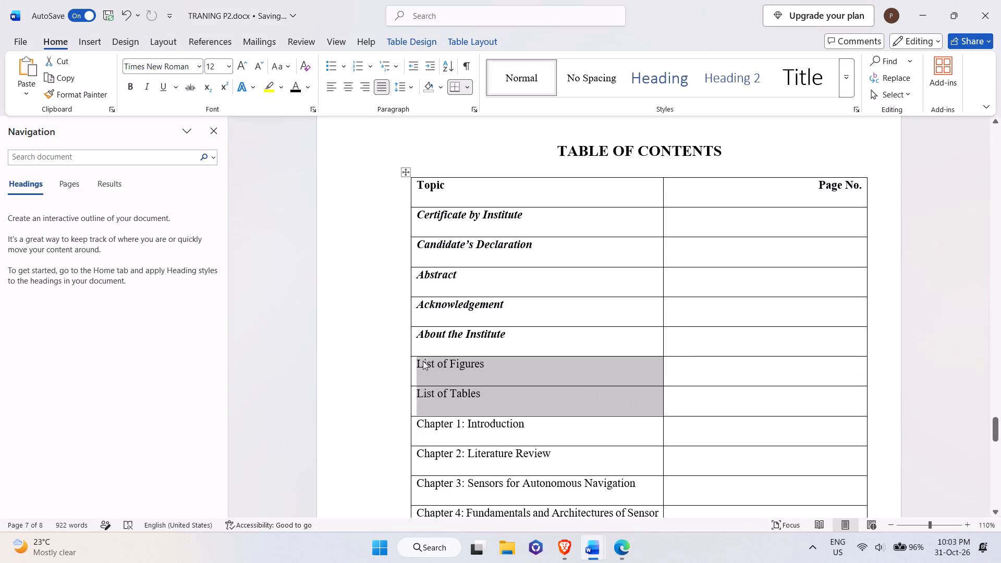
{"action": "key", "text": "ctrl+b"}
{"action": "key", "text": "ctrl+i"}
{"action": "left_click", "coordinate": [389, 327]}
Change the Chapter 1: Introduction contents entry to uppercase and bold, following the chapter heading style in format.pdf.
{"action": "scroll", "coordinate": [390, 329], "scroll_direction": "down", "scroll_amount": 5}
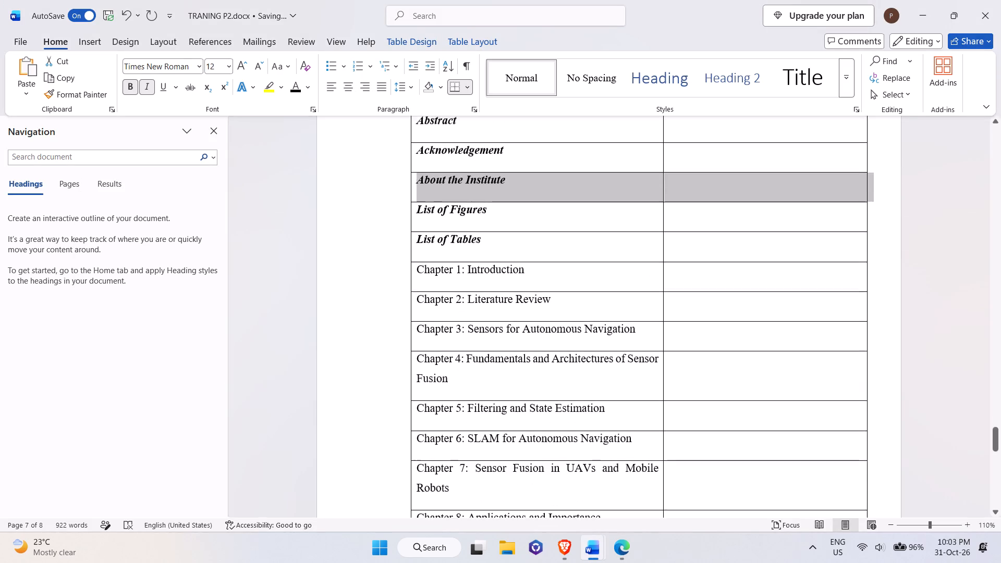
{"action": "left_click", "coordinate": [301, 253]}
{"action": "key", "text": "alt+Tab"}
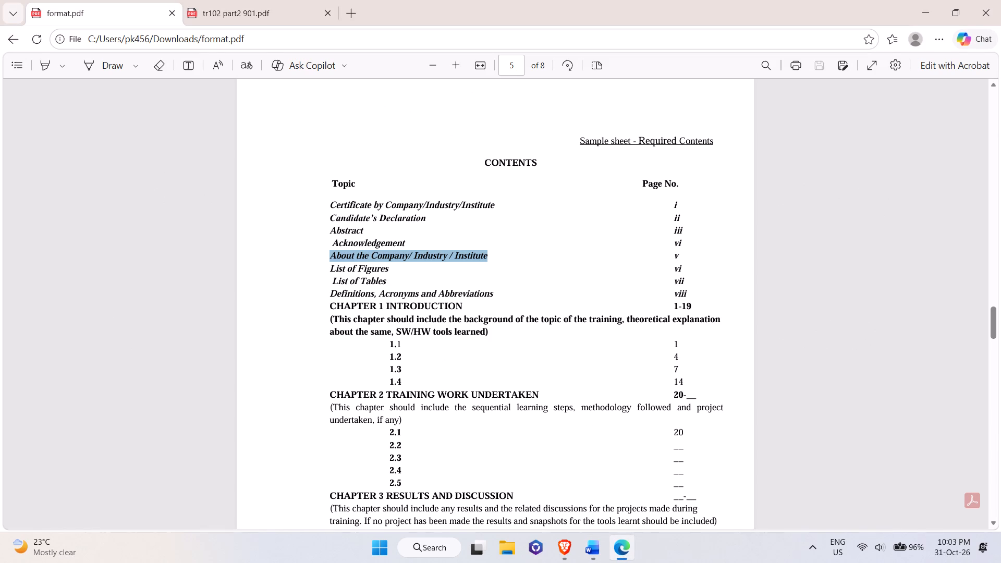
{"action": "key", "text": "alt+Tab"}
{"action": "left_click", "coordinate": [531, 253]}
{"action": "left_click_drag", "start_coordinate": [531, 253], "coordinate": [525, 253]}
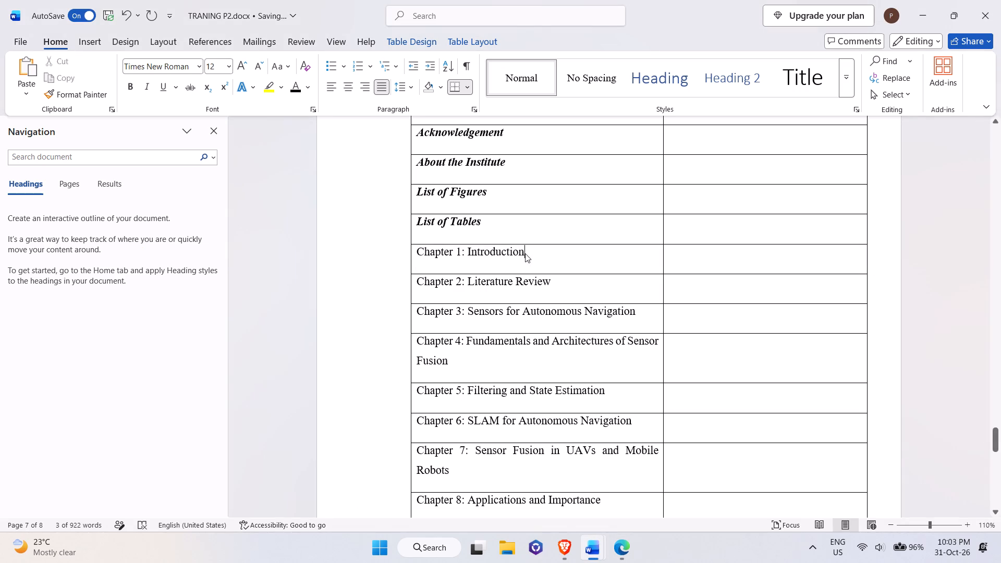
{"action": "left_click_drag", "start_coordinate": [525, 253], "coordinate": [416, 250]}
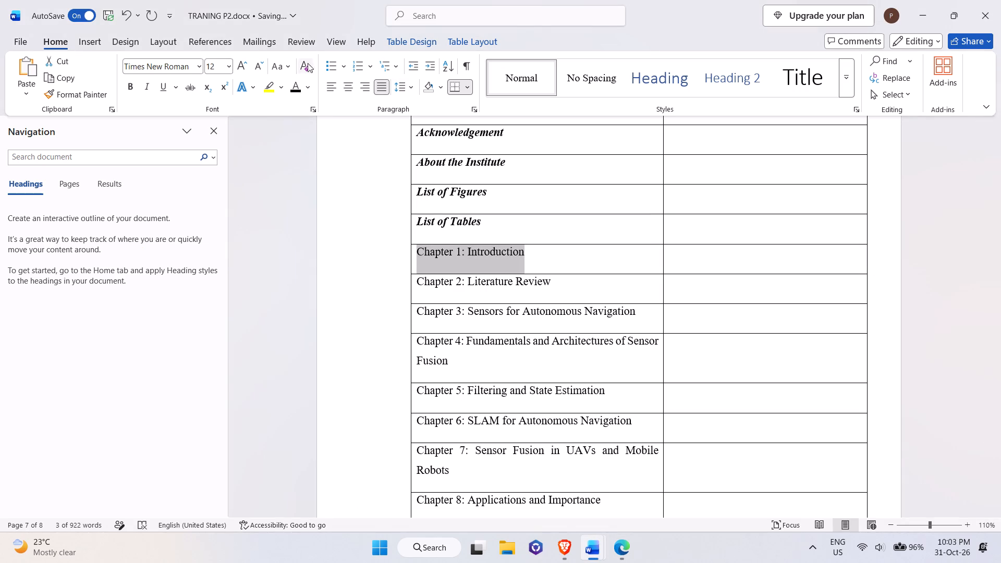
{"action": "left_click", "coordinate": [280, 63]}
{"action": "left_click", "coordinate": [314, 117]}
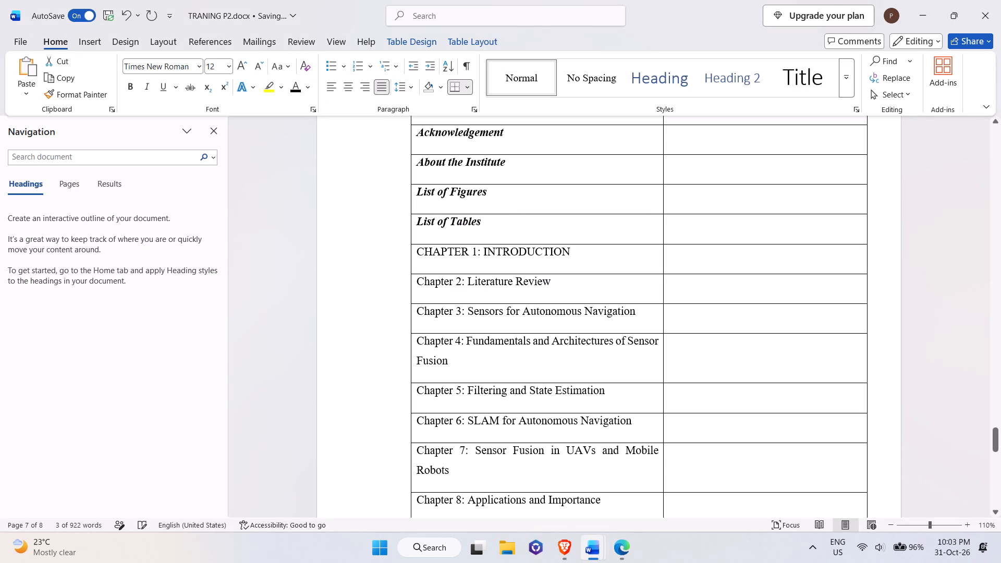
{"action": "key", "text": "alt+Tab"}
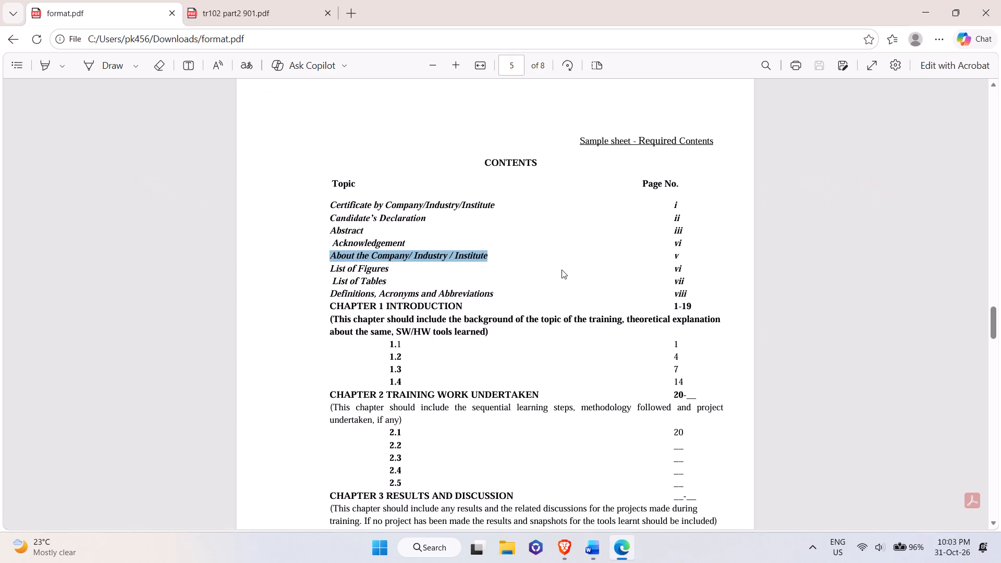
{"action": "key", "text": "alt+Tab"}
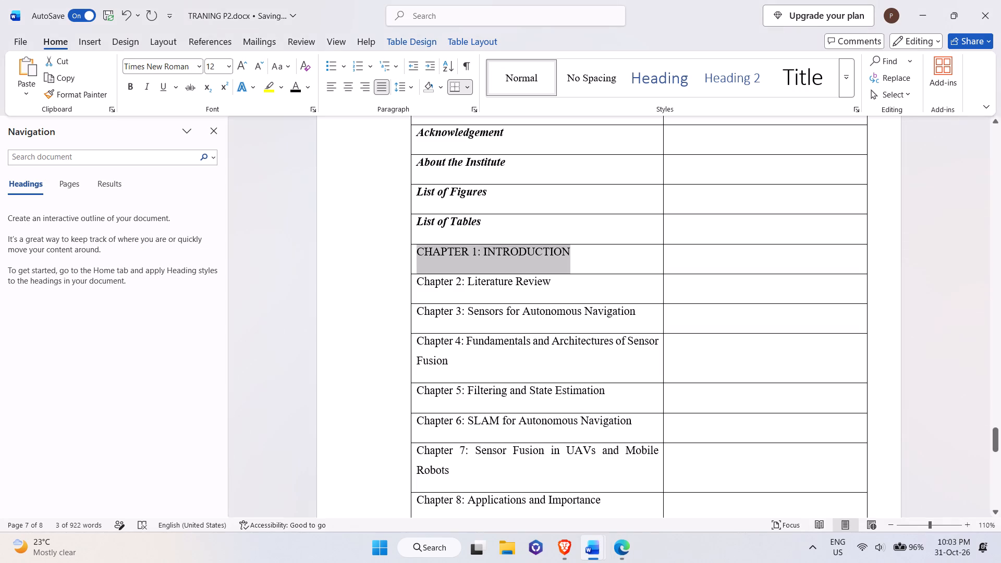
{"action": "key", "text": "ctrl+b"}
{"action": "left_click", "coordinate": [572, 266]}
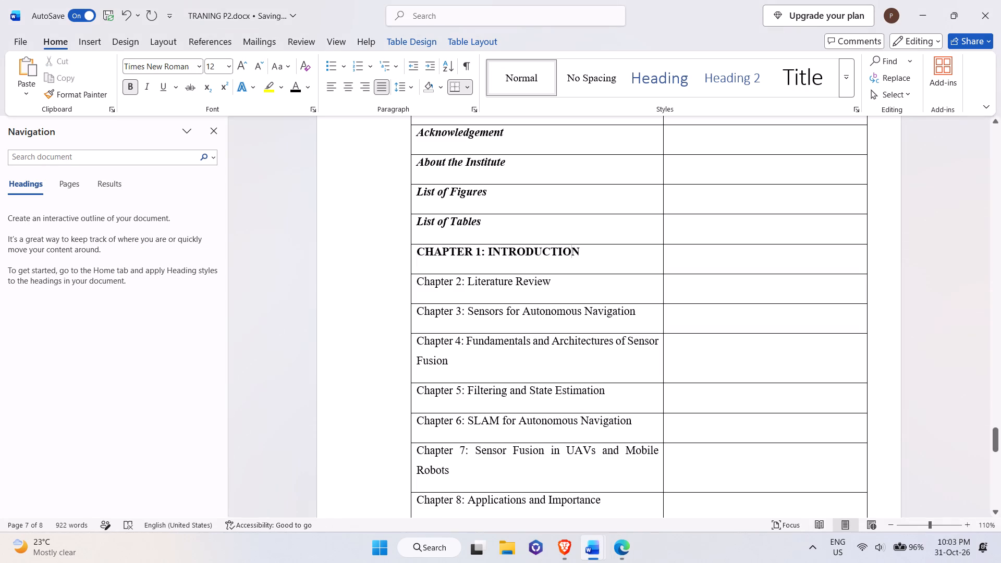
Reduce the line spacing of the contents title and table rows through Chapter 9, trying 1.15 and settling on 1.0.
{"action": "left_click", "coordinate": [721, 257]}
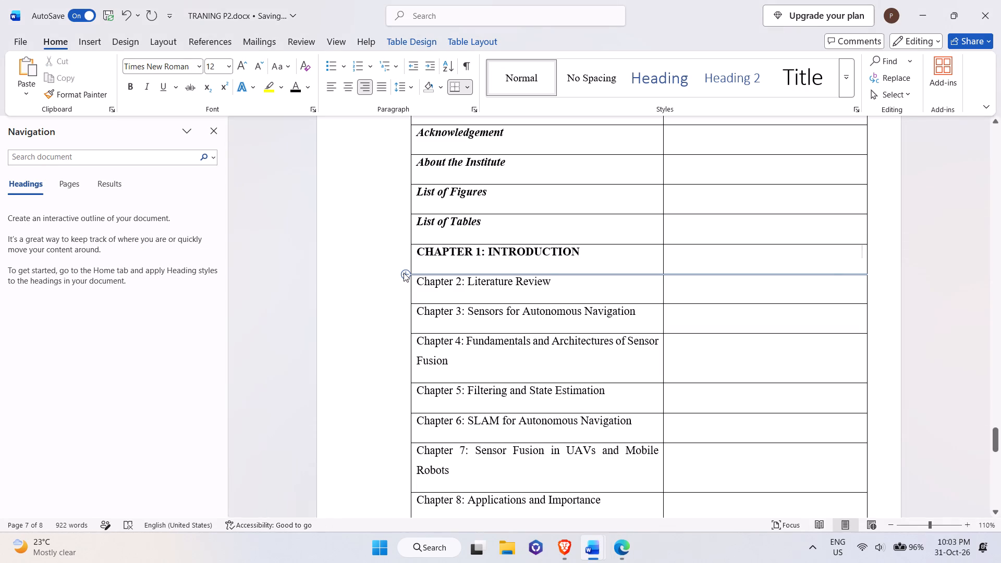
{"action": "key", "text": "alt+Tab"}
{"action": "key", "text": "alt+Tab"}
{"action": "scroll", "coordinate": [460, 277], "scroll_direction": "up", "scroll_amount": 4}
{"action": "scroll", "coordinate": [433, 209], "scroll_direction": "up", "scroll_amount": 2}
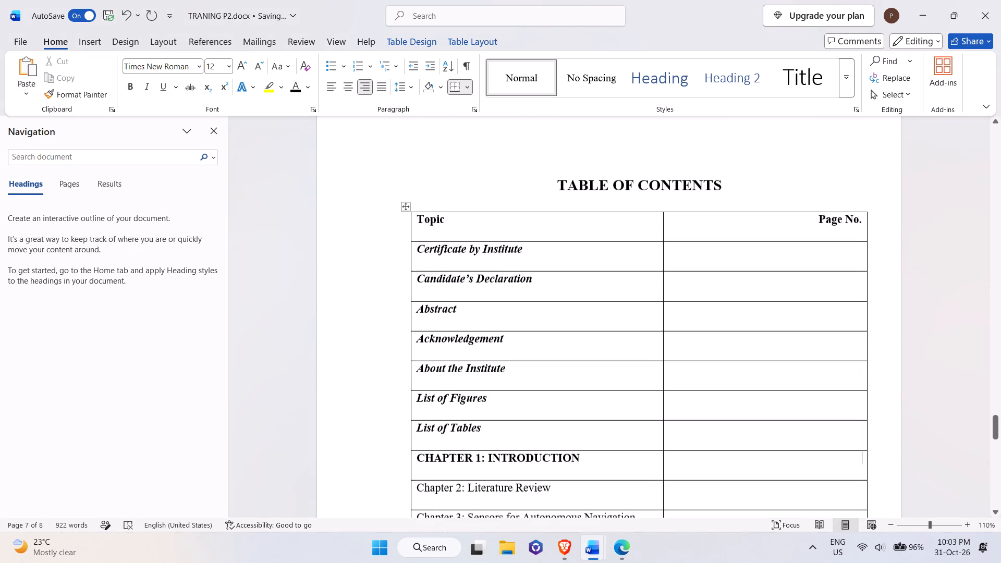
{"action": "left_click_drag", "start_coordinate": [455, 173], "coordinate": [808, 366]}
{"action": "scroll", "coordinate": [561, 327], "scroll_direction": "down", "scroll_amount": 11}
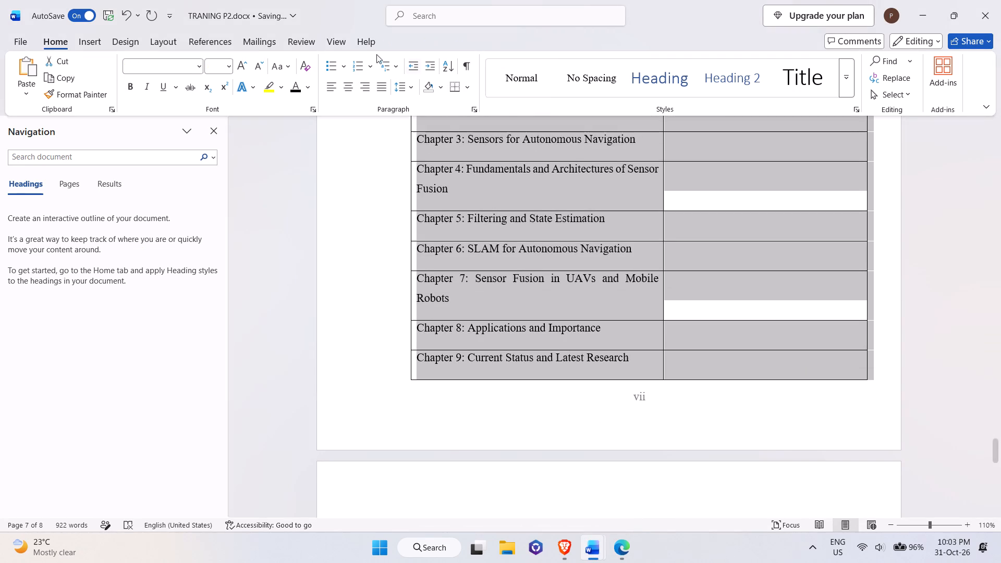
{"action": "left_click", "coordinate": [418, 90]}
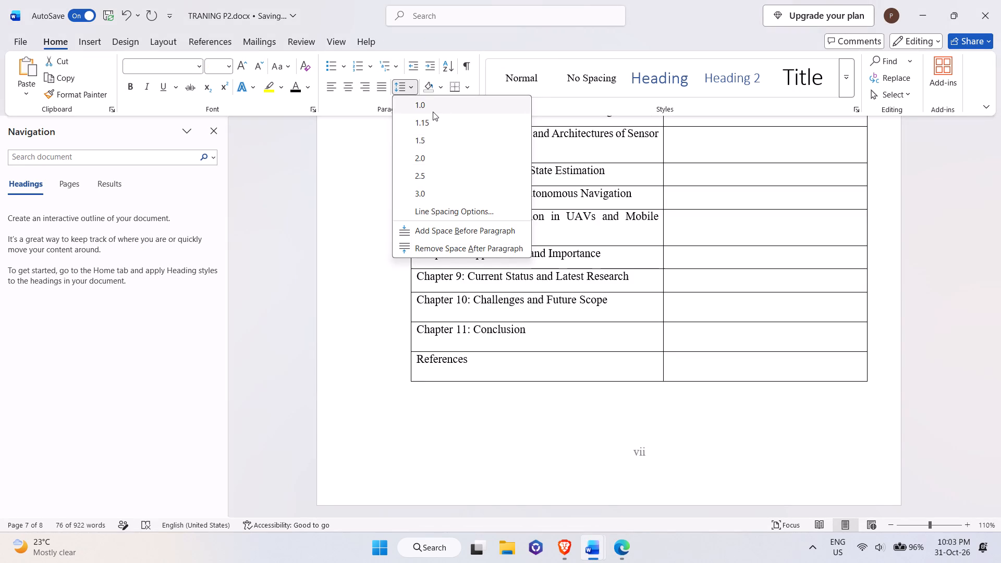
{"action": "left_click", "coordinate": [443, 120]}
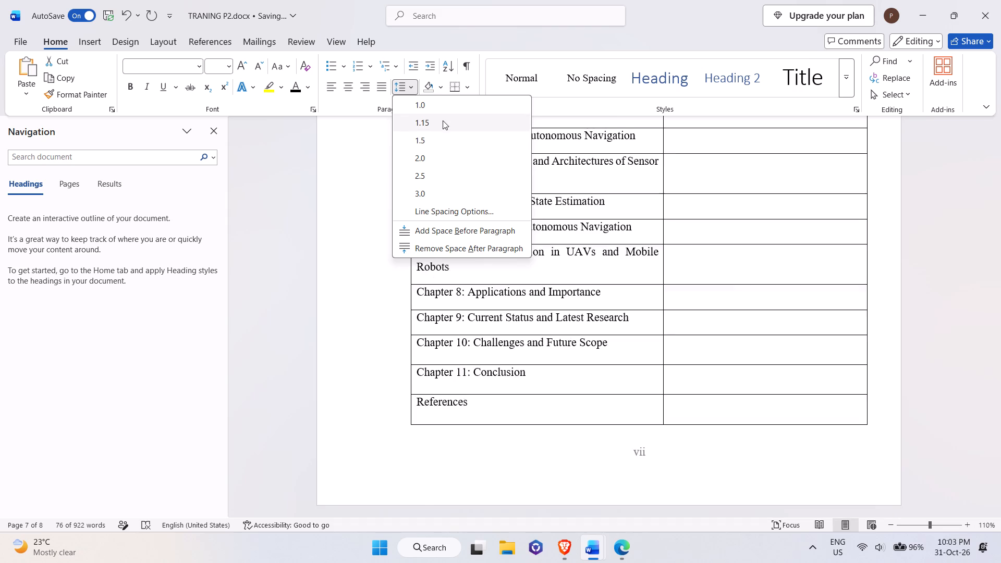
{"action": "scroll", "coordinate": [463, 219], "scroll_direction": "up", "scroll_amount": 8}
{"action": "key", "text": "alt+Tab"}
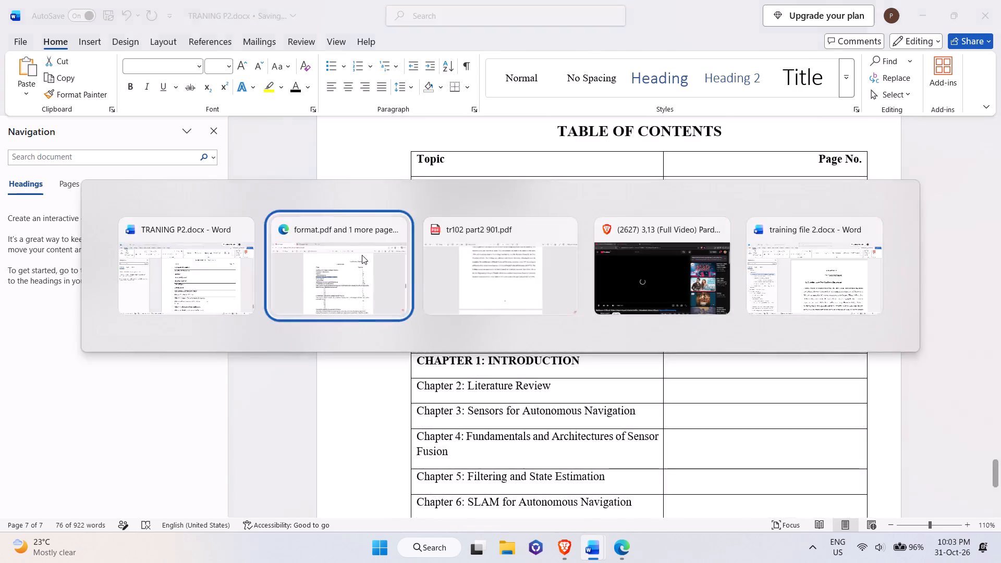
{"action": "key", "text": "alt+Tab"}
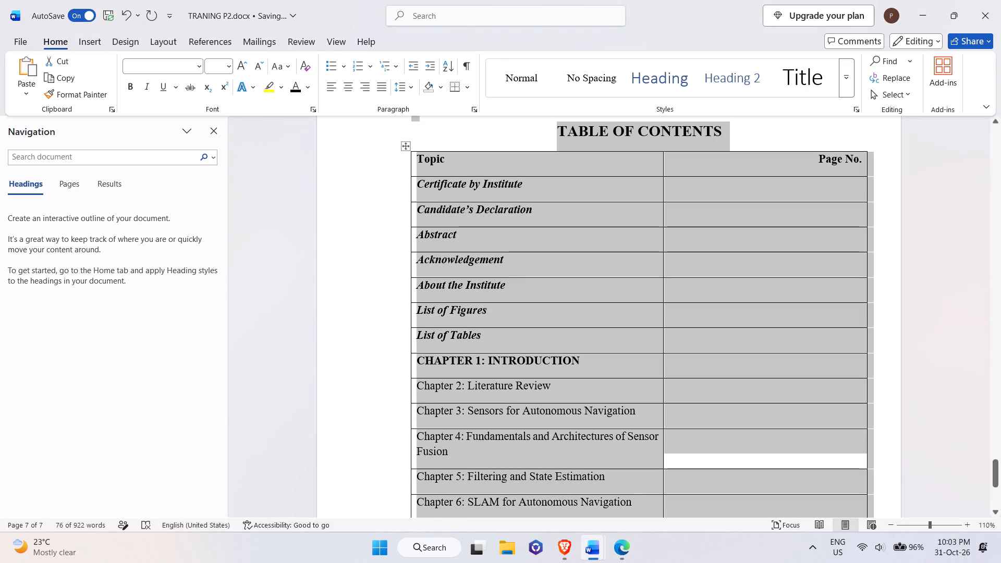
{"action": "left_click", "coordinate": [400, 80]}
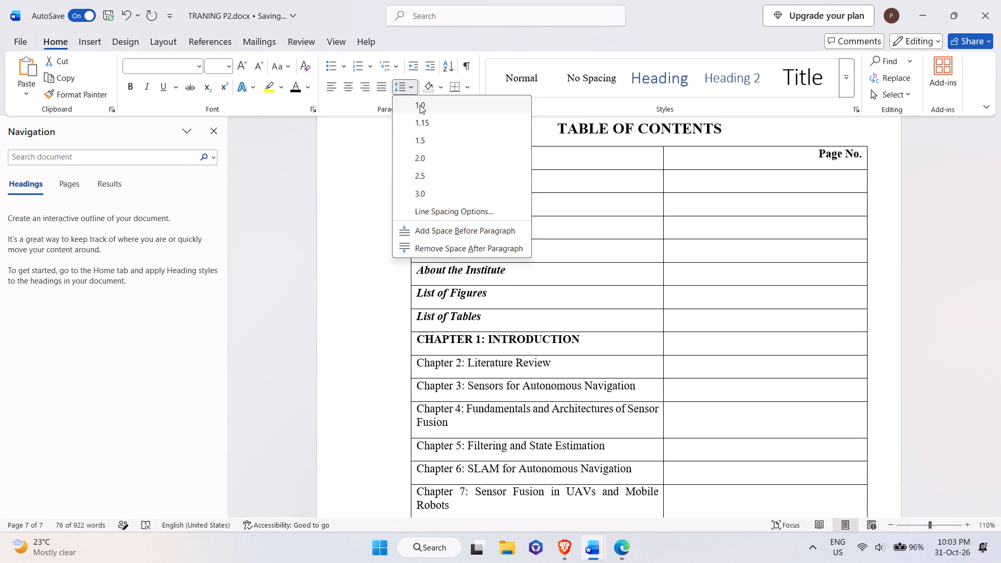
{"action": "left_click", "coordinate": [420, 105]}
{"action": "left_click", "coordinate": [255, 167]}
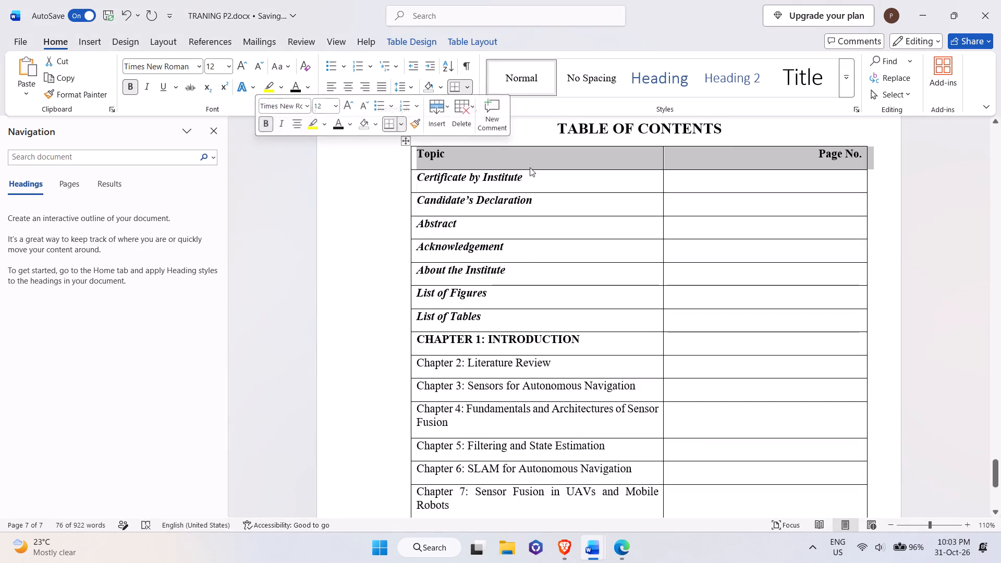
{"action": "left_click", "coordinate": [559, 183]}
{"action": "scroll", "coordinate": [651, 182], "scroll_direction": "up", "scroll_amount": 2}
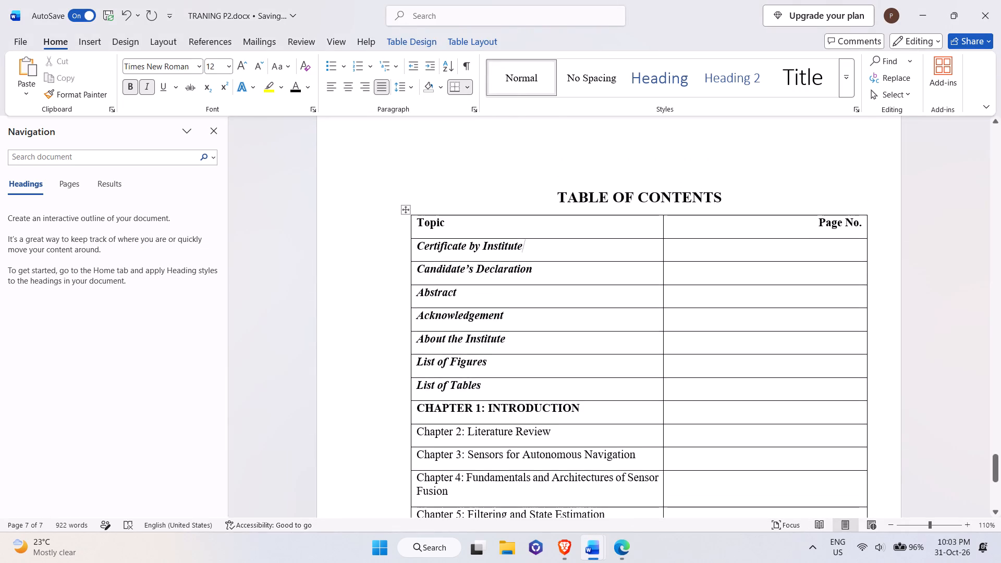
{"action": "scroll", "coordinate": [646, 181], "scroll_direction": "down", "scroll_amount": 3}
{"action": "scroll", "coordinate": [637, 174], "scroll_direction": "up", "scroll_amount": 1}
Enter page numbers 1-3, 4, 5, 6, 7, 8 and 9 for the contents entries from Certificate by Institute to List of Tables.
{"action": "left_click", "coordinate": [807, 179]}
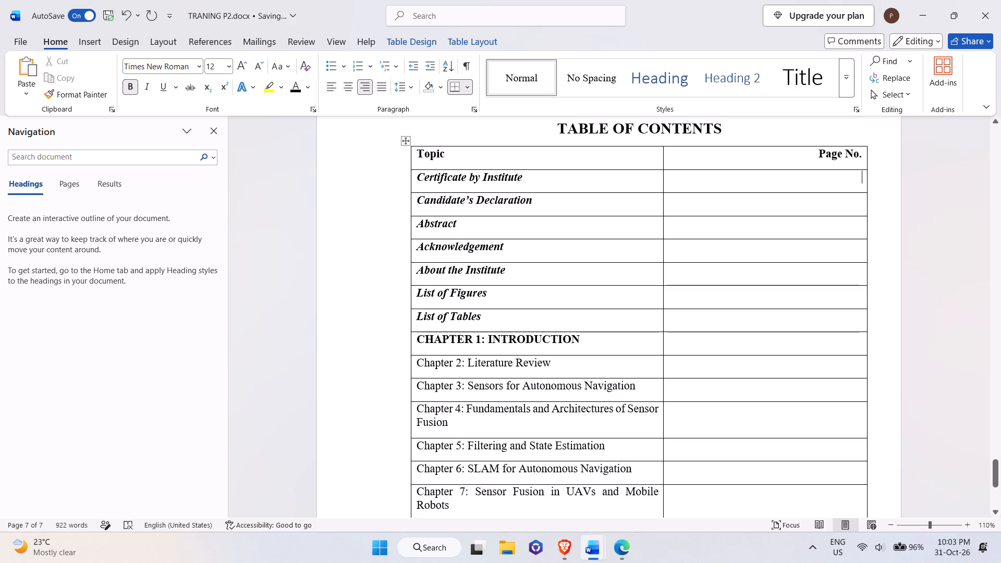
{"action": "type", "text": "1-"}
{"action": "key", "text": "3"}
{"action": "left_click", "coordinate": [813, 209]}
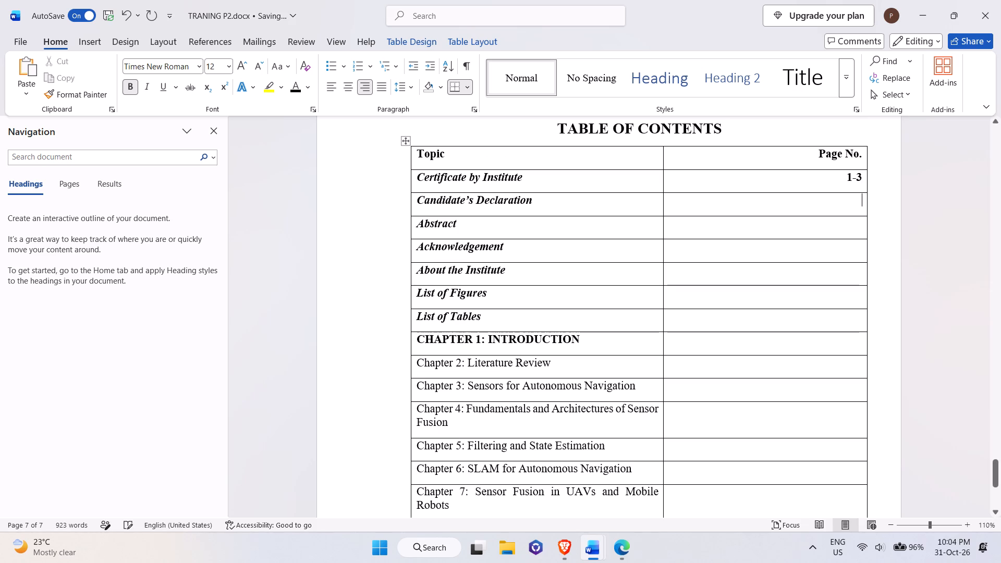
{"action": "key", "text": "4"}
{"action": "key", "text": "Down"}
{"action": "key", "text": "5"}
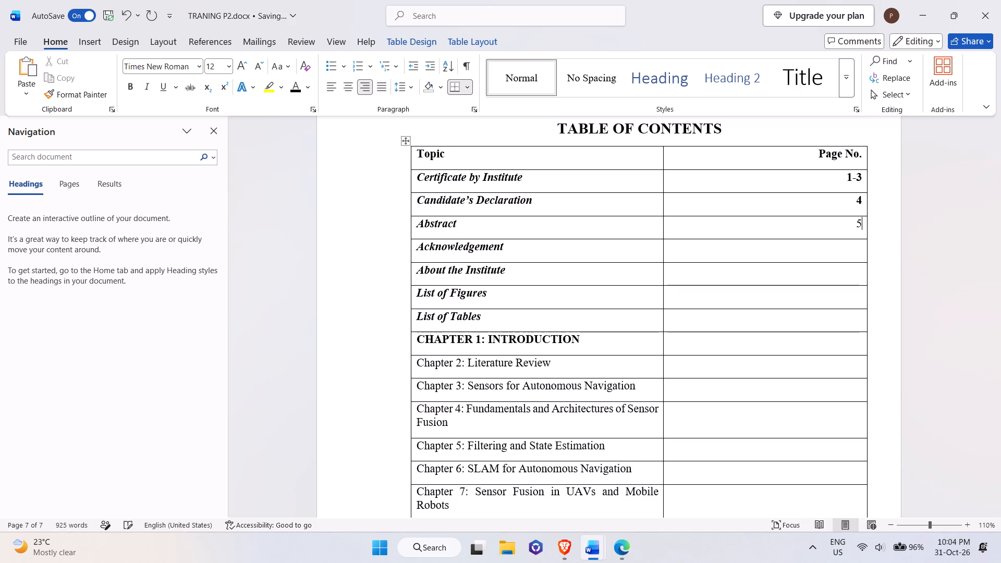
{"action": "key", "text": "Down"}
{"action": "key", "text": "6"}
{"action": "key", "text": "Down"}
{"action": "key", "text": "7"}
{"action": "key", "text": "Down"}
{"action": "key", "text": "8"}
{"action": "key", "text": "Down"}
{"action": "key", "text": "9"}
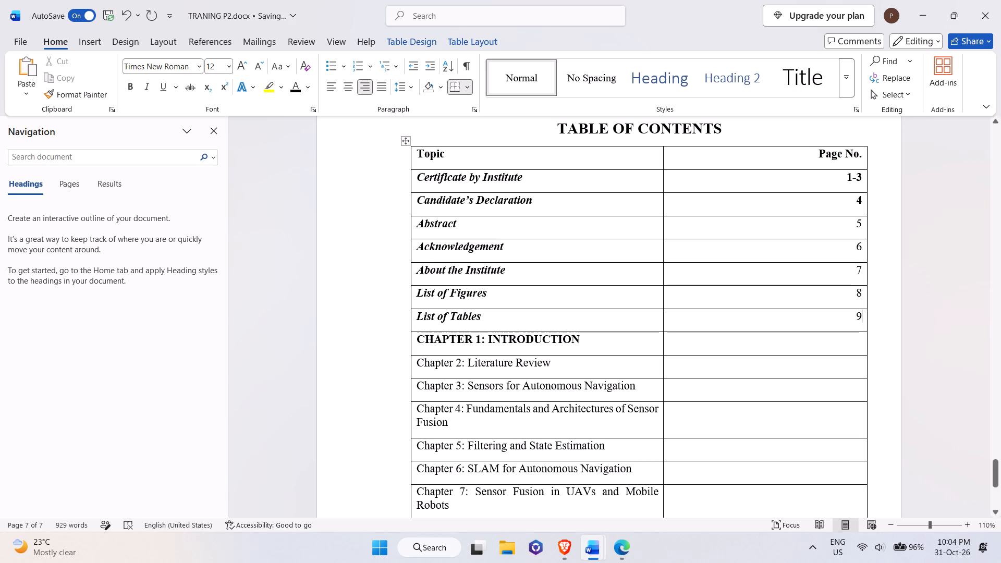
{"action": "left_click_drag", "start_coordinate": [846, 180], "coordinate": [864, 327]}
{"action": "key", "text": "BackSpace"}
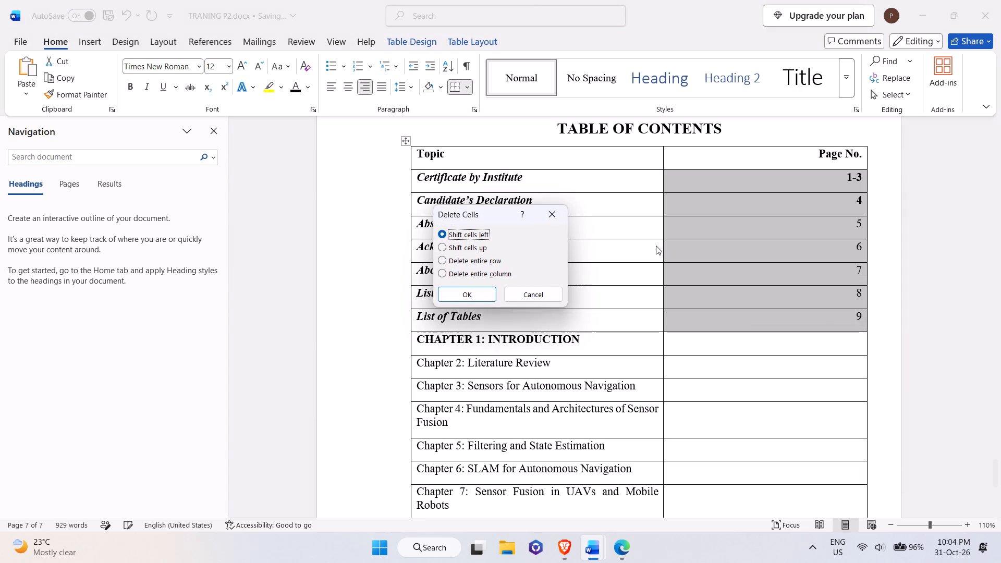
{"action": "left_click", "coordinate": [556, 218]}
Replace the page numbers of Certificate by Institute, Candidate's Declaration and Abstract with Roman numerals i-iii, iv and v.
{"action": "left_click", "coordinate": [864, 179]}
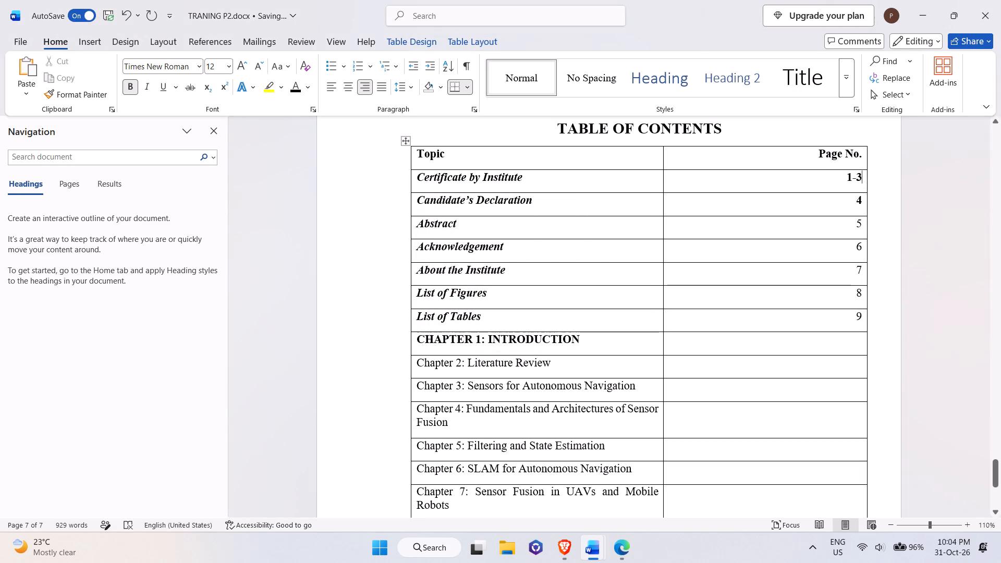
{"action": "key", "text": "BackSpace"}
{"action": "key", "text": "BackSpace"}
{"action": "key", "text": "BackSpace"}
{"action": "type", "text": "i-"}
{"action": "type", "text": "iii"}
{"action": "left_click", "coordinate": [863, 198]}
{"action": "key", "text": "BackSpace"}
{"action": "type", "text": "iv"}
{"action": "key", "text": "Down"}
{"action": "key", "text": "BackSpace"}
{"action": "key", "text": "v"}
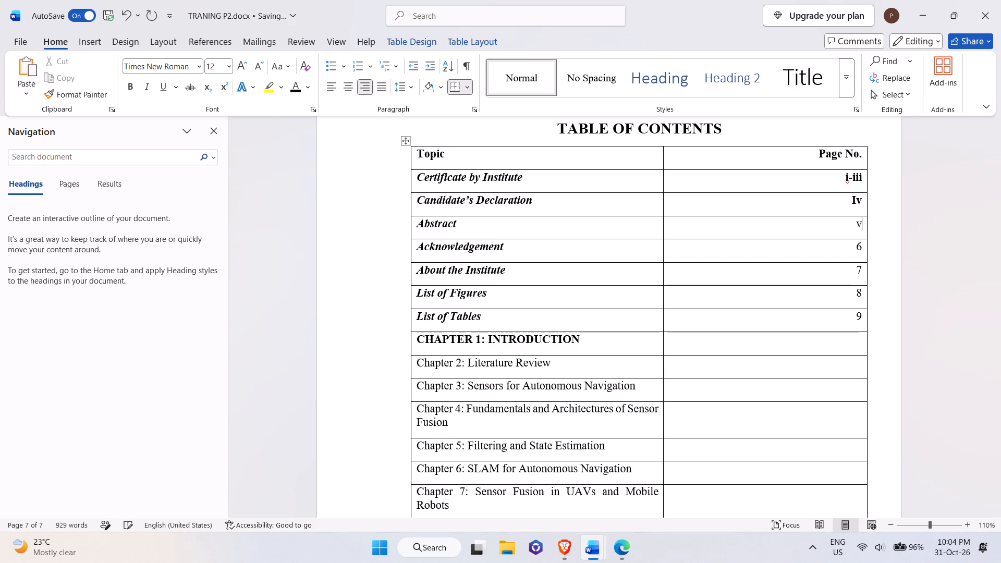
Replace the page numbers from Acknowledgement to List of Tables with Roman numerals vi, vii, viii and ix.
{"action": "key", "text": "Down"}
{"action": "key", "text": "BackSpace"}
{"action": "key", "text": "v"}
{"action": "key", "text": "i"}
{"action": "key", "text": "Down"}
{"action": "key", "text": "BackSpace"}
{"action": "type", "text": "vii"}
{"action": "key", "text": "Down"}
{"action": "key", "text": "BackSpace"}
{"action": "type", "text": "viii"}
{"action": "key", "text": "Down"}
{"action": "key", "text": "BackSpace"}
{"action": "type", "text": "iv"}
{"action": "key", "text": "BackSpace"}
{"action": "key", "text": "x"}
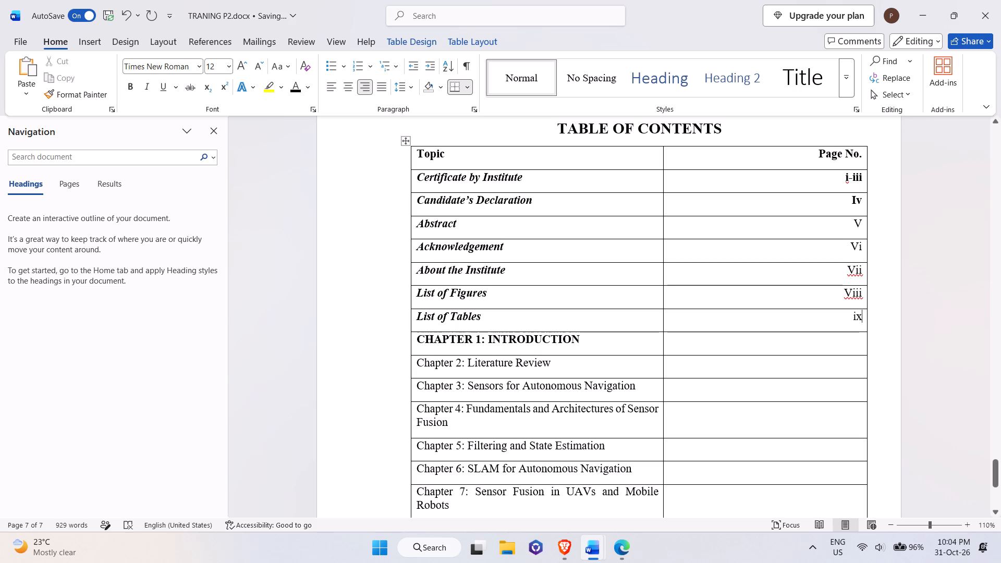
Make the Roman page numbers from Certificate by Institute to List of Tables lowercase, bold and italic.
{"action": "left_click_drag", "start_coordinate": [863, 325], "coordinate": [841, 187]}
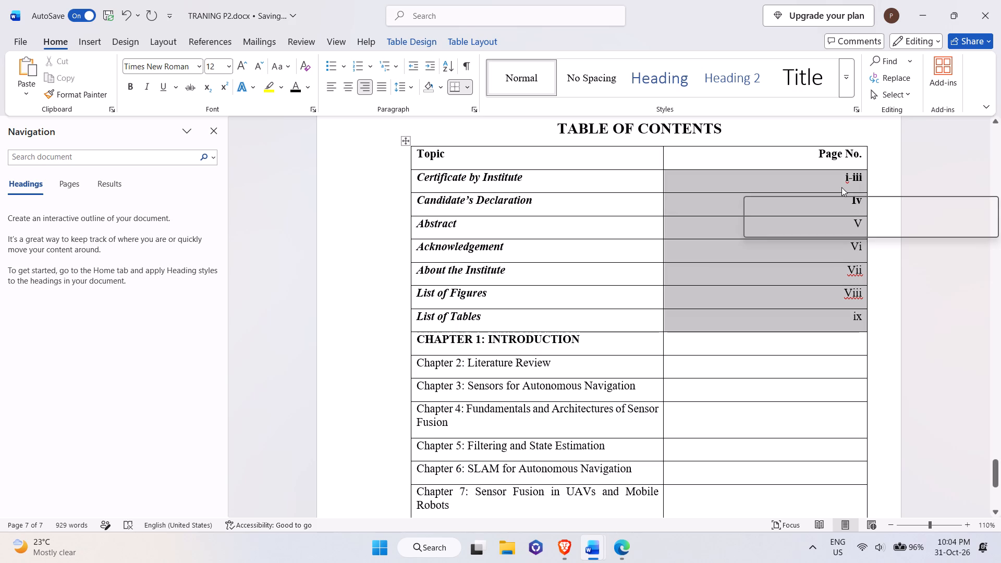
{"action": "key", "text": "ctrl+i"}
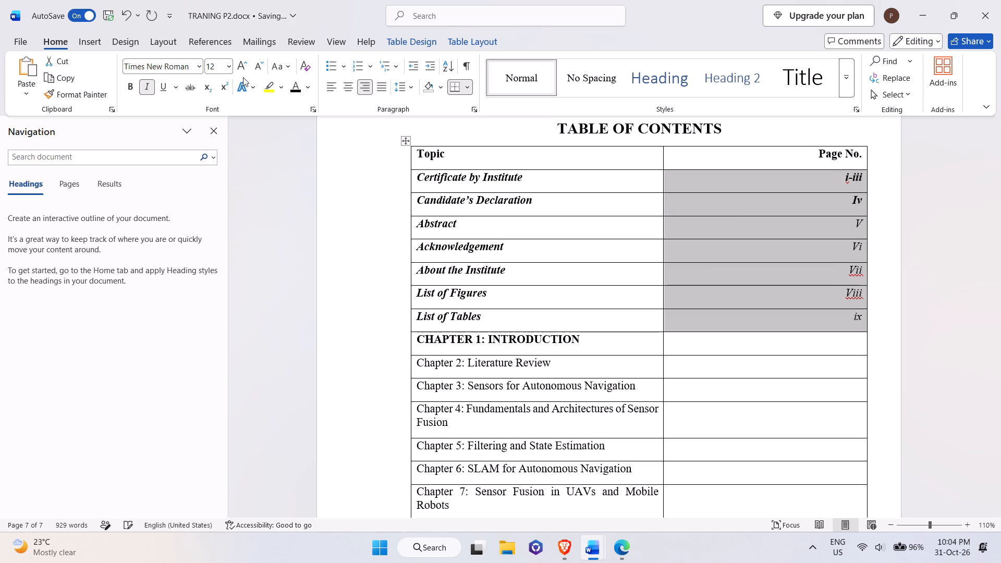
{"action": "key", "text": "ctrl+b"}
{"action": "left_click", "coordinate": [271, 68]}
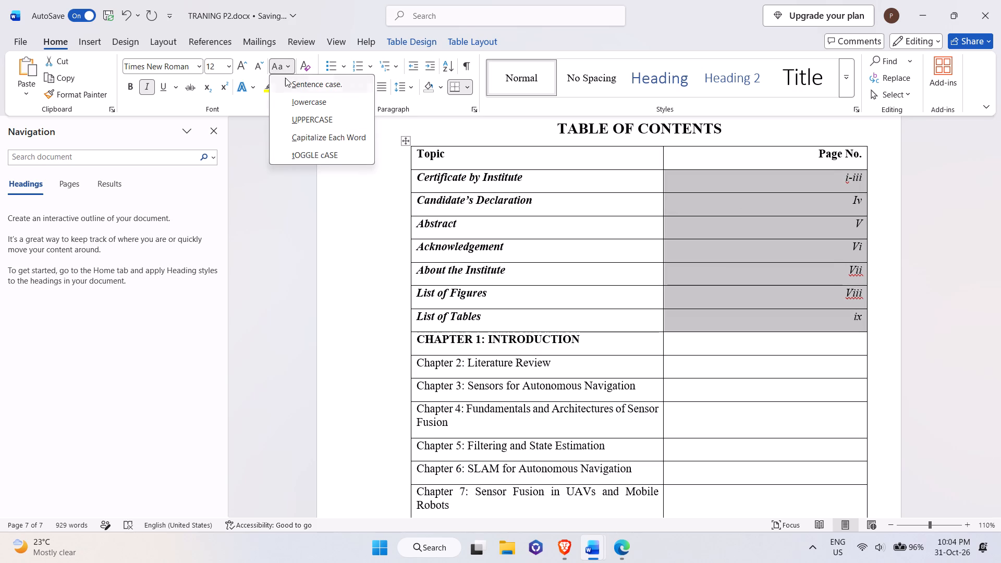
{"action": "left_click", "coordinate": [304, 101]}
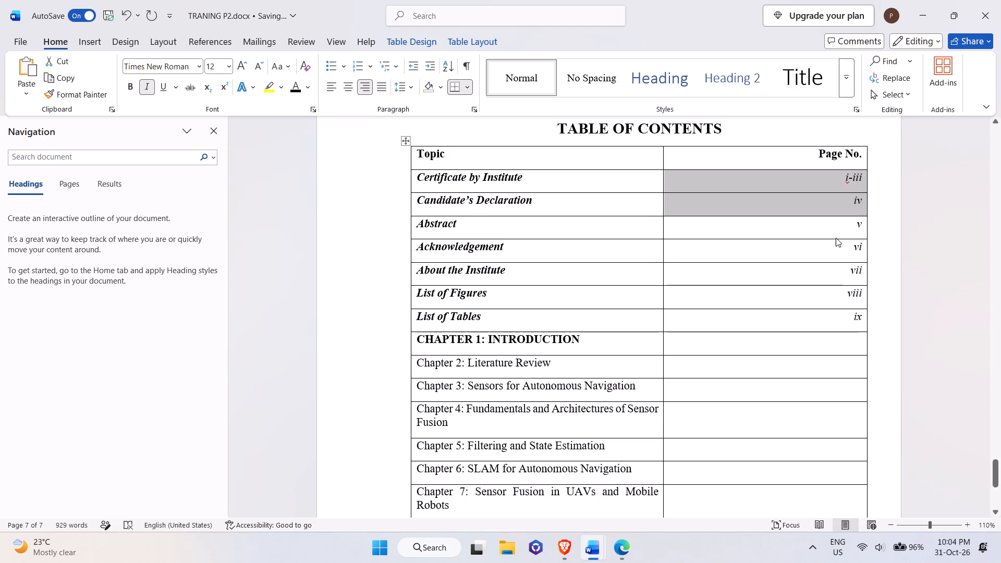
{"action": "left_click", "coordinate": [823, 179]}
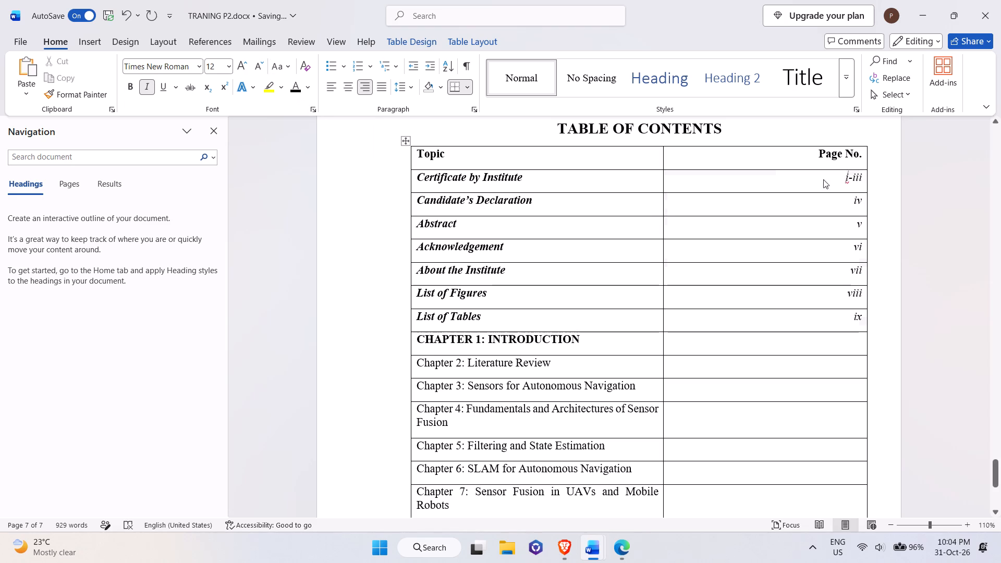
{"action": "left_click_drag", "start_coordinate": [823, 178], "coordinate": [852, 319]}
{"action": "key", "text": "ctrl+b"}
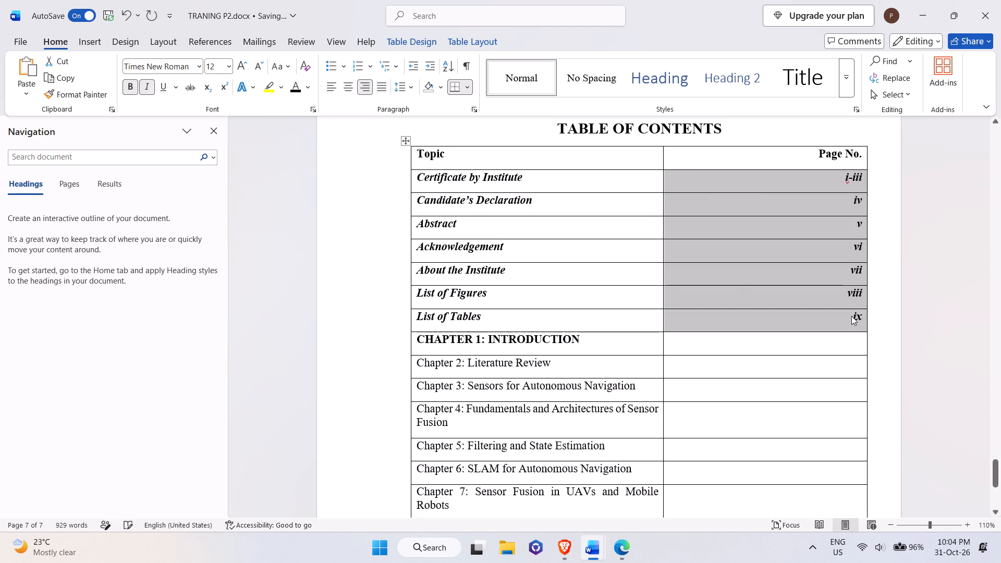
{"action": "left_click", "coordinate": [931, 272]}
Compare the report's table of contents entries and page numbers with the sample contents page in format.pdf.
{"action": "key", "text": "alt+Tab"}
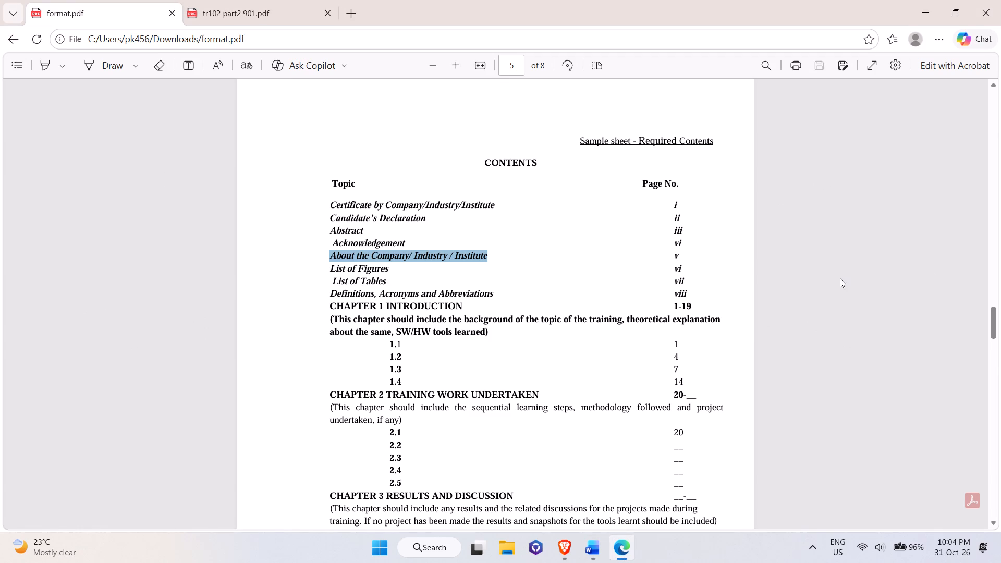
{"action": "key", "text": "alt+Tab"}
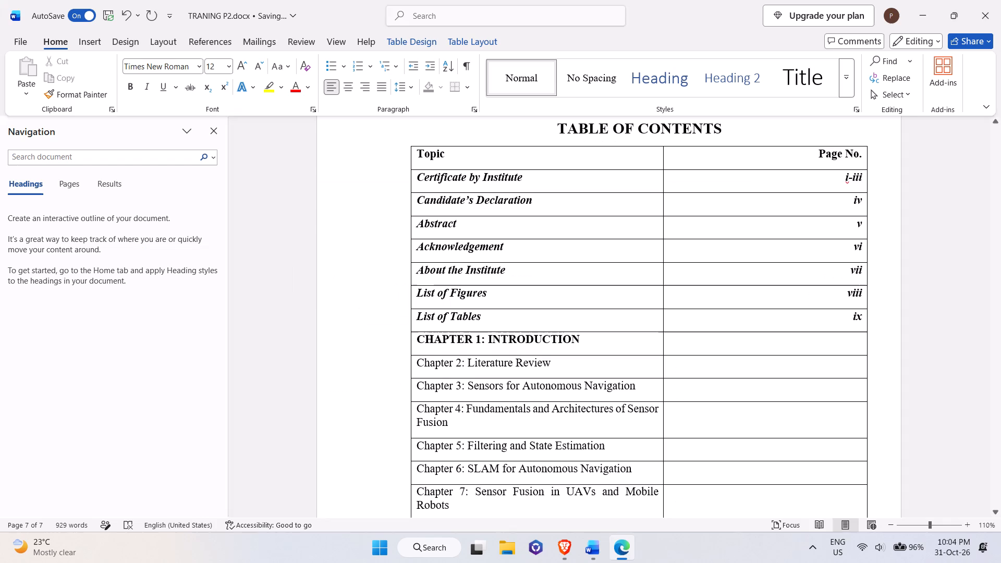
{"action": "key", "text": "alt+Tab"}
{"action": "key", "text": "alt+Tab"}
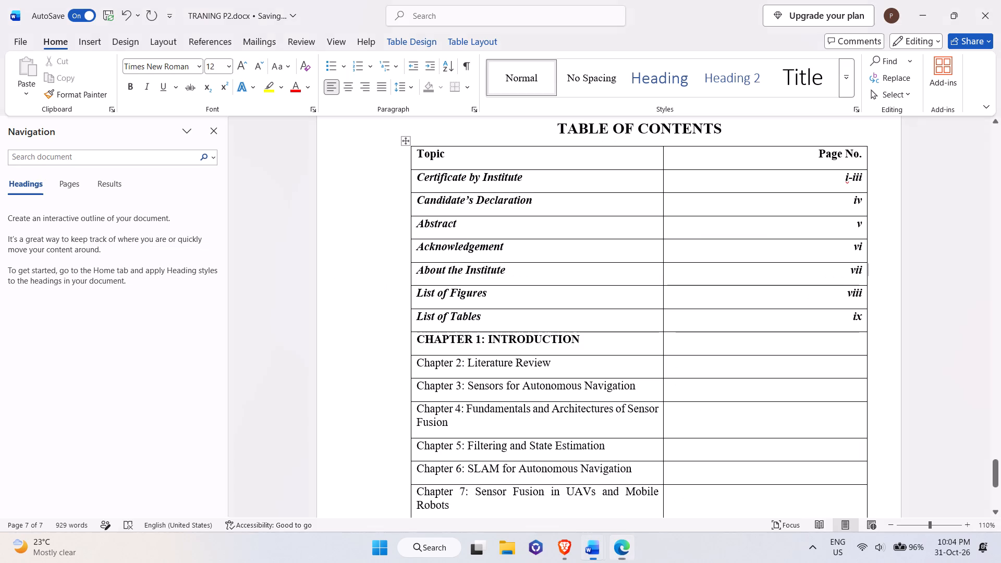
{"action": "key", "text": "alt+Tab"}
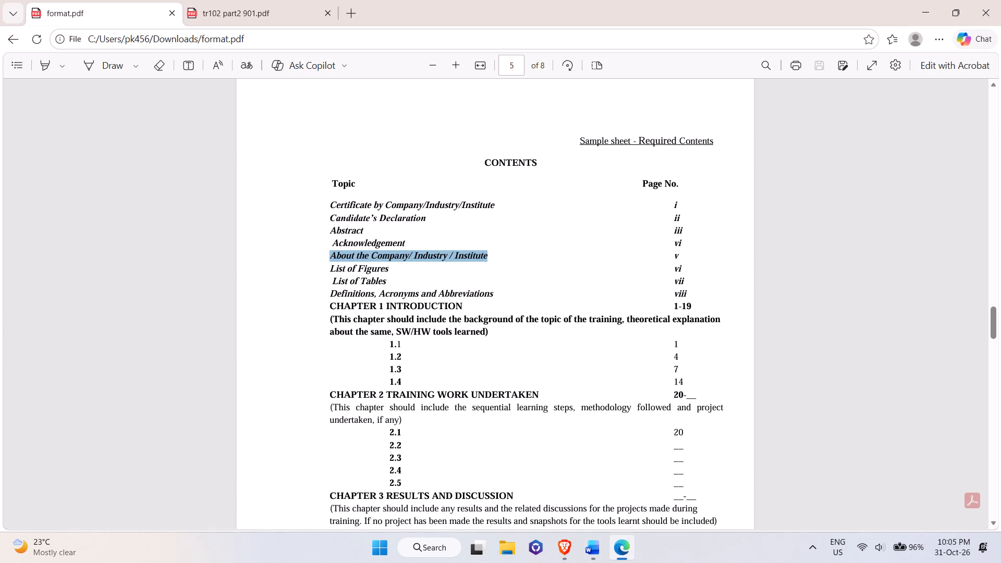
{"action": "key", "text": "alt+Tab"}
{"action": "key", "text": "alt+Tab"}
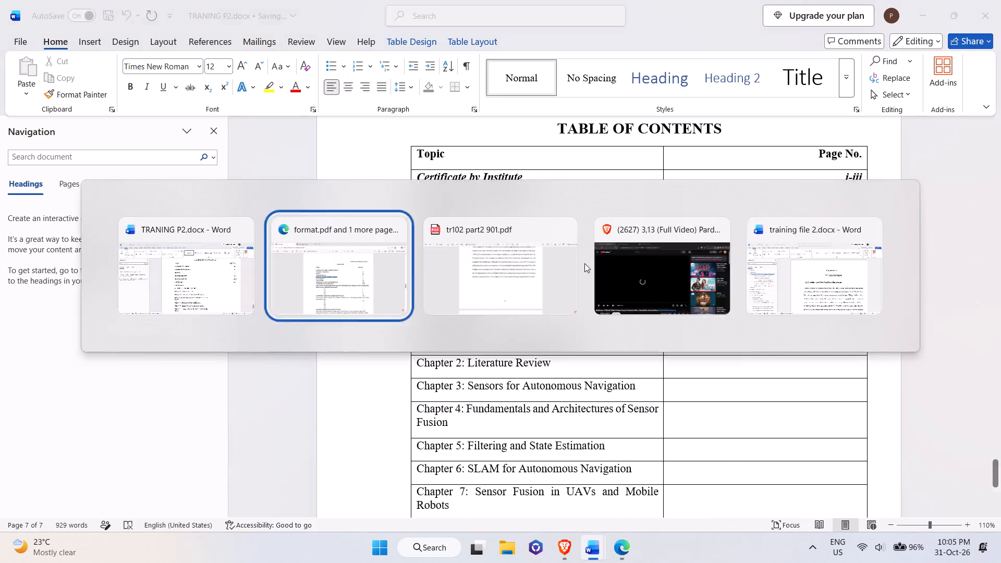
{"action": "key", "text": "alt+Tab"}
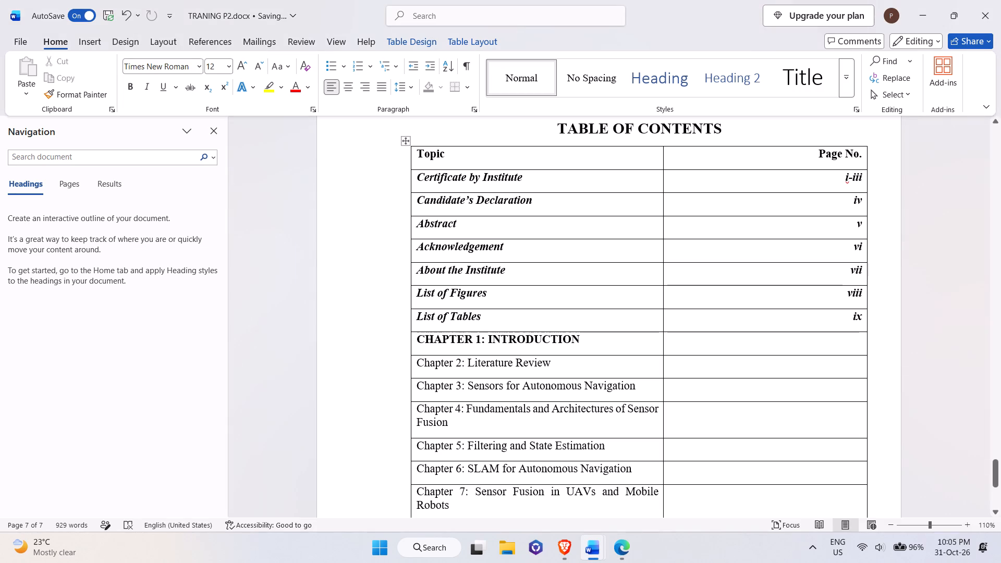
{"action": "key", "text": "alt+Tab"}
{"action": "left_click", "coordinate": [435, 243]}
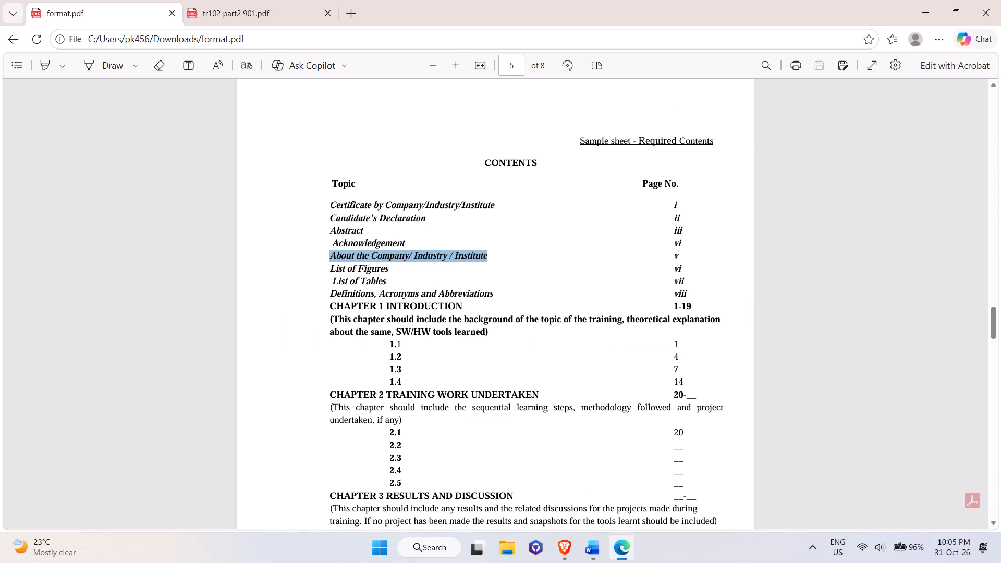
{"action": "key", "text": "alt+Tab"}
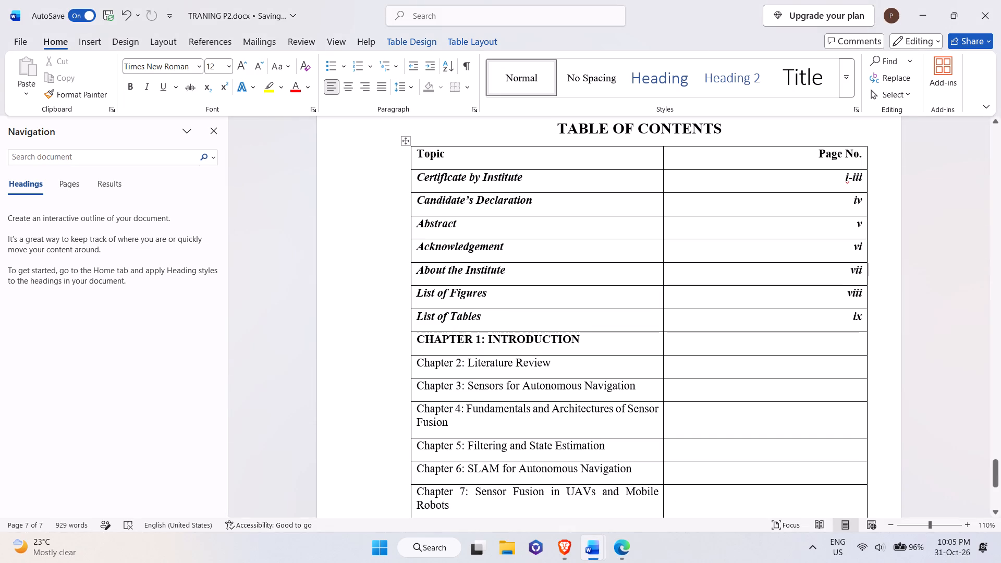
Review the front matter pages and their footer page numbers from Candidate's Declaration to List of Figures.
{"action": "scroll", "coordinate": [687, 210], "scroll_direction": "up", "scroll_amount": 7}
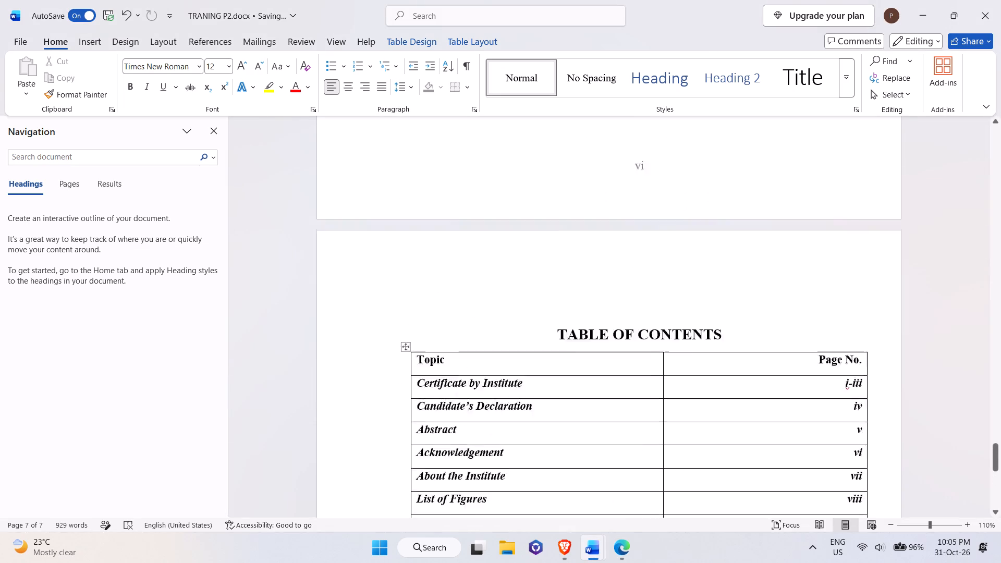
{"action": "scroll", "coordinate": [687, 210], "scroll_direction": "up", "scroll_amount": 2}
{"action": "scroll", "coordinate": [687, 210], "scroll_direction": "down", "scroll_amount": 10}
{"action": "scroll", "coordinate": [686, 210], "scroll_direction": "up", "scroll_amount": 20}
{"action": "scroll", "coordinate": [686, 210], "scroll_direction": "up", "scroll_amount": 10}
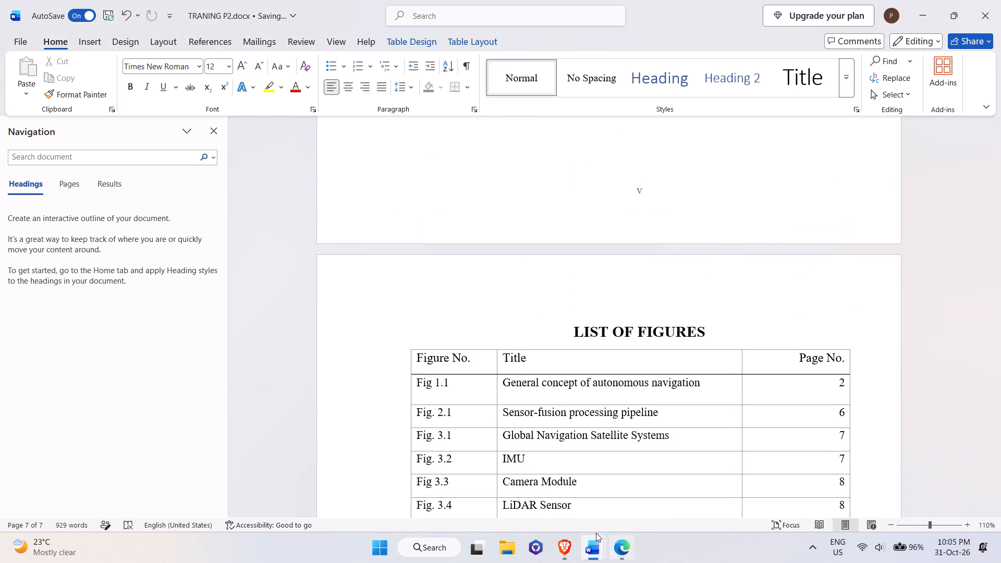
{"action": "scroll", "coordinate": [631, 333], "scroll_direction": "up", "scroll_amount": 15}
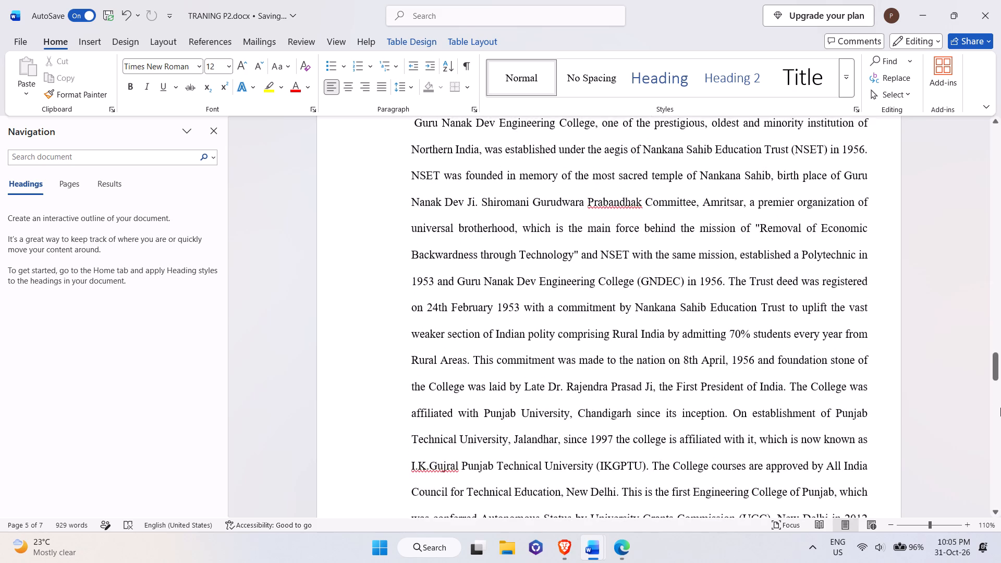
{"action": "left_click_drag", "start_coordinate": [1000, 383], "coordinate": [1000, 371]}
{"action": "left_click_drag", "start_coordinate": [993, 391], "coordinate": [991, 73]}
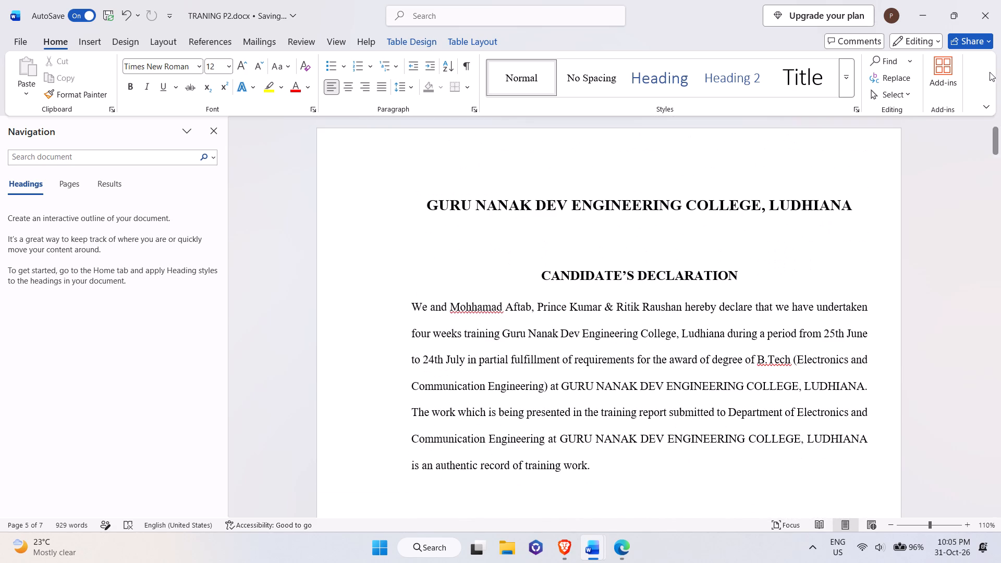
{"action": "scroll", "coordinate": [895, 143], "scroll_direction": "down", "scroll_amount": 20}
{"action": "scroll", "coordinate": [895, 143], "scroll_direction": "down", "scroll_amount": 20}
{"action": "scroll", "coordinate": [895, 143], "scroll_direction": "down", "scroll_amount": 8}
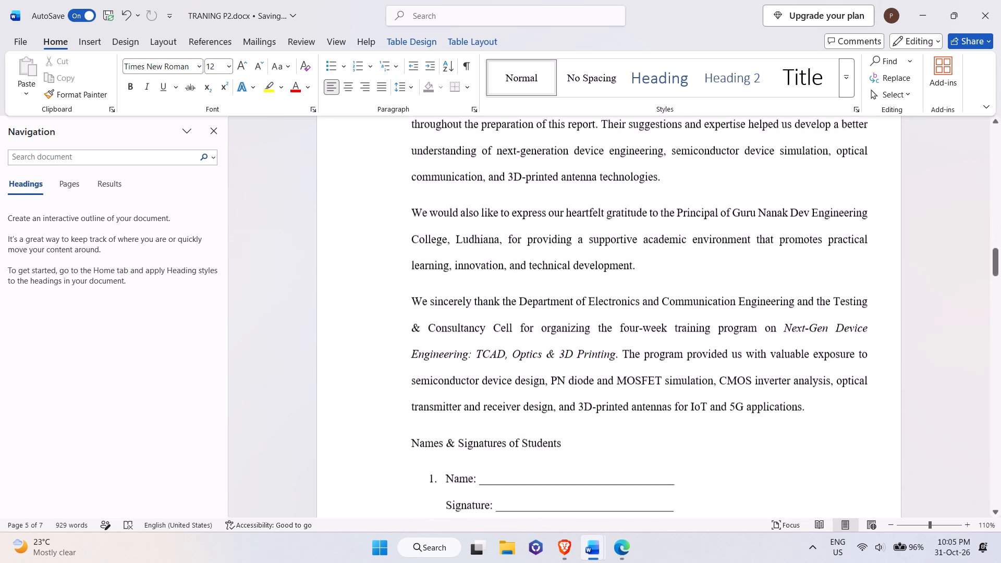
{"action": "scroll", "coordinate": [529, 253], "scroll_direction": "down", "scroll_amount": 20}
{"action": "scroll", "coordinate": [529, 253], "scroll_direction": "down", "scroll_amount": 16}
{"action": "scroll", "coordinate": [529, 253], "scroll_direction": "up", "scroll_amount": 12}
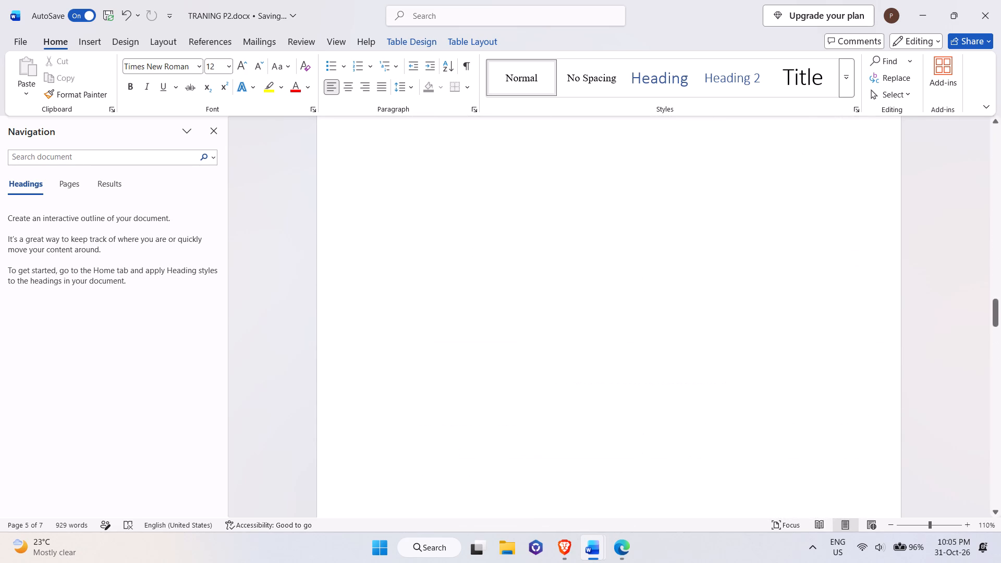
{"action": "scroll", "coordinate": [529, 253], "scroll_direction": "up", "scroll_amount": 10}
{"action": "scroll", "coordinate": [529, 253], "scroll_direction": "down", "scroll_amount": 20}
{"action": "scroll", "coordinate": [529, 253], "scroll_direction": "down", "scroll_amount": 2}
Delete the blank page between the Acknowledgement and About the Institute pages.
{"action": "left_click", "coordinate": [566, 236]}
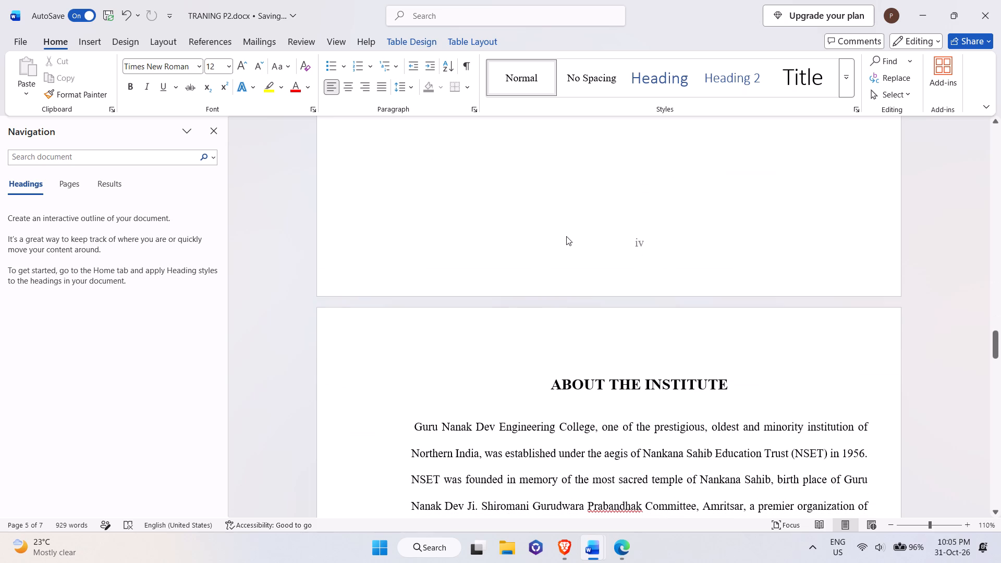
{"action": "left_click", "coordinate": [566, 236]}
{"action": "double_click", "coordinate": [573, 223]}
{"action": "scroll", "coordinate": [573, 223], "scroll_direction": "up", "scroll_amount": 6}
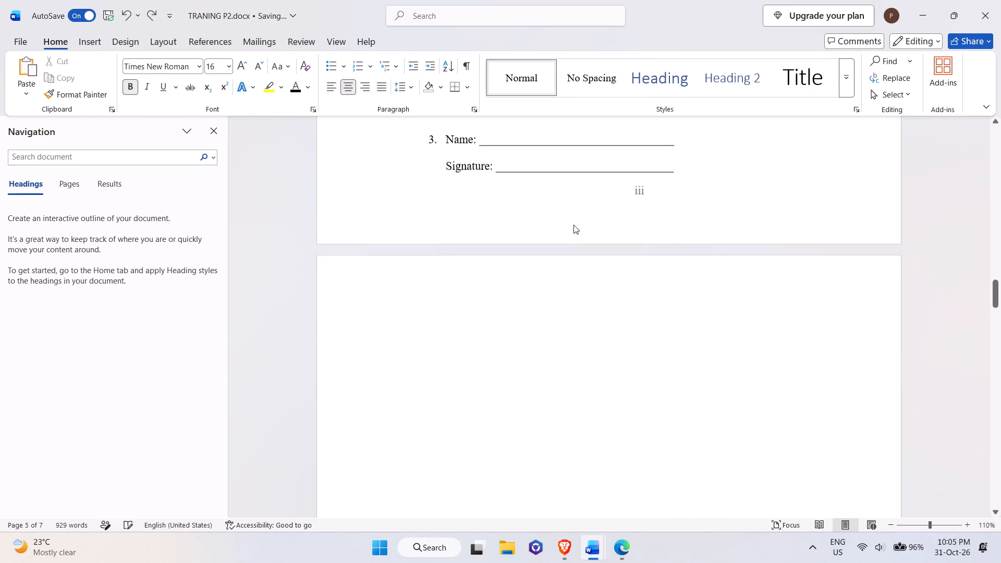
{"action": "key", "text": "Down"}
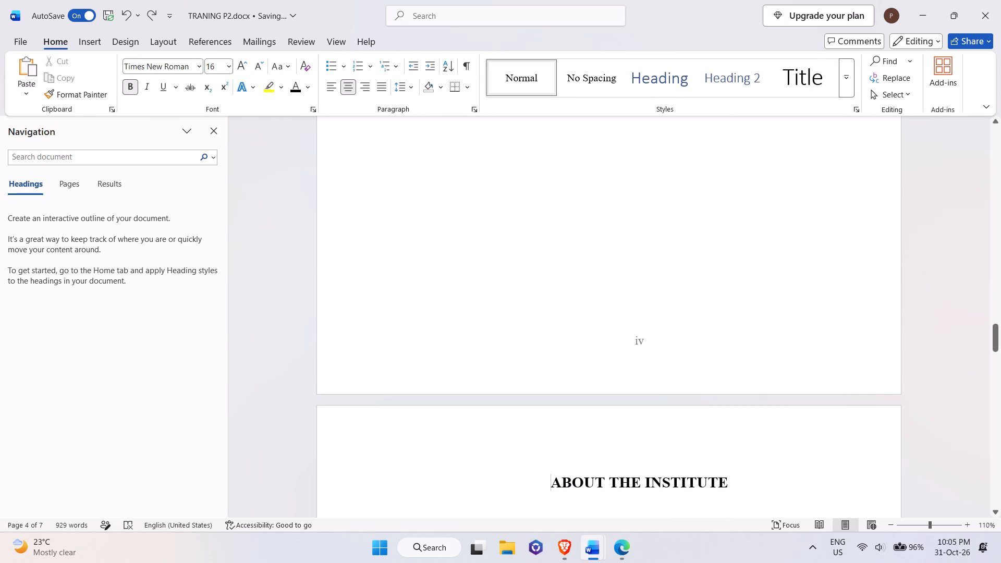
{"action": "key", "text": "BackSpace"}
{"action": "key", "text": "BackSpace"}
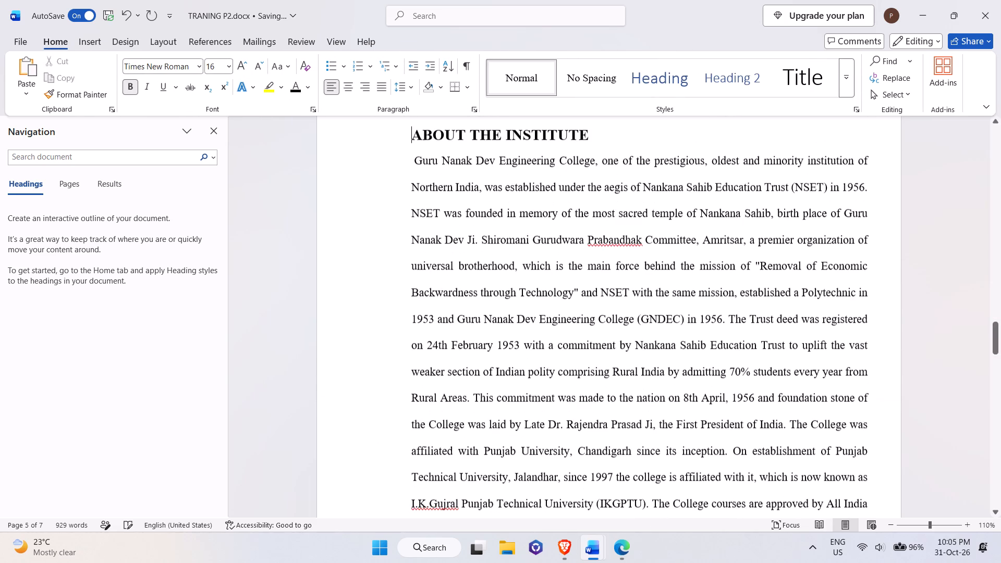
Centre the ABOUT THE INSTITUTE heading.
{"action": "scroll", "coordinate": [561, 281], "scroll_direction": "up", "scroll_amount": 3}
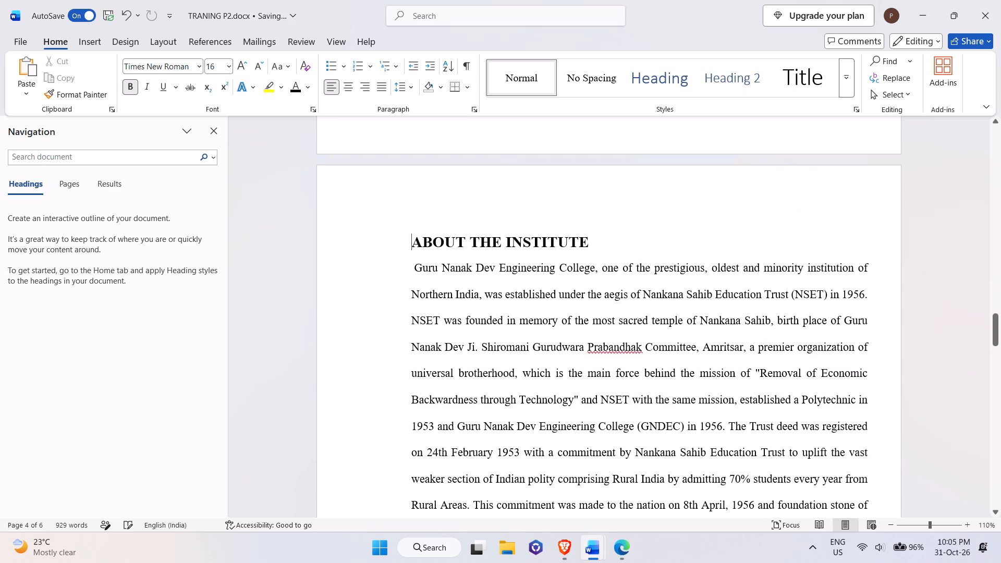
{"action": "key", "text": "ctrl+shift+Right"}
{"action": "key", "text": "ctrl+shift+Right"}
{"action": "key", "text": "ctrl+shift+Right"}
{"action": "key", "text": "ctrl+e"}
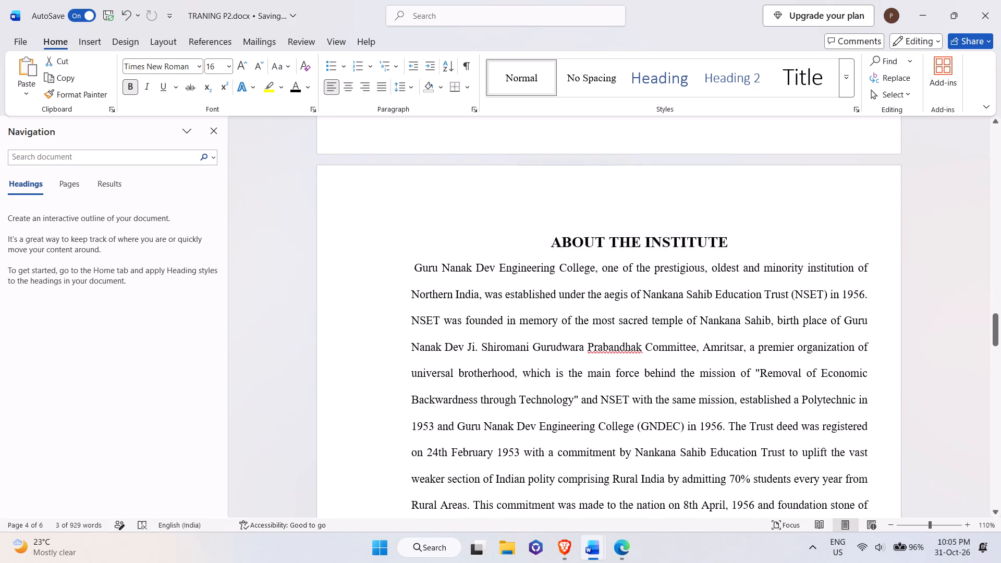
{"action": "left_click", "coordinate": [715, 262]}
Check the layout and footer page numbers from List of Figures back through to Candidate's Declaration.
{"action": "scroll", "coordinate": [715, 262], "scroll_direction": "down", "scroll_amount": 13}
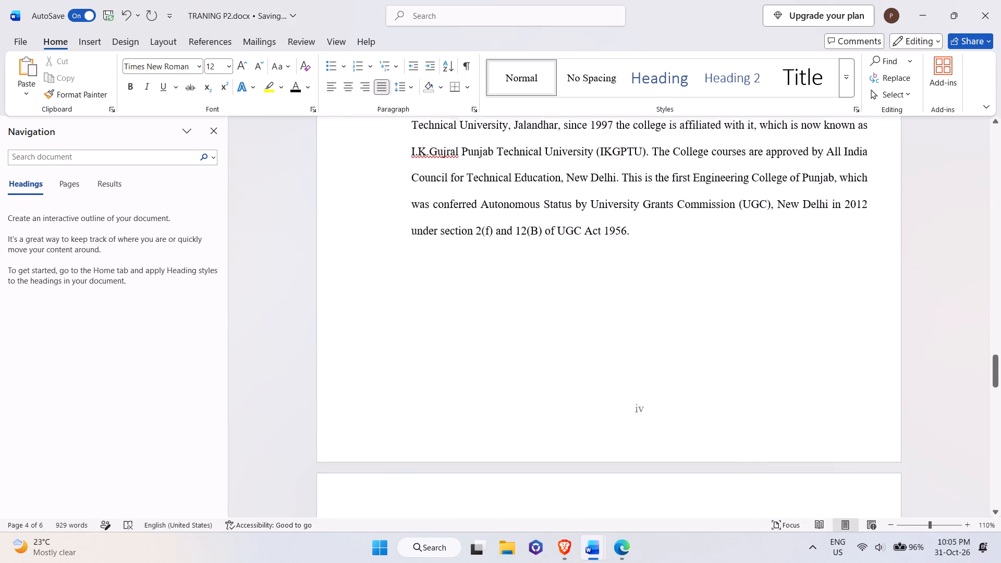
{"action": "scroll", "coordinate": [715, 262], "scroll_direction": "down", "scroll_amount": 6}
{"action": "scroll", "coordinate": [715, 262], "scroll_direction": "up", "scroll_amount": 9}
{"action": "left_click", "coordinate": [704, 254]}
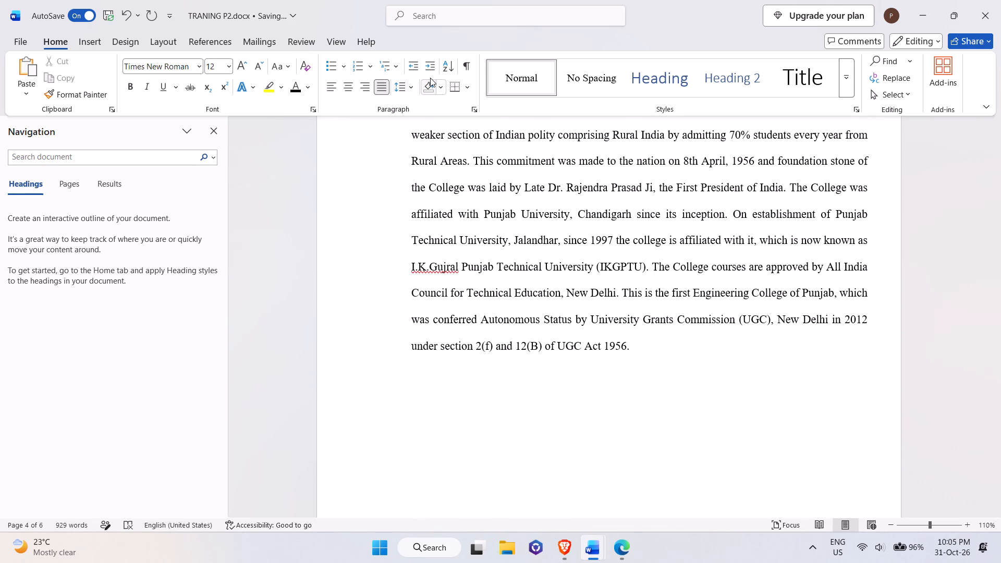
{"action": "left_click", "coordinate": [406, 83]}
{"action": "left_click", "coordinate": [638, 240]}
{"action": "scroll", "coordinate": [638, 243], "scroll_direction": "down", "scroll_amount": 17}
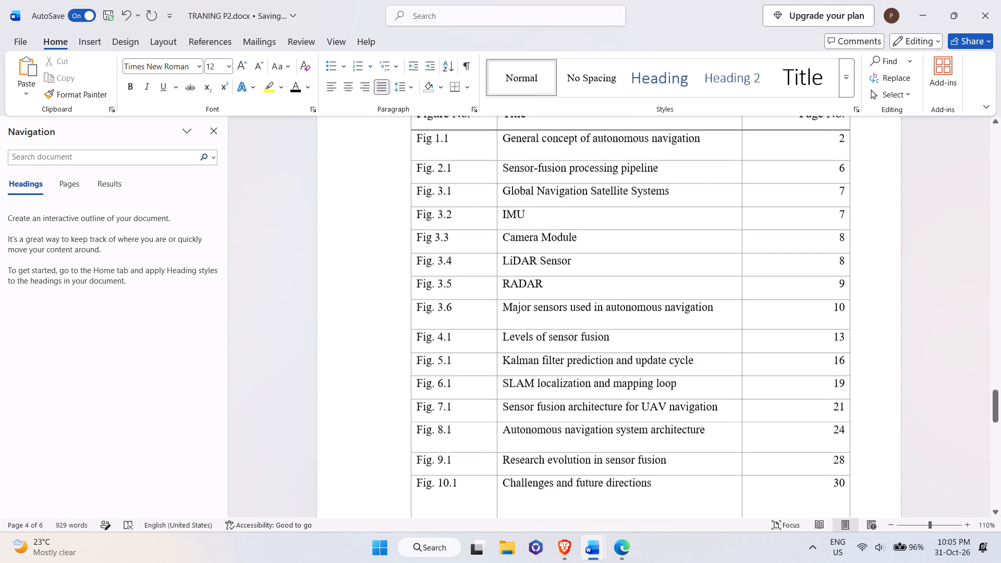
{"action": "scroll", "coordinate": [638, 243], "scroll_direction": "up", "scroll_amount": 5}
{"action": "scroll", "coordinate": [638, 243], "scroll_direction": "down", "scroll_amount": 8}
{"action": "scroll", "coordinate": [638, 243], "scroll_direction": "up", "scroll_amount": 20}
{"action": "scroll", "coordinate": [638, 243], "scroll_direction": "up", "scroll_amount": 20}
{"action": "scroll", "coordinate": [638, 243], "scroll_direction": "up", "scroll_amount": 4}
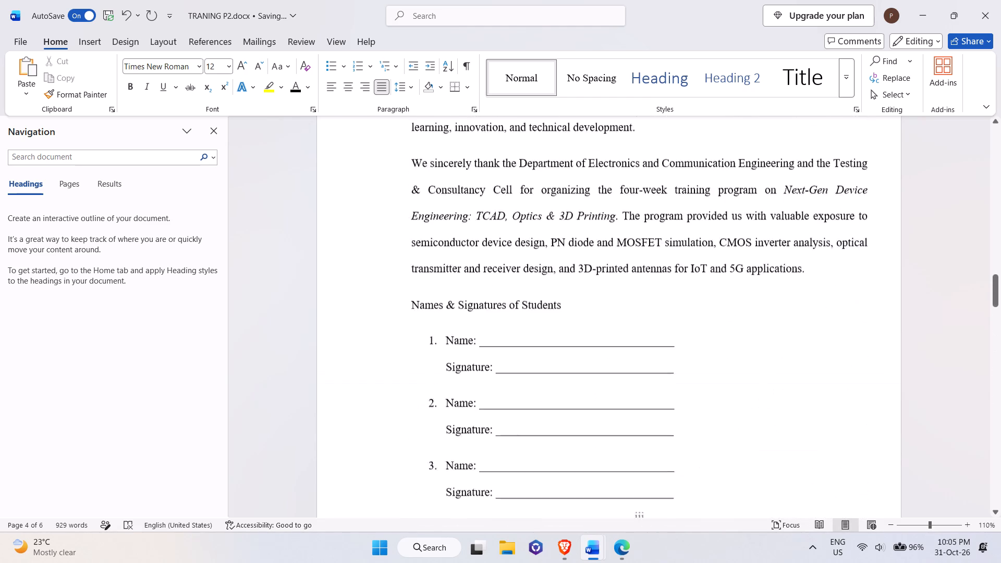
{"action": "scroll", "coordinate": [638, 243], "scroll_direction": "up", "scroll_amount": 14}
{"action": "scroll", "coordinate": [638, 243], "scroll_direction": "up", "scroll_amount": 15}
{"action": "scroll", "coordinate": [638, 243], "scroll_direction": "up", "scroll_amount": 8}
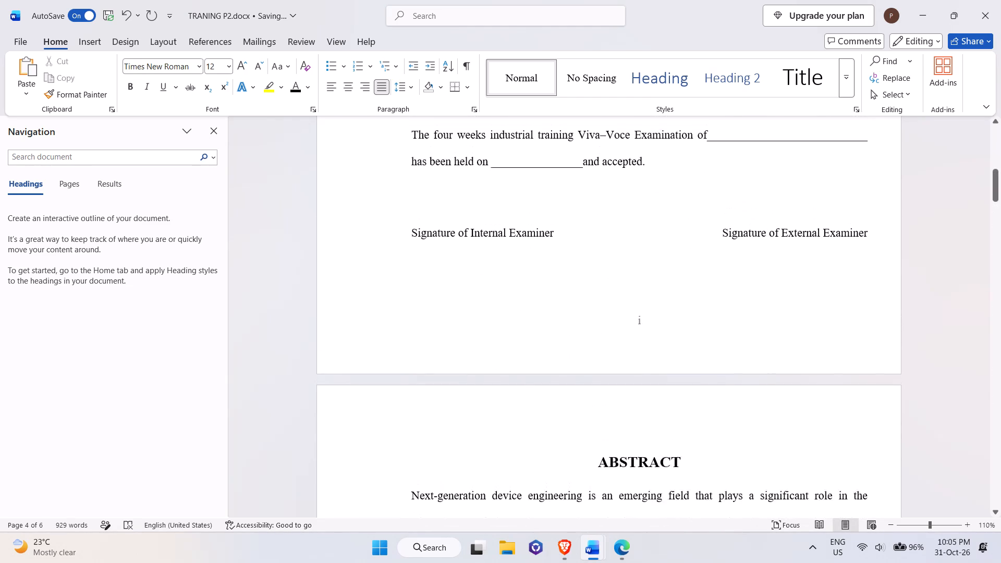
{"action": "scroll", "coordinate": [638, 243], "scroll_direction": "up", "scroll_amount": 20}
{"action": "scroll", "coordinate": [638, 243], "scroll_direction": "up", "scroll_amount": 10}
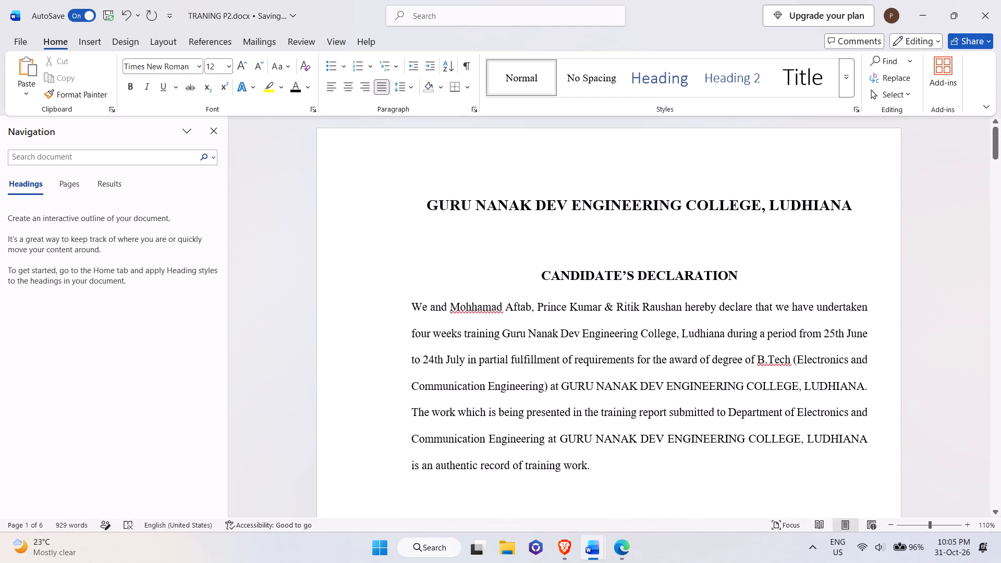
Insert three page breaks ahead of the Candidate's Declaration page, adding three blank pages at the start of the report.
{"action": "left_click", "coordinate": [428, 193]}
{"action": "left_click", "coordinate": [77, 49]}
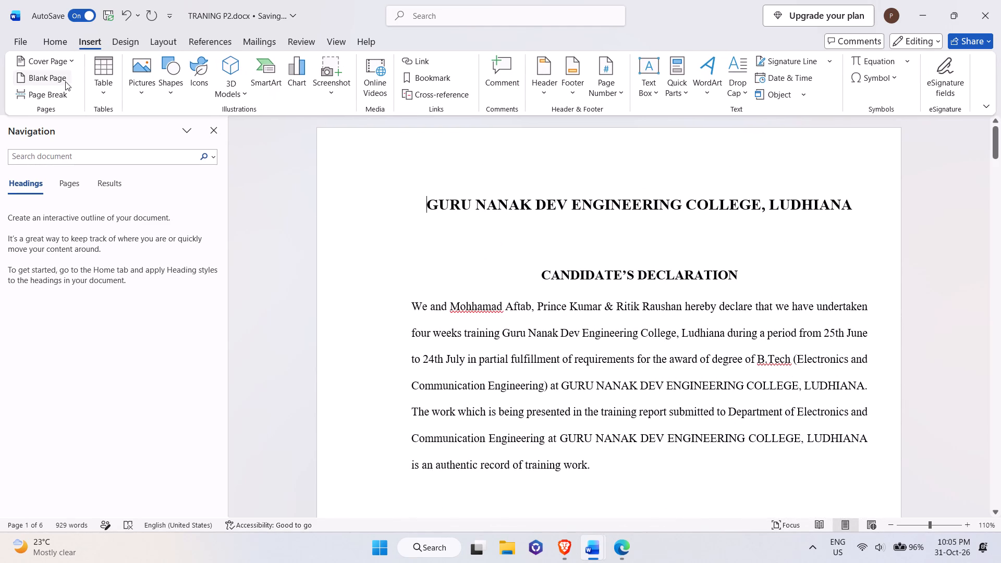
{"action": "left_click", "coordinate": [45, 100]}
{"action": "scroll", "coordinate": [436, 232], "scroll_direction": "up", "scroll_amount": 3}
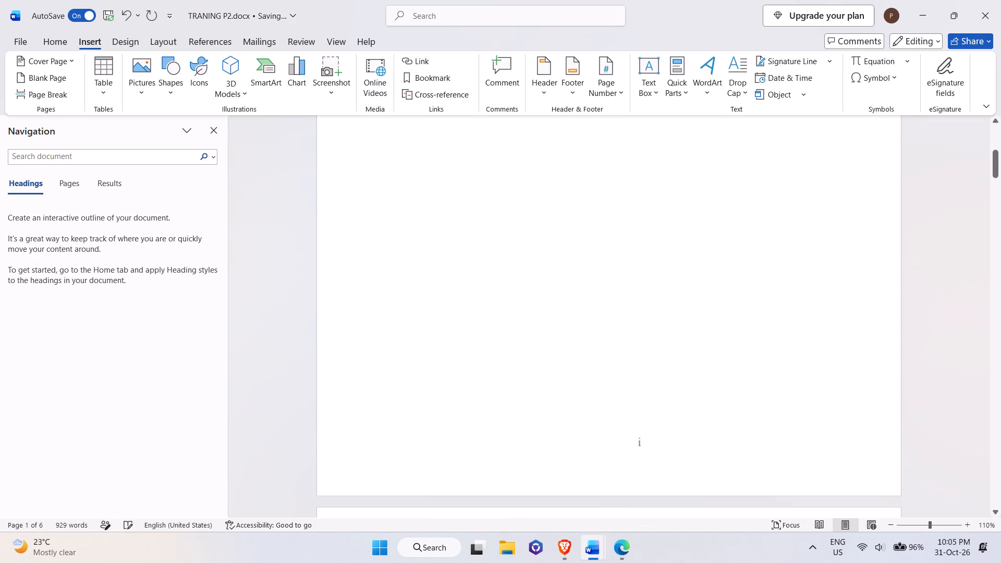
{"action": "scroll", "coordinate": [436, 232], "scroll_direction": "up", "scroll_amount": 18}
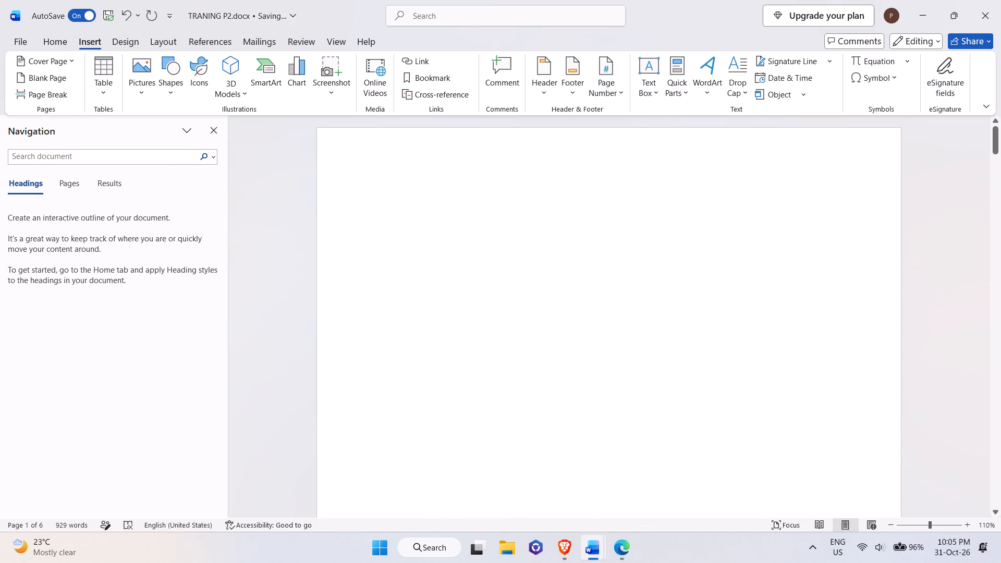
{"action": "double_click", "coordinate": [715, 287]}
{"action": "left_click", "coordinate": [33, 99]}
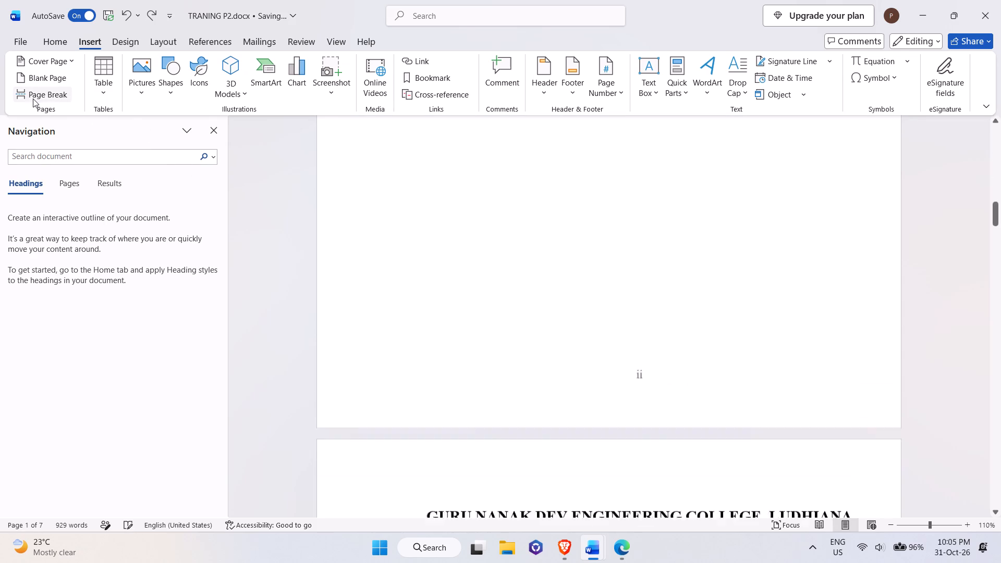
{"action": "scroll", "coordinate": [511, 260], "scroll_direction": "up", "scroll_amount": 20}
{"action": "scroll", "coordinate": [511, 260], "scroll_direction": "up", "scroll_amount": 20}
{"action": "scroll", "coordinate": [511, 260], "scroll_direction": "up", "scroll_amount": 5}
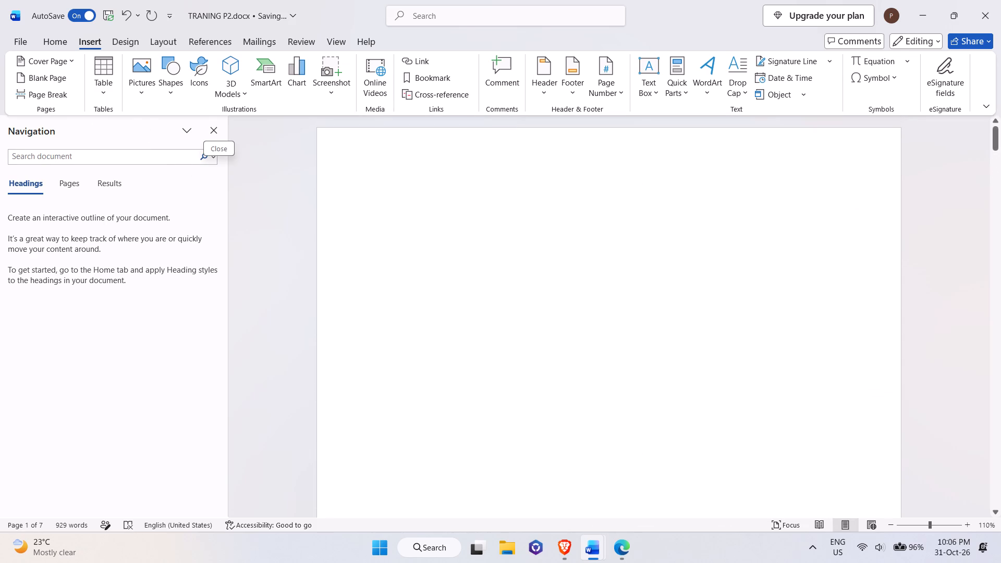
{"action": "left_click", "coordinate": [571, 239]}
{"action": "left_click", "coordinate": [29, 92]}
{"action": "scroll", "coordinate": [448, 254], "scroll_direction": "up", "scroll_amount": 20}
{"action": "scroll", "coordinate": [448, 254], "scroll_direction": "up", "scroll_amount": 4}
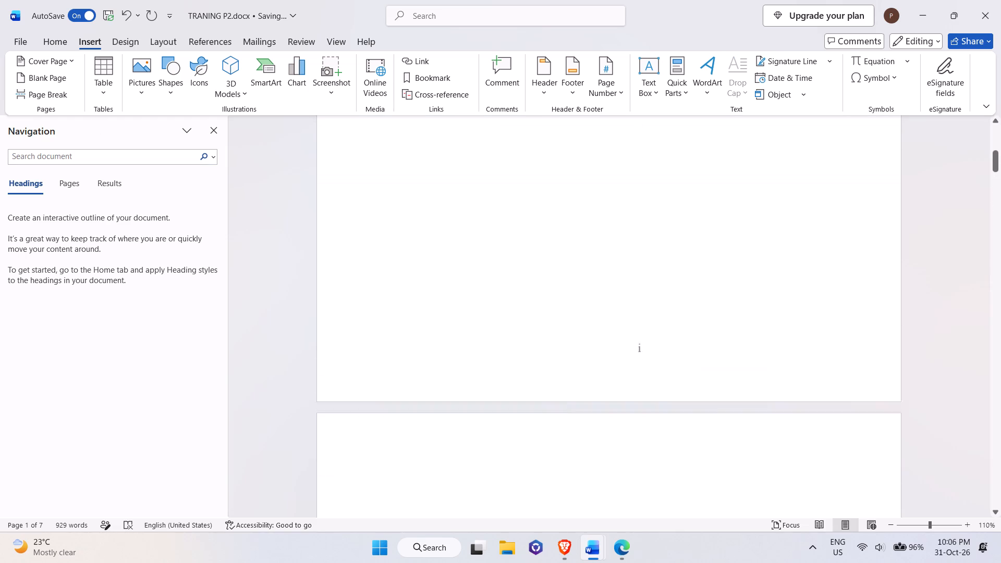
{"action": "scroll", "coordinate": [503, 295], "scroll_direction": "up", "scroll_amount": 17}
{"action": "scroll", "coordinate": [503, 295], "scroll_direction": "up", "scroll_amount": 8}
Delete backward once from the start of the report's first blank page and check the page.
{"action": "left_click", "coordinate": [633, 200]}
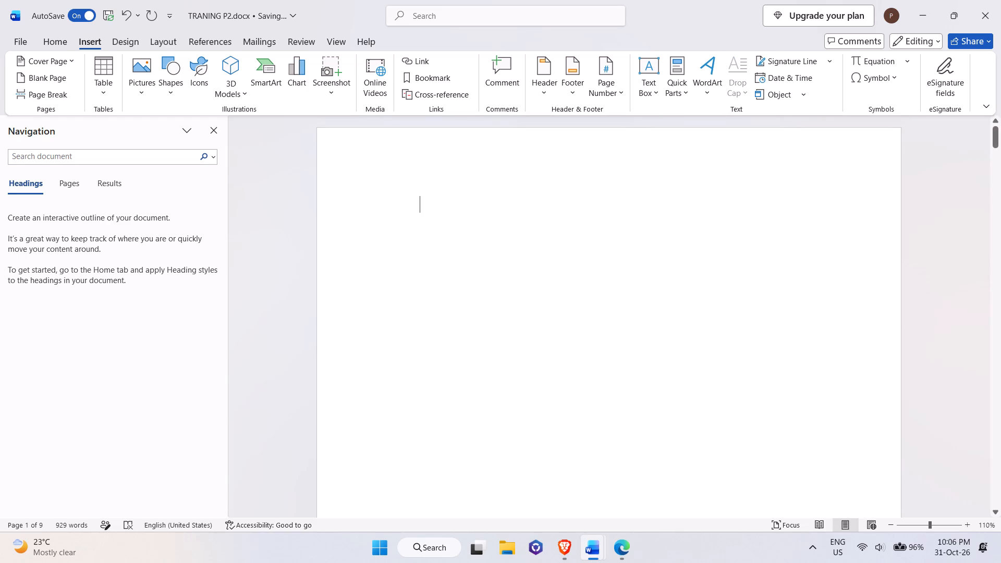
{"action": "scroll", "coordinate": [624, 214], "scroll_direction": "down", "scroll_amount": 20}
{"action": "scroll", "coordinate": [624, 214], "scroll_direction": "down", "scroll_amount": 6}
{"action": "scroll", "coordinate": [624, 215], "scroll_direction": "up", "scroll_amount": 20}
{"action": "scroll", "coordinate": [624, 215], "scroll_direction": "up", "scroll_amount": 6}
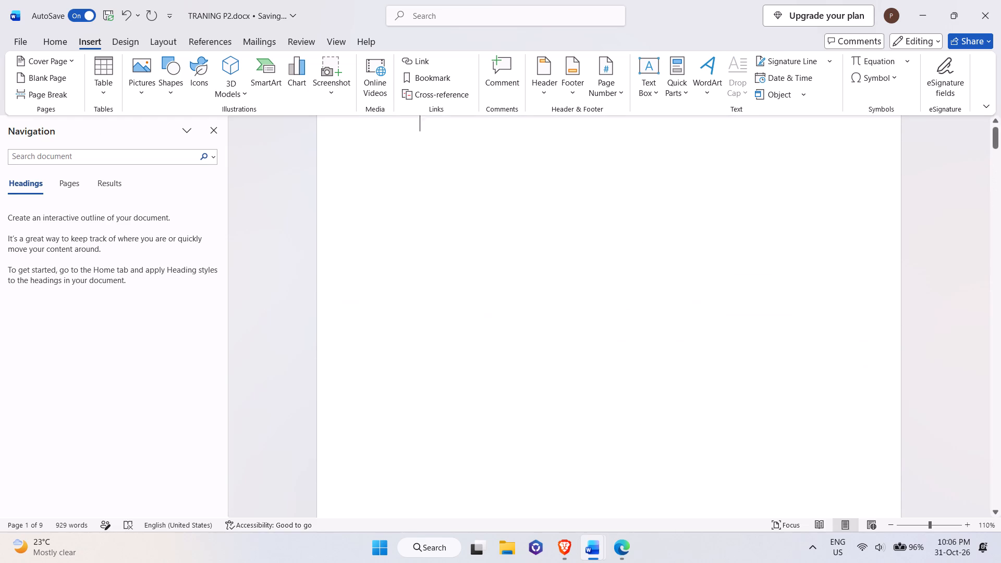
{"action": "scroll", "coordinate": [624, 216], "scroll_direction": "up", "scroll_amount": 8}
{"action": "key", "text": "BackSpace"}
{"action": "scroll", "coordinate": [584, 224], "scroll_direction": "up", "scroll_amount": 4}
Add the heading "Certificate by Institute" at the top centre of the report's first blank page.
{"action": "scroll", "coordinate": [584, 224], "scroll_direction": "up", "scroll_amount": 20}
{"action": "scroll", "coordinate": [584, 224], "scroll_direction": "up", "scroll_amount": 4}
{"action": "scroll", "coordinate": [584, 225], "scroll_direction": "down", "scroll_amount": 13}
{"action": "scroll", "coordinate": [584, 229], "scroll_direction": "up", "scroll_amount": 9}
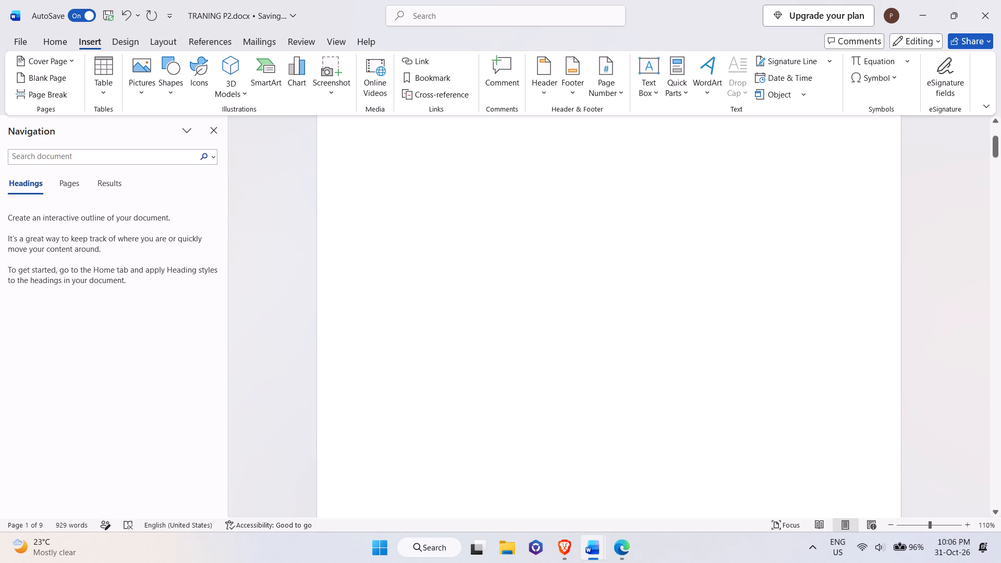
{"action": "scroll", "coordinate": [584, 229], "scroll_direction": "up", "scroll_amount": 13}
{"action": "left_click", "coordinate": [546, 216]}
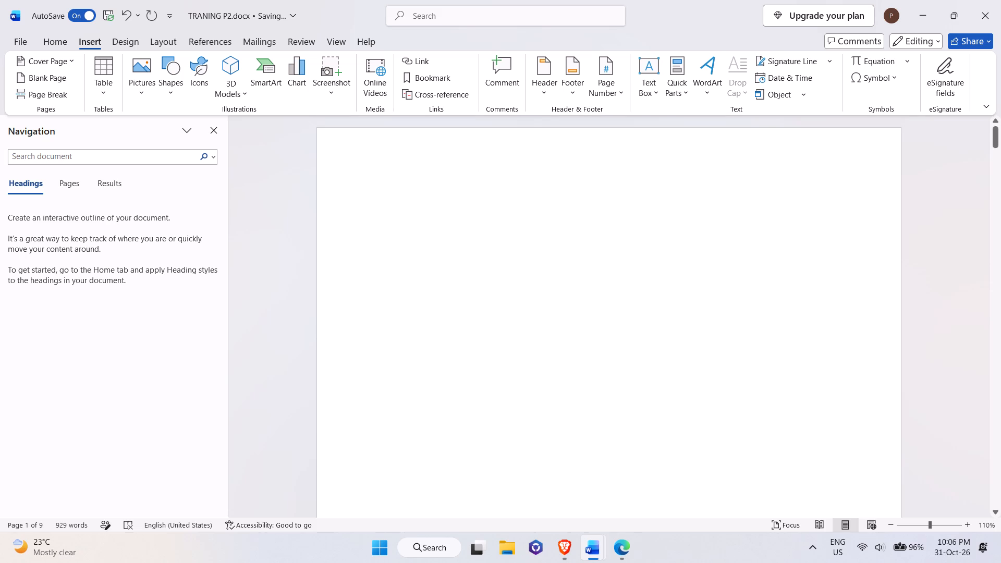
{"action": "left_click", "coordinate": [567, 181]}
{"action": "double_click", "coordinate": [580, 177]}
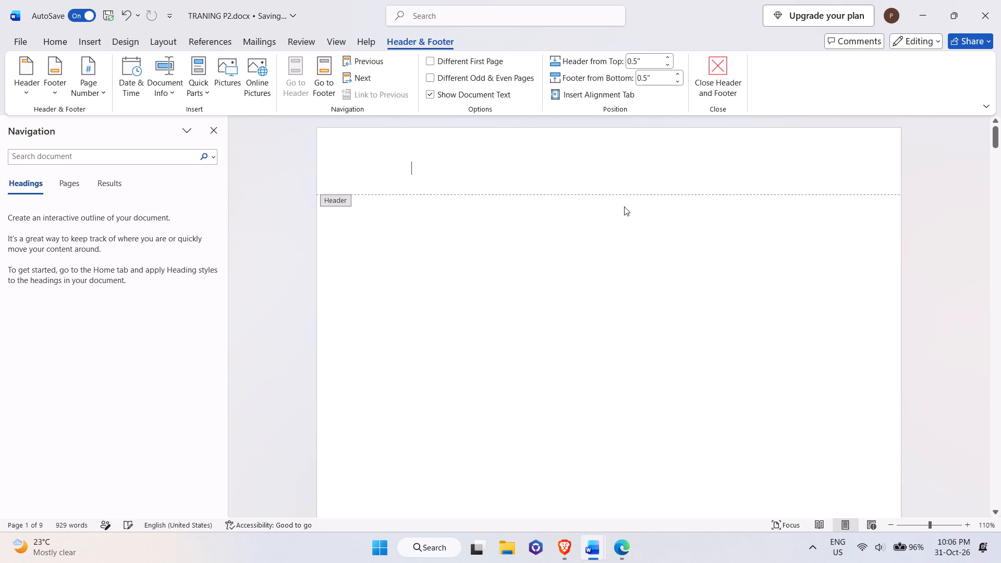
{"action": "double_click", "coordinate": [536, 229]}
{"action": "double_click", "coordinate": [587, 222]}
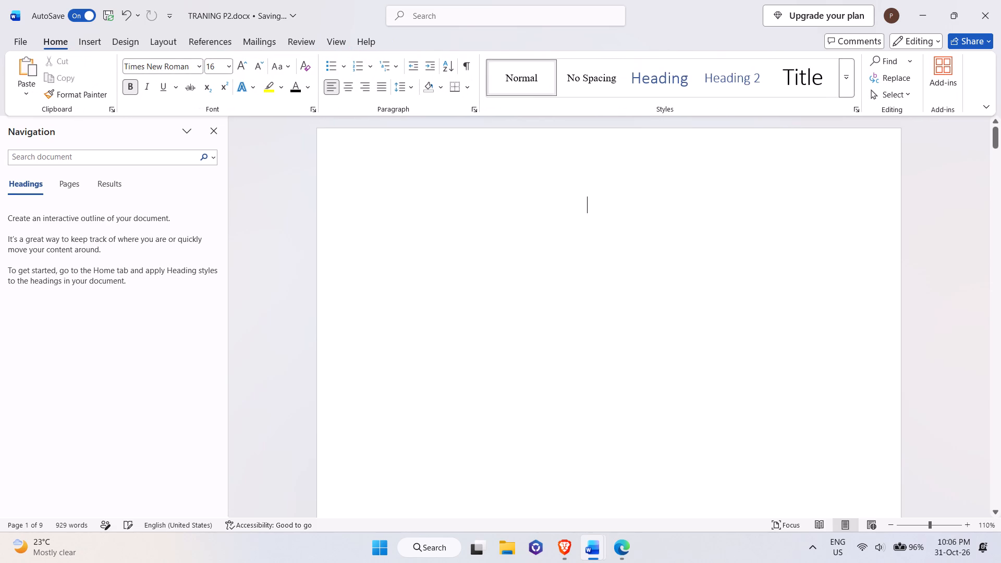
{"action": "type", "text": "Certificate"}
{"action": "key", "text": "space"}
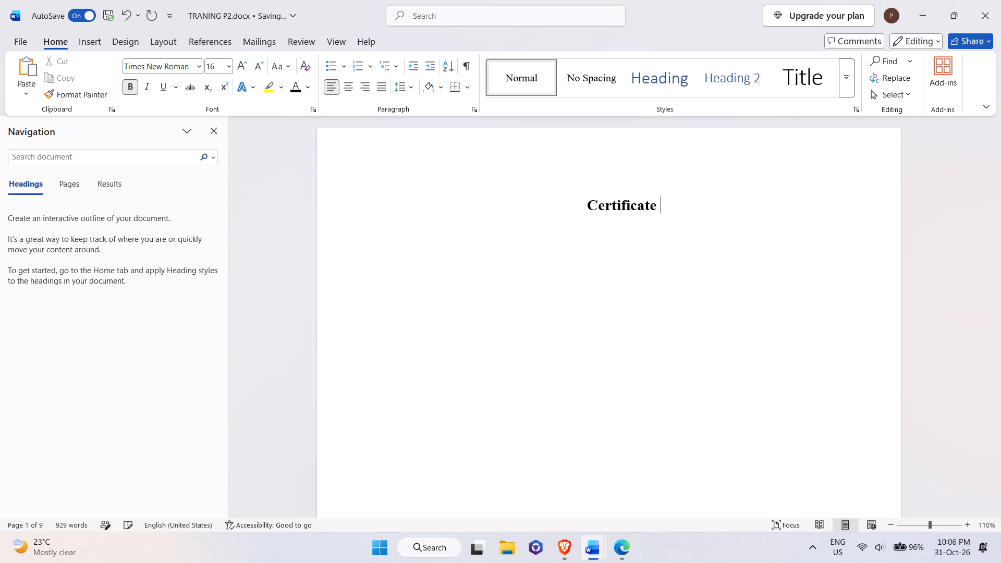
{"action": "type", "text": "by"}
{"action": "key", "text": "space"}
{"action": "type", "text": "Institute"}
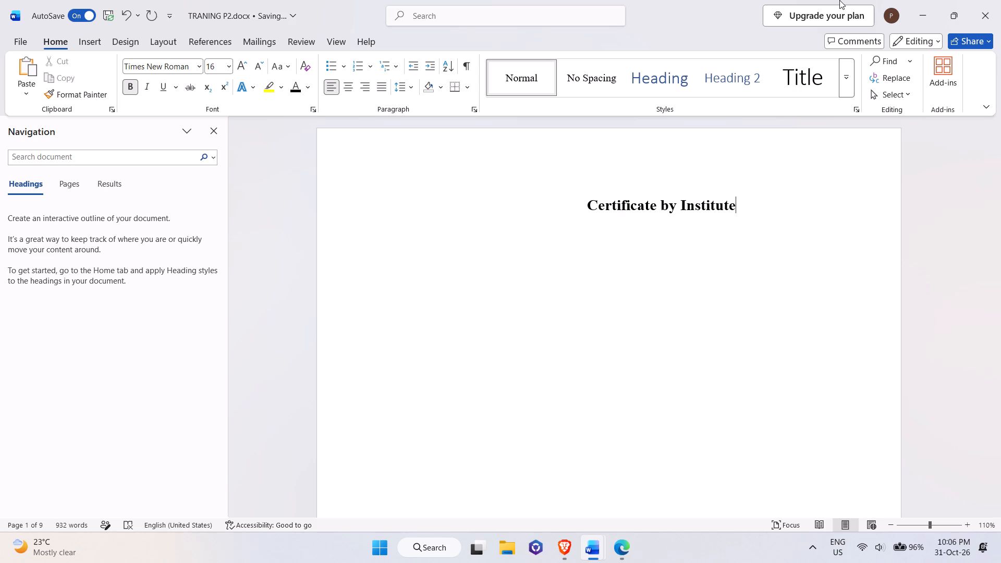
Check format.pdf from the contents page back to its start, and the report's Candidate's Declaration and Abstract pages for heading style and page numbering.
{"action": "key", "text": "alt+Tab"}
{"action": "scroll", "coordinate": [612, 0], "scroll_direction": "up", "scroll_amount": 3}
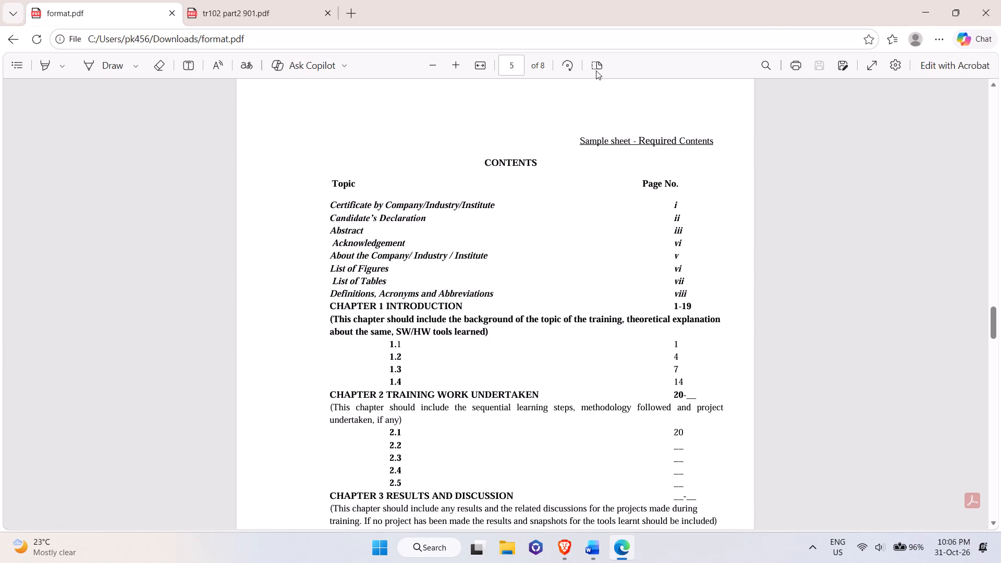
{"action": "scroll", "coordinate": [596, 70], "scroll_direction": "up", "scroll_amount": 8}
{"action": "scroll", "coordinate": [609, 234], "scroll_direction": "up", "scroll_amount": 20}
{"action": "scroll", "coordinate": [609, 234], "scroll_direction": "up", "scroll_amount": 12}
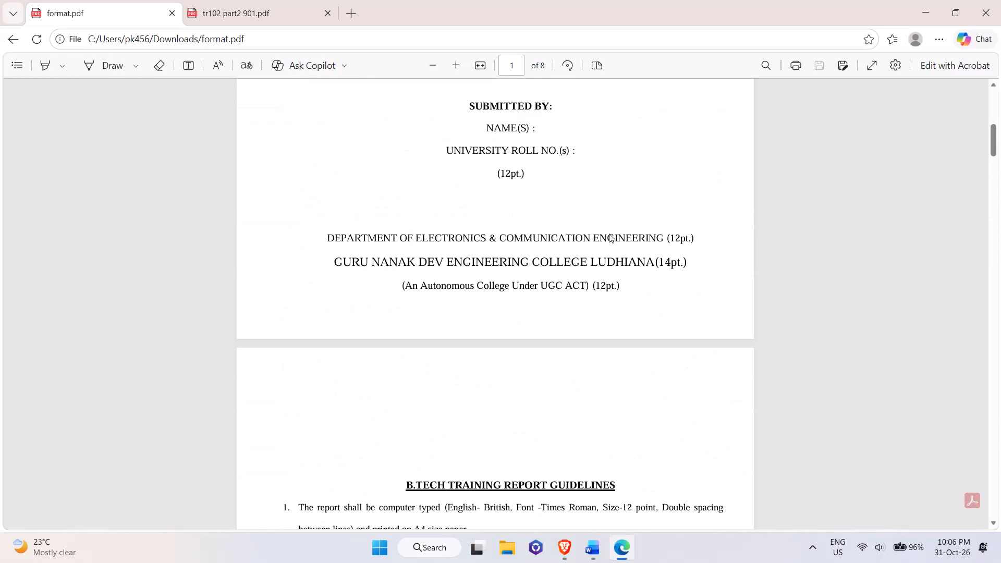
{"action": "scroll", "coordinate": [609, 234], "scroll_direction": "up", "scroll_amount": 3}
{"action": "key", "text": "alt+Tab"}
{"action": "scroll", "coordinate": [609, 234], "scroll_direction": "down", "scroll_amount": 20}
{"action": "scroll", "coordinate": [609, 234], "scroll_direction": "down", "scroll_amount": 15}
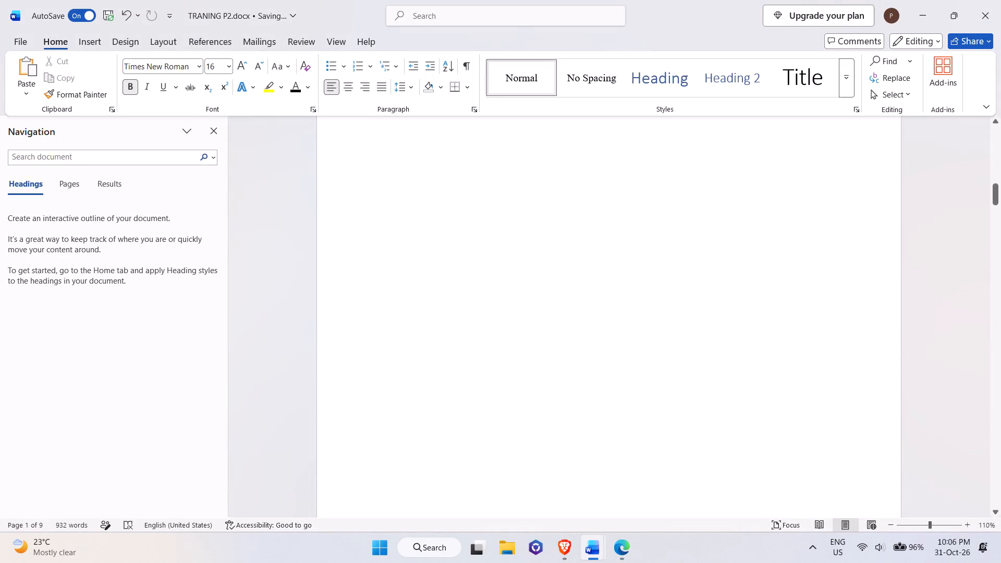
{"action": "scroll", "coordinate": [610, 235], "scroll_direction": "down", "scroll_amount": 3}
{"action": "scroll", "coordinate": [610, 235], "scroll_direction": "down", "scroll_amount": 20}
{"action": "scroll", "coordinate": [610, 235], "scroll_direction": "down", "scroll_amount": 8}
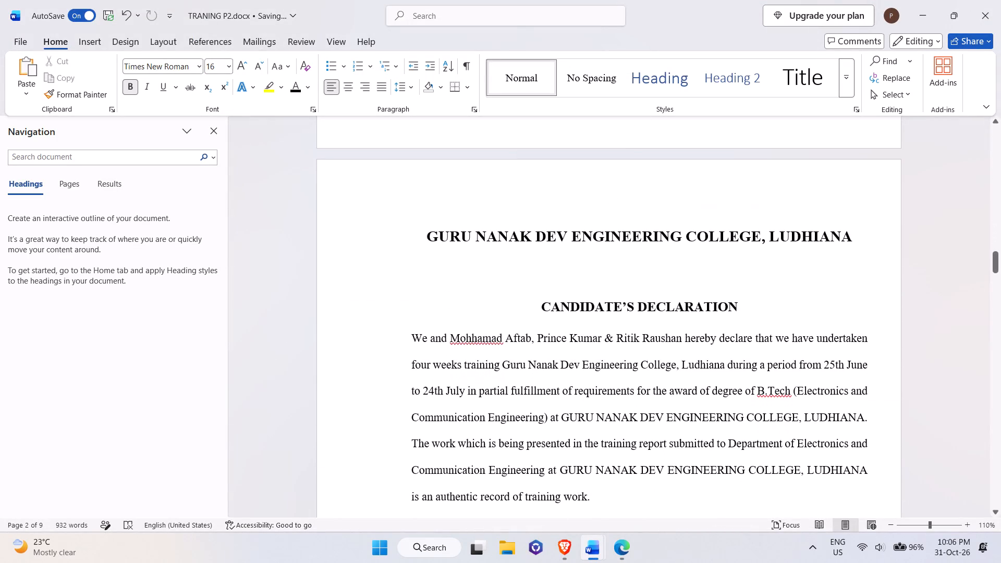
{"action": "scroll", "coordinate": [610, 235], "scroll_direction": "up", "scroll_amount": 9}
{"action": "scroll", "coordinate": [610, 235], "scroll_direction": "down", "scroll_amount": 20}
{"action": "scroll", "coordinate": [610, 235], "scroll_direction": "down", "scroll_amount": 13}
{"action": "scroll", "coordinate": [610, 235], "scroll_direction": "up", "scroll_amount": 5}
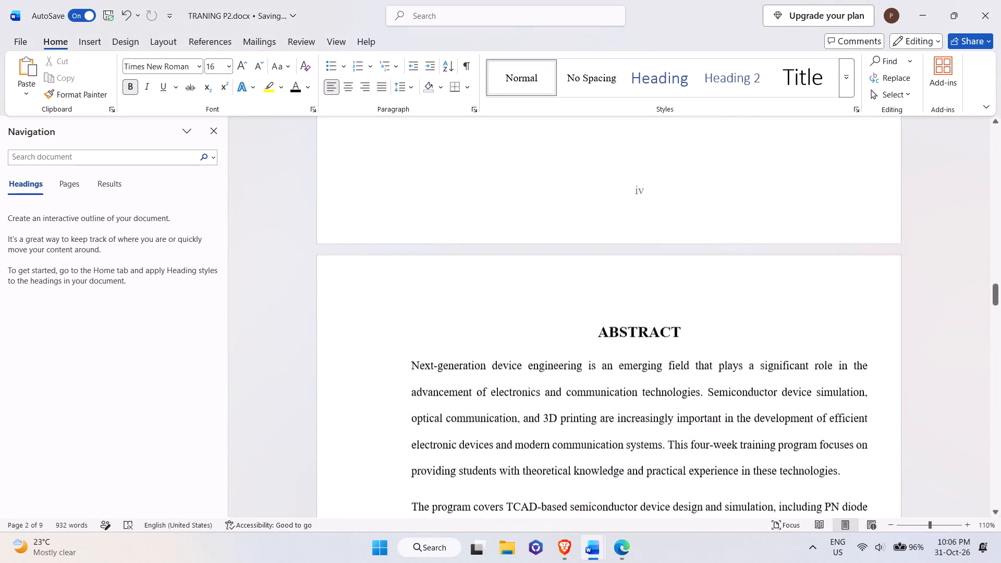
{"action": "scroll", "coordinate": [610, 235], "scroll_direction": "up", "scroll_amount": 19}
{"action": "left_click", "coordinate": [634, 307]}
Centre the "Certificate by Institute" heading on the first page and change it to uppercase.
{"action": "scroll", "coordinate": [634, 307], "scroll_direction": "up", "scroll_amount": 17}
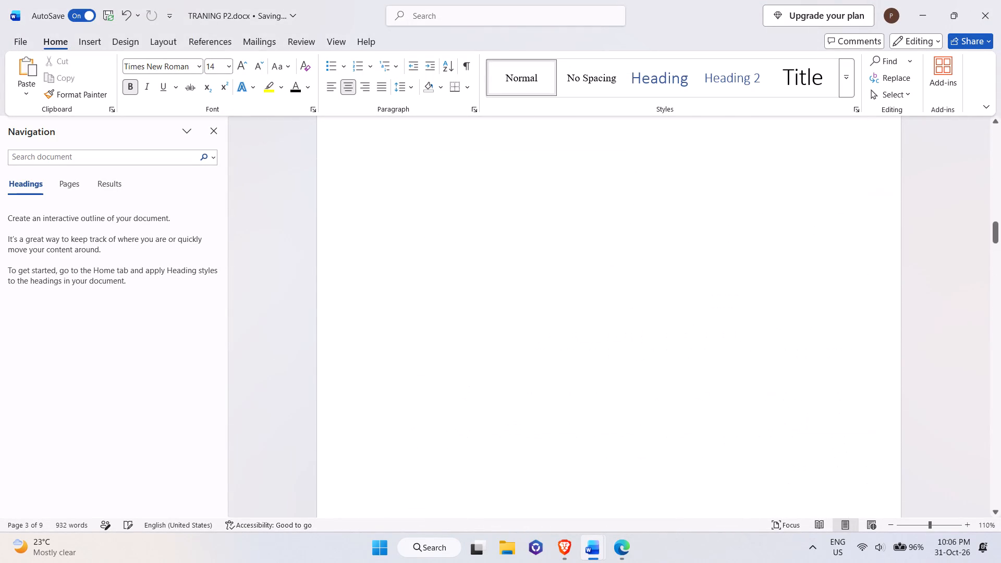
{"action": "scroll", "coordinate": [634, 307], "scroll_direction": "up", "scroll_amount": 20}
{"action": "scroll", "coordinate": [634, 307], "scroll_direction": "up", "scroll_amount": 20}
{"action": "scroll", "coordinate": [634, 307], "scroll_direction": "up", "scroll_amount": 17}
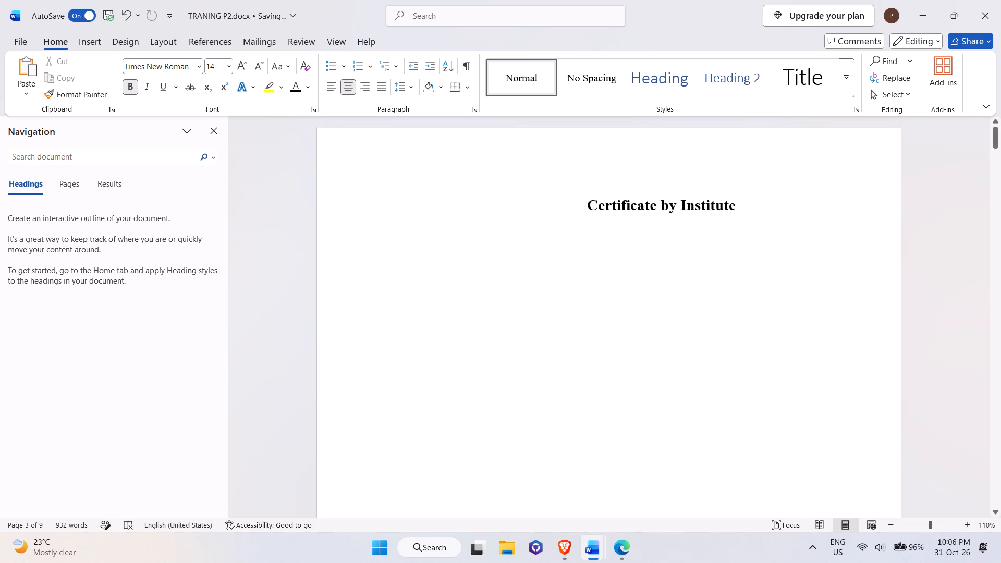
{"action": "left_click_drag", "start_coordinate": [742, 207], "coordinate": [578, 205]}
{"action": "key", "text": "ctrl+e"}
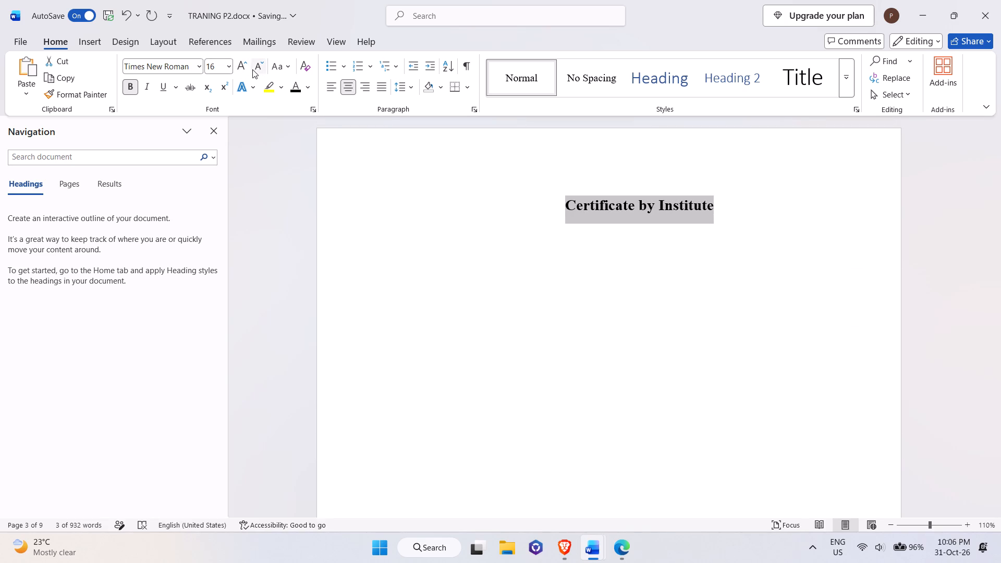
{"action": "left_click", "coordinate": [285, 63]}
{"action": "left_click", "coordinate": [305, 121]}
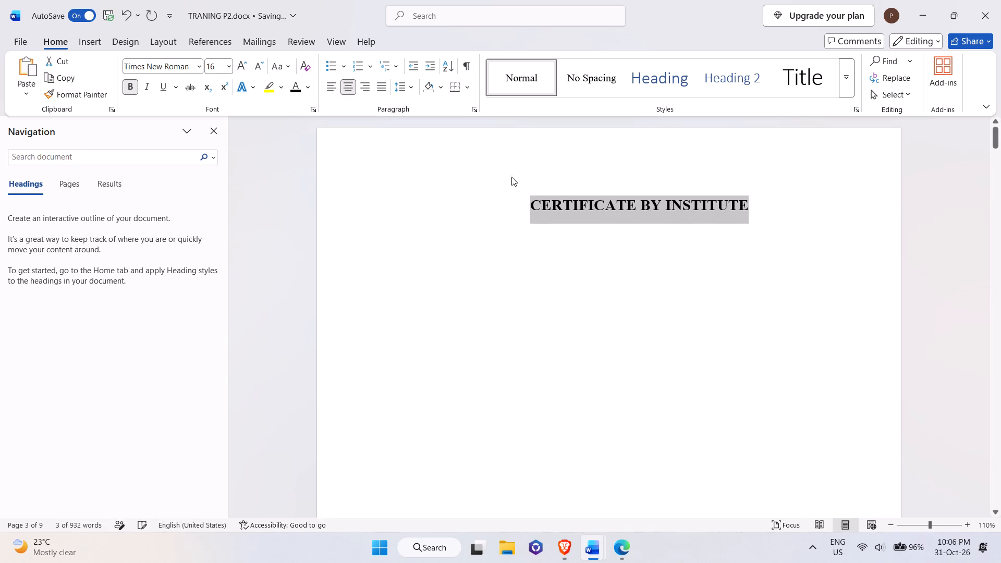
Start a new line below the CERTIFICATE BY INSTITUTE heading.
{"action": "left_click", "coordinate": [749, 210]}
{"action": "key", "text": "Return"}
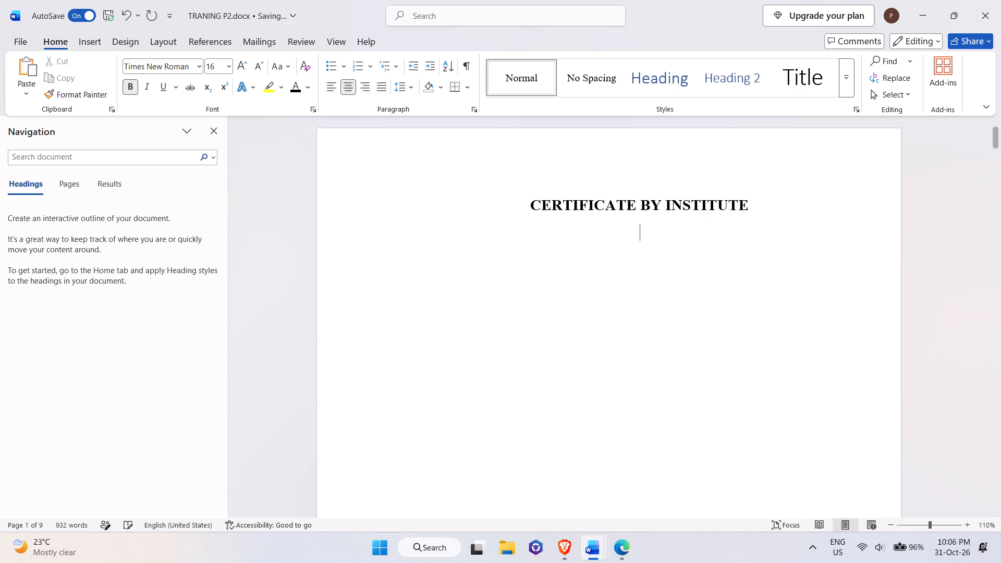
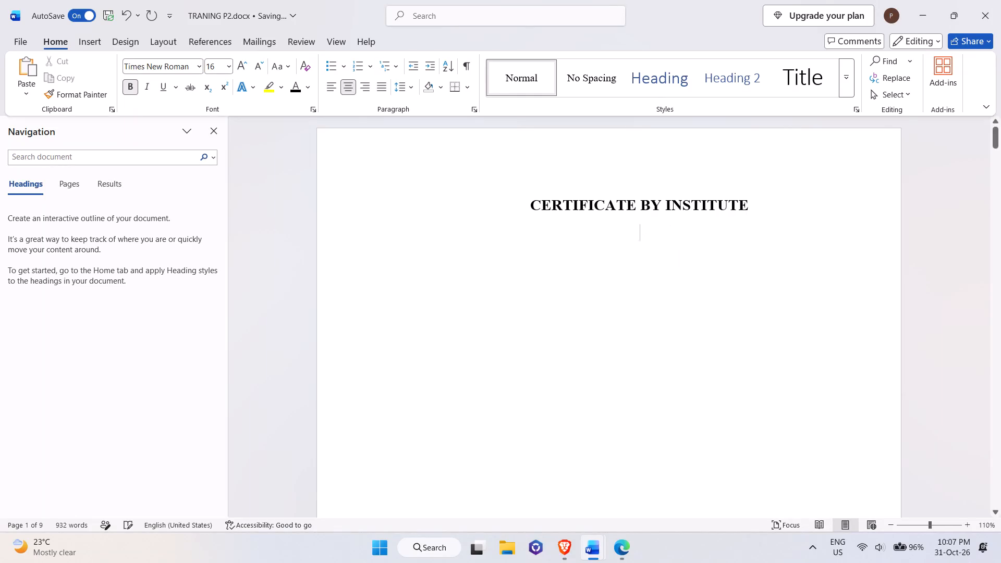
Insert the certificate photo from the Downloads folder, leaving a blank line below the CERTIFICATE BY INSTITUTE heading.
{"action": "key", "text": "Return"}
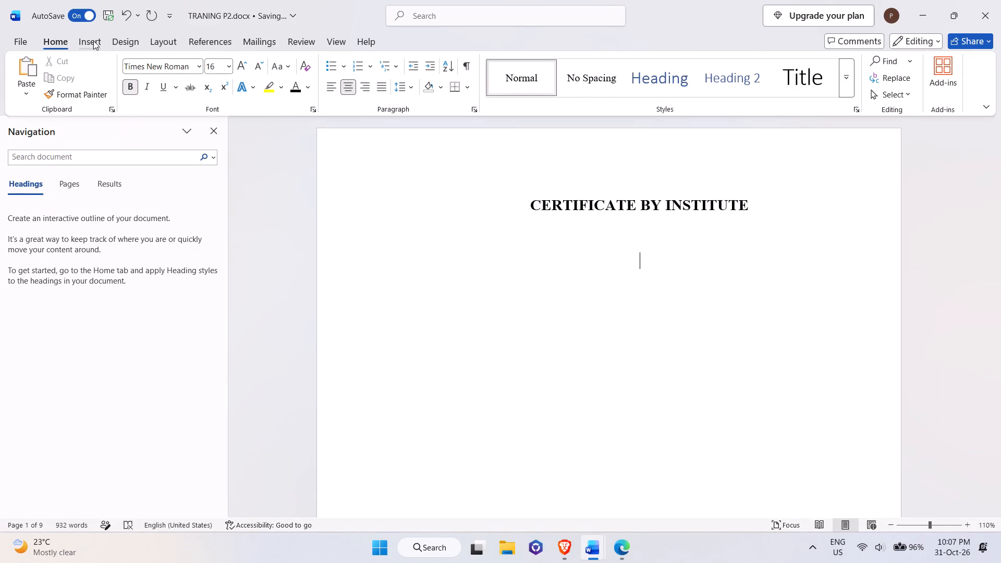
{"action": "left_click", "coordinate": [93, 41]}
{"action": "left_click", "coordinate": [151, 85]}
{"action": "left_click", "coordinate": [187, 140]}
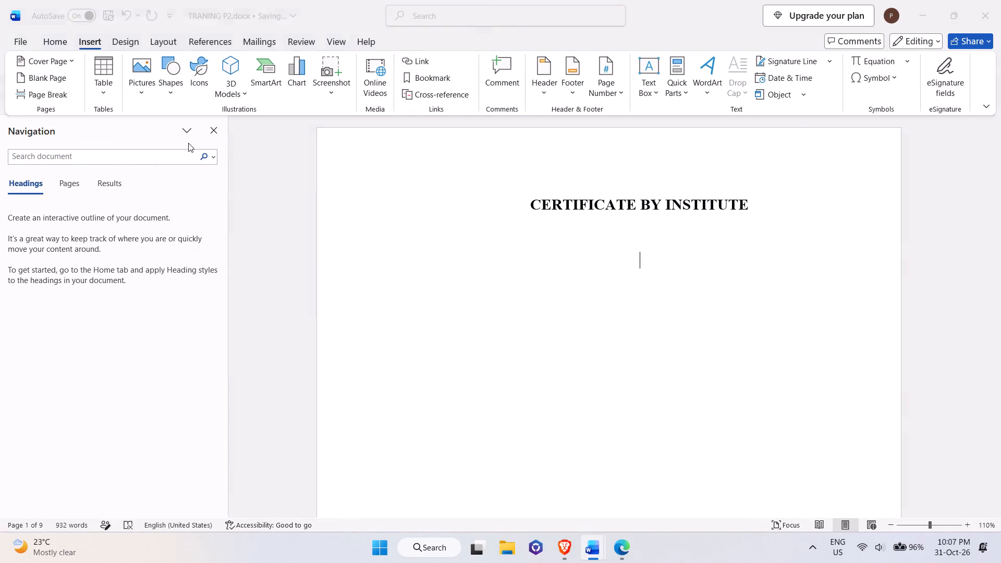
{"action": "scroll", "coordinate": [74, 191], "scroll_direction": "down", "scroll_amount": 2}
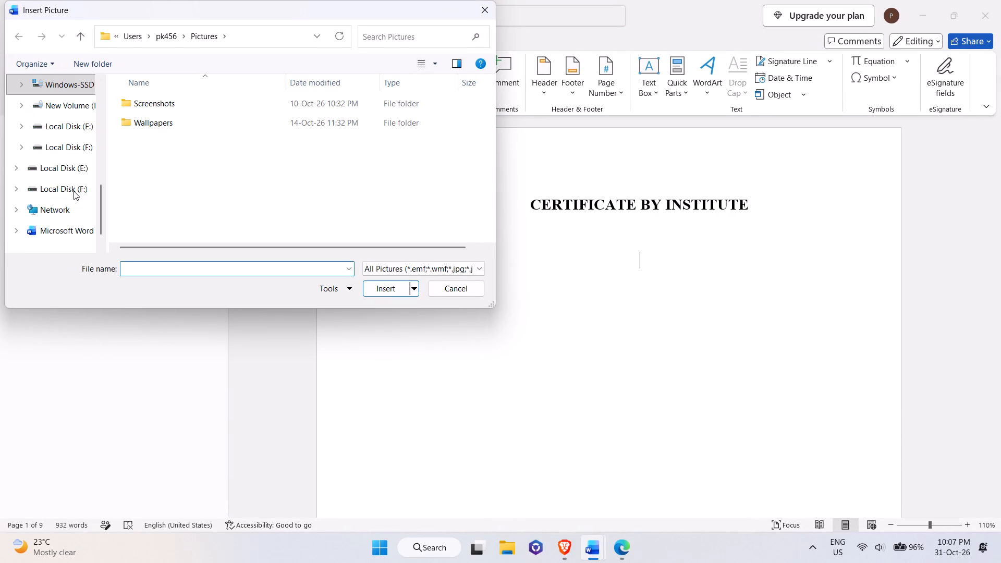
{"action": "scroll", "coordinate": [65, 201], "scroll_direction": "up", "scroll_amount": 5}
{"action": "left_click", "coordinate": [66, 221]}
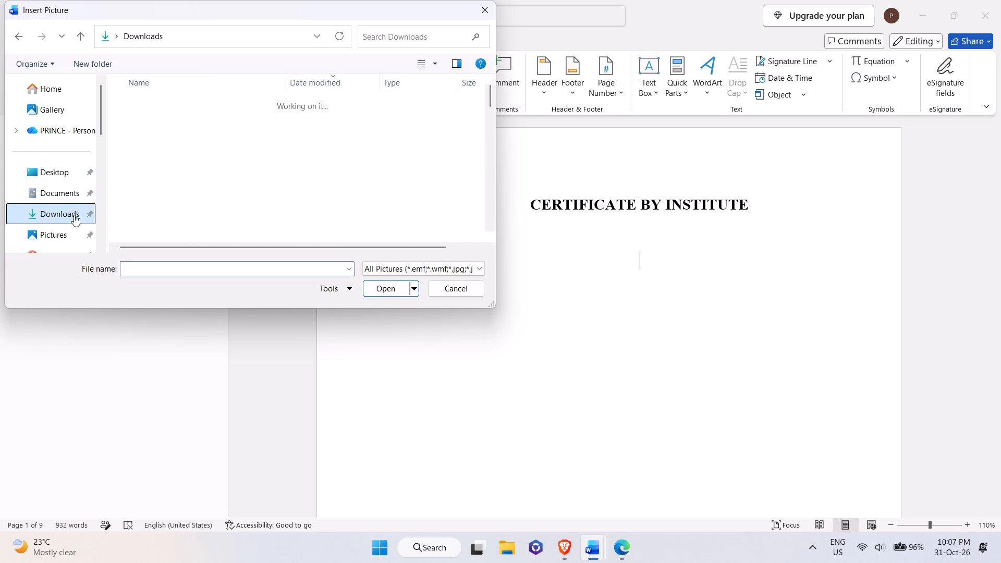
{"action": "left_click", "coordinate": [178, 125]}
{"action": "key", "text": "Return"}
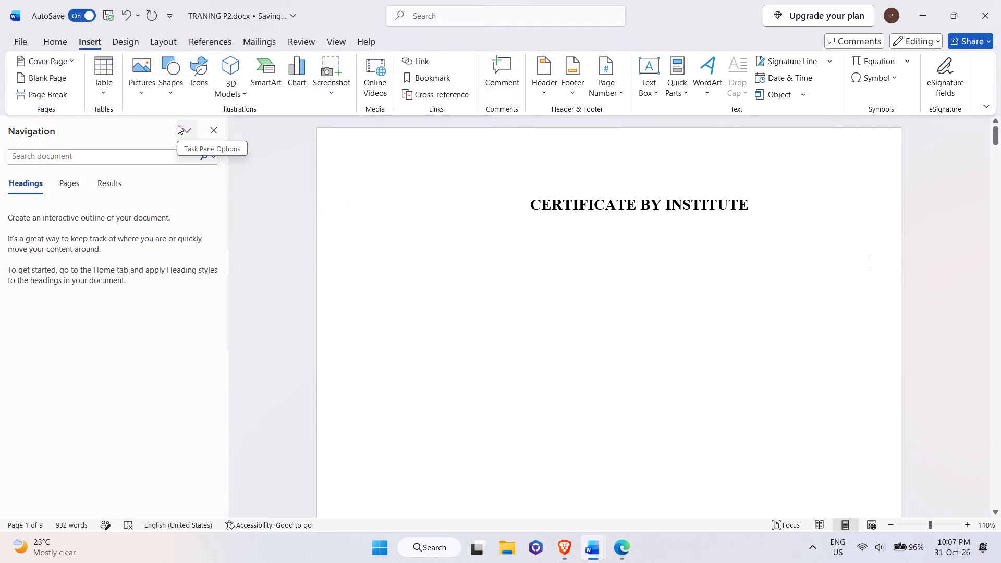
Shrink the certificate photo proportionally to about 7.89" high by 5.92" wide.
{"action": "scroll", "coordinate": [703, 243], "scroll_direction": "up", "scroll_amount": 20}
{"action": "scroll", "coordinate": [703, 243], "scroll_direction": "up", "scroll_amount": 4}
{"action": "scroll", "coordinate": [719, 283], "scroll_direction": "down", "scroll_amount": 15}
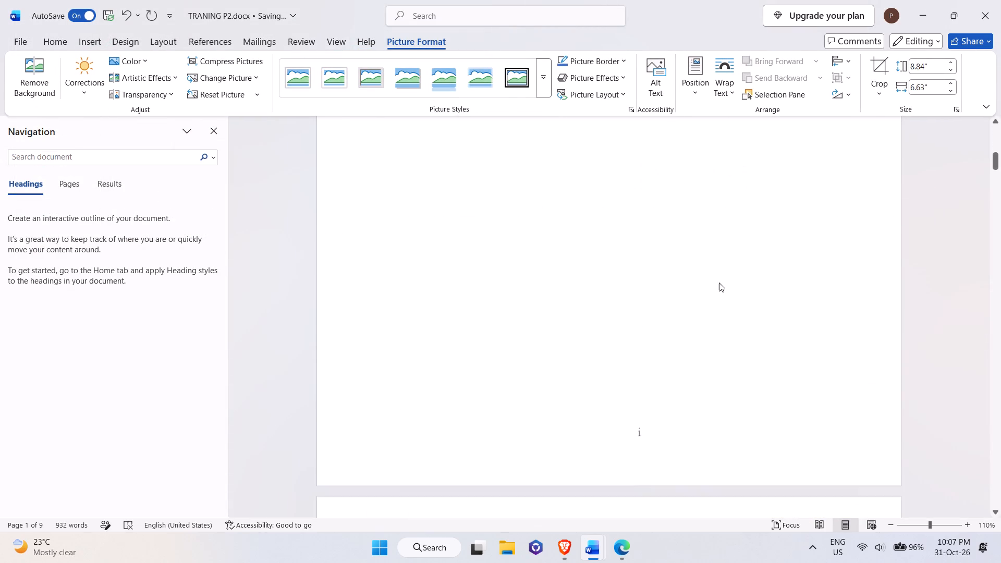
{"action": "scroll", "coordinate": [719, 283], "scroll_direction": "down", "scroll_amount": 20}
{"action": "left_click_drag", "start_coordinate": [410, 370], "coordinate": [441, 350]}
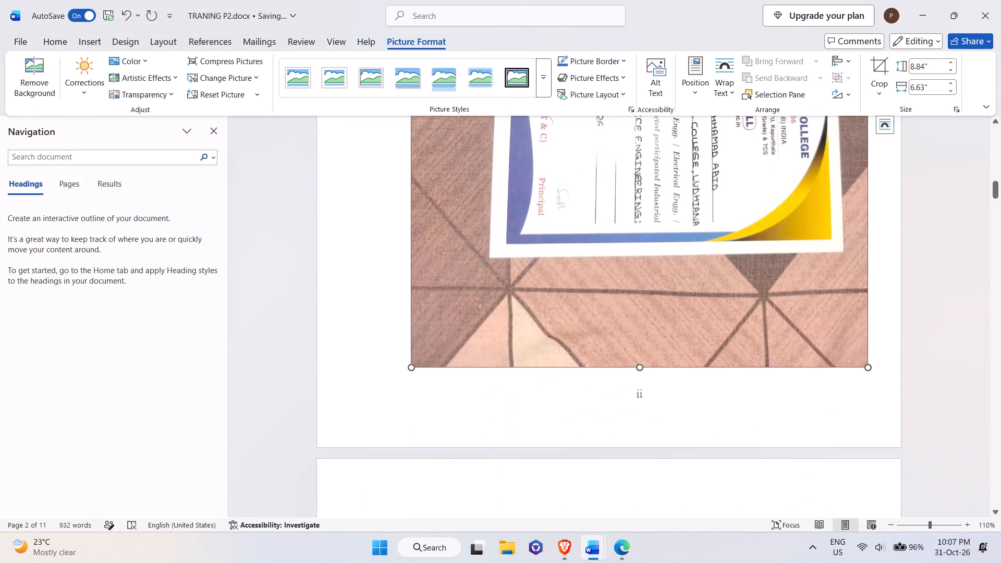
{"action": "left_click_drag", "start_coordinate": [441, 350], "coordinate": [491, 301]}
Crop the top of the certificate photo down to the certificate's edge, leaving it about 7.14" high.
{"action": "left_click", "coordinate": [876, 58]}
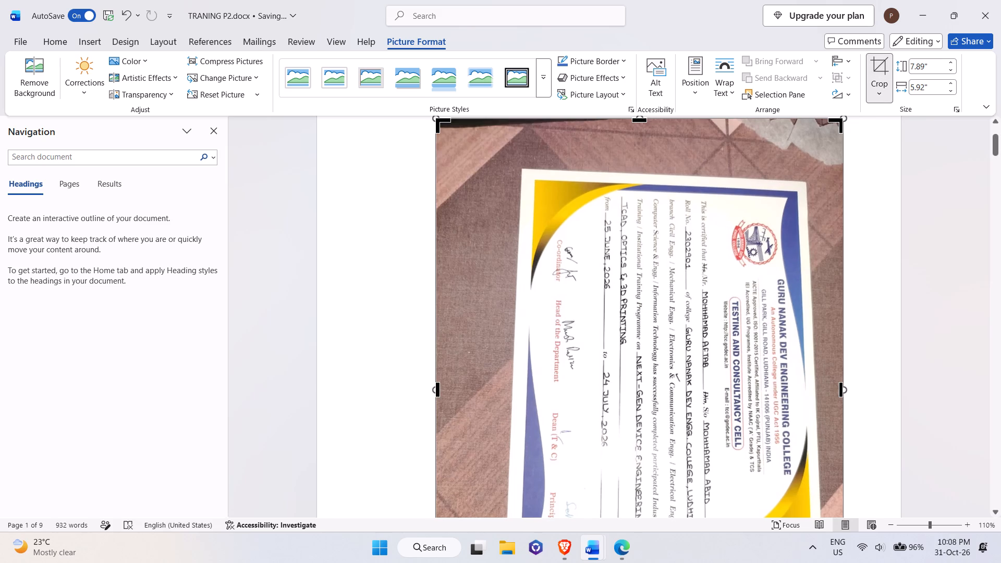
{"action": "left_click", "coordinate": [883, 89]}
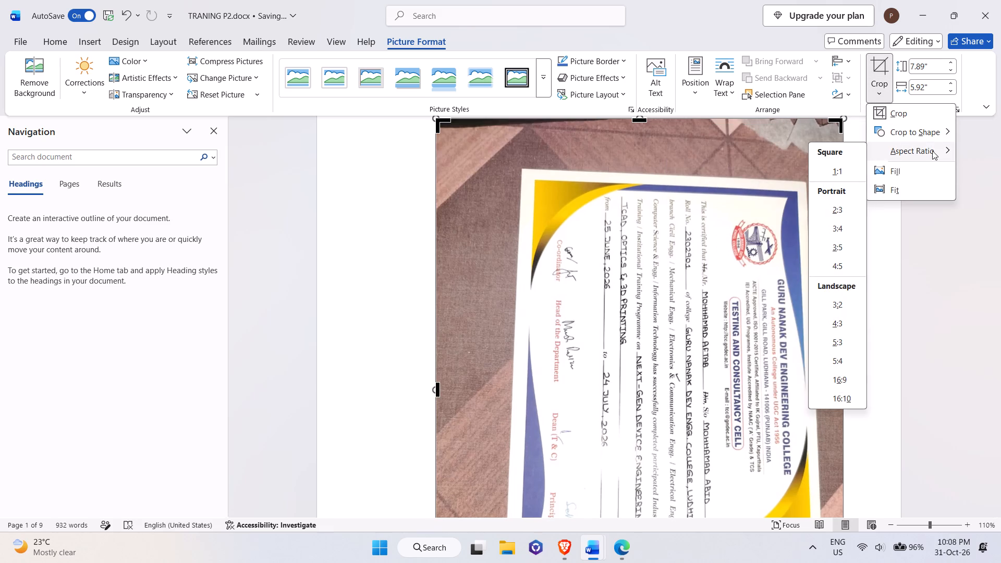
{"action": "left_click", "coordinate": [912, 110]}
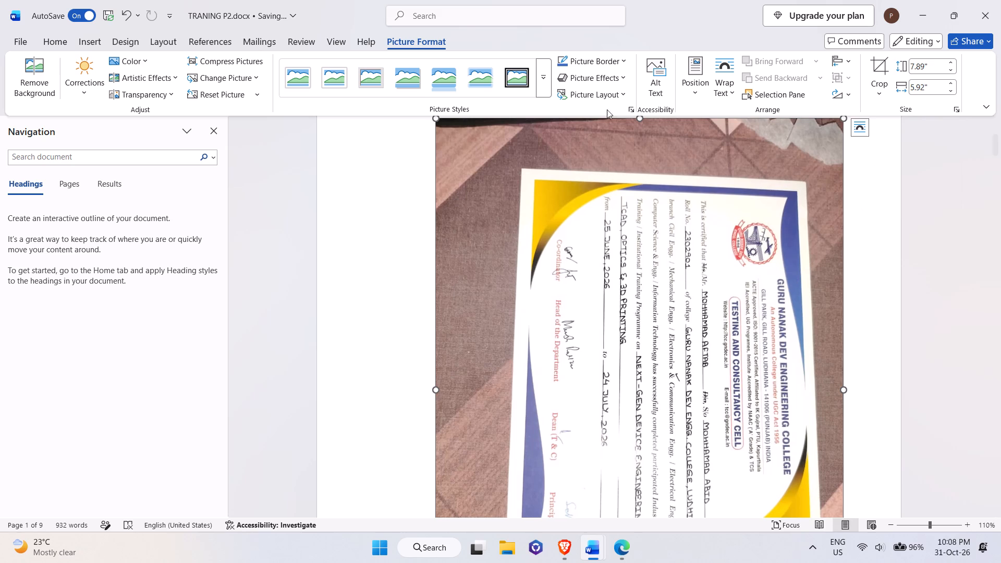
{"action": "left_click", "coordinate": [884, 56]}
{"action": "scroll", "coordinate": [716, 195], "scroll_direction": "up", "scroll_amount": 2}
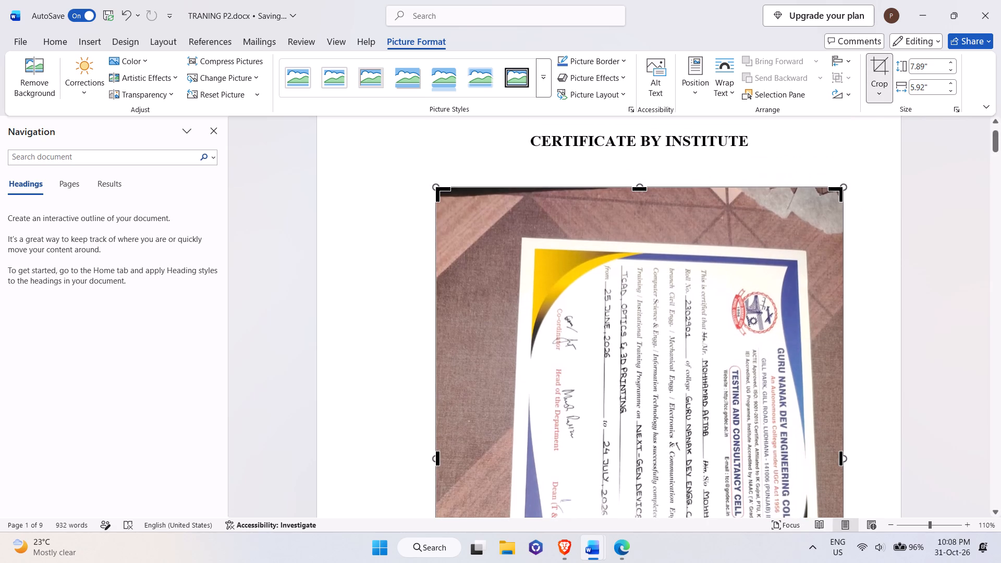
{"action": "left_click_drag", "start_coordinate": [640, 188], "coordinate": [670, 241]}
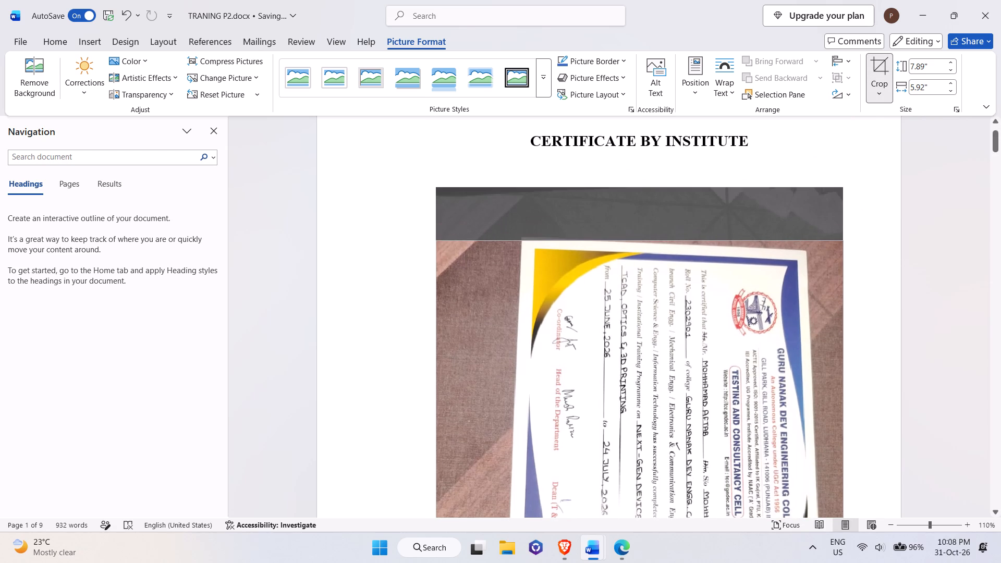
{"action": "left_click_drag", "start_coordinate": [670, 241], "coordinate": [679, 244]}
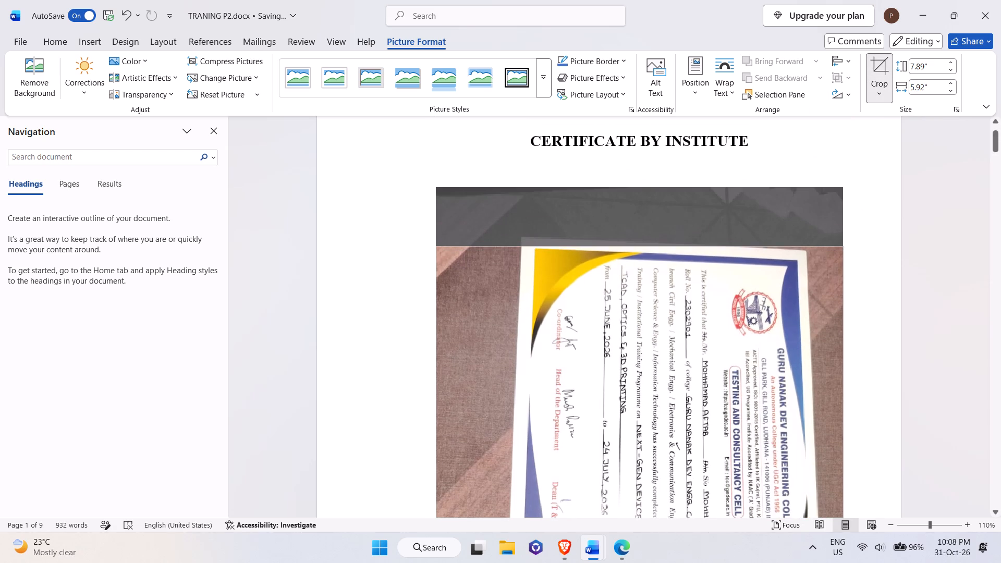
{"action": "left_click_drag", "start_coordinate": [679, 244], "coordinate": [679, 238]}
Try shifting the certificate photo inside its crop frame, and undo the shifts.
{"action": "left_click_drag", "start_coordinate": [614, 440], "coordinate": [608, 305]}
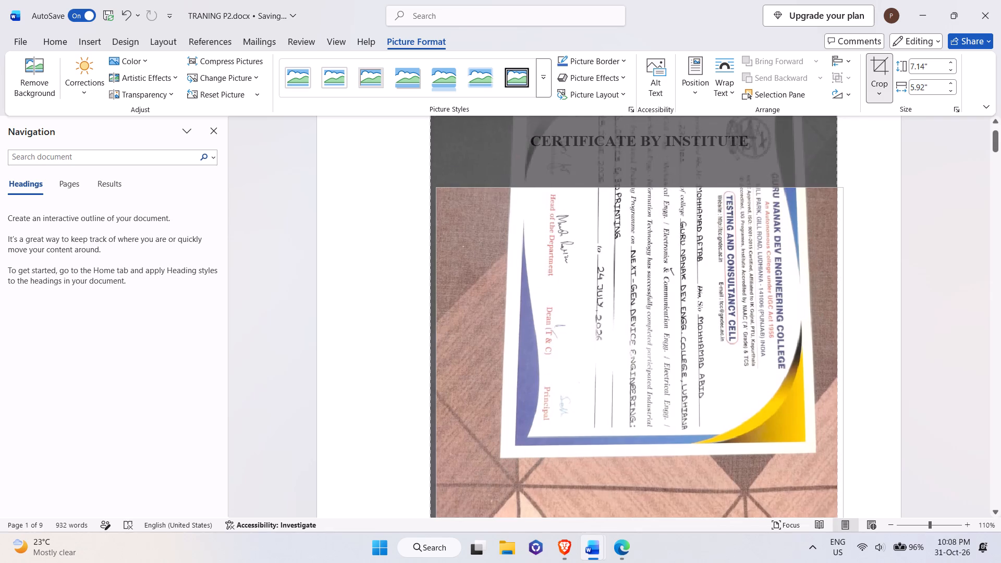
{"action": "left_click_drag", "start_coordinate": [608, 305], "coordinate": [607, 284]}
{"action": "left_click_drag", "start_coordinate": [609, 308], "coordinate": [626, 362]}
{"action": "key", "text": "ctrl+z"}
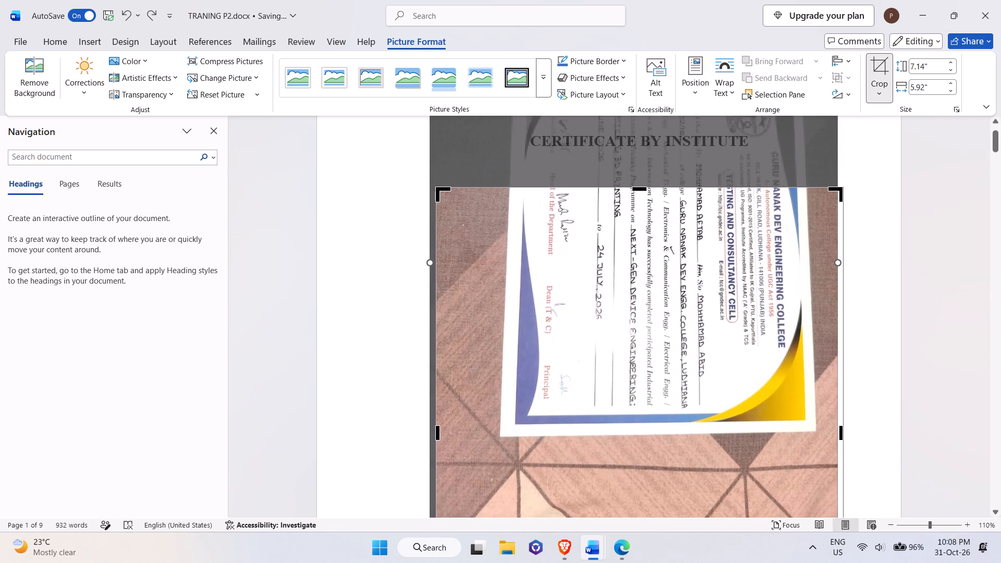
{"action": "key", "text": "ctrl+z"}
Crop the bottom and both sides of the photo close to the certificate's edges, to about 5.67" high by 4.53" wide.
{"action": "scroll", "coordinate": [866, 346], "scroll_direction": "down", "scroll_amount": 6}
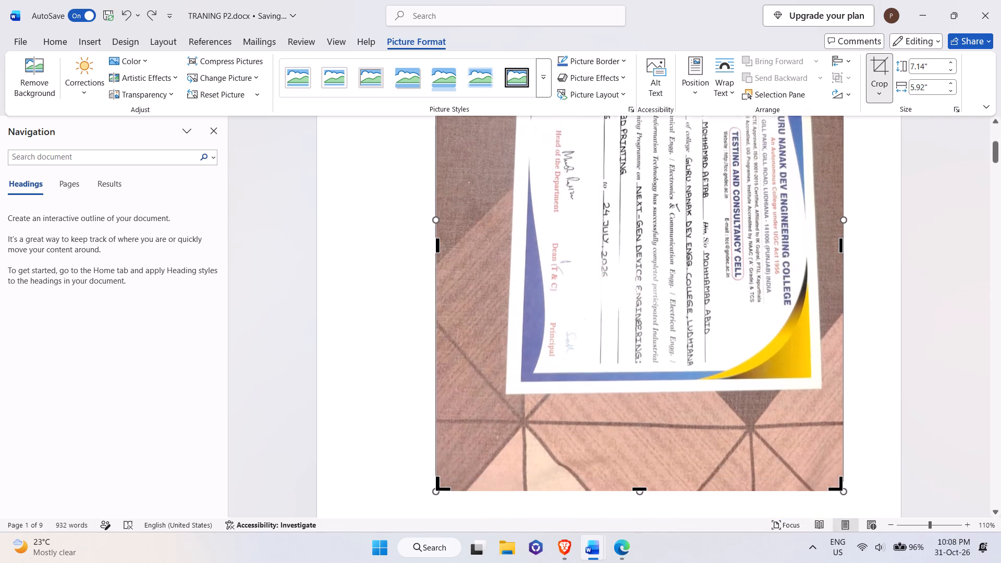
{"action": "left_click_drag", "start_coordinate": [645, 471], "coordinate": [649, 394]}
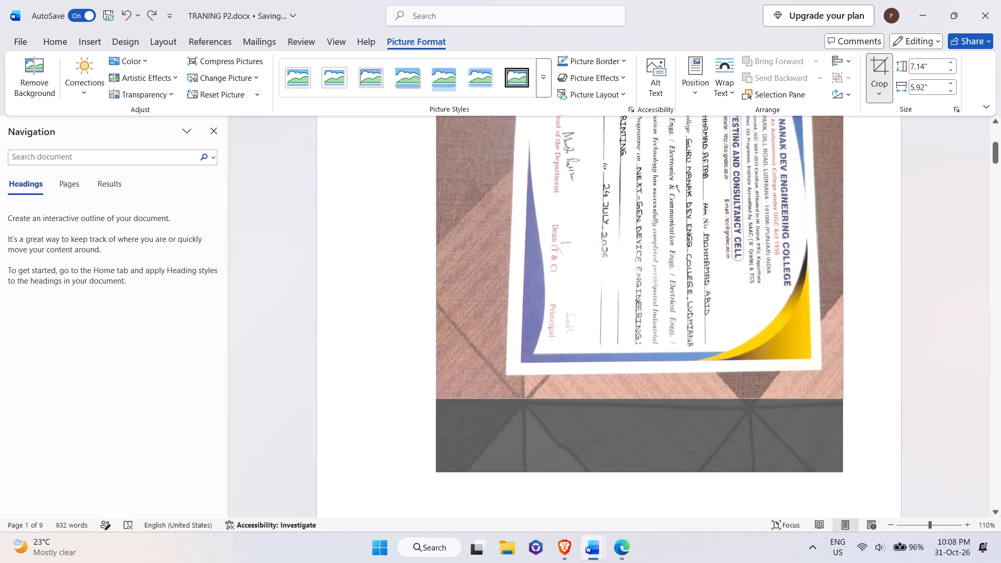
{"action": "left_click_drag", "start_coordinate": [649, 394], "coordinate": [650, 369]}
{"action": "scroll", "coordinate": [822, 296], "scroll_direction": "up", "scroll_amount": 5}
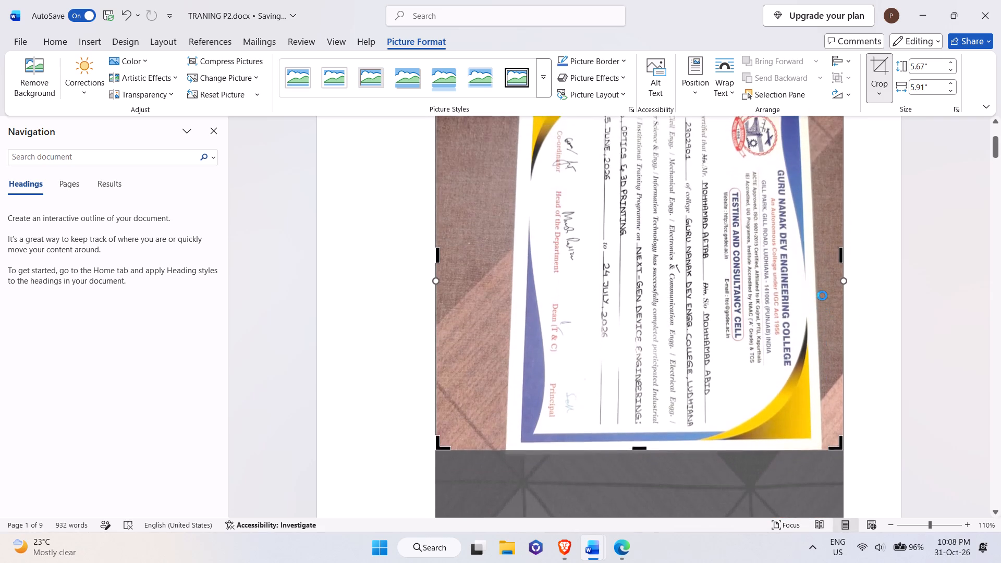
{"action": "scroll", "coordinate": [822, 296], "scroll_direction": "up", "scroll_amount": 1}
{"action": "left_click_drag", "start_coordinate": [841, 384], "coordinate": [831, 384]}
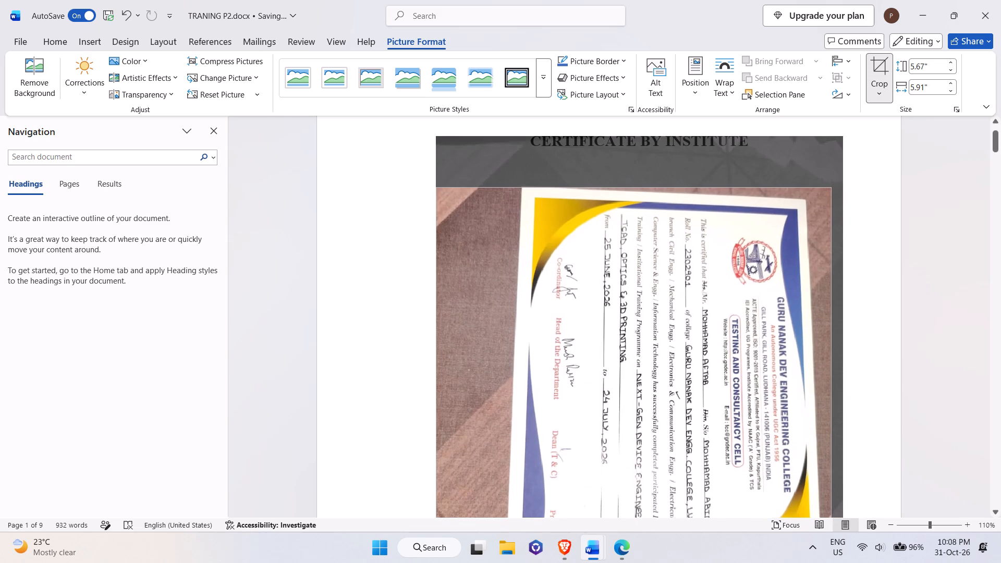
{"action": "left_click_drag", "start_coordinate": [831, 384], "coordinate": [820, 383]}
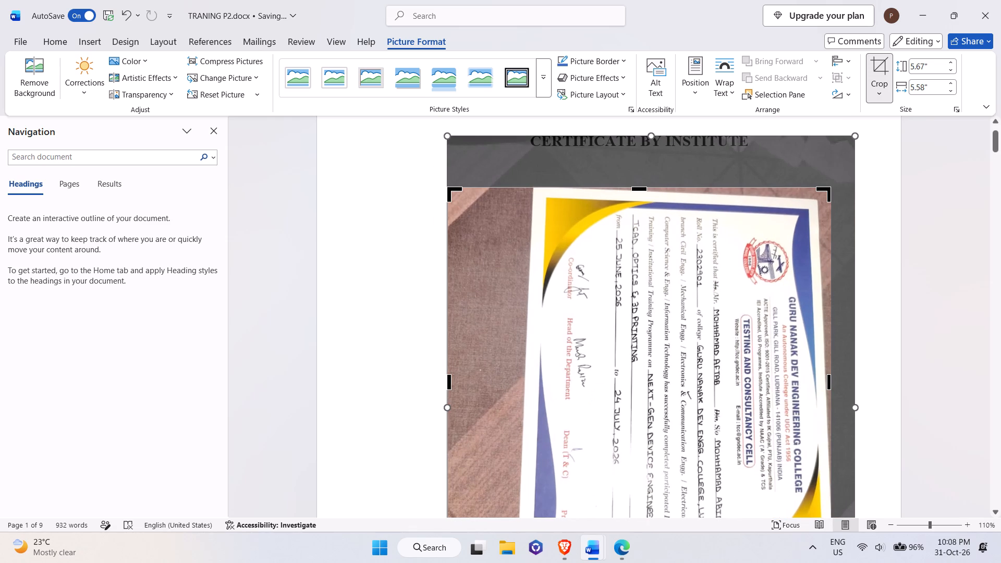
{"action": "left_click_drag", "start_coordinate": [449, 379], "coordinate": [521, 400]}
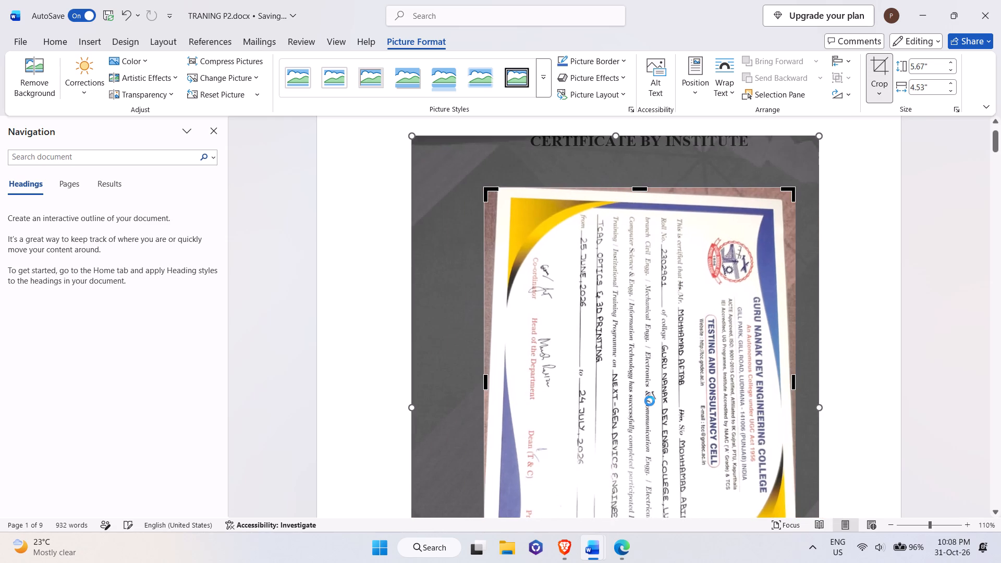
{"action": "scroll", "coordinate": [650, 401], "scroll_direction": "down", "scroll_amount": 5}
{"action": "scroll", "coordinate": [650, 401], "scroll_direction": "up", "scroll_amount": 6}
{"action": "key", "text": "Return"}
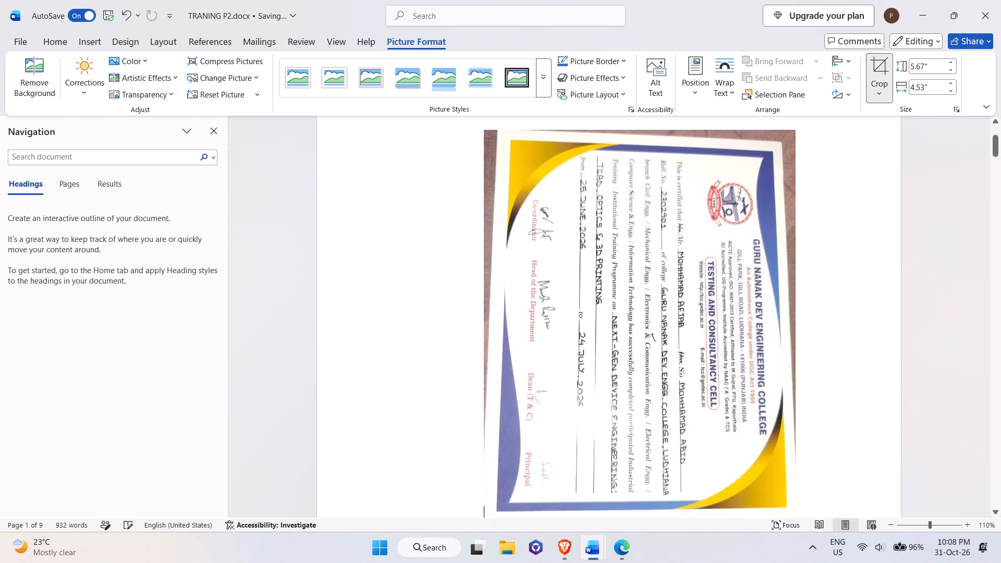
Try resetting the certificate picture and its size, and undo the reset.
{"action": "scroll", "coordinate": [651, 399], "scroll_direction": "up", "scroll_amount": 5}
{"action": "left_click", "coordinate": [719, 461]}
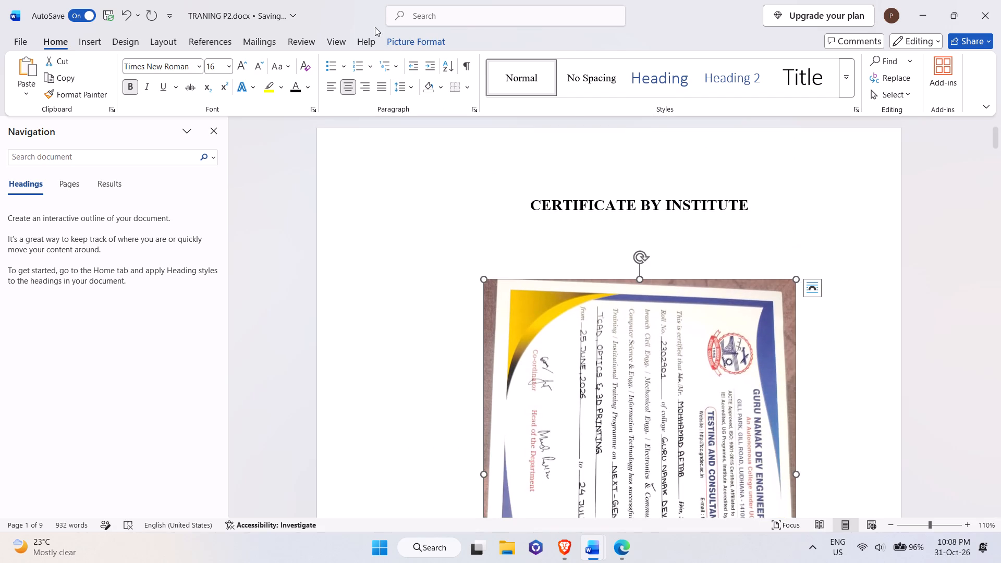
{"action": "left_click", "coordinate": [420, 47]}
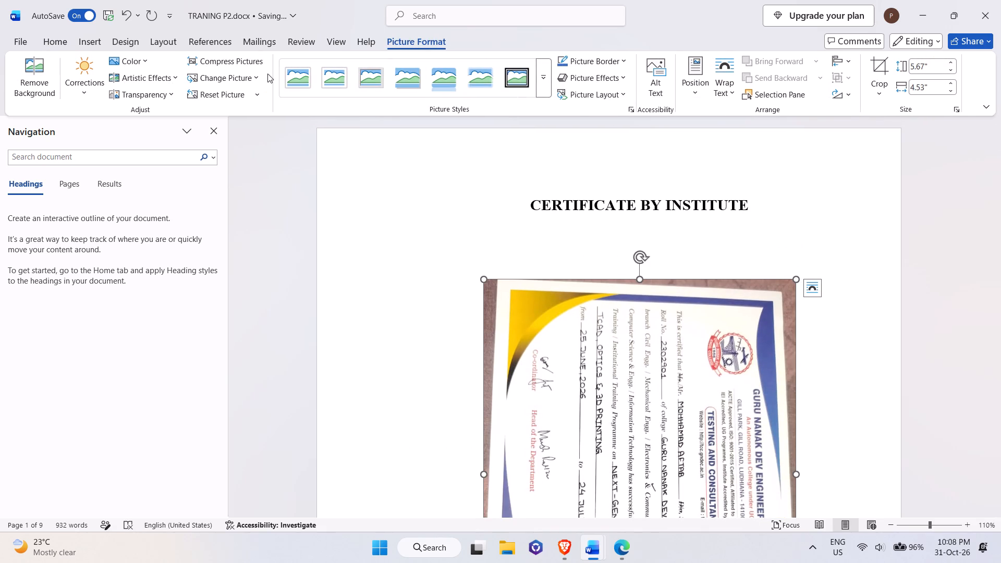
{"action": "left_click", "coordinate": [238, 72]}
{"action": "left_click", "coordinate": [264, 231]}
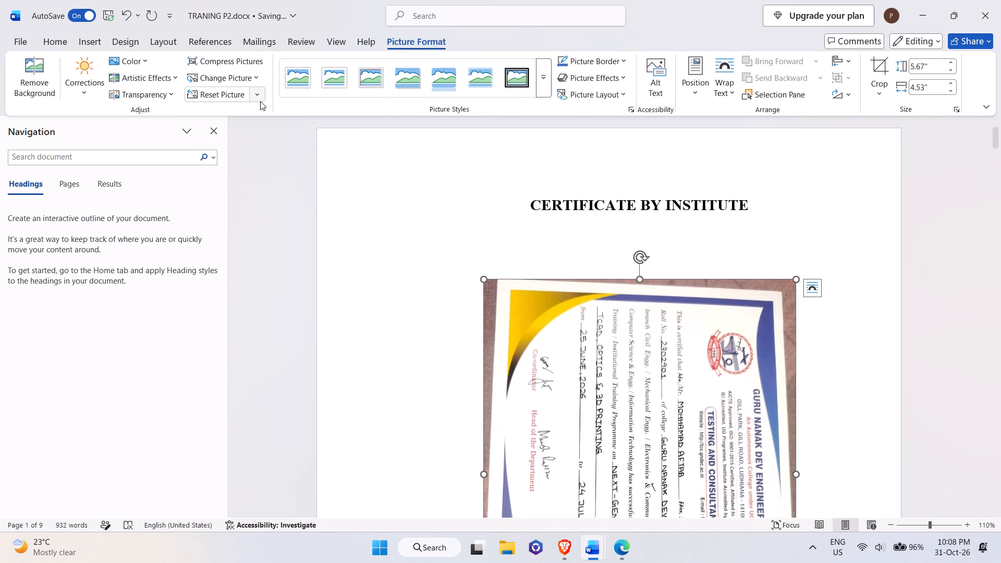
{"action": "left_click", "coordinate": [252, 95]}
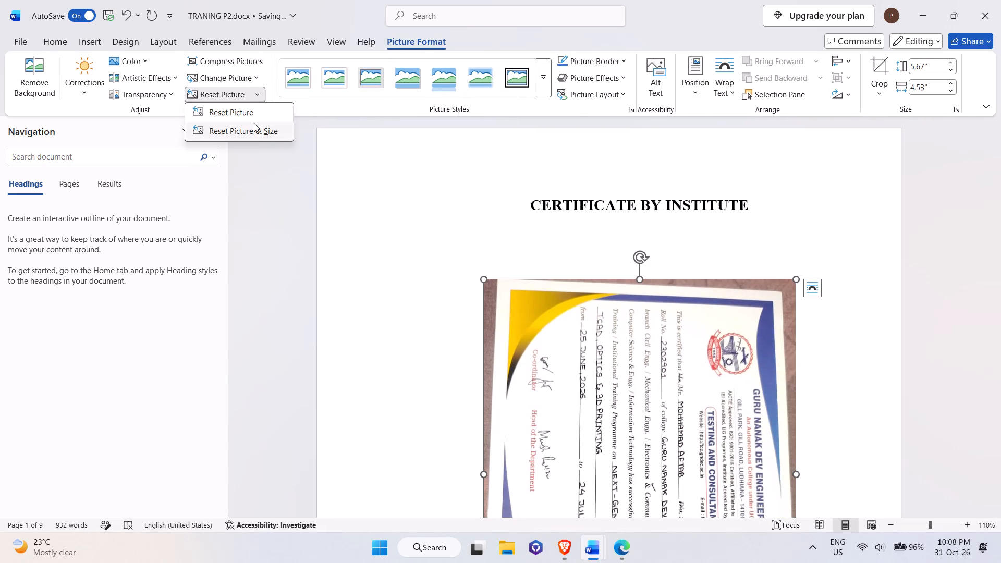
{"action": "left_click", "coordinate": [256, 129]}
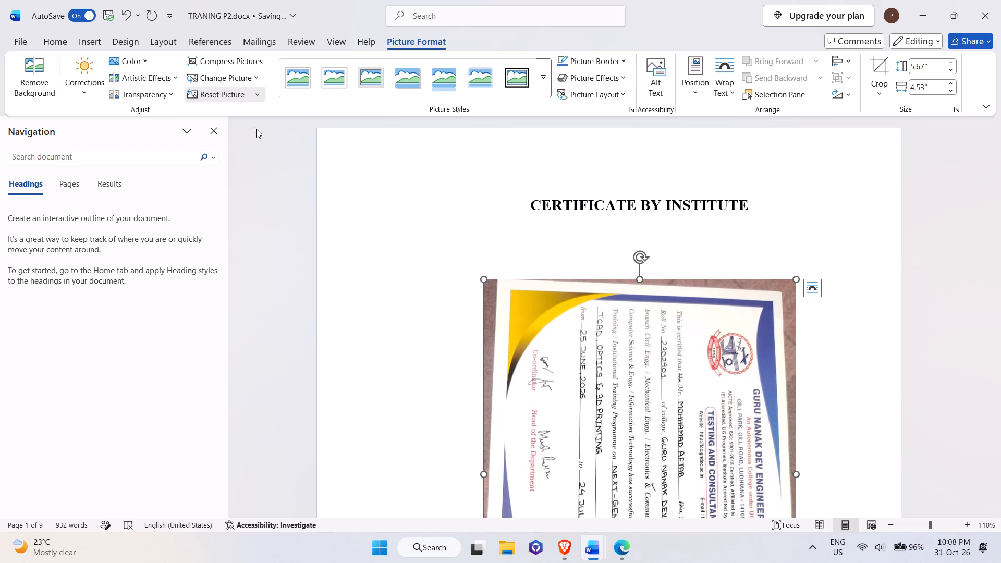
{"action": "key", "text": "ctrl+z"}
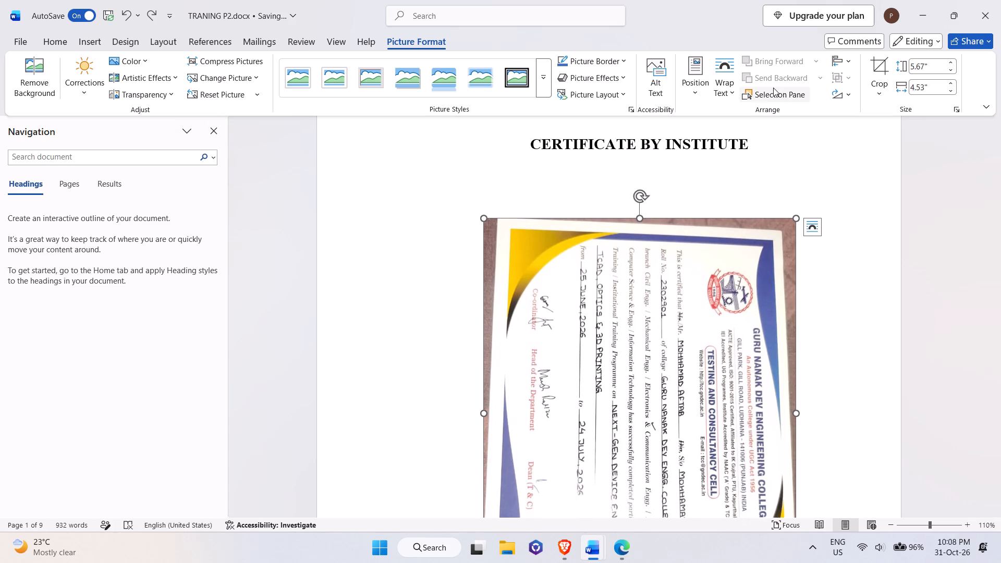
Crop the certificate picture to the rectangle shape from the Flowchart group.
{"action": "left_click", "coordinate": [886, 84]}
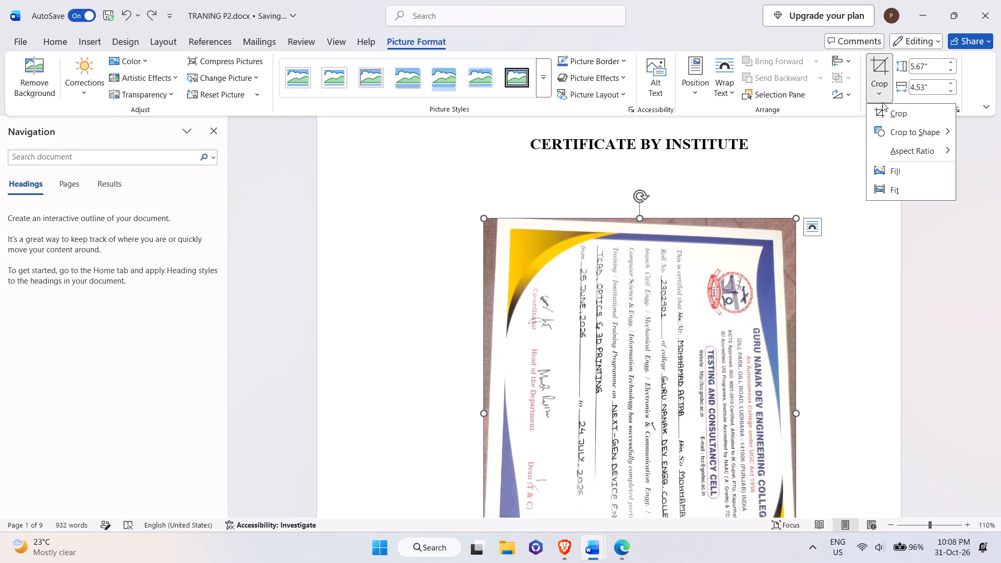
{"action": "left_click", "coordinate": [901, 132]}
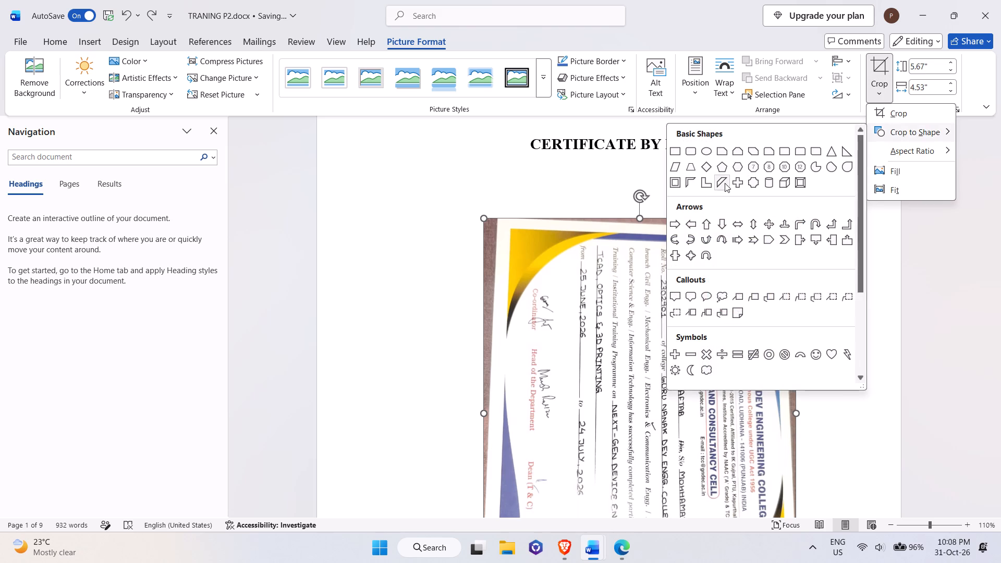
{"action": "scroll", "coordinate": [797, 199], "scroll_direction": "down", "scroll_amount": 8}
{"action": "scroll", "coordinate": [797, 199], "scroll_direction": "up", "scroll_amount": 12}
{"action": "scroll", "coordinate": [797, 199], "scroll_direction": "down", "scroll_amount": 12}
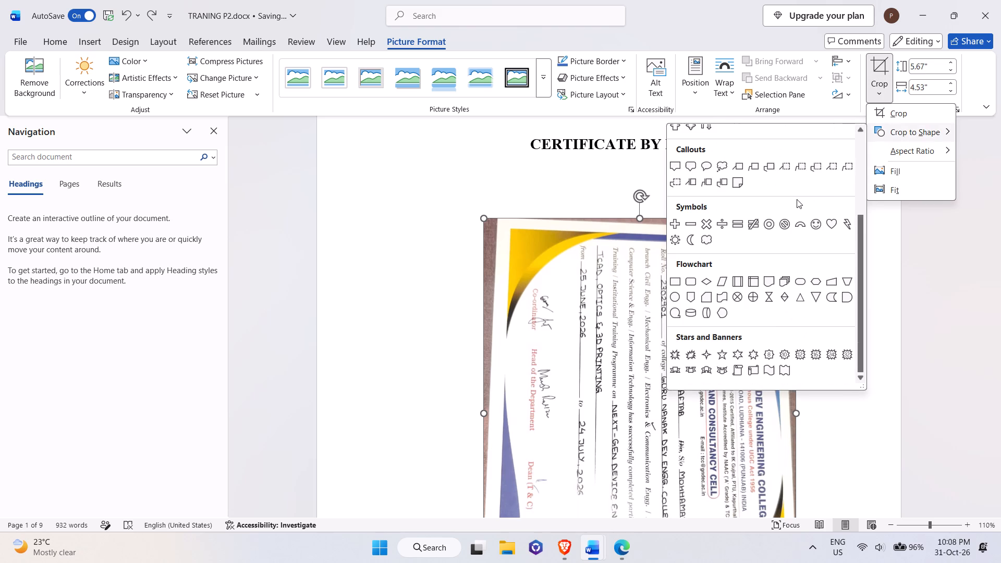
{"action": "scroll", "coordinate": [797, 199], "scroll_direction": "down", "scroll_amount": 2}
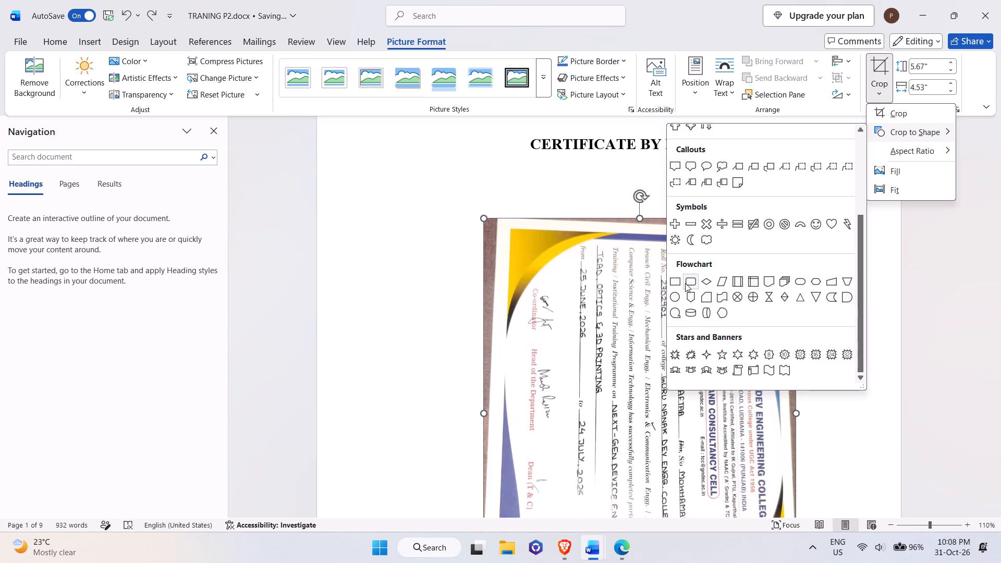
{"action": "left_click", "coordinate": [680, 280]}
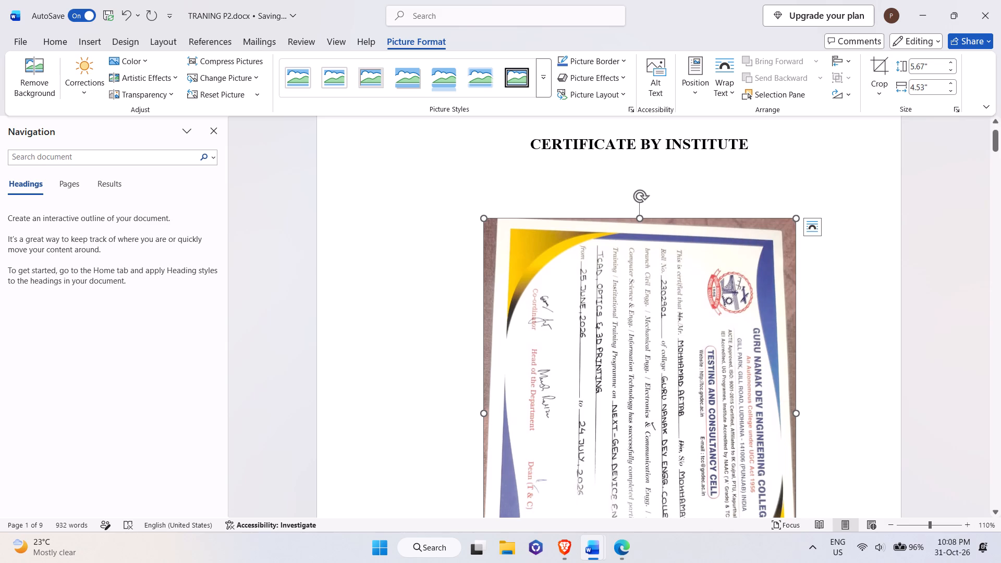
{"action": "left_click_drag", "start_coordinate": [448, 195], "coordinate": [522, 267]}
{"action": "left_click", "coordinate": [771, 177]}
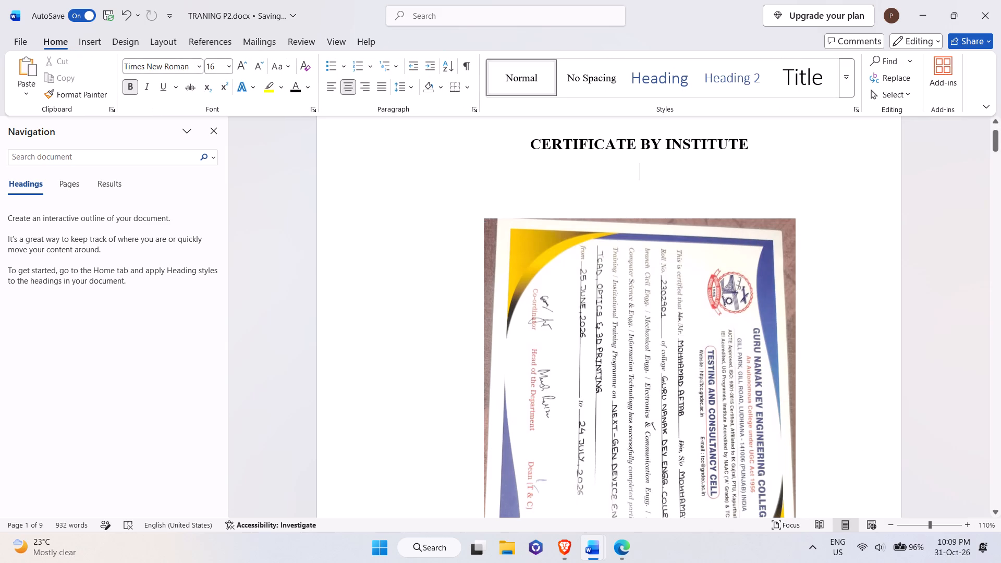
Crop the certificate picture to the plain rectangle from the Basic Shapes group.
{"action": "left_click", "coordinate": [605, 274]}
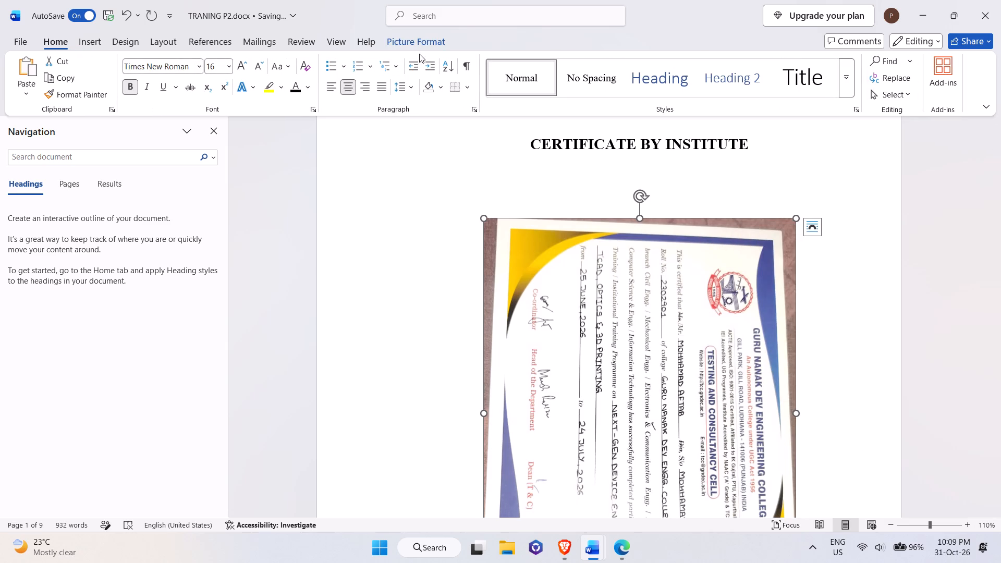
{"action": "left_click", "coordinate": [420, 36]}
{"action": "left_click", "coordinate": [882, 94]}
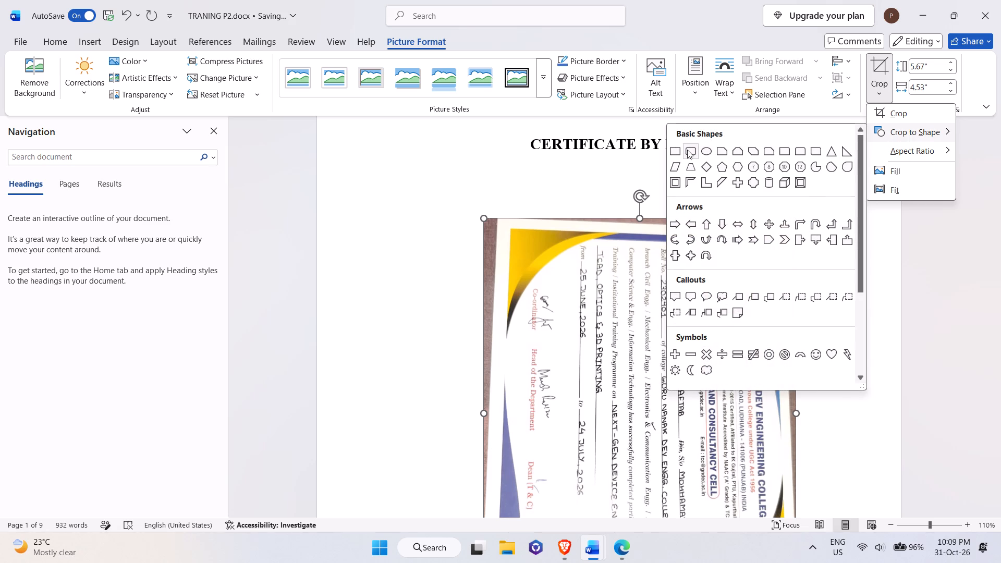
{"action": "left_click", "coordinate": [681, 150]}
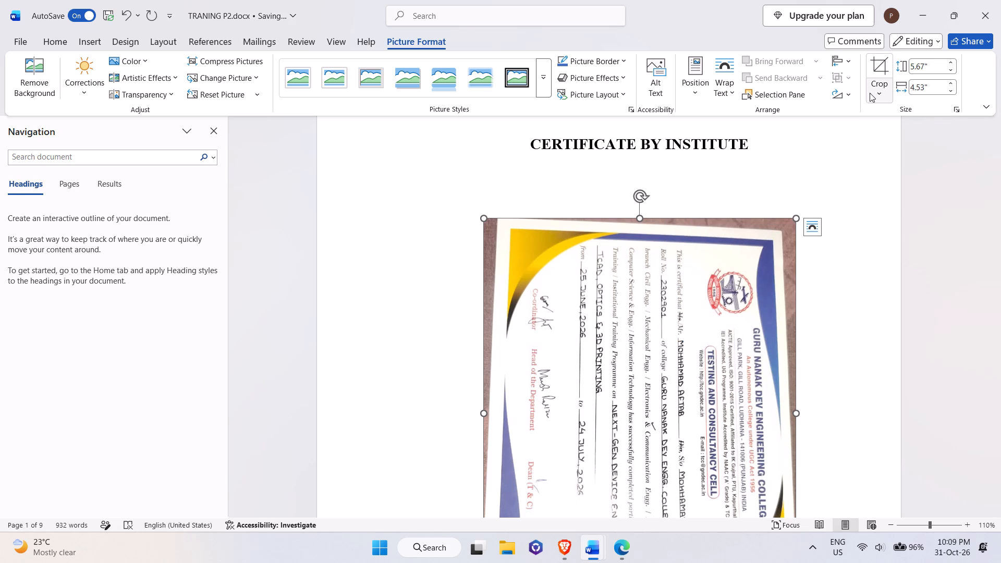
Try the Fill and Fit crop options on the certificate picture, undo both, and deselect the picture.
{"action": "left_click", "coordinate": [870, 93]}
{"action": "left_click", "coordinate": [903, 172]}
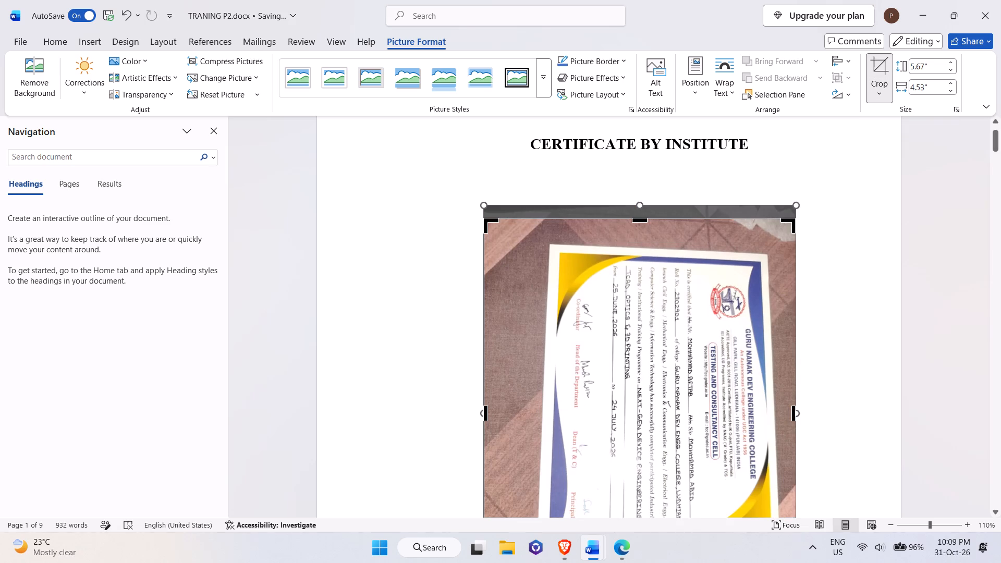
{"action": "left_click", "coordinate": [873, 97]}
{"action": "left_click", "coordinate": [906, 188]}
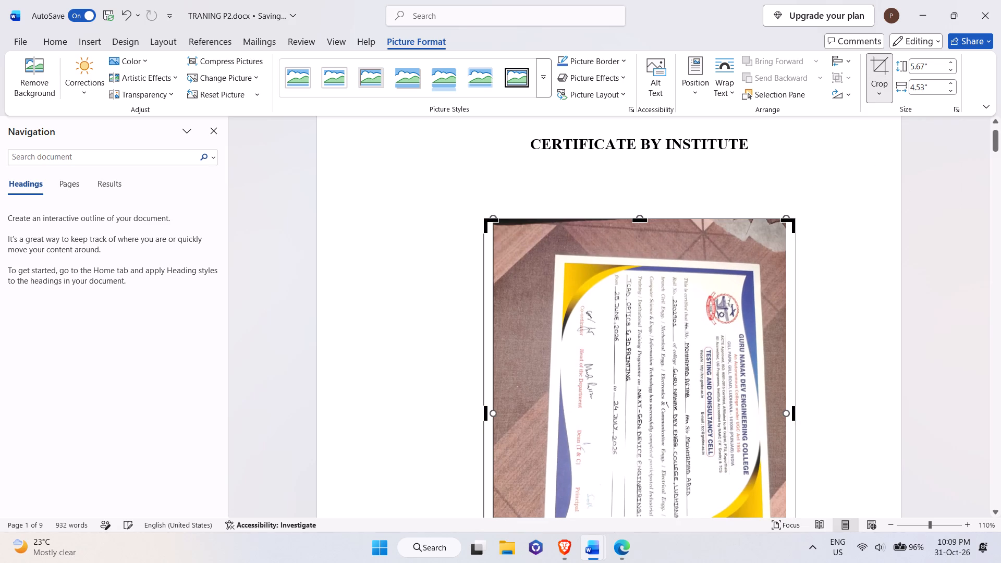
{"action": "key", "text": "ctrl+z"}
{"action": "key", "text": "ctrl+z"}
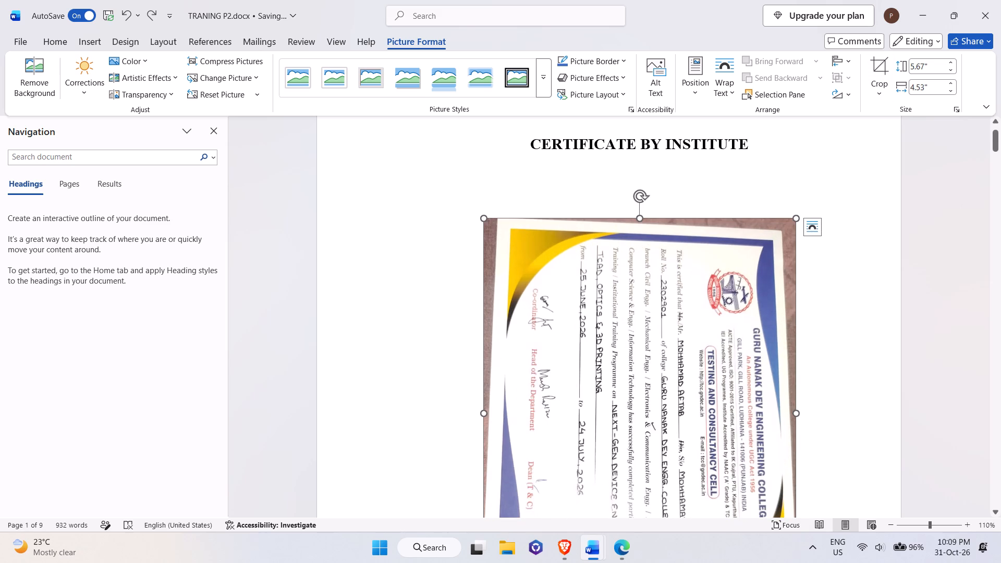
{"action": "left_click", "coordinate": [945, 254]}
Apply the strongest Sharpen preset from the picture corrections to the certificate picture.
{"action": "scroll", "coordinate": [713, 245], "scroll_direction": "down", "scroll_amount": 3}
{"action": "scroll", "coordinate": [713, 245], "scroll_direction": "up", "scroll_amount": 3}
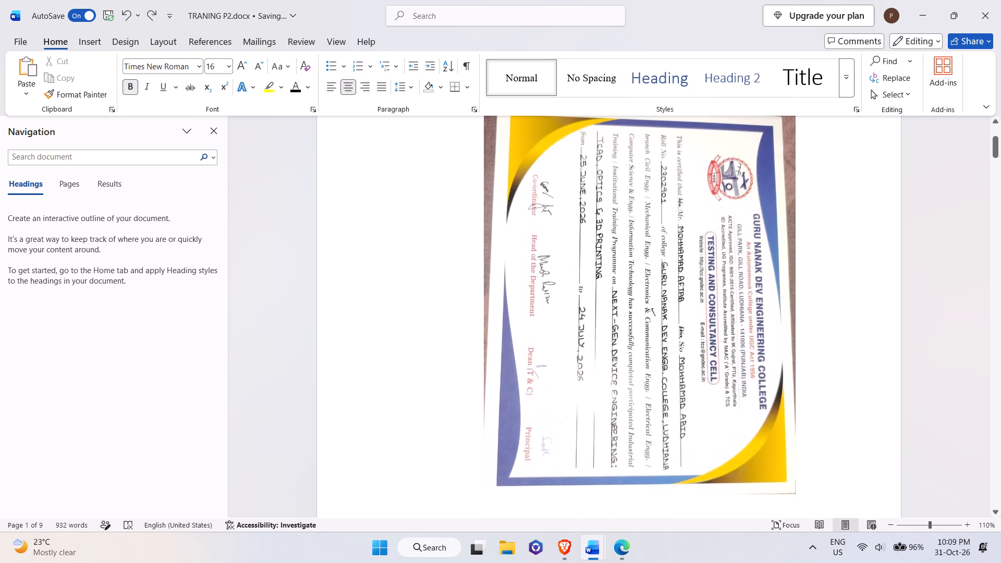
{"action": "scroll", "coordinate": [713, 245], "scroll_direction": "up", "scroll_amount": 1}
{"action": "left_click", "coordinate": [572, 217]}
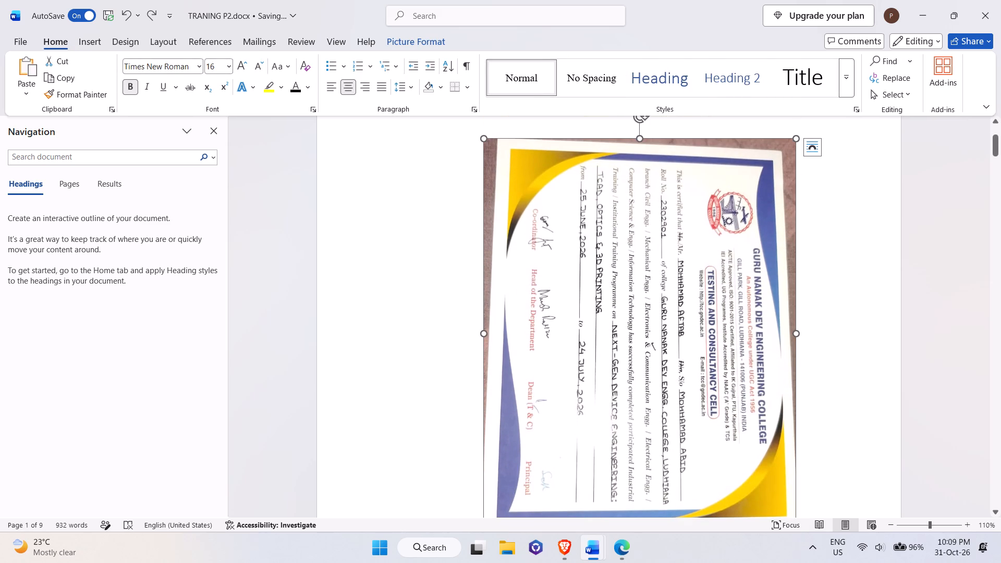
{"action": "left_click", "coordinate": [443, 43]}
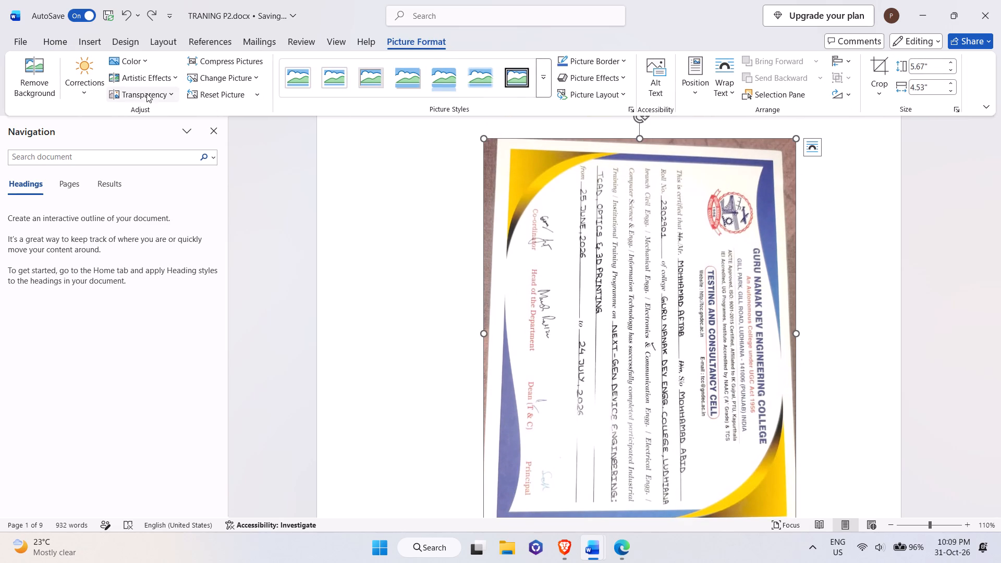
{"action": "left_click", "coordinate": [81, 91]}
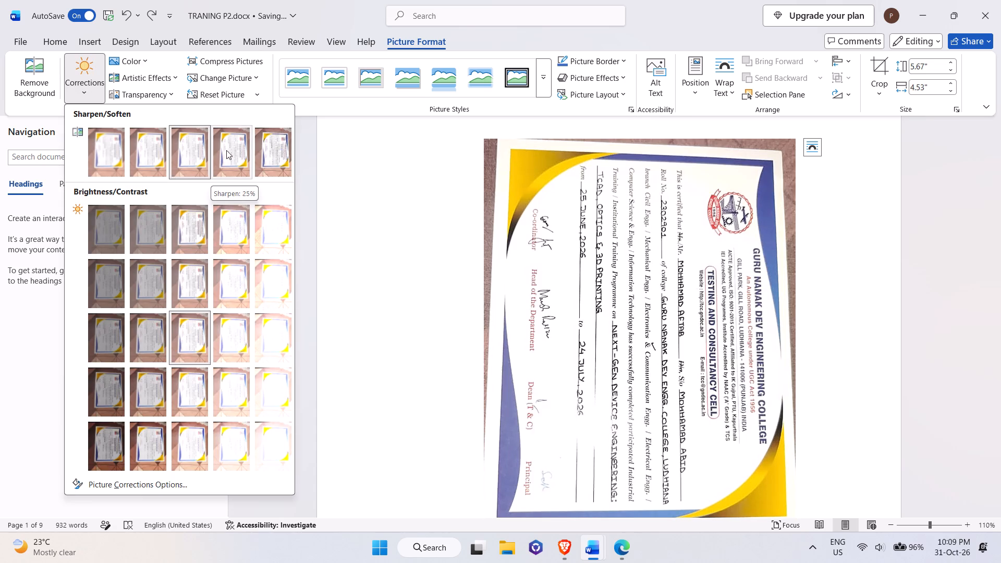
{"action": "left_click", "coordinate": [267, 157]}
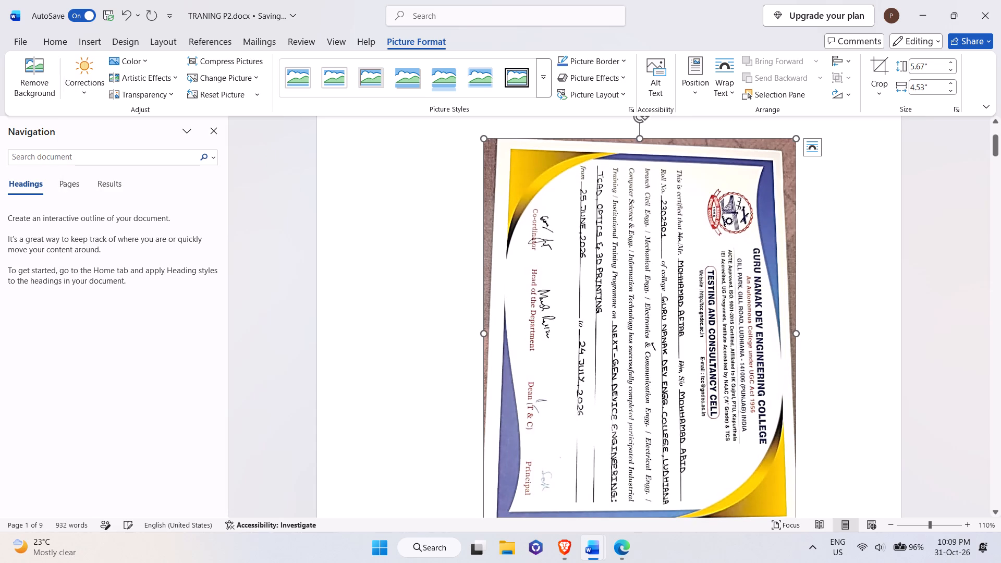
Place the text cursor at the start of the blank page following the institute certificate page.
{"action": "scroll", "coordinate": [741, 297], "scroll_direction": "down", "scroll_amount": 3}
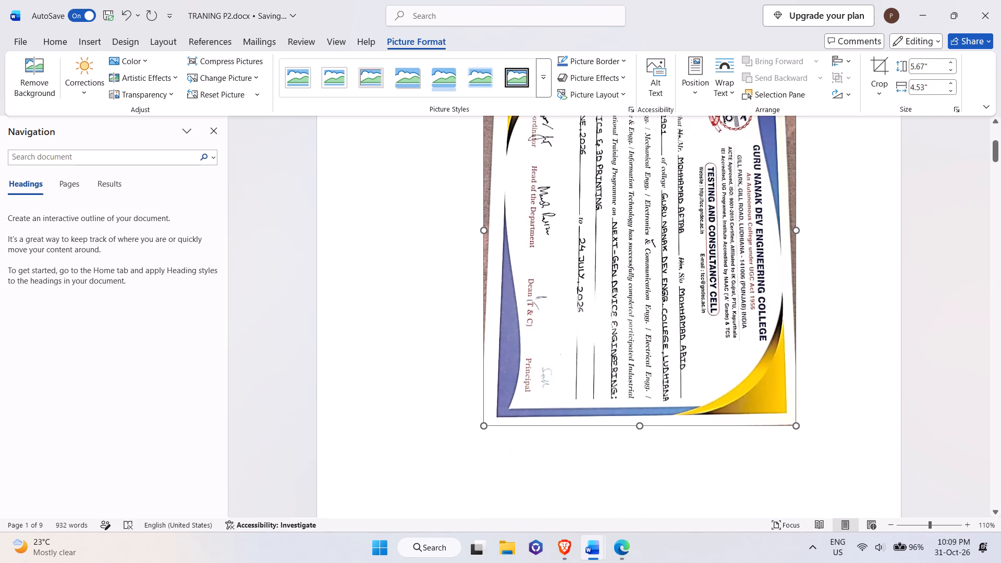
{"action": "scroll", "coordinate": [693, 339], "scroll_direction": "up", "scroll_amount": 2}
{"action": "scroll", "coordinate": [803, 285], "scroll_direction": "down", "scroll_amount": 7}
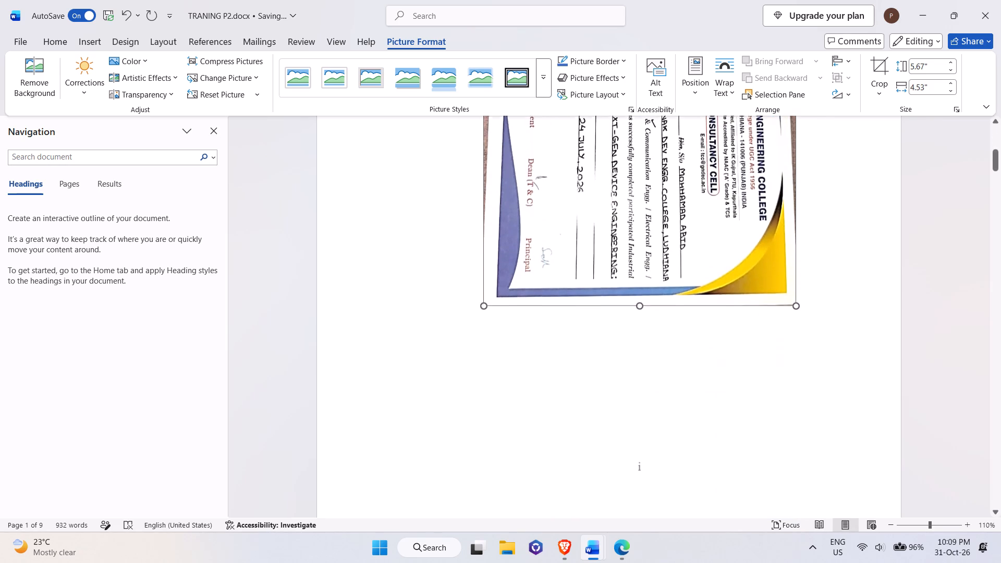
{"action": "scroll", "coordinate": [803, 285], "scroll_direction": "down", "scroll_amount": 6}
{"action": "left_click", "coordinate": [600, 340]}
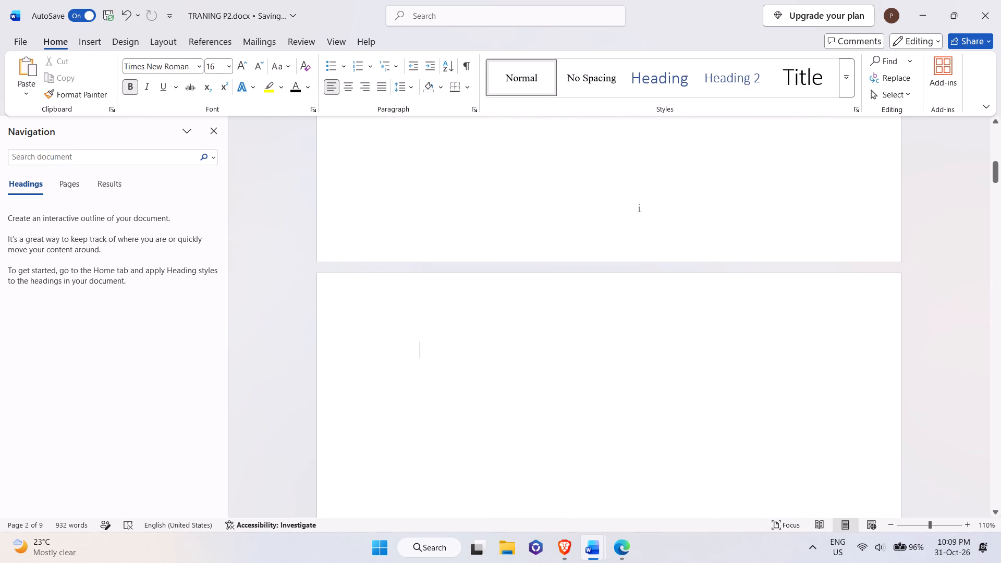
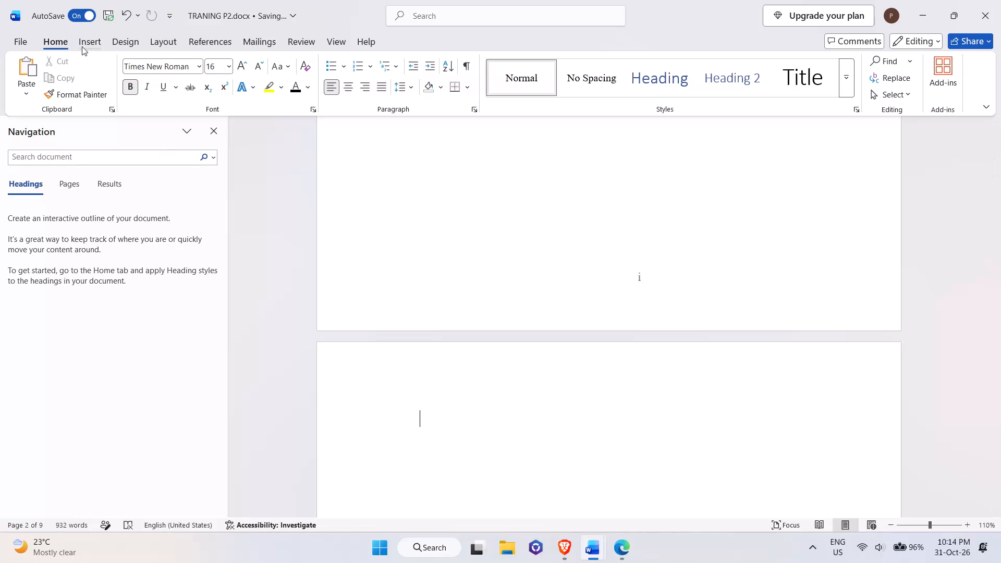
Insert the picture pr crf.jpeg from the Downloads folder on the blank page after the institute certificate.
{"action": "left_click", "coordinate": [88, 35]}
{"action": "left_click", "coordinate": [141, 88]}
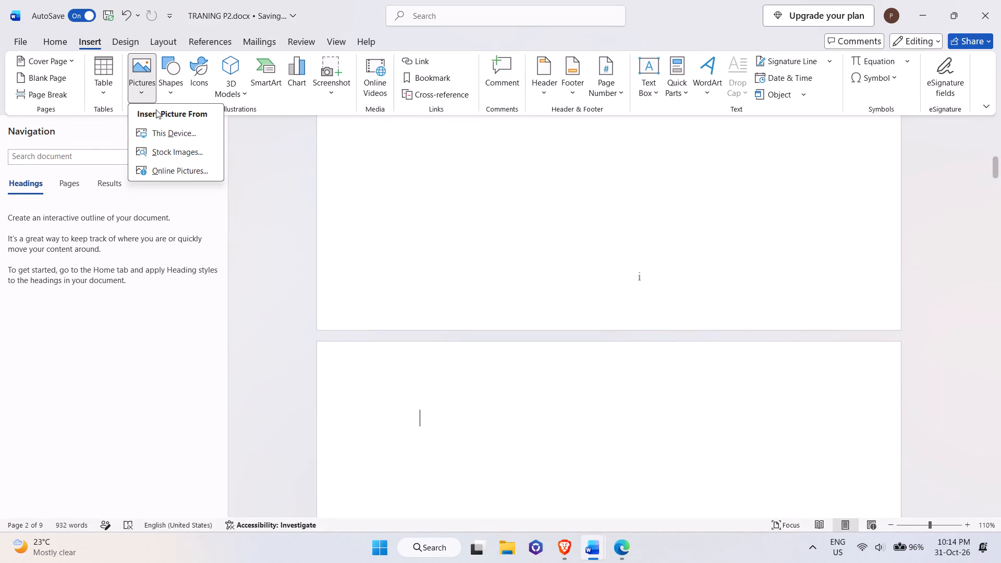
{"action": "left_click", "coordinate": [169, 127]}
{"action": "left_click", "coordinate": [172, 118]}
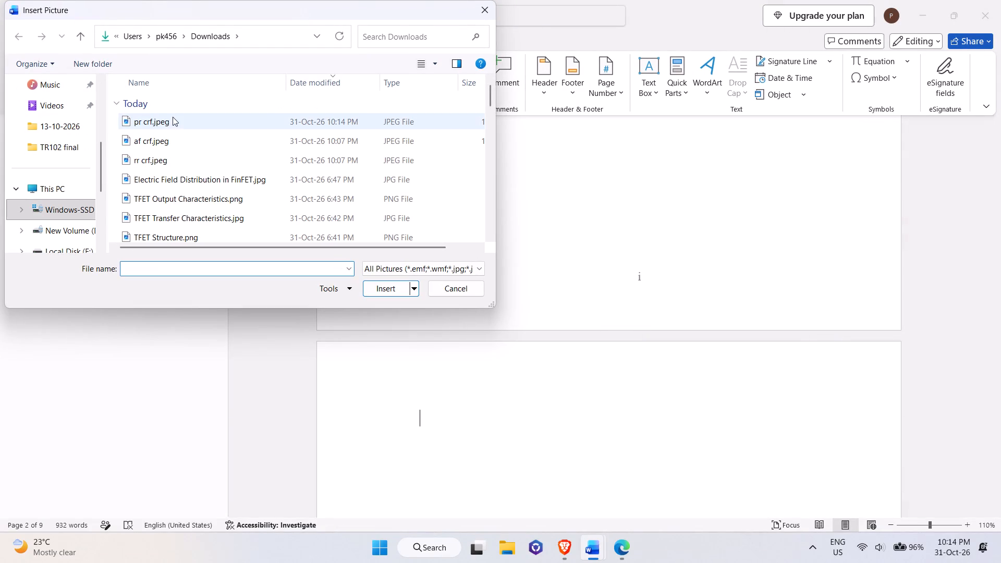
{"action": "key", "text": "Return"}
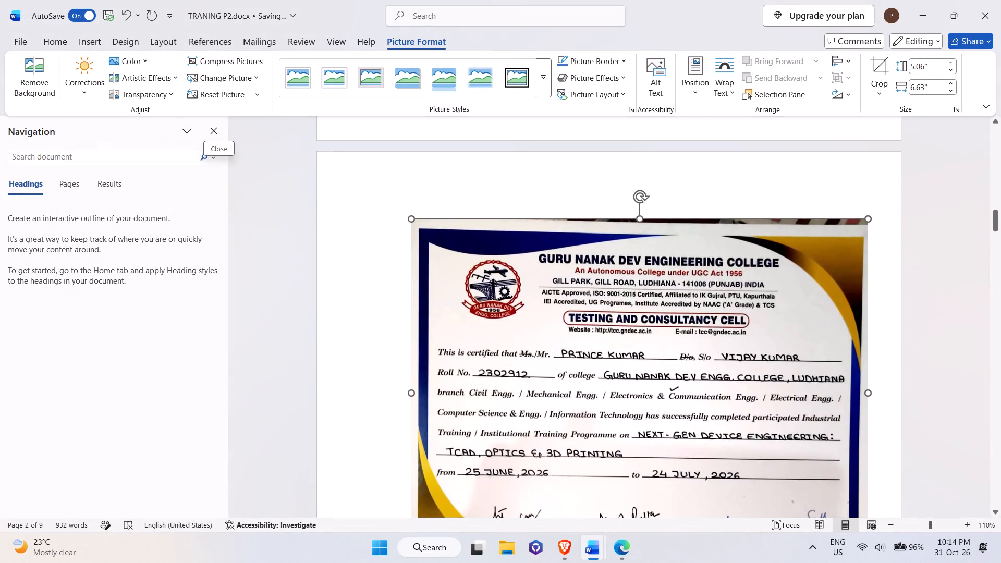
Rotate the newly inserted certificate picture 90° to the right.
{"action": "scroll", "coordinate": [709, 326], "scroll_direction": "down", "scroll_amount": 3}
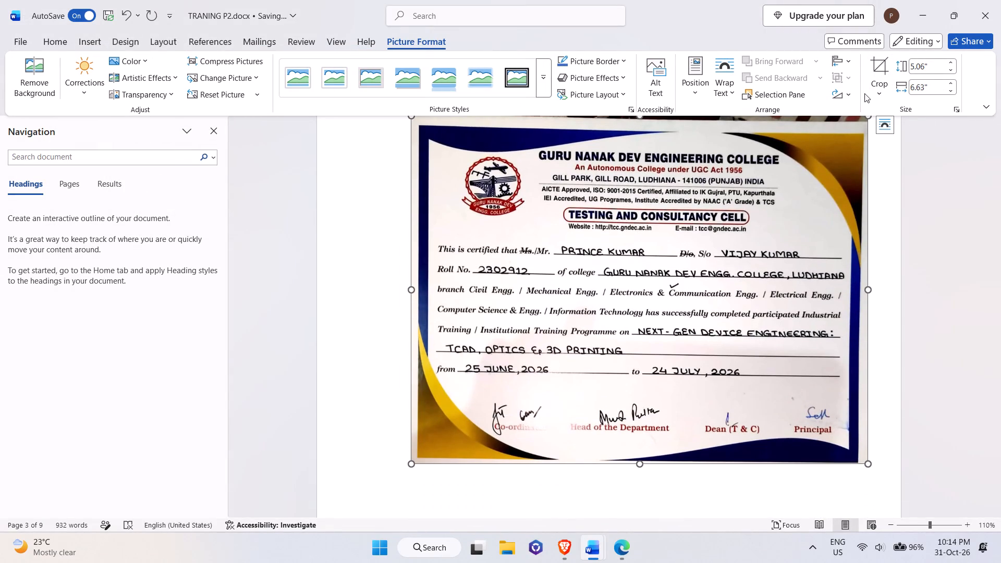
{"action": "left_click", "coordinate": [843, 93]}
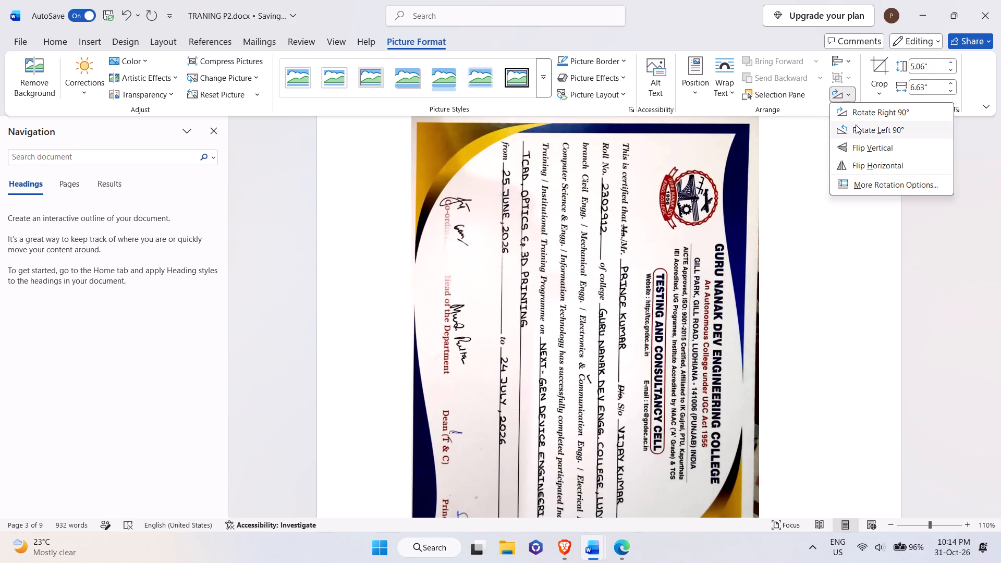
{"action": "left_click", "coordinate": [865, 114]}
Try Top and Bottom text wrapping on the rotated certificate picture, then set its wrapping to Behind Text.
{"action": "scroll", "coordinate": [750, 287], "scroll_direction": "up", "scroll_amount": 20}
{"action": "scroll", "coordinate": [750, 287], "scroll_direction": "up", "scroll_amount": 4}
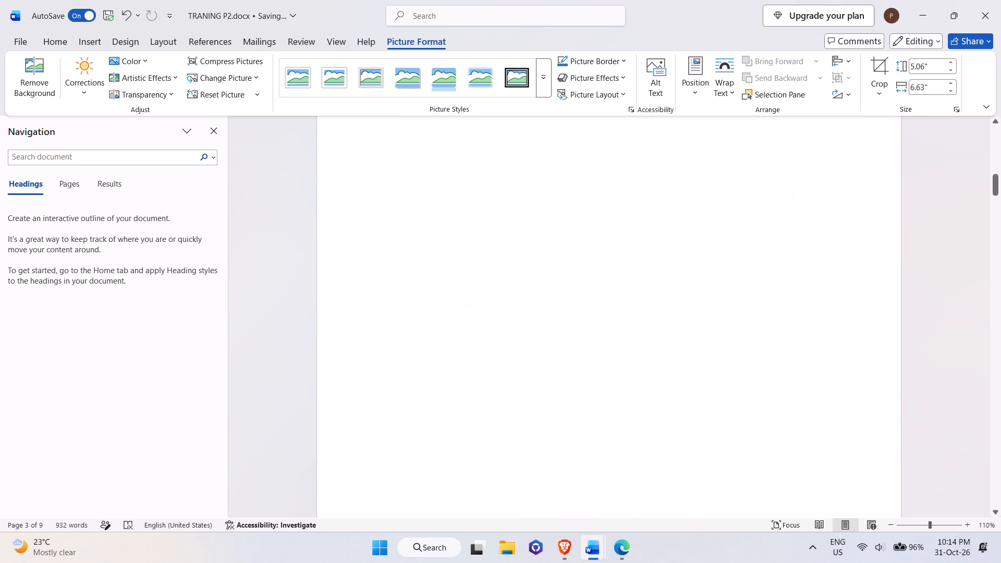
{"action": "scroll", "coordinate": [753, 294], "scroll_direction": "up", "scroll_amount": 20}
{"action": "scroll", "coordinate": [753, 294], "scroll_direction": "down", "scroll_amount": 20}
{"action": "scroll", "coordinate": [753, 294], "scroll_direction": "down", "scroll_amount": 17}
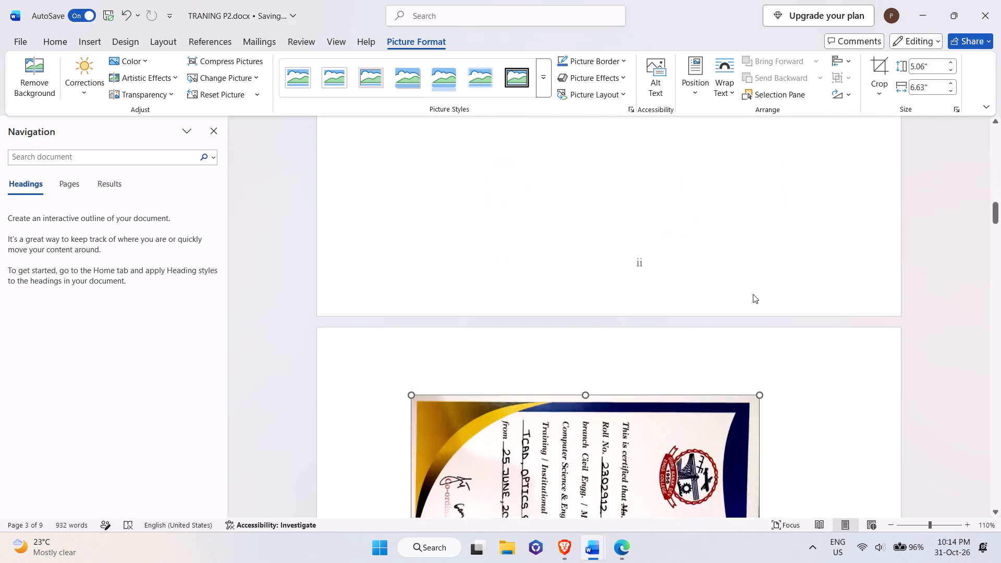
{"action": "left_click", "coordinate": [655, 407]}
{"action": "left_click_drag", "start_coordinate": [634, 429], "coordinate": [633, 183]}
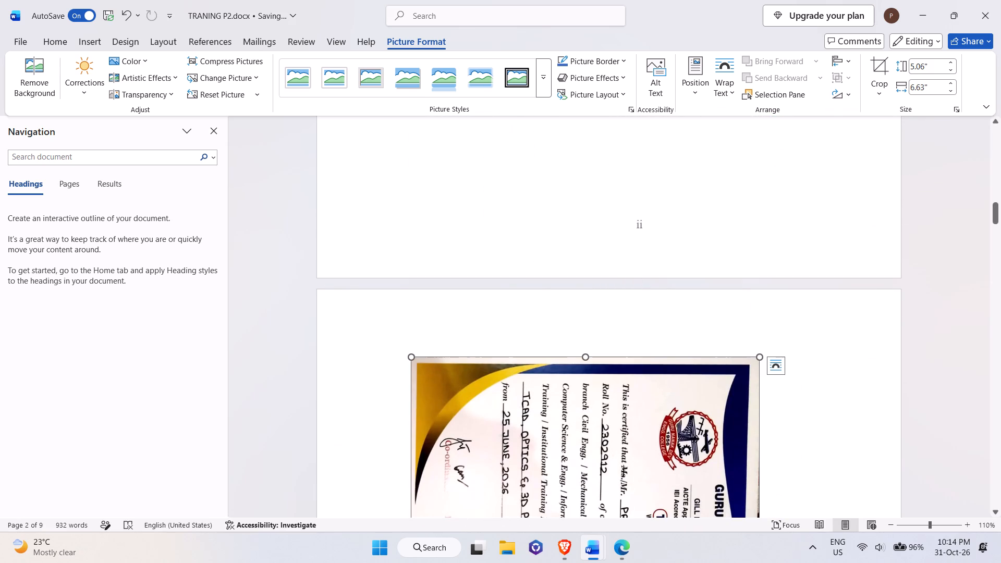
{"action": "left_click", "coordinate": [775, 364]}
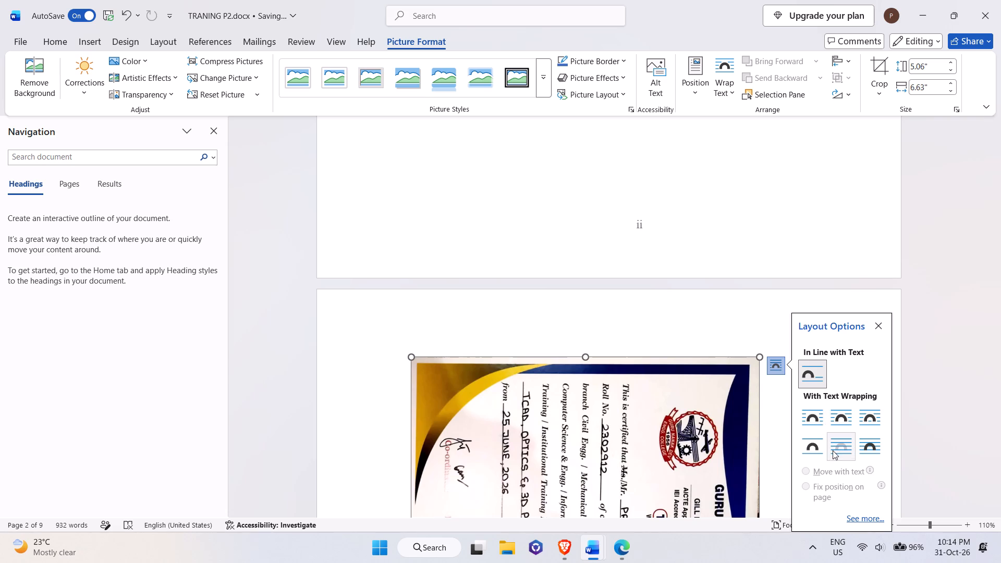
{"action": "left_click", "coordinate": [812, 445]}
{"action": "left_click_drag", "start_coordinate": [647, 455], "coordinate": [643, 363]}
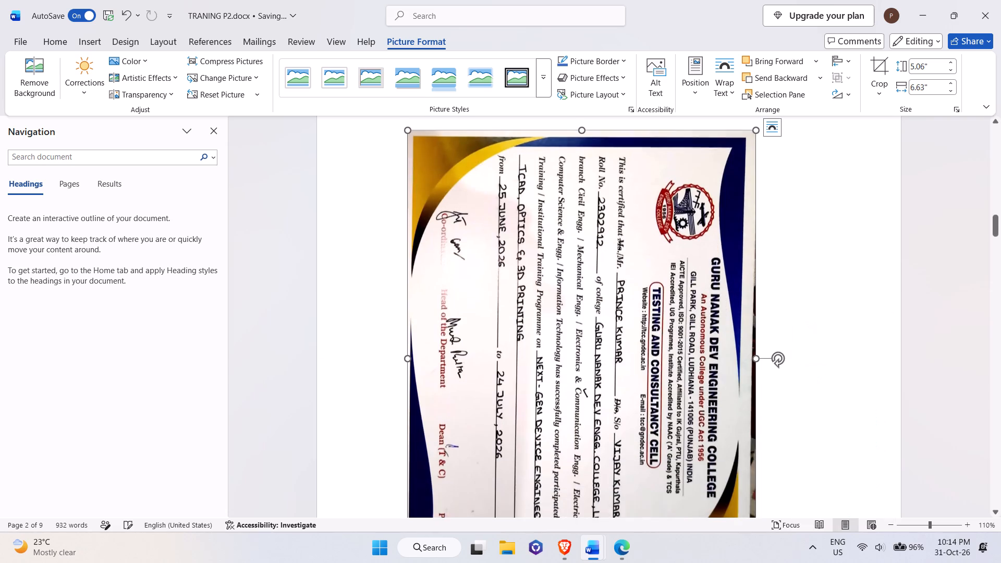
{"action": "left_click", "coordinate": [775, 123]}
{"action": "left_click", "coordinate": [849, 258]}
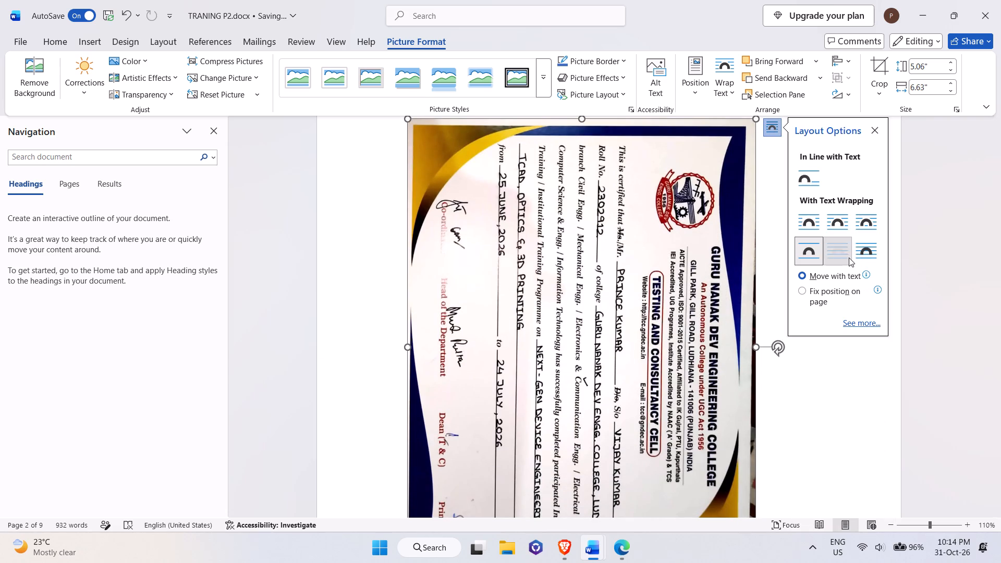
Move the rotated certificate picture up to the top of the page directly following page i.
{"action": "scroll", "coordinate": [663, 290], "scroll_direction": "up", "scroll_amount": 3}
{"action": "left_click_drag", "start_coordinate": [563, 348], "coordinate": [591, 100]}
{"action": "scroll", "coordinate": [605, 244], "scroll_direction": "up", "scroll_amount": 17}
{"action": "scroll", "coordinate": [620, 322], "scroll_direction": "down", "scroll_amount": 8}
{"action": "left_click_drag", "start_coordinate": [578, 470], "coordinate": [604, 188]}
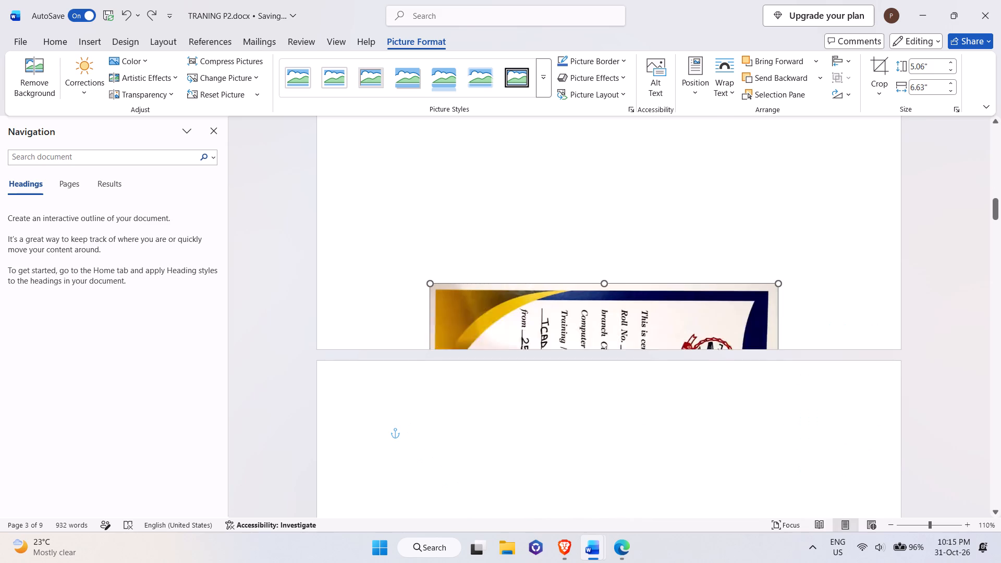
{"action": "left_click_drag", "start_coordinate": [604, 188], "coordinate": [604, 182]}
{"action": "scroll", "coordinate": [633, 276], "scroll_direction": "up", "scroll_amount": 2}
{"action": "left_click_drag", "start_coordinate": [627, 334], "coordinate": [627, 195]}
{"action": "scroll", "coordinate": [625, 201], "scroll_direction": "up", "scroll_amount": 6}
{"action": "left_click_drag", "start_coordinate": [643, 376], "coordinate": [643, 372]}
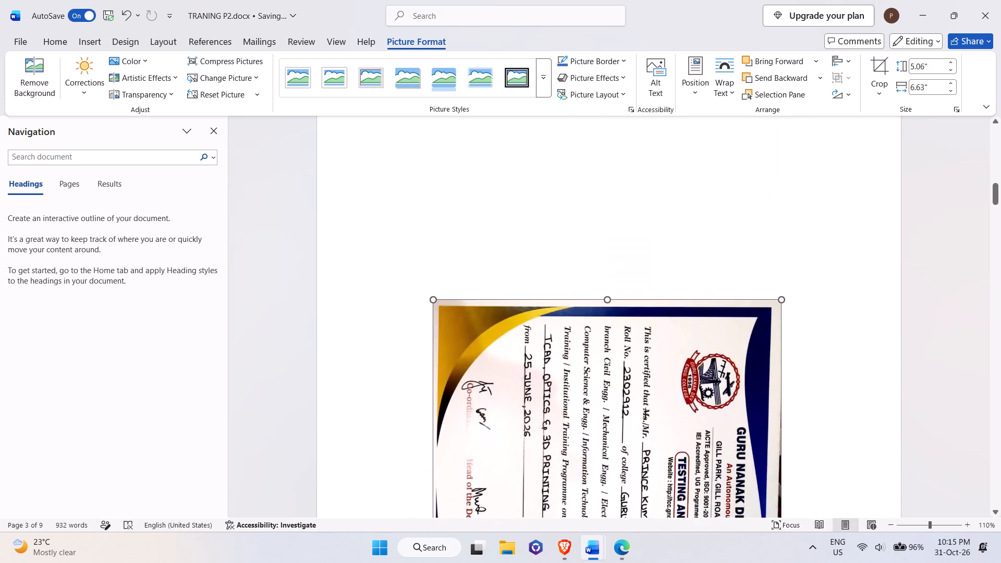
{"action": "left_click_drag", "start_coordinate": [643, 372], "coordinate": [653, 229]}
{"action": "scroll", "coordinate": [650, 238], "scroll_direction": "up", "scroll_amount": 5}
{"action": "left_click_drag", "start_coordinate": [644, 412], "coordinate": [644, 294]}
{"action": "scroll", "coordinate": [643, 290], "scroll_direction": "up", "scroll_amount": 6}
{"action": "left_click_drag", "start_coordinate": [641, 439], "coordinate": [641, 361]}
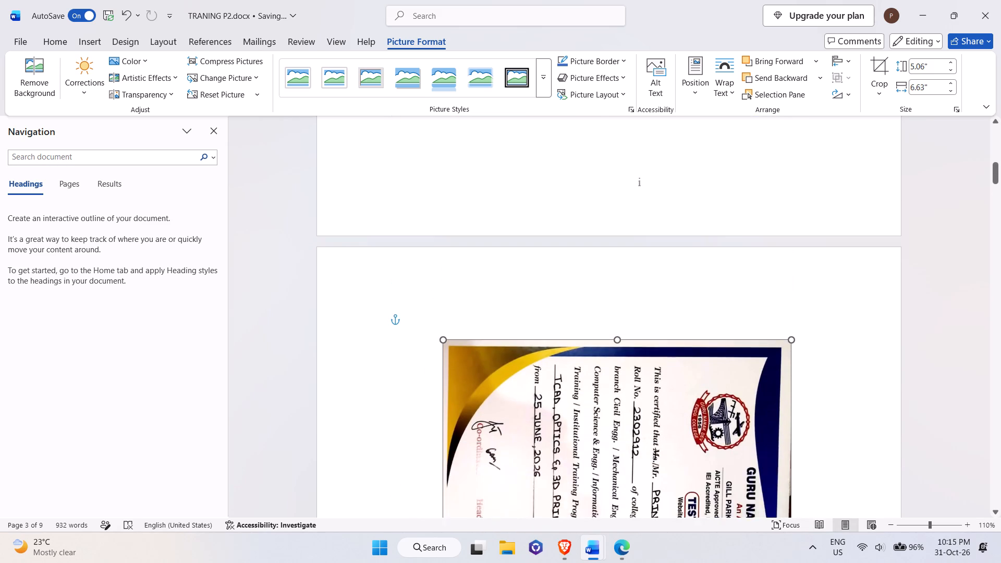
{"action": "left_click_drag", "start_coordinate": [641, 361], "coordinate": [646, 352]}
Check the first certificate picture's size and set the second certificate's height to 5.67".
{"action": "scroll", "coordinate": [631, 252], "scroll_direction": "up", "scroll_amount": 20}
{"action": "scroll", "coordinate": [631, 252], "scroll_direction": "up", "scroll_amount": 2}
{"action": "left_click", "coordinate": [634, 262]}
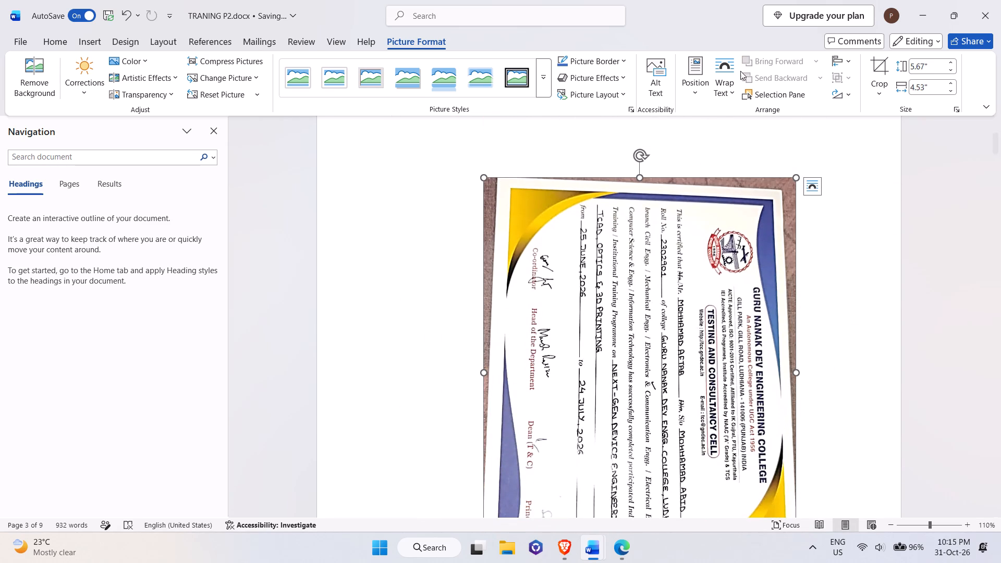
{"action": "left_click", "coordinate": [60, 47]}
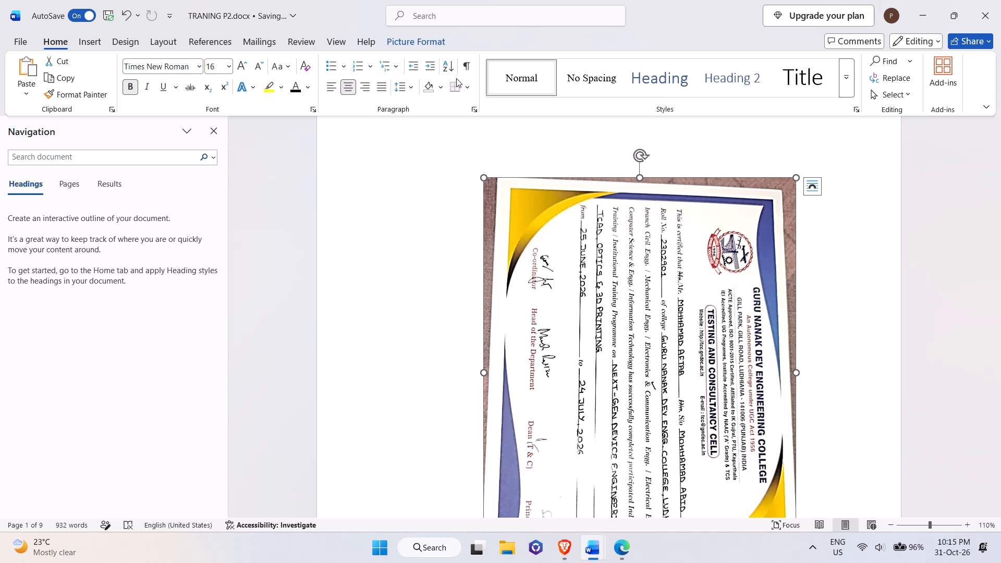
{"action": "left_click", "coordinate": [432, 37]}
{"action": "scroll", "coordinate": [657, 296], "scroll_direction": "down", "scroll_amount": 2}
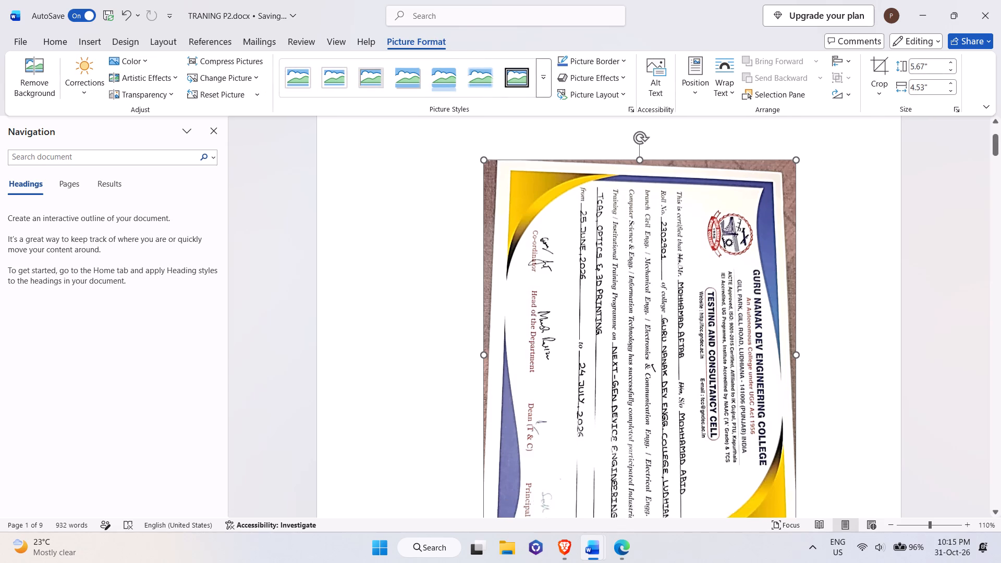
{"action": "scroll", "coordinate": [657, 296], "scroll_direction": "down", "scroll_amount": 1}
{"action": "scroll", "coordinate": [657, 296], "scroll_direction": "down", "scroll_amount": 20}
{"action": "scroll", "coordinate": [657, 296], "scroll_direction": "down", "scroll_amount": 1}
{"action": "left_click", "coordinate": [636, 375]}
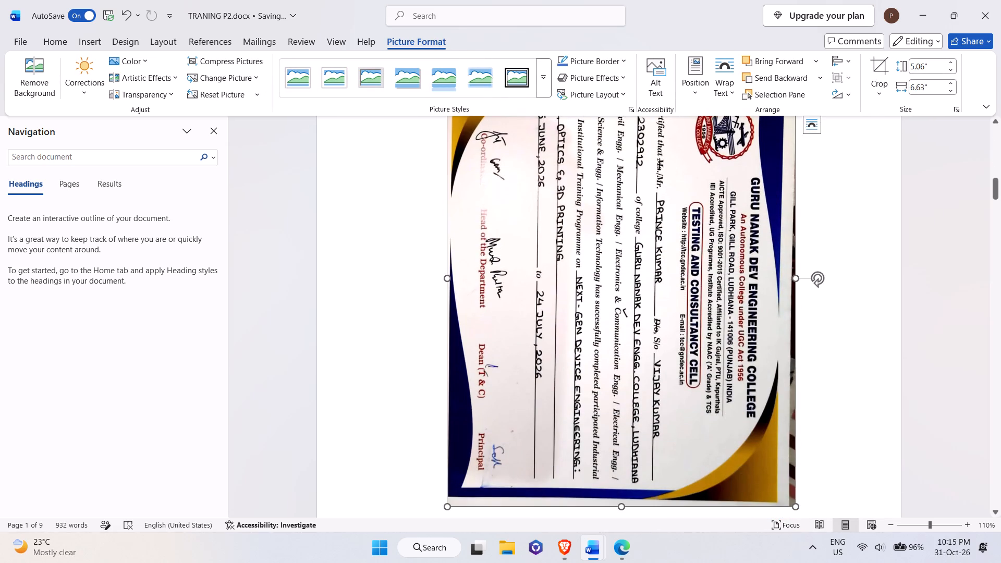
{"action": "scroll", "coordinate": [665, 351], "scroll_direction": "up", "scroll_amount": 6}
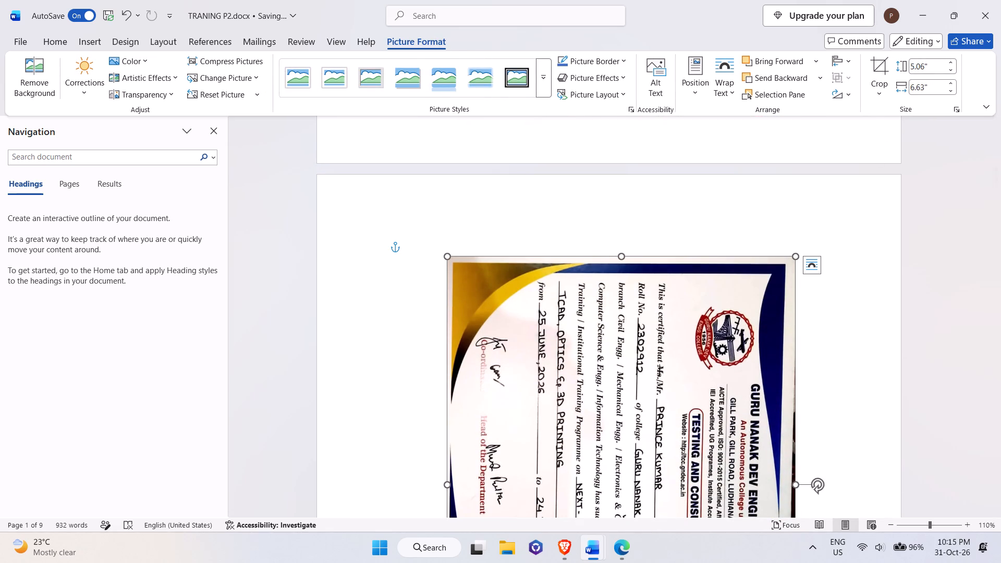
{"action": "left_click", "coordinate": [920, 65]}
{"action": "left_click", "coordinate": [921, 66]}
{"action": "key", "text": "Right"}
{"action": "key", "text": "BackSpace"}
{"action": "key", "text": "BackSpace"}
{"action": "type", "text": "67"}
{"action": "key", "text": "Return"}
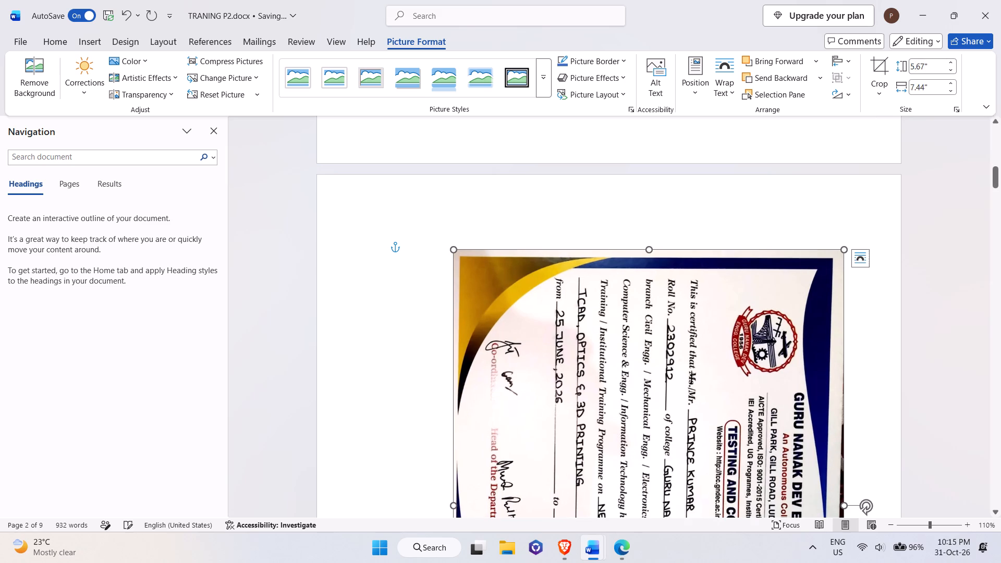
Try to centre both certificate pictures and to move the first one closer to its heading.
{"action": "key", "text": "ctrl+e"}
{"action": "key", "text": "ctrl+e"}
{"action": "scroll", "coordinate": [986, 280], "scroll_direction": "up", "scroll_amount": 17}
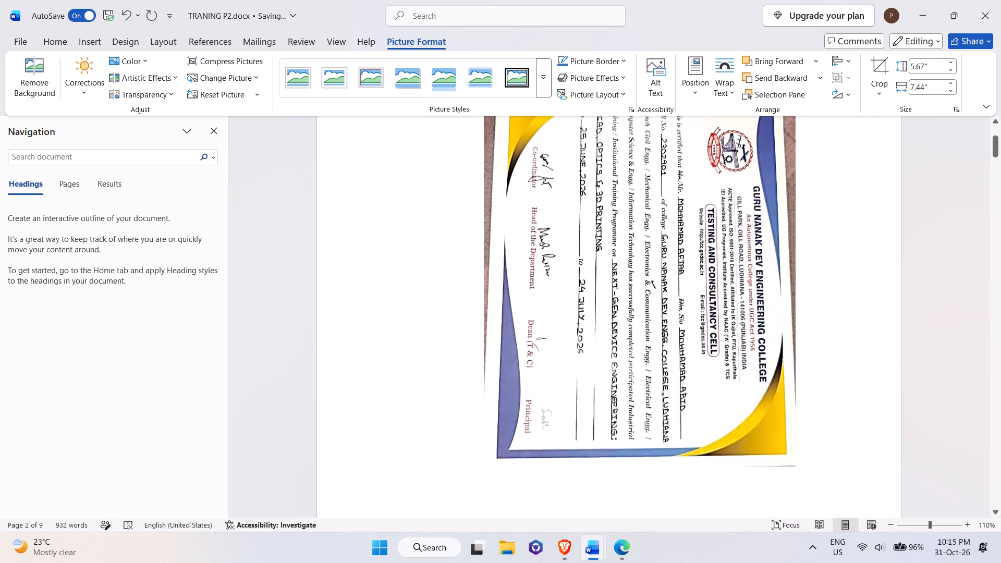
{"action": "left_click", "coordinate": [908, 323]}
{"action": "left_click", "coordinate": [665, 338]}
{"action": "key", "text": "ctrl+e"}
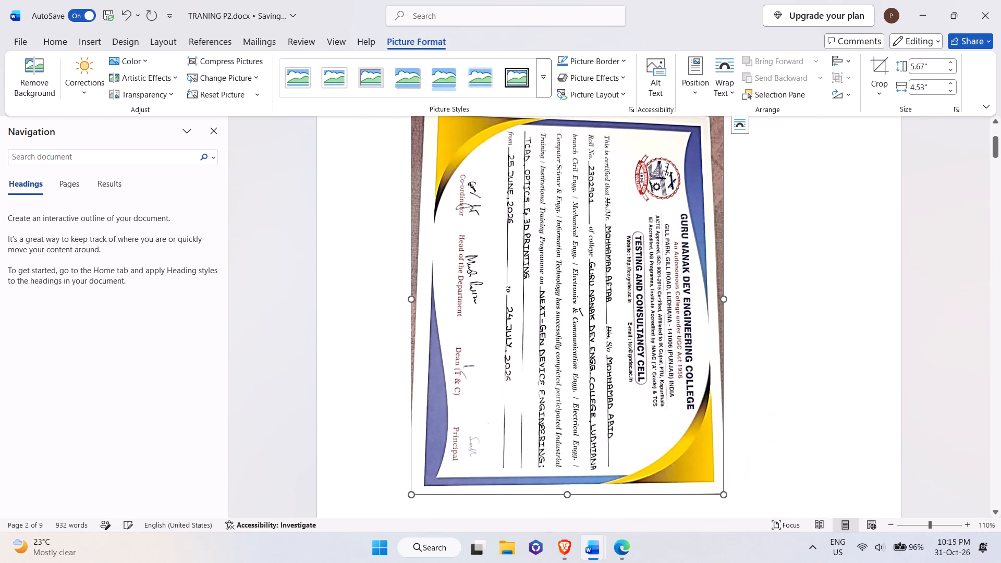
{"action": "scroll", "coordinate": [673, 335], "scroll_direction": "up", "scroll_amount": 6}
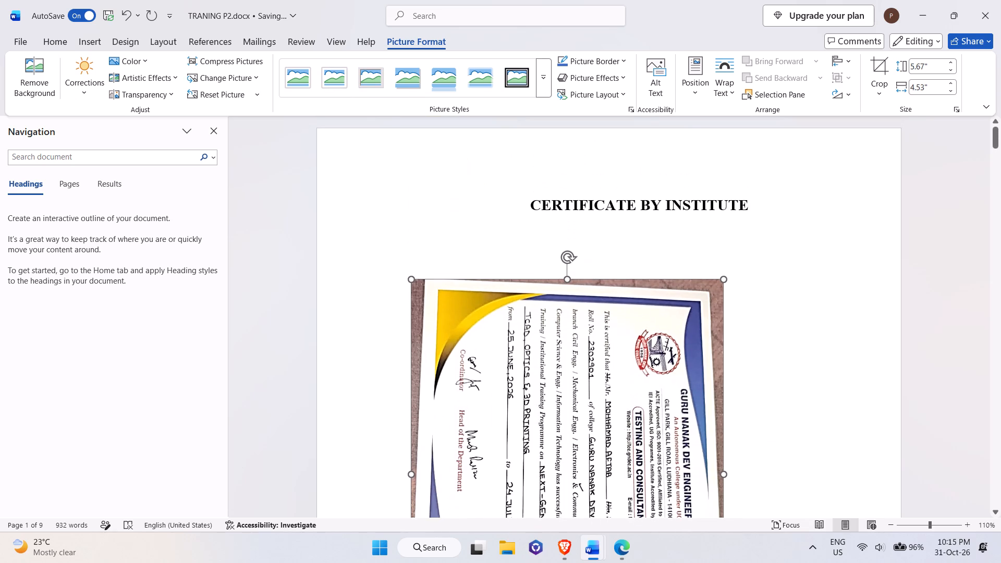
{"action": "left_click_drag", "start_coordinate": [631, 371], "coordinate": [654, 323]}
Enlarge the first certificate picture proportionally to about 7.25" high and 5.8" wide.
{"action": "scroll", "coordinate": [655, 347], "scroll_direction": "down", "scroll_amount": 12}
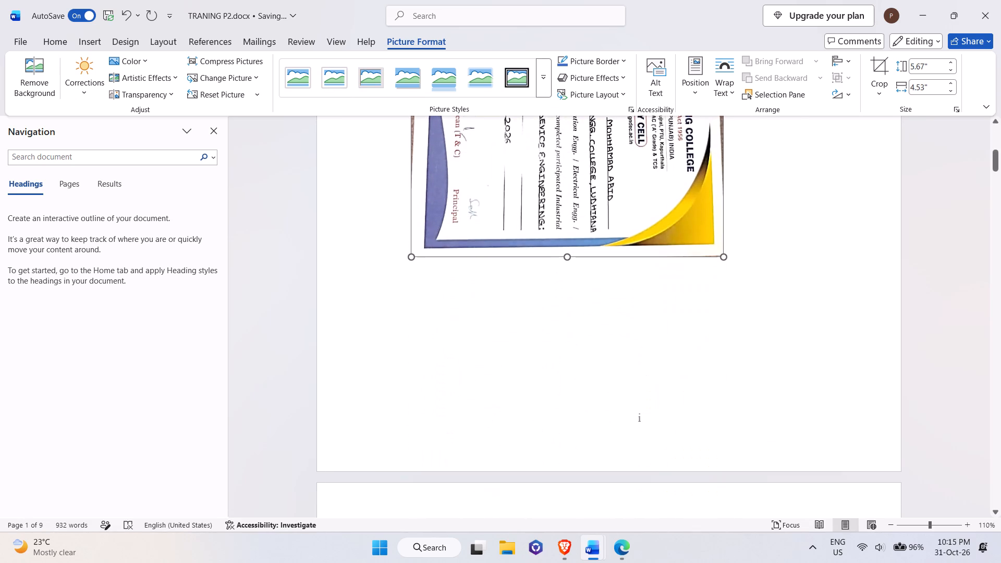
{"action": "left_click_drag", "start_coordinate": [726, 260], "coordinate": [811, 325]}
Set the first certificate picture's text wrapping to Behind Text so that it can be placed freely.
{"action": "scroll", "coordinate": [736, 335], "scroll_direction": "up", "scroll_amount": 5}
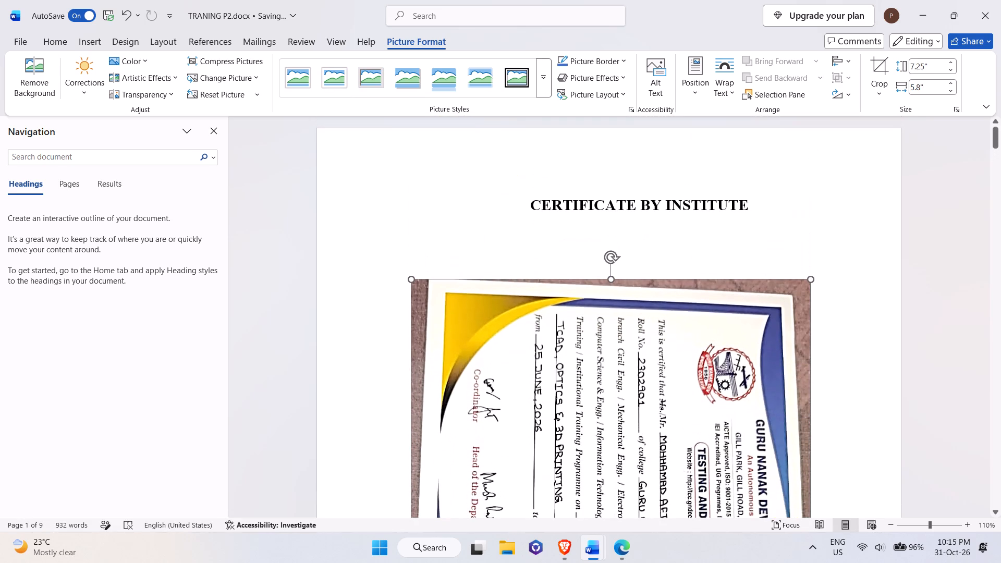
{"action": "left_click_drag", "start_coordinate": [702, 424], "coordinate": [707, 390]}
{"action": "left_click_drag", "start_coordinate": [651, 354], "coordinate": [661, 327]}
{"action": "left_click", "coordinate": [835, 287]}
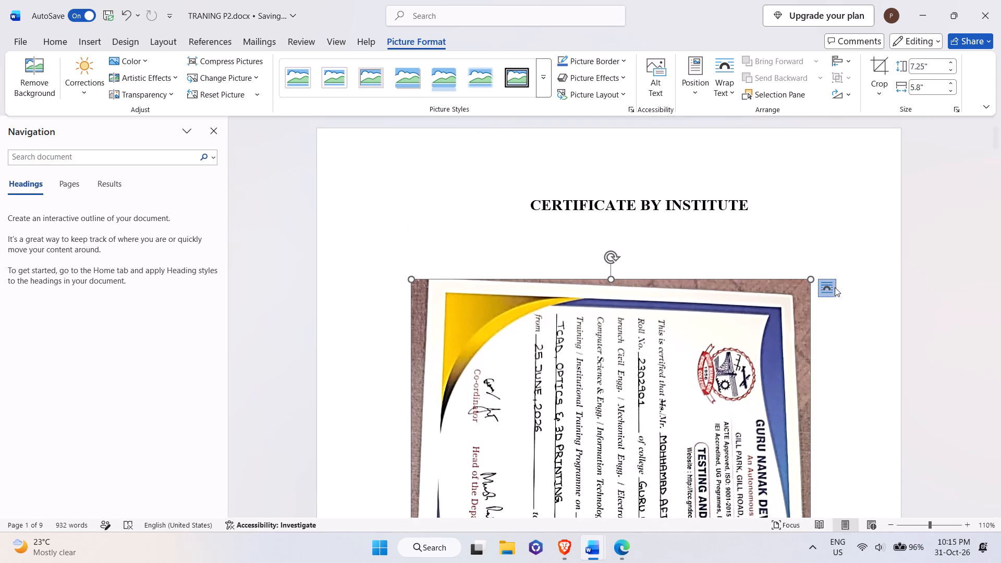
{"action": "left_click", "coordinate": [905, 409]}
{"action": "left_click", "coordinate": [941, 215]}
Position the first certificate picture just below the CERTIFICATE BY INSTITUTE heading, roughly centred under it.
{"action": "left_click_drag", "start_coordinate": [577, 472], "coordinate": [605, 419]}
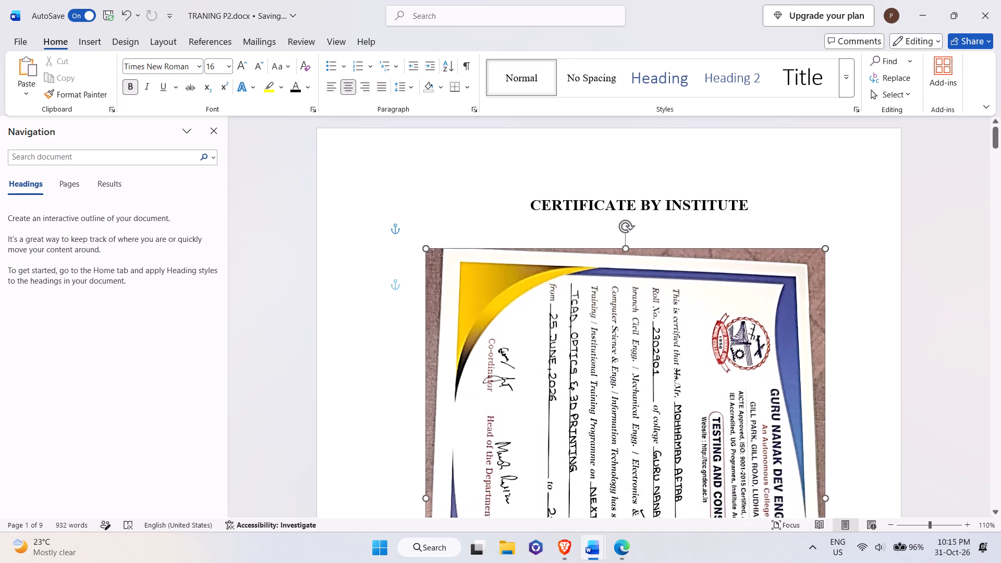
{"action": "left_click_drag", "start_coordinate": [605, 419], "coordinate": [601, 449]}
{"action": "key", "text": "ctrl+e"}
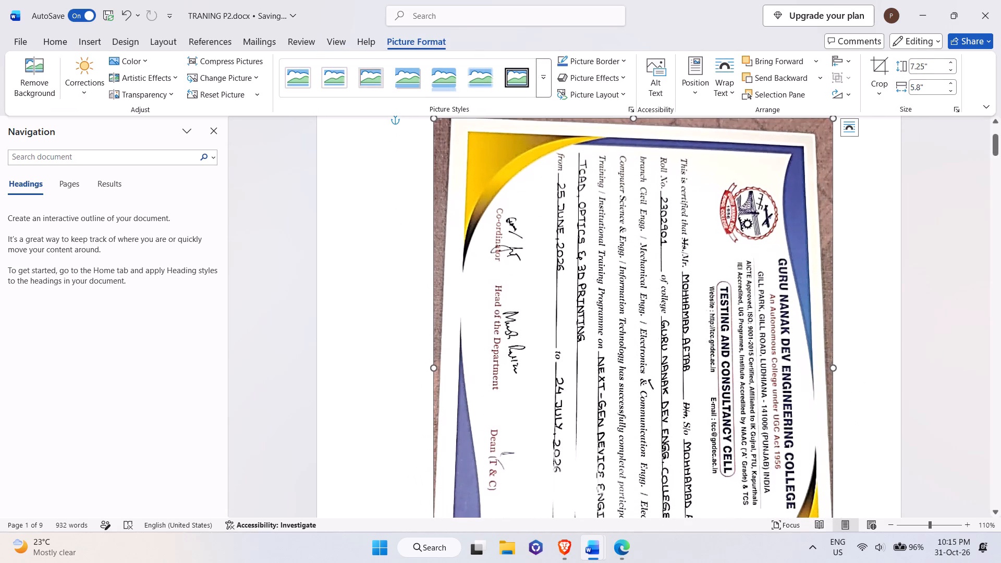
{"action": "scroll", "coordinate": [655, 444], "scroll_direction": "up", "scroll_amount": 5}
{"action": "left_click_drag", "start_coordinate": [653, 444], "coordinate": [652, 433]}
Enlarge the second certificate picture on page ii proportionally to about 5.89" high and 7.72" wide.
{"action": "scroll", "coordinate": [652, 433], "scroll_direction": "down", "scroll_amount": 13}
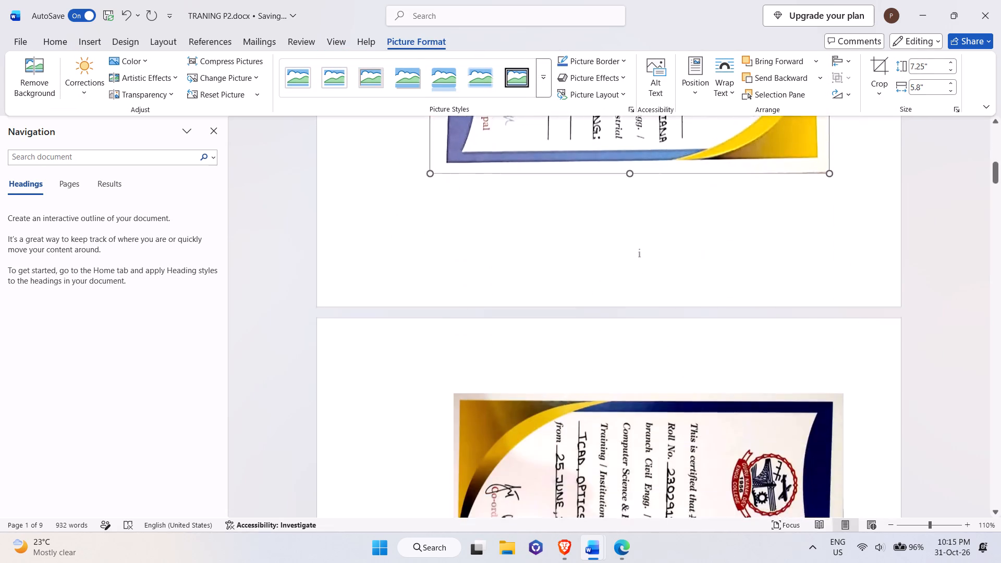
{"action": "scroll", "coordinate": [652, 433], "scroll_direction": "down", "scroll_amount": 16}
{"action": "left_click", "coordinate": [661, 348]}
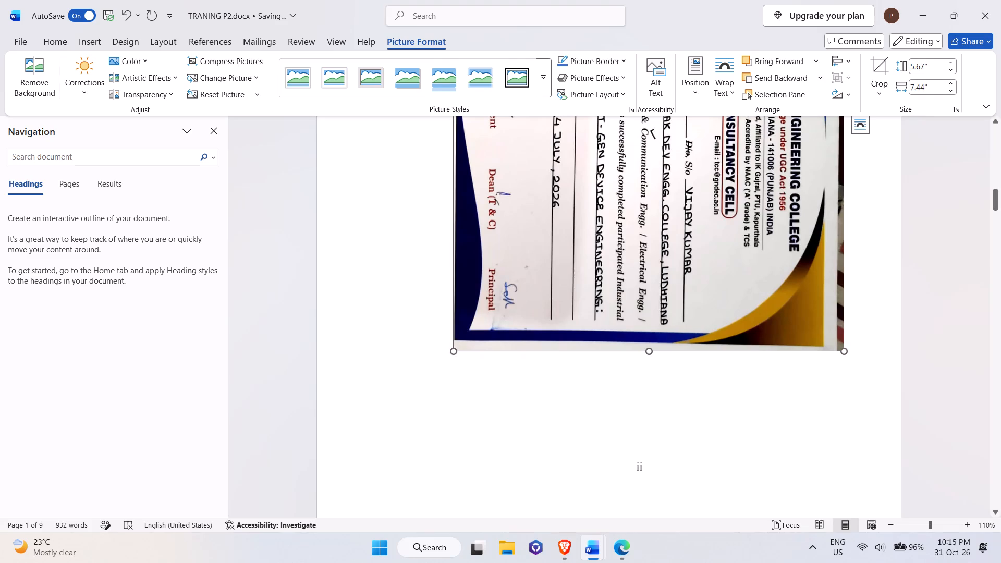
{"action": "left_click_drag", "start_coordinate": [455, 348], "coordinate": [437, 373]}
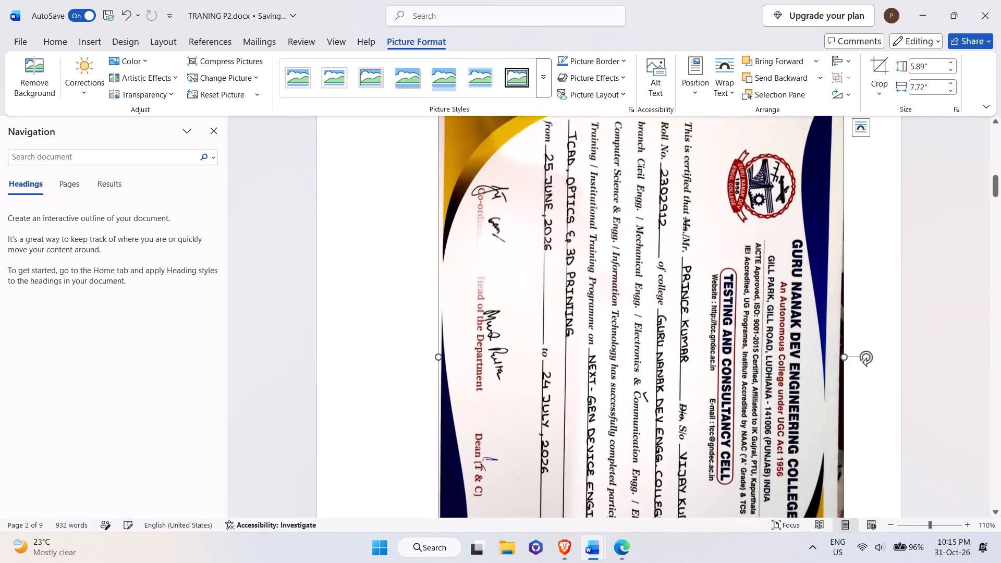
Shift the second certificate picture slightly left on page ii, leaving space above it within the page margins.
{"action": "scroll", "coordinate": [664, 323], "scroll_direction": "up", "scroll_amount": 5}
{"action": "left_click_drag", "start_coordinate": [672, 391], "coordinate": [666, 401]}
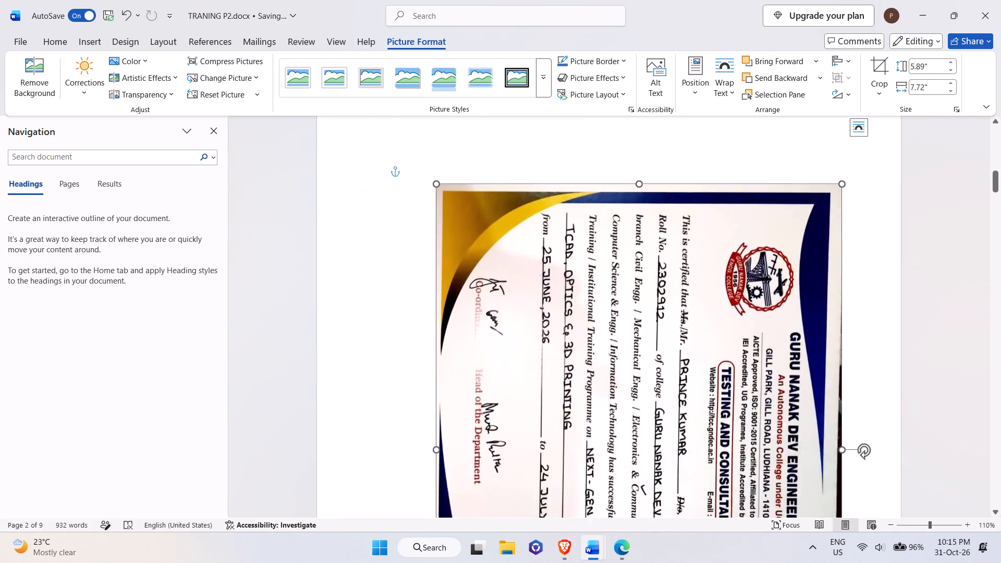
{"action": "scroll", "coordinate": [666, 401], "scroll_direction": "up", "scroll_amount": 7}
{"action": "left_click_drag", "start_coordinate": [667, 463], "coordinate": [649, 461]}
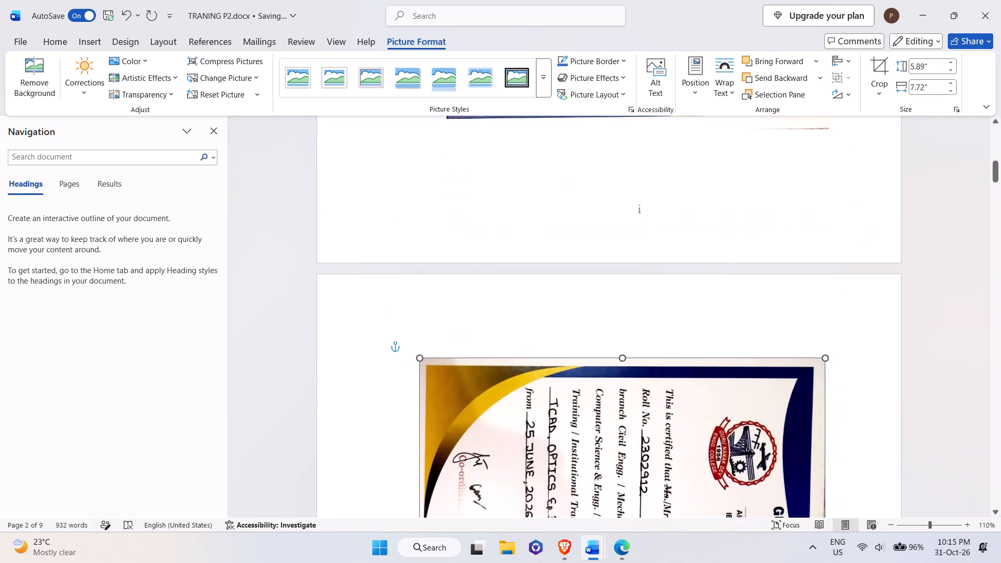
Nudge the second certificate picture slightly right and down on page ii.
{"action": "left_click_drag", "start_coordinate": [649, 461], "coordinate": [661, 471]}
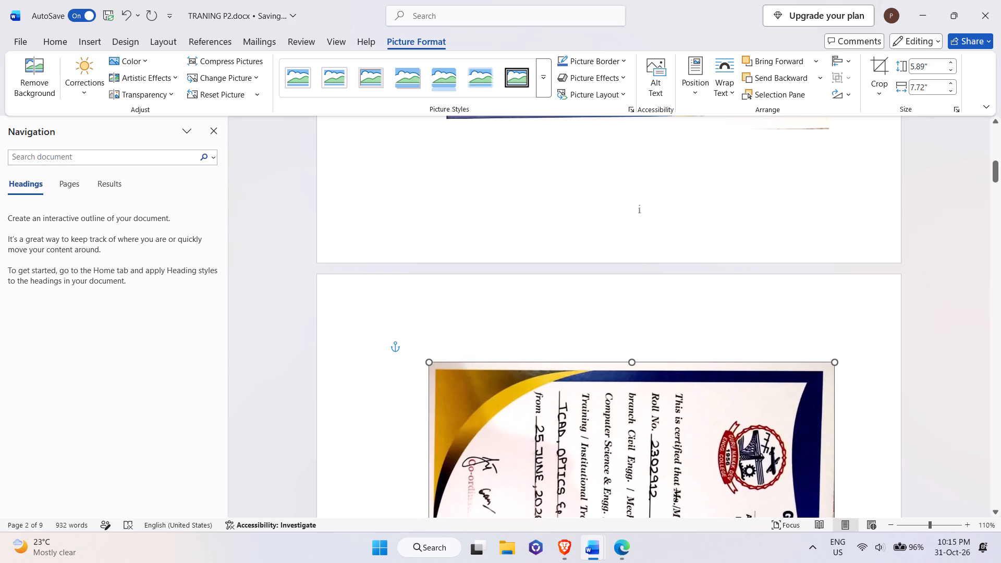
{"action": "left_click_drag", "start_coordinate": [661, 471], "coordinate": [661, 472]}
Insert the picture rr crf.jpeg from the Downloads folder on the blank page after page ii.
{"action": "scroll", "coordinate": [660, 470], "scroll_direction": "down", "scroll_amount": 20}
{"action": "scroll", "coordinate": [660, 470], "scroll_direction": "down", "scroll_amount": 2}
{"action": "left_click", "coordinate": [616, 201]}
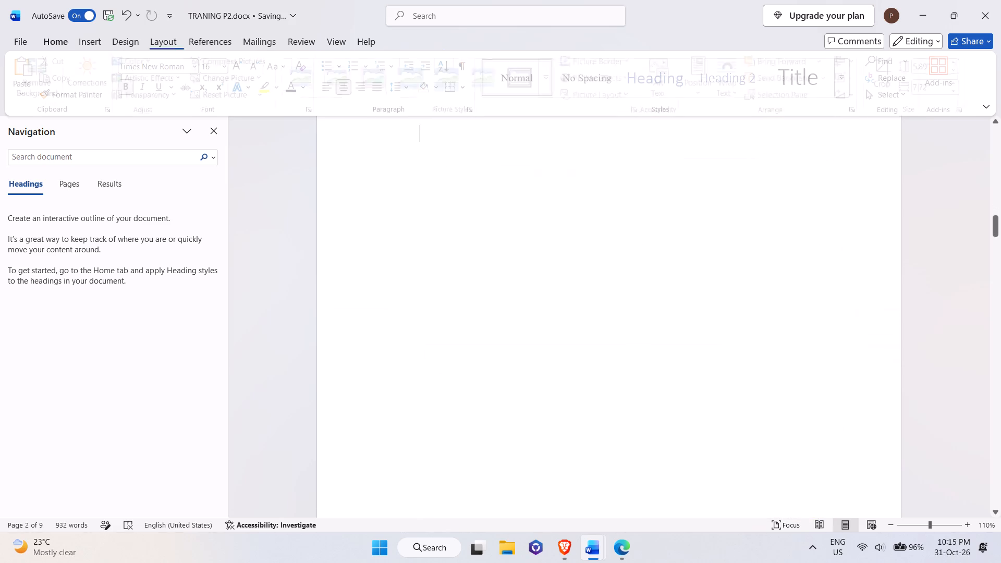
{"action": "scroll", "coordinate": [611, 215], "scroll_direction": "up", "scroll_amount": 4}
{"action": "left_click", "coordinate": [96, 38]}
{"action": "left_click", "coordinate": [142, 94]}
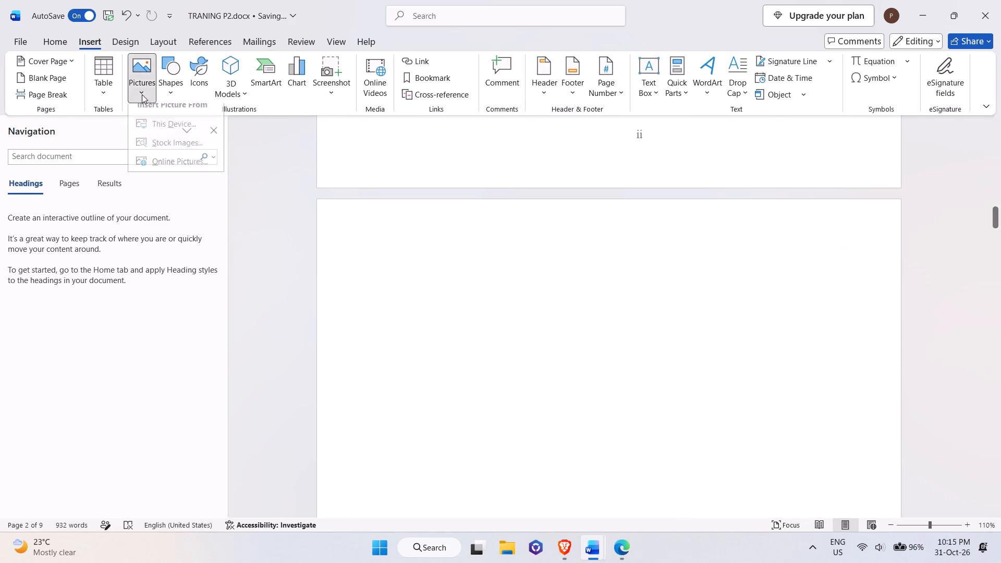
{"action": "left_click", "coordinate": [176, 136]}
{"action": "left_click", "coordinate": [216, 155]}
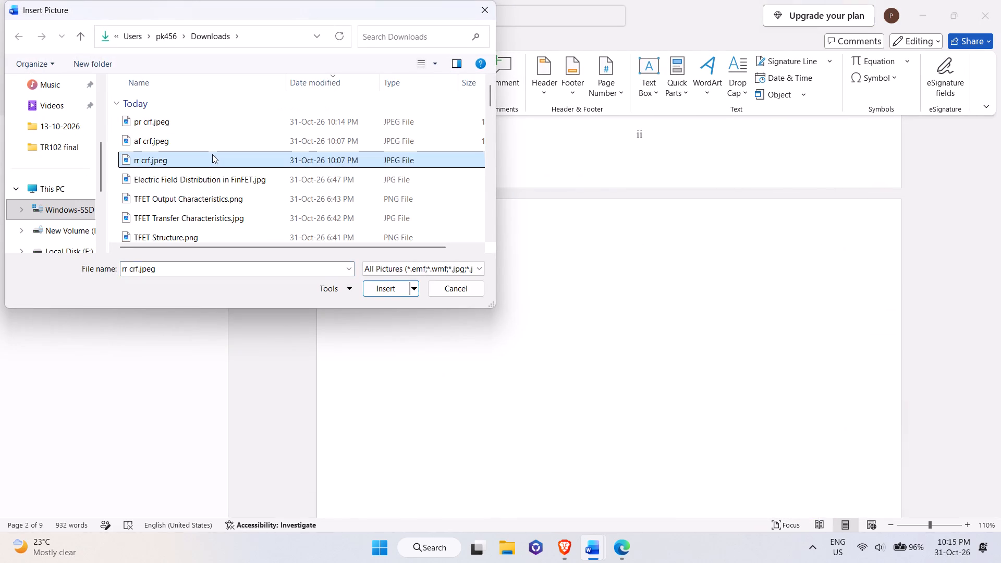
{"action": "key", "text": "Return"}
Set the third certificate picture's text wrapping to Behind Text.
{"action": "scroll", "coordinate": [648, 340], "scroll_direction": "up", "scroll_amount": 1}
{"action": "scroll", "coordinate": [648, 340], "scroll_direction": "down", "scroll_amount": 7}
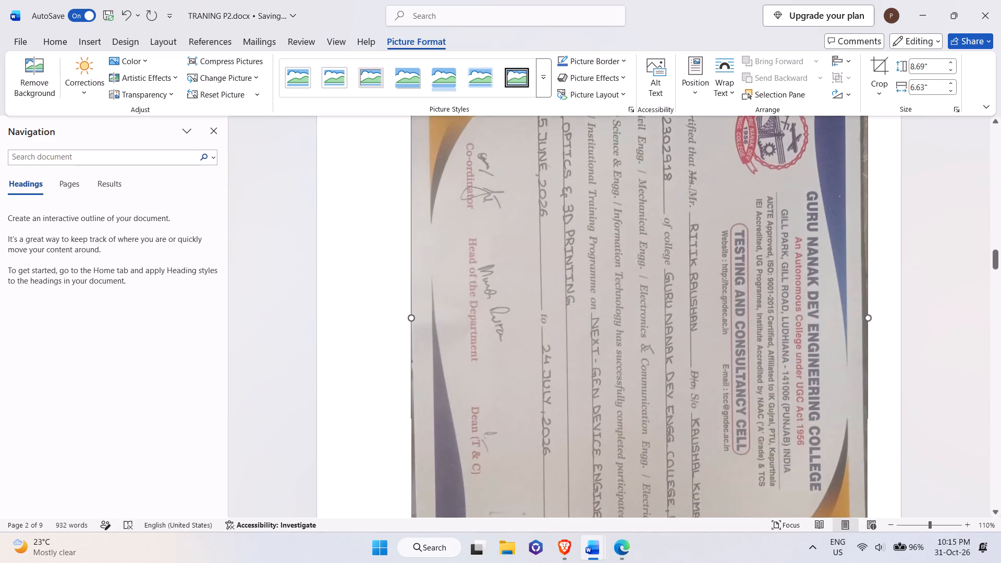
{"action": "scroll", "coordinate": [648, 340], "scroll_direction": "up", "scroll_amount": 20}
{"action": "scroll", "coordinate": [648, 340], "scroll_direction": "up", "scroll_amount": 7}
{"action": "scroll", "coordinate": [654, 340], "scroll_direction": "down", "scroll_amount": 20}
{"action": "scroll", "coordinate": [654, 340], "scroll_direction": "down", "scroll_amount": 6}
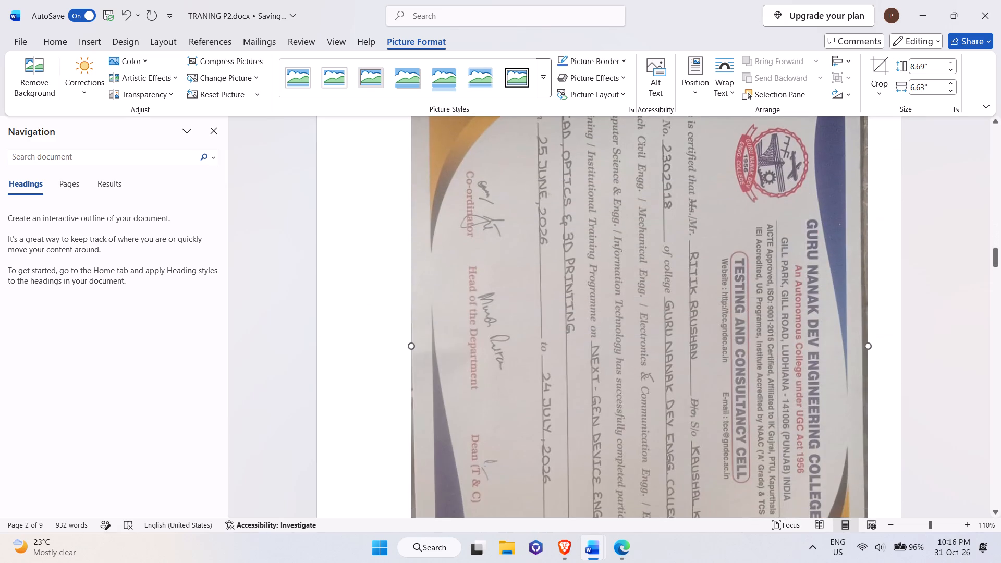
{"action": "scroll", "coordinate": [726, 251], "scroll_direction": "up", "scroll_amount": 9}
{"action": "left_click", "coordinate": [885, 369]}
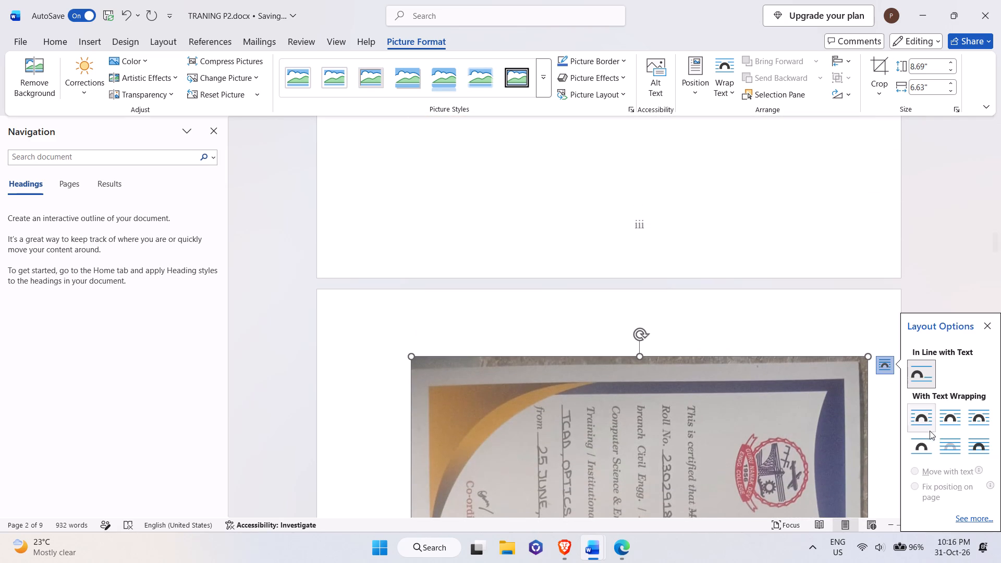
{"action": "left_click", "coordinate": [938, 444]}
Move the third certificate picture up from the following page onto page iii, starting near the top margin.
{"action": "left_click_drag", "start_coordinate": [744, 427], "coordinate": [707, 159]}
{"action": "scroll", "coordinate": [736, 256], "scroll_direction": "up", "scroll_amount": 7}
{"action": "left_click_drag", "start_coordinate": [640, 420], "coordinate": [640, 252]}
{"action": "scroll", "coordinate": [640, 247], "scroll_direction": "up", "scroll_amount": 7}
{"action": "left_click_drag", "start_coordinate": [646, 430], "coordinate": [662, 254]}
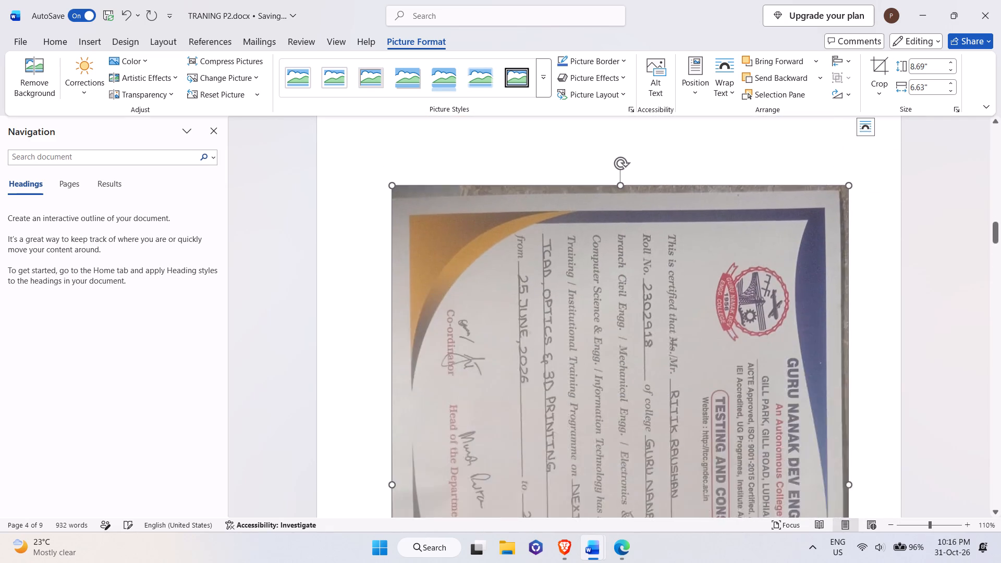
{"action": "scroll", "coordinate": [665, 260], "scroll_direction": "up", "scroll_amount": 7}
{"action": "left_click_drag", "start_coordinate": [646, 415], "coordinate": [652, 269]}
{"action": "scroll", "coordinate": [651, 268], "scroll_direction": "up", "scroll_amount": 5}
{"action": "left_click_drag", "start_coordinate": [641, 438], "coordinate": [655, 421]}
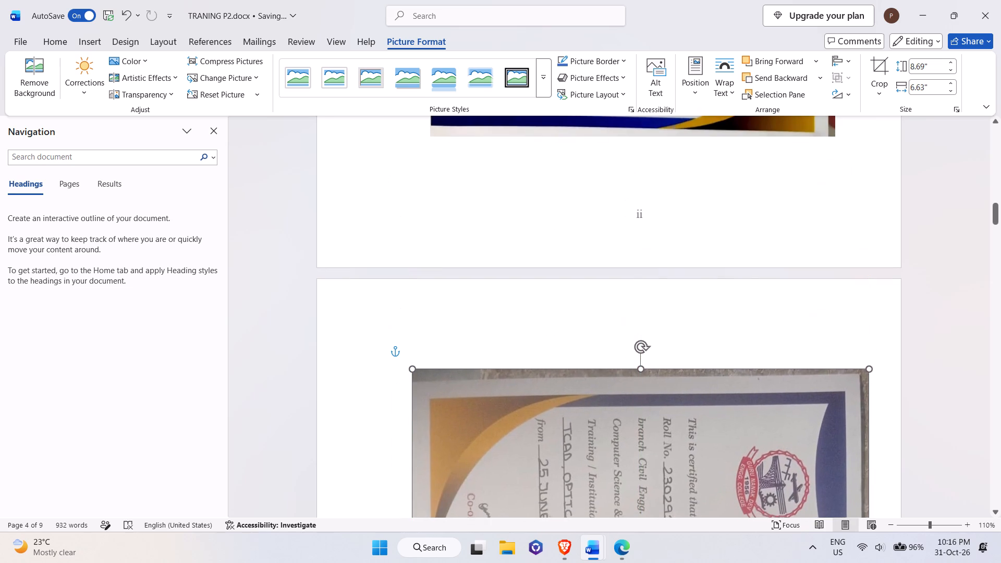
{"action": "left_click_drag", "start_coordinate": [655, 421], "coordinate": [617, 418]}
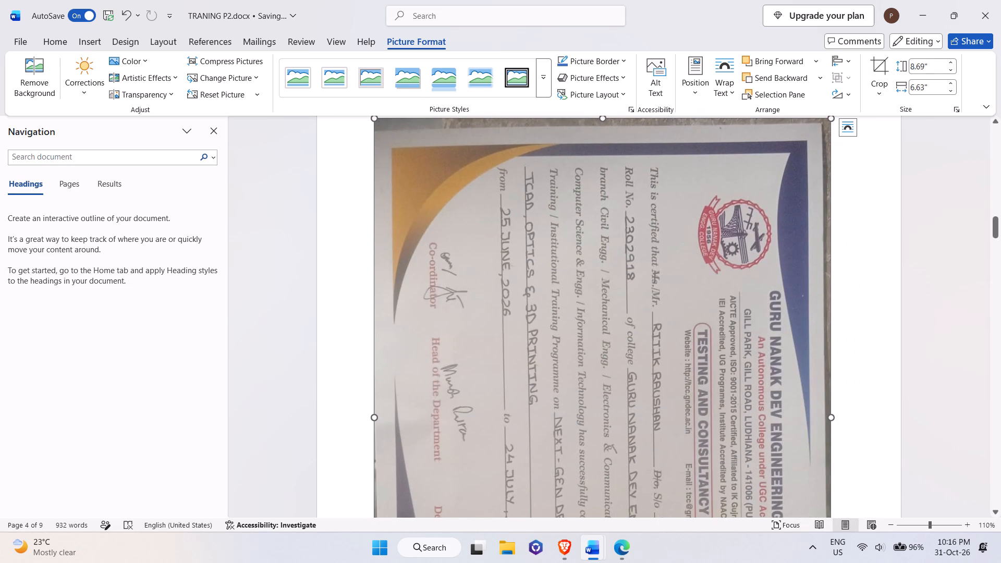
Shrink the third certificate picture proportionally to about 7.9" high and 6.03" wide, clear of the page iii number.
{"action": "scroll", "coordinate": [751, 228], "scroll_direction": "down", "scroll_amount": 4}
{"action": "scroll", "coordinate": [437, 434], "scroll_direction": "down", "scroll_amount": 6}
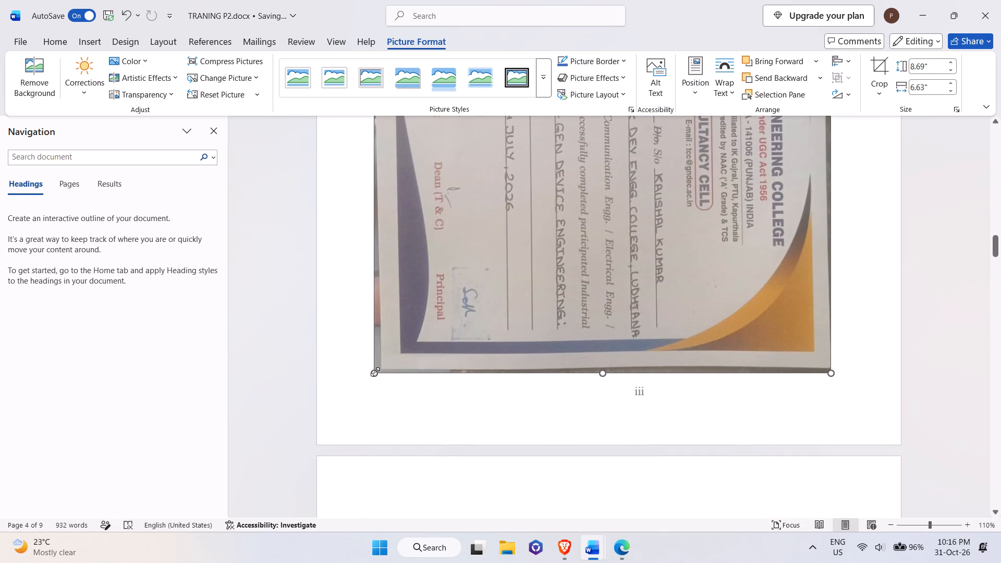
{"action": "left_click_drag", "start_coordinate": [375, 372], "coordinate": [451, 334]}
{"action": "scroll", "coordinate": [523, 315], "scroll_direction": "up", "scroll_amount": 8}
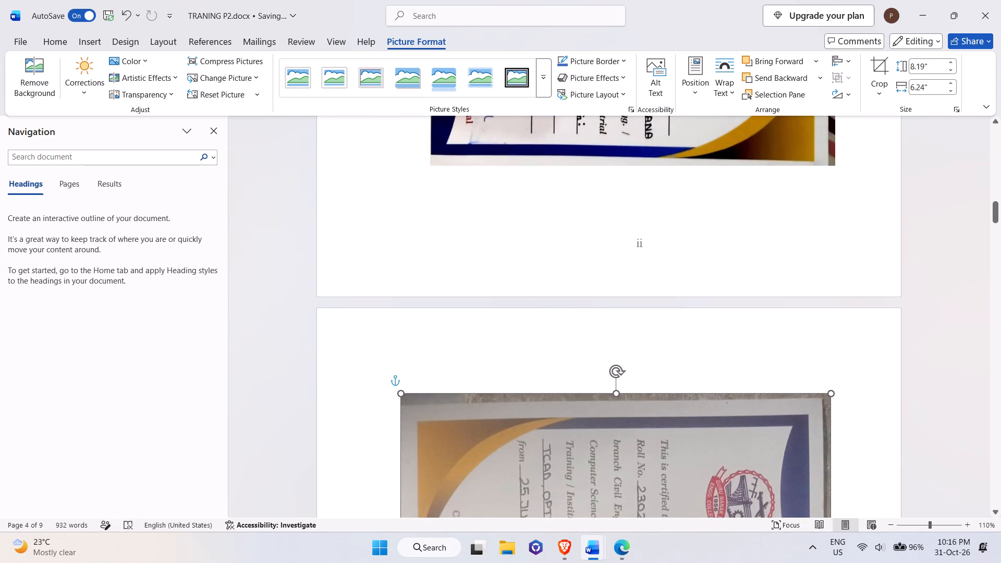
{"action": "scroll", "coordinate": [587, 358], "scroll_direction": "down", "scroll_amount": 17}
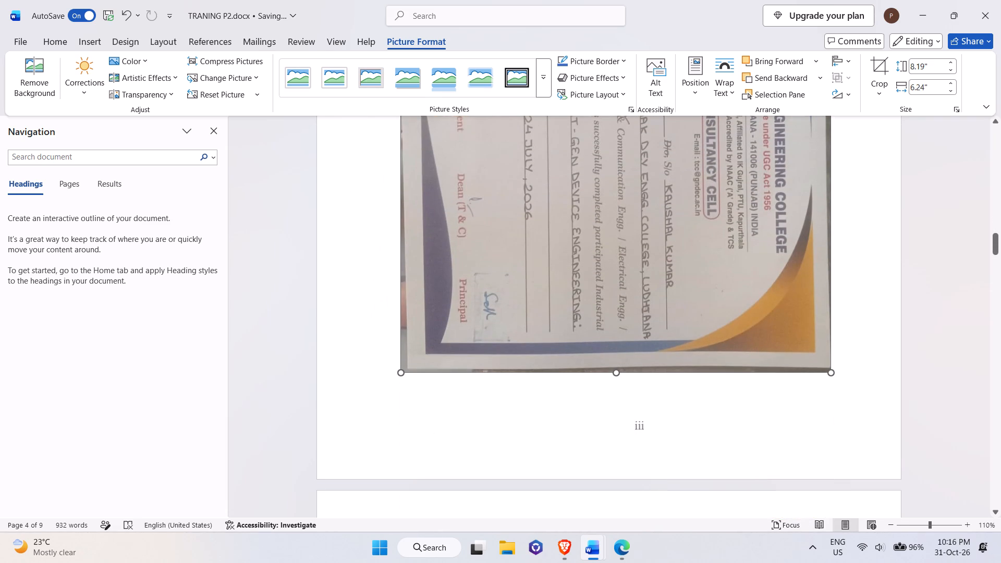
{"action": "left_click", "coordinate": [402, 367]}
{"action": "left_click_drag", "start_coordinate": [399, 377], "coordinate": [447, 350]}
Apply the coolest preset colour tone to the third certificate picture on page iii.
{"action": "scroll", "coordinate": [512, 371], "scroll_direction": "up", "scroll_amount": 14}
{"action": "scroll", "coordinate": [513, 372], "scroll_direction": "up", "scroll_amount": 13}
{"action": "scroll", "coordinate": [513, 372], "scroll_direction": "down", "scroll_amount": 5}
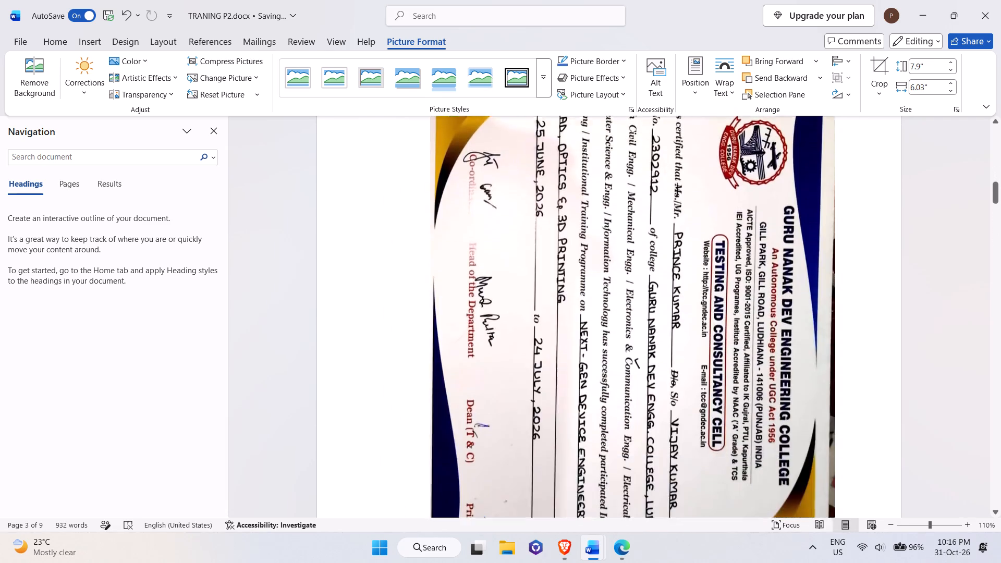
{"action": "scroll", "coordinate": [513, 372], "scroll_direction": "down", "scroll_amount": 20}
{"action": "scroll", "coordinate": [513, 372], "scroll_direction": "down", "scroll_amount": 5}
{"action": "left_click", "coordinate": [645, 341]}
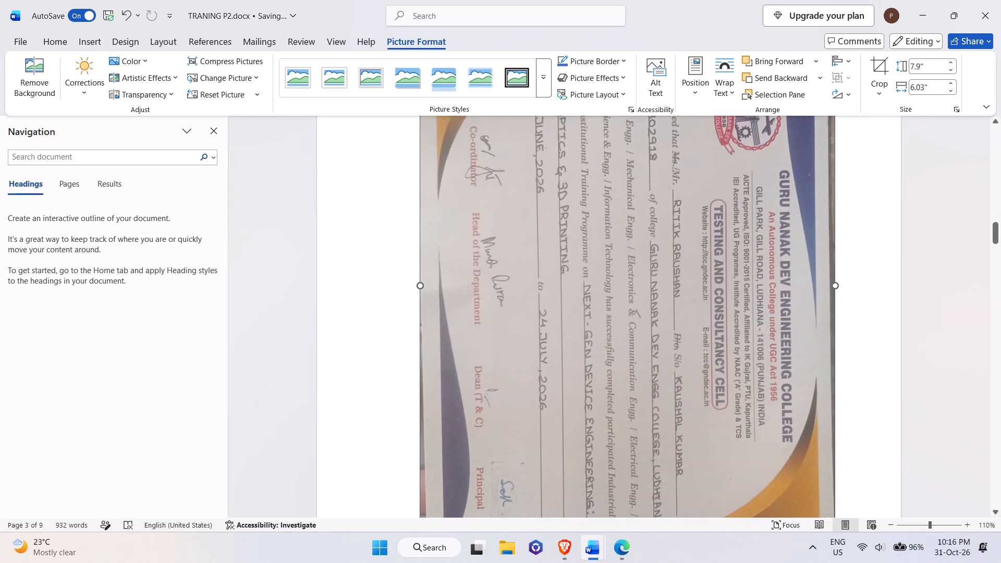
{"action": "left_click", "coordinate": [137, 64]}
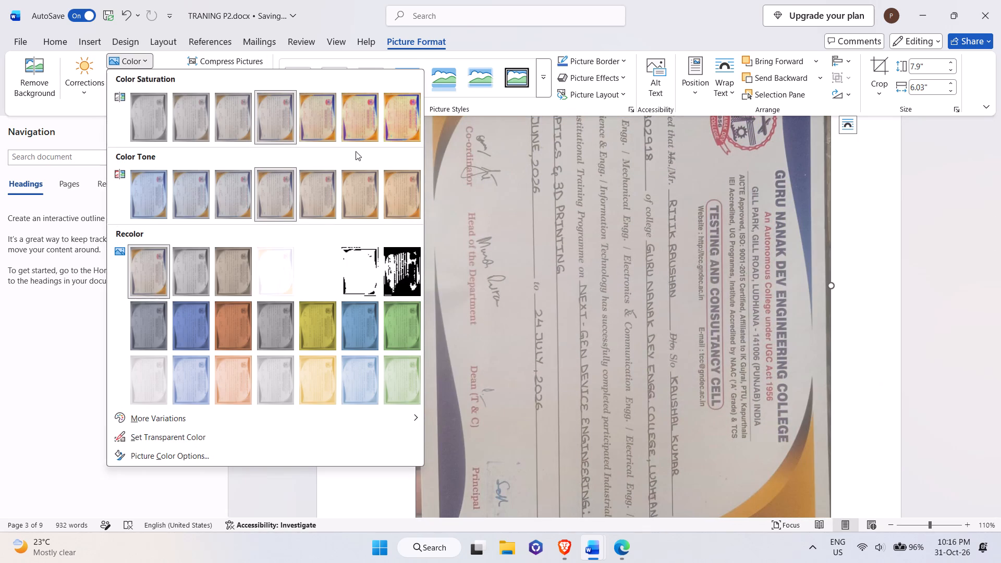
{"action": "left_click", "coordinate": [140, 198]}
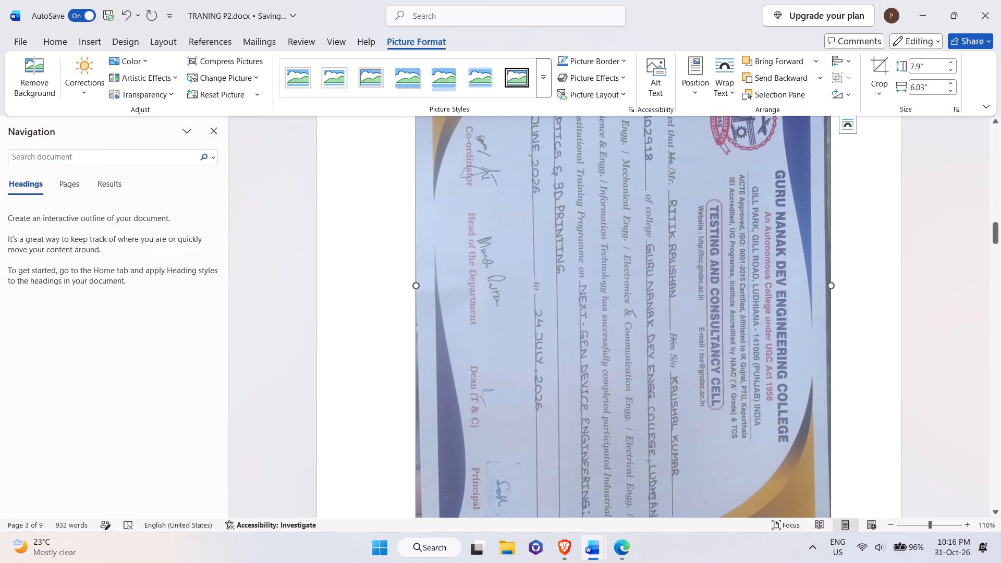
Raise the third certificate picture's colour saturation to the preset one level above normal, without applying an artistic effect.
{"action": "left_click", "coordinate": [161, 79]}
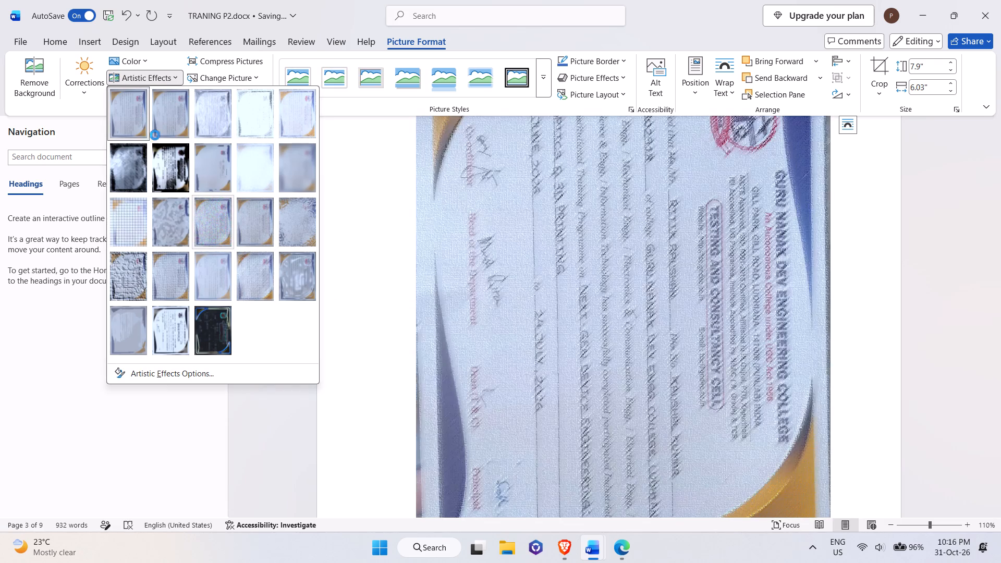
{"action": "left_click", "coordinate": [145, 55]}
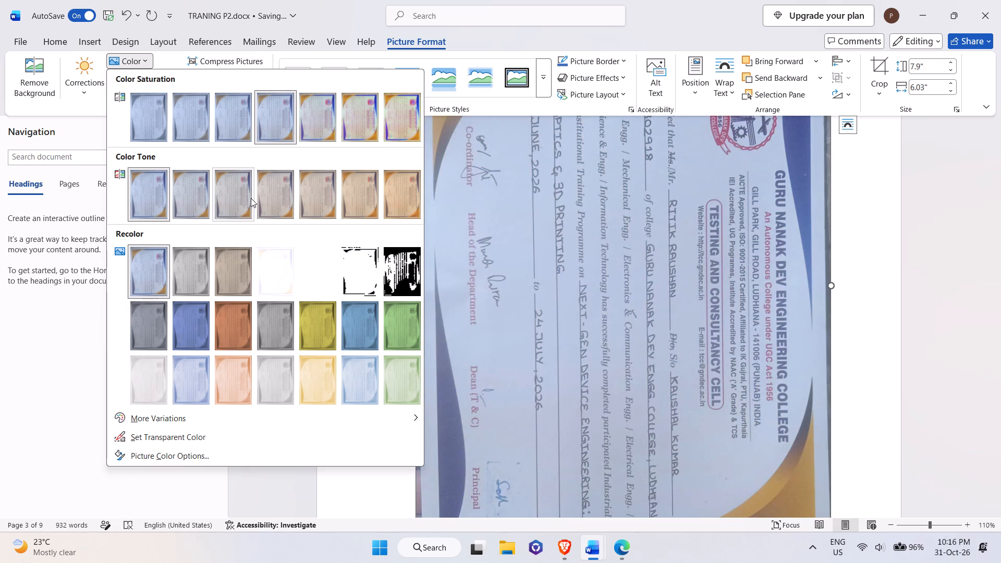
{"action": "left_click", "coordinate": [328, 130]}
{"action": "left_click", "coordinate": [941, 278]}
Review the layout and page numbering of the certificate pages and the Candidate's Declaration page.
{"action": "scroll", "coordinate": [605, 278], "scroll_direction": "up", "scroll_amount": 12}
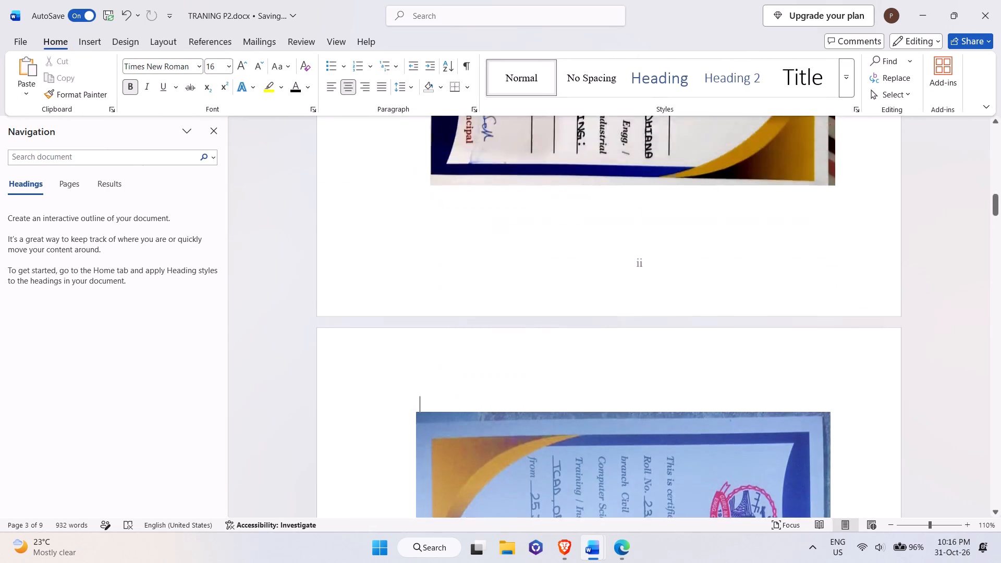
{"action": "scroll", "coordinate": [605, 278], "scroll_direction": "up", "scroll_amount": 2}
{"action": "scroll", "coordinate": [605, 278], "scroll_direction": "down", "scroll_amount": 20}
{"action": "scroll", "coordinate": [605, 278], "scroll_direction": "down", "scroll_amount": 4}
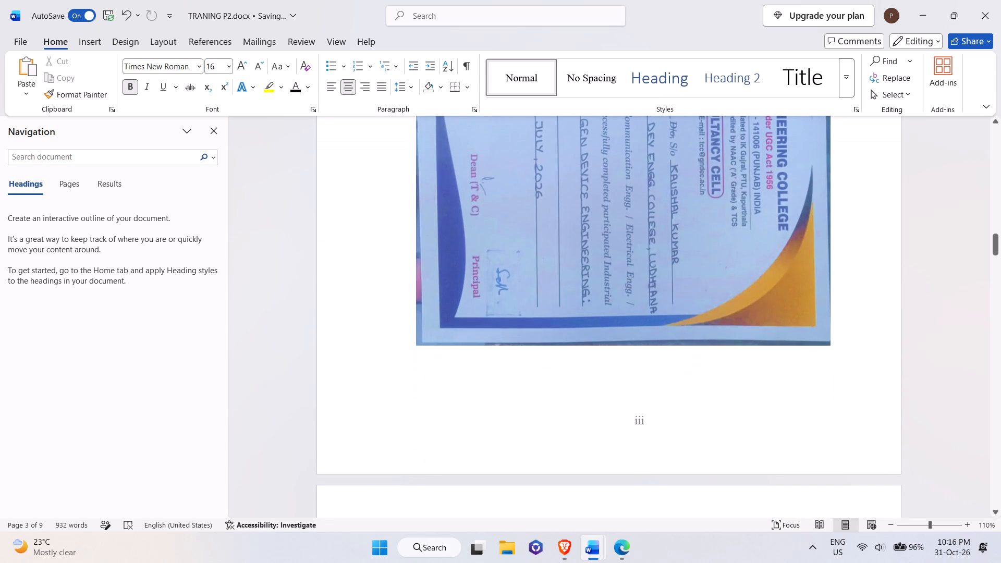
{"action": "scroll", "coordinate": [459, 229], "scroll_direction": "up", "scroll_amount": 12}
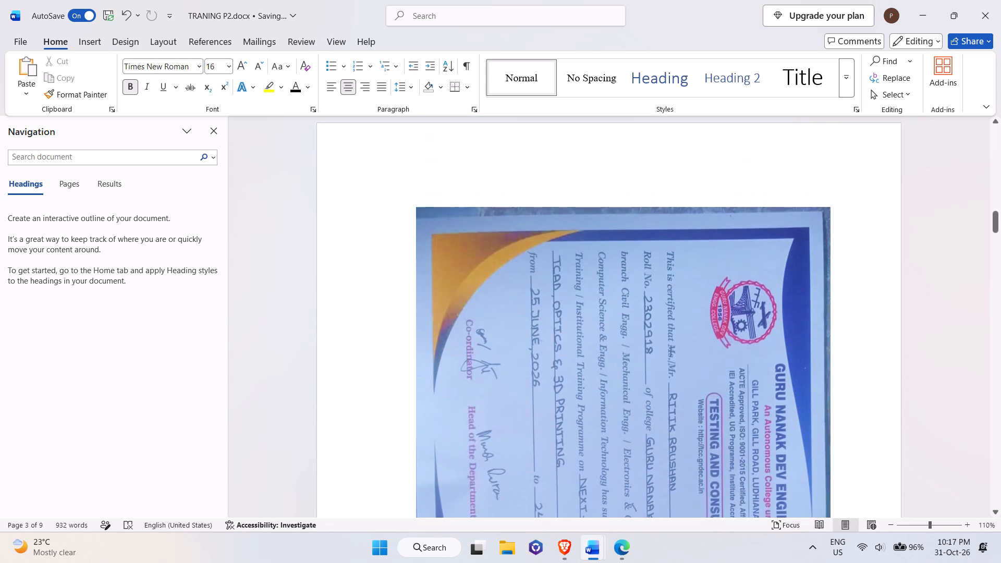
{"action": "scroll", "coordinate": [509, 291], "scroll_direction": "down", "scroll_amount": 20}
{"action": "scroll", "coordinate": [509, 291], "scroll_direction": "down", "scroll_amount": 4}
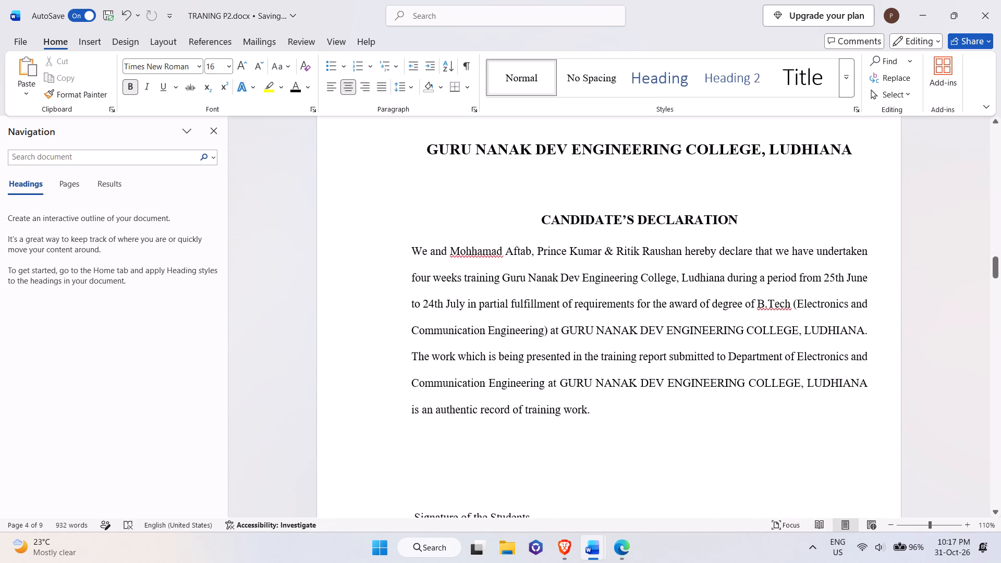
{"action": "scroll", "coordinate": [510, 291], "scroll_direction": "up", "scroll_amount": 3}
{"action": "scroll", "coordinate": [510, 291], "scroll_direction": "down", "scroll_amount": 4}
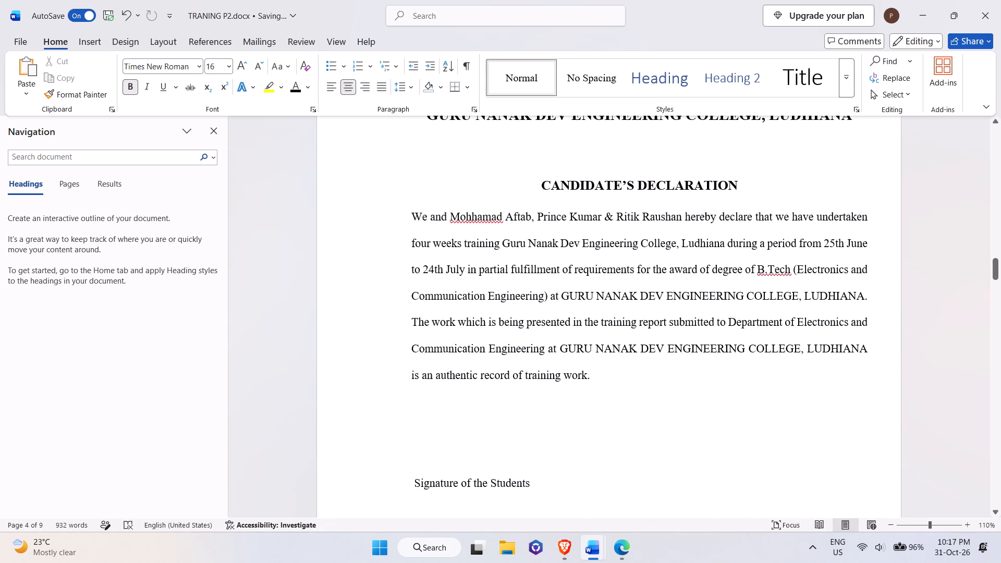
{"action": "scroll", "coordinate": [578, 448], "scroll_direction": "up", "scroll_amount": 6}
{"action": "scroll", "coordinate": [578, 448], "scroll_direction": "down", "scroll_amount": 17}
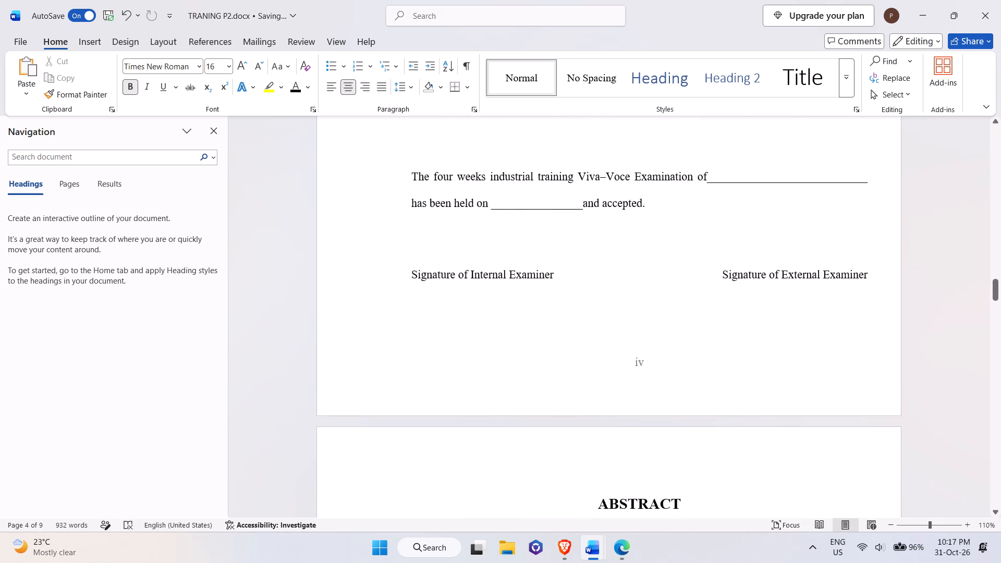
{"action": "scroll", "coordinate": [605, 453], "scroll_direction": "up", "scroll_amount": 19}
{"action": "scroll", "coordinate": [605, 453], "scroll_direction": "down", "scroll_amount": 15}
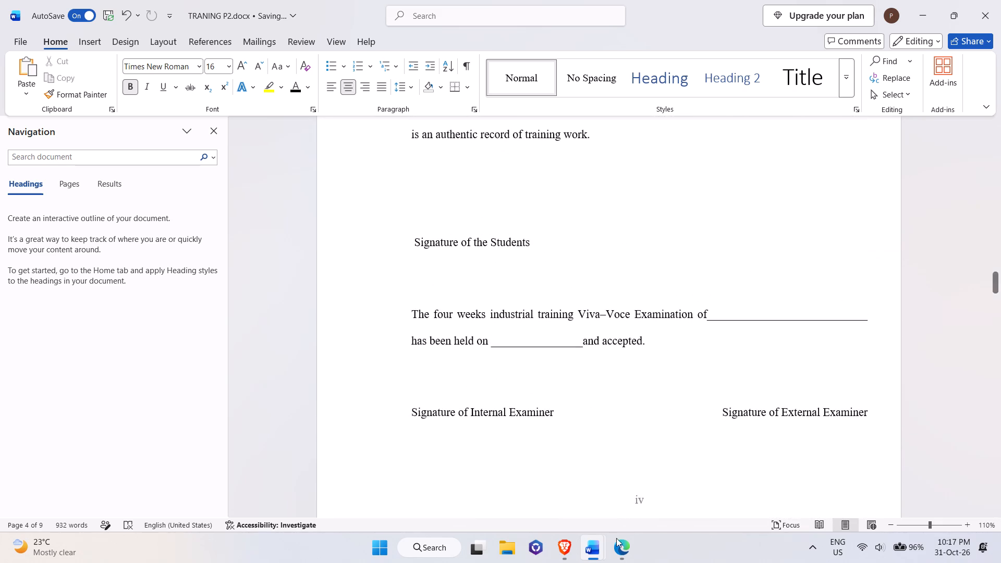
Check the page numbers of the remaining front matter, from the Abstract onwards, against the table of contents entries.
{"action": "scroll", "coordinate": [614, 403], "scroll_direction": "down", "scroll_amount": 16}
{"action": "scroll", "coordinate": [611, 396], "scroll_direction": "down", "scroll_amount": 12}
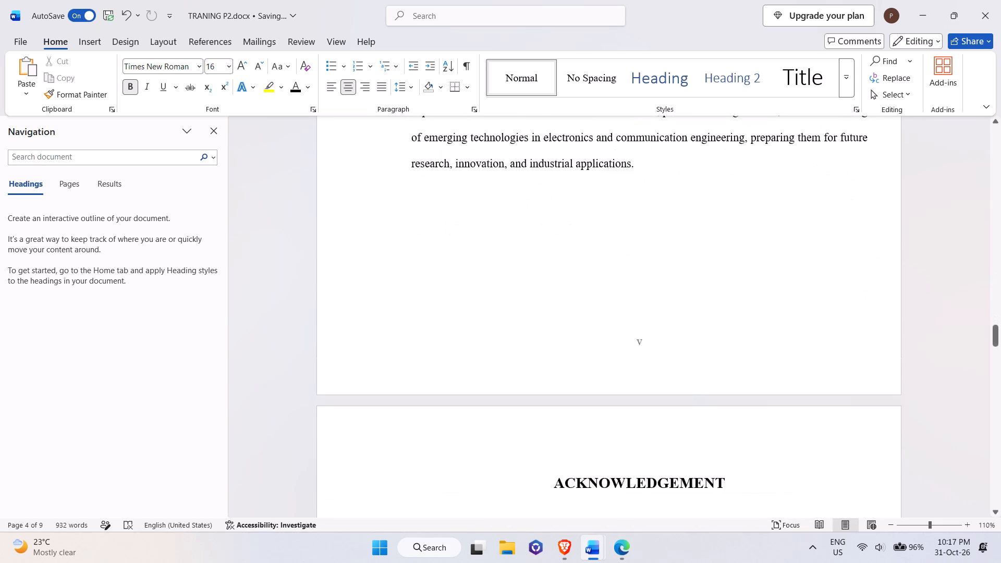
{"action": "scroll", "coordinate": [611, 395], "scroll_direction": "down", "scroll_amount": 20}
{"action": "scroll", "coordinate": [611, 395], "scroll_direction": "down", "scroll_amount": 20}
{"action": "scroll", "coordinate": [611, 395], "scroll_direction": "down", "scroll_amount": 10}
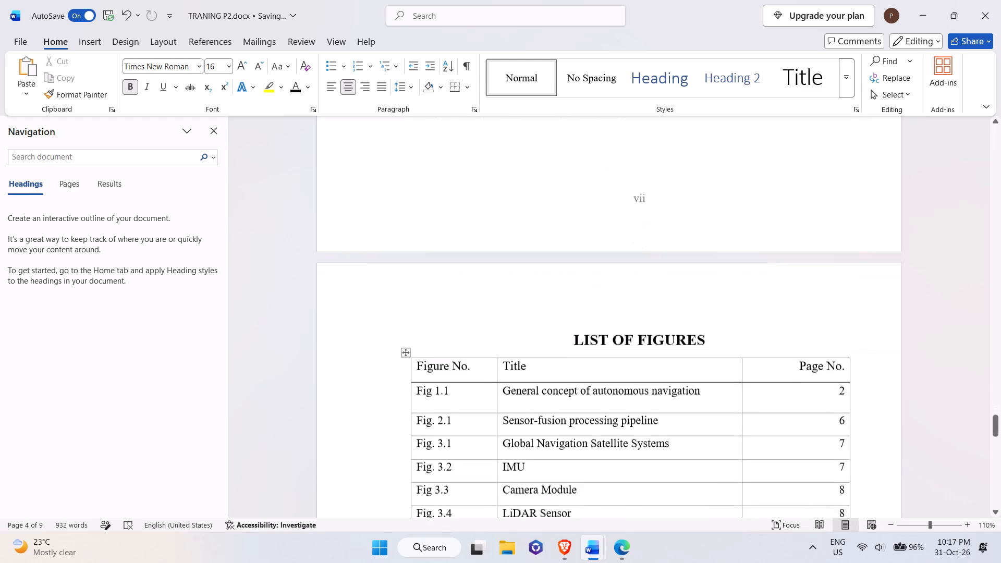
{"action": "scroll", "coordinate": [611, 395], "scroll_direction": "down", "scroll_amount": 5}
{"action": "scroll", "coordinate": [546, 247], "scroll_direction": "down", "scroll_amount": 12}
{"action": "scroll", "coordinate": [546, 248], "scroll_direction": "up", "scroll_amount": 1}
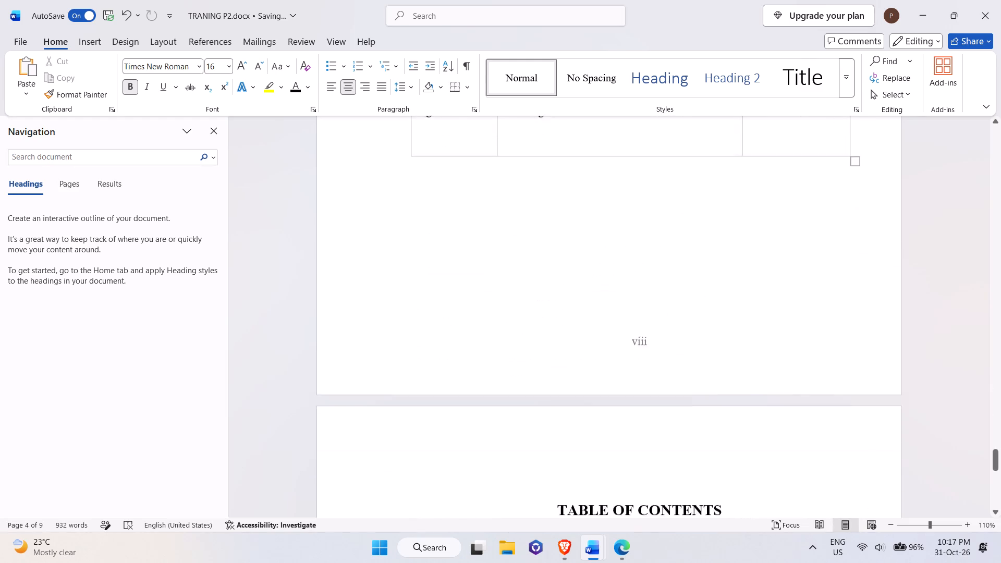
{"action": "scroll", "coordinate": [546, 248], "scroll_direction": "down", "scroll_amount": 8}
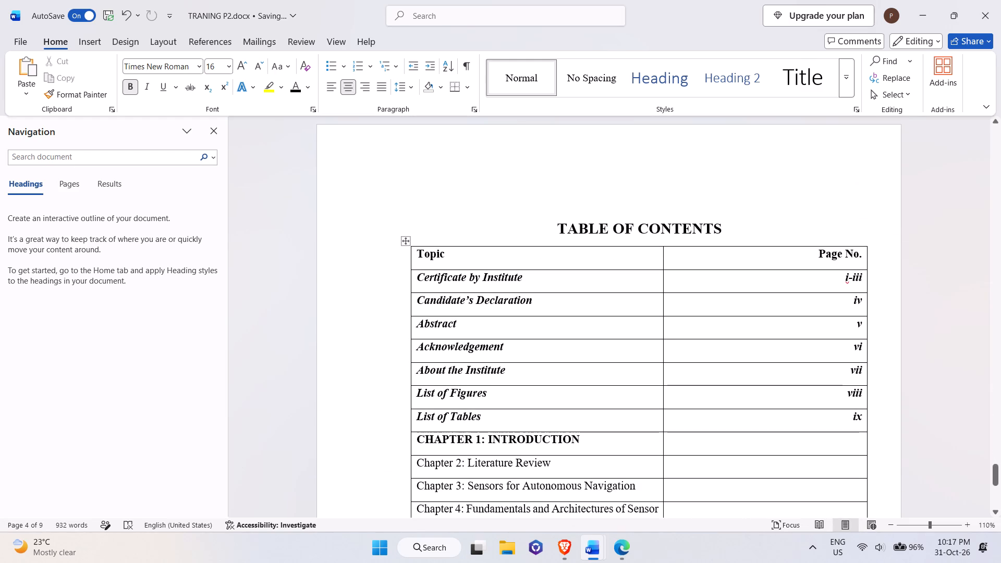
{"action": "scroll", "coordinate": [709, 364], "scroll_direction": "up", "scroll_amount": 7}
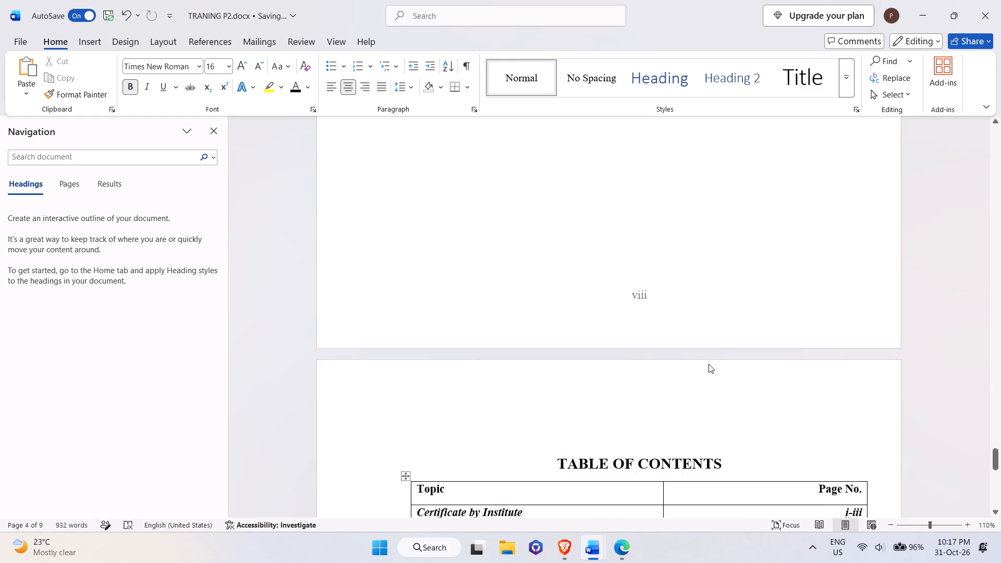
{"action": "scroll", "coordinate": [709, 364], "scroll_direction": "up", "scroll_amount": 9}
{"action": "scroll", "coordinate": [709, 364], "scroll_direction": "down", "scroll_amount": 19}
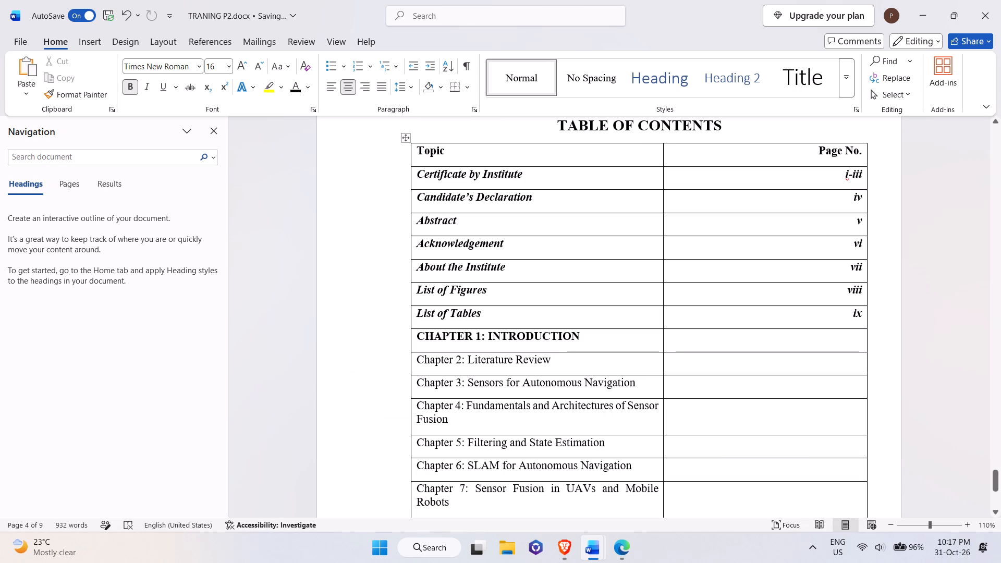
{"action": "scroll", "coordinate": [643, 331], "scroll_direction": "down", "scroll_amount": 3}
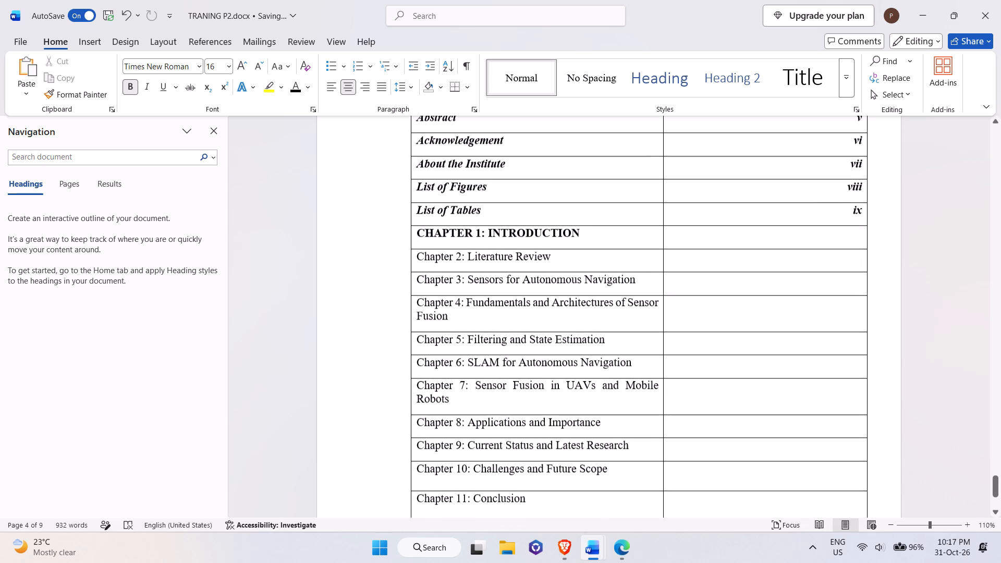
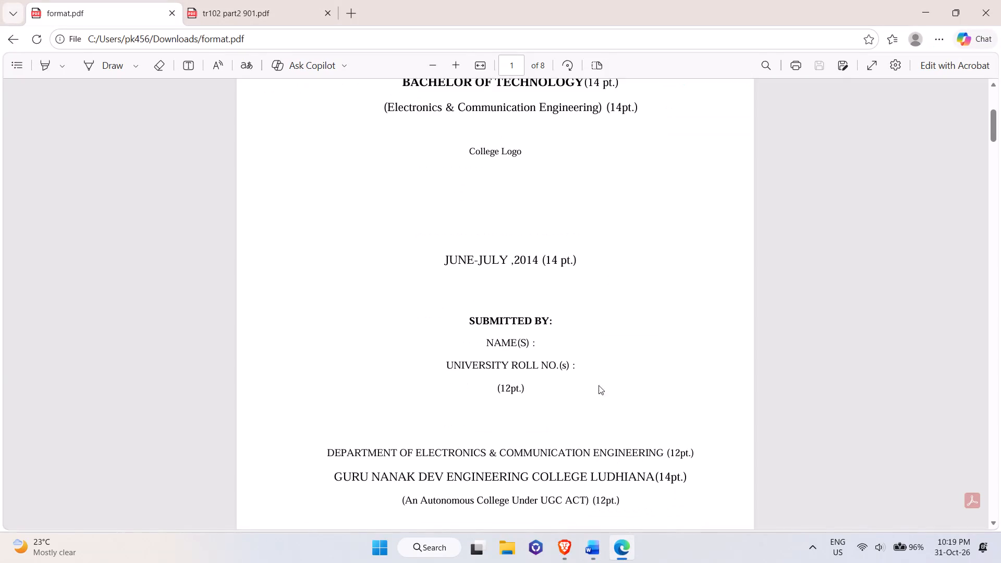
Check the sample Contents page in format.pdf for how the headings under Chapter 1 are laid out.
{"action": "scroll", "coordinate": [587, 370], "scroll_direction": "down", "scroll_amount": 20}
{"action": "scroll", "coordinate": [587, 370], "scroll_direction": "down", "scroll_amount": 16}
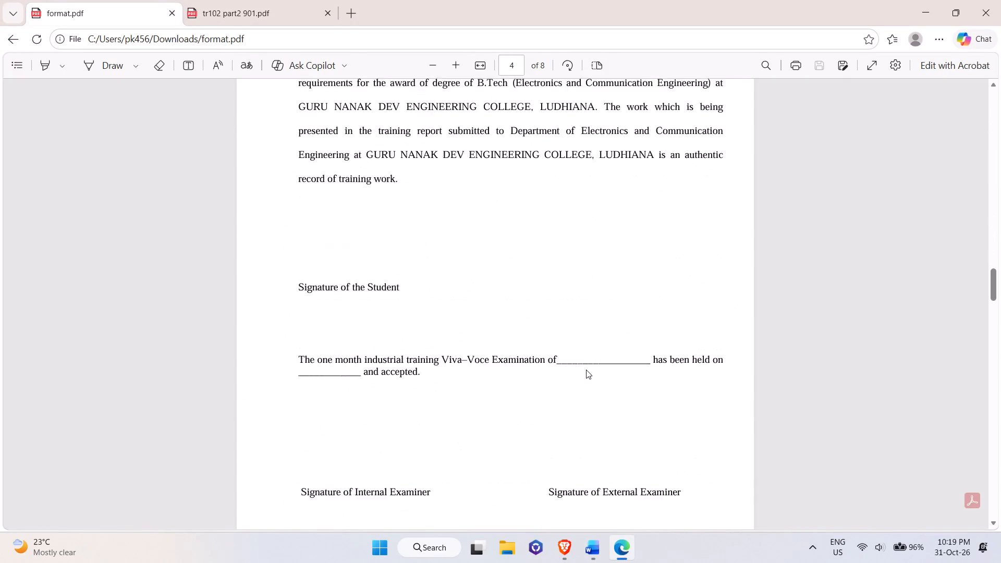
{"action": "scroll", "coordinate": [586, 370], "scroll_direction": "down", "scroll_amount": 6}
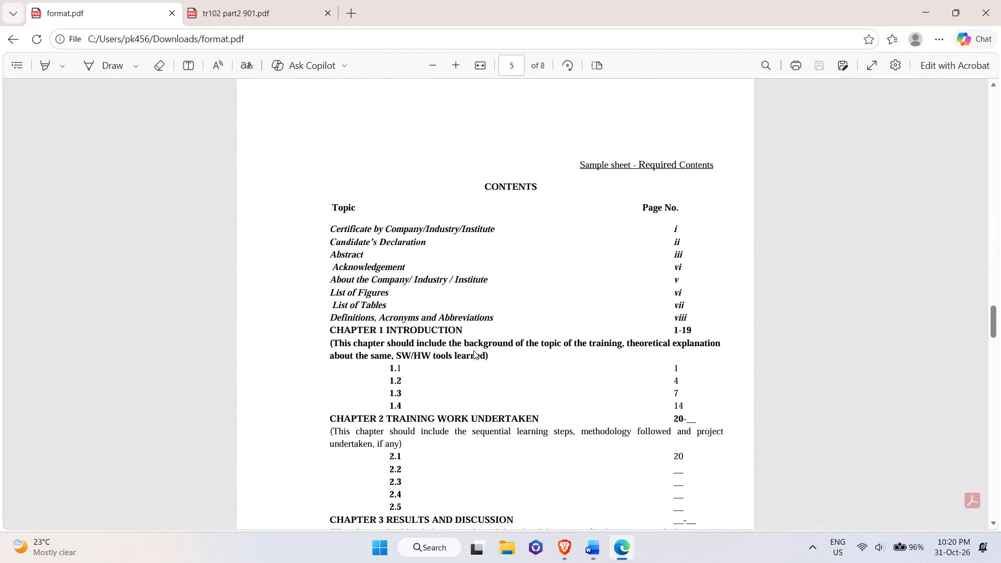
{"action": "key", "text": "alt+Tab"}
{"action": "key", "text": "alt+Tab"}
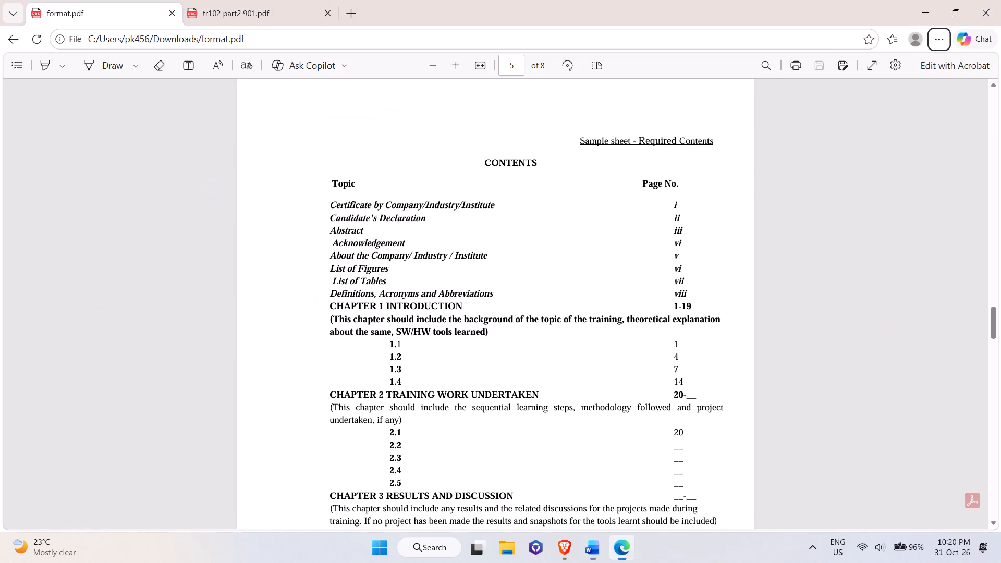
{"action": "key", "text": "alt+Tab"}
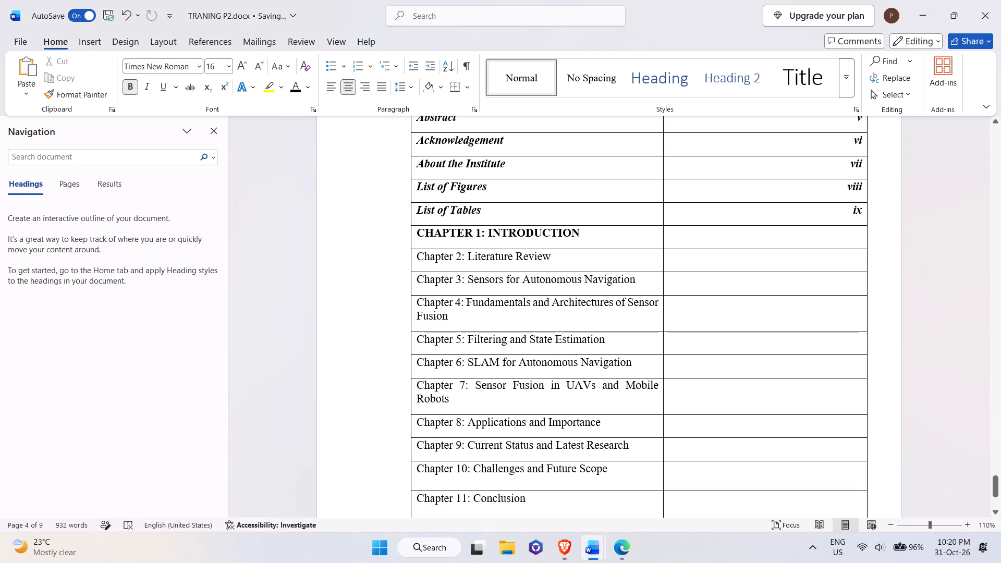
In the TRANING P2 table of contents, add an indented, bold 1.1 line without a bullet below CHAPTER 1: INTRODUCTION.
{"action": "left_click", "coordinate": [591, 230]}
{"action": "key", "text": "Return"}
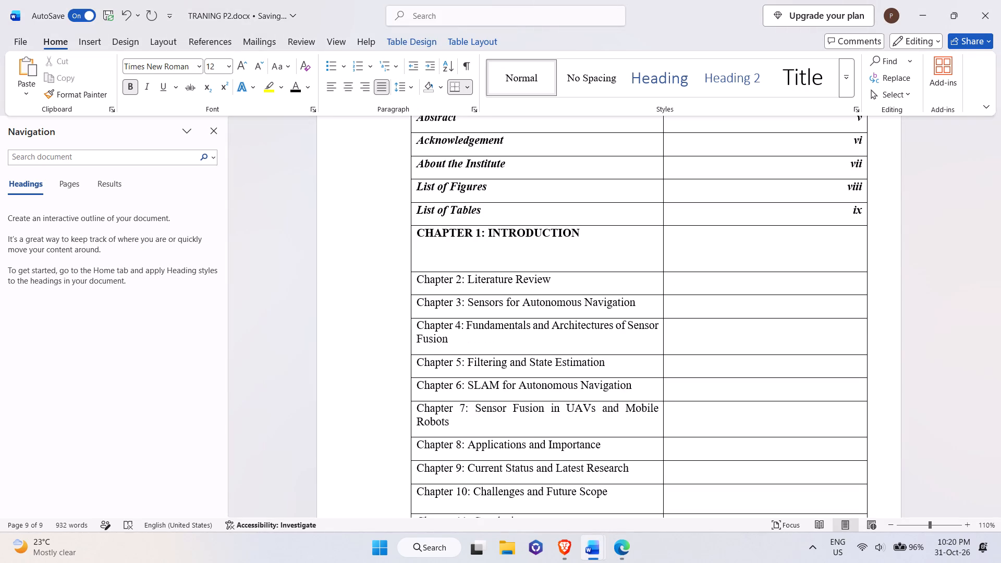
{"action": "type", "text": "1.1"}
{"action": "key", "text": "space"}
{"action": "key", "text": "BackSpace"}
{"action": "key", "text": "BackSpace"}
{"action": "key", "text": "BackSpace"}
{"action": "key", "text": "BackSpace"}
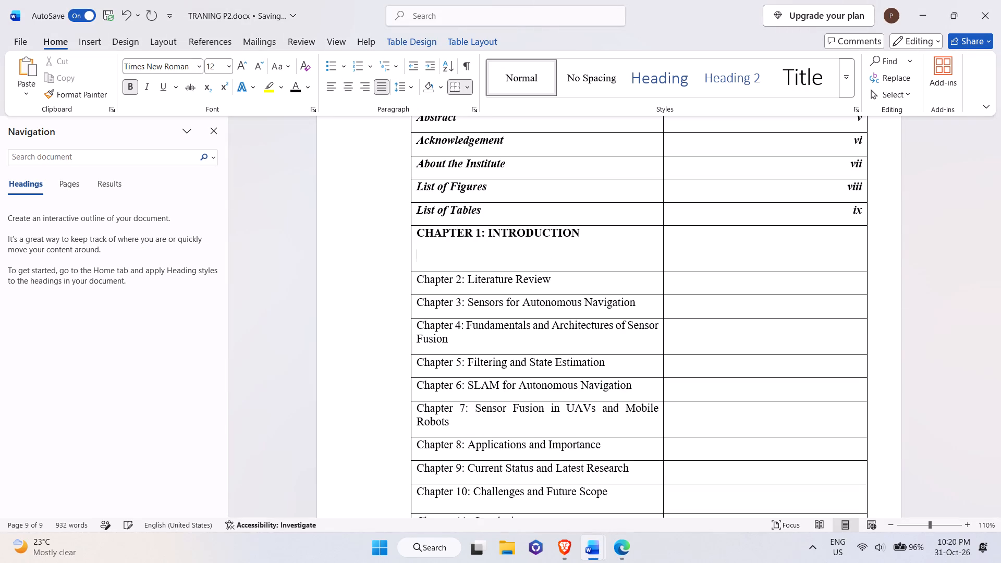
{"action": "type", "text": "- 1.1"}
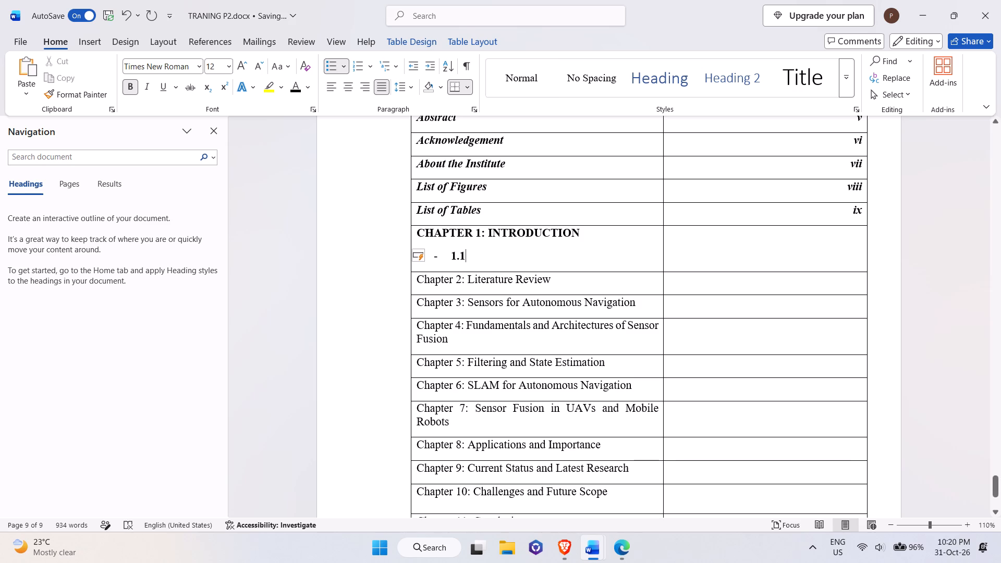
{"action": "left_click", "coordinate": [451, 256]}
{"action": "key", "text": "BackSpace"}
{"action": "left_click", "coordinate": [481, 253]}
{"action": "key", "text": "Return"}
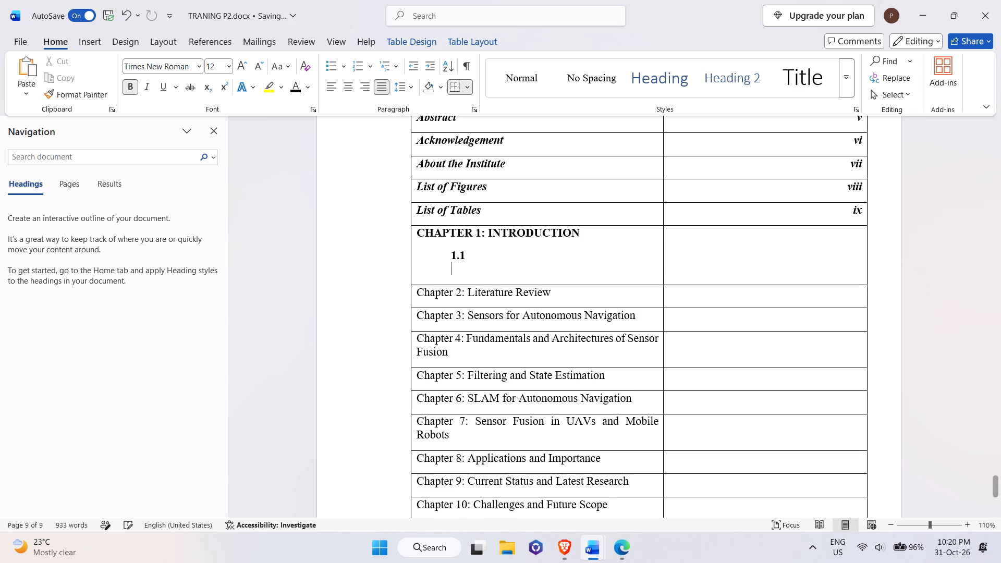
{"action": "key", "text": "BackSpace"}
{"action": "key", "text": "BackSpace"}
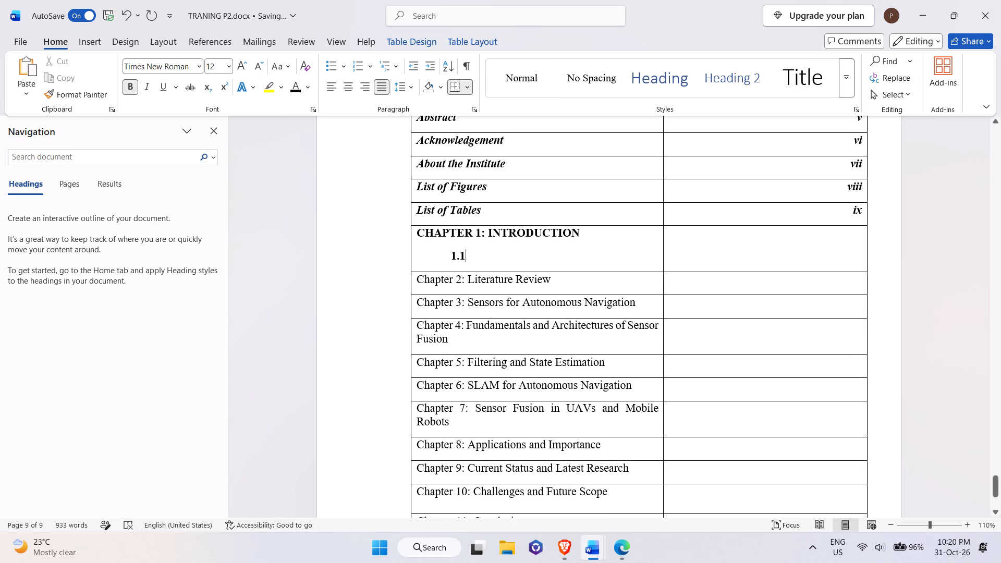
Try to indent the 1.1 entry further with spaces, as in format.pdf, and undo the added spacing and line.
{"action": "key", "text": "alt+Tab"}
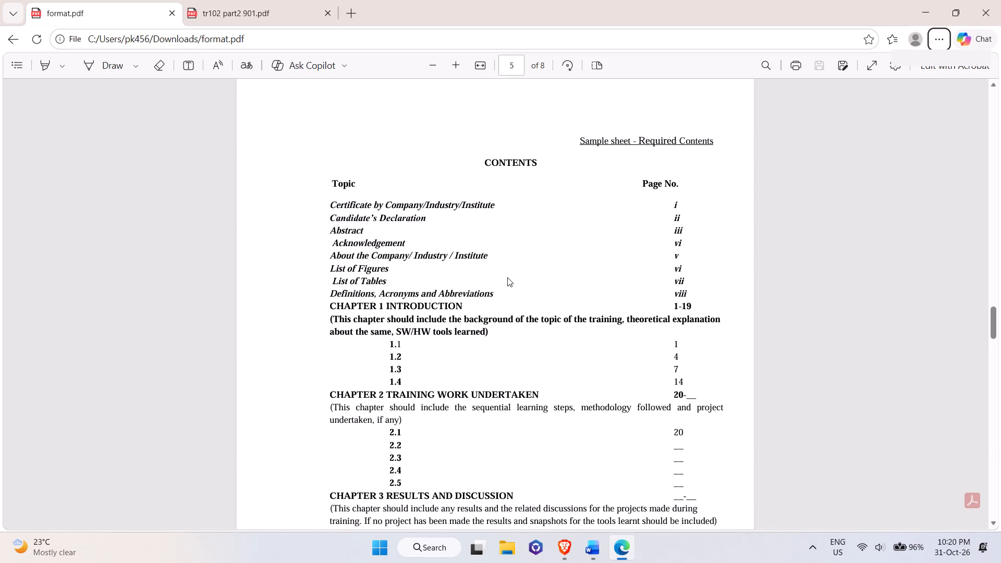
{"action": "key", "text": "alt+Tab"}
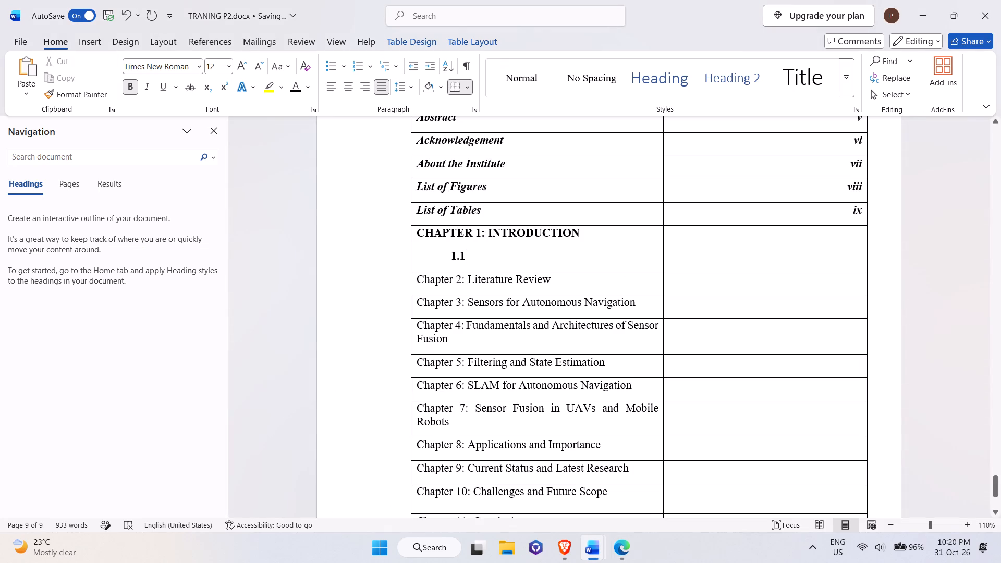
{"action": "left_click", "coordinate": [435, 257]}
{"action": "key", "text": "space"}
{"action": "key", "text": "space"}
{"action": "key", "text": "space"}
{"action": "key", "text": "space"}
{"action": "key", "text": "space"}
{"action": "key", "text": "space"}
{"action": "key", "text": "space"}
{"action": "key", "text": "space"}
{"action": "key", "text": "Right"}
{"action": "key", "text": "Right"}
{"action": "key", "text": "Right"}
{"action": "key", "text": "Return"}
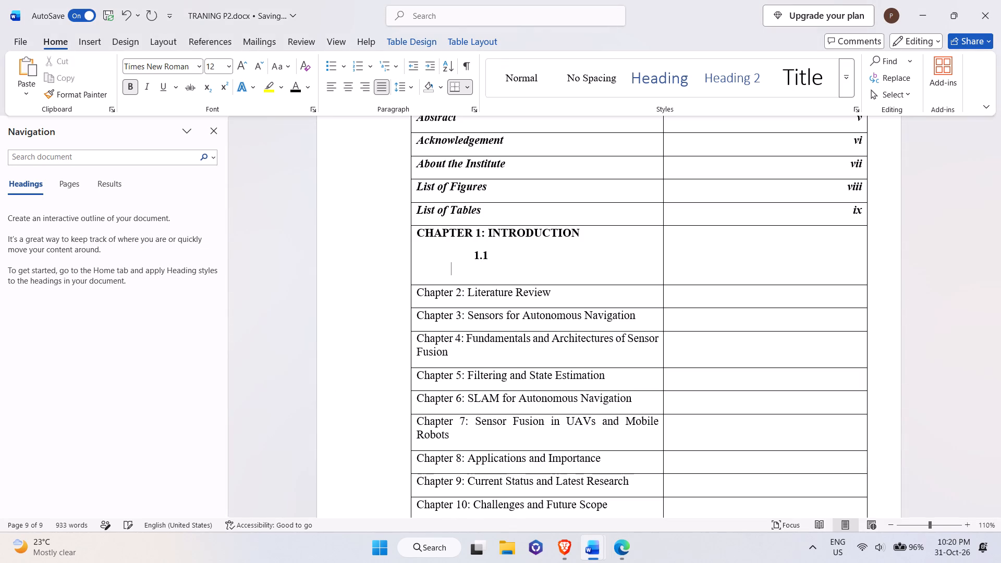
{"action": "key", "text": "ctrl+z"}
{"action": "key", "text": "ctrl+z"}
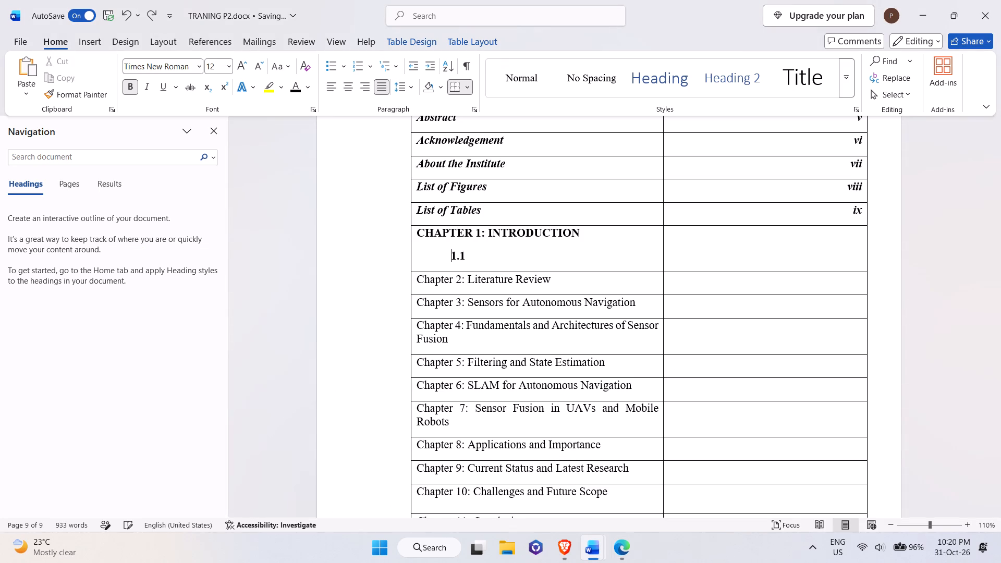
Compare the chapter entries in the report's table of contents with the sample Contents page in format.pdf.
{"action": "left_click", "coordinate": [471, 257]}
{"action": "scroll", "coordinate": [477, 260], "scroll_direction": "down", "scroll_amount": 11}
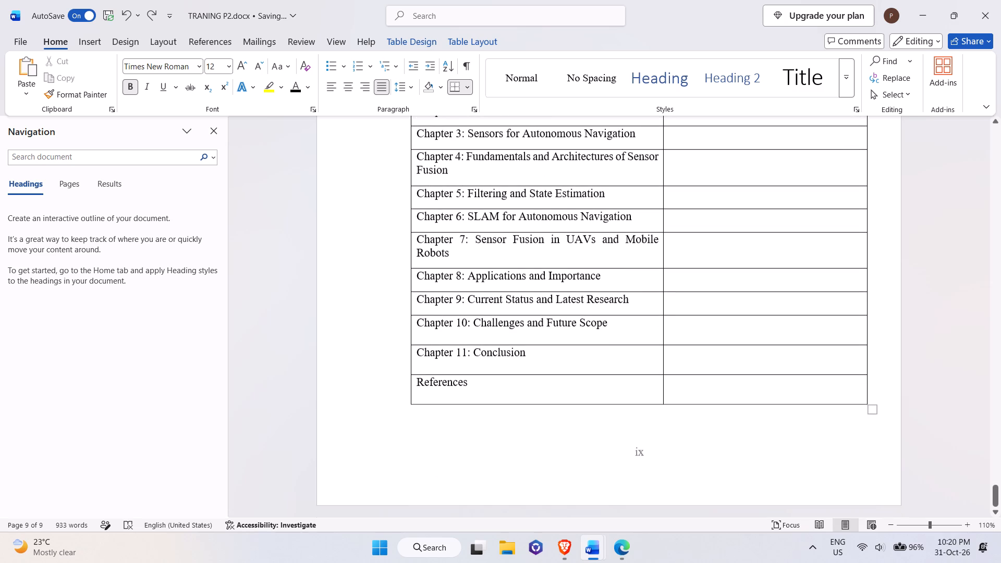
{"action": "scroll", "coordinate": [477, 261], "scroll_direction": "down", "scroll_amount": 5}
{"action": "scroll", "coordinate": [487, 285], "scroll_direction": "up", "scroll_amount": 5}
{"action": "scroll", "coordinate": [550, 243], "scroll_direction": "up", "scroll_amount": 2}
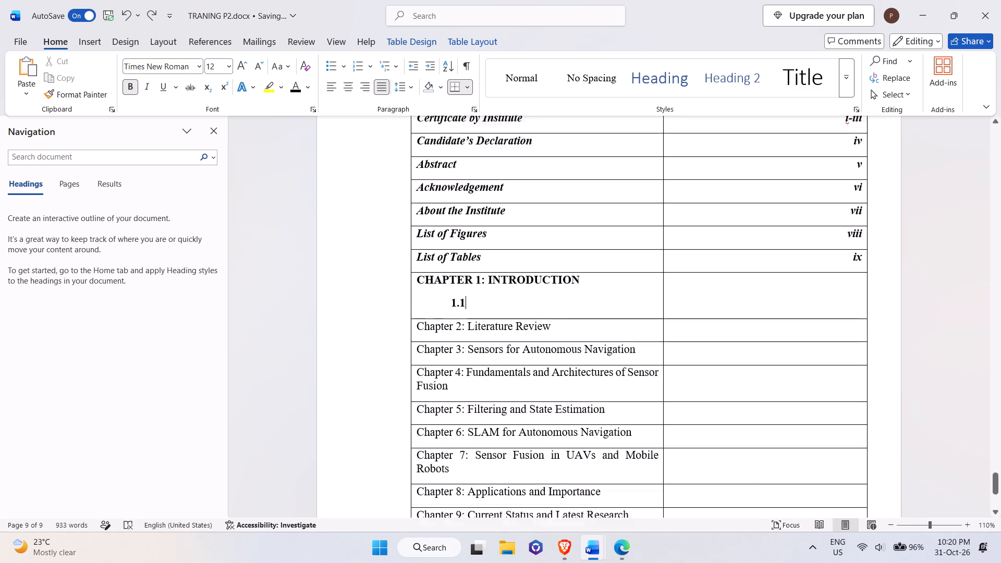
{"action": "key", "text": "alt+Tab"}
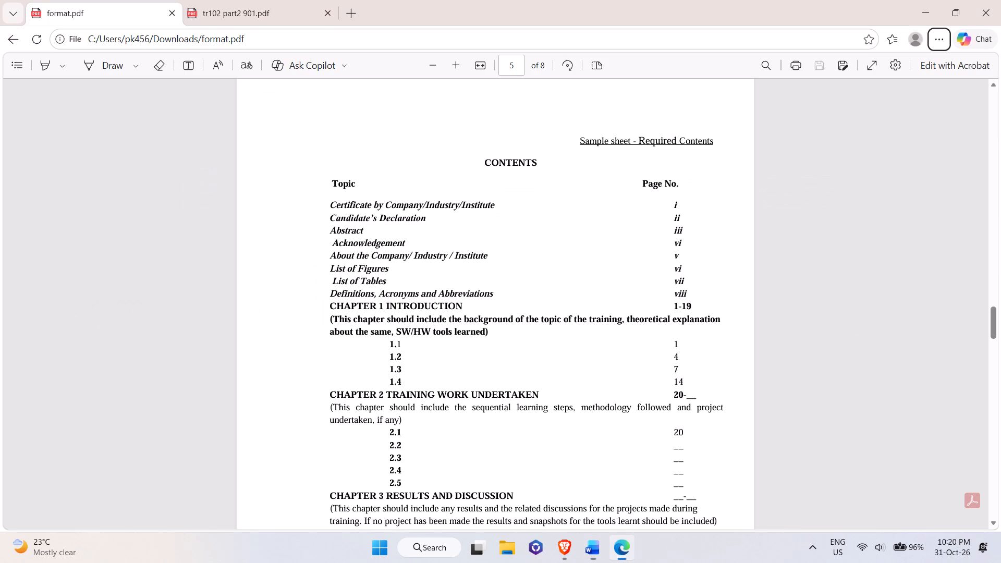
{"action": "scroll", "coordinate": [550, 243], "scroll_direction": "down", "scroll_amount": 5}
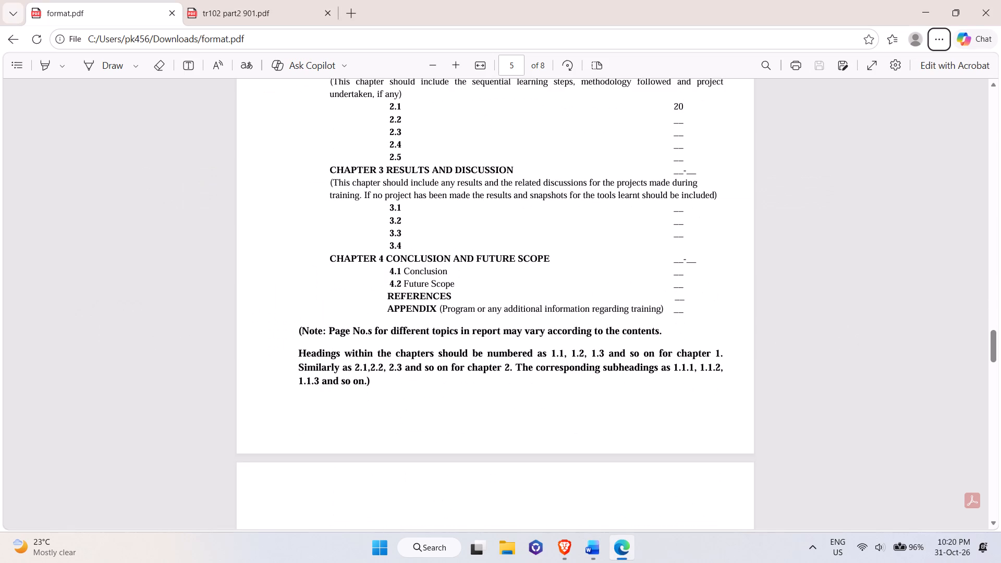
{"action": "scroll", "coordinate": [550, 243], "scroll_direction": "up", "scroll_amount": 3}
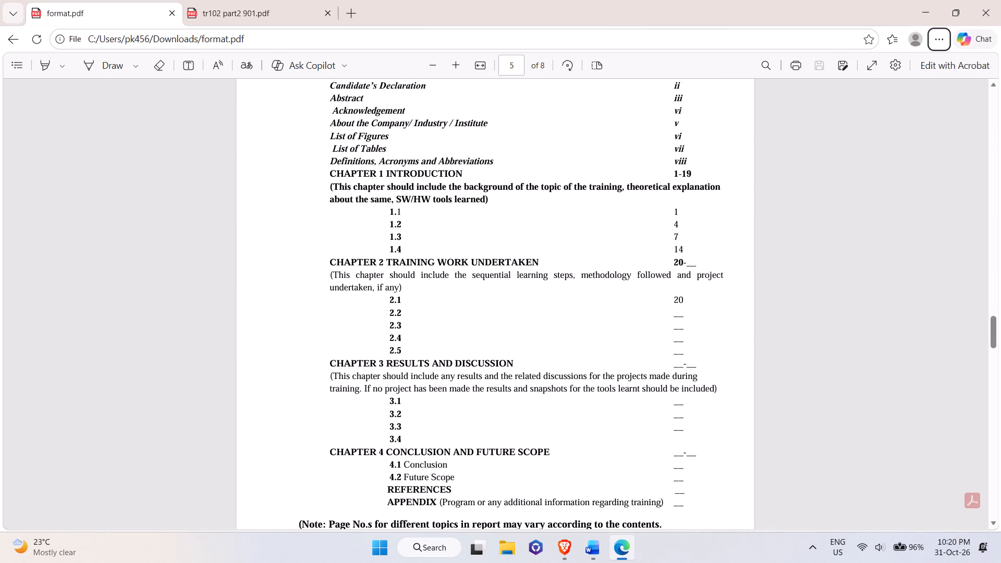
{"action": "key", "text": "alt+Tab"}
{"action": "key", "text": "alt+Tab"}
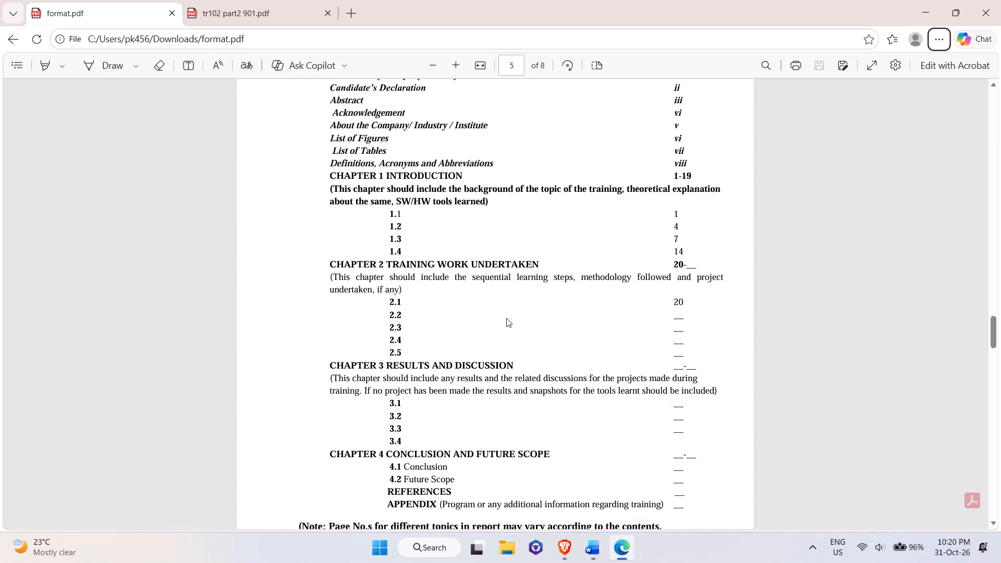
{"action": "key", "text": "alt+Tab"}
{"action": "key", "text": "alt+Tab"}
{"action": "key", "text": "Tab"}
{"action": "key", "text": "alt+Tab"}
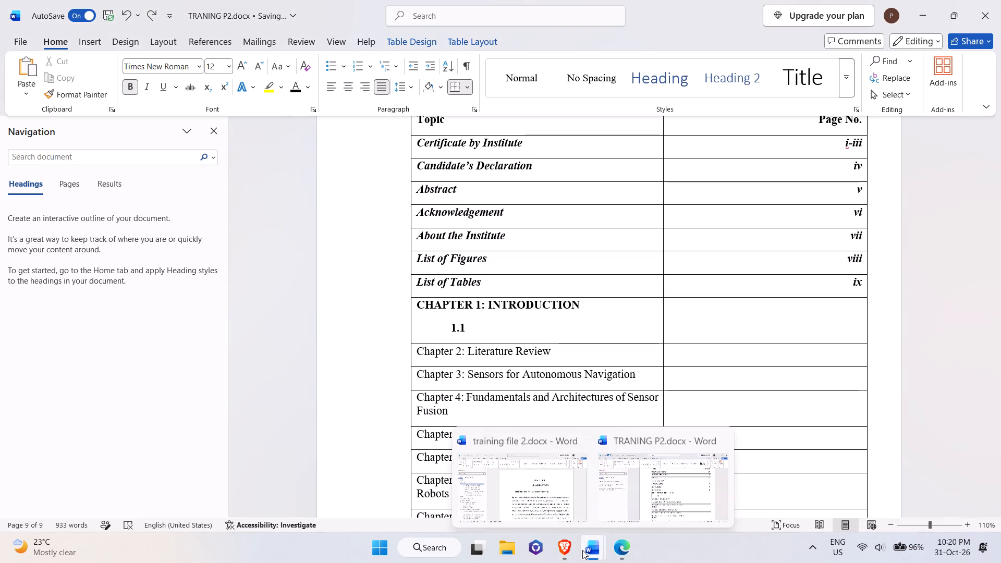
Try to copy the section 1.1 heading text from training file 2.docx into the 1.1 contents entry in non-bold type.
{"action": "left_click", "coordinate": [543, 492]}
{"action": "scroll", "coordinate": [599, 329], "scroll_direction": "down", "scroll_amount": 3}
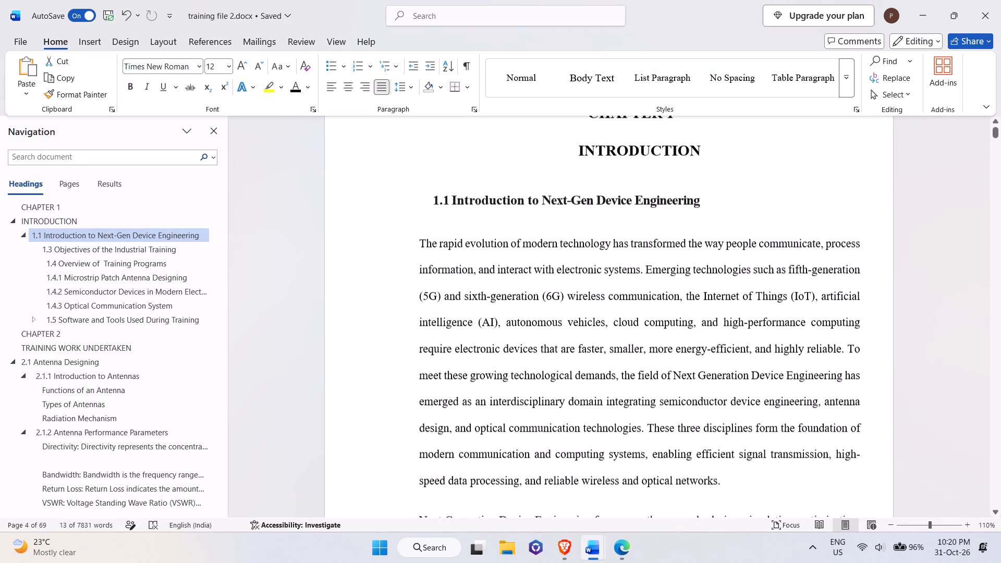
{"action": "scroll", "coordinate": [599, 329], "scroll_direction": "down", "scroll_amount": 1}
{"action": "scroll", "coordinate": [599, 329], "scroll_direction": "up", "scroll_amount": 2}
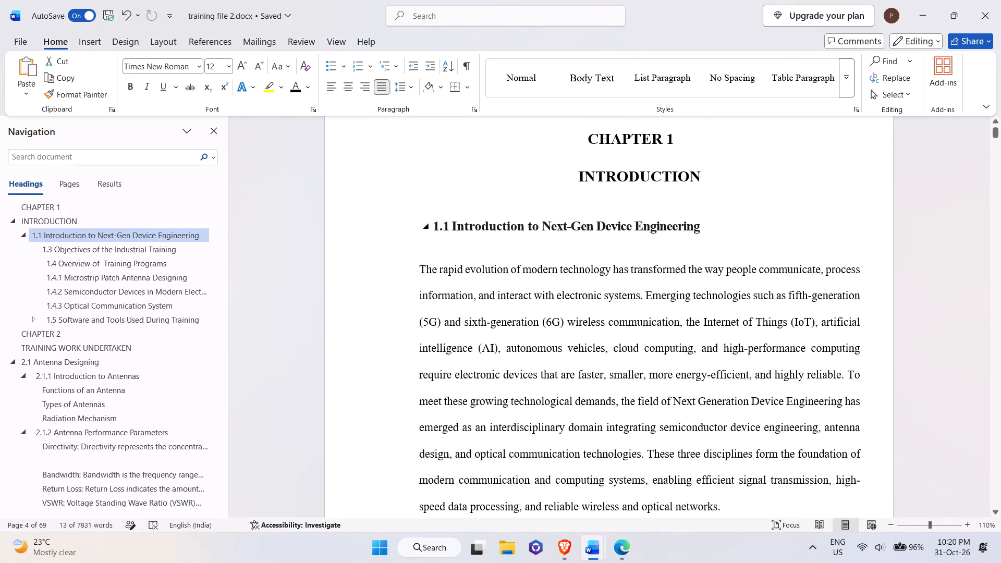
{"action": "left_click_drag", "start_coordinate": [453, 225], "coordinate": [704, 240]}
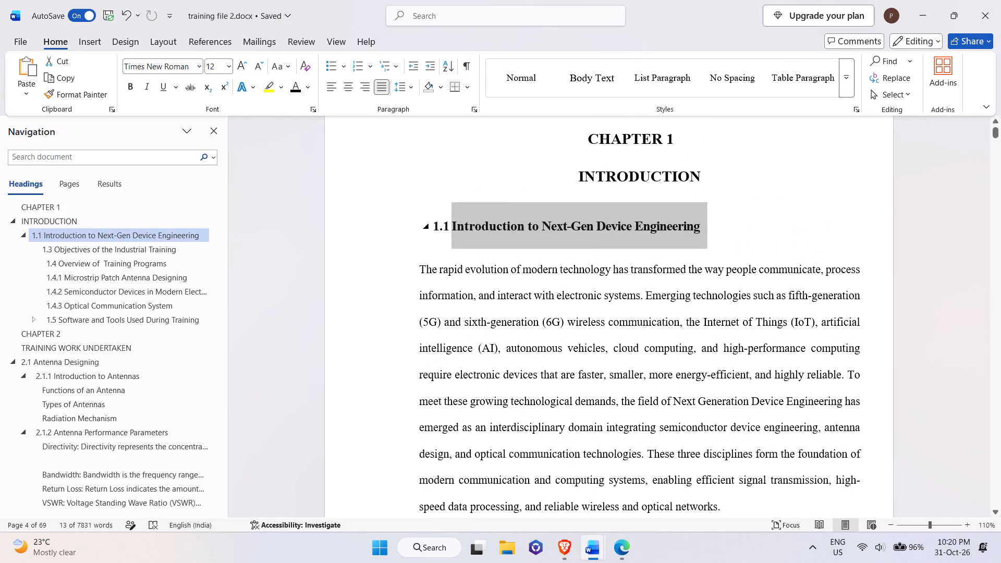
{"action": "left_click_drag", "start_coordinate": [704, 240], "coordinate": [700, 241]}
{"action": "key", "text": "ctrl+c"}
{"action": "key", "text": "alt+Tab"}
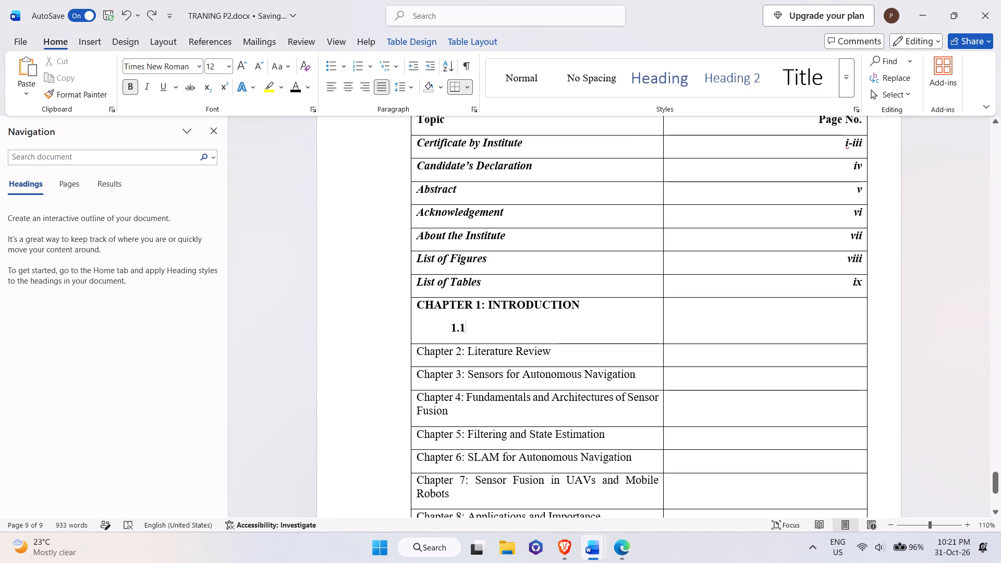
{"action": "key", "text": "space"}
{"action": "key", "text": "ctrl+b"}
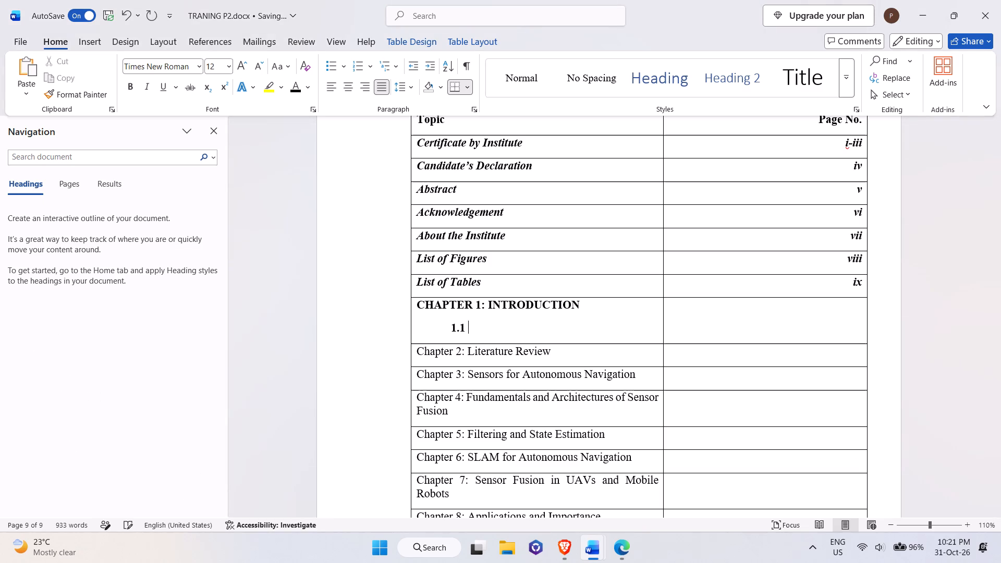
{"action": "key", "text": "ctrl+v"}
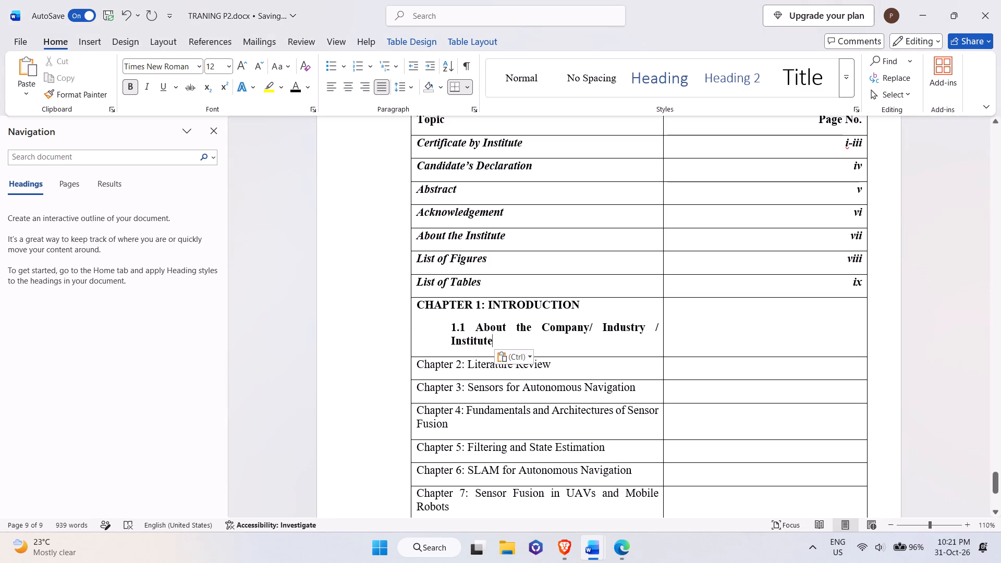
Replace the wrongly pasted text after 1.1 with "Introduction to Next-Gen Device Engineering", copied from the section 1.1 heading in training file 2.docx.
{"action": "key", "text": "alt+Tab"}
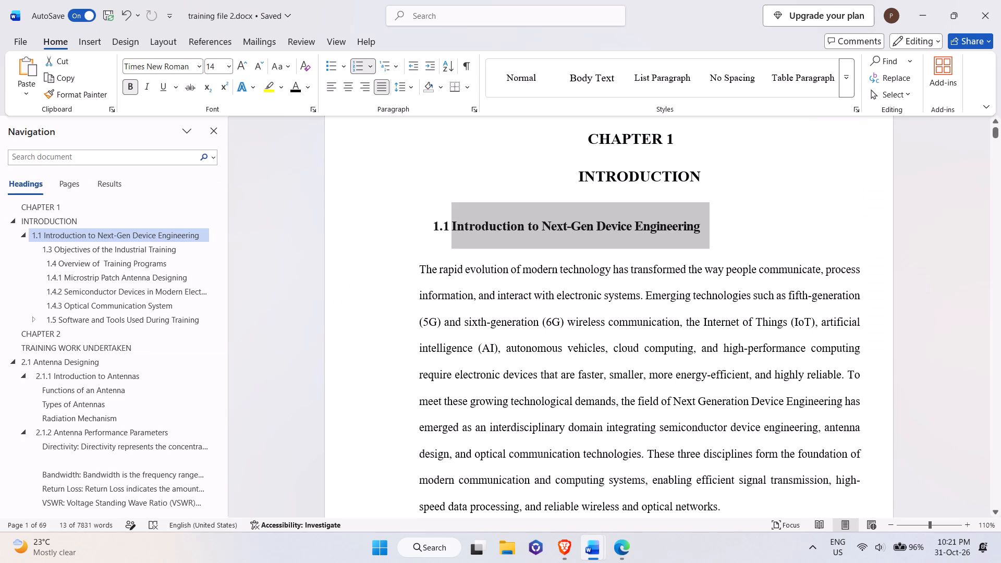
{"action": "left_click", "coordinate": [456, 226]}
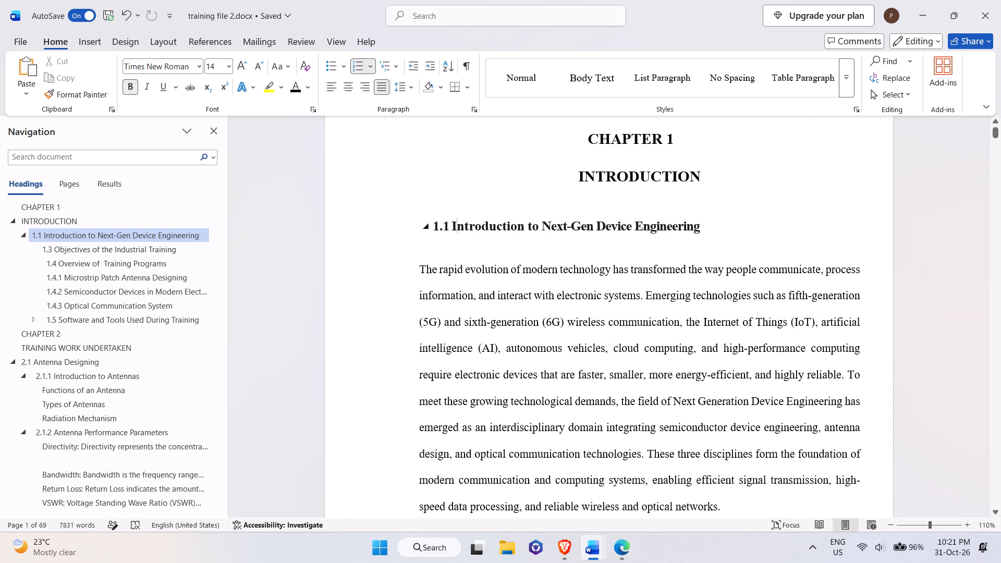
{"action": "left_click_drag", "start_coordinate": [451, 223], "coordinate": [698, 243]}
{"action": "key", "text": "ctrl+c"}
{"action": "key", "text": "alt+Tab"}
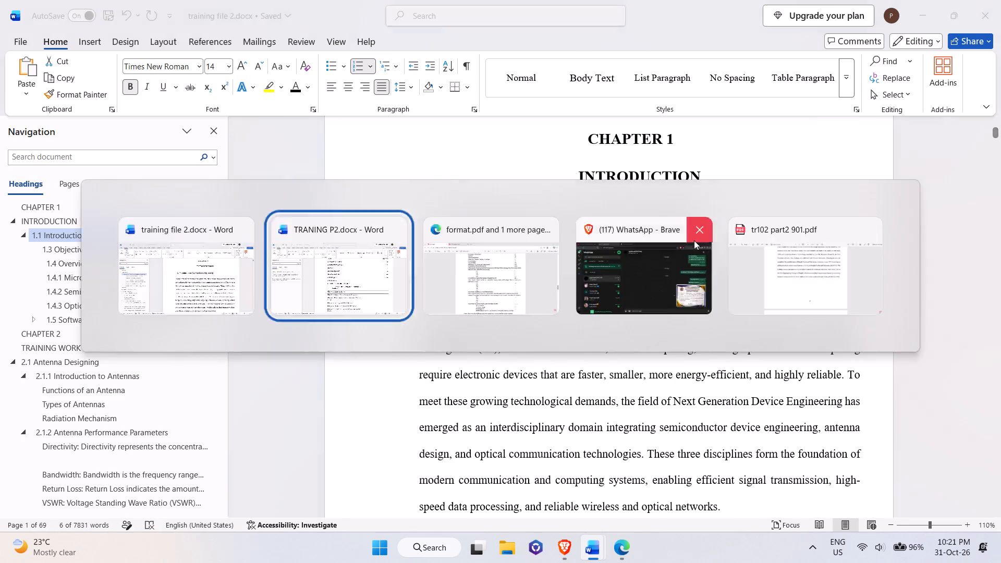
{"action": "key", "text": "ctrl+z"}
{"action": "key", "text": "ctrl+v"}
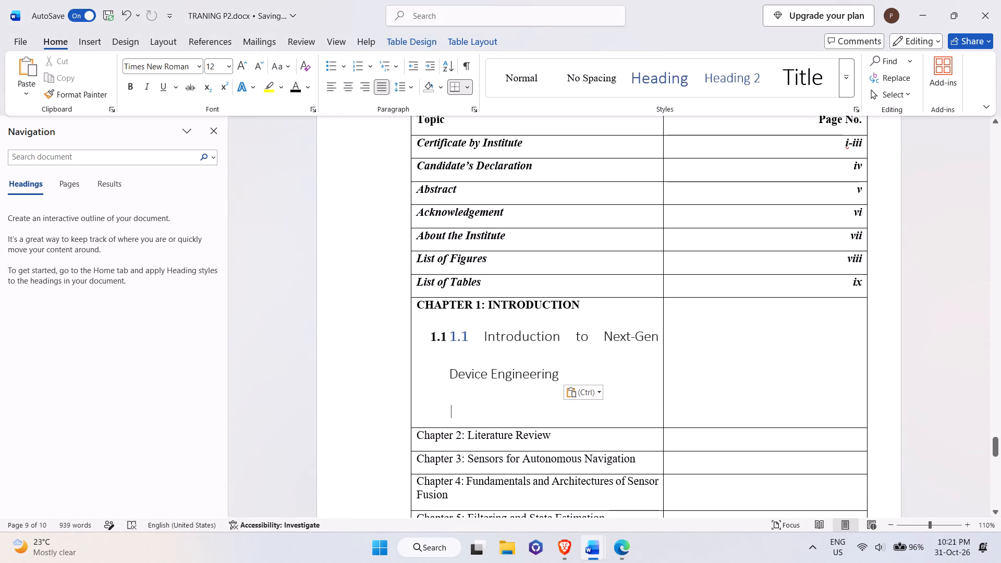
Delete the duplicate 1.1 before "Introduction to Next-Gen Device Engineering" in the contents table and apply the Normal style to the entry.
{"action": "left_click", "coordinate": [478, 337]}
{"action": "key", "text": "BackSpace"}
{"action": "key", "text": "BackSpace"}
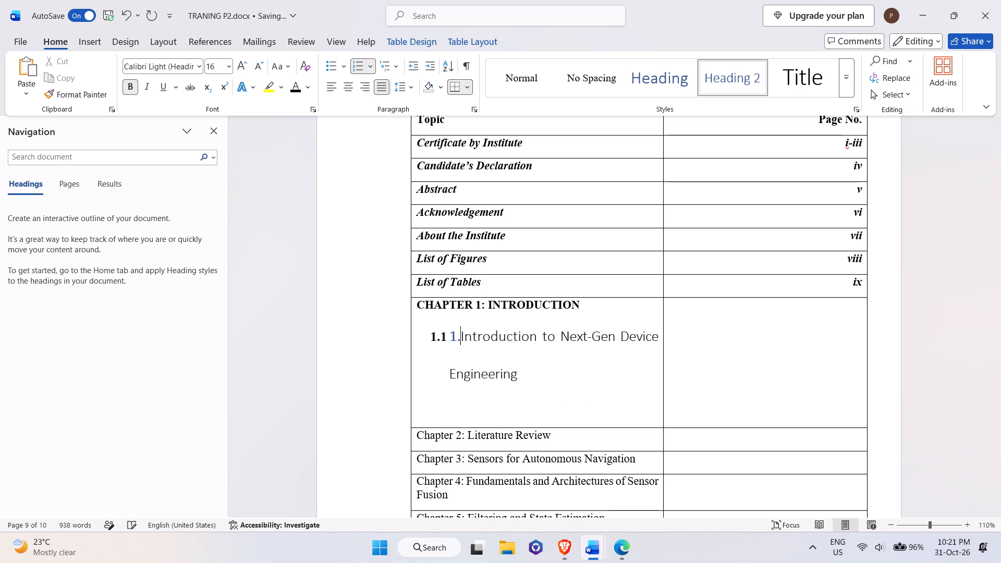
{"action": "key", "text": "BackSpace"}
{"action": "key", "text": "BackSpace"}
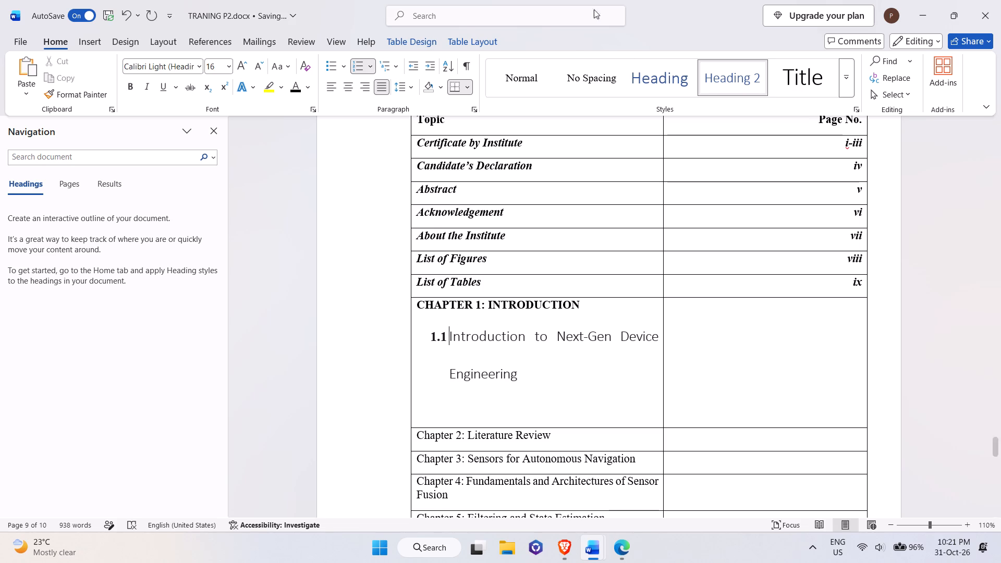
{"action": "left_click", "coordinate": [525, 70]}
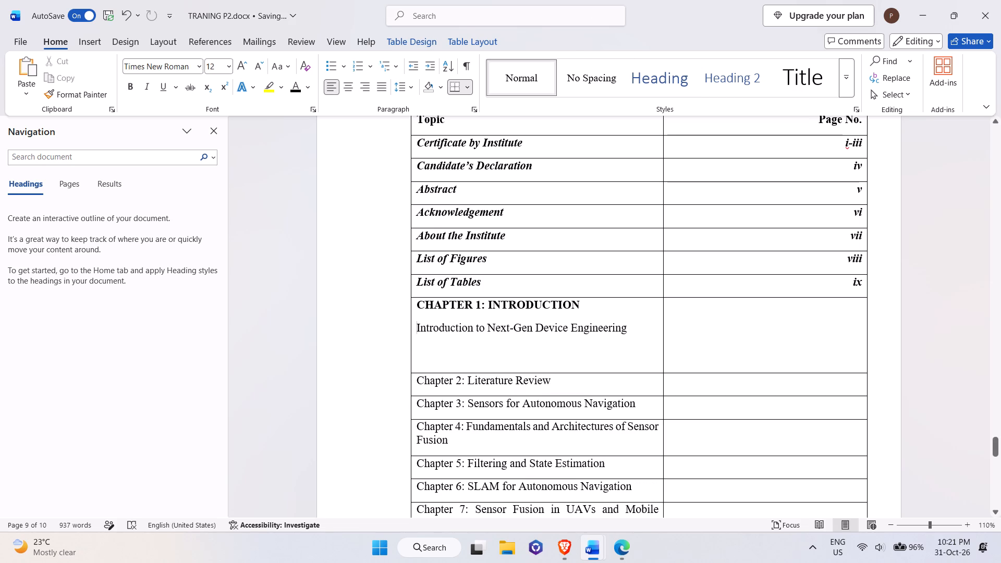
Put the number 1.1 before "Introduction to Next-Gen Device Engineering" and indent the entry beneath CHAPTER 1: INTRODUCTION, without a bullet mark.
{"action": "type", "text": "1.1"}
{"action": "key", "text": "space"}
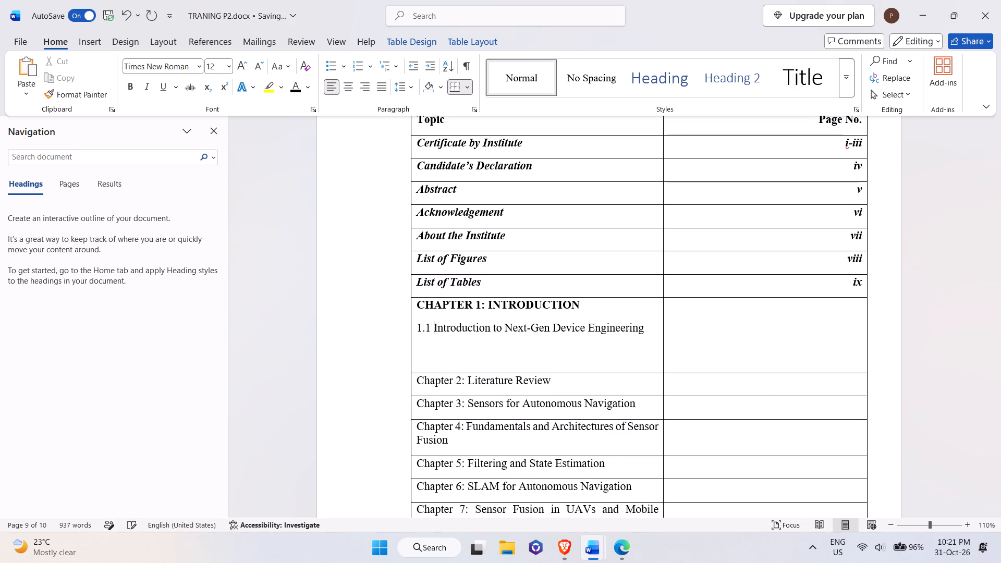
{"action": "key", "text": "Left"}
{"action": "key", "text": "Left"}
{"action": "key", "text": "Left"}
{"action": "key", "text": "Left"}
{"action": "key", "text": "minus"}
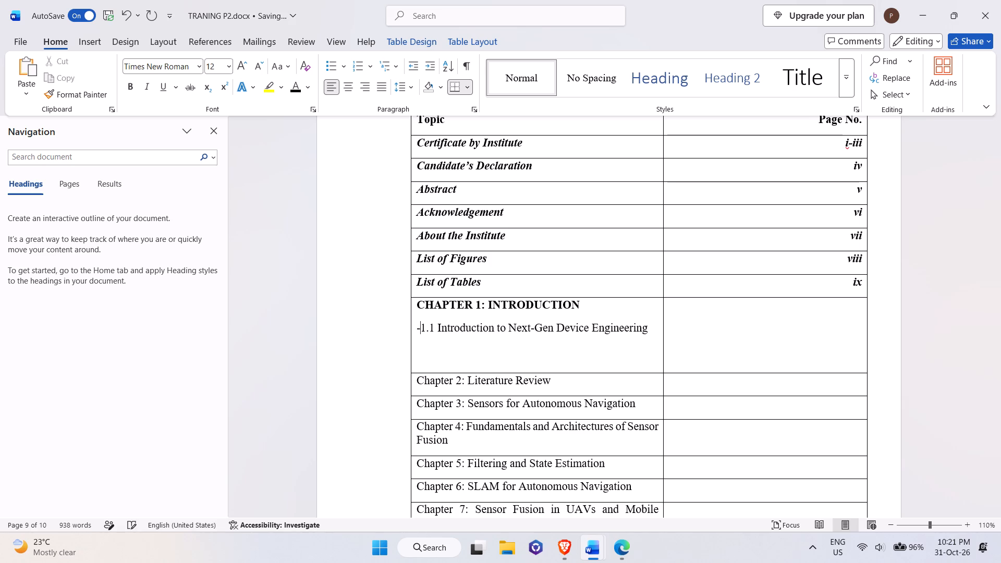
{"action": "key", "text": "Right"}
{"action": "key", "text": "Right"}
{"action": "key", "text": "Right"}
{"action": "key", "text": "space"}
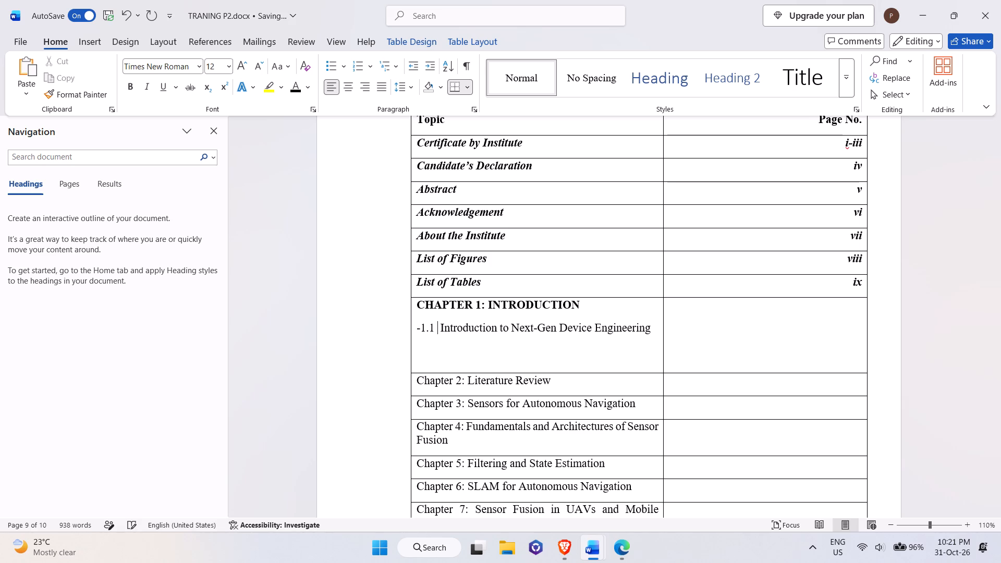
{"action": "key", "text": "Home"}
{"action": "key", "text": "Right"}
{"action": "key", "text": "space"}
{"action": "key", "text": "BackSpace"}
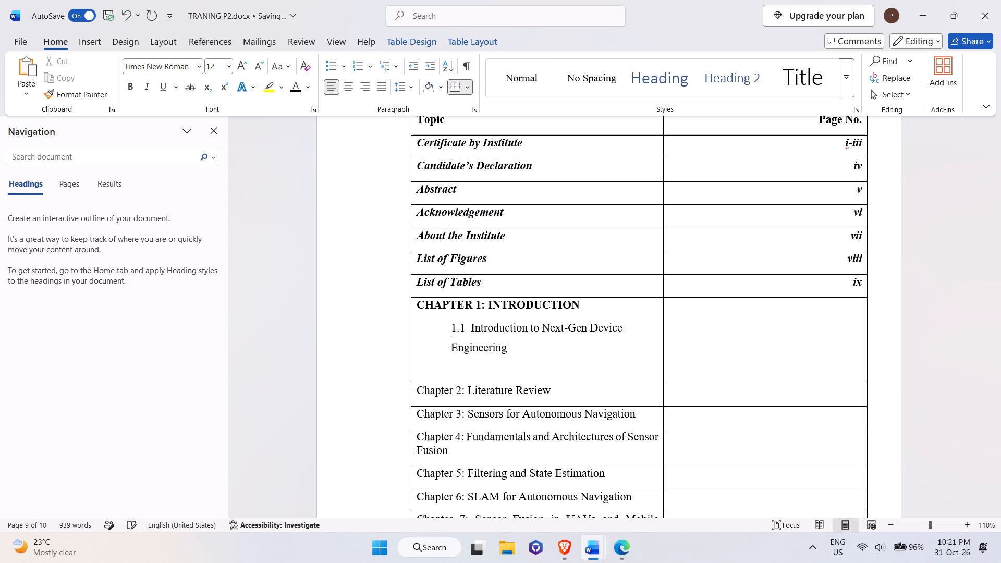
Make the number 1.1 bold and leave only one space between it and the heading text.
{"action": "left_click_drag", "start_coordinate": [463, 331], "coordinate": [451, 323]}
{"action": "key", "text": "ctrl+b"}
{"action": "left_click", "coordinate": [527, 347]}
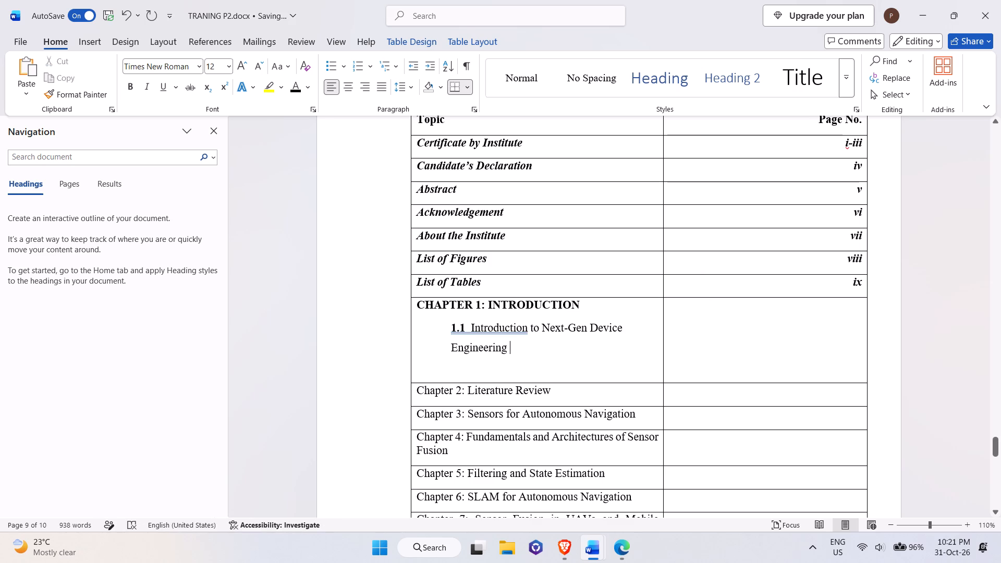
{"action": "left_click", "coordinate": [472, 324]}
{"action": "key", "text": "BackSpace"}
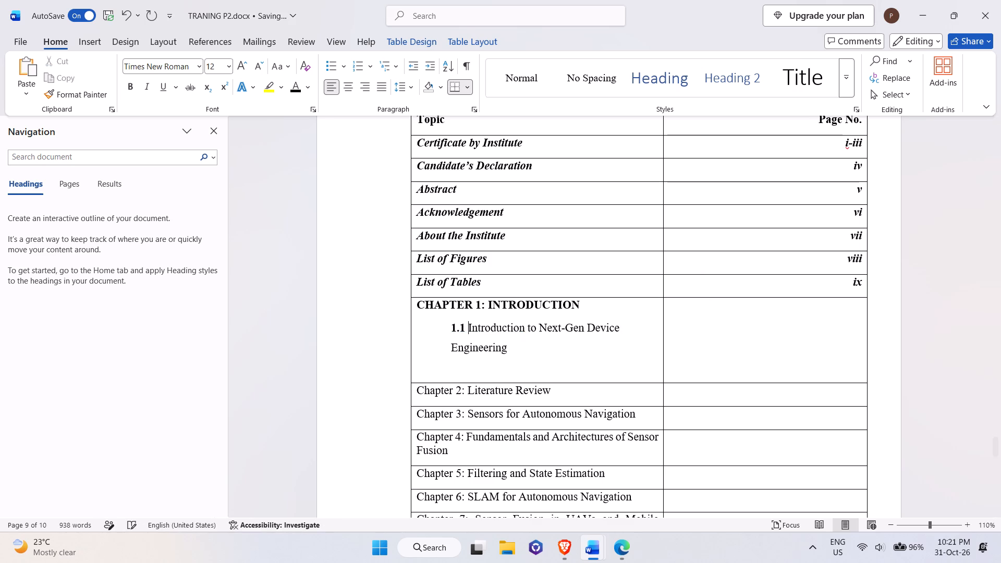
Start a new numbered entry 1.2 beneath the 1.1 entry in the Chapter 1 row.
{"action": "left_click", "coordinate": [533, 346]}
{"action": "key", "text": "Return"}
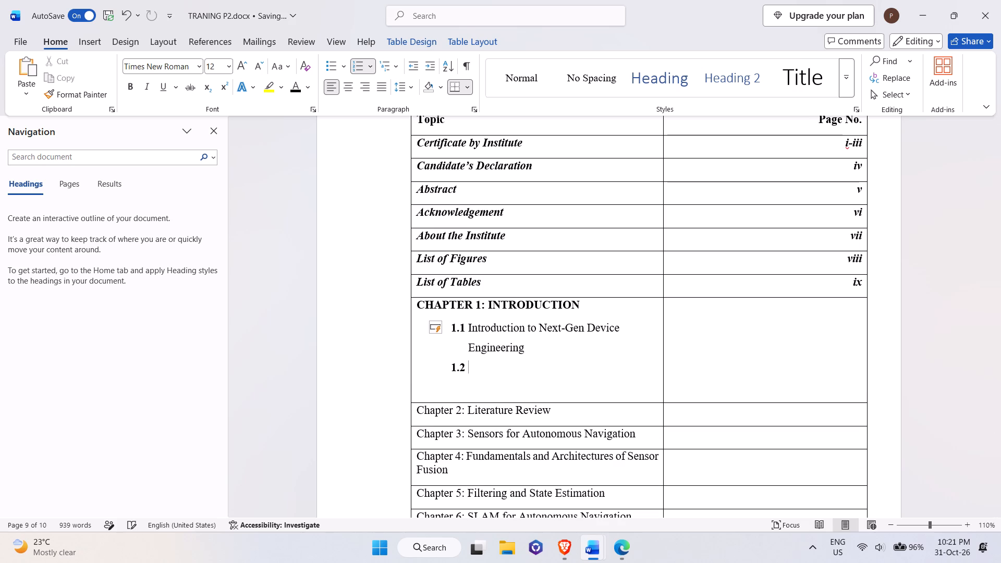
Check the section pages in training file 2.docx, and enter page numbers "1-" for Chapter 1 and "1" for section 1.1 in the report's contents table.
{"action": "key", "text": "alt+Tab"}
{"action": "scroll", "coordinate": [547, 317], "scroll_direction": "down", "scroll_amount": 20}
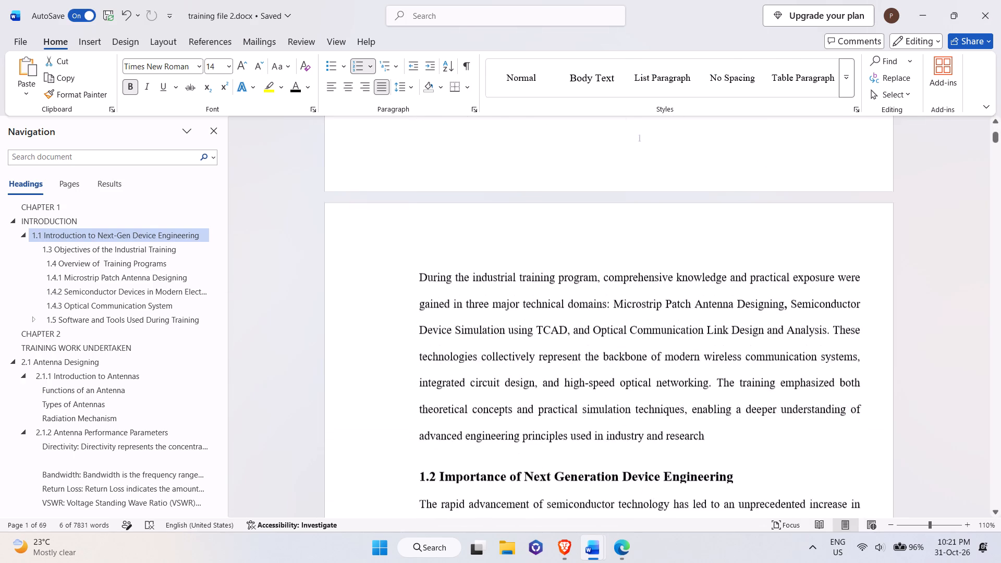
{"action": "scroll", "coordinate": [552, 321], "scroll_direction": "down", "scroll_amount": 6}
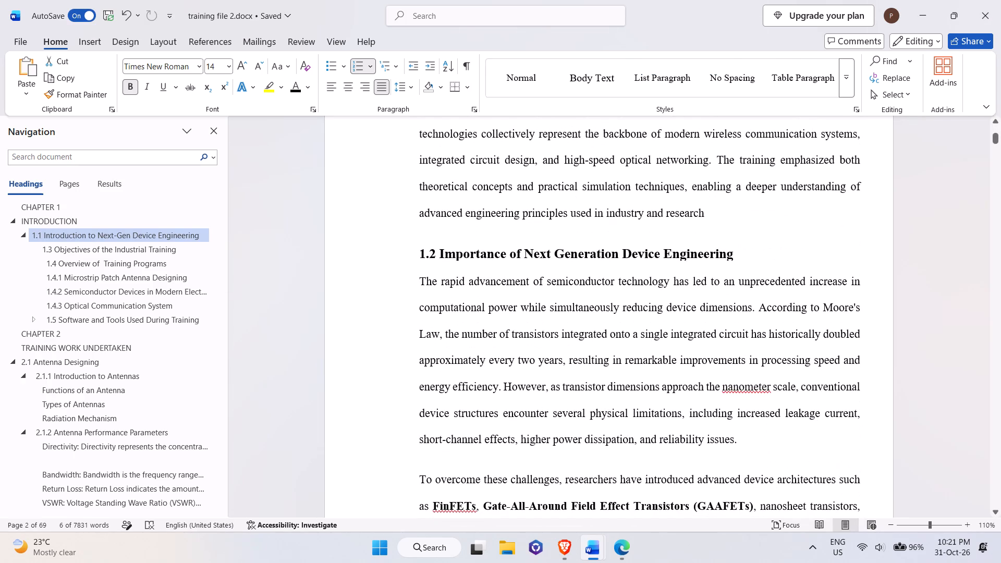
{"action": "scroll", "coordinate": [552, 321], "scroll_direction": "up", "scroll_amount": 20}
{"action": "scroll", "coordinate": [552, 321], "scroll_direction": "up", "scroll_amount": 9}
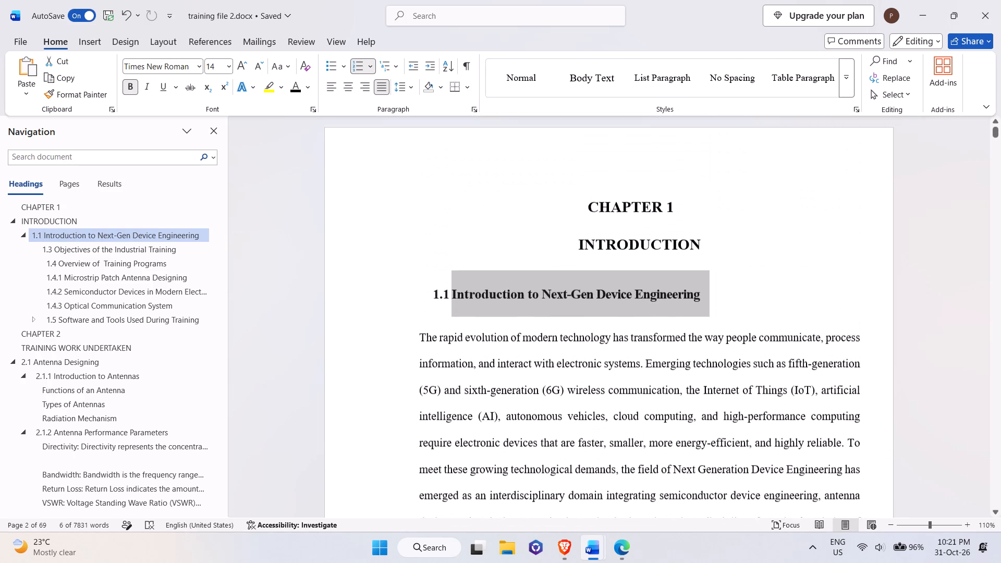
{"action": "scroll", "coordinate": [553, 321], "scroll_direction": "down", "scroll_amount": 15}
{"action": "key", "text": "alt+Tab"}
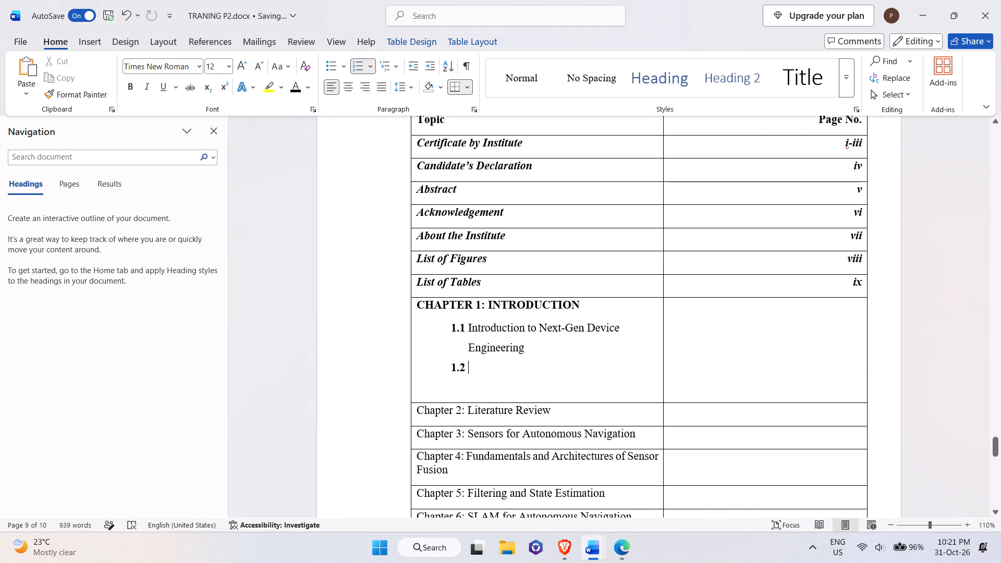
{"action": "left_click", "coordinate": [798, 312]}
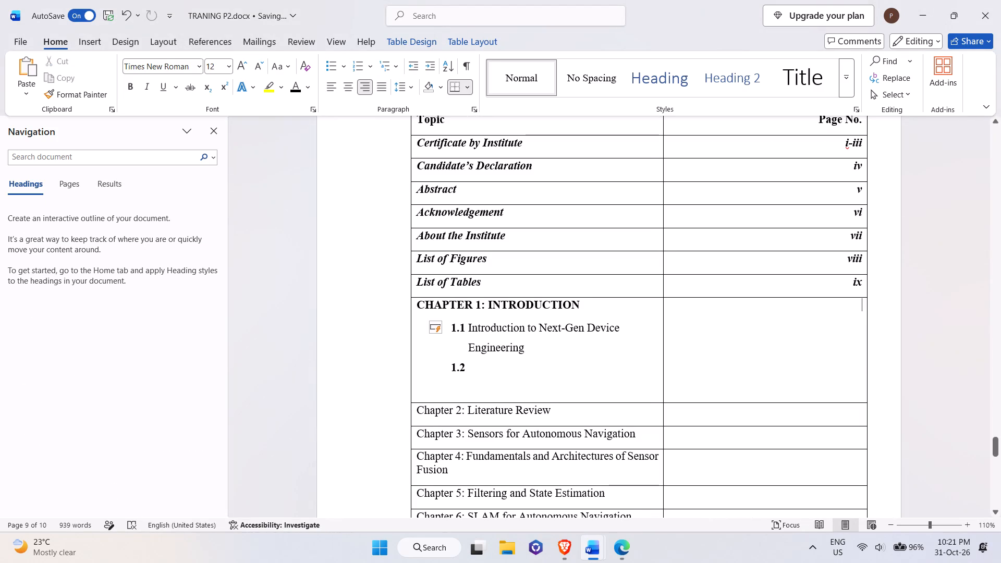
{"action": "key", "text": "1"}
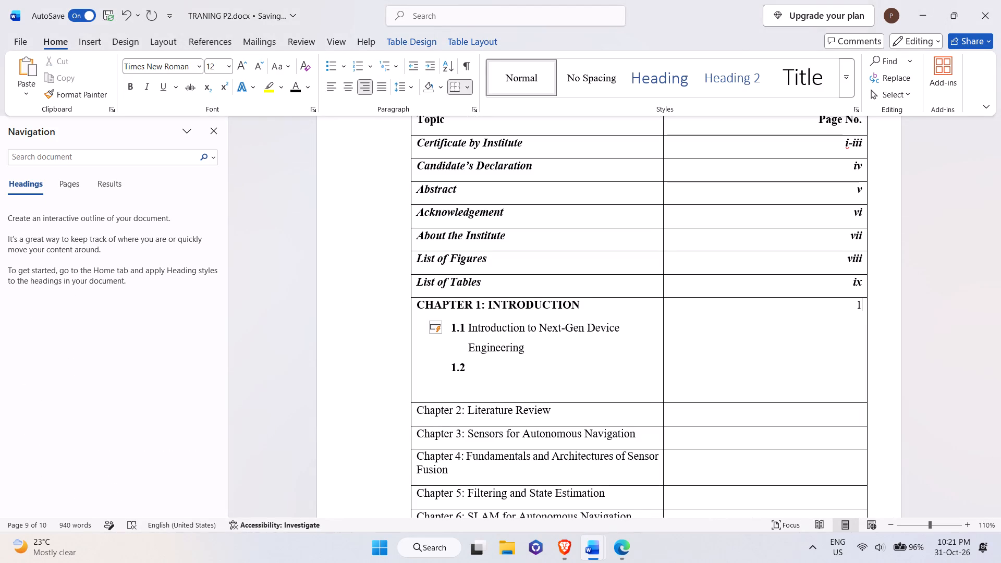
{"action": "key", "text": "Down"}
{"action": "key", "text": "Up"}
{"action": "key", "text": "Return"}
{"action": "key", "text": "1"}
{"action": "key", "text": "alt+Tab"}
{"action": "key", "text": "alt+Tab"}
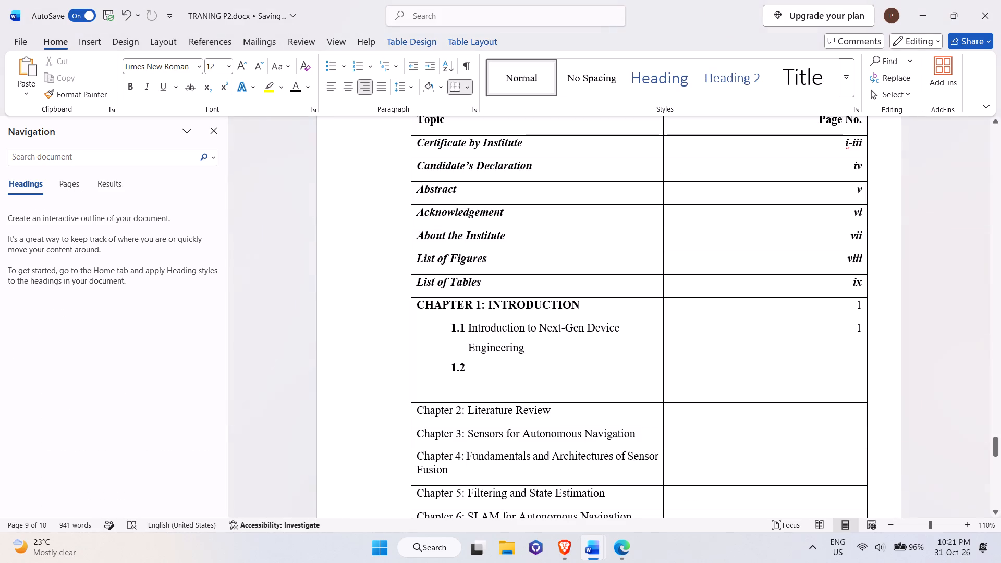
{"action": "key", "text": "Up"}
{"action": "key", "text": "minus"}
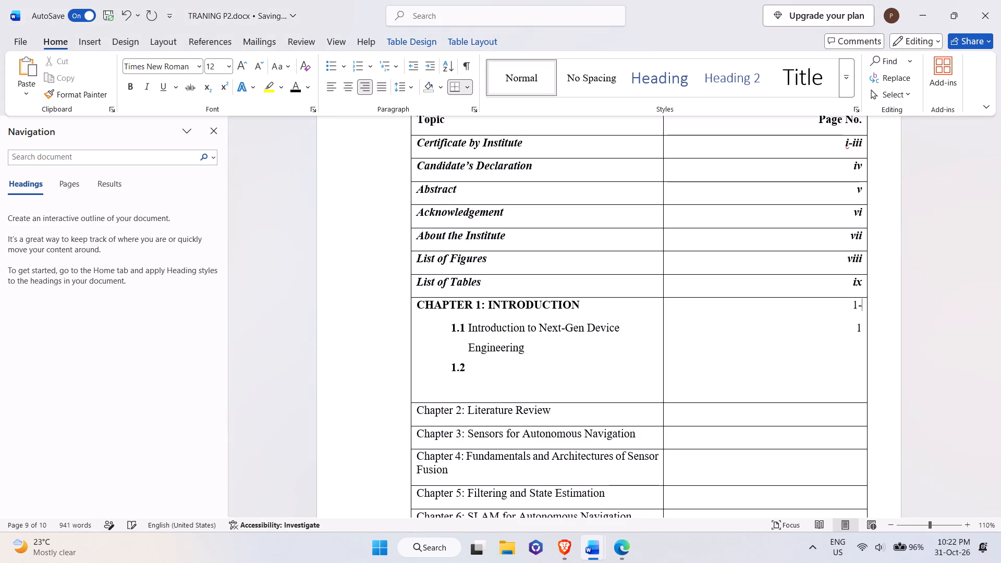
{"action": "key", "text": "Down"}
Copy the heading "Importance of Next Generation Device Engineering" from training file 2.docx into the report's 1.2 contents entry.
{"action": "key", "text": "alt+Tab"}
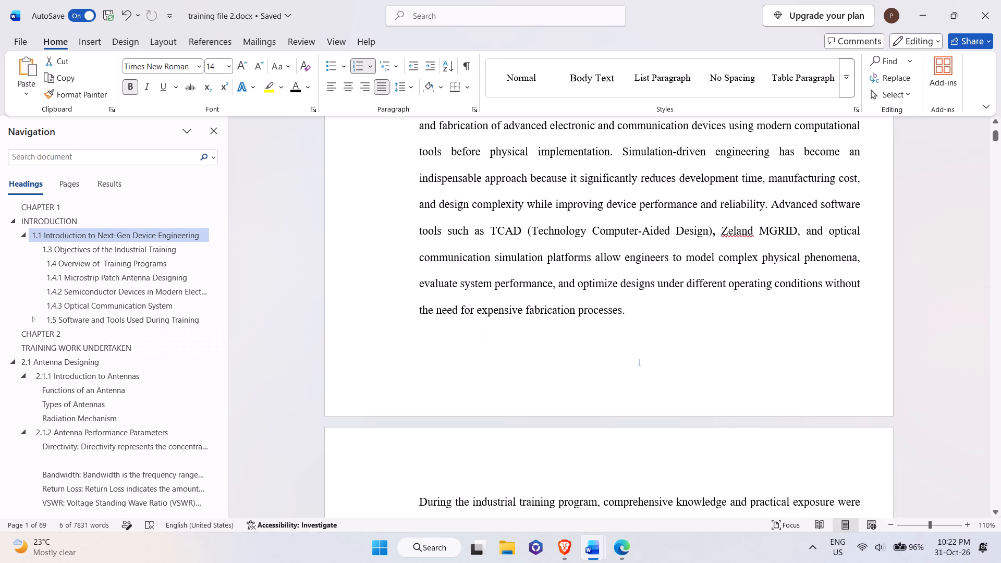
{"action": "scroll", "coordinate": [643, 301], "scroll_direction": "down", "scroll_amount": 14}
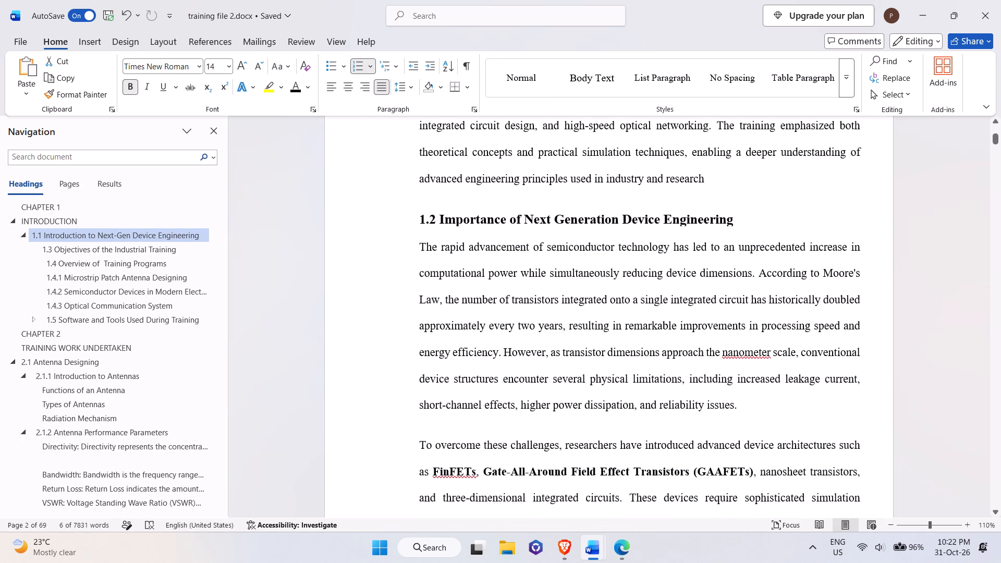
{"action": "left_click_drag", "start_coordinate": [439, 217], "coordinate": [716, 216]}
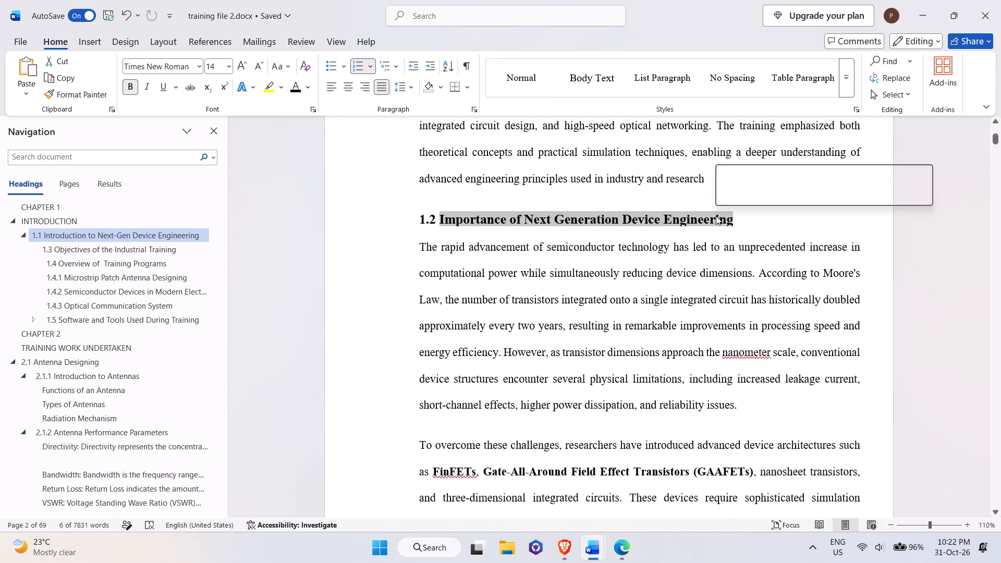
{"action": "key", "text": "ctrl+c"}
{"action": "key", "text": "alt+Tab"}
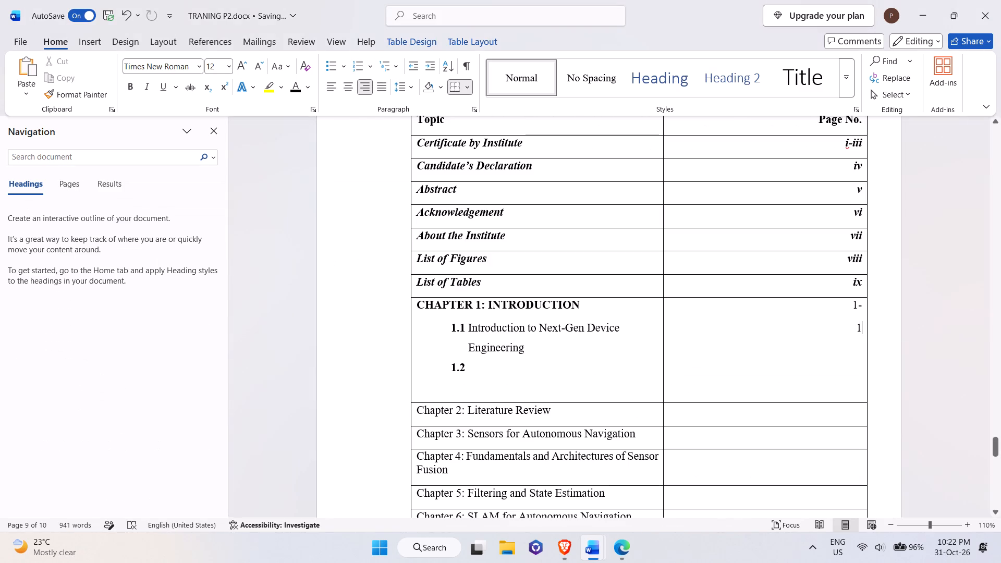
{"action": "left_click", "coordinate": [467, 370]}
{"action": "key", "text": "ctrl+v"}
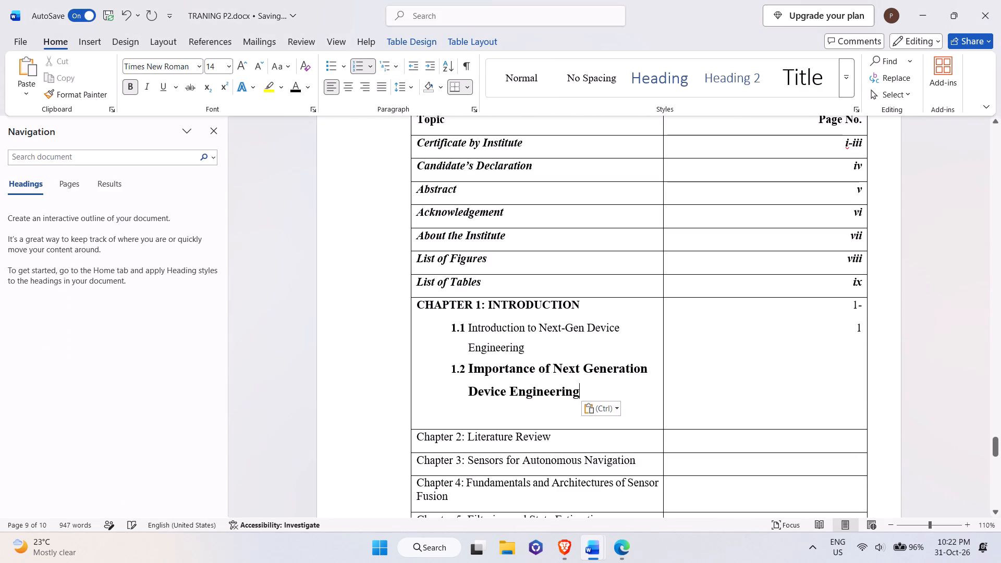
{"action": "left_click_drag", "start_coordinate": [592, 393], "coordinate": [496, 370]}
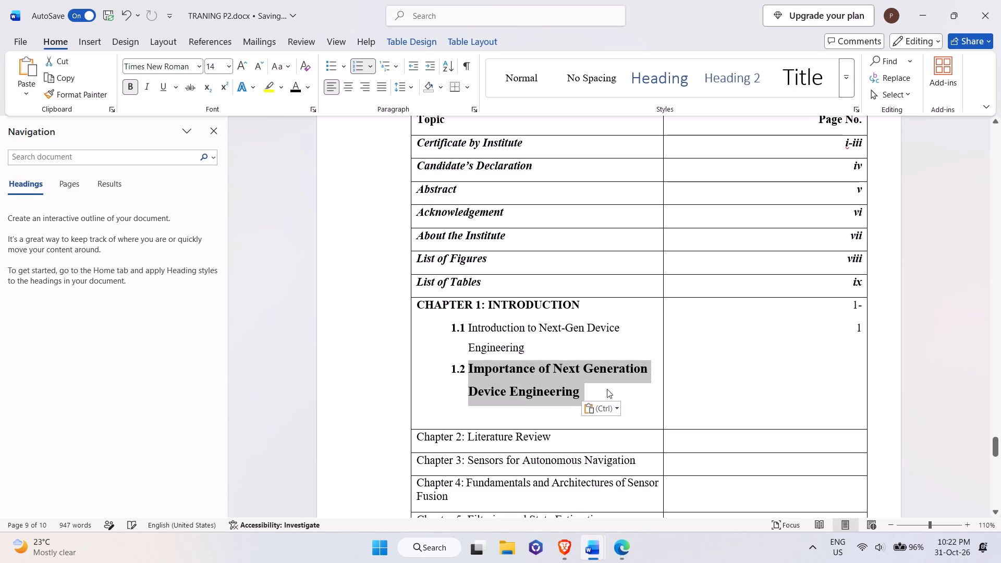
{"action": "left_click", "coordinate": [607, 389]}
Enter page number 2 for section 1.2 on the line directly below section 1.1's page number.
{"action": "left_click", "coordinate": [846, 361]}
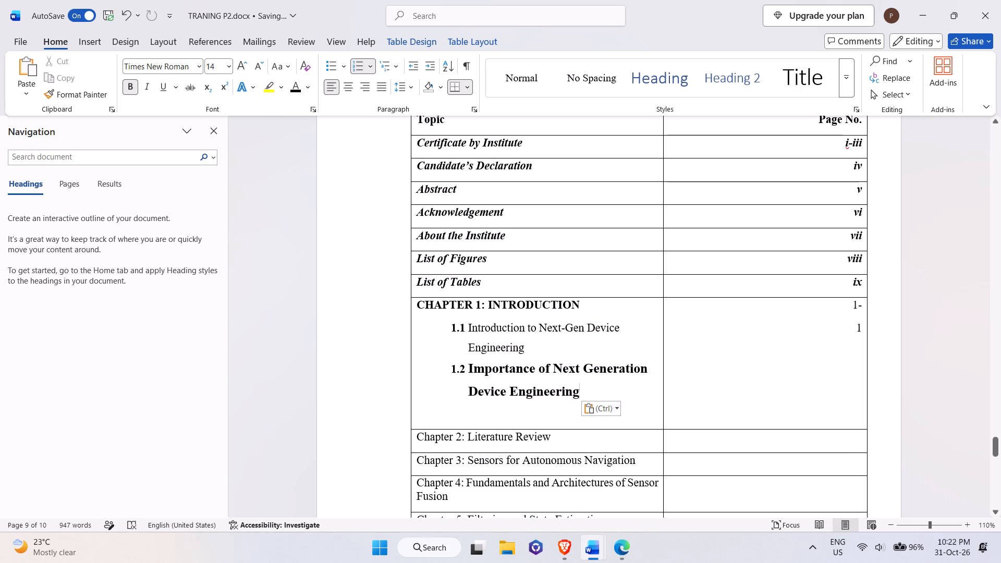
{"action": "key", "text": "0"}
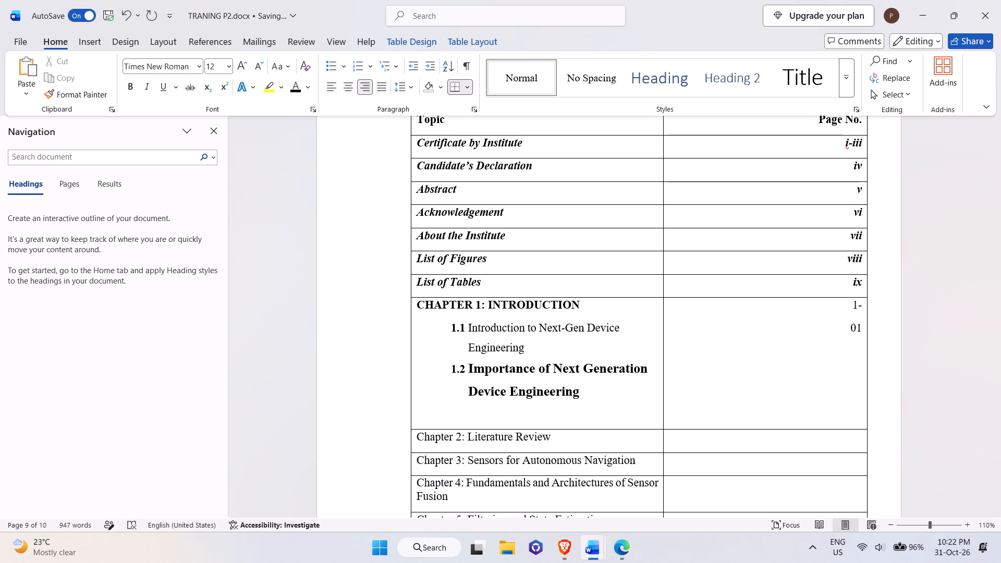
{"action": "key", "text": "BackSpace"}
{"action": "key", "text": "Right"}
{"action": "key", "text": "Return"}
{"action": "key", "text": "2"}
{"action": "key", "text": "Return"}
Start a new numbered entry 1.3 beneath the 1.2 entry in the Chapter 1 row.
{"action": "left_click", "coordinate": [632, 390]}
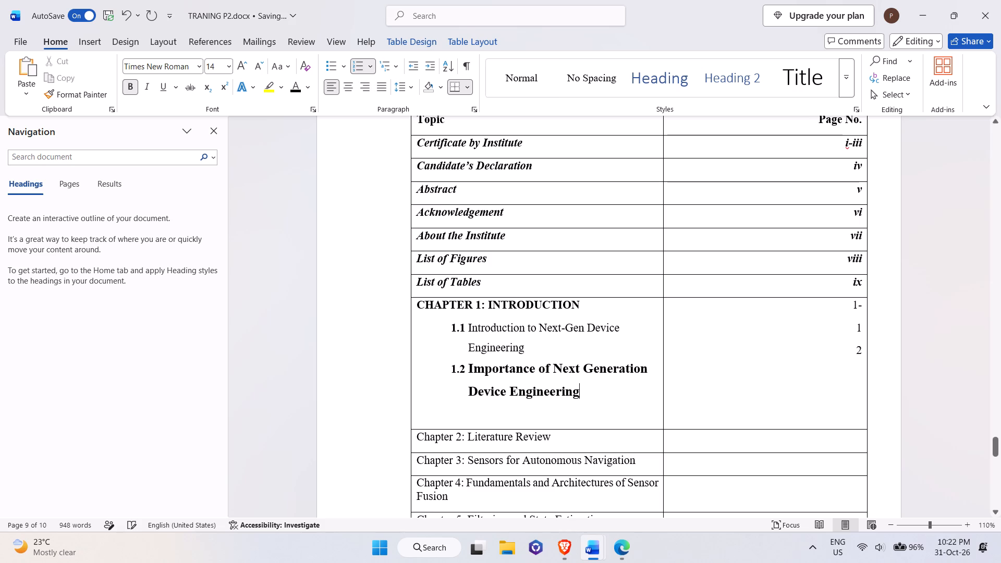
{"action": "key", "text": "Return"}
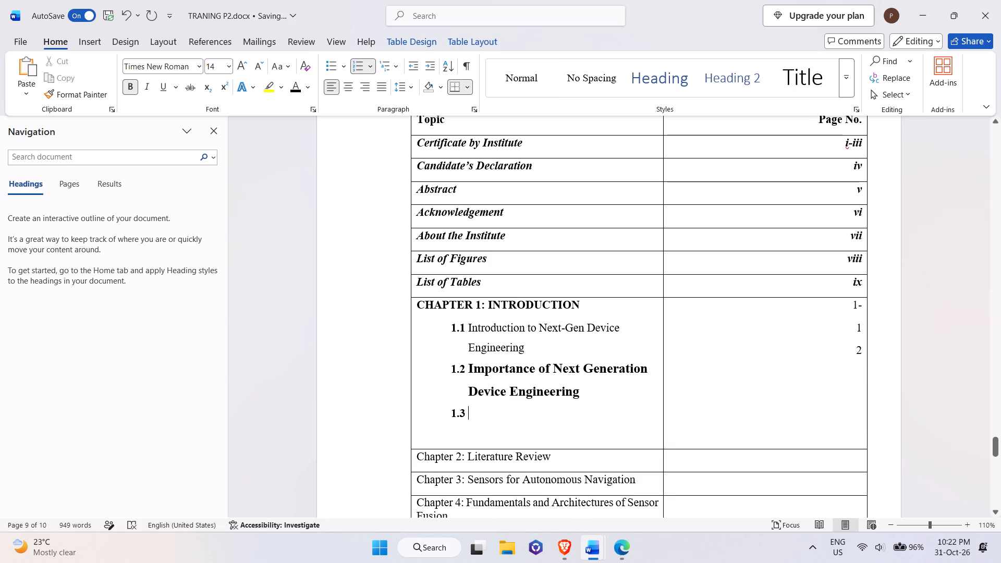
Move section 1.2's page number 2 down one line in the Chapter 1 row and add two blank lines beneath it.
{"action": "left_click", "coordinate": [861, 348]}
{"action": "key", "text": "BackSpace"}
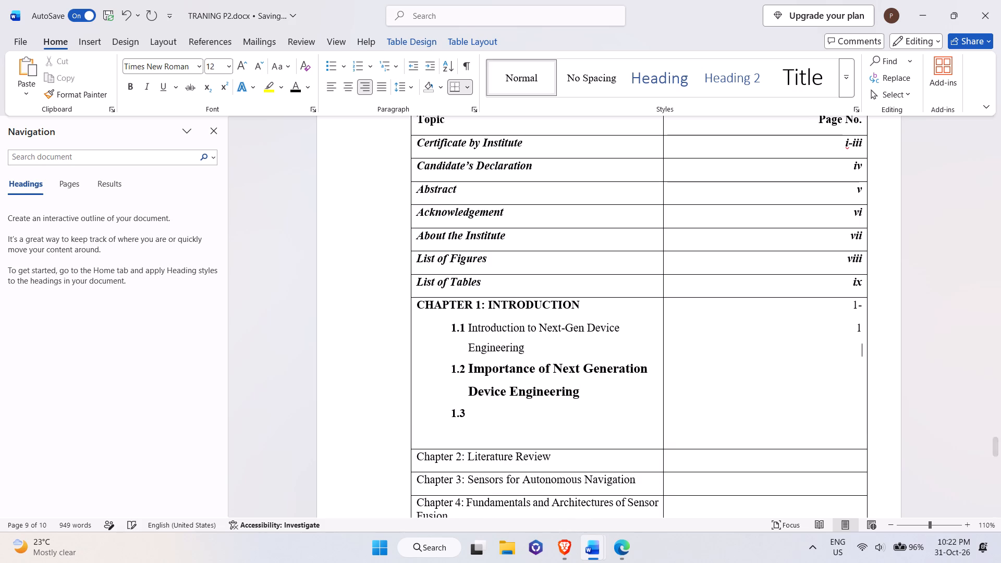
{"action": "key", "text": "Return"}
{"action": "key", "text": "2"}
{"action": "key", "text": "Return"}
{"action": "key", "text": "Return"}
Copy the heading "Objectives of the Industrial Training" from training file 2.docx into the report's 1.3 contents entry.
{"action": "key", "text": "alt+Tab"}
{"action": "scroll", "coordinate": [845, 347], "scroll_direction": "down", "scroll_amount": 3}
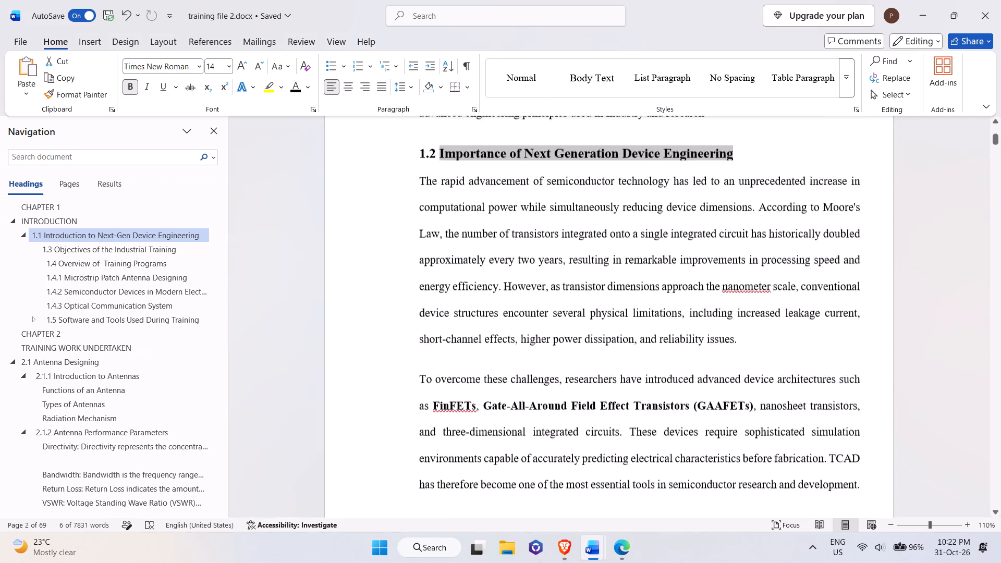
{"action": "scroll", "coordinate": [843, 348], "scroll_direction": "down", "scroll_amount": 20}
{"action": "scroll", "coordinate": [843, 348], "scroll_direction": "down", "scroll_amount": 3}
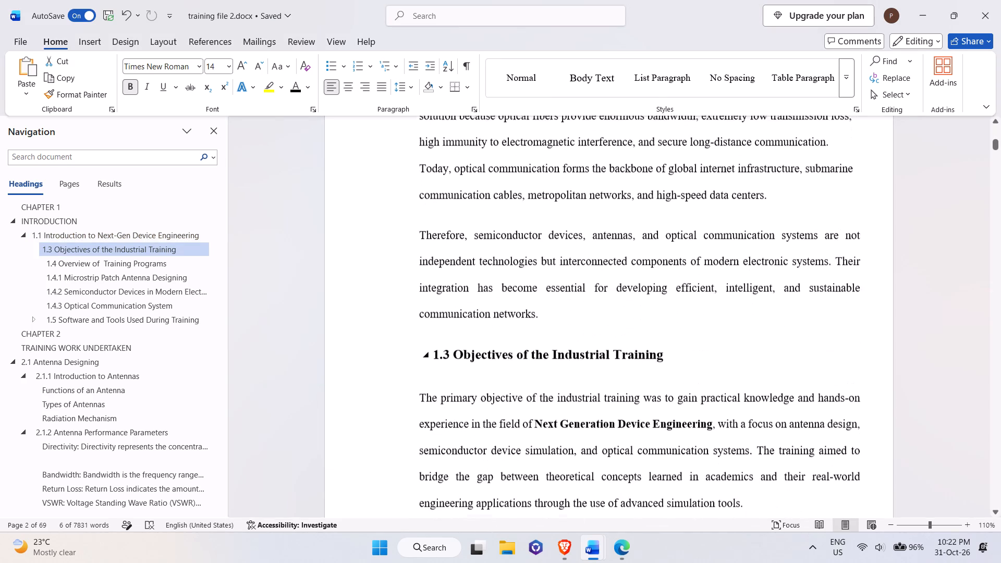
{"action": "scroll", "coordinate": [654, 362], "scroll_direction": "down", "scroll_amount": 3}
{"action": "left_click_drag", "start_coordinate": [457, 240], "coordinate": [648, 243]}
{"action": "key", "text": "ctrl+c"}
{"action": "key", "text": "alt+Tab"}
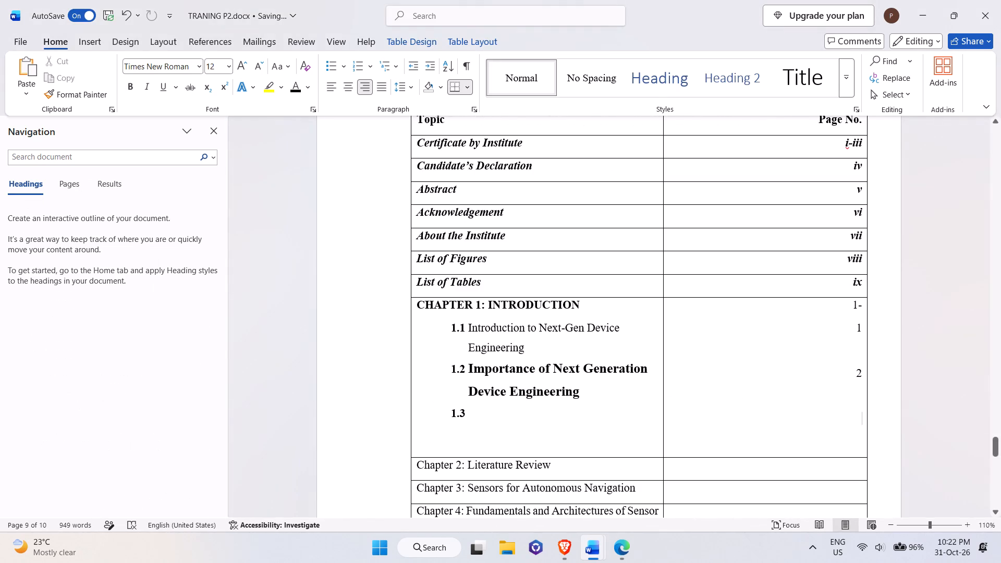
{"action": "left_click", "coordinate": [494, 411]}
{"action": "key", "text": "ctrl+v"}
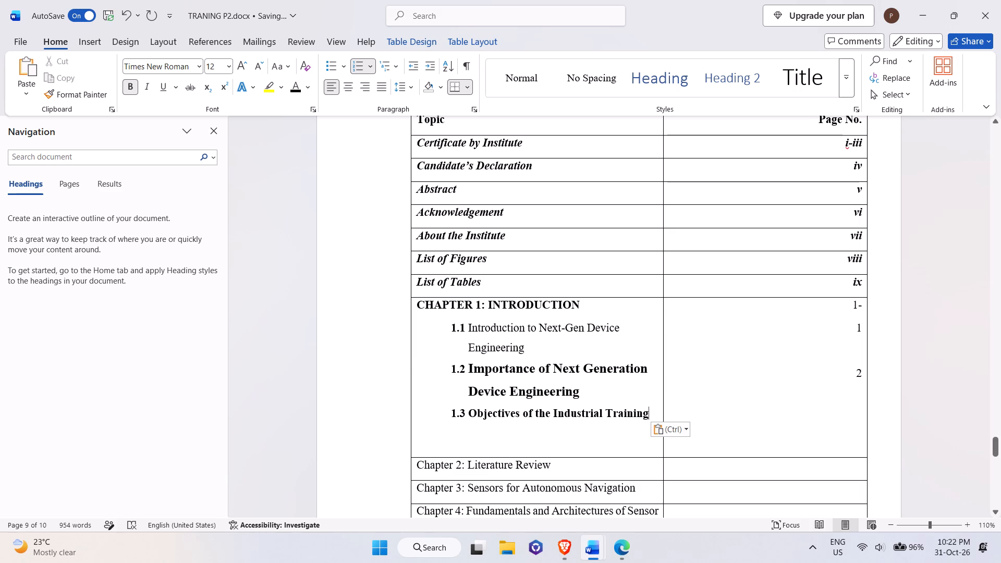
Check in training file 2.docx which page the section 1.3 heading falls on, going through the pages from Chapter 1's start.
{"action": "key", "text": "alt+Tab"}
{"action": "scroll", "coordinate": [636, 328], "scroll_direction": "up", "scroll_amount": 20}
{"action": "scroll", "coordinate": [636, 328], "scroll_direction": "up", "scroll_amount": 11}
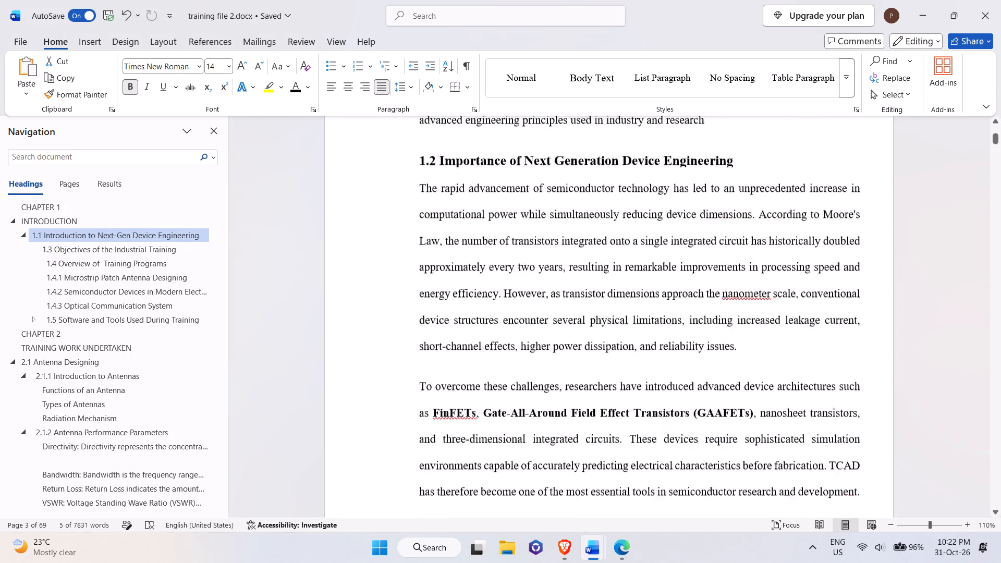
{"action": "left_click", "coordinate": [615, 290]}
{"action": "scroll", "coordinate": [615, 290], "scroll_direction": "down", "scroll_amount": 14}
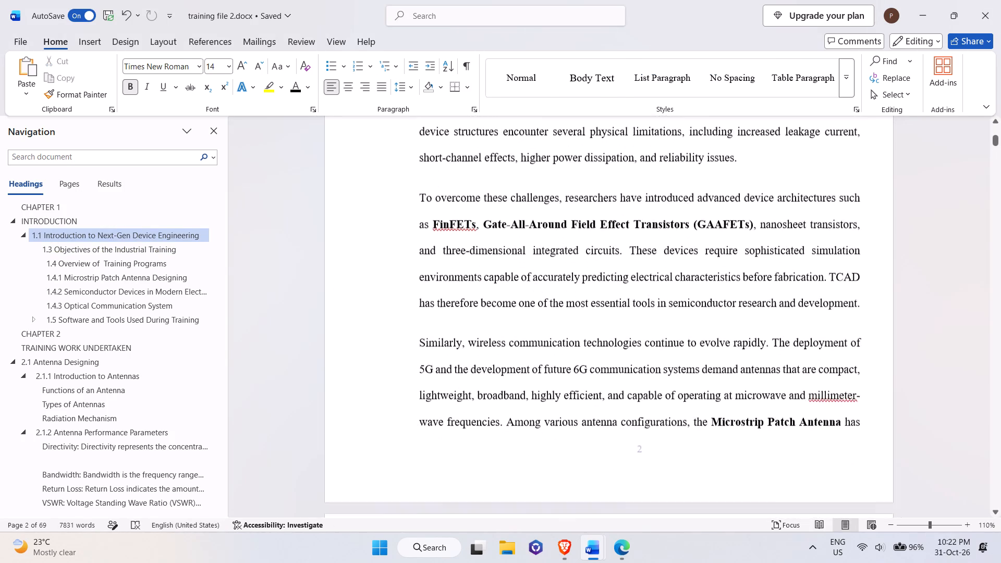
{"action": "scroll", "coordinate": [615, 290], "scroll_direction": "down", "scroll_amount": 9}
{"action": "scroll", "coordinate": [582, 399], "scroll_direction": "down", "scroll_amount": 7}
{"action": "left_click", "coordinate": [579, 289]}
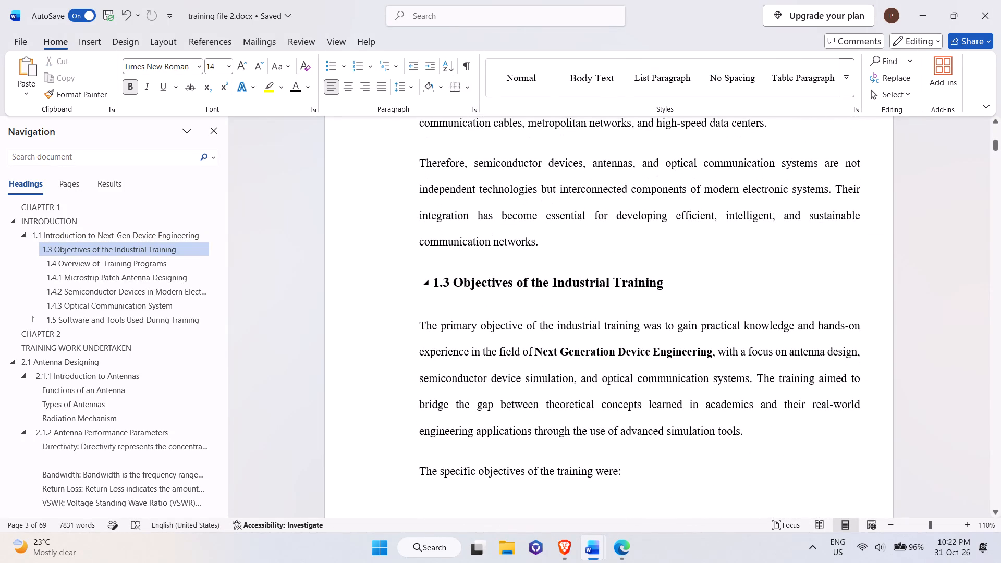
{"action": "scroll", "coordinate": [579, 289], "scroll_direction": "up", "scroll_amount": 20}
{"action": "scroll", "coordinate": [579, 289], "scroll_direction": "up", "scroll_amount": 18}
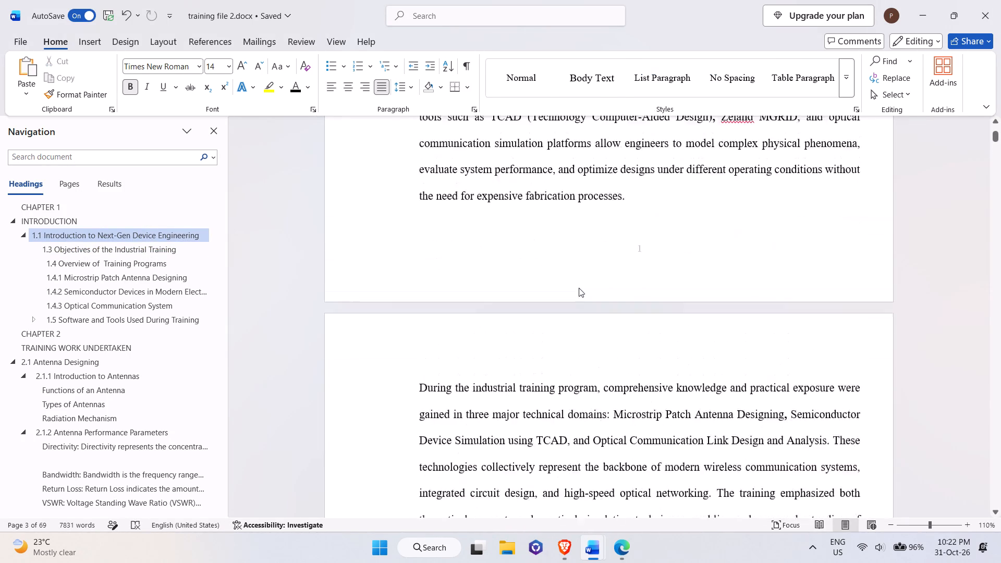
{"action": "scroll", "coordinate": [579, 288], "scroll_direction": "up", "scroll_amount": 20}
{"action": "left_click", "coordinate": [641, 249]}
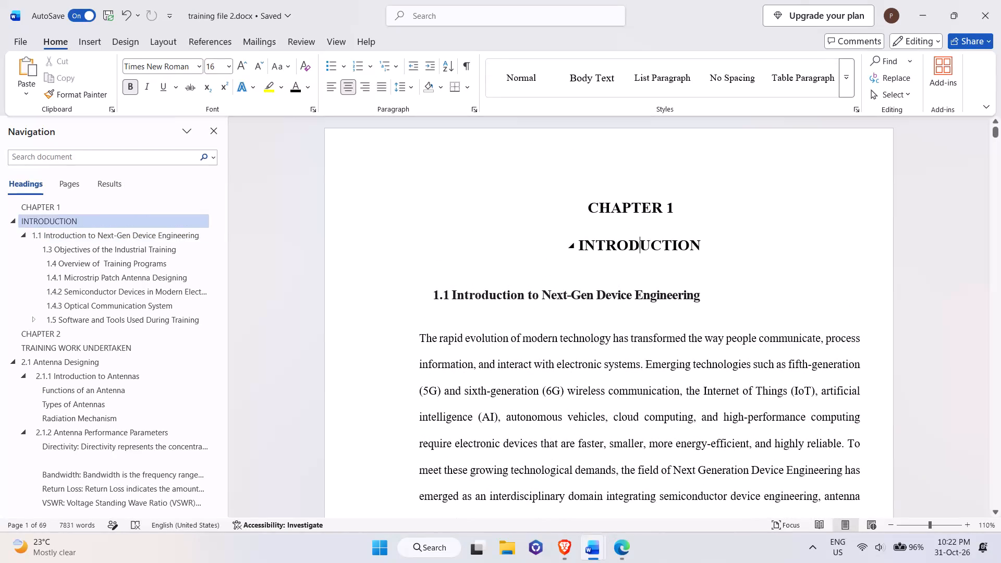
{"action": "left_click", "coordinate": [621, 298]}
{"action": "scroll", "coordinate": [621, 298], "scroll_direction": "down", "scroll_amount": 3}
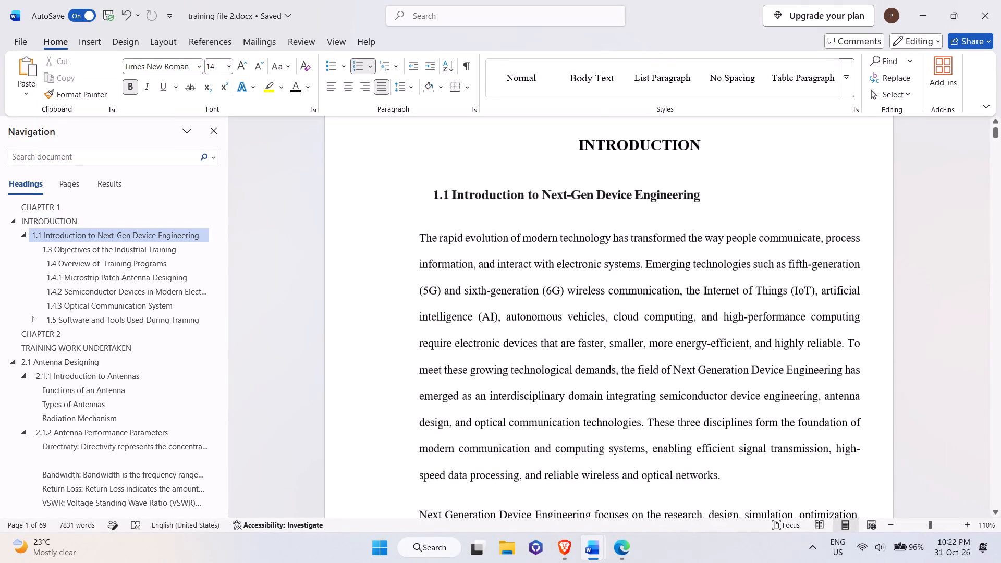
{"action": "scroll", "coordinate": [621, 298], "scroll_direction": "down", "scroll_amount": 2}
{"action": "left_click", "coordinate": [621, 298]}
{"action": "scroll", "coordinate": [621, 298], "scroll_direction": "down", "scroll_amount": 20}
{"action": "scroll", "coordinate": [621, 298], "scroll_direction": "down", "scroll_amount": 3}
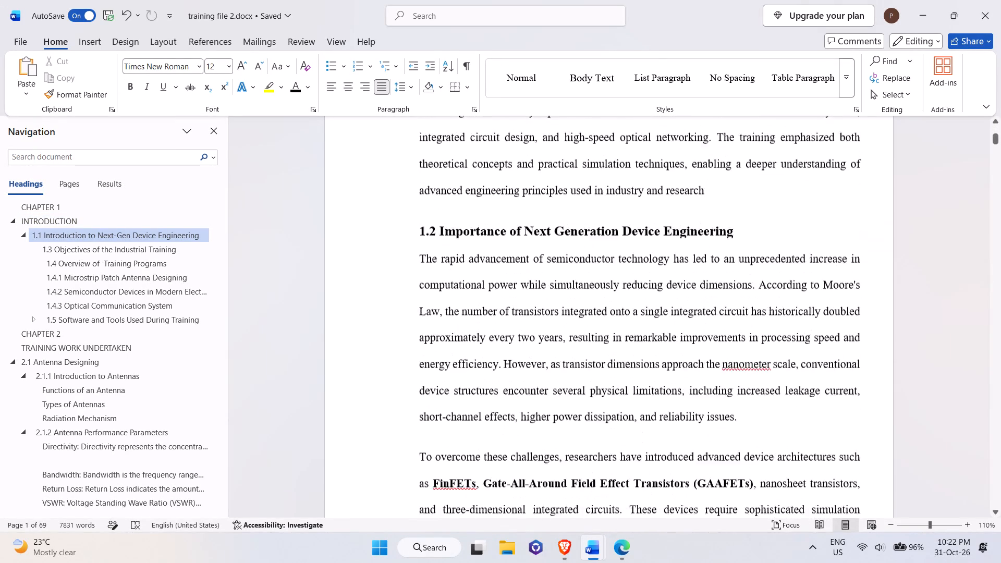
{"action": "scroll", "coordinate": [621, 298], "scroll_direction": "down", "scroll_amount": 5}
{"action": "scroll", "coordinate": [621, 298], "scroll_direction": "down", "scroll_amount": 20}
{"action": "scroll", "coordinate": [621, 298], "scroll_direction": "down", "scroll_amount": 5}
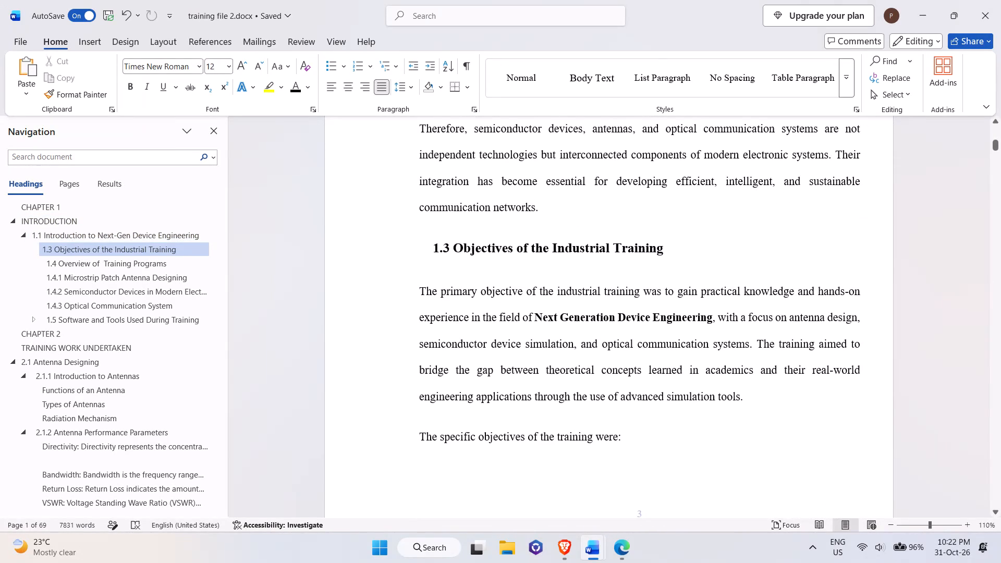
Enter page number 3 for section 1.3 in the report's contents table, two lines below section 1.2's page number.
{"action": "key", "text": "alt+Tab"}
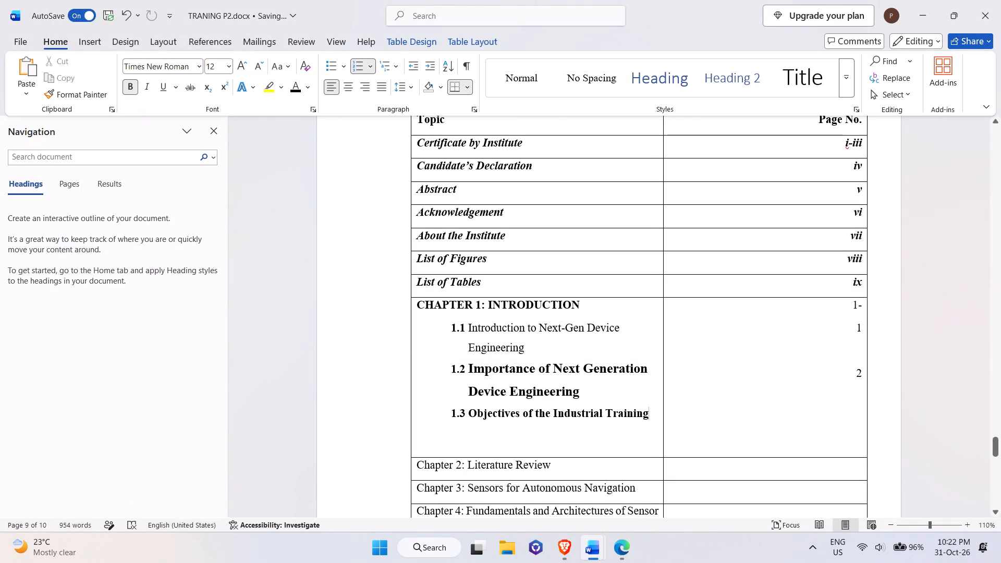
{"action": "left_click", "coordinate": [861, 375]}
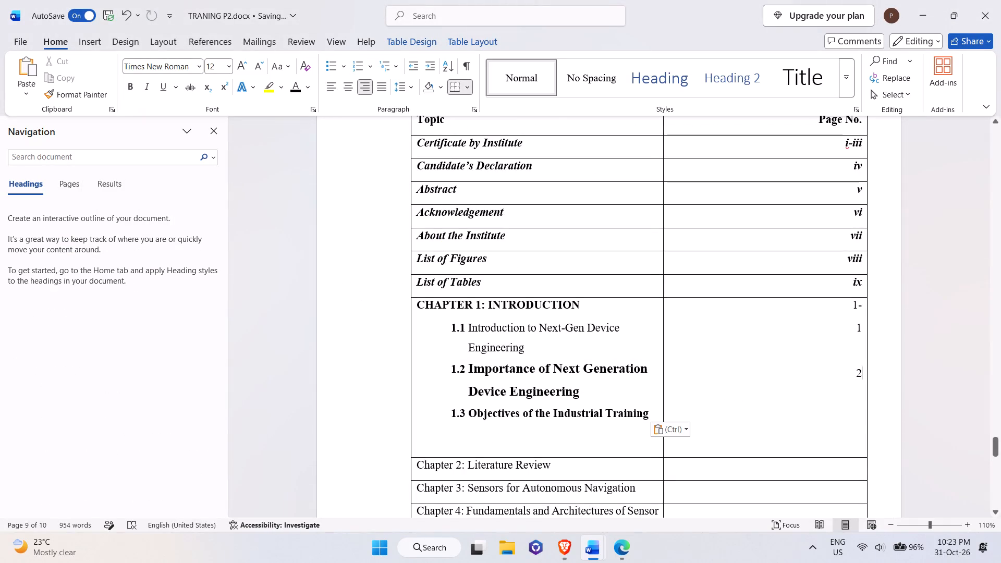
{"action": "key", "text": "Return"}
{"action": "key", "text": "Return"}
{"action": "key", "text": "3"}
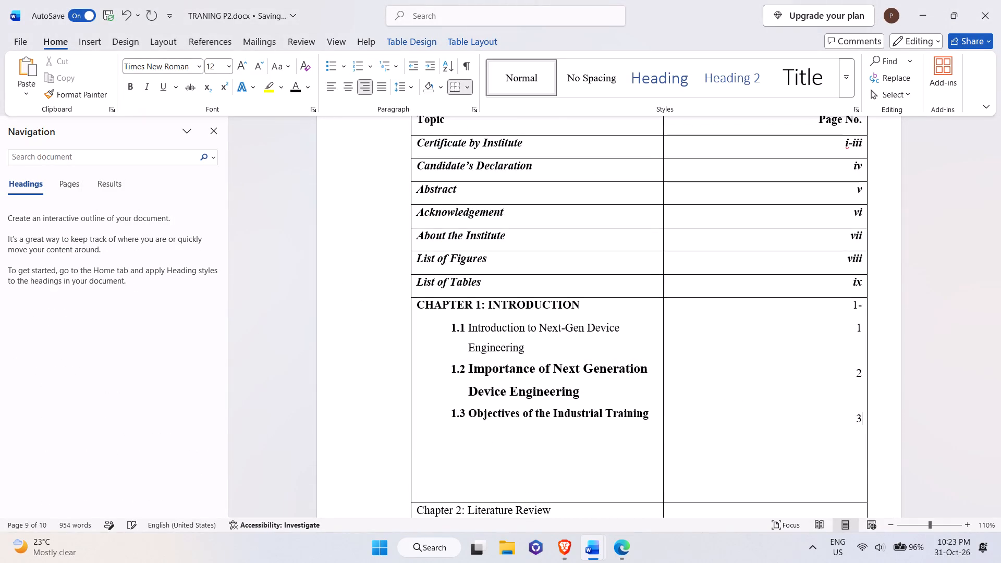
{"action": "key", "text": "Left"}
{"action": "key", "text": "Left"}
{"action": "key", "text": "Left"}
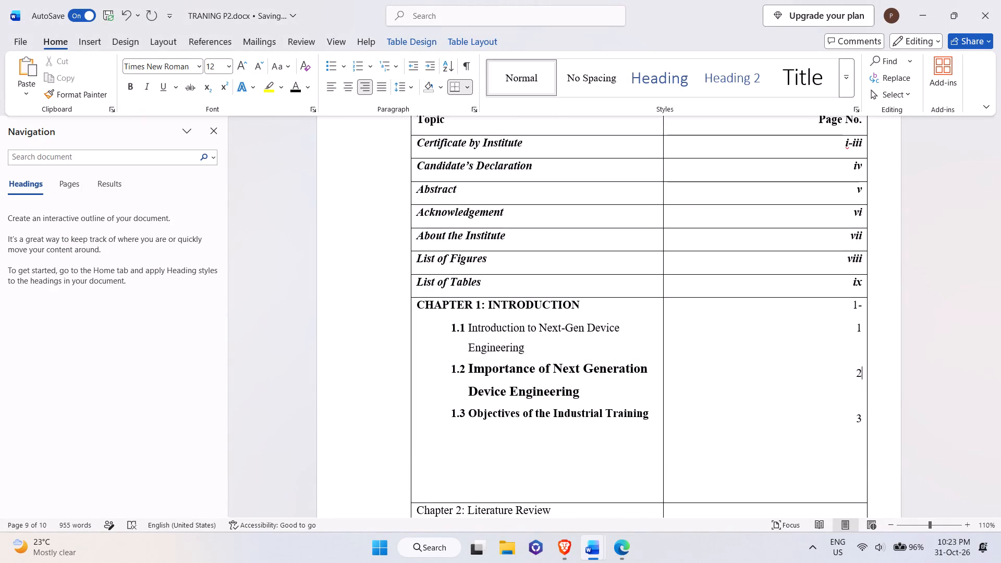
Add a numbered entry 1.4 below 1.3 and fill it with the heading "Overview of Training Programs" copied from training file 2.docx.
{"action": "left_click", "coordinate": [651, 416]}
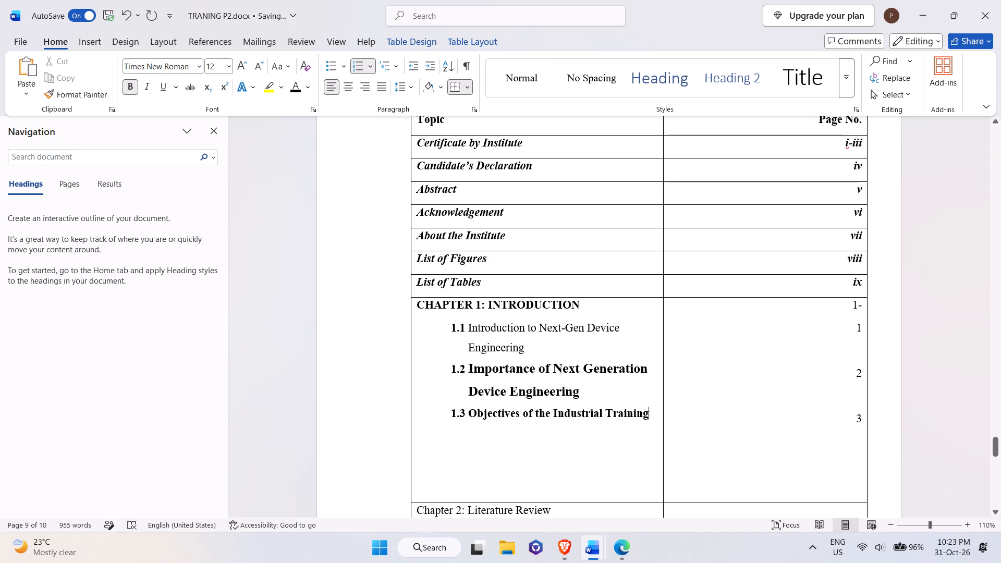
{"action": "key", "text": "Return"}
{"action": "key", "text": "alt+Tab"}
{"action": "scroll", "coordinate": [629, 371], "scroll_direction": "down", "scroll_amount": 9}
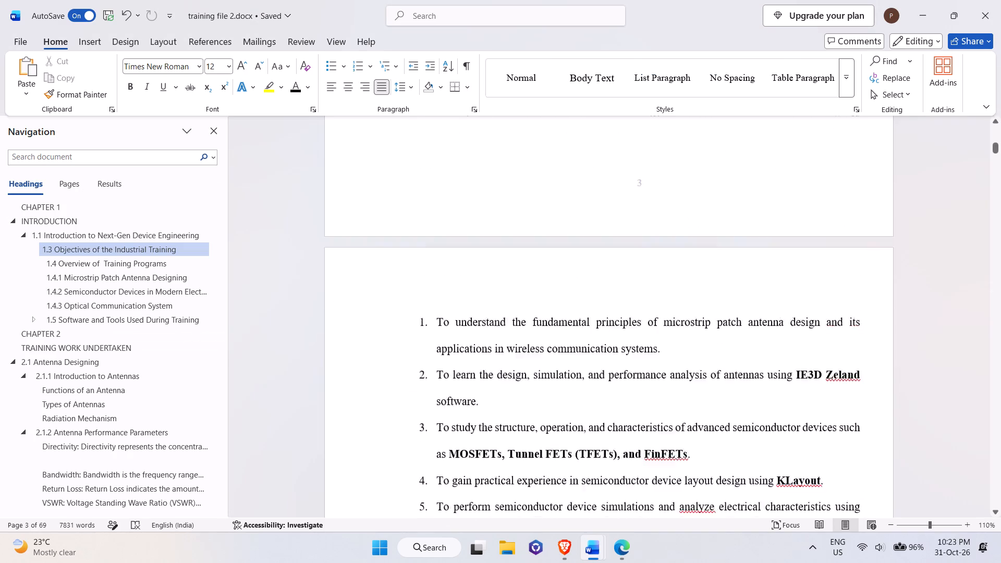
{"action": "scroll", "coordinate": [627, 371], "scroll_direction": "down", "scroll_amount": 12}
{"action": "left_click_drag", "start_coordinate": [445, 393], "coordinate": [620, 387]}
{"action": "key", "text": "ctrl+c"}
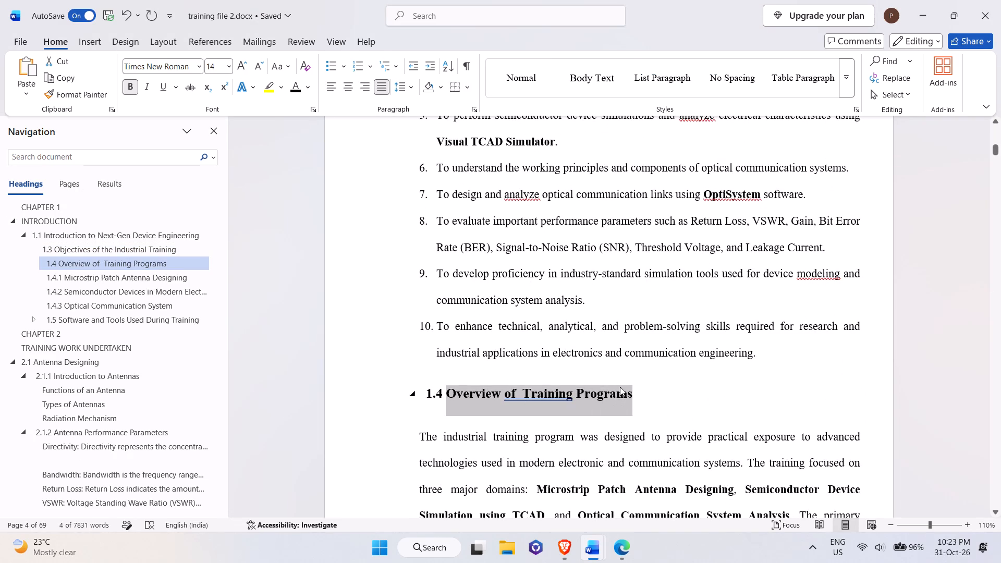
{"action": "scroll", "coordinate": [521, 393], "scroll_direction": "down", "scroll_amount": 5}
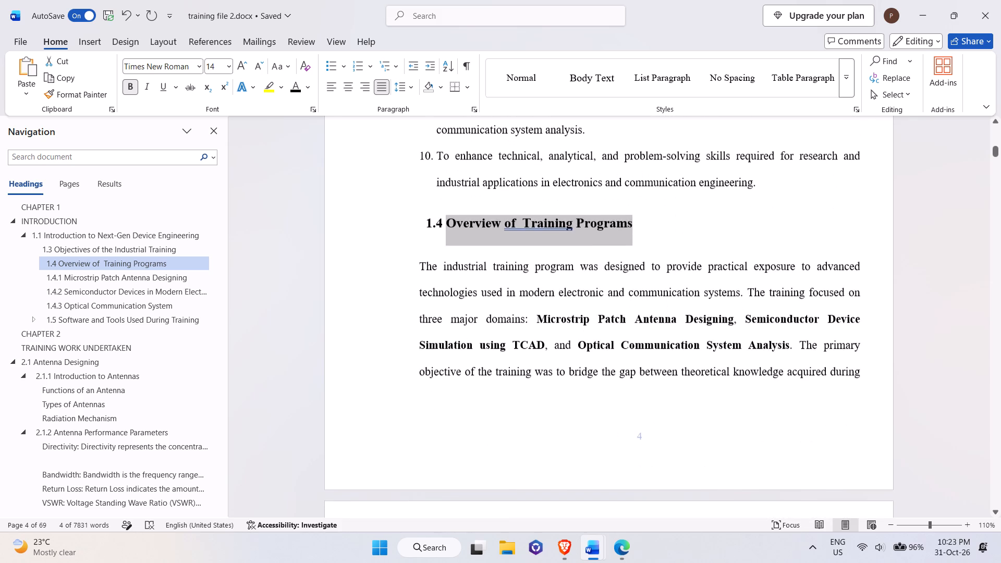
{"action": "key", "text": "alt+Tab"}
{"action": "key", "text": "ctrl+v"}
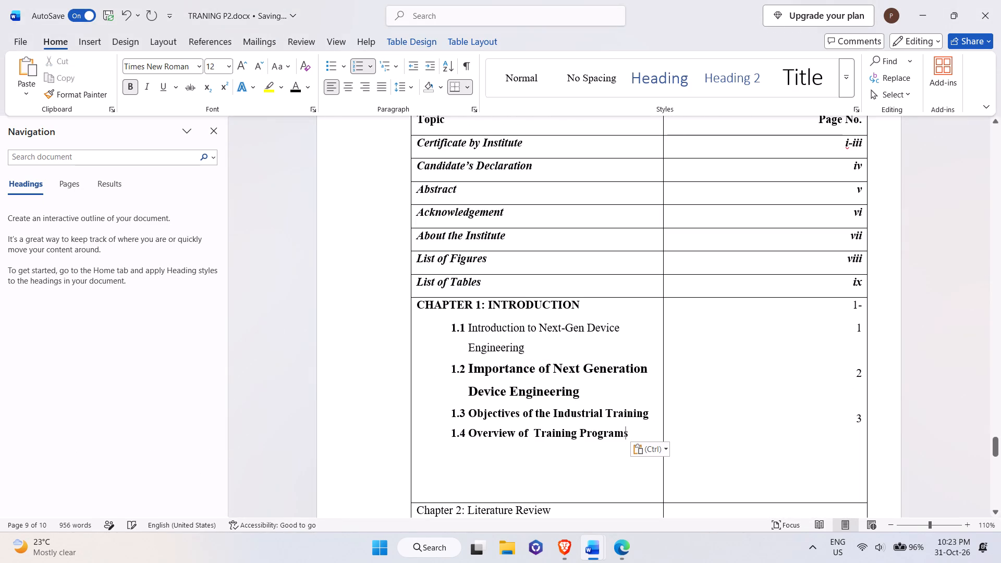
Clear and re-enter page number 3 for section 1.3, two lines below the 2, and enter 4 for section 1.4 directly beneath.
{"action": "left_click", "coordinate": [863, 419]}
{"action": "key", "text": "BackSpace"}
{"action": "key", "text": "BackSpace"}
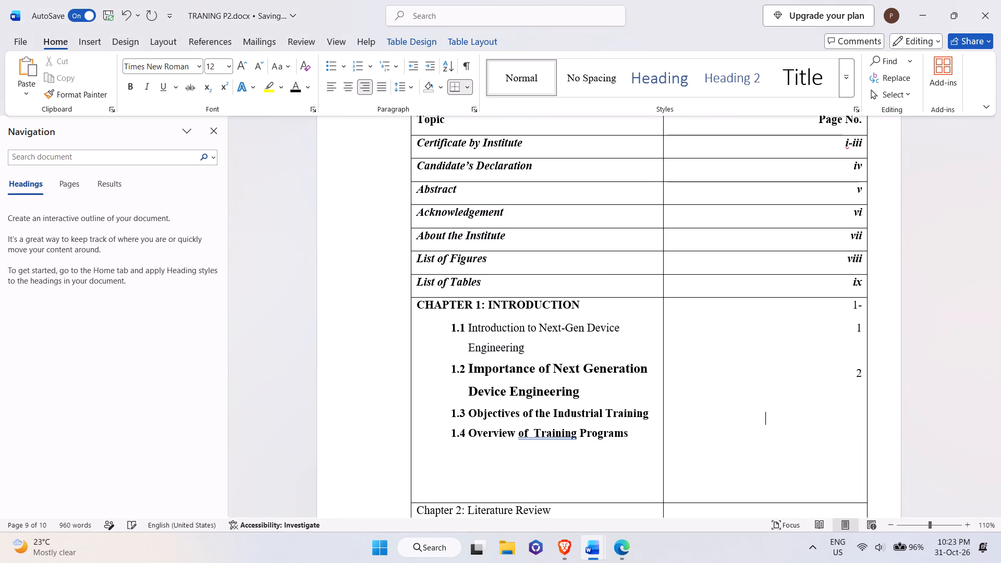
{"action": "key", "text": "BackSpace"}
{"action": "key", "text": "BackSpace"}
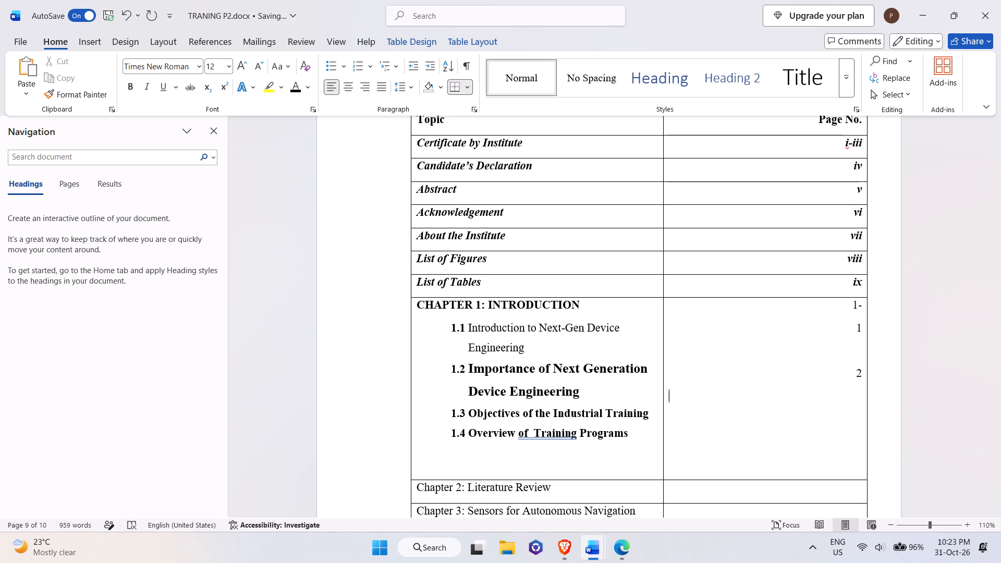
{"action": "left_click", "coordinate": [862, 369]}
{"action": "key", "text": "Return"}
{"action": "key", "text": "Return"}
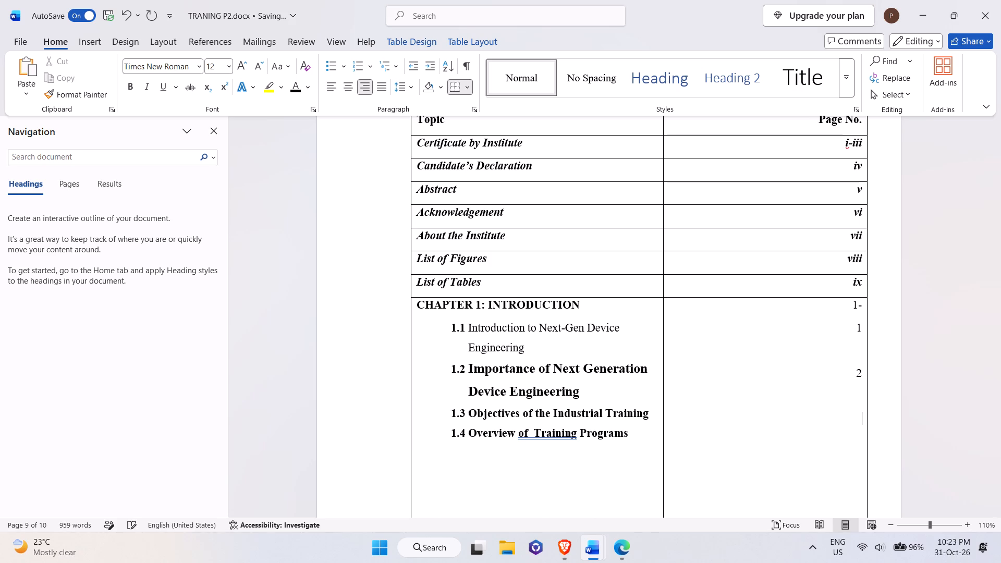
{"action": "key", "text": "3"}
{"action": "key", "text": "Return"}
{"action": "key", "text": "4"}
Remove the bold formatting from the heading text of contents entries 1.1 to 1.4.
{"action": "left_click_drag", "start_coordinate": [643, 441], "coordinate": [485, 328]}
{"action": "left_click", "coordinate": [411, 81]}
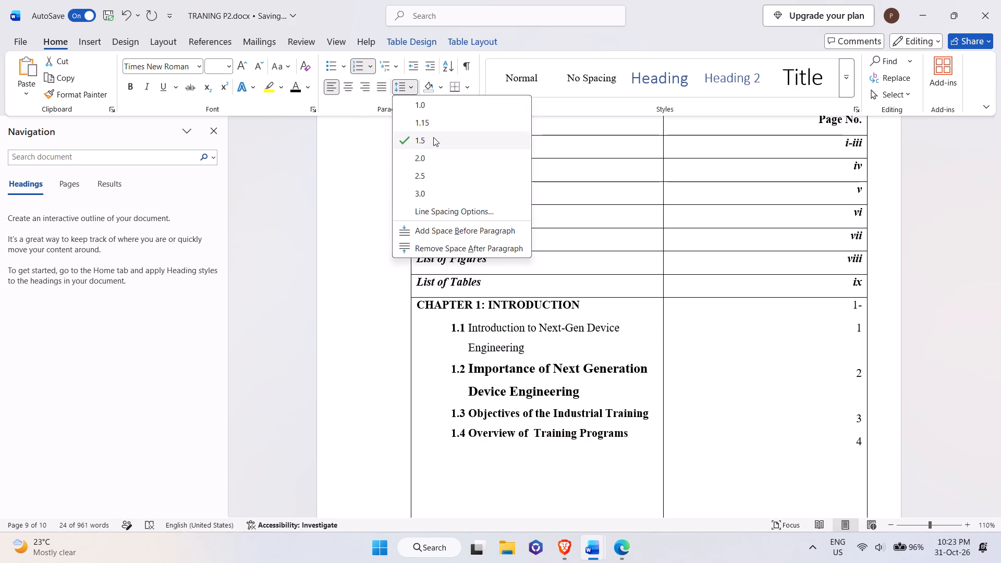
{"action": "key", "text": "ctrl+b"}
{"action": "key", "text": "ctrl+b"}
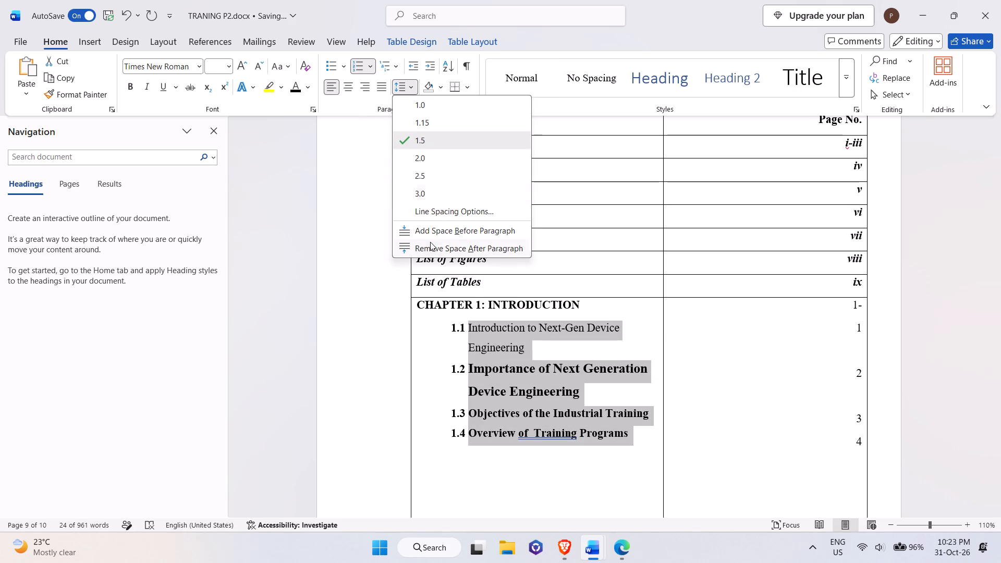
{"action": "left_click", "coordinate": [476, 340], "text": "ctrl"}
{"action": "key", "text": "ctrl+b"}
{"action": "key", "text": "ctrl+b"}
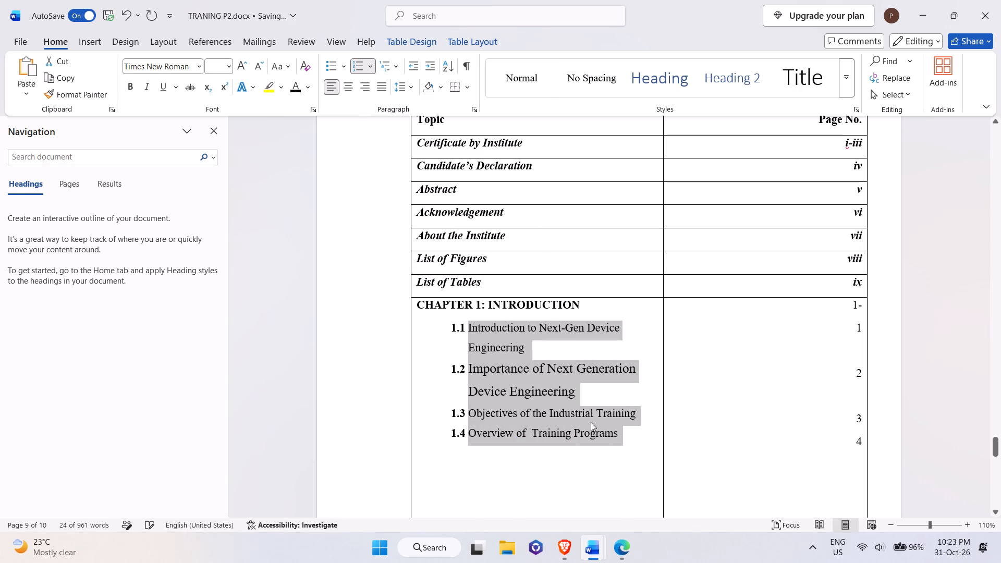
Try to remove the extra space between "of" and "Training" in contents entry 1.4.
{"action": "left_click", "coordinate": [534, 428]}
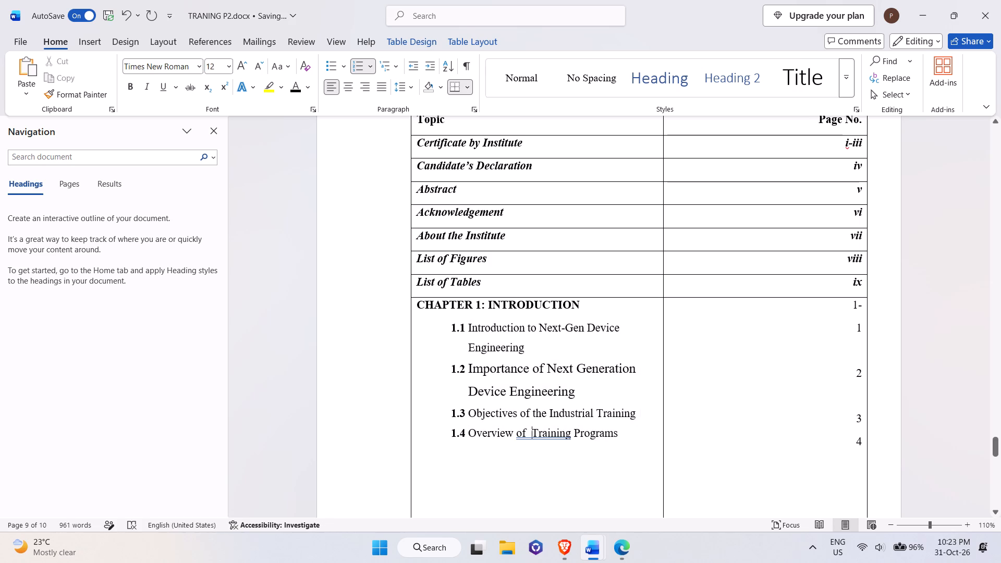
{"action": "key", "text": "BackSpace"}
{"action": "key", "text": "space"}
Set the line spacing of the contents table, from the front-matter rows through References, to 1.15.
{"action": "left_click", "coordinate": [849, 350]}
{"action": "left_click", "coordinate": [410, 89]}
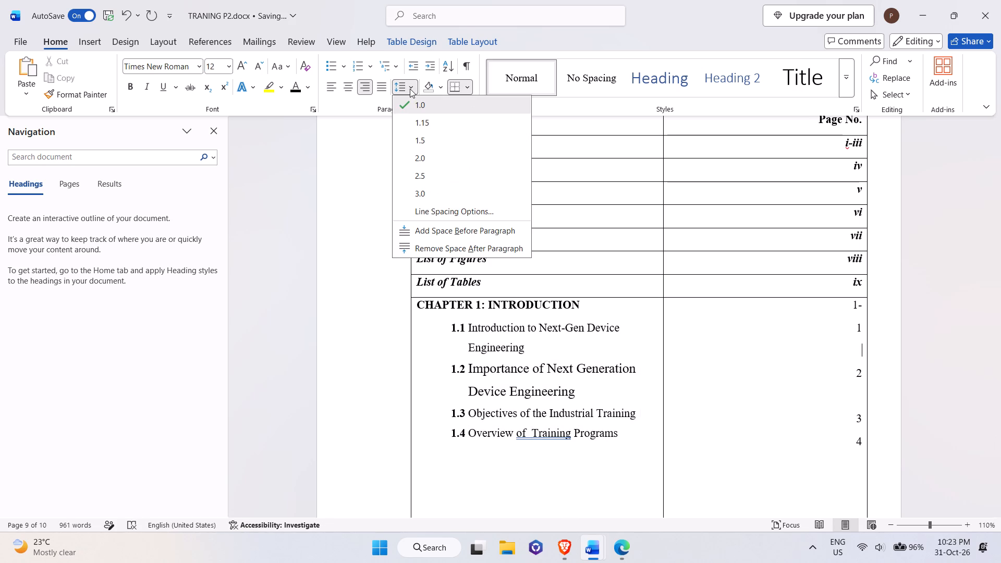
{"action": "left_click", "coordinate": [974, 336]}
{"action": "scroll", "coordinate": [905, 267], "scroll_direction": "up", "scroll_amount": 4}
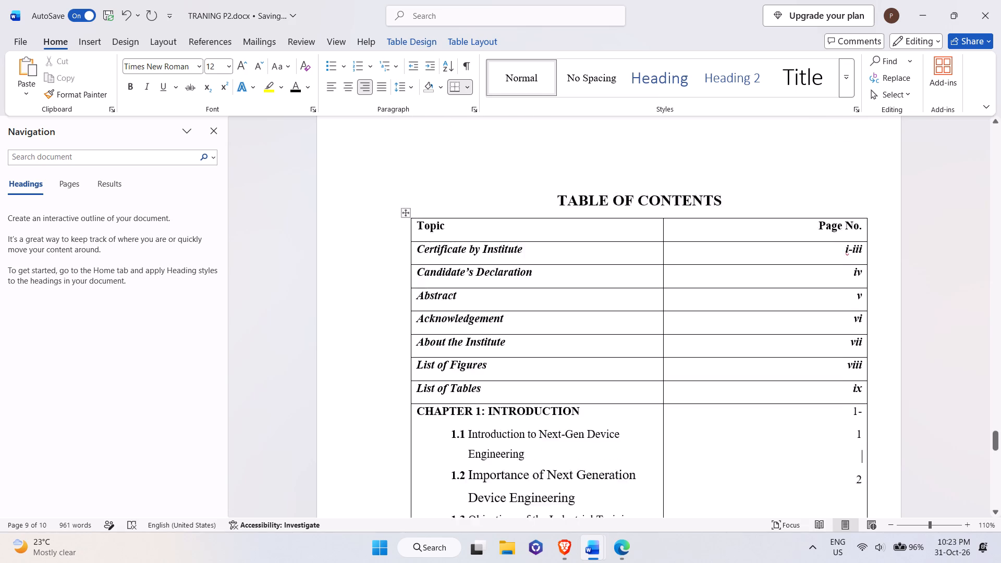
{"action": "left_click_drag", "start_coordinate": [808, 247], "coordinate": [838, 362]}
{"action": "scroll", "coordinate": [838, 362], "scroll_direction": "down", "scroll_amount": 15}
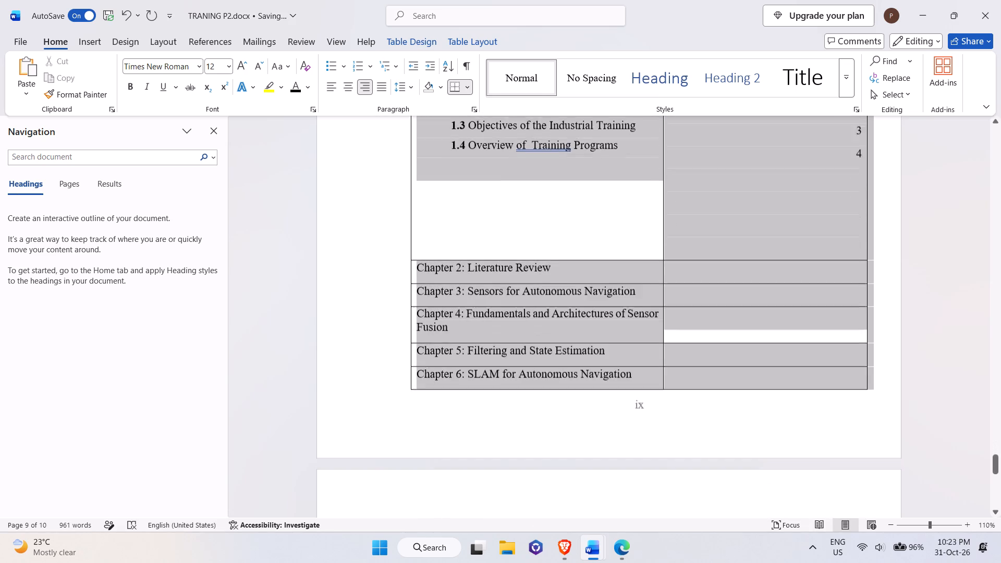
{"action": "left_click_drag", "start_coordinate": [838, 362], "coordinate": [823, 431]}
{"action": "scroll", "coordinate": [838, 363], "scroll_direction": "down", "scroll_amount": 5}
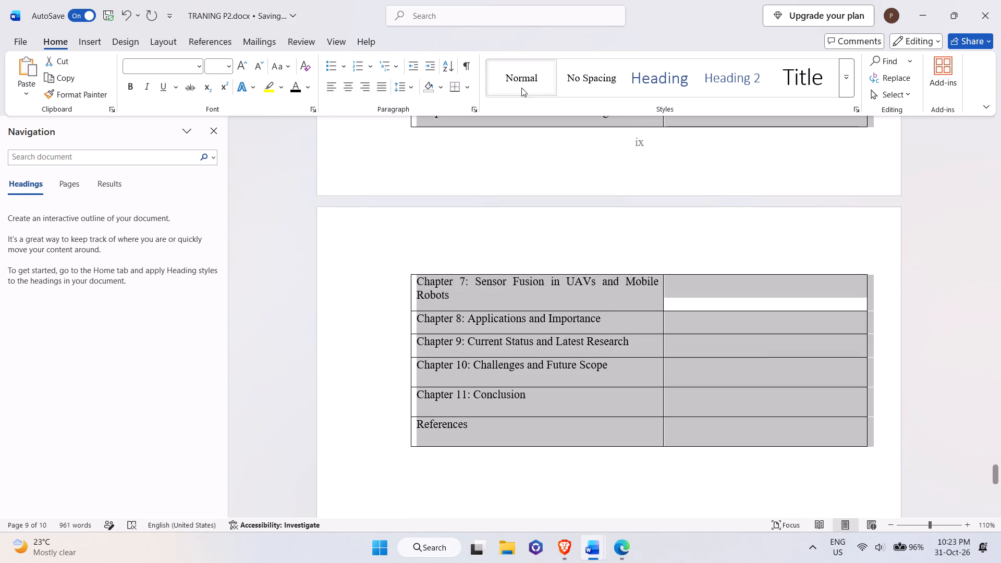
{"action": "left_click", "coordinate": [410, 87]}
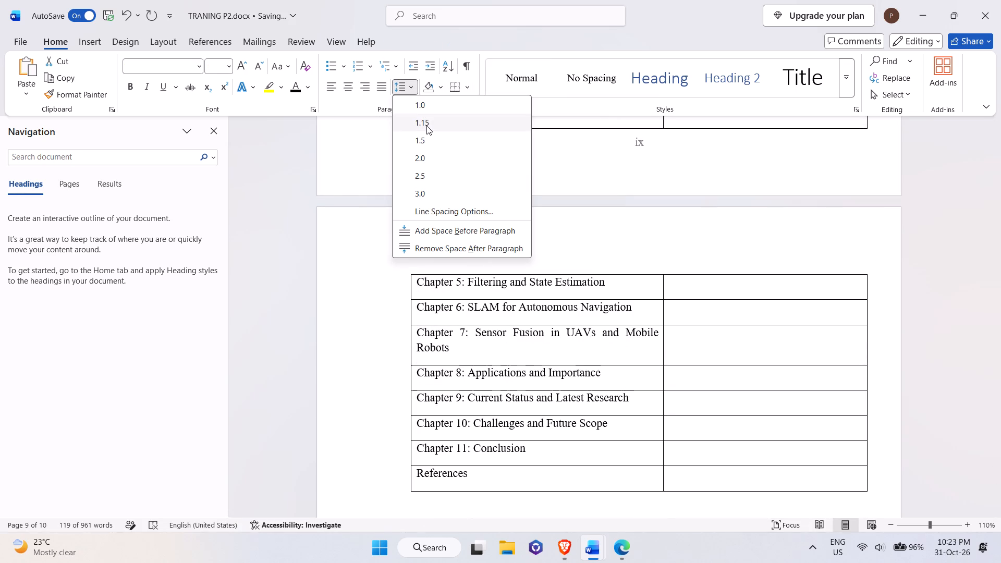
{"action": "left_click", "coordinate": [426, 126]}
{"action": "scroll", "coordinate": [544, 243], "scroll_direction": "up", "scroll_amount": 11}
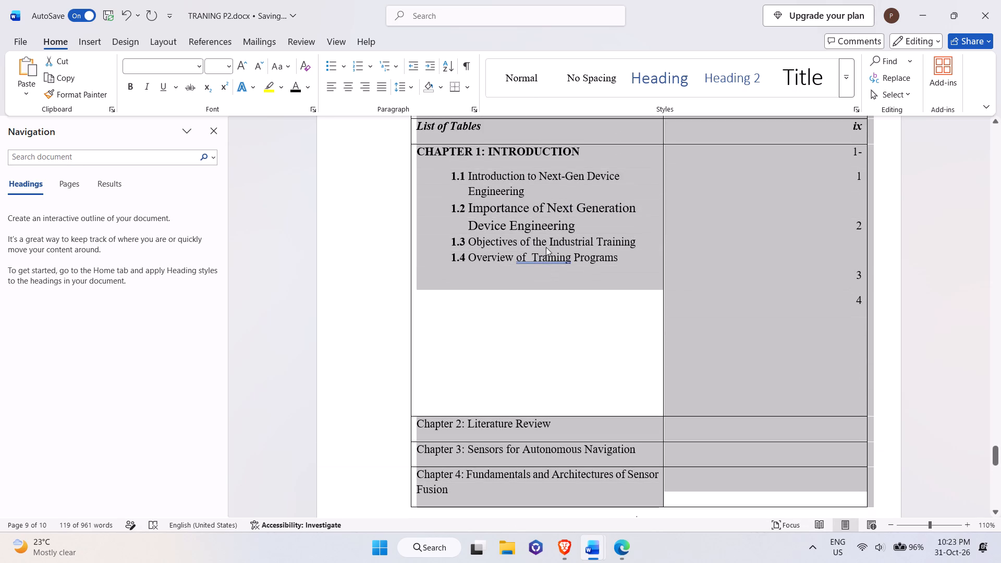
Enter 4 on the line between page numbers 2 and 3 in Chapter 1's page-number cell, and clear the 2 above it.
{"action": "left_click", "coordinate": [786, 296]}
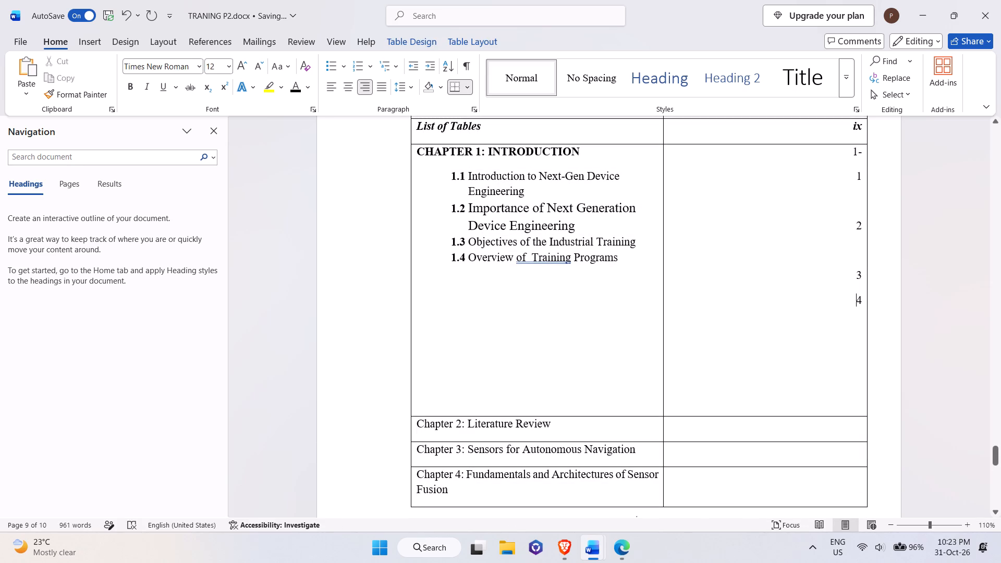
{"action": "left_click", "coordinate": [852, 251]}
{"action": "scroll", "coordinate": [630, 244], "scroll_direction": "up", "scroll_amount": 7}
{"action": "scroll", "coordinate": [630, 244], "scroll_direction": "down", "scroll_amount": 4}
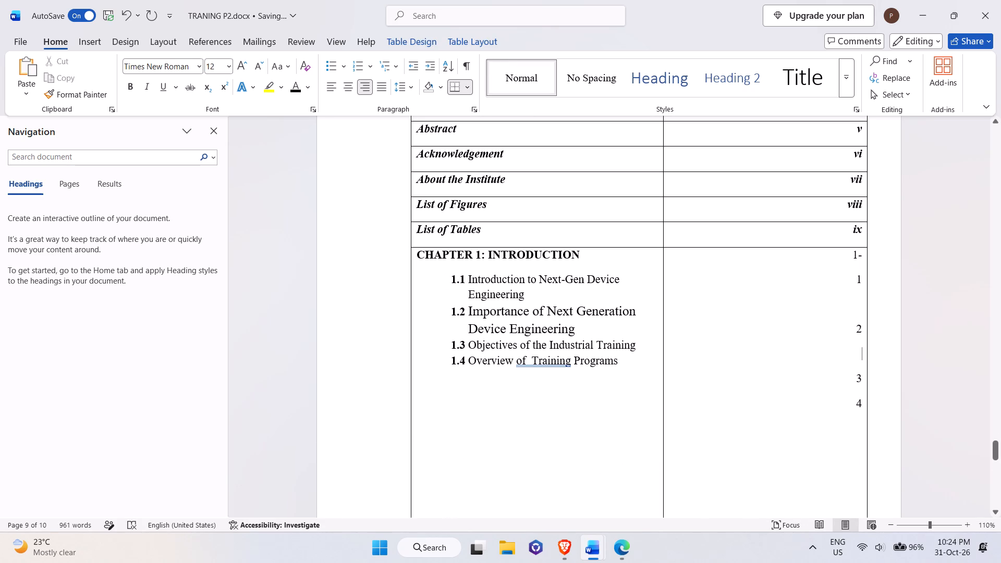
{"action": "key", "text": "4"}
{"action": "key", "text": "Up"}
{"action": "key", "text": "BackSpace"}
{"action": "key", "text": "BackSpace"}
{"action": "key", "text": "2"}
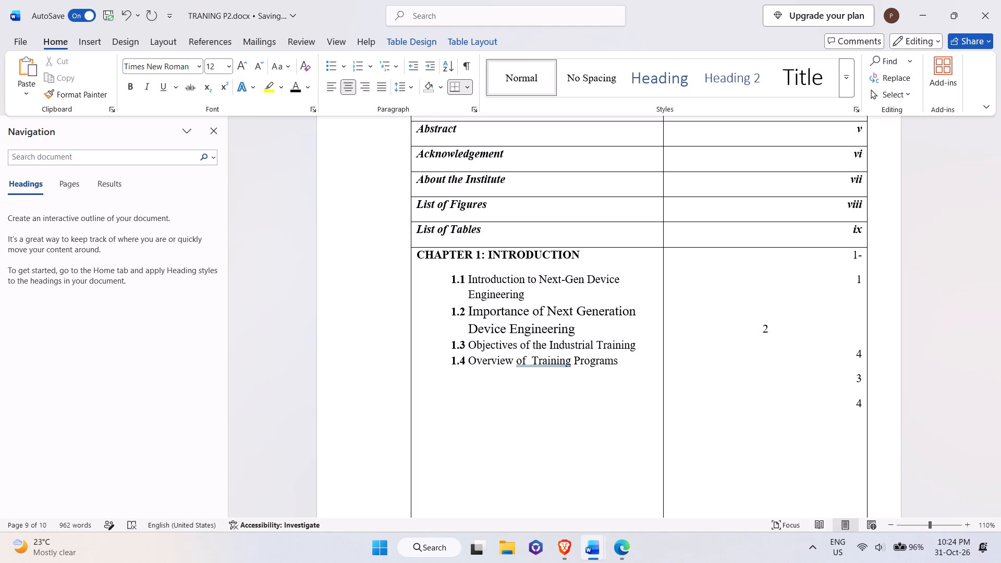
{"action": "key", "text": "BackSpace"}
{"action": "key", "text": "BackSpace"}
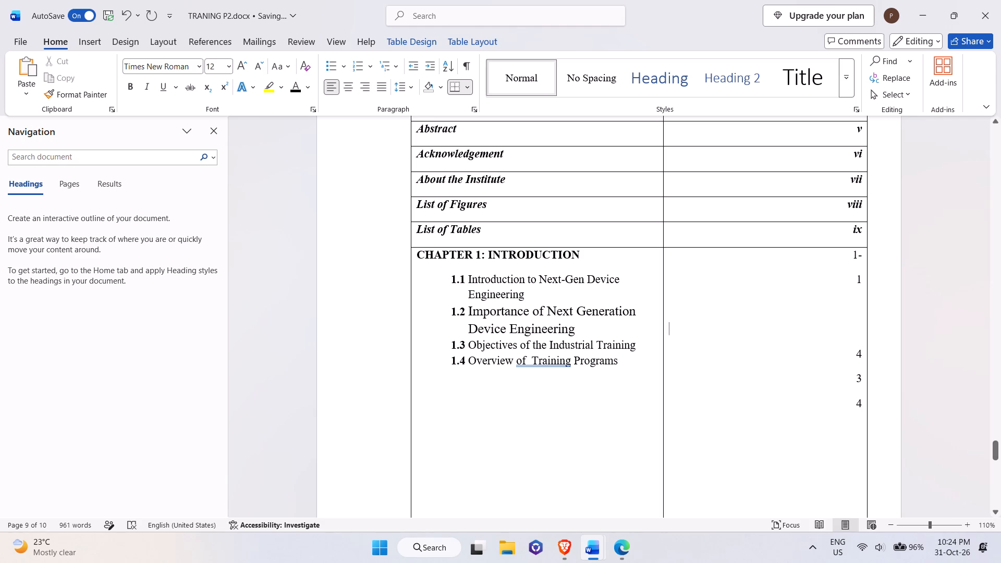
Insert two blank lines below page number 1 in Chapter 1's page-number cell.
{"action": "left_click", "coordinate": [864, 282]}
{"action": "key", "text": "Return"}
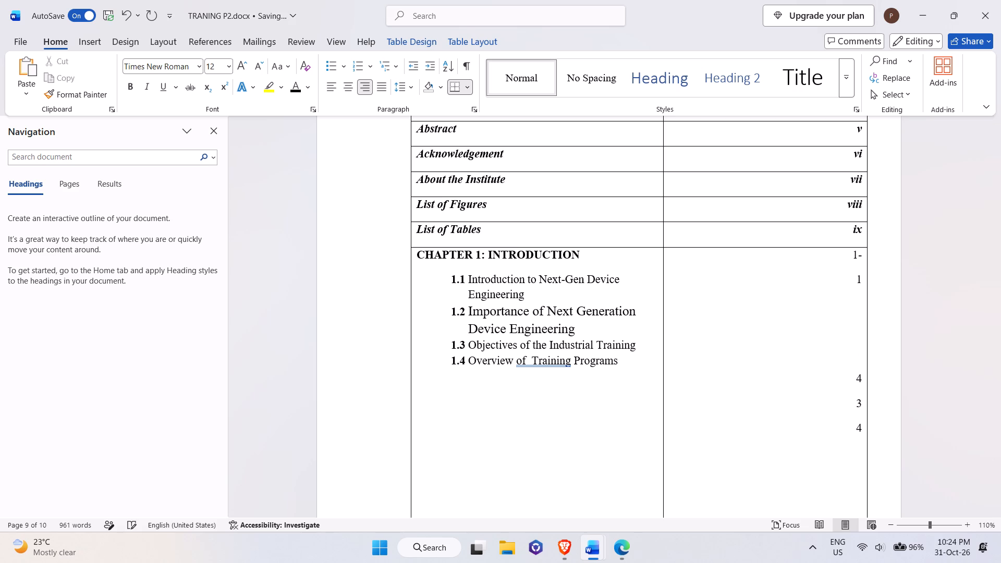
{"action": "key", "text": "Return"}
{"action": "key", "text": "BackSpace"}
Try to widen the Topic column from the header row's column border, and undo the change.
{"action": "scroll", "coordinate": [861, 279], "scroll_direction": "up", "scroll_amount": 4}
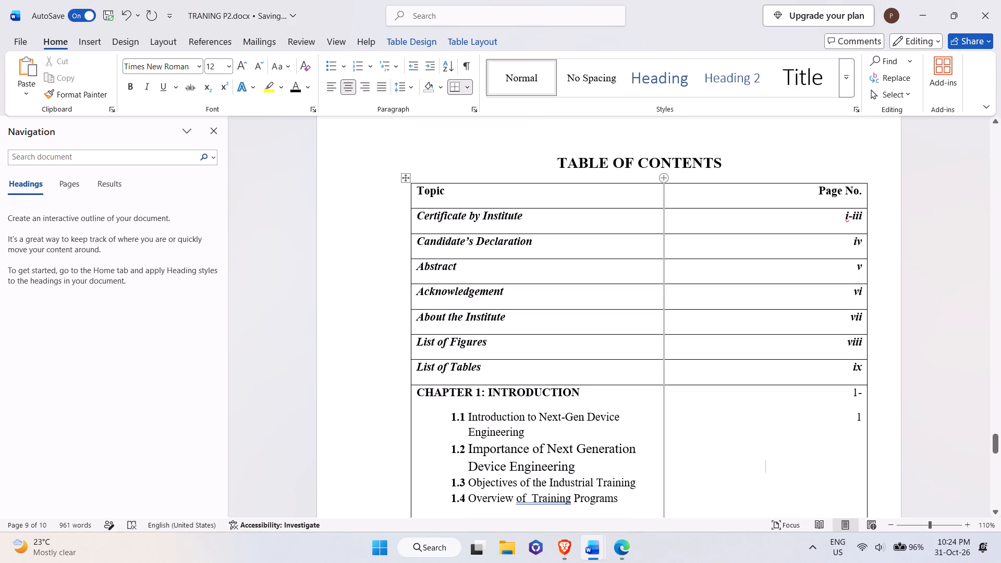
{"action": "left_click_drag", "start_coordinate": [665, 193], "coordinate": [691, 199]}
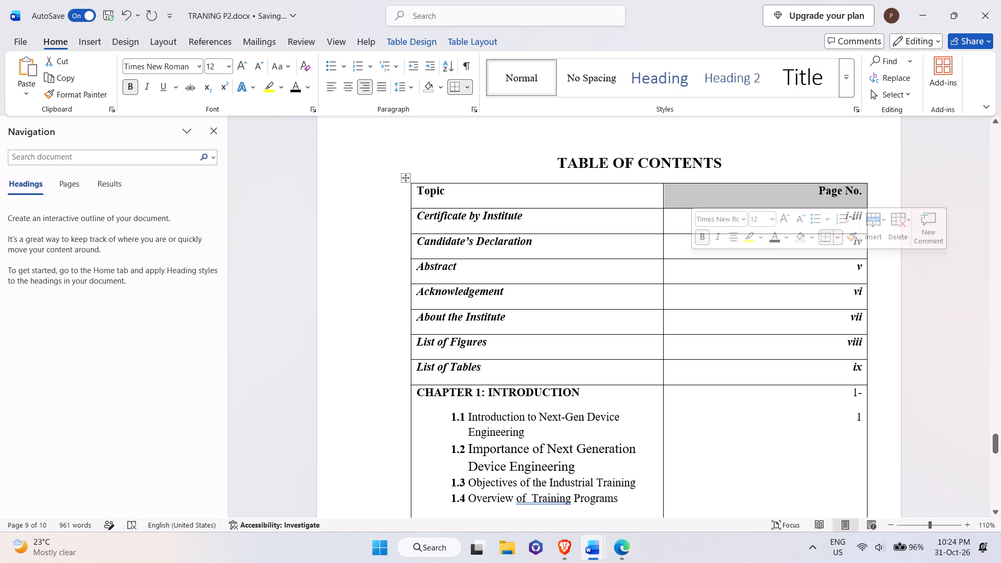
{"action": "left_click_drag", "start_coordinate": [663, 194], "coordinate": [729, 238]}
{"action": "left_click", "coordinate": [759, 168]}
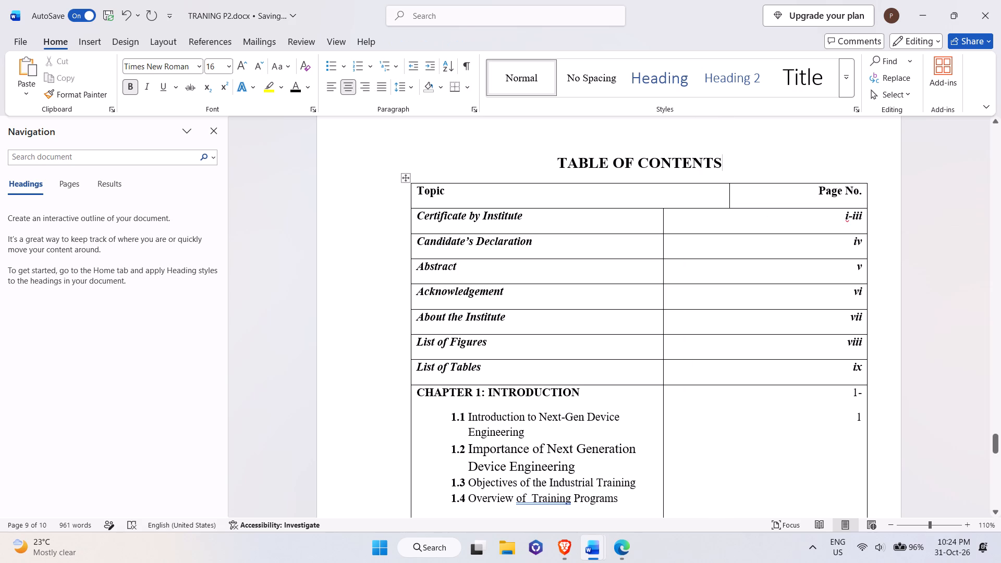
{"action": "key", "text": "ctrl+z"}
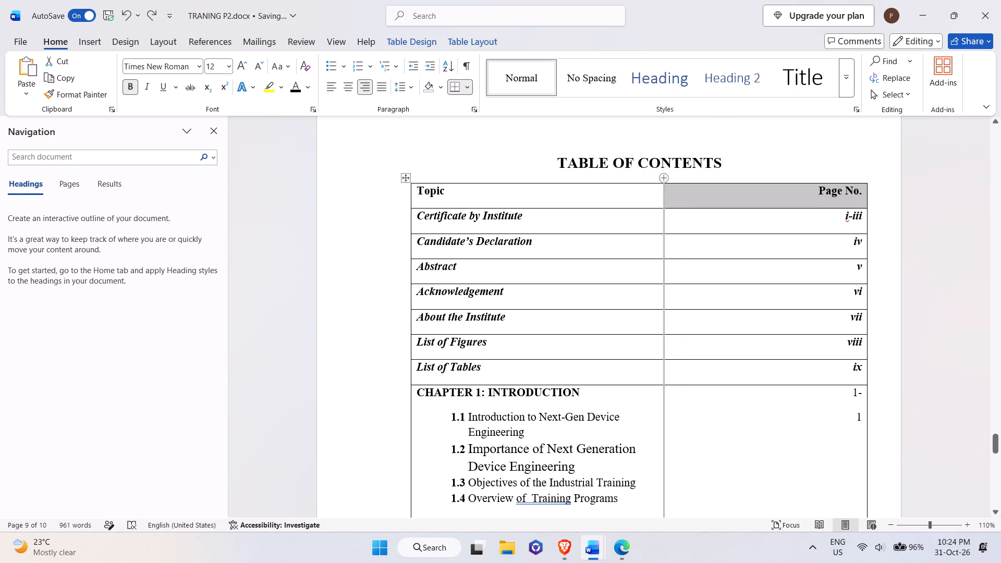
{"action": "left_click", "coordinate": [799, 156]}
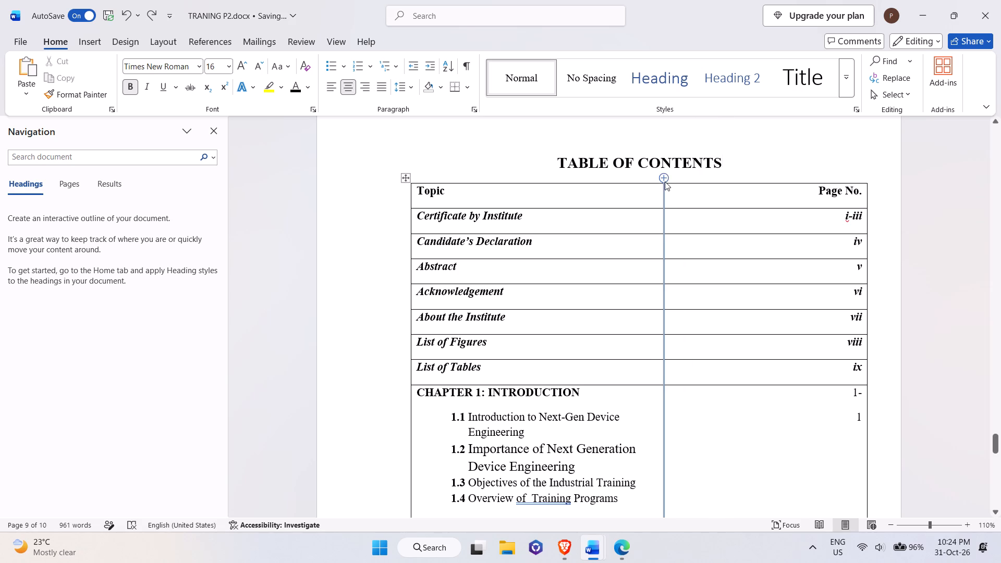
Widen the Topic column of the whole contents table until the section 1.2 heading fits on one line.
{"action": "left_click_drag", "start_coordinate": [663, 212], "coordinate": [743, 236]}
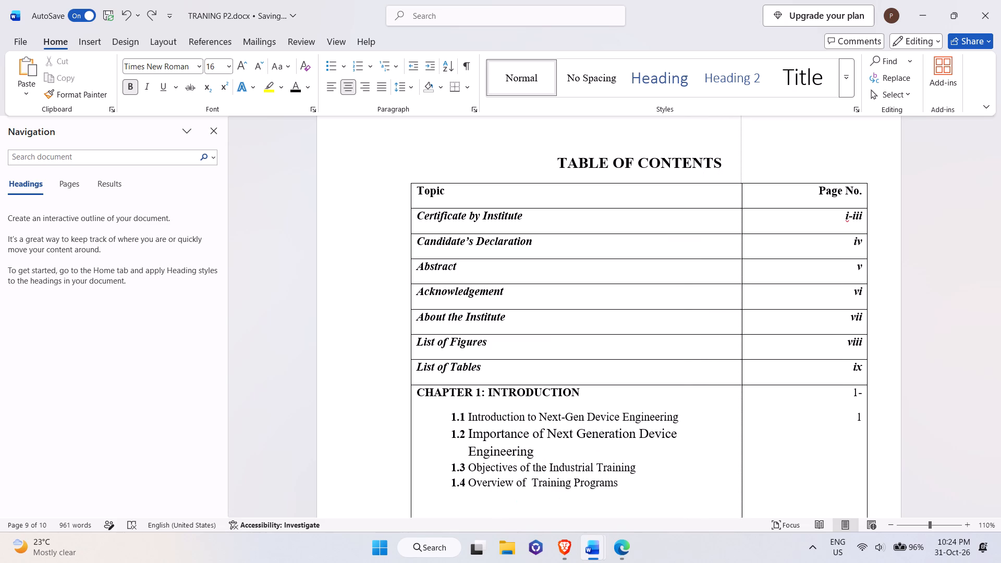
{"action": "left_click_drag", "start_coordinate": [743, 236], "coordinate": [775, 274]}
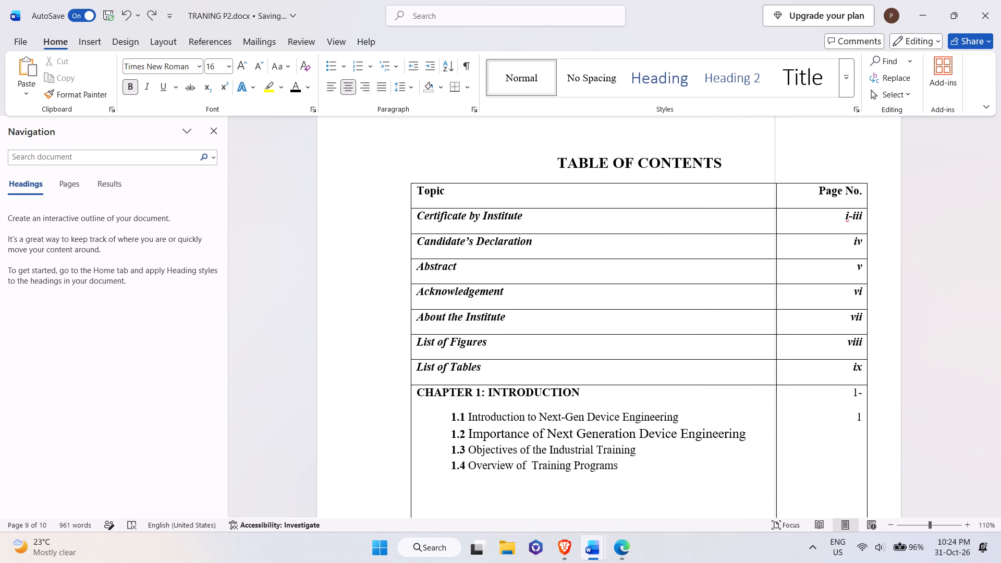
Set the font size of the heading text in contents entries 1.1 to 1.4 to 12.
{"action": "left_click_drag", "start_coordinate": [643, 470], "coordinate": [502, 415]}
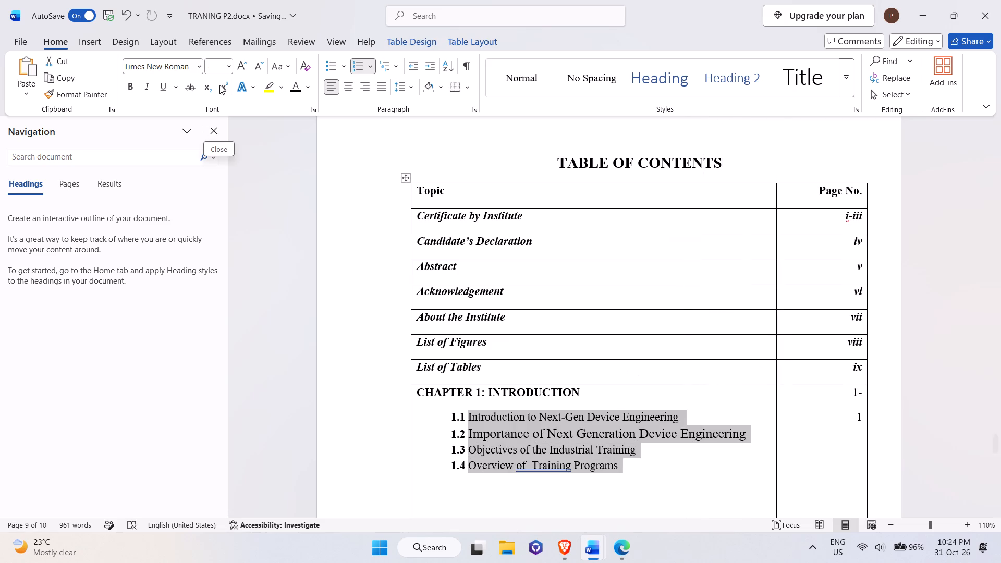
{"action": "left_click", "coordinate": [217, 67]}
{"action": "type", "text": "12"}
{"action": "key", "text": "Return"}
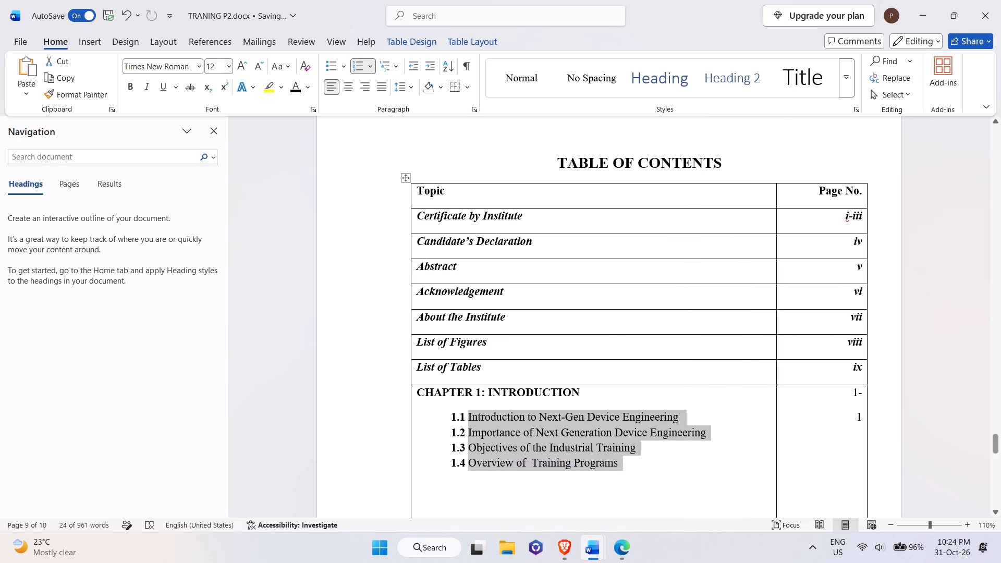
Reduce the double space between "of" and "Training" in contents entry 1.4 to a single space.
{"action": "scroll", "coordinate": [473, 347], "scroll_direction": "down", "scroll_amount": 1}
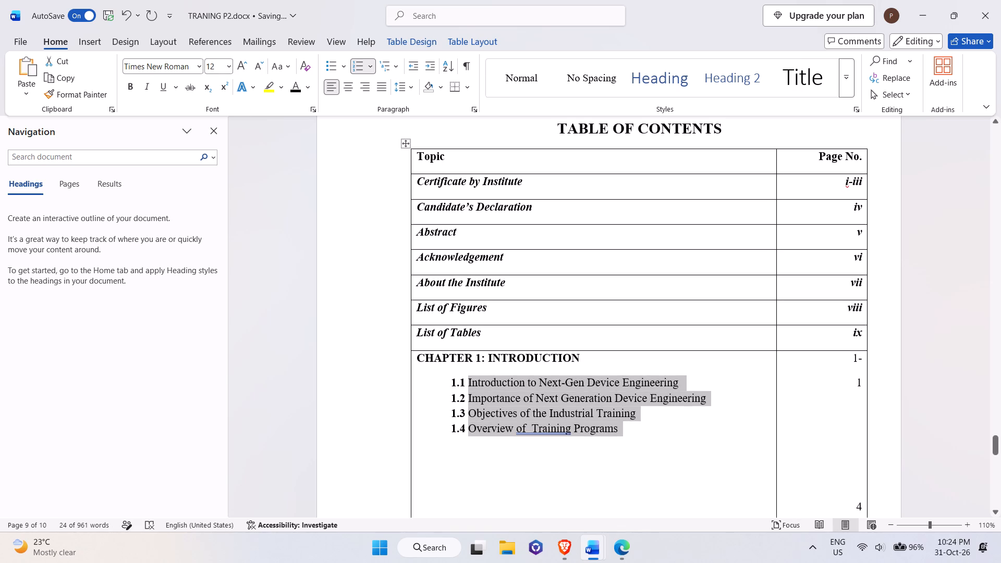
{"action": "left_click", "coordinate": [493, 362]}
{"action": "scroll", "coordinate": [516, 372], "scroll_direction": "down", "scroll_amount": 4}
{"action": "left_click", "coordinate": [625, 292]}
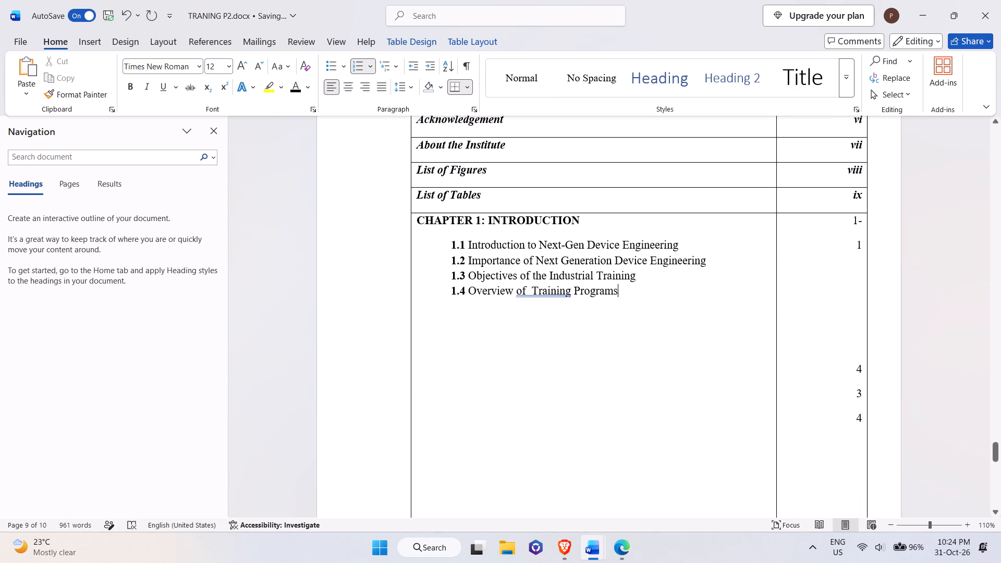
{"action": "left_click", "coordinate": [534, 286]}
{"action": "key", "text": "BackSpace"}
{"action": "key", "text": "BackSpace"}
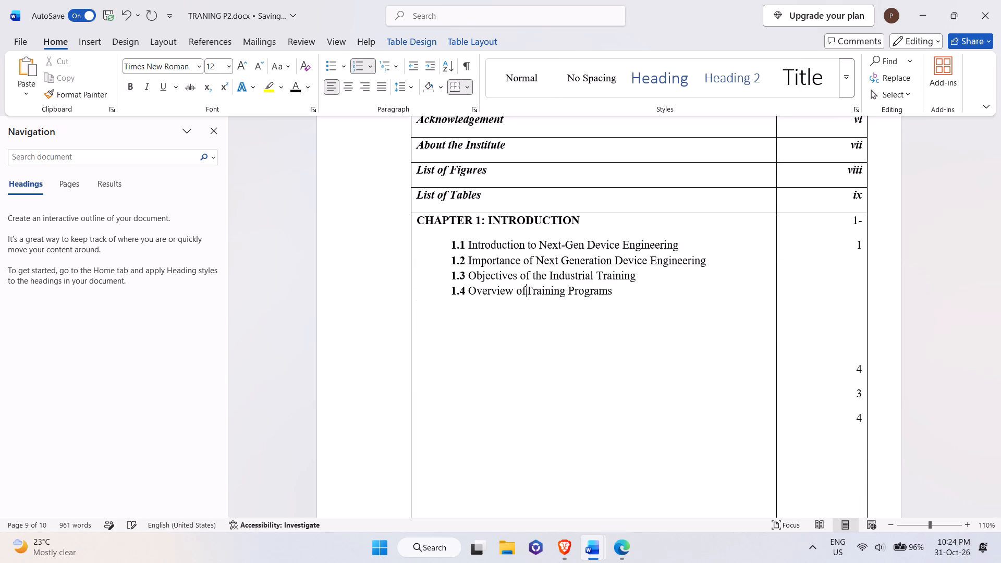
{"action": "key", "text": "space"}
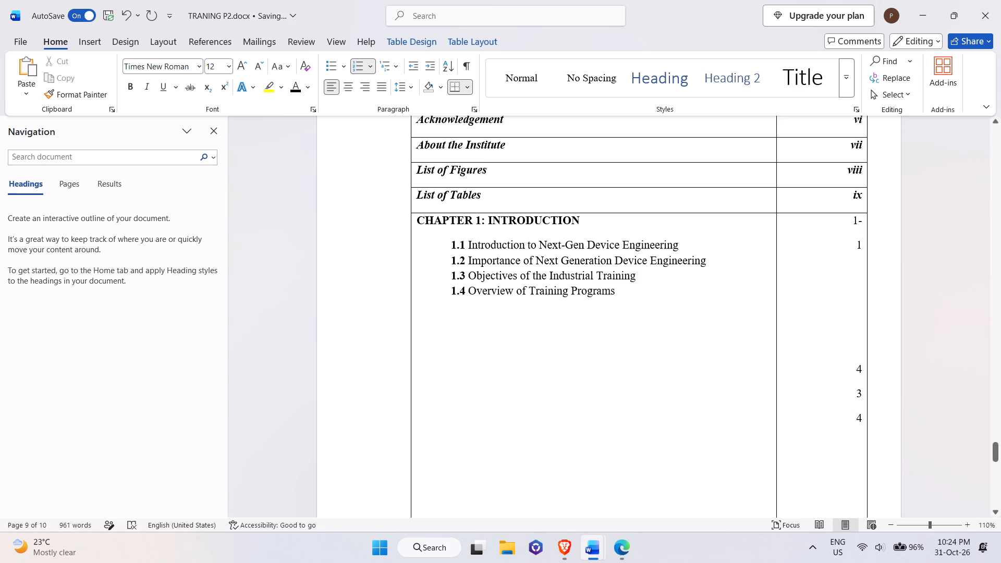
Check the line spacing of the page number beside contents entry 1.1.
{"action": "left_click", "coordinate": [860, 263]}
{"action": "left_click", "coordinate": [861, 242]}
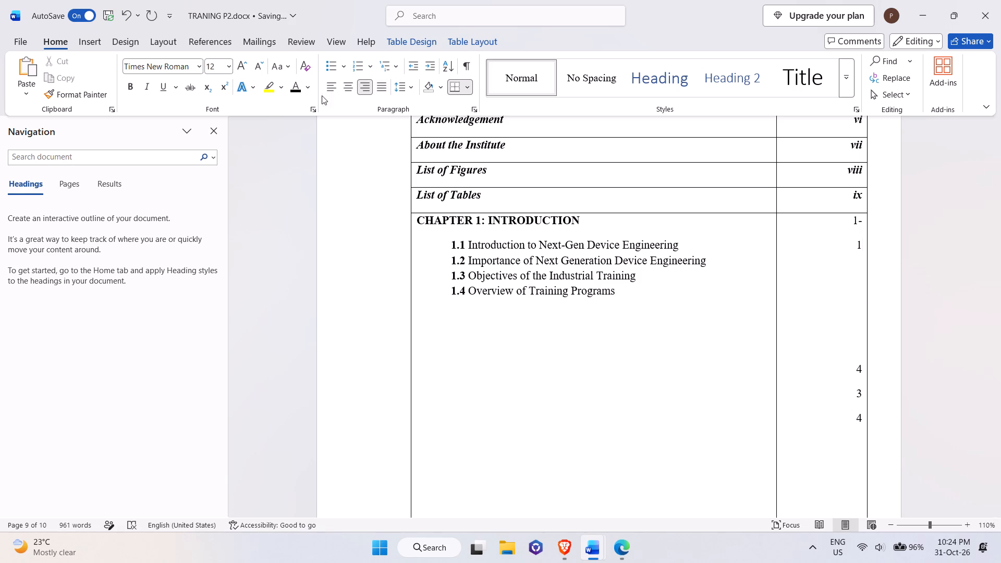
{"action": "left_click", "coordinate": [411, 85]}
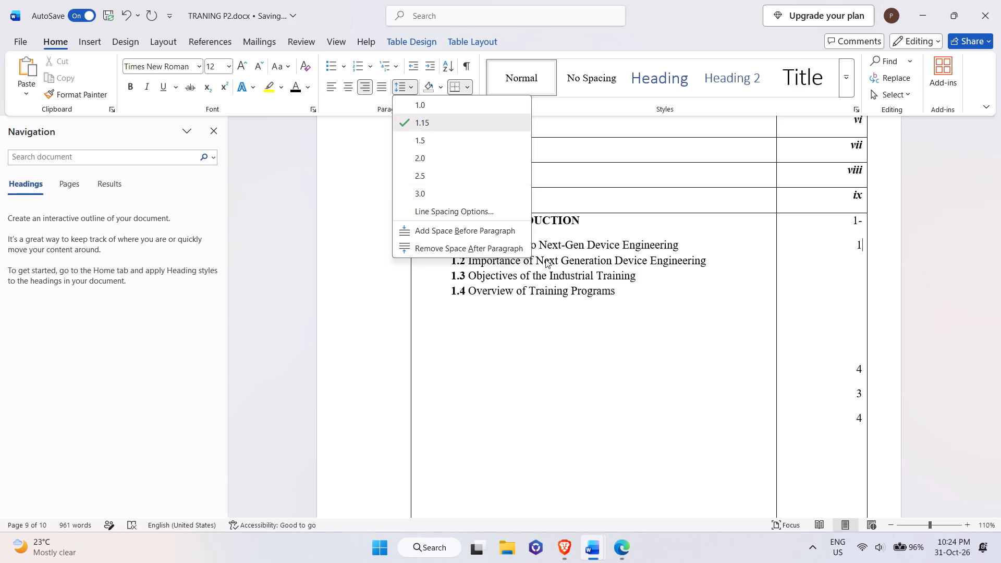
{"action": "left_click", "coordinate": [546, 260]}
{"action": "left_click", "coordinate": [412, 84]}
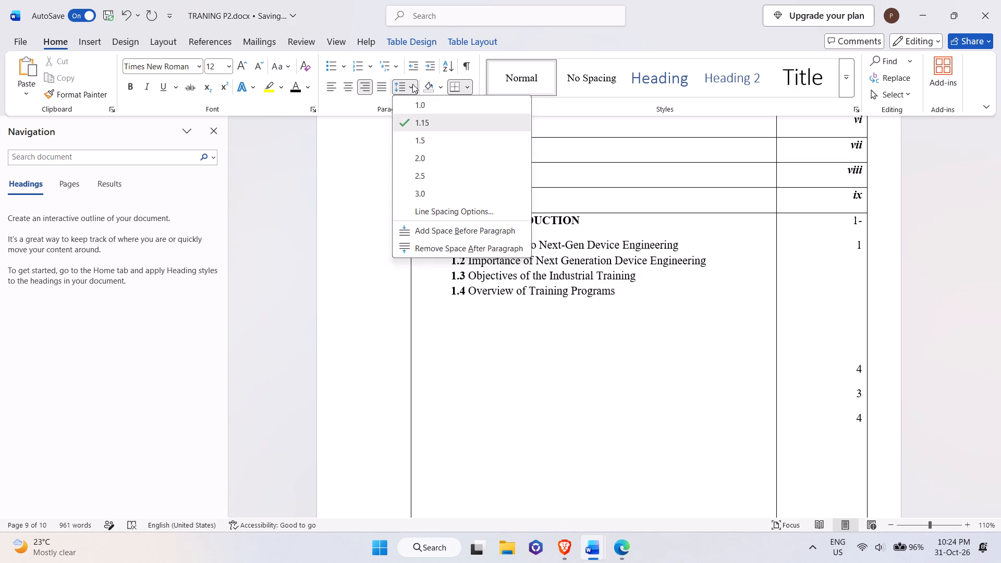
{"action": "left_click", "coordinate": [412, 84]}
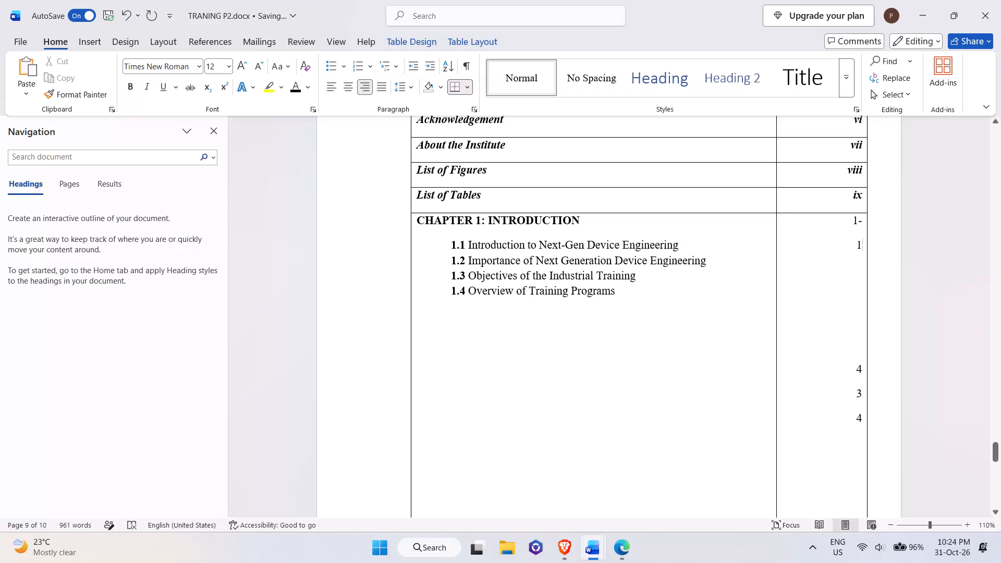
Delete the page number 1 beside contents entry 1.1.
{"action": "key", "text": "Return"}
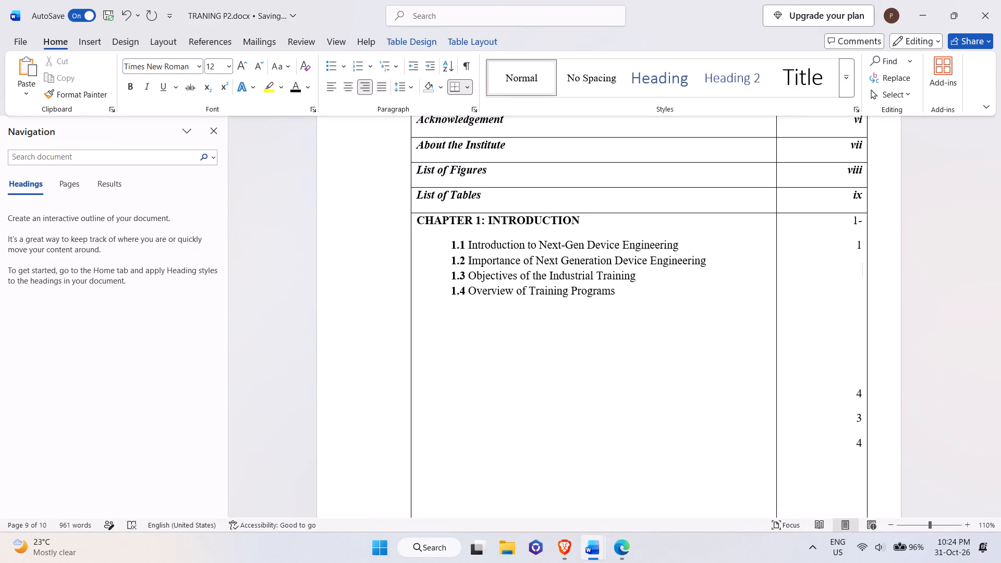
{"action": "key", "text": "BackSpace"}
{"action": "key", "text": "BackSpace"}
{"action": "key", "text": "BackSpace"}
{"action": "key", "text": "BackSpace"}
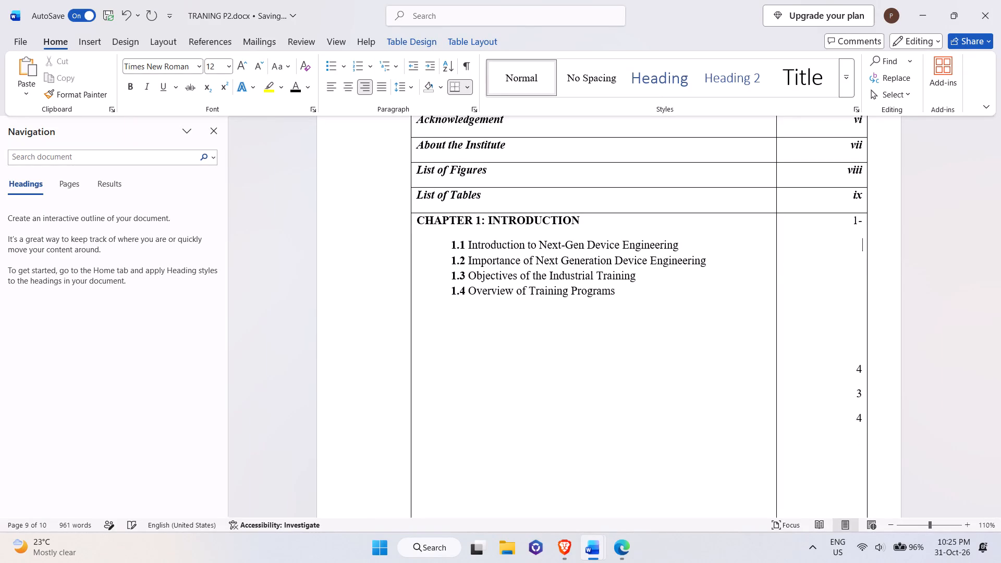
{"action": "key", "text": "BackSpace"}
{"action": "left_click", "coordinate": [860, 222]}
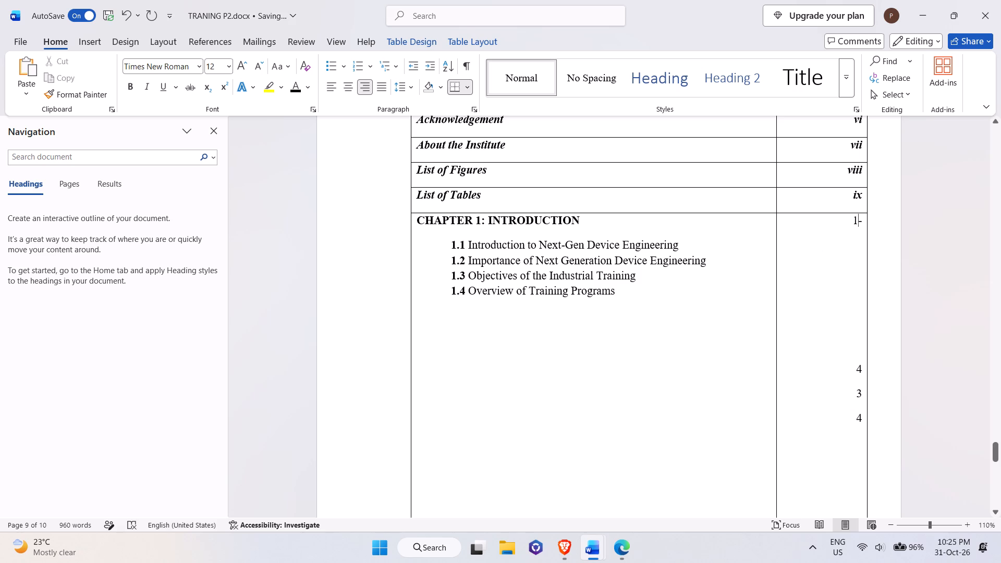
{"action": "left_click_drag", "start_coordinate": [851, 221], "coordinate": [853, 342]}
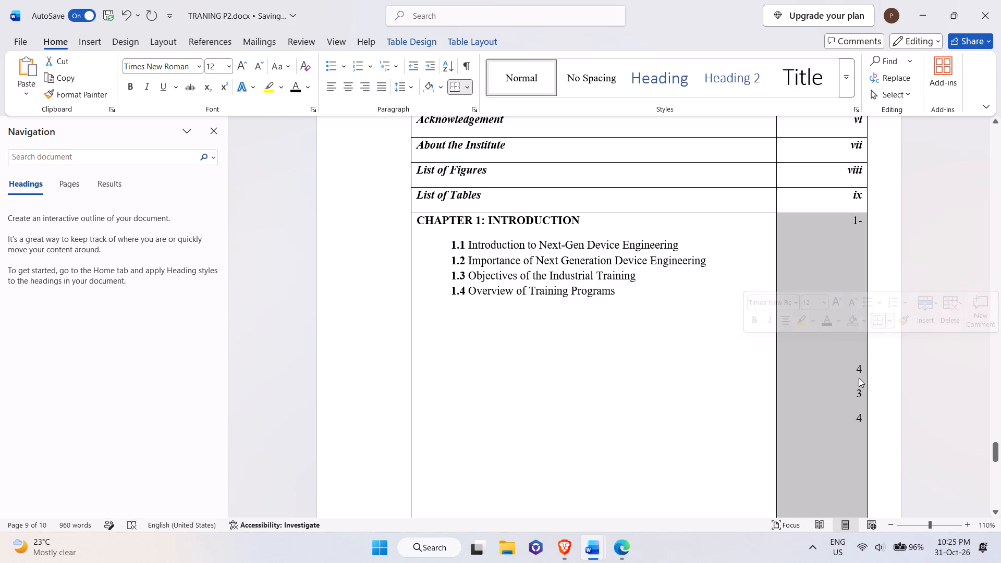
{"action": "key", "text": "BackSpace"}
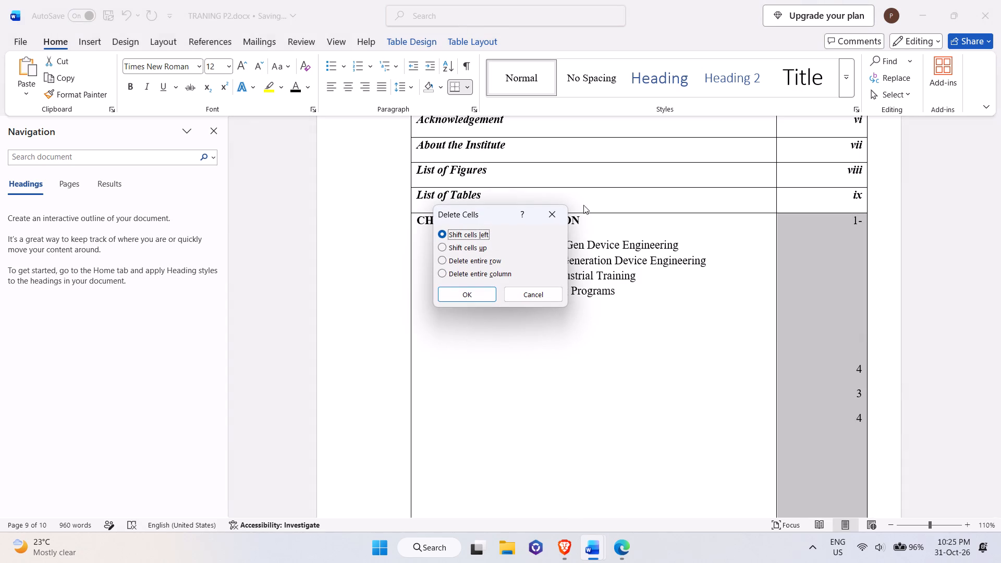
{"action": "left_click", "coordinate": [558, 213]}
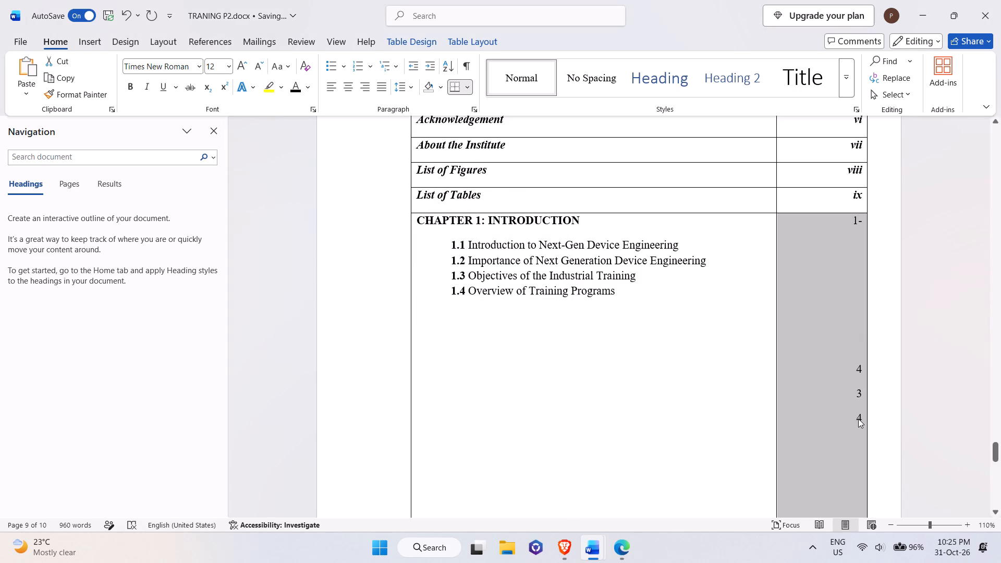
Delete the page numbers 4, 3 and 4 and the blank lines around them from the Chapter 1 page number cell.
{"action": "left_click", "coordinate": [858, 419]}
{"action": "key", "text": "Right"}
{"action": "key", "text": "BackSpace"}
{"action": "key", "text": "BackSpace"}
{"action": "key", "text": "BackSpace"}
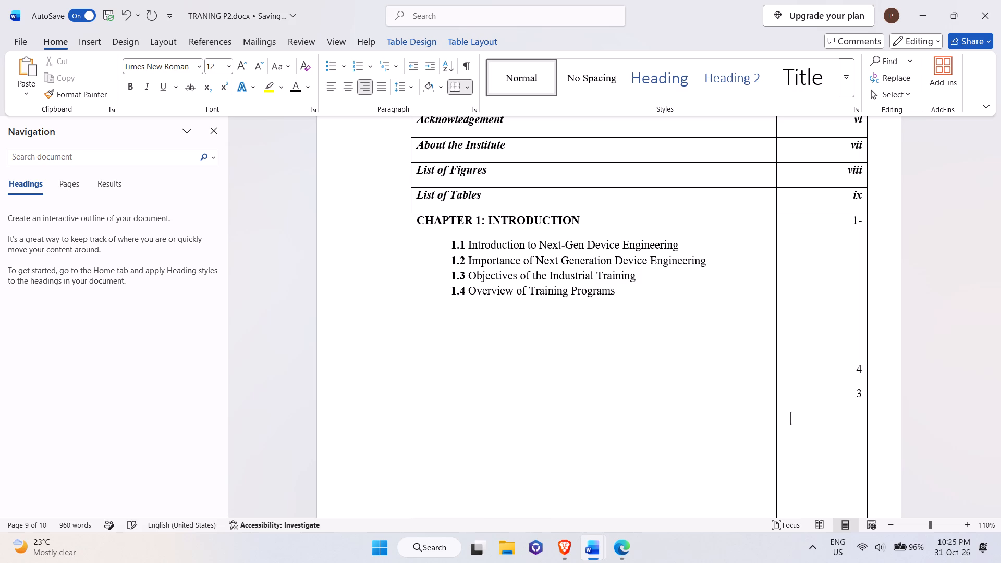
{"action": "key", "text": "BackSpace"}
{"action": "key", "text": "BackSpace"}
{"action": "key", "text": "BackSpace"}
{"action": "key", "text": "BackSpace"}
{"action": "key", "text": "BackSpace"}
{"action": "key", "text": "BackSpace"}
{"action": "key", "text": "BackSpace"}
{"action": "key", "text": "BackSpace"}
{"action": "key", "text": "BackSpace"}
{"action": "key", "text": "BackSpace"}
{"action": "key", "text": "BackSpace"}
{"action": "key", "text": "BackSpace"}
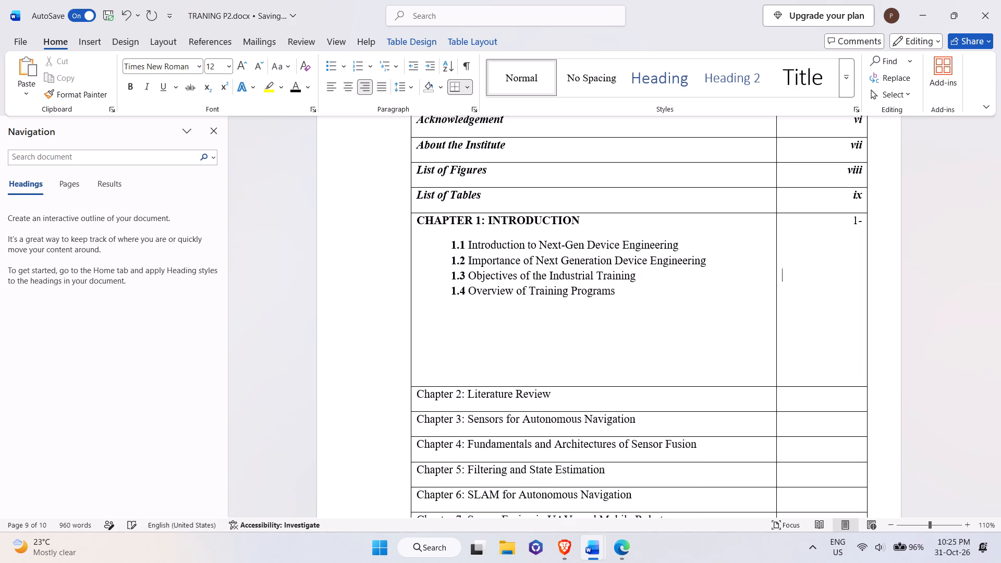
{"action": "key", "text": "BackSpace"}
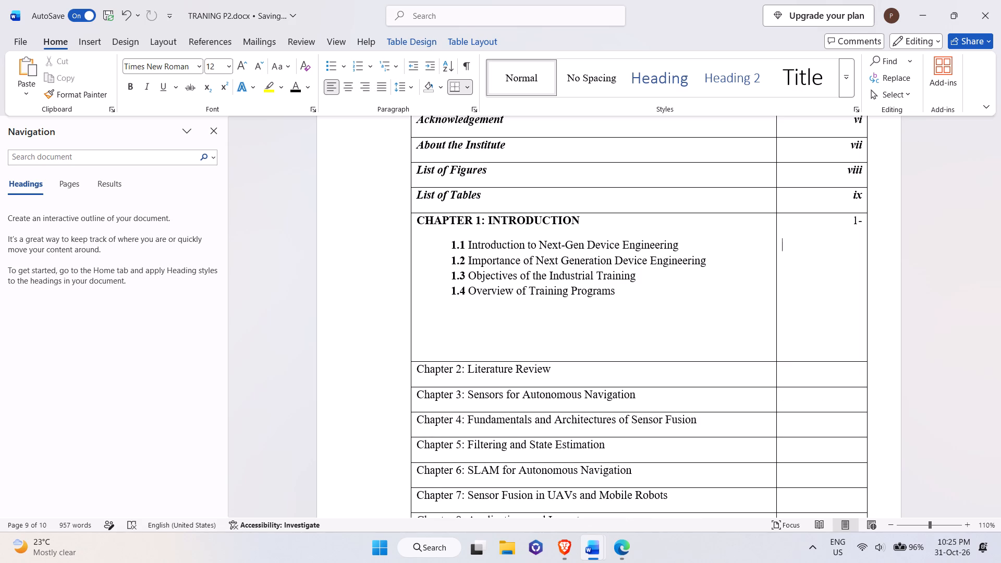
Enter 1 below the Chapter 1 page range, remove the blank line after it, and join it to the range as 1-1.
{"action": "key", "text": "1"}
{"action": "key", "text": "Down"}
{"action": "key", "text": "BackSpace"}
{"action": "key", "text": "Left"}
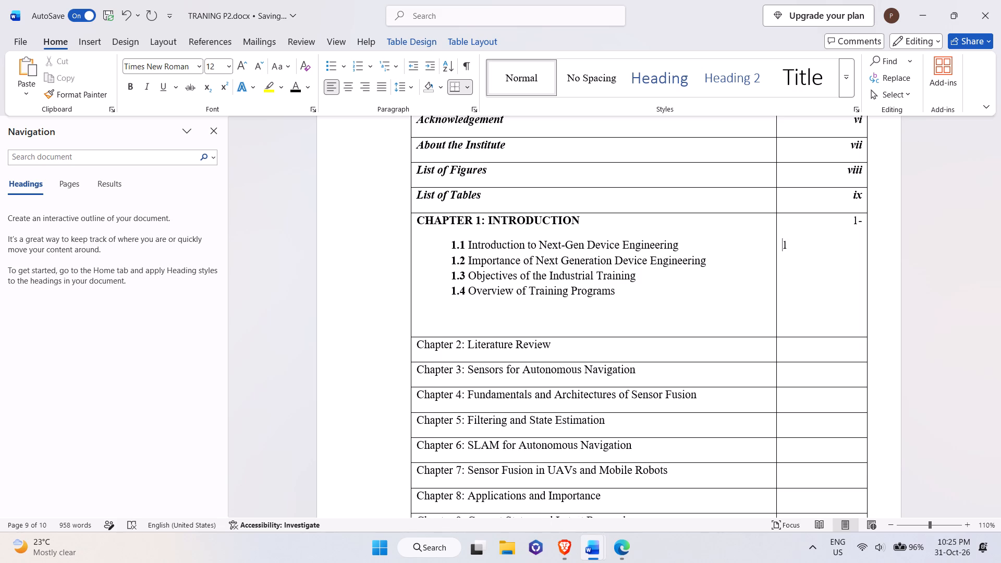
{"action": "key", "text": "BackSpace"}
Consult the page number column of the contents page in format.pdf, and return to TRANING P2.docx.
{"action": "key", "text": "alt+Tab"}
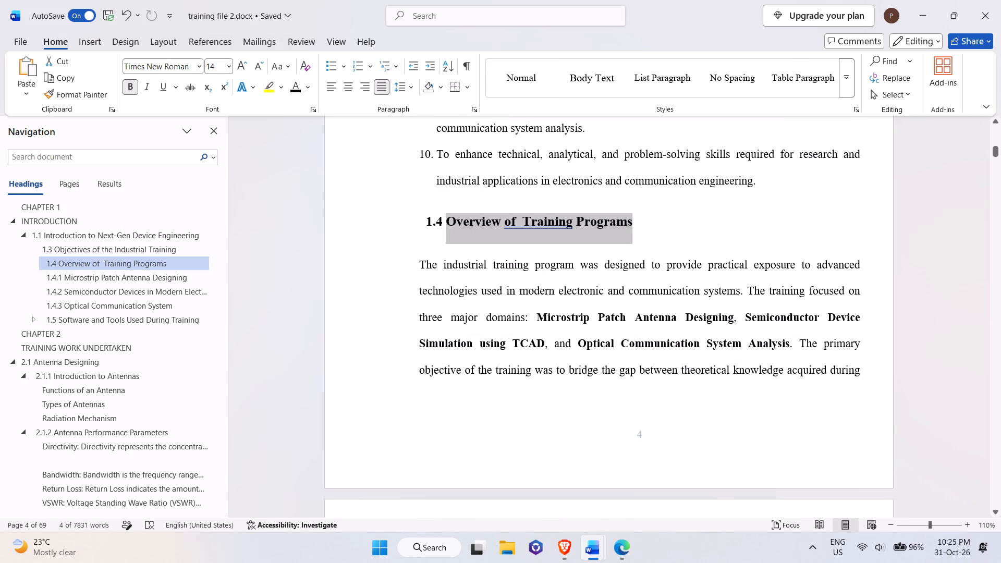
{"action": "left_click", "coordinate": [633, 545]}
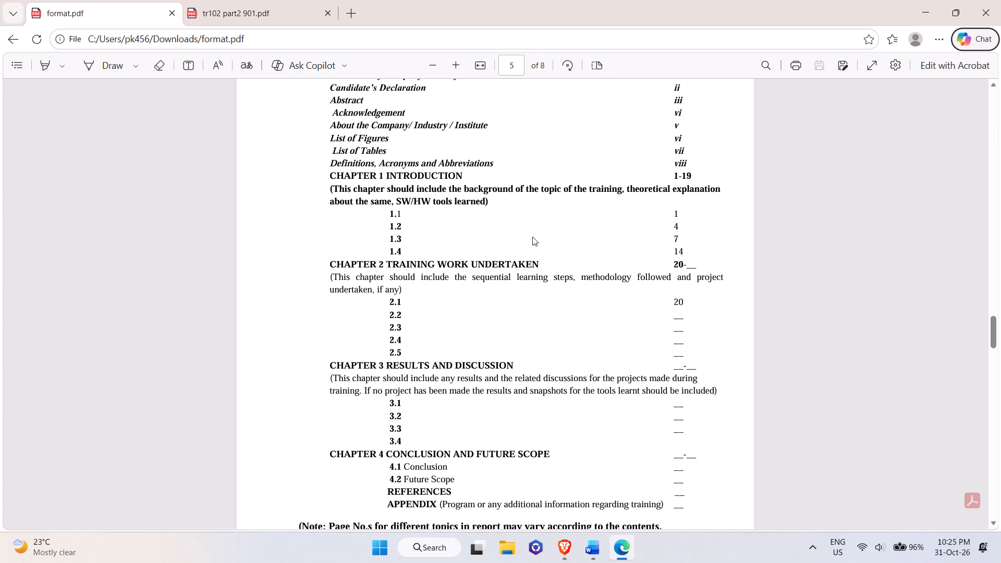
{"action": "key", "text": "alt+Tab"}
{"action": "key", "text": "alt+Tab"}
{"action": "left_click", "coordinate": [593, 555]}
{"action": "left_click", "coordinate": [568, 496]}
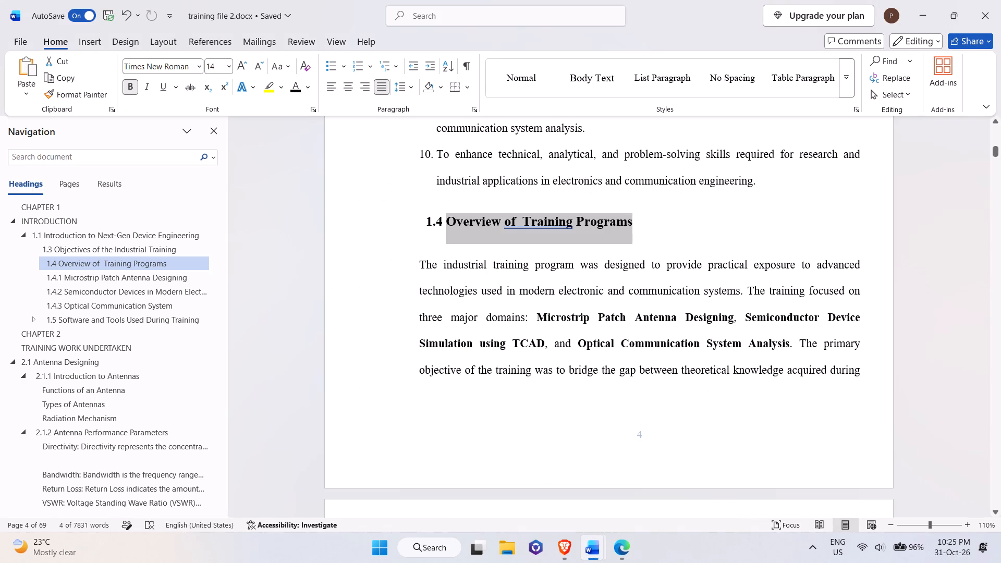
{"action": "key", "text": "alt+Tab"}
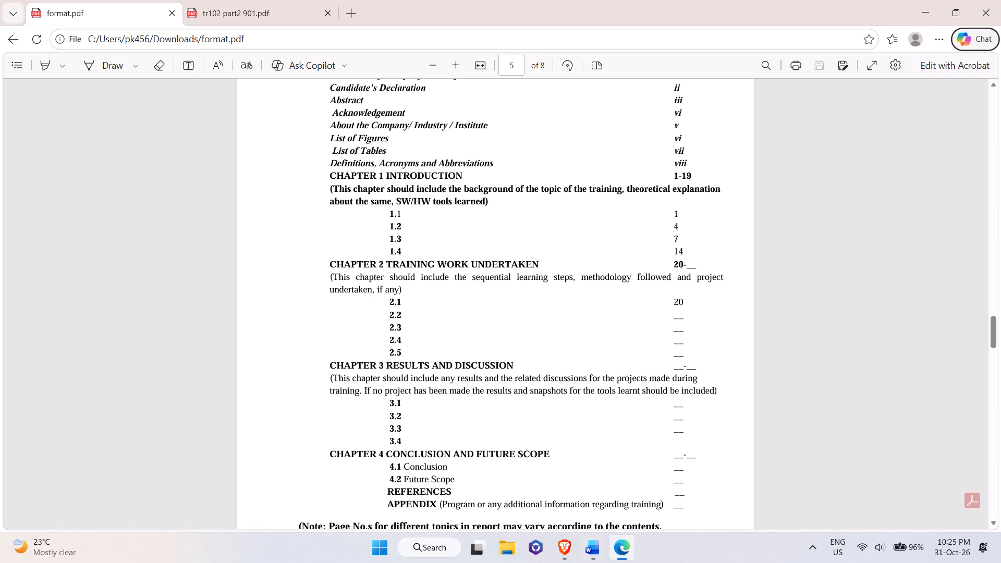
{"action": "left_click", "coordinate": [676, 478]}
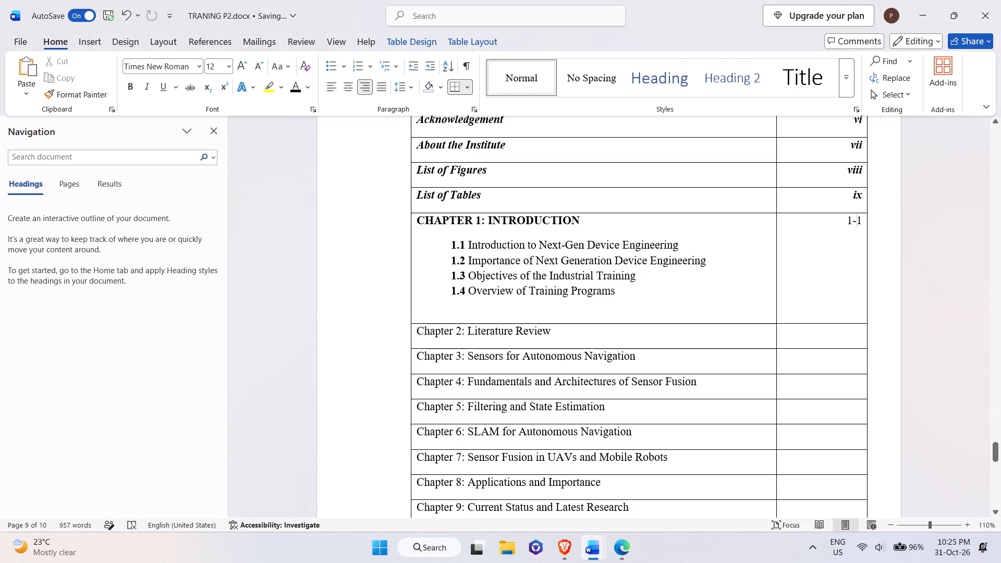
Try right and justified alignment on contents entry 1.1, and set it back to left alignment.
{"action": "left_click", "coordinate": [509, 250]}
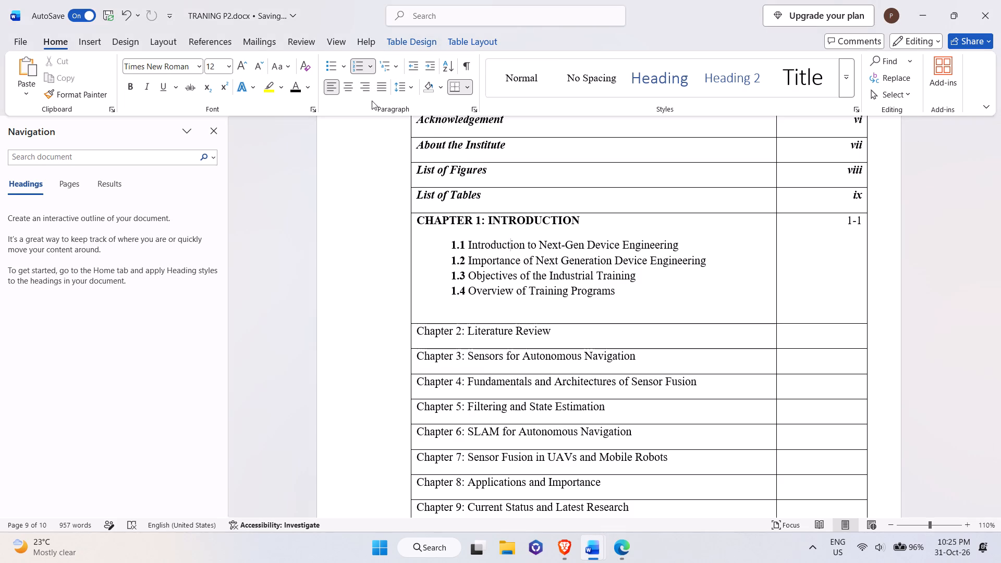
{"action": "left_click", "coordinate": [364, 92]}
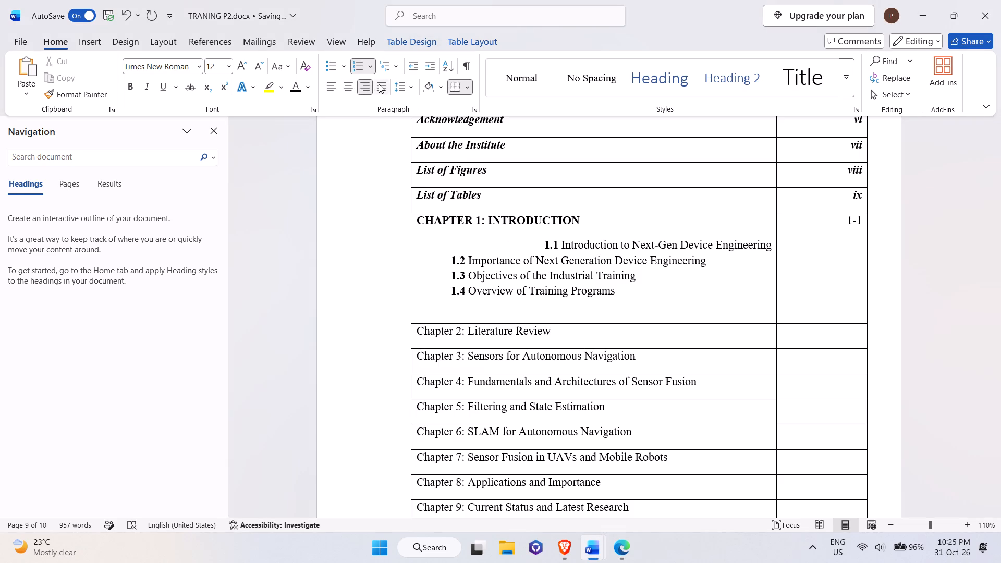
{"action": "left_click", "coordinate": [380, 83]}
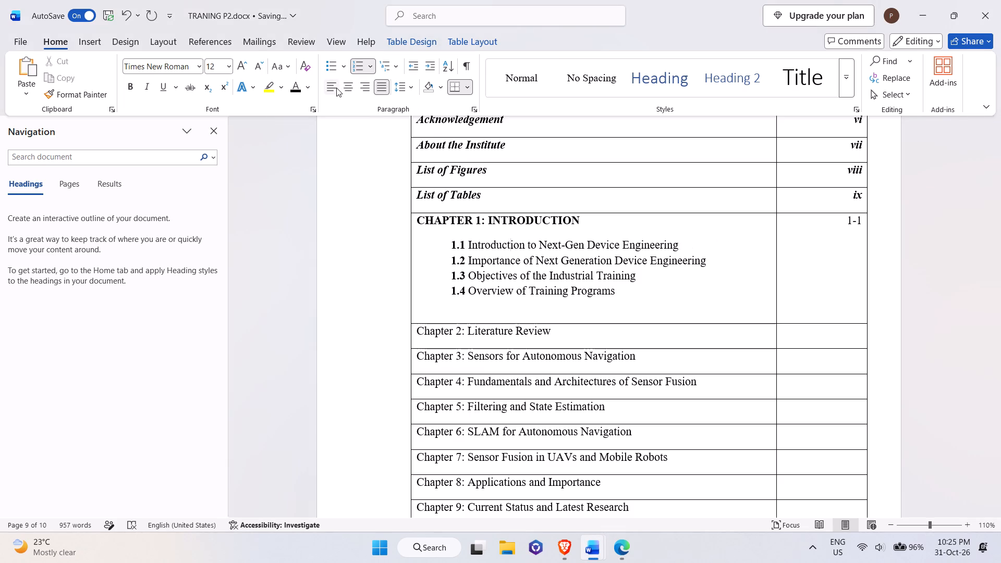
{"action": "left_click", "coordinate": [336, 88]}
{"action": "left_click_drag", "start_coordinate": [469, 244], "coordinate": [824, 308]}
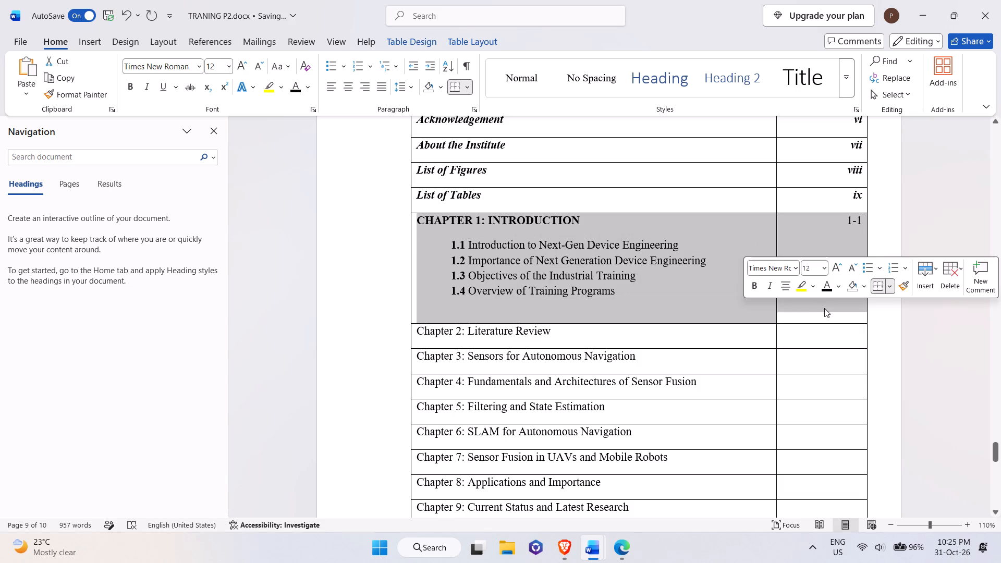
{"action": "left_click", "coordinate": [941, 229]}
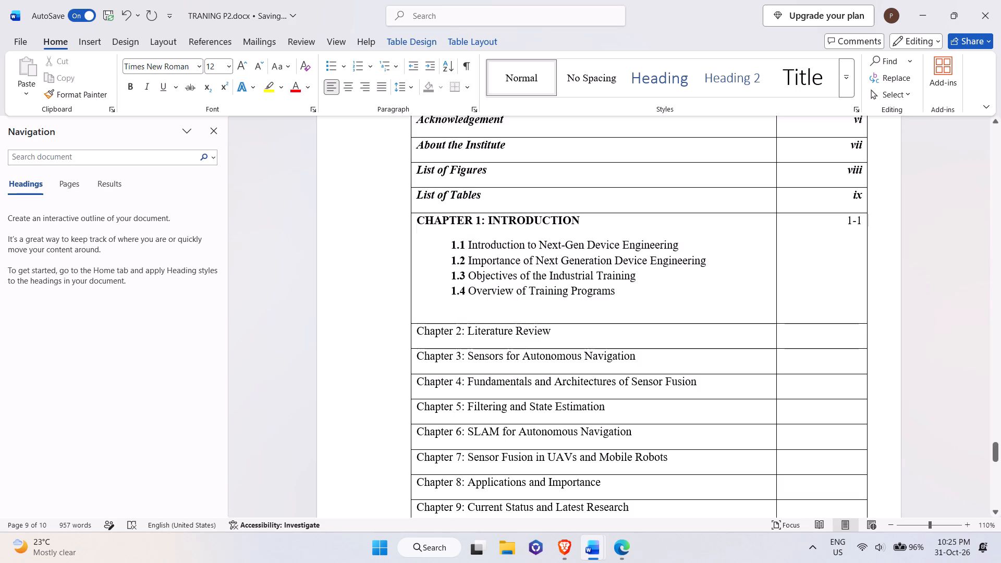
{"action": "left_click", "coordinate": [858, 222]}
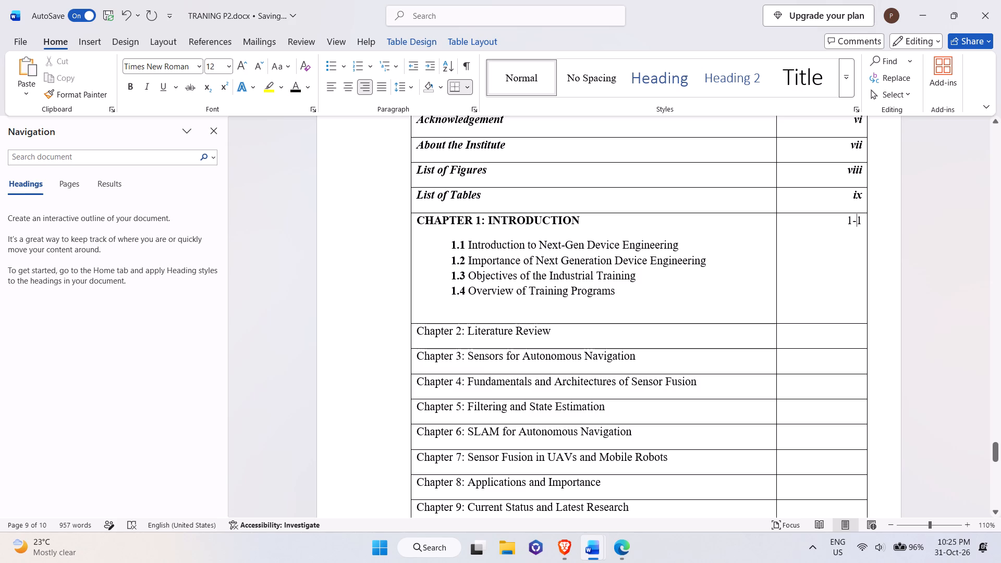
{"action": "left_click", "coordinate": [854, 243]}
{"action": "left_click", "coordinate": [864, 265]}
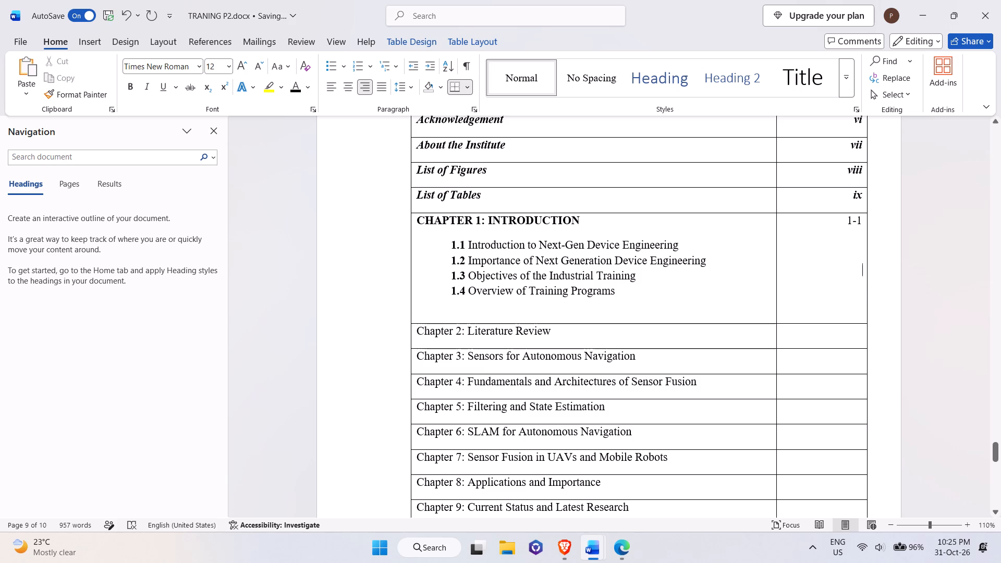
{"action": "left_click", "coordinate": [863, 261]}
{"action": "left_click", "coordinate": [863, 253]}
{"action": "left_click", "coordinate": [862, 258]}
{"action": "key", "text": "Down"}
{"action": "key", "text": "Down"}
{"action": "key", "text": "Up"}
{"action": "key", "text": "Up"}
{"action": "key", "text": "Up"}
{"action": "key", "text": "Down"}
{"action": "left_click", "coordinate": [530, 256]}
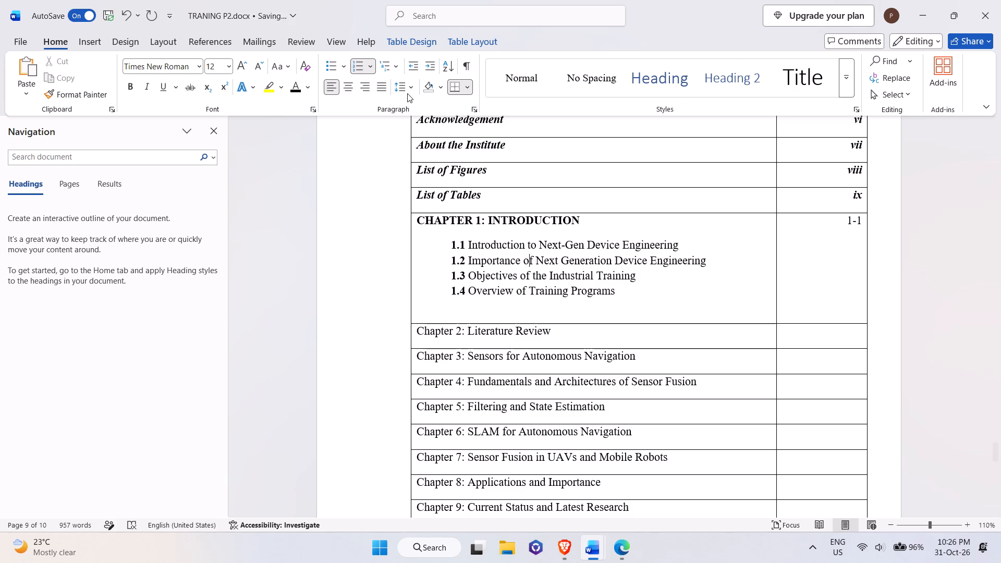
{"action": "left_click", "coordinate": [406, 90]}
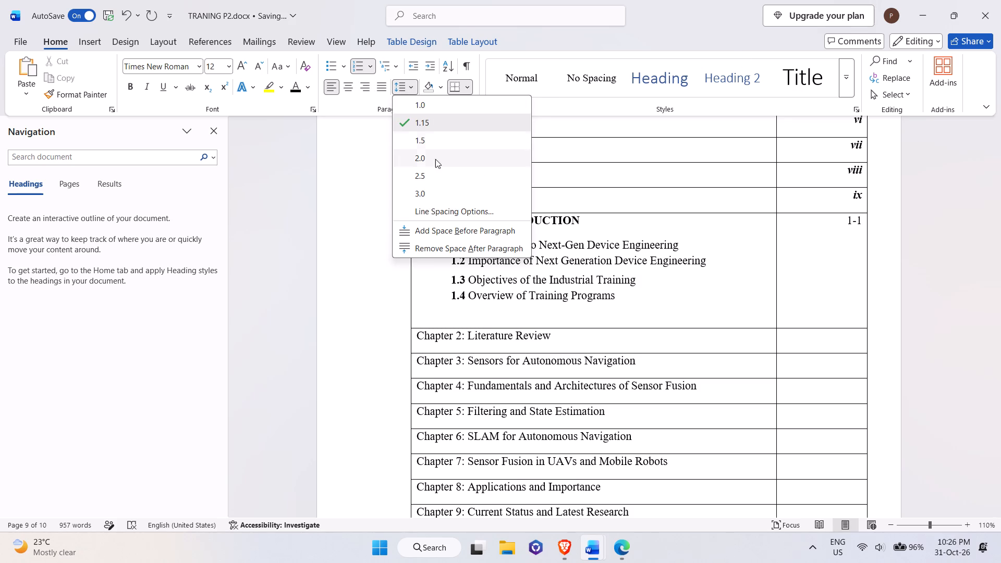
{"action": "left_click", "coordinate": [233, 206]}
Set the line spacing of the whole Table of Contents, from its title to the References row, to 1.0.
{"action": "scroll", "coordinate": [509, 261], "scroll_direction": "up", "scroll_amount": 4}
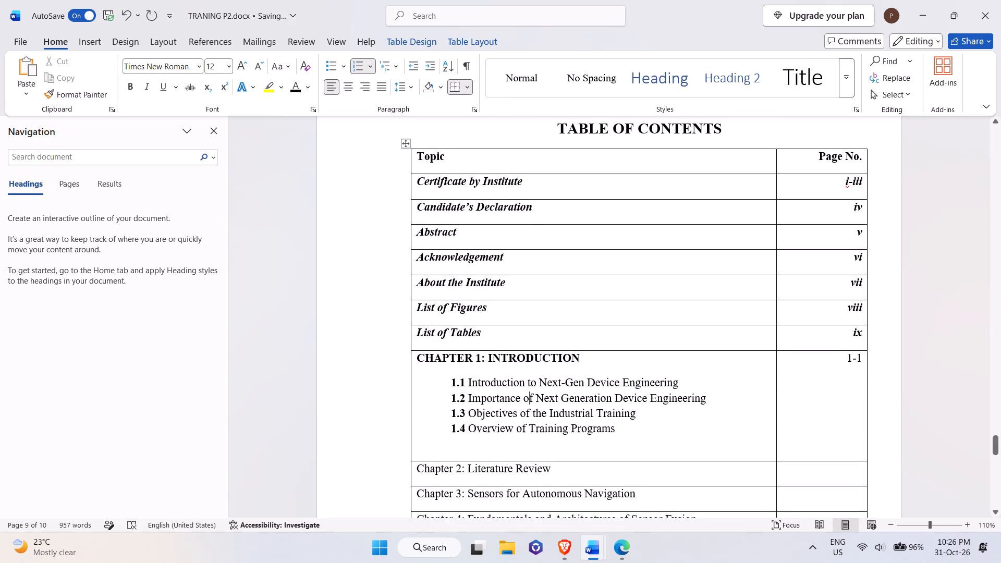
{"action": "scroll", "coordinate": [506, 145], "scroll_direction": "up", "scroll_amount": 3}
{"action": "left_click_drag", "start_coordinate": [519, 166], "coordinate": [618, 304]}
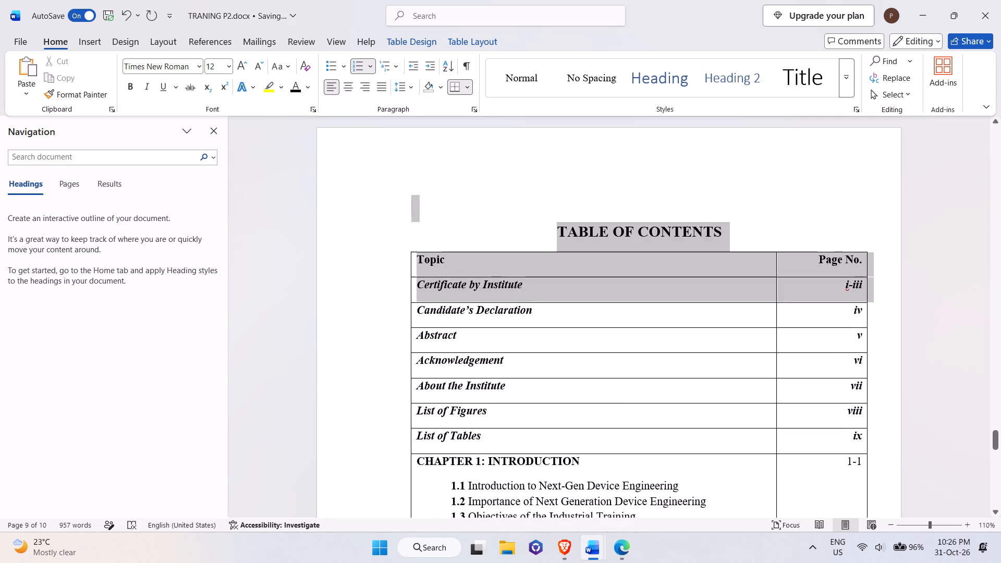
{"action": "left_click_drag", "start_coordinate": [618, 304], "coordinate": [640, 315]}
{"action": "scroll", "coordinate": [631, 315], "scroll_direction": "down", "scroll_amount": 17}
{"action": "scroll", "coordinate": [638, 313], "scroll_direction": "down", "scroll_amount": 4}
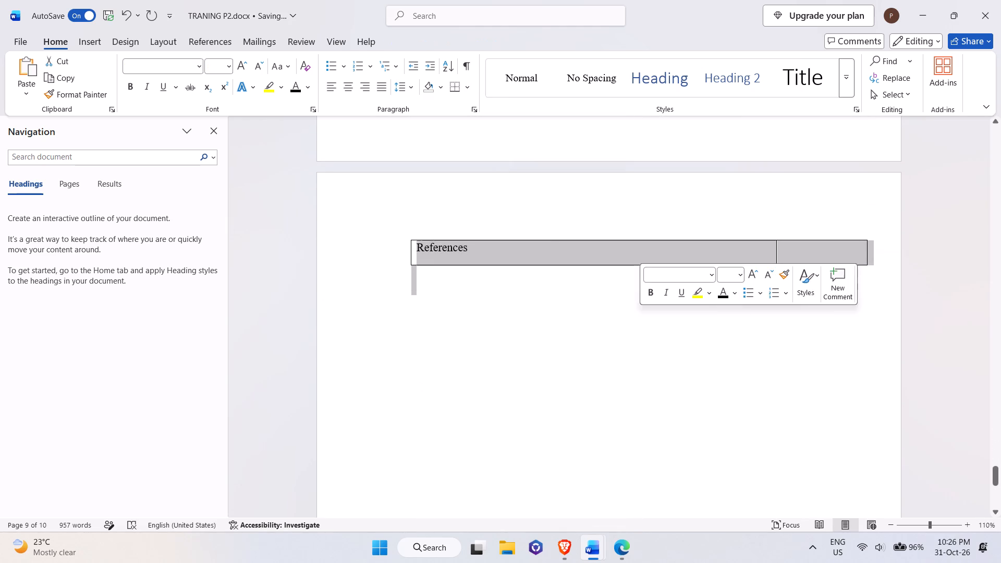
{"action": "left_click", "coordinate": [409, 88]}
{"action": "left_click", "coordinate": [430, 109]}
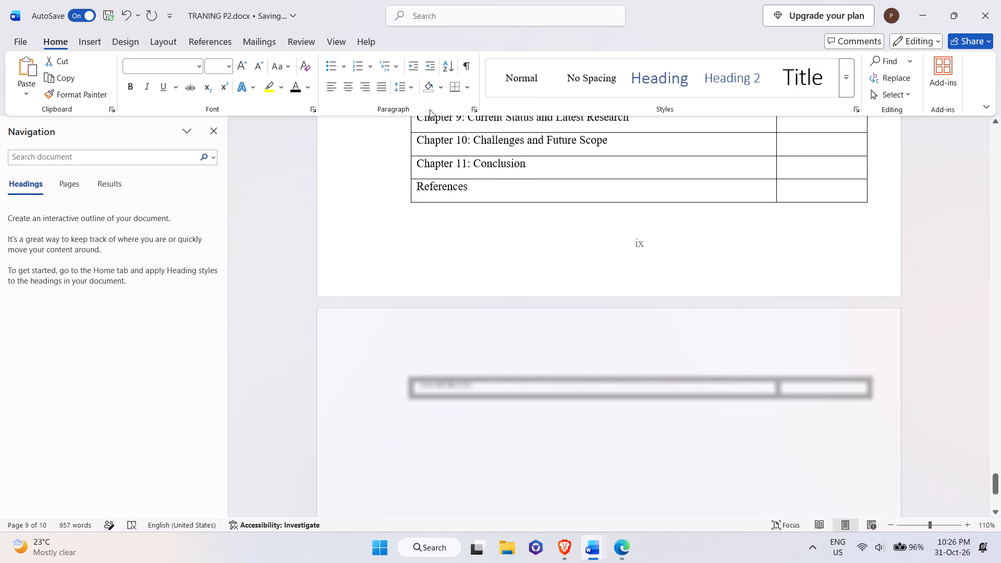
Replace the page range in the Chapter 1 page number cell with 1-, leaving its end page open.
{"action": "scroll", "coordinate": [513, 243], "scroll_direction": "up", "scroll_amount": 5}
{"action": "scroll", "coordinate": [554, 296], "scroll_direction": "up", "scroll_amount": 2}
{"action": "scroll", "coordinate": [596, 307], "scroll_direction": "up", "scroll_amount": 1}
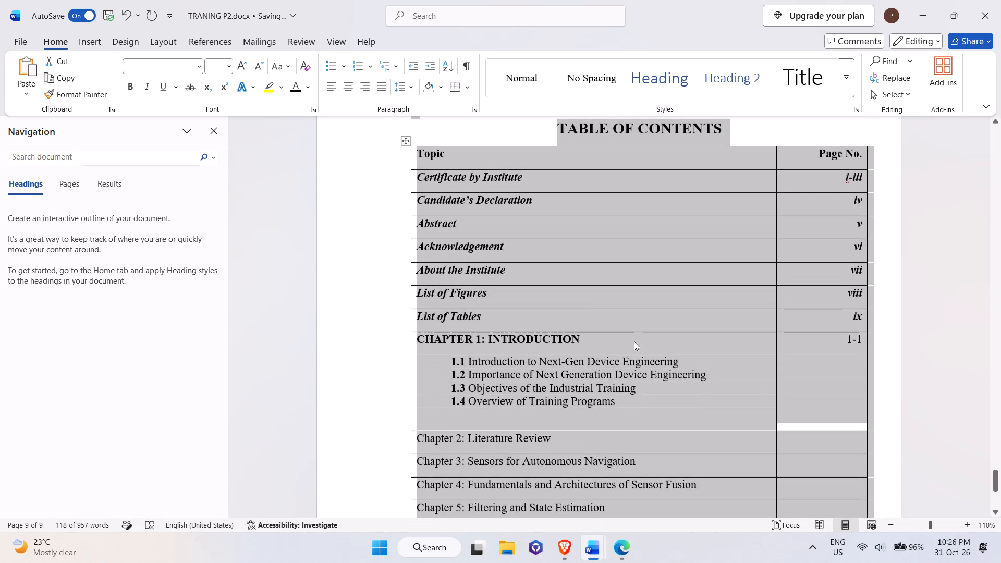
{"action": "left_click", "coordinate": [720, 362]}
{"action": "left_click", "coordinate": [864, 338]}
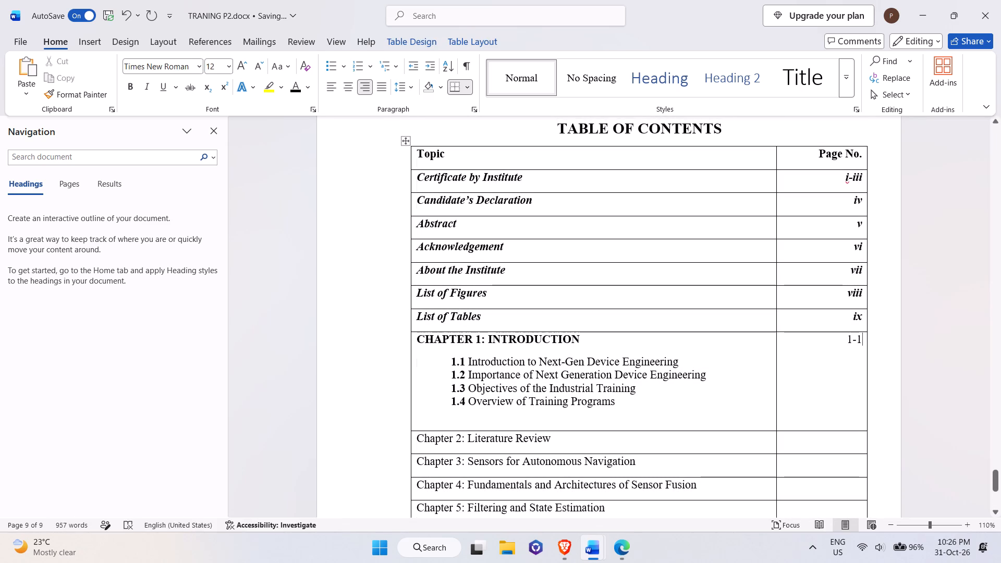
{"action": "key", "text": "Down"}
{"action": "key", "text": "Down"}
{"action": "key", "text": "Up"}
{"action": "key", "text": "Up"}
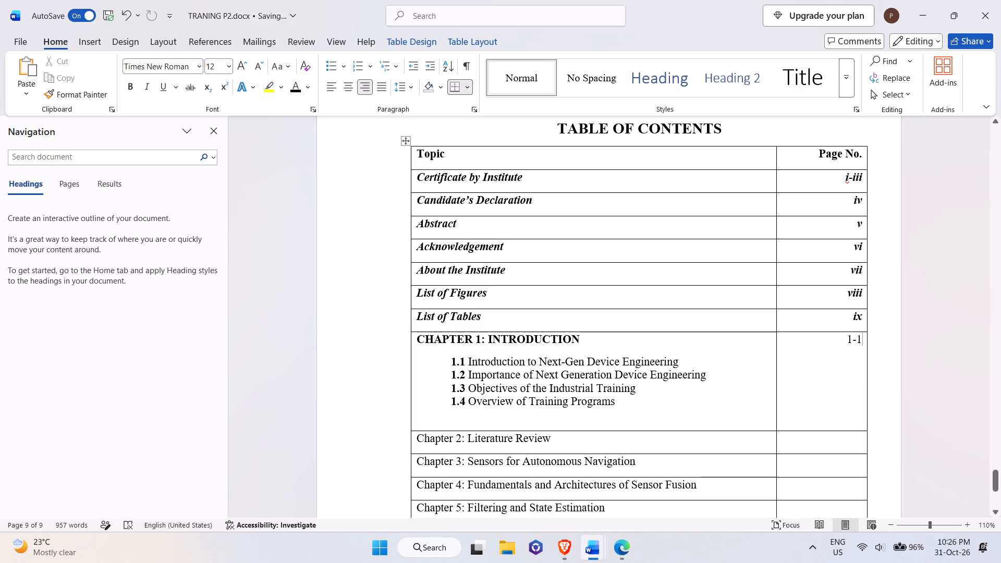
{"action": "scroll", "coordinate": [466, 418], "scroll_direction": "down", "scroll_amount": 2}
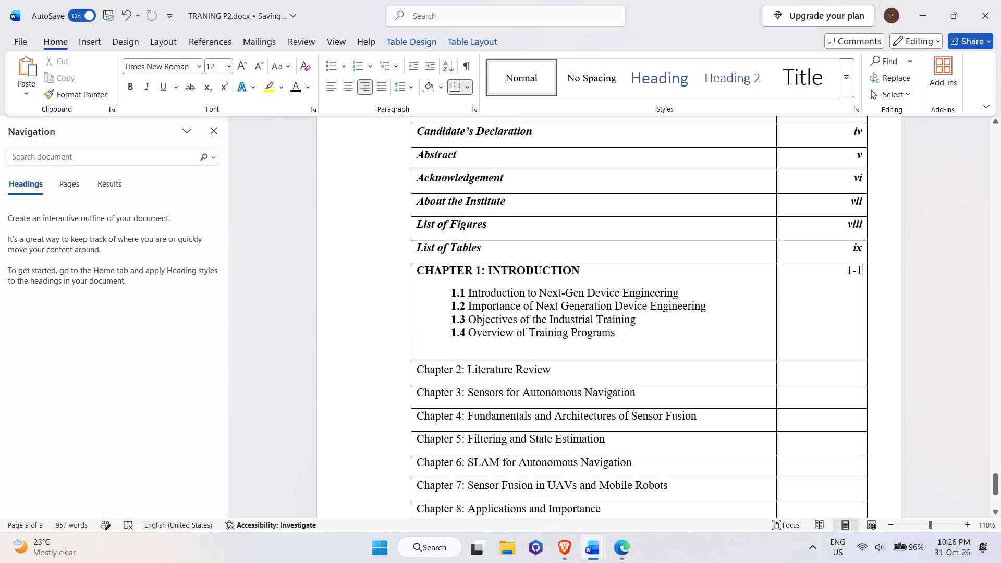
{"action": "key", "text": "BackSpace"}
{"action": "key", "text": "BackSpace"}
{"action": "key", "text": "BackSpace"}
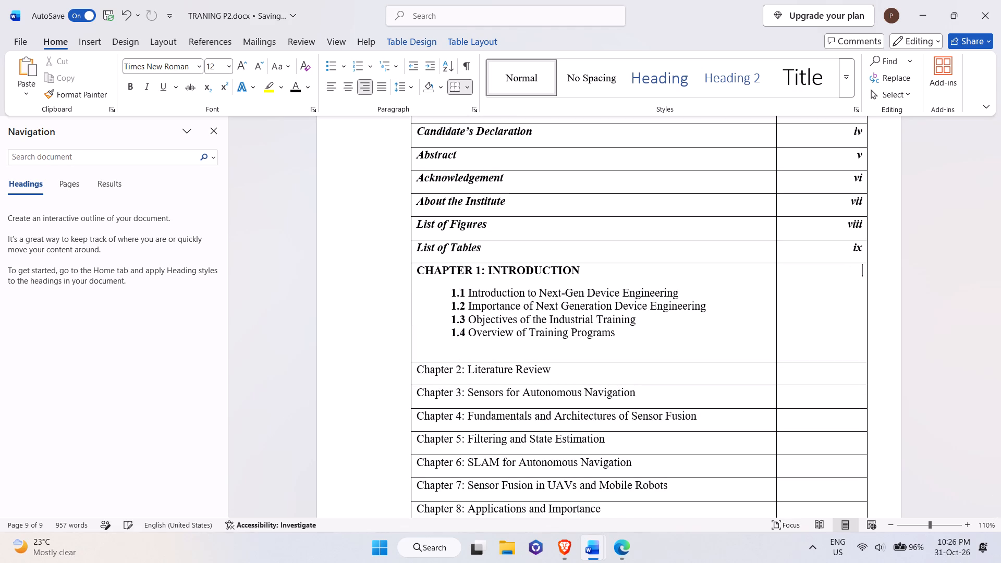
{"action": "type", "text": "1-"}
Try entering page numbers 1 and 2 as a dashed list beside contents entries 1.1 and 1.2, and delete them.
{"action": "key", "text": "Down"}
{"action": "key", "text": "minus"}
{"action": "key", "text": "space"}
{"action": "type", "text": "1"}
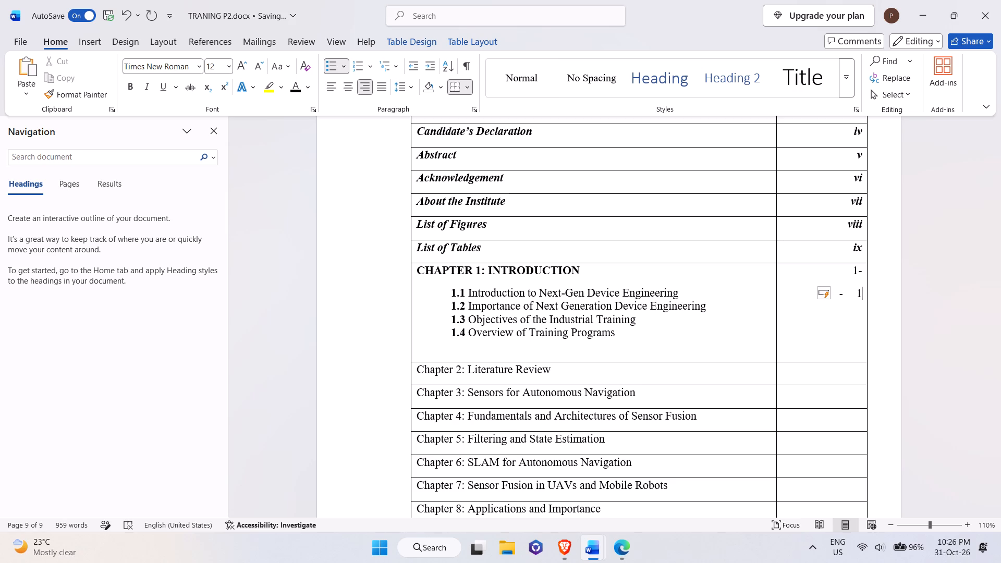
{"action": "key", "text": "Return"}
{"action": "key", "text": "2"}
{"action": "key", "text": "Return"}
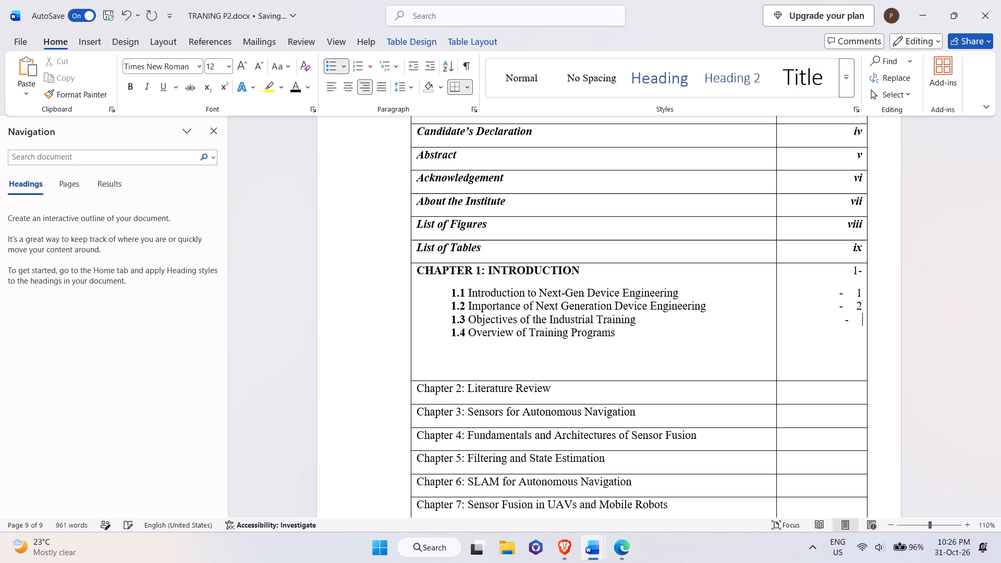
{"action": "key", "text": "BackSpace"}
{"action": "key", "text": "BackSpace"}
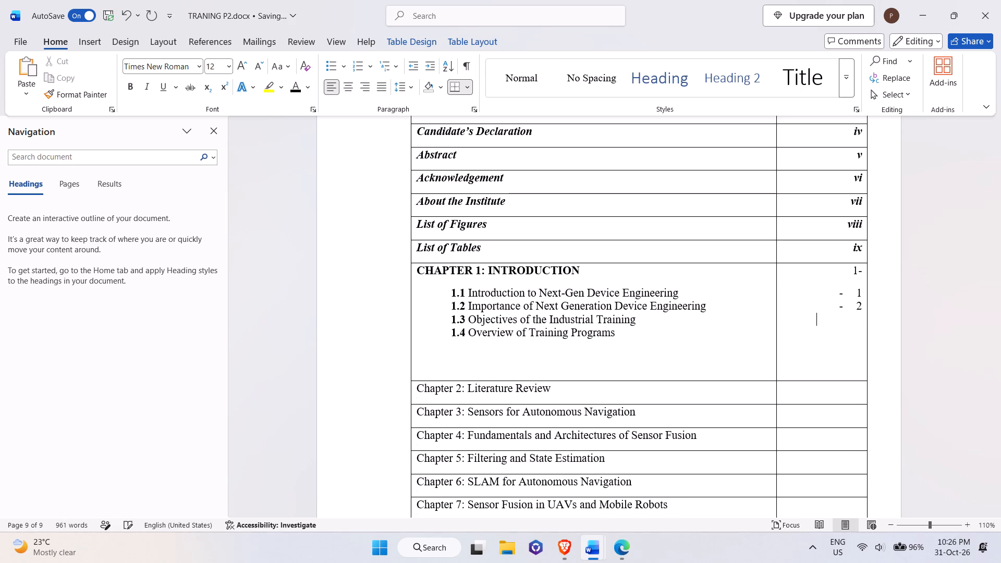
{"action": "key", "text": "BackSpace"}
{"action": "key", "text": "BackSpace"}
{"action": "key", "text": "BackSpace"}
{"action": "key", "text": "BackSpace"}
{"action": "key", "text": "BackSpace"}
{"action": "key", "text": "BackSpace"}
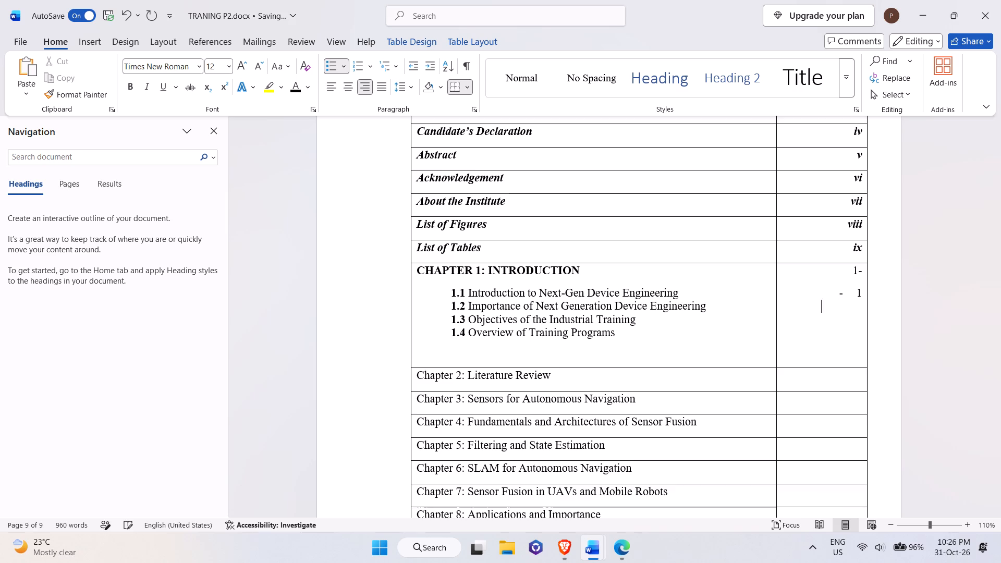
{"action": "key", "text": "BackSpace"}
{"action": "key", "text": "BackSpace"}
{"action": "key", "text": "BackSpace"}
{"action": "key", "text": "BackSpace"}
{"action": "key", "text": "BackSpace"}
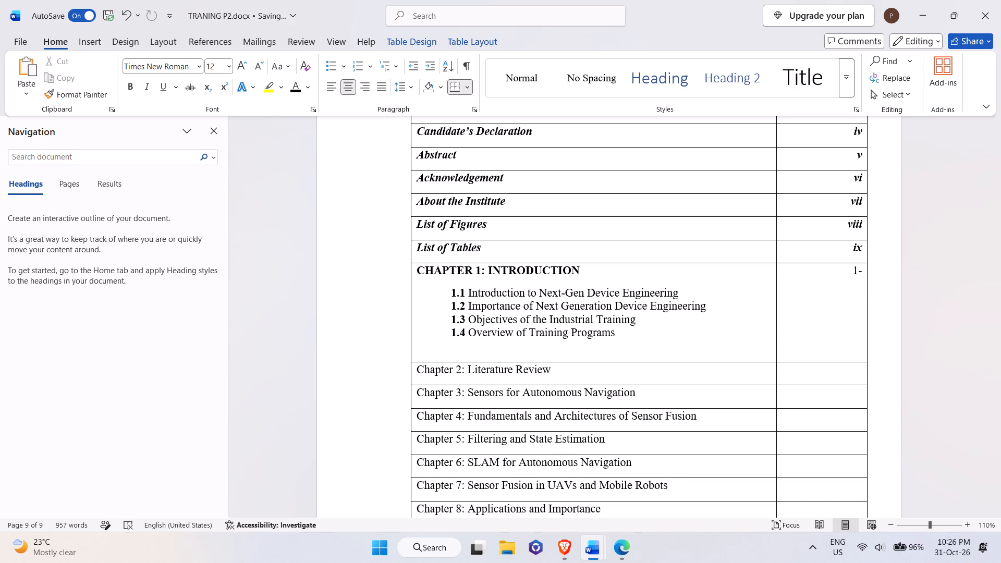
Enter 1 as a dashed list item beside contents entry 1.1, and clear the extra list items started below it.
{"action": "type", "text": "- 1"}
{"action": "key", "text": "space"}
{"action": "key", "text": "Return"}
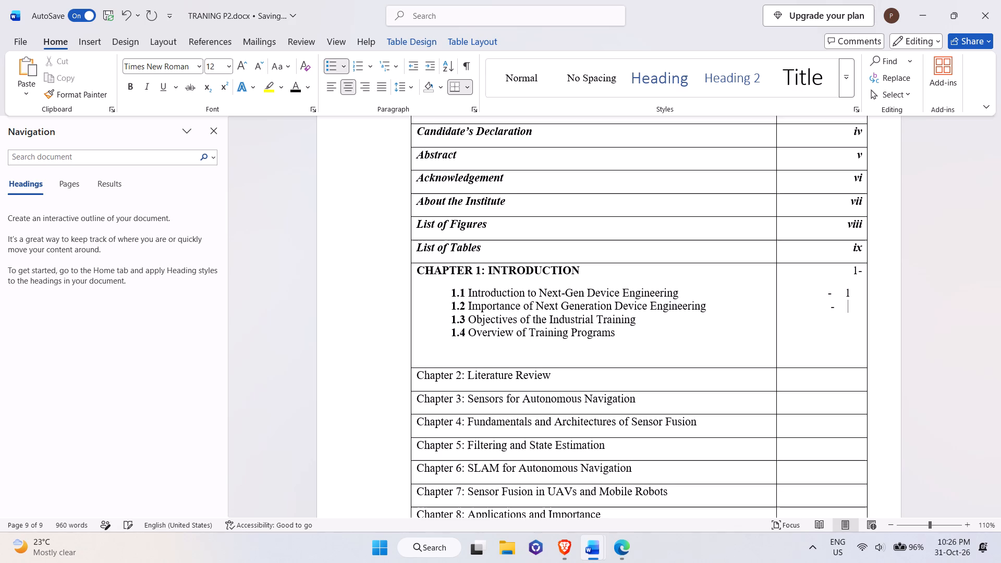
{"action": "key", "text": "BackSpace"}
{"action": "key", "text": "BackSpace"}
{"action": "key", "text": "BackSpace"}
{"action": "key", "text": "BackSpace"}
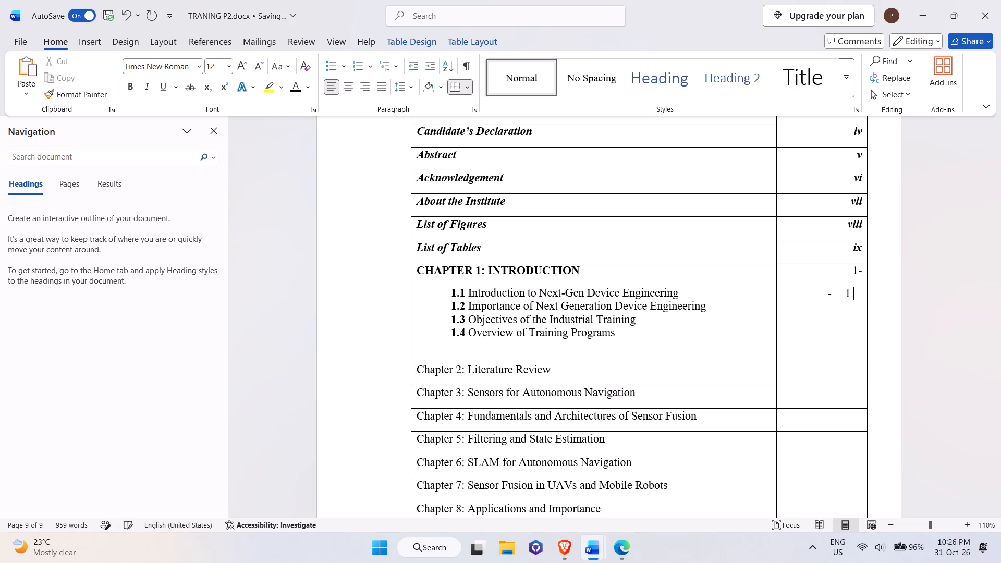
{"action": "key", "text": "Return"}
{"action": "key", "text": "BackSpace"}
{"action": "key", "text": "BackSpace"}
{"action": "key", "text": "BackSpace"}
{"action": "key", "text": "BackSpace"}
Remove the dash before page number 1, and enter 2 on the line below it, beside contents entry 1.2.
{"action": "key", "text": "Left"}
{"action": "key", "text": "Left"}
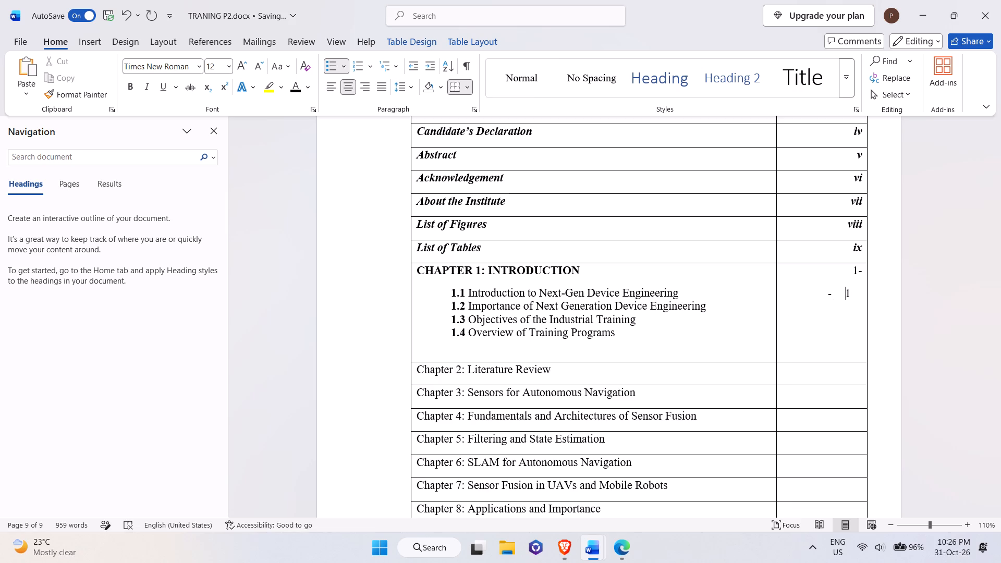
{"action": "key", "text": "BackSpace"}
{"action": "key", "text": "Right"}
{"action": "key", "text": "Return"}
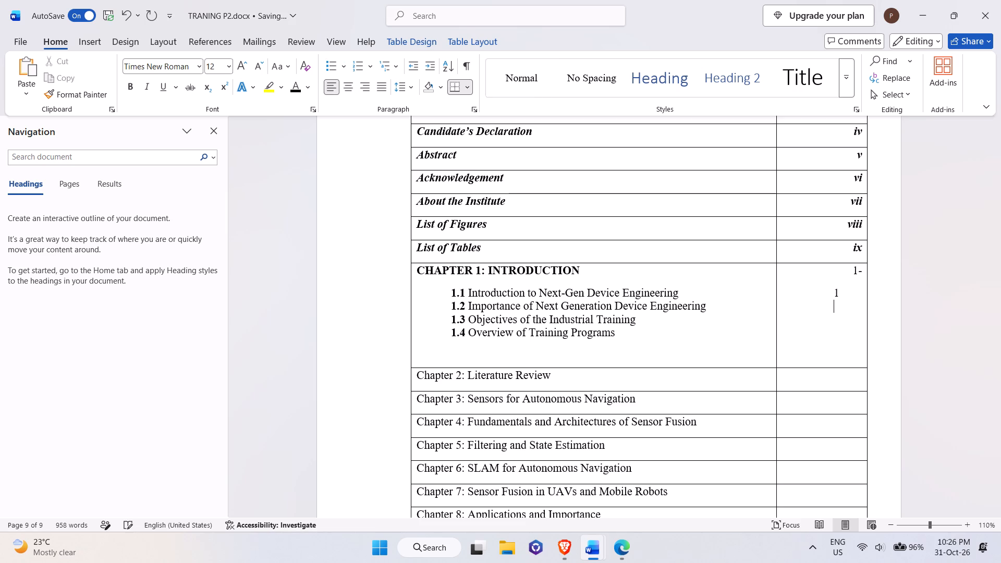
{"action": "key", "text": "2"}
{"action": "key", "text": "Return"}
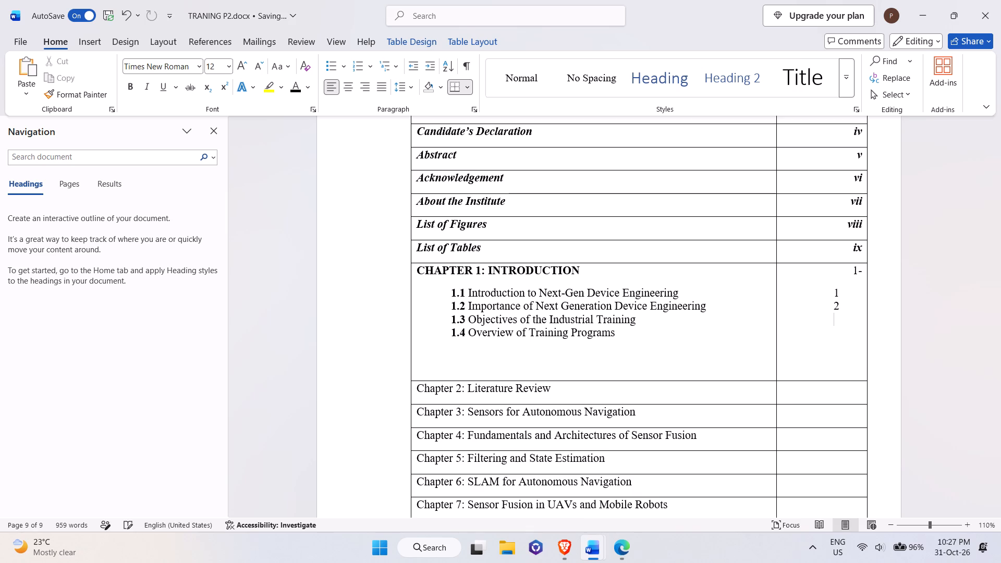
Check the contents layout in format.pdf and the pages of sections 1.1 to 1.4 in training file 2.docx, returning to TRANING P2.docx.
{"action": "key", "text": "alt+Tab"}
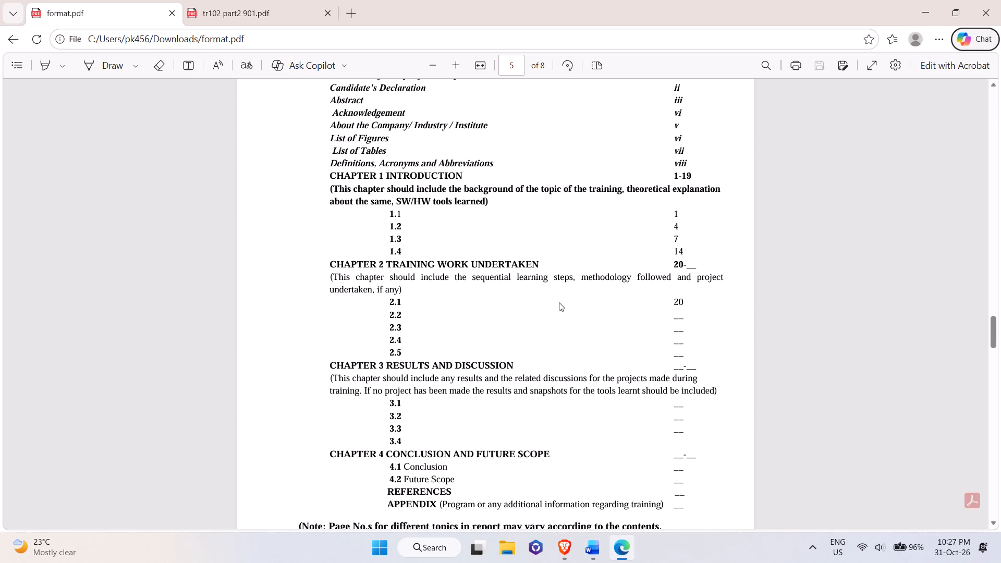
{"action": "key", "text": "alt+Tab"}
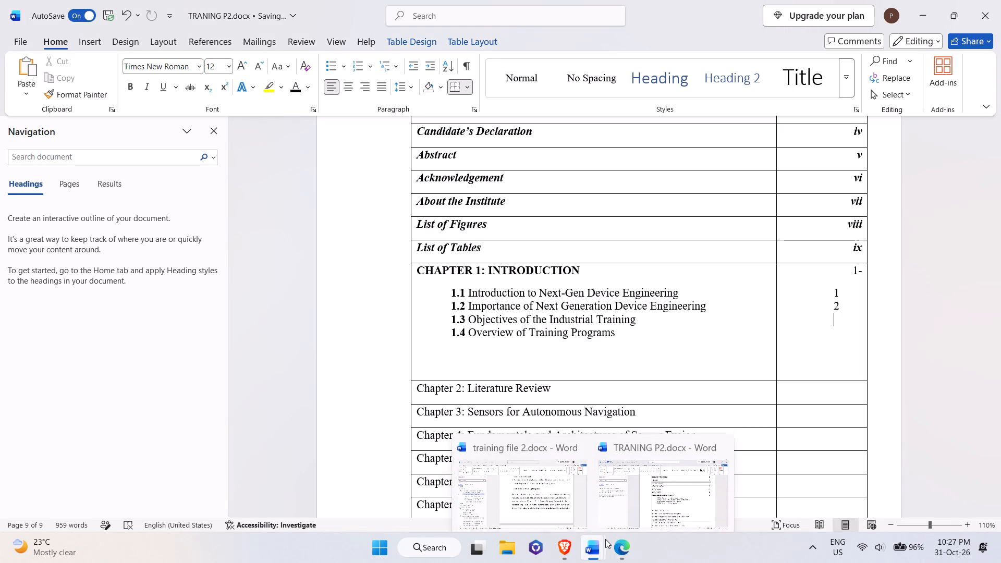
{"action": "left_click", "coordinate": [538, 472]}
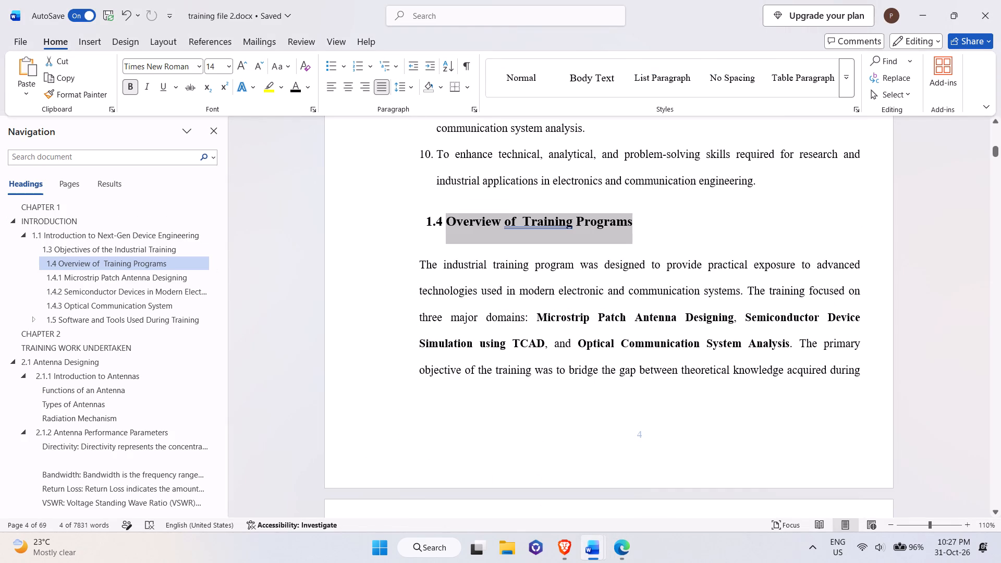
{"action": "scroll", "coordinate": [568, 341], "scroll_direction": "up", "scroll_amount": 20}
{"action": "scroll", "coordinate": [568, 341], "scroll_direction": "up", "scroll_amount": 20}
{"action": "scroll", "coordinate": [568, 341], "scroll_direction": "up", "scroll_amount": 19}
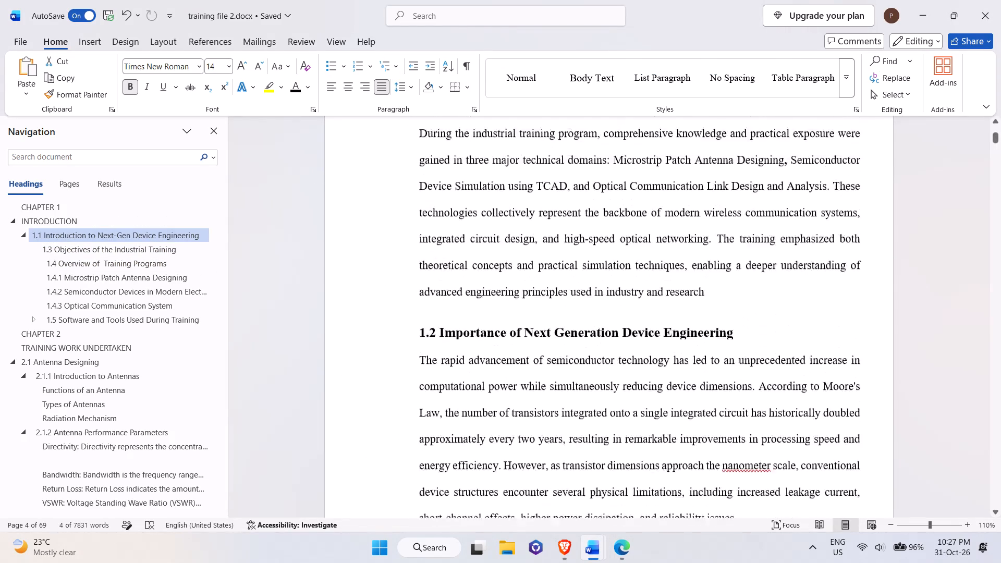
{"action": "scroll", "coordinate": [568, 340], "scroll_direction": "up", "scroll_amount": 20}
{"action": "scroll", "coordinate": [568, 340], "scroll_direction": "up", "scroll_amount": 7}
{"action": "scroll", "coordinate": [568, 340], "scroll_direction": "down", "scroll_amount": 20}
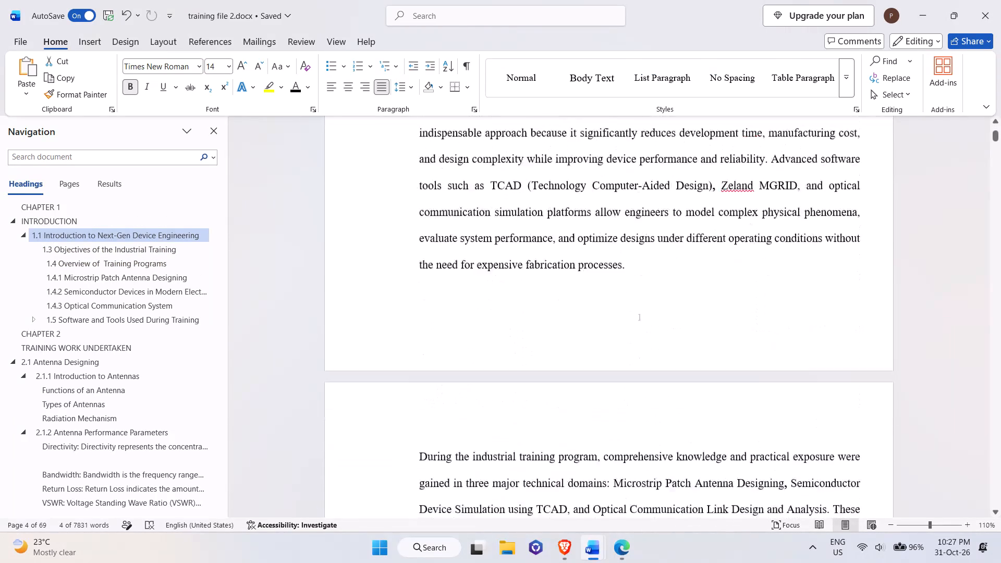
{"action": "scroll", "coordinate": [568, 340], "scroll_direction": "down", "scroll_amount": 10}
{"action": "key", "text": "alt+Tab"}
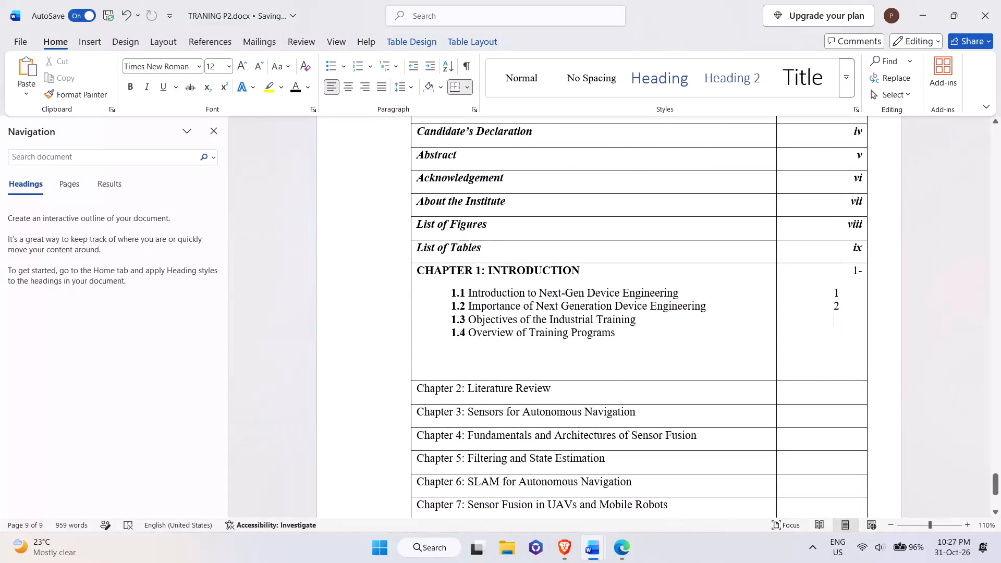
{"action": "key", "text": "alt+Tab"}
{"action": "scroll", "coordinate": [770, 351], "scroll_direction": "down", "scroll_amount": 20}
{"action": "scroll", "coordinate": [770, 351], "scroll_direction": "down", "scroll_amount": 8}
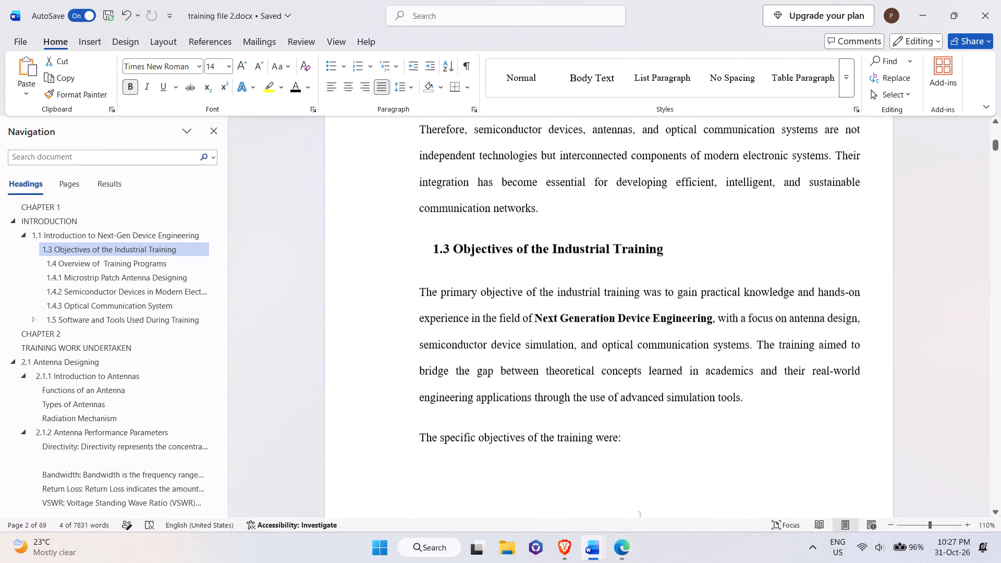
{"action": "scroll", "coordinate": [759, 355], "scroll_direction": "down", "scroll_amount": 20}
{"action": "scroll", "coordinate": [759, 355], "scroll_direction": "down", "scroll_amount": 11}
{"action": "key", "text": "alt+Tab"}
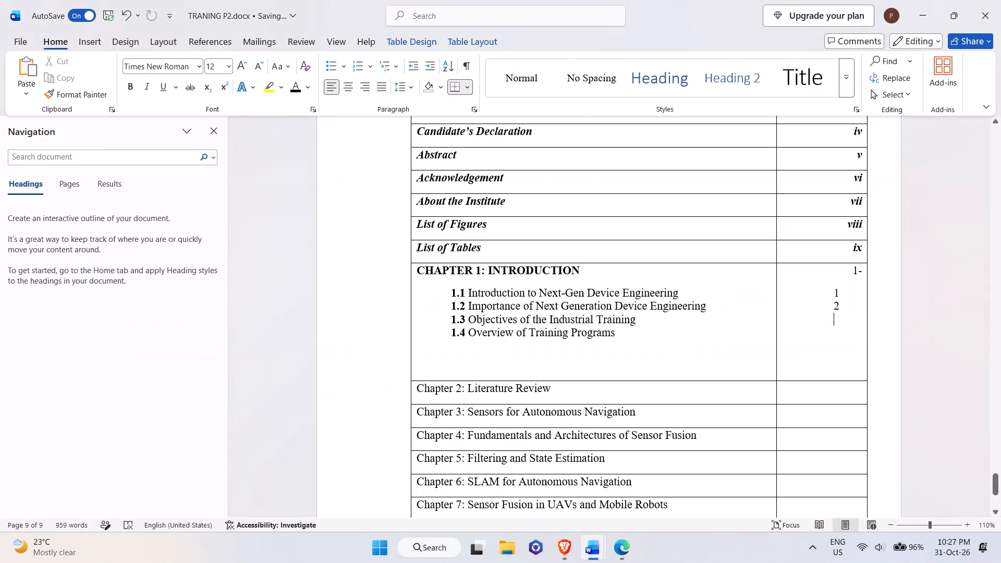
Enter page numbers 3 and 4 beside contents entries 1.3 and 1.4, and start a new line below them.
{"action": "key", "text": "3"}
{"action": "key", "text": "Return"}
{"action": "key", "text": "4"}
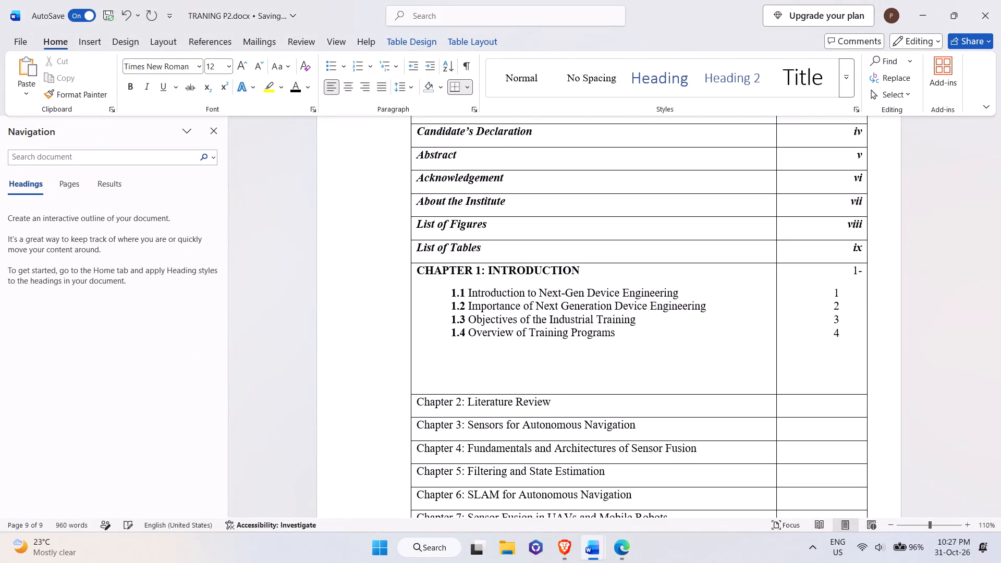
{"action": "key", "text": "Return"}
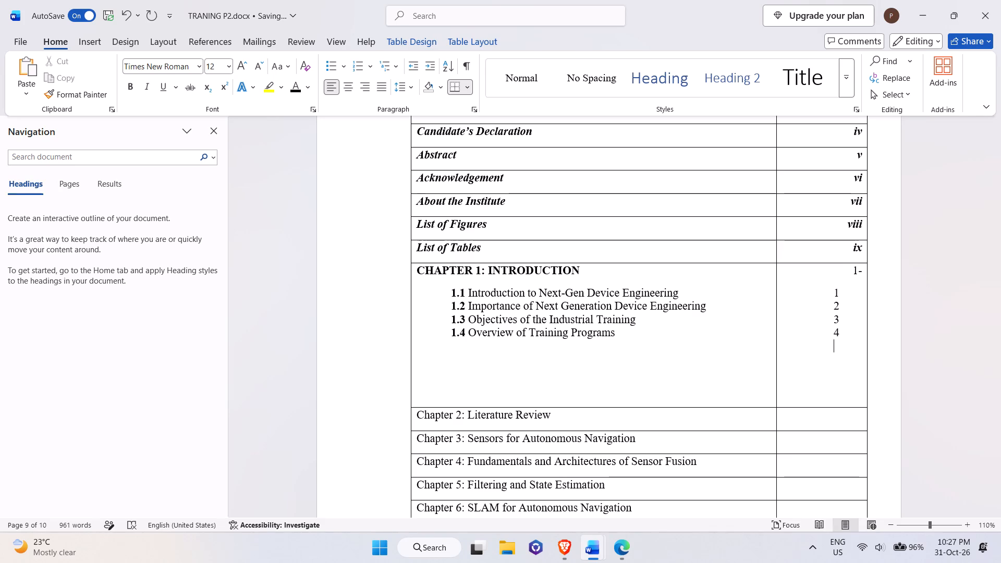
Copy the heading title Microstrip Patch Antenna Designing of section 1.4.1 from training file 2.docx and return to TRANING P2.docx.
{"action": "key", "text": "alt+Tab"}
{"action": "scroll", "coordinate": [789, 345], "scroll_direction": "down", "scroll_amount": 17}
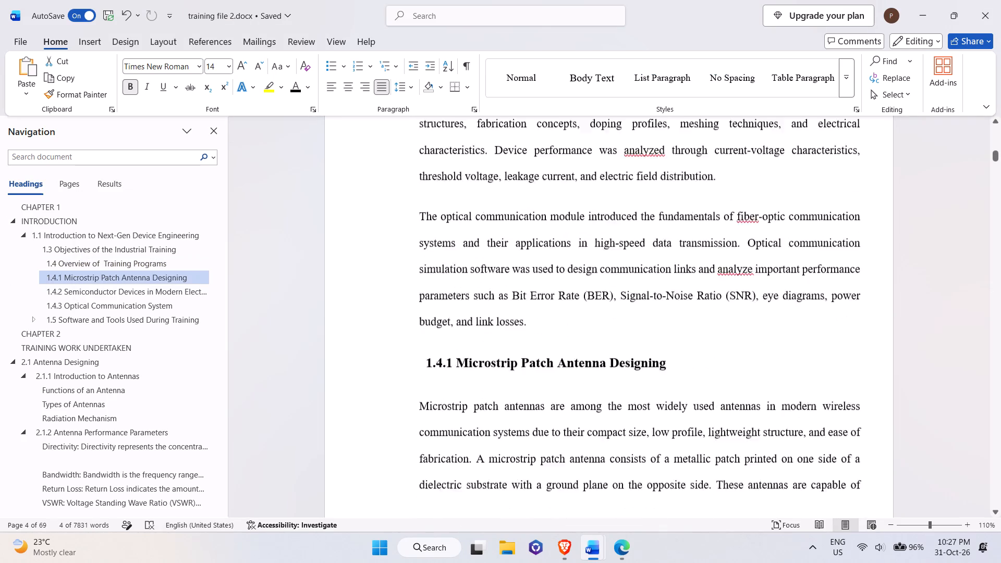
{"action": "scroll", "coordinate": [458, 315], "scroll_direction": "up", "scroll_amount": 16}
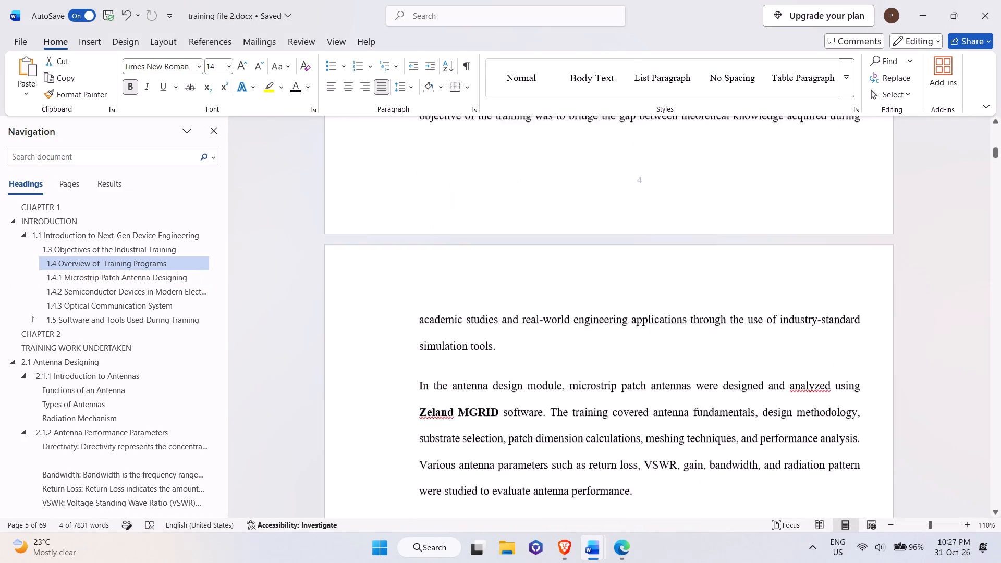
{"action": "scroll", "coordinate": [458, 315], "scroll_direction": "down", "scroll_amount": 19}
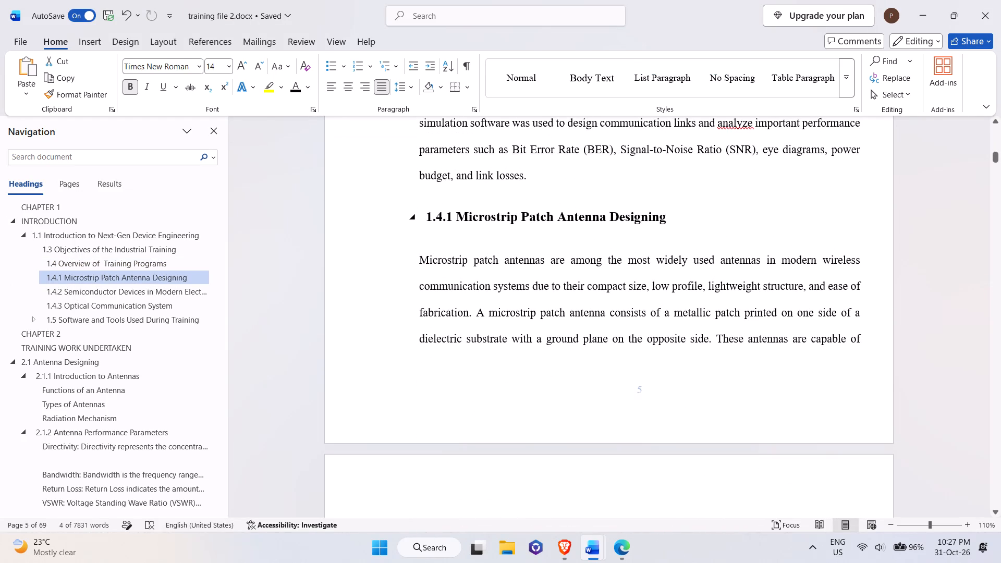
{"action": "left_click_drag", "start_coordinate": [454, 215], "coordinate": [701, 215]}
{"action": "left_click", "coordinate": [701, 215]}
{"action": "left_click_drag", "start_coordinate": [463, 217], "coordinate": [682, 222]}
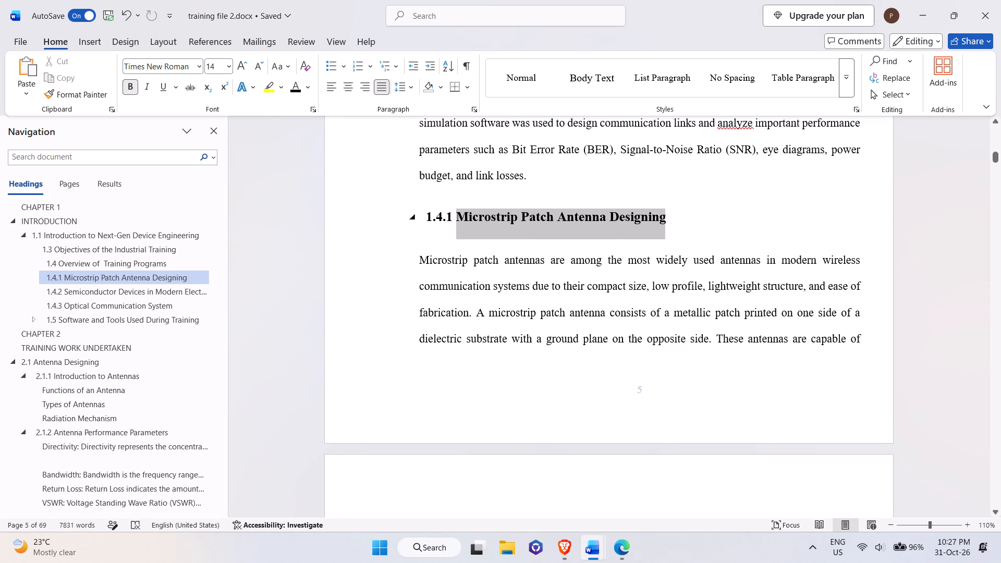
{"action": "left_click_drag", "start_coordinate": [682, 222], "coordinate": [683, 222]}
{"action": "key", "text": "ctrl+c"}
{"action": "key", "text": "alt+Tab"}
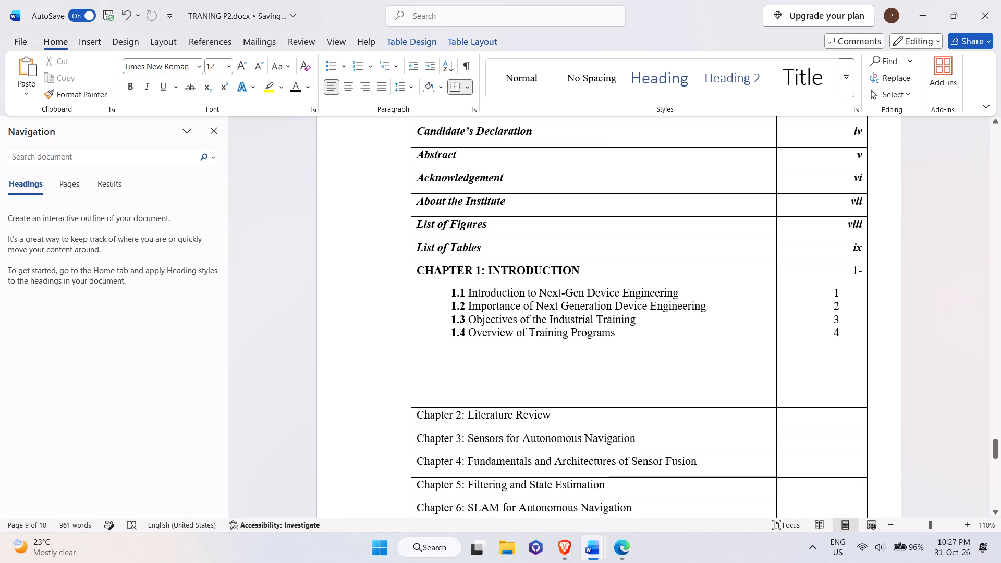
Add a dashed list item numbered 1.4.1 on a new line below contents entry 1.4.
{"action": "left_click", "coordinate": [620, 334]}
{"action": "key", "text": "Return"}
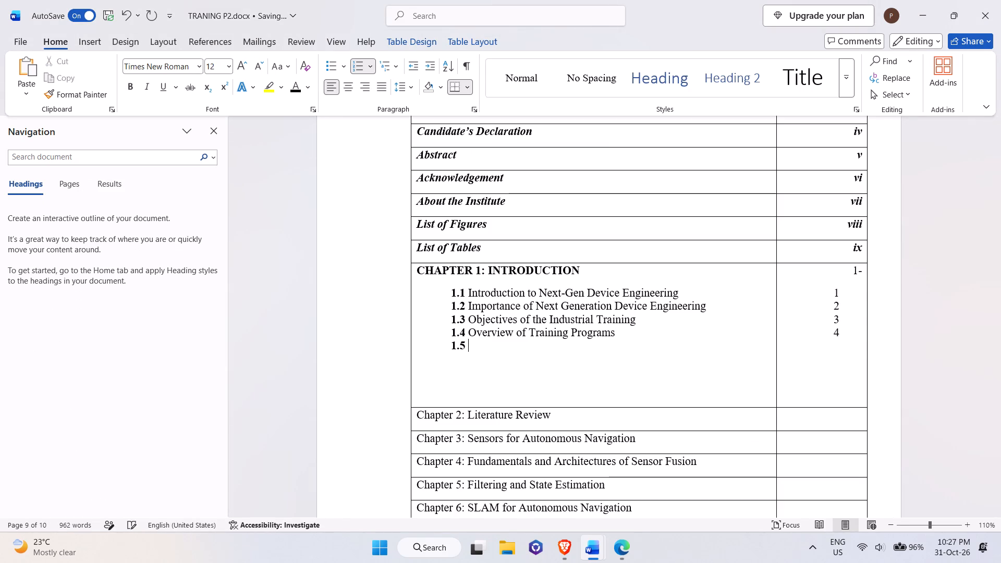
{"action": "key", "text": "BackSpace"}
{"action": "type", "text": "1.4.1"}
{"action": "key", "text": "space"}
{"action": "key", "text": "BackSpace"}
{"action": "key", "text": "BackSpace"}
{"action": "key", "text": "BackSpace"}
{"action": "key", "text": "BackSpace"}
{"action": "key", "text": "BackSpace"}
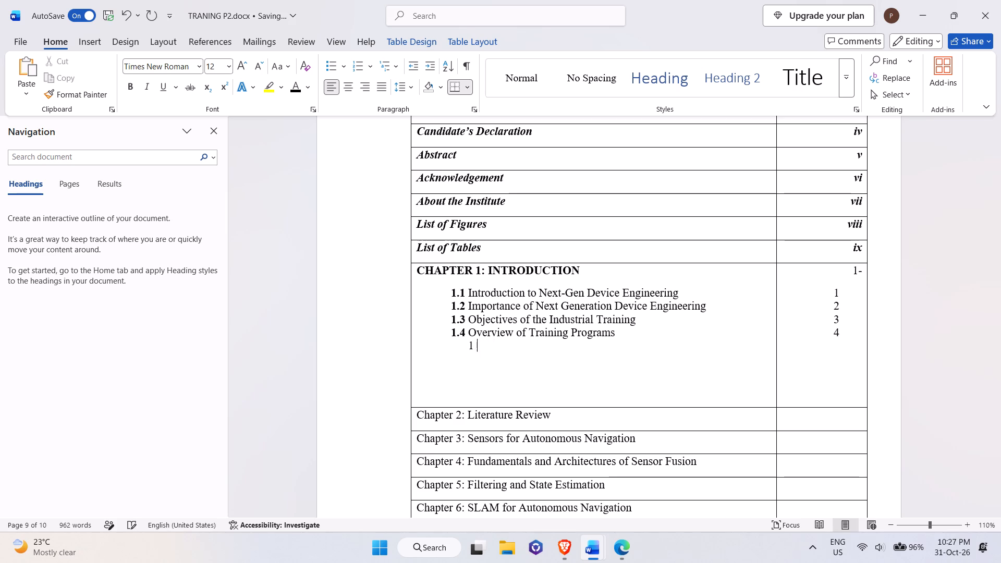
{"action": "key", "text": "BackSpace"}
{"action": "type", "text": "-"}
{"action": "key", "text": "space"}
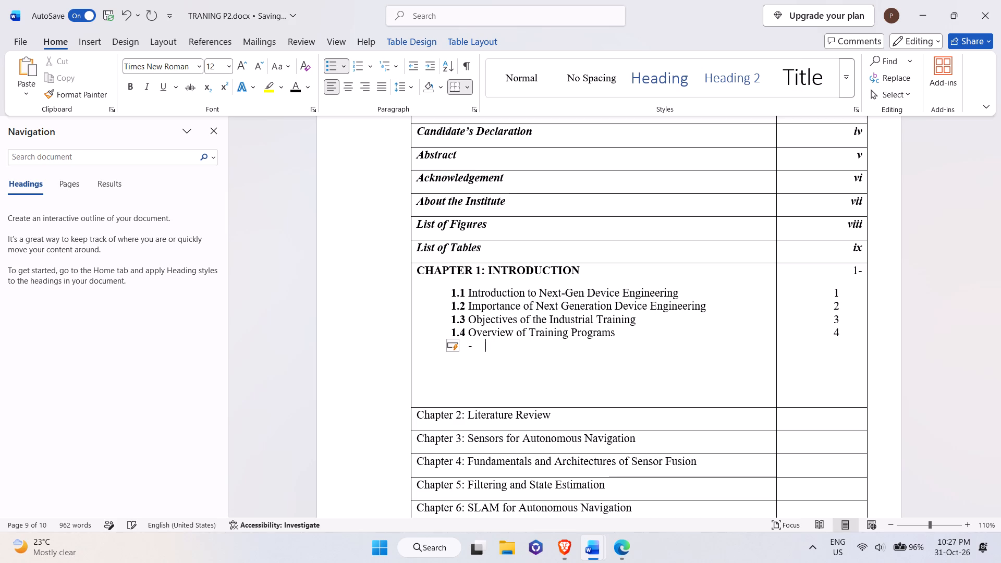
{"action": "type", "text": "1.4.1"}
{"action": "key", "text": "space"}
Clear the extra line started below 1.4.1, remove the dash before the number, and leave a space after it.
{"action": "key", "text": "Return"}
{"action": "key", "text": "BackSpace"}
{"action": "key", "text": "BackSpace"}
{"action": "key", "text": "BackSpace"}
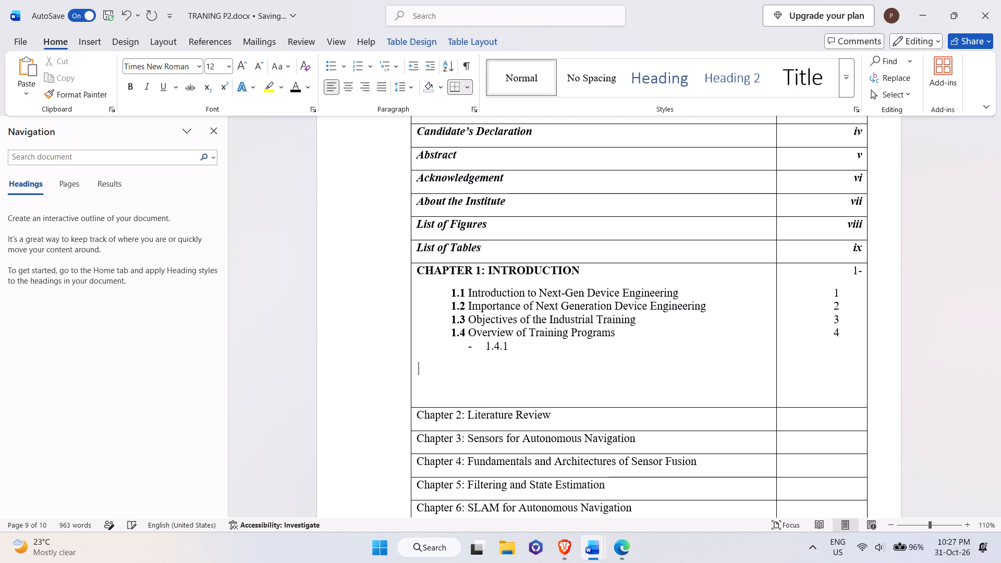
{"action": "key", "text": "BackSpace"}
{"action": "key", "text": "Left"}
{"action": "key", "text": "Left"}
{"action": "key", "text": "Left"}
{"action": "key", "text": "Left"}
{"action": "key", "text": "Left"}
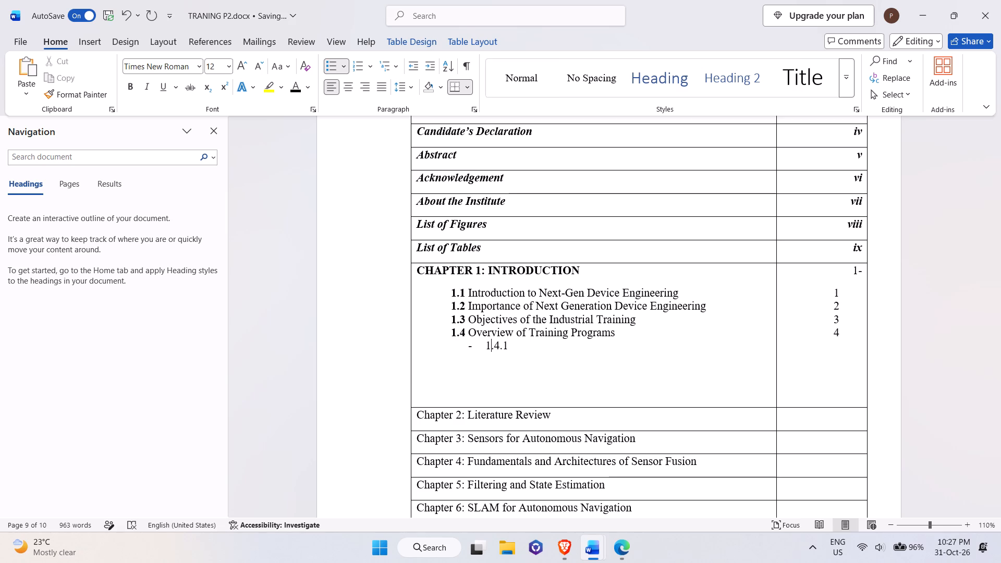
{"action": "key", "text": "Left"}
{"action": "key", "text": "BackSpace"}
{"action": "key", "text": "Right"}
{"action": "key", "text": "Right"}
{"action": "key", "text": "Right"}
{"action": "key", "text": "Right"}
{"action": "key", "text": "Right"}
{"action": "key", "text": "space"}
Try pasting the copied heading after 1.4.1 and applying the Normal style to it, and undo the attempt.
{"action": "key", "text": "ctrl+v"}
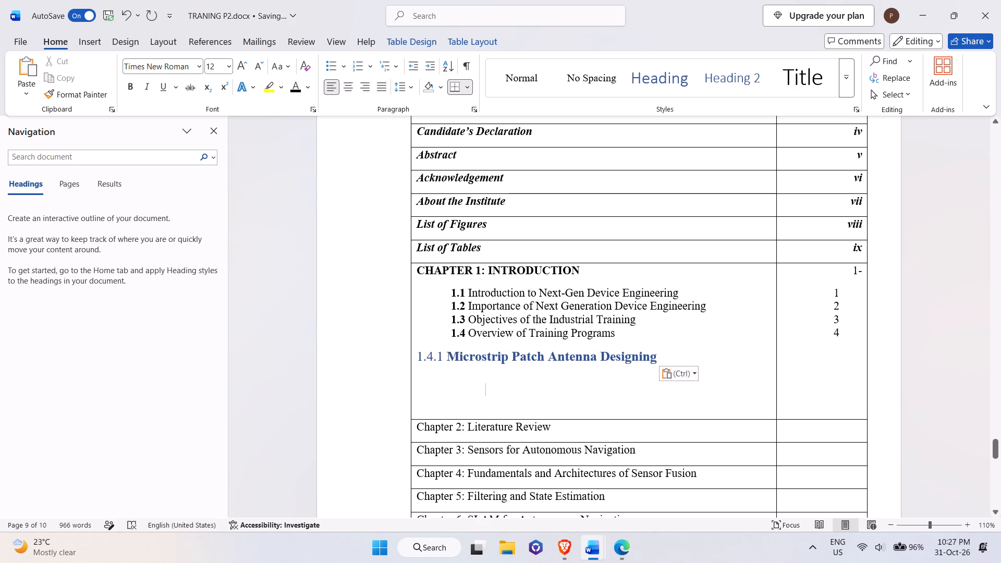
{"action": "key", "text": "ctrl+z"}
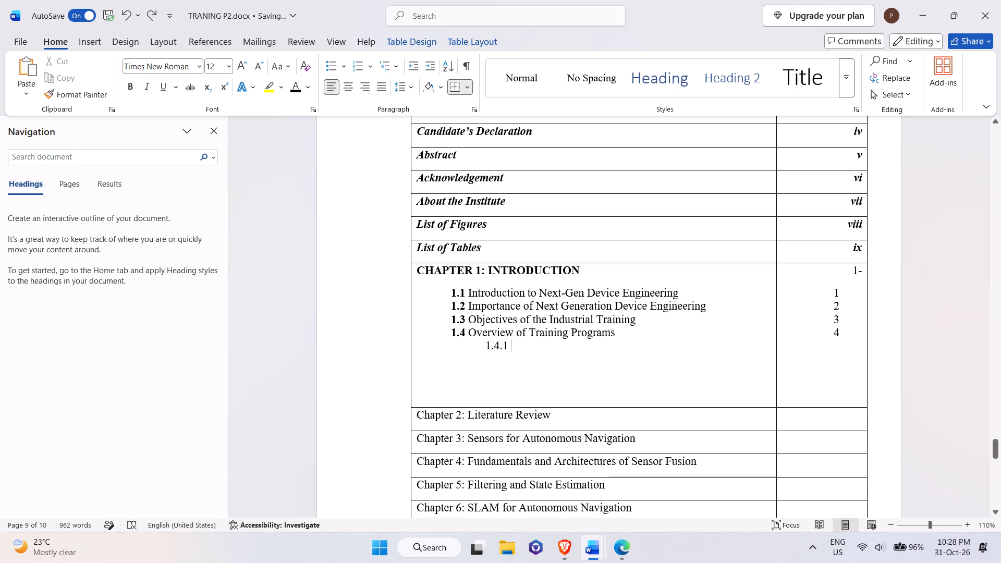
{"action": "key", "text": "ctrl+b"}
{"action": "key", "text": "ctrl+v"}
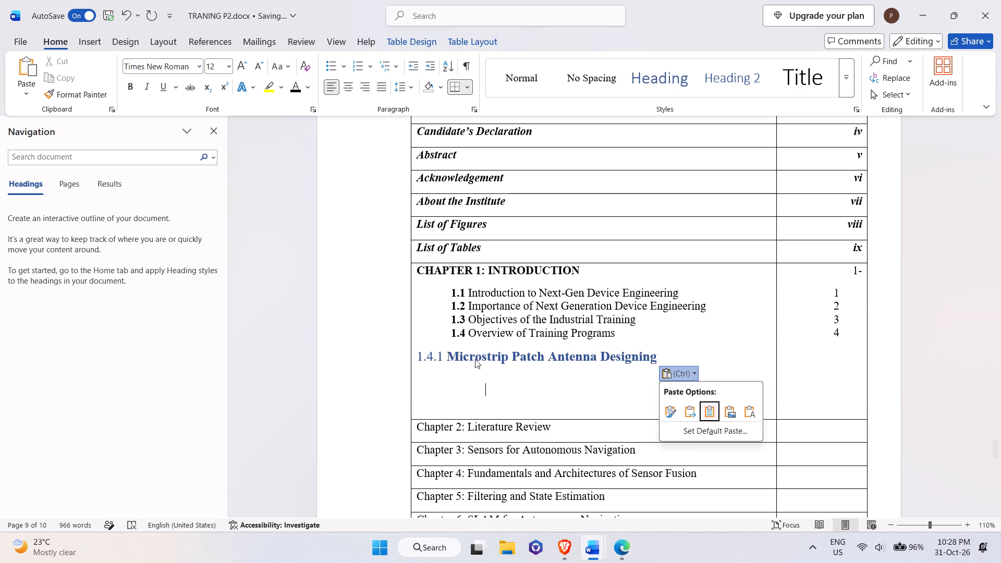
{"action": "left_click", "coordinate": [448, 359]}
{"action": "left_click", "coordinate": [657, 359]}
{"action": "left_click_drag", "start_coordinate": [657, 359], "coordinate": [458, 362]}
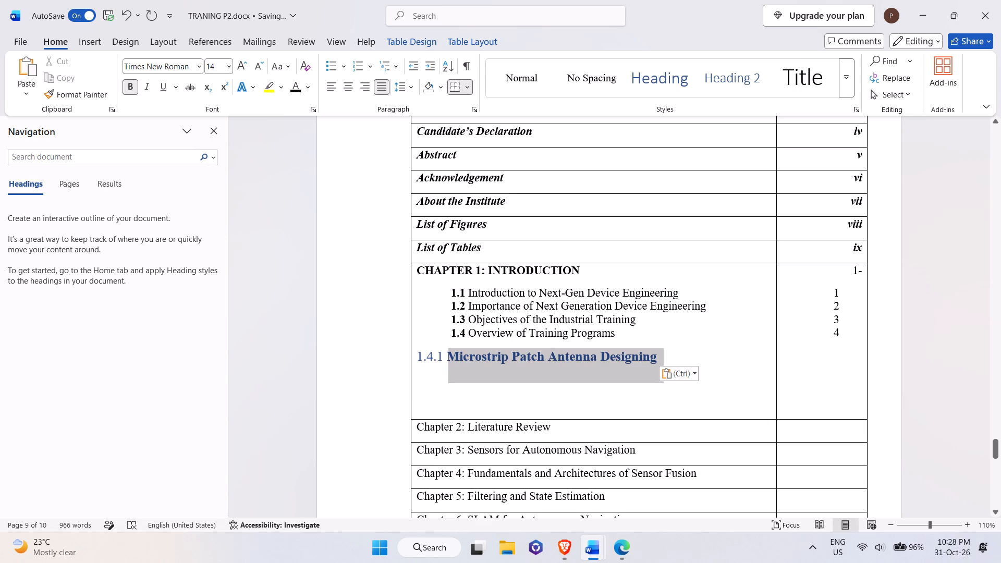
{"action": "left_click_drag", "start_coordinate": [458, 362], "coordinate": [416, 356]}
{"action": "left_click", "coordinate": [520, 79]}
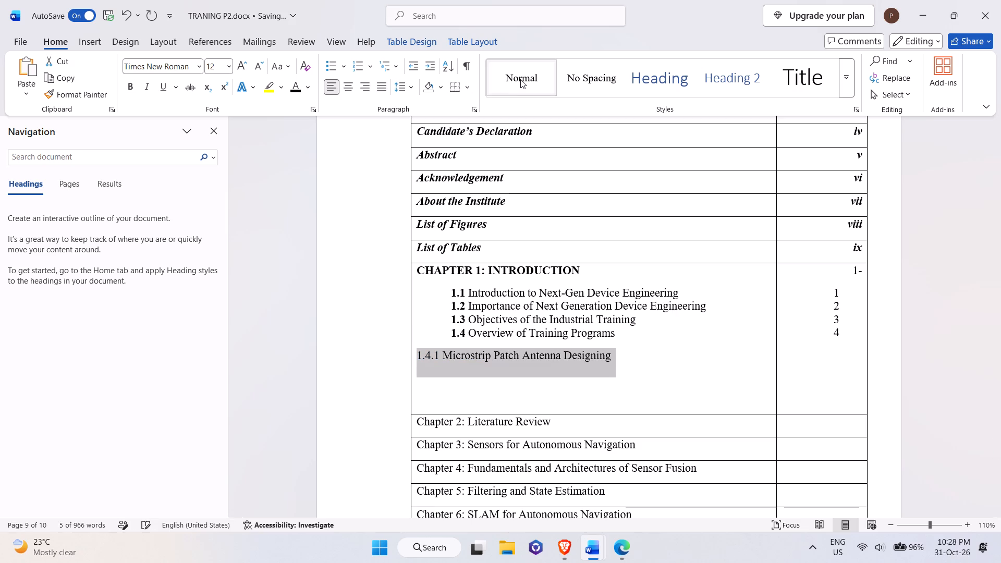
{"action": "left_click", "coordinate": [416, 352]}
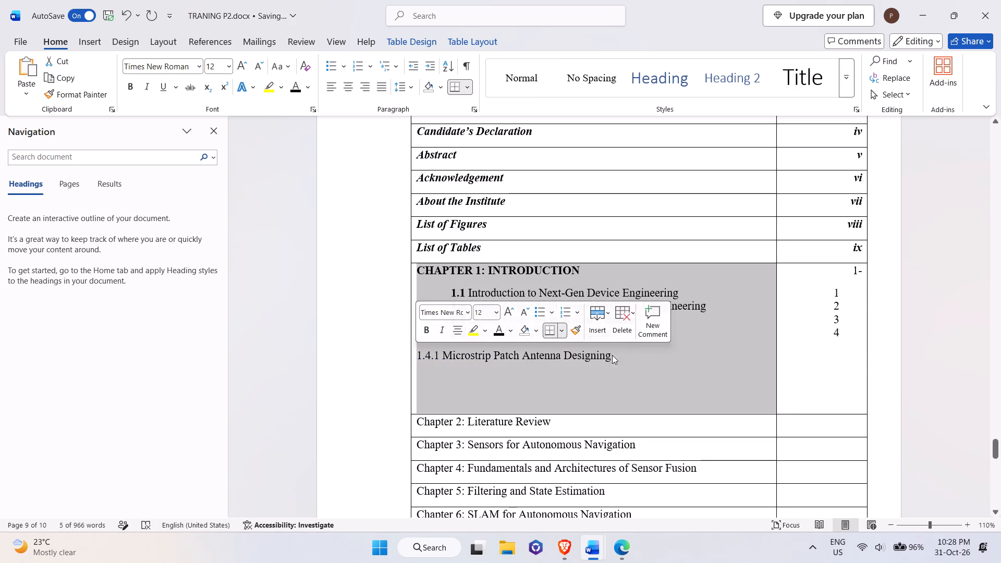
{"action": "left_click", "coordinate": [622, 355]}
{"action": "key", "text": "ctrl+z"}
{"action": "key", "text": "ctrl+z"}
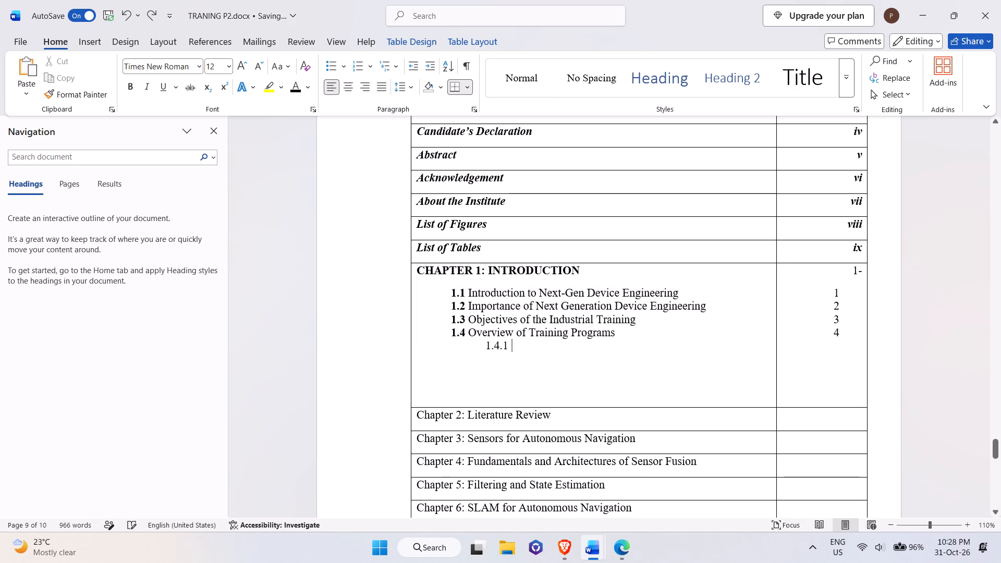
Check the section 1.4.1 title in training file 2.docx and enter Micro Strip Patch Antenna Designing after 1.4.1 in the contents table.
{"action": "key", "text": "alt+Tab"}
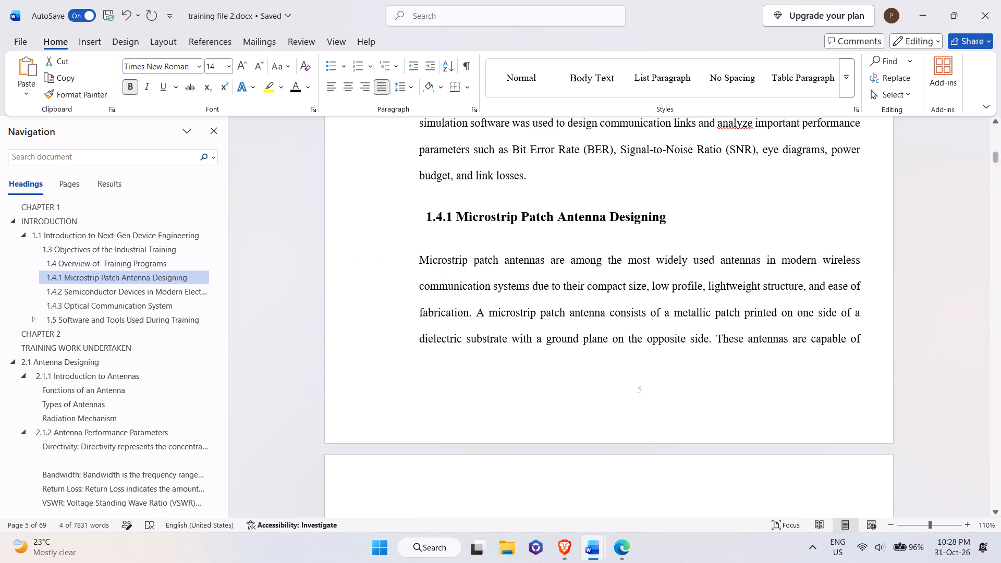
{"action": "key", "text": "alt+Tab"}
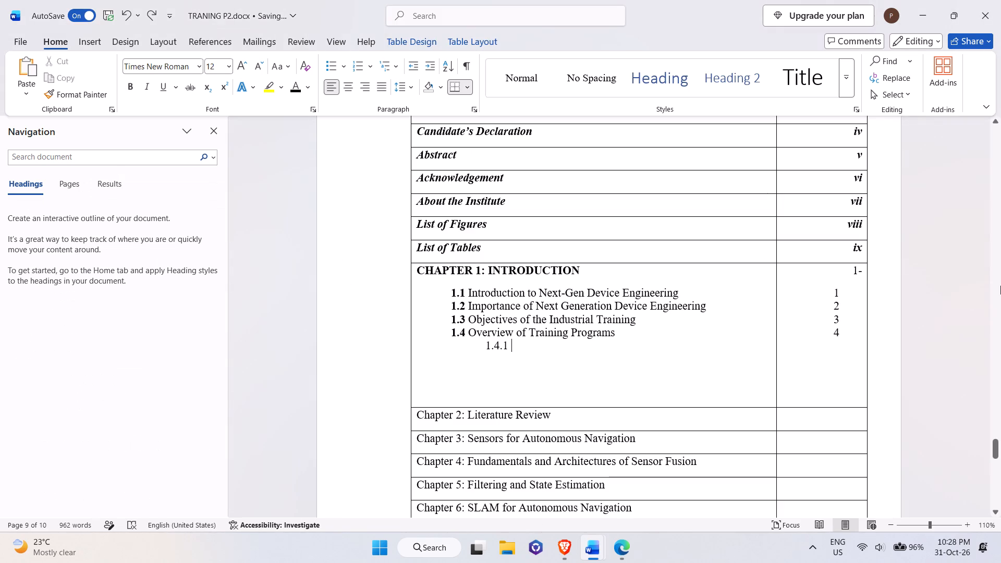
{"action": "type", "text": "Micr"}
{"action": "type", "text": "o Strip Patch Antenna Designin"}
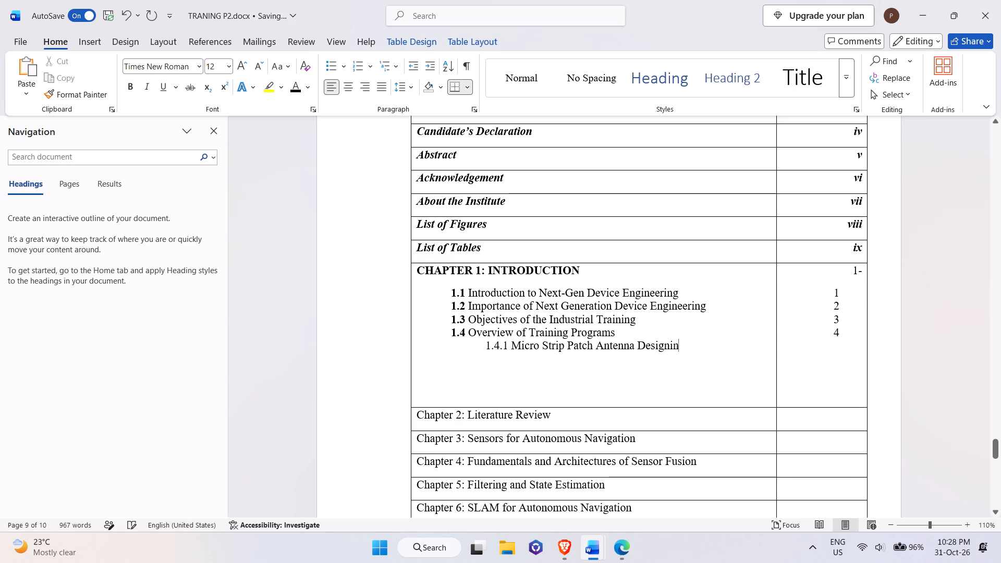
{"action": "type", "text": "g"}
{"action": "key", "text": "BackSpace"}
{"action": "key", "text": "BackSpace"}
{"action": "key", "text": "BackSpace"}
{"action": "key", "text": "BackSpace"}
{"action": "type", "text": "ning"}
{"action": "key", "text": "space"}
{"action": "key", "text": "alt+Tab"}
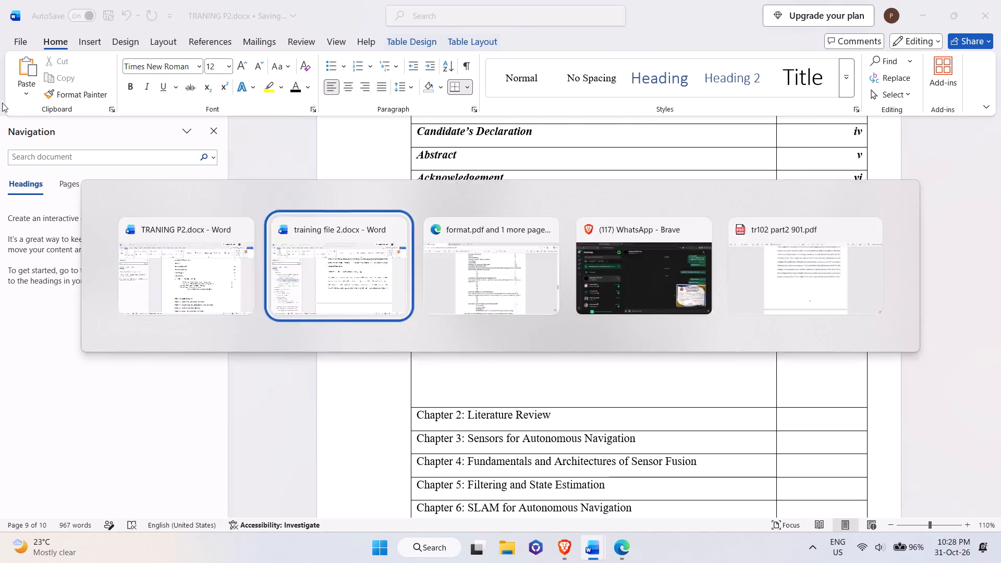
{"action": "key", "text": "alt+Tab"}
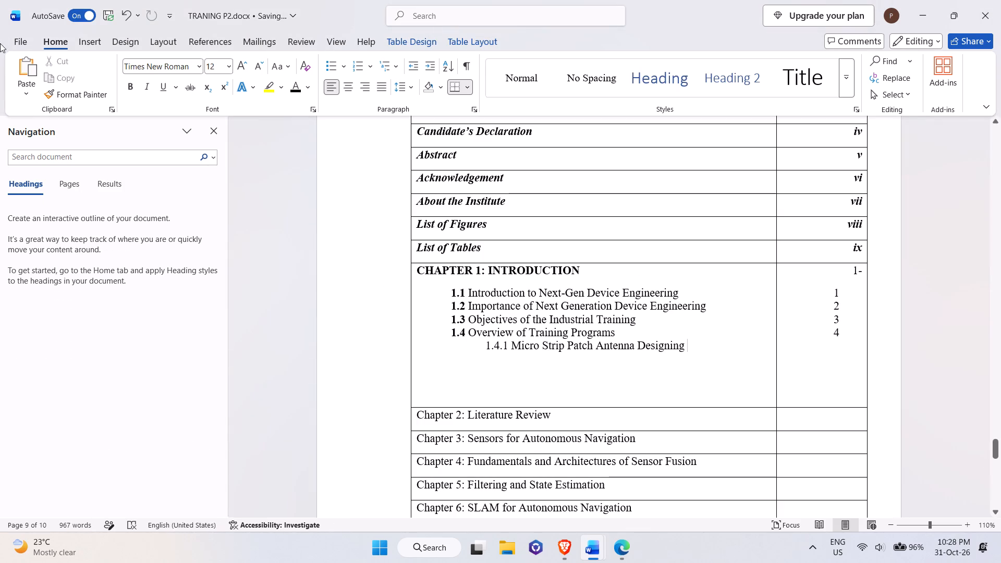
Correct Micro Strip to the single word Microstrip in contents entry 1.4.1.
{"action": "key", "text": "Left"}
{"action": "key", "text": "Left"}
{"action": "key", "text": "Left"}
{"action": "key", "text": "Left"}
{"action": "key", "text": "Left"}
{"action": "key", "text": "Left"}
{"action": "key", "text": "Left"}
{"action": "key", "text": "Left"}
{"action": "key", "text": "Left"}
{"action": "key", "text": "Left"}
{"action": "key", "text": "Left"}
{"action": "key", "text": "Left"}
{"action": "key", "text": "Left"}
{"action": "key", "text": "Left"}
{"action": "key", "text": "Left"}
{"action": "key", "text": "Left"}
{"action": "key", "text": "Left"}
{"action": "key", "text": "Left"}
{"action": "key", "text": "Left"}
{"action": "key", "text": "Left"}
{"action": "key", "text": "Left"}
{"action": "key", "text": "Left"}
{"action": "key", "text": "BackSpace"}
{"action": "key", "text": "Right"}
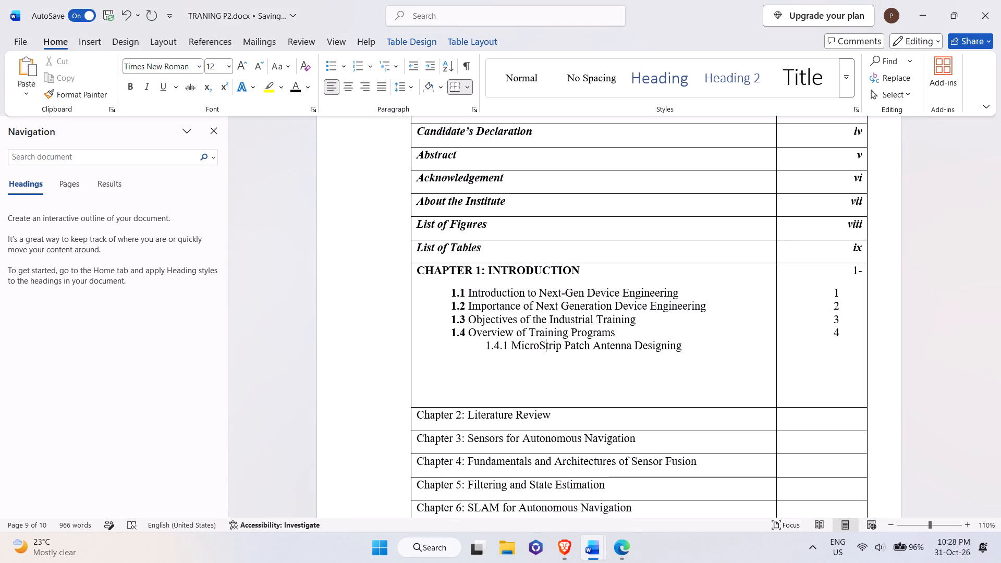
{"action": "key", "text": "BackSpace"}
{"action": "key", "text": "s"}
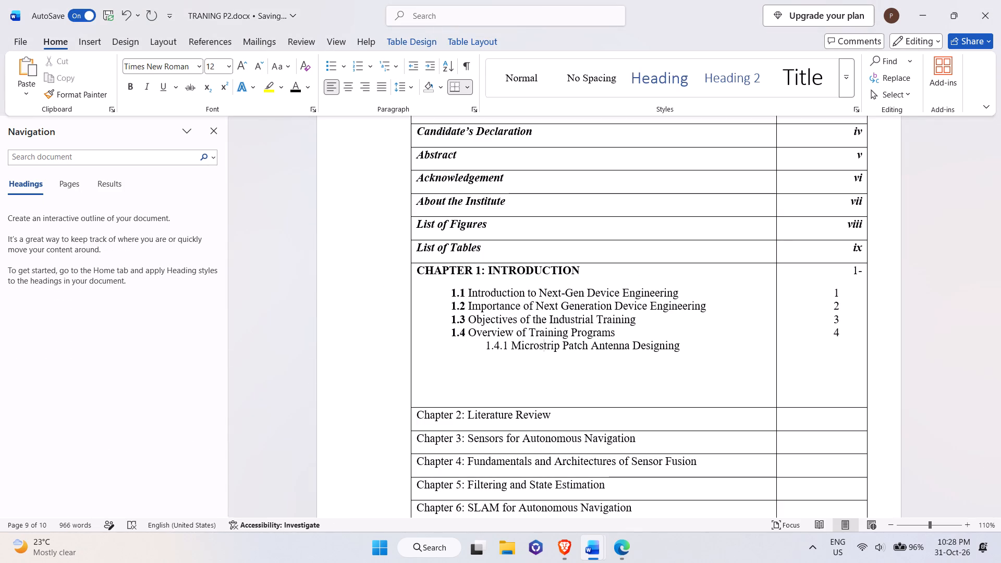
Start sub-entry 1.4.2 directly after Microstrip Patch Antenna Designing in the contents table.
{"action": "key", "text": "End"}
{"action": "key", "text": "Right"}
{"action": "left_click", "coordinate": [688, 346]}
{"action": "key", "text": "Left"}
{"action": "key", "text": "Left"}
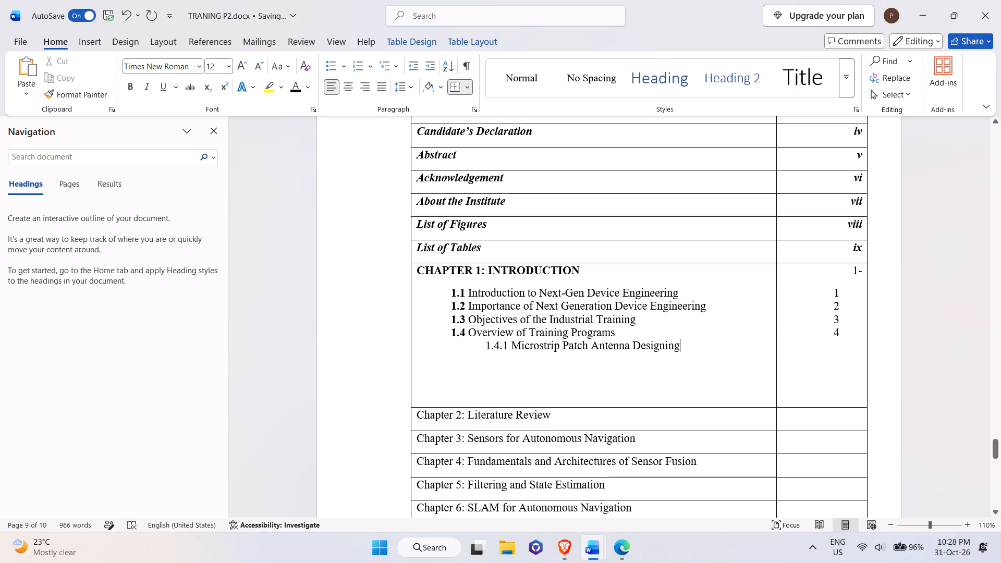
{"action": "key", "text": "Return"}
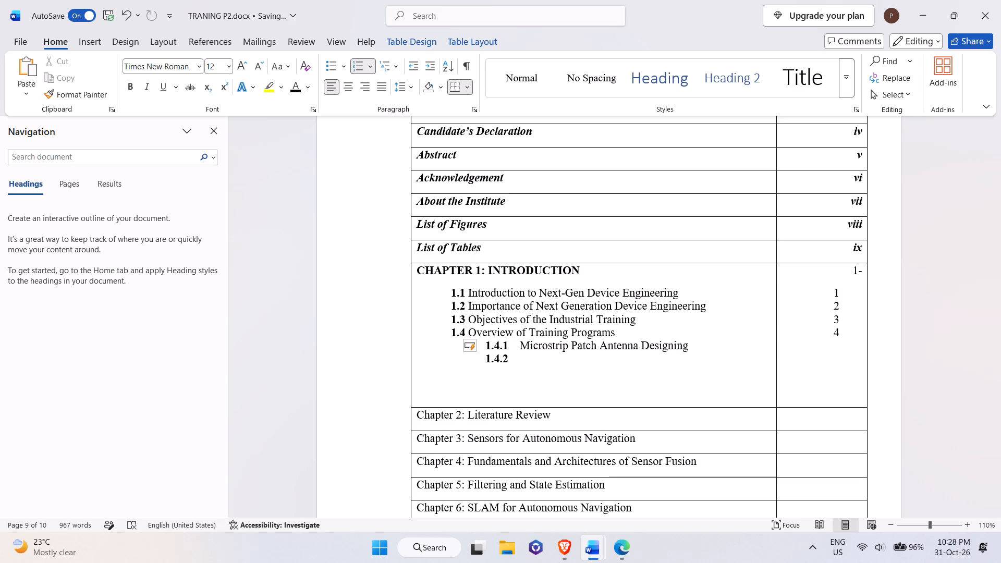
In training file 2.docx, add two line breaks after the last paragraph of section 1.4.1, above heading 1.4.2.
{"action": "key", "text": "alt+Tab"}
{"action": "scroll", "coordinate": [596, 310], "scroll_direction": "down", "scroll_amount": 17}
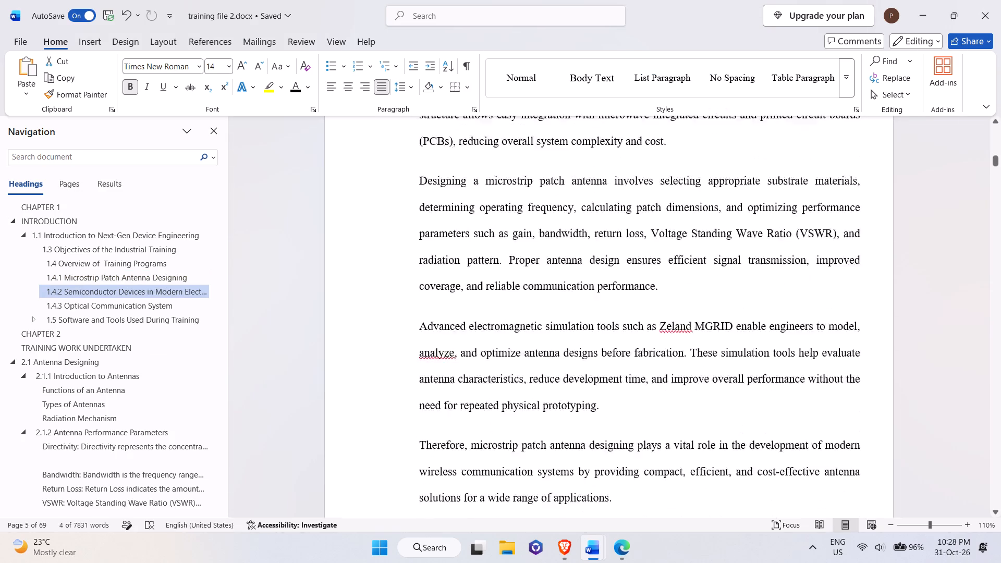
{"action": "scroll", "coordinate": [596, 310], "scroll_direction": "down", "scroll_amount": 11}
{"action": "scroll", "coordinate": [582, 304], "scroll_direction": "up", "scroll_amount": 2}
{"action": "left_click", "coordinate": [631, 194]}
{"action": "key", "text": "Return"}
{"action": "key", "text": "Return"}
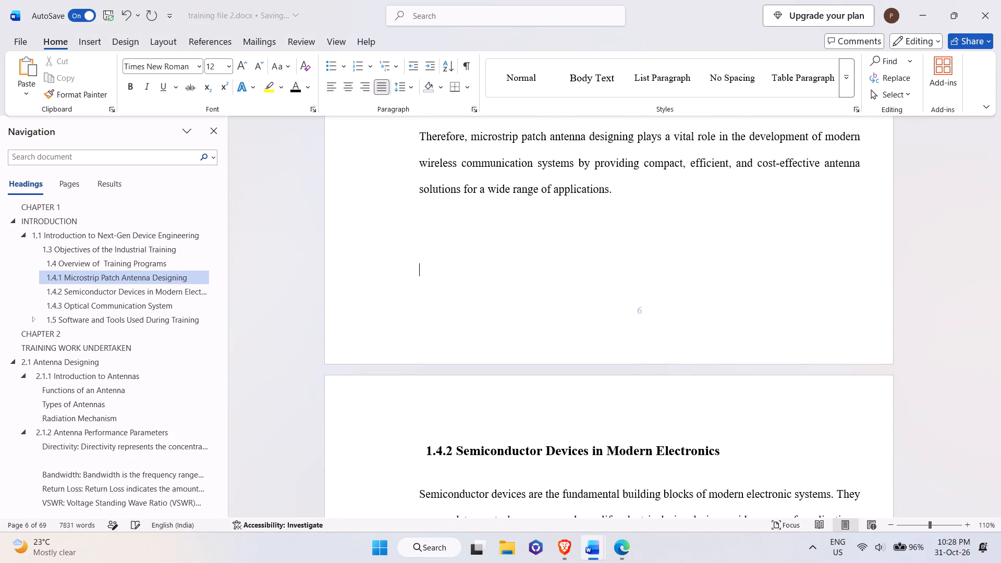
Copy the title Semiconductor Devices in Modern Electronics from training file 2.docx into contents entry 1.4.2 and remove its bold.
{"action": "scroll", "coordinate": [627, 194], "scroll_direction": "down", "scroll_amount": 15}
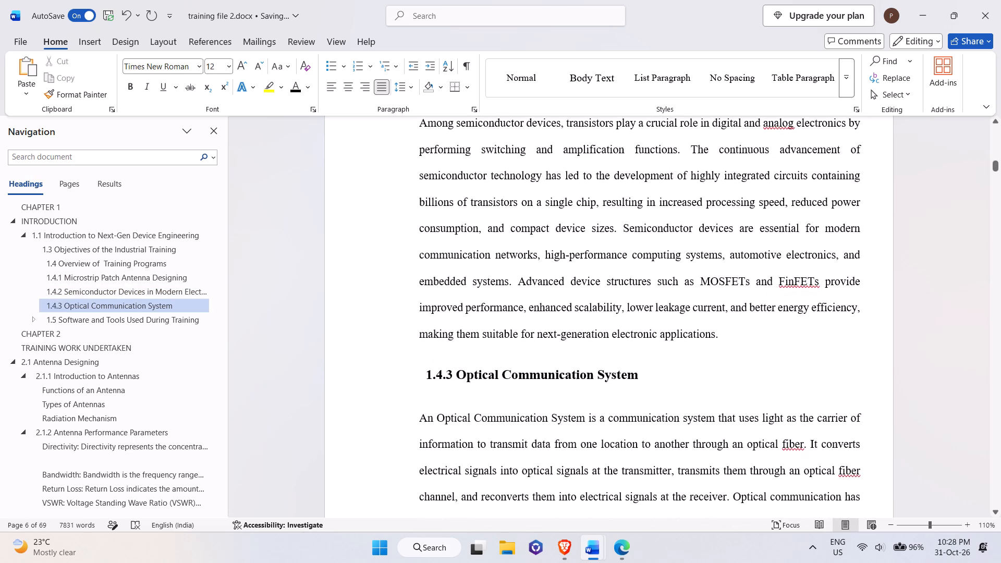
{"action": "scroll", "coordinate": [624, 206], "scroll_direction": "down", "scroll_amount": 5}
{"action": "scroll", "coordinate": [624, 206], "scroll_direction": "up", "scroll_amount": 11}
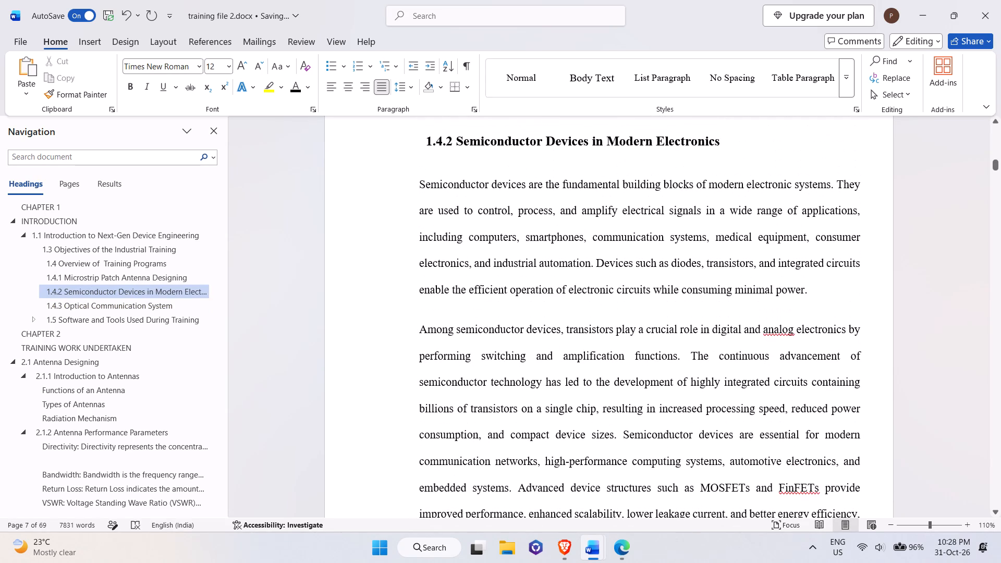
{"action": "left_click_drag", "start_coordinate": [455, 138], "coordinate": [723, 144]}
{"action": "key", "text": "ctrl+c"}
{"action": "key", "text": "alt+Tab"}
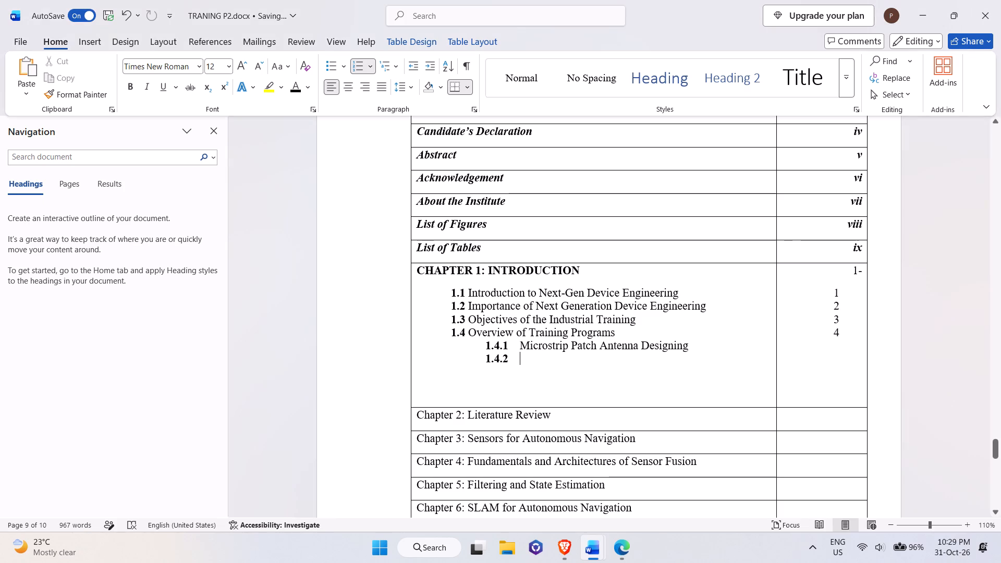
{"action": "key", "text": "ctrl+v"}
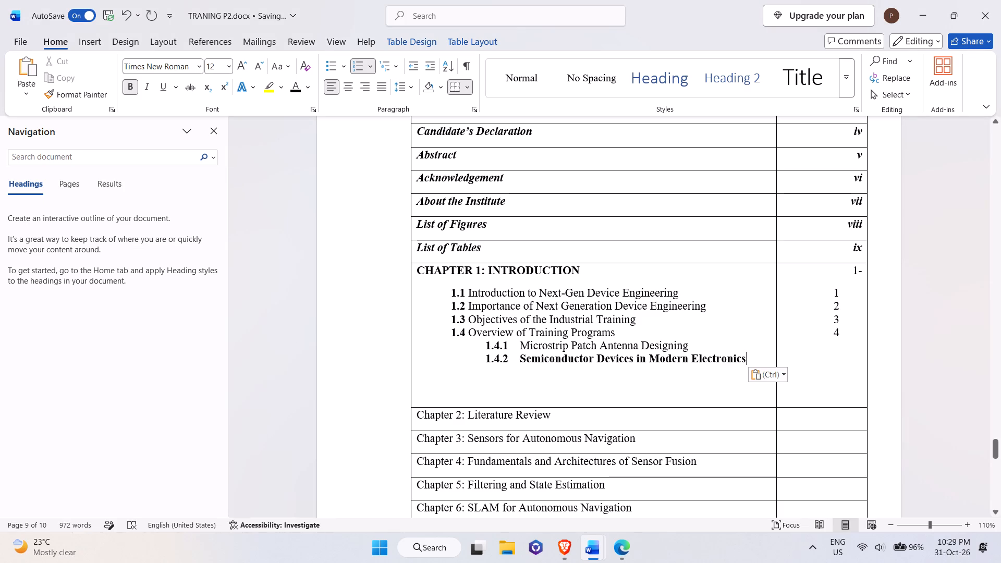
{"action": "left_click_drag", "start_coordinate": [752, 355], "coordinate": [540, 352]}
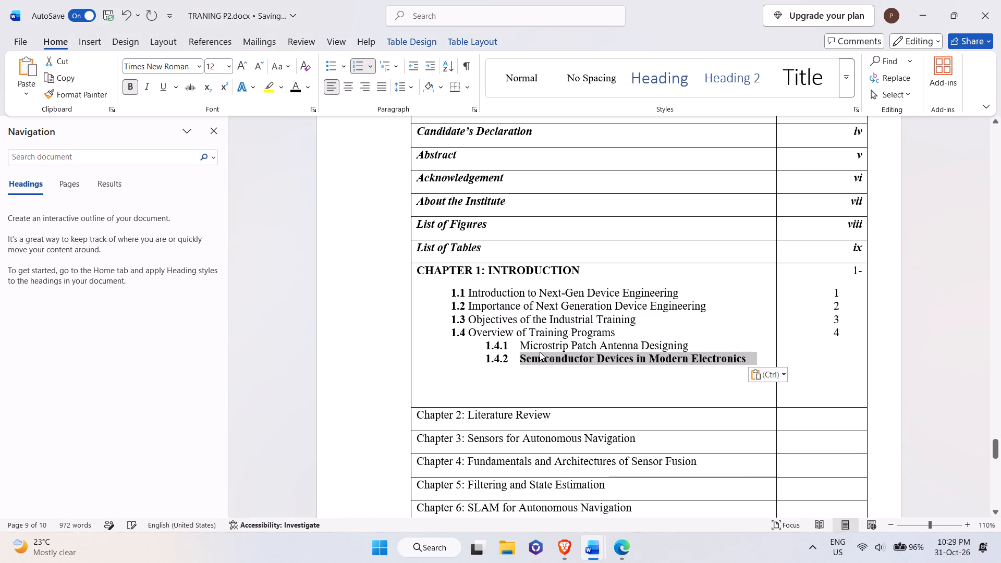
{"action": "key", "text": "ctrl+b"}
Start sub-entry 1.4.3 directly below 1.4.2 in the contents table, clearing any stray blank line.
{"action": "key", "text": "Return"}
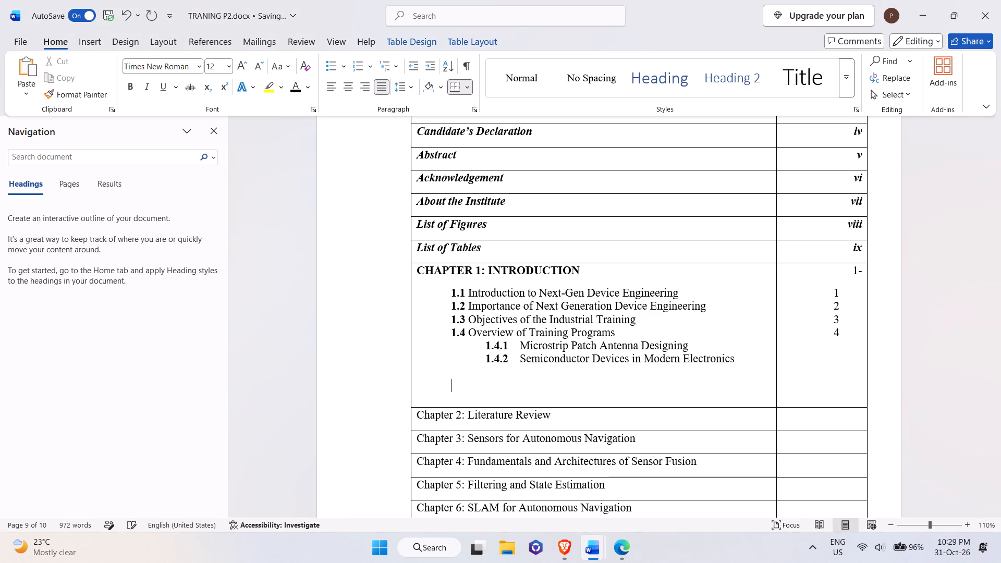
{"action": "key", "text": "BackSpace"}
{"action": "key", "text": "BackSpace"}
{"action": "key", "text": "BackSpace"}
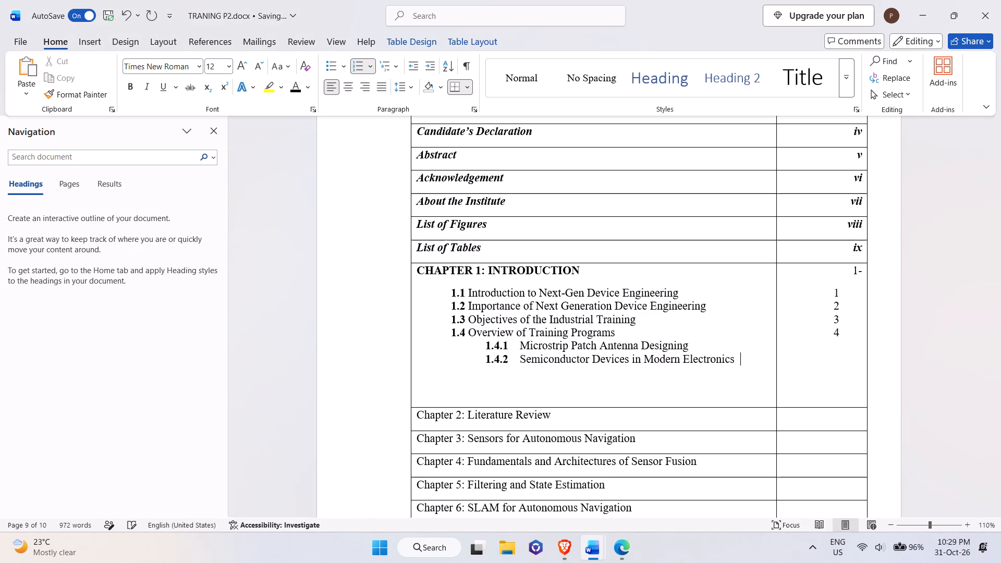
{"action": "key", "text": "Left"}
{"action": "key", "text": "Left"}
{"action": "key", "text": "Return"}
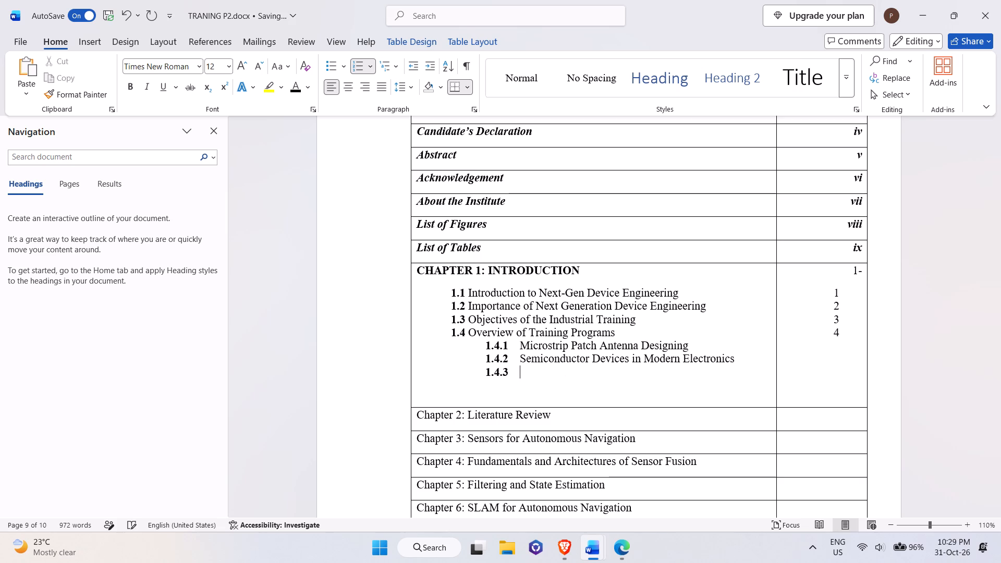
Copy the title Optical Communication System from training file 2.docx into contents entry 1.4.3 and remove its bold.
{"action": "key", "text": "alt+Tab"}
{"action": "scroll", "coordinate": [659, 354], "scroll_direction": "down", "scroll_amount": 9}
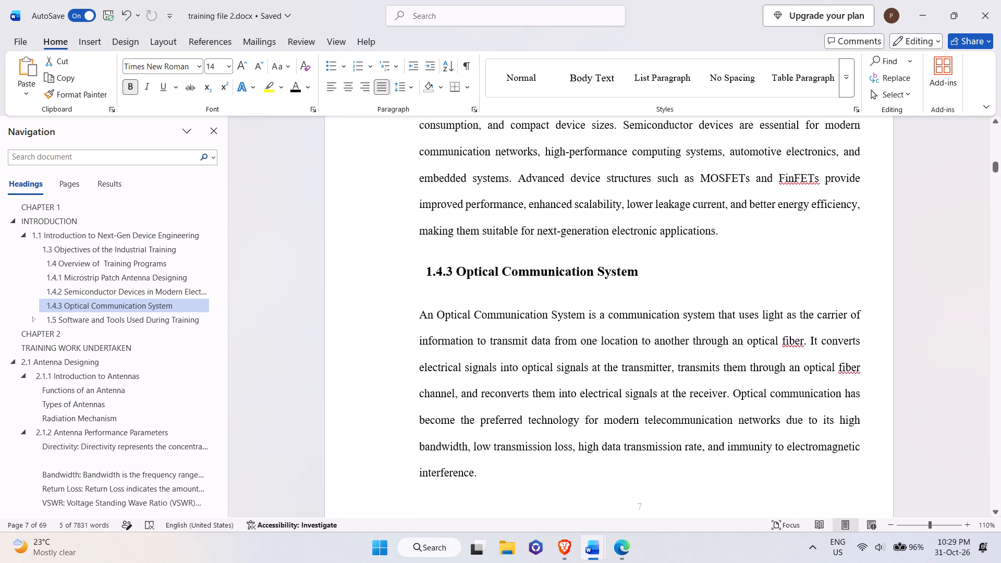
{"action": "left_click_drag", "start_coordinate": [457, 271], "coordinate": [629, 276]}
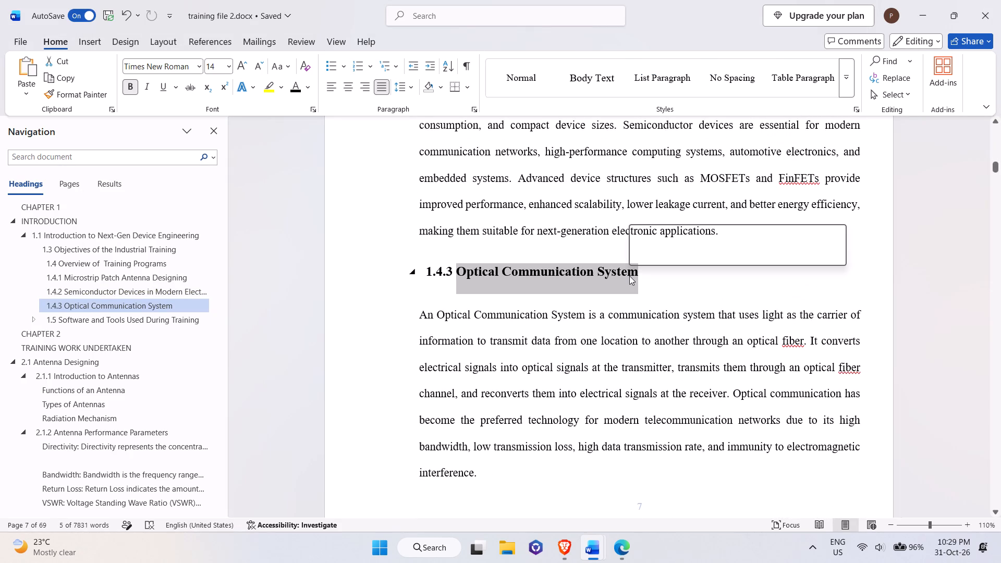
{"action": "key", "text": "ctrl+c"}
{"action": "key", "text": "alt+Tab"}
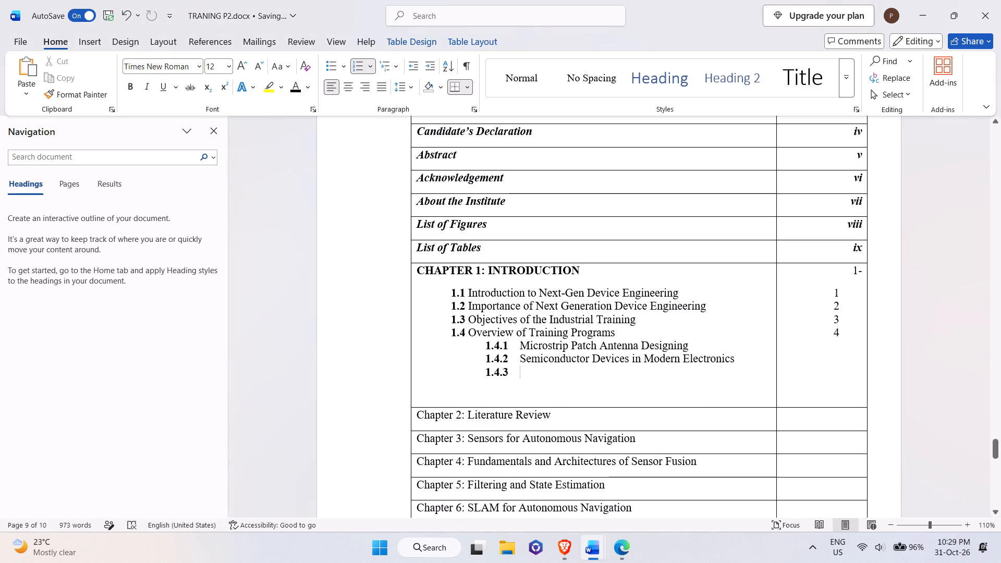
{"action": "key", "text": "ctrl+b"}
{"action": "key", "text": "ctrl+b"}
{"action": "key", "text": "ctrl+v"}
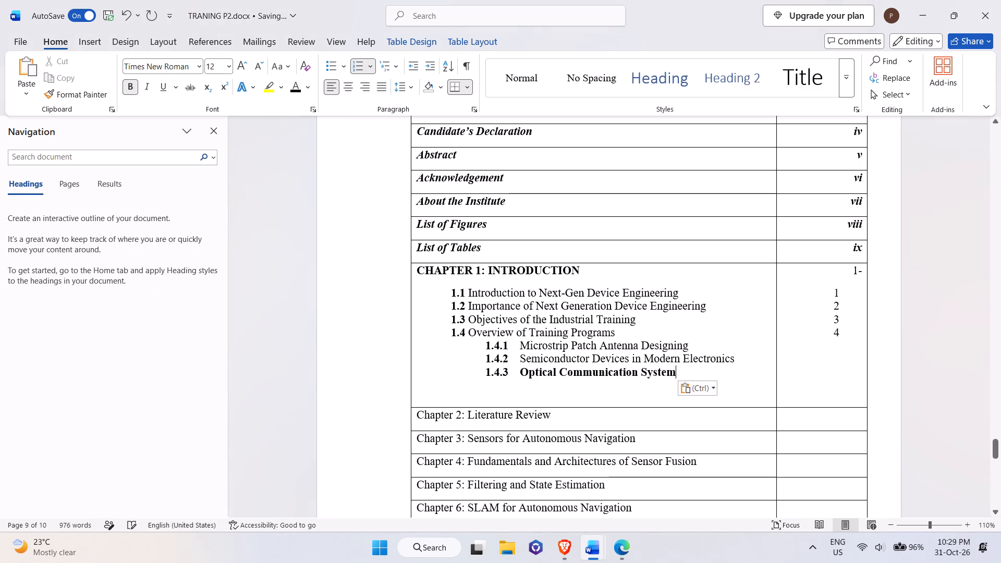
{"action": "left_click_drag", "start_coordinate": [675, 371], "coordinate": [536, 367]}
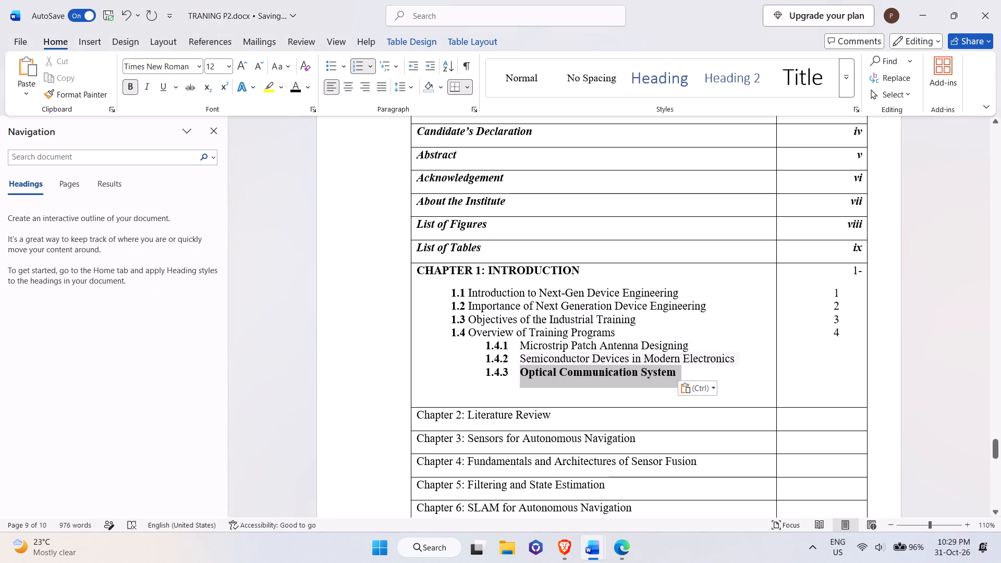
{"action": "left_click_drag", "start_coordinate": [536, 367], "coordinate": [536, 370]}
{"action": "key", "text": "ctrl+b"}
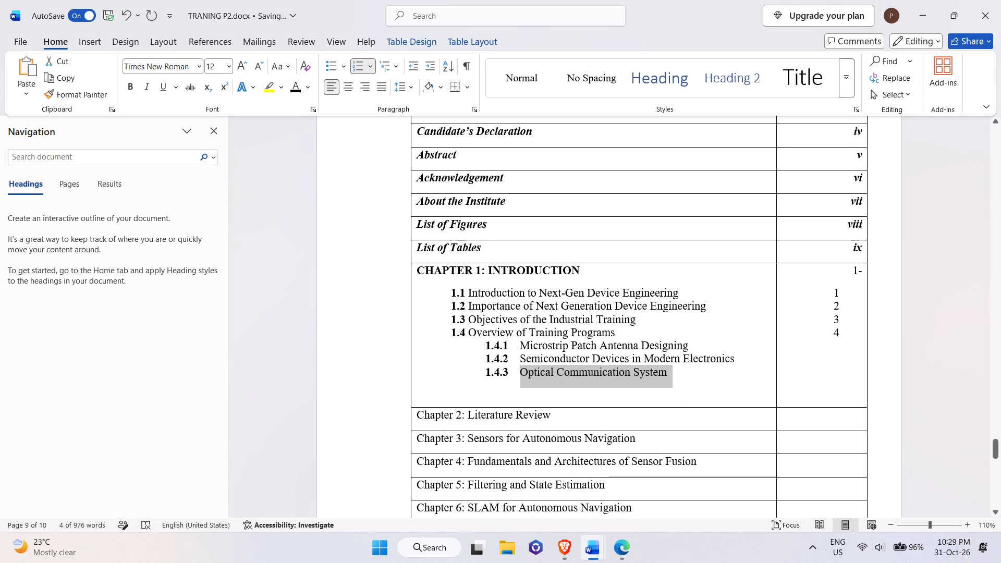
Check the section pages in training file 2.docx and enter page numbers 5, 7 and 7 for contents entries 1.4.1, 1.4.2 and 1.4.3.
{"action": "left_click", "coordinate": [840, 331]}
{"action": "key", "text": "Return"}
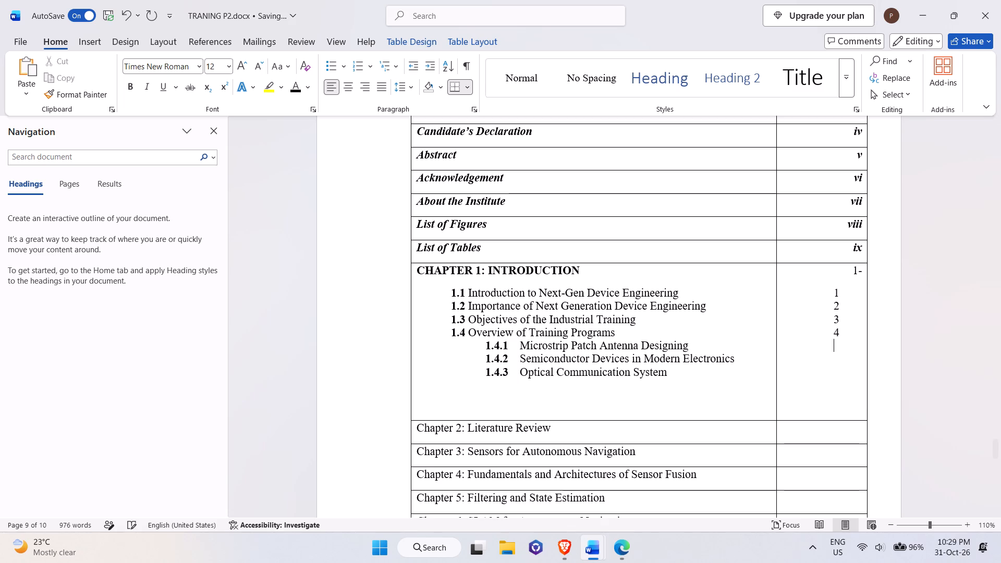
{"action": "key", "text": "alt+Tab"}
{"action": "scroll", "coordinate": [835, 331], "scroll_direction": "up", "scroll_amount": 20}
{"action": "scroll", "coordinate": [835, 331], "scroll_direction": "up", "scroll_amount": 4}
{"action": "scroll", "coordinate": [835, 331], "scroll_direction": "up", "scroll_amount": 20}
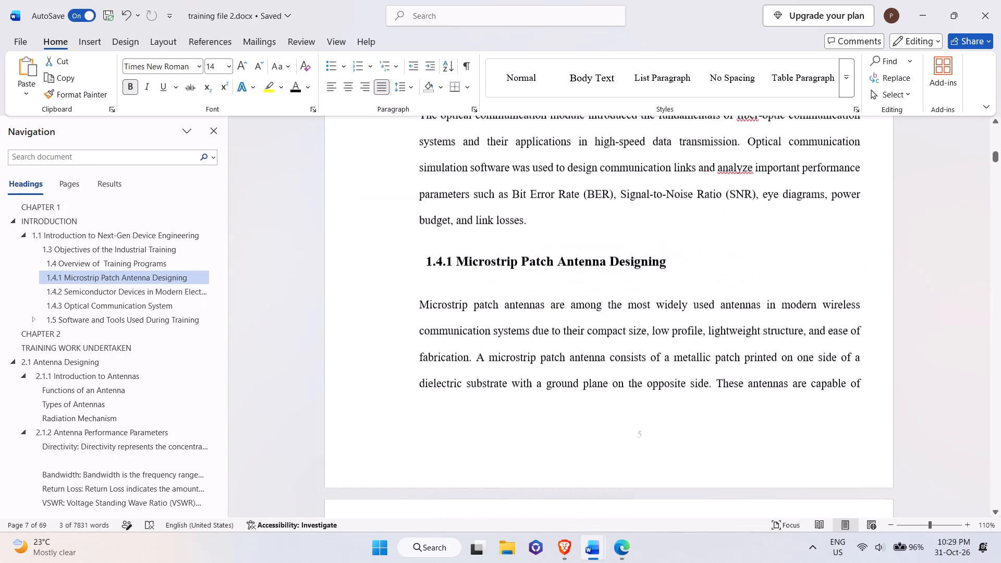
{"action": "scroll", "coordinate": [837, 340], "scroll_direction": "up", "scroll_amount": 6}
{"action": "scroll", "coordinate": [837, 340], "scroll_direction": "down", "scroll_amount": 6}
{"action": "scroll", "coordinate": [837, 340], "scroll_direction": "down", "scroll_amount": 20}
{"action": "scroll", "coordinate": [837, 340], "scroll_direction": "down", "scroll_amount": 11}
{"action": "key", "text": "alt+Tab"}
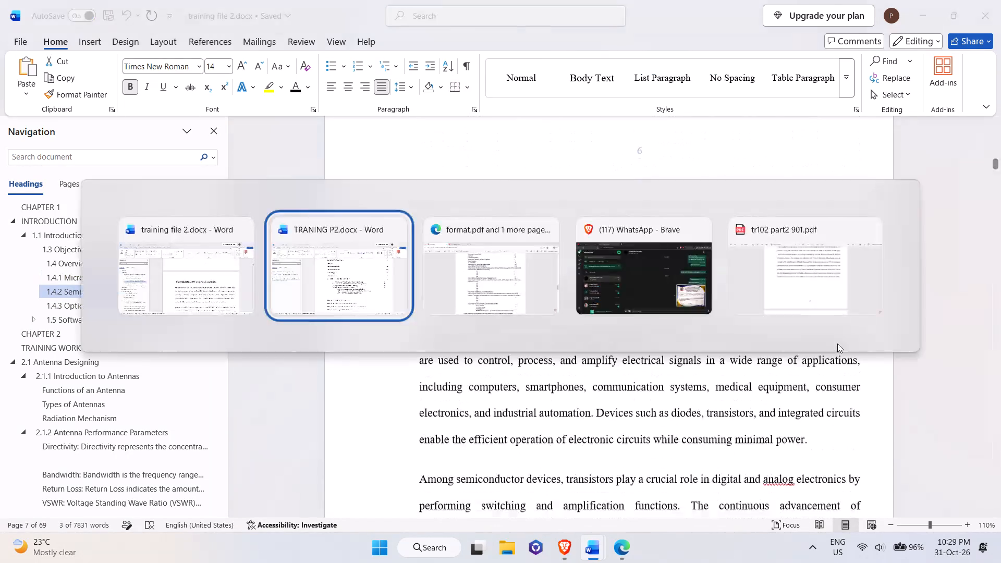
{"action": "key", "text": "5"}
{"action": "key", "text": "Return"}
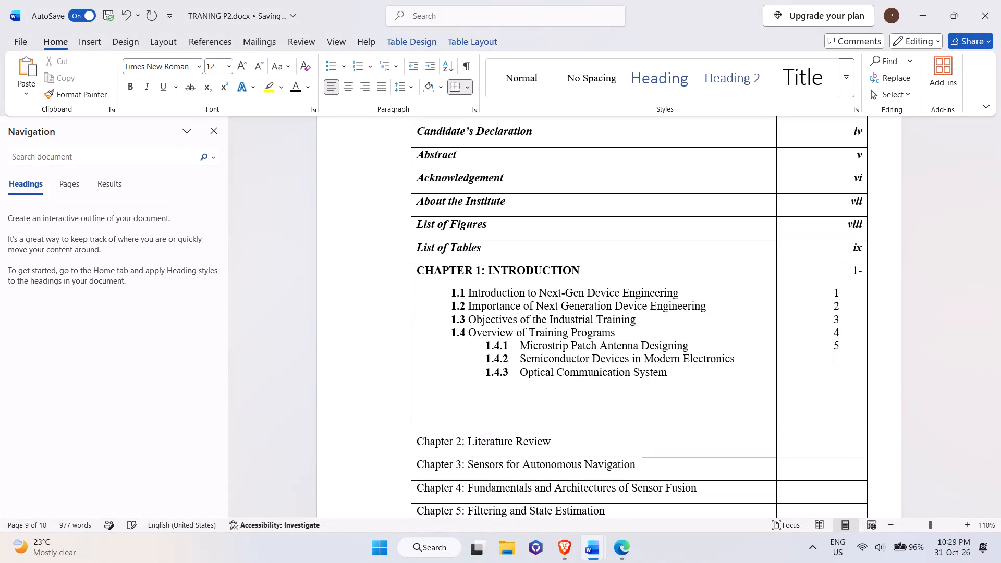
{"action": "key", "text": "7"}
{"action": "key", "text": "Return"}
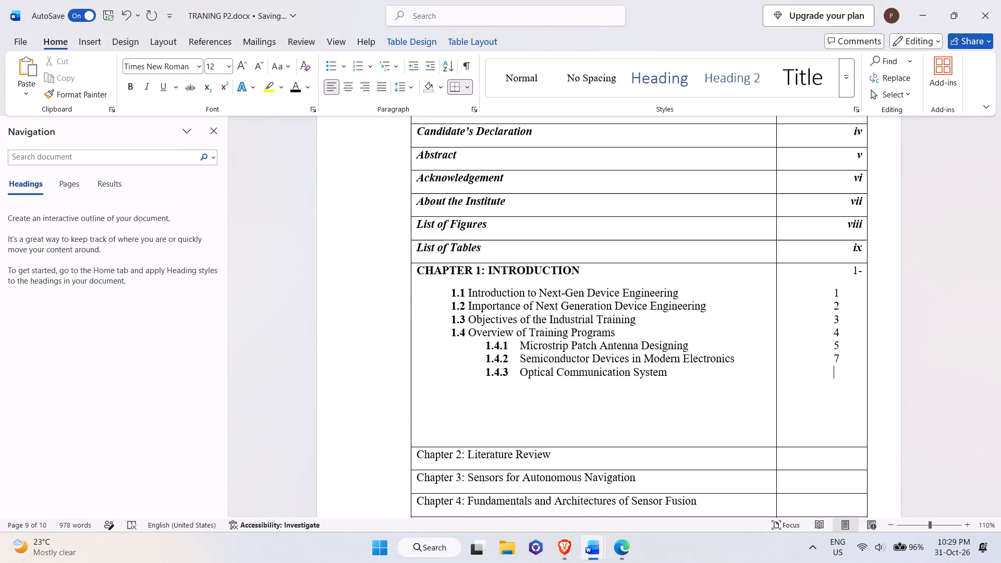
{"action": "key", "text": "7"}
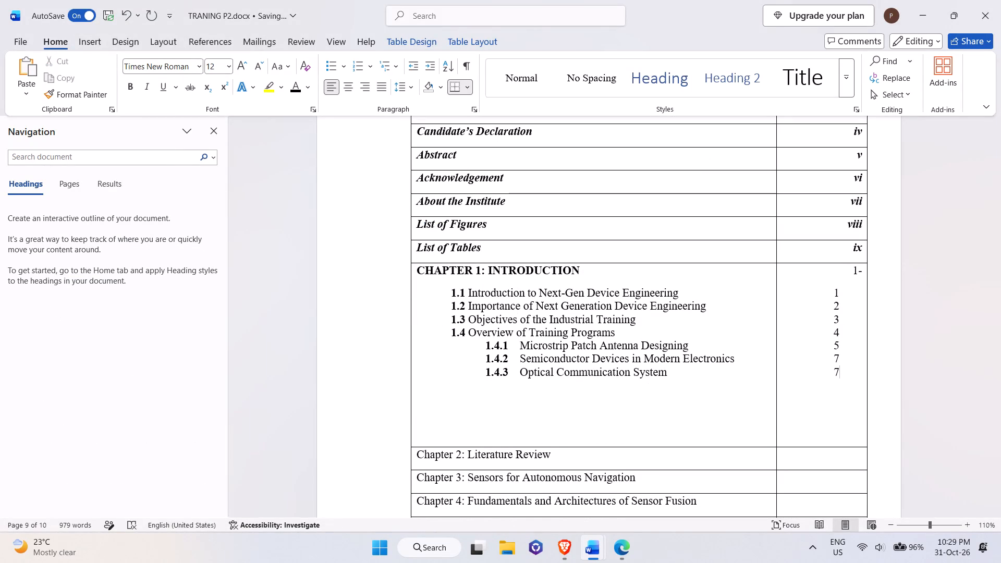
Check which section heading follows 1.4.3 in training file 2.docx.
{"action": "left_click", "coordinate": [680, 373]}
{"action": "key", "text": "alt+Tab"}
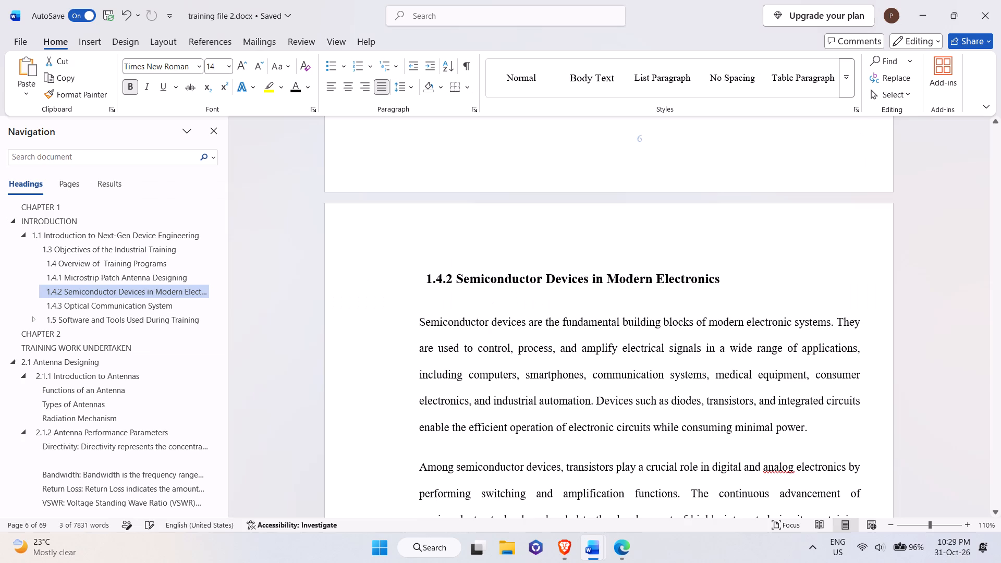
{"action": "scroll", "coordinate": [592, 356], "scroll_direction": "down", "scroll_amount": 10}
{"action": "scroll", "coordinate": [592, 356], "scroll_direction": "up", "scroll_amount": 6}
{"action": "scroll", "coordinate": [592, 356], "scroll_direction": "down", "scroll_amount": 20}
{"action": "scroll", "coordinate": [592, 356], "scroll_direction": "down", "scroll_amount": 4}
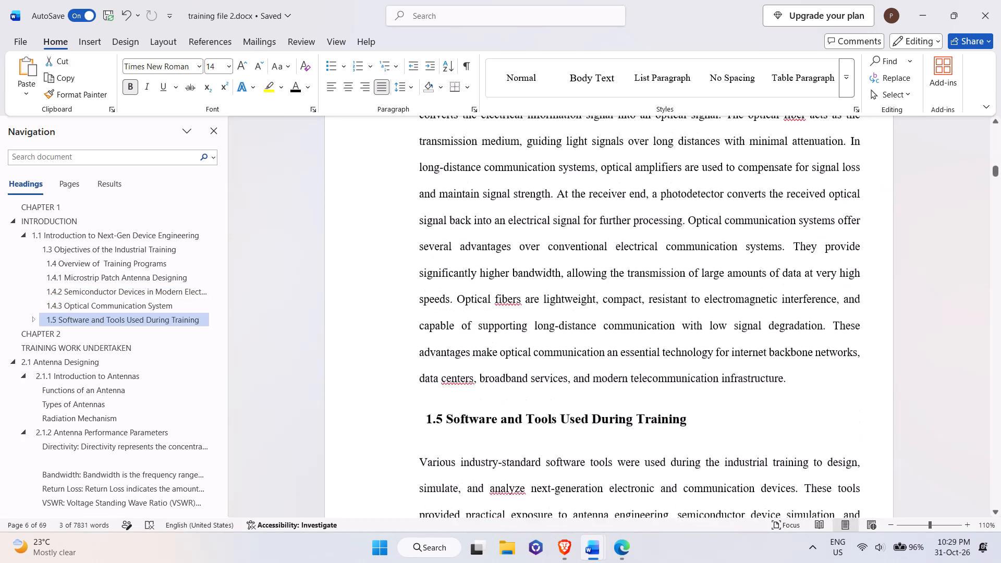
{"action": "scroll", "coordinate": [592, 356], "scroll_direction": "down", "scroll_amount": 6}
{"action": "key", "text": "alt+Tab"}
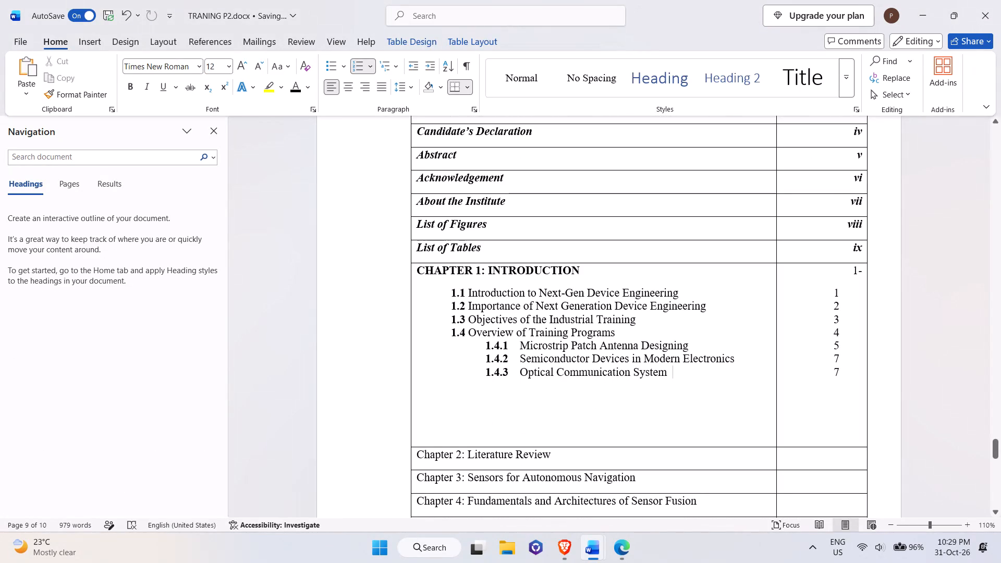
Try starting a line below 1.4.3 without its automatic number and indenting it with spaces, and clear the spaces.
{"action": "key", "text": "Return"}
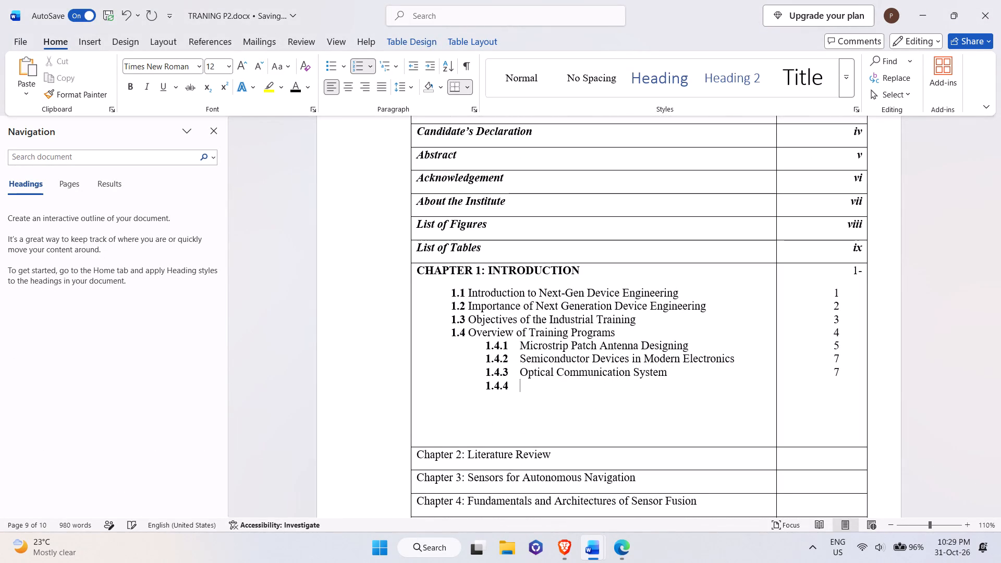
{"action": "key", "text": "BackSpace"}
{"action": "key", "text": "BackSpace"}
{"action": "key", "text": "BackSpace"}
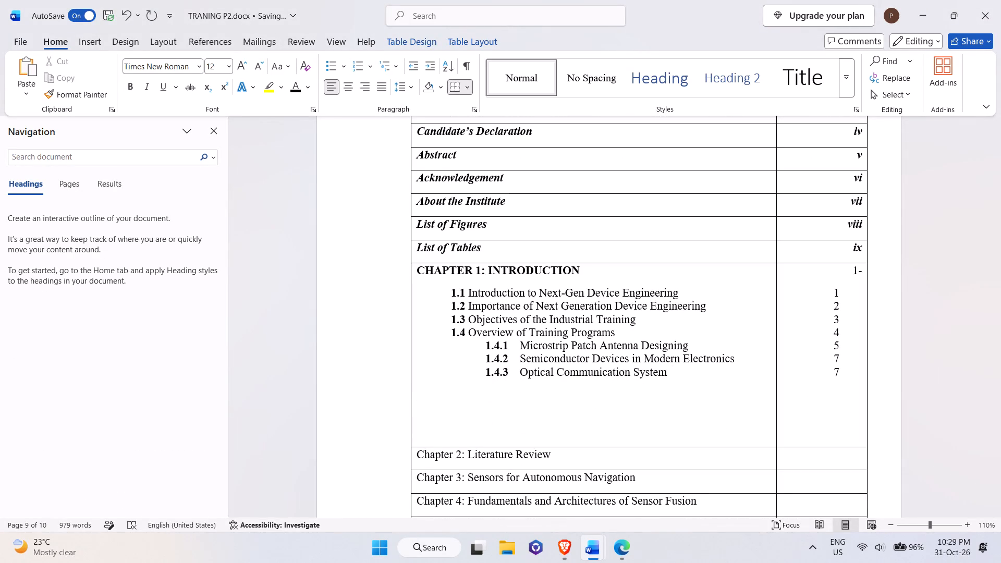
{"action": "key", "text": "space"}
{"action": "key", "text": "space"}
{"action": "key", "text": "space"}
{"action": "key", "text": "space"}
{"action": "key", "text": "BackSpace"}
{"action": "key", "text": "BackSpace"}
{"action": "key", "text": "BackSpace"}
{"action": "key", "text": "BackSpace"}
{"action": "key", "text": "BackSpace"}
Start an indented contents line numbered 1.5 below entry 1.4.3, using a dash list item and removing its dash.
{"action": "key", "text": "Return"}
{"action": "key", "text": "BackSpace"}
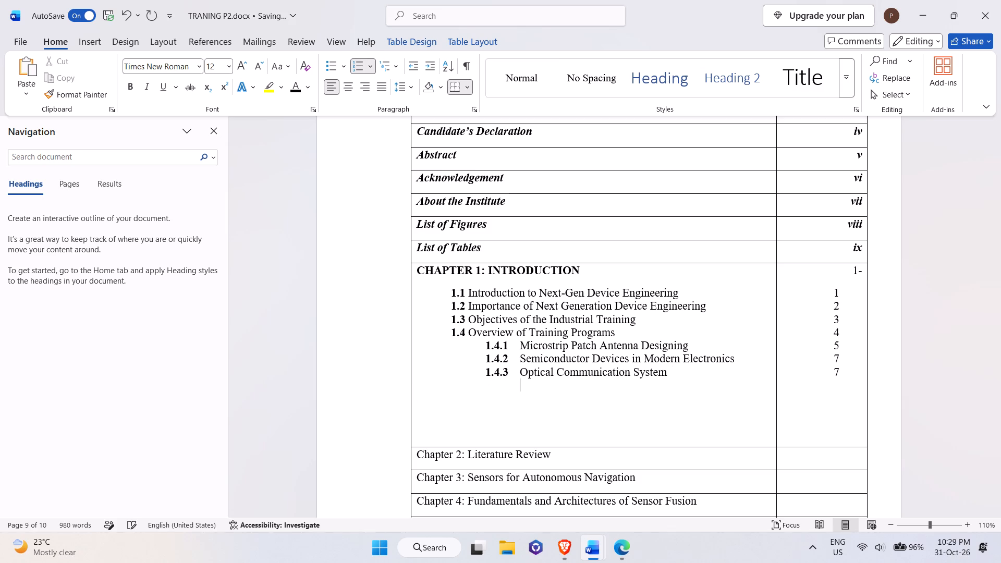
{"action": "key", "text": "BackSpace"}
{"action": "key", "text": "BackSpace"}
{"action": "type", "text": "-"}
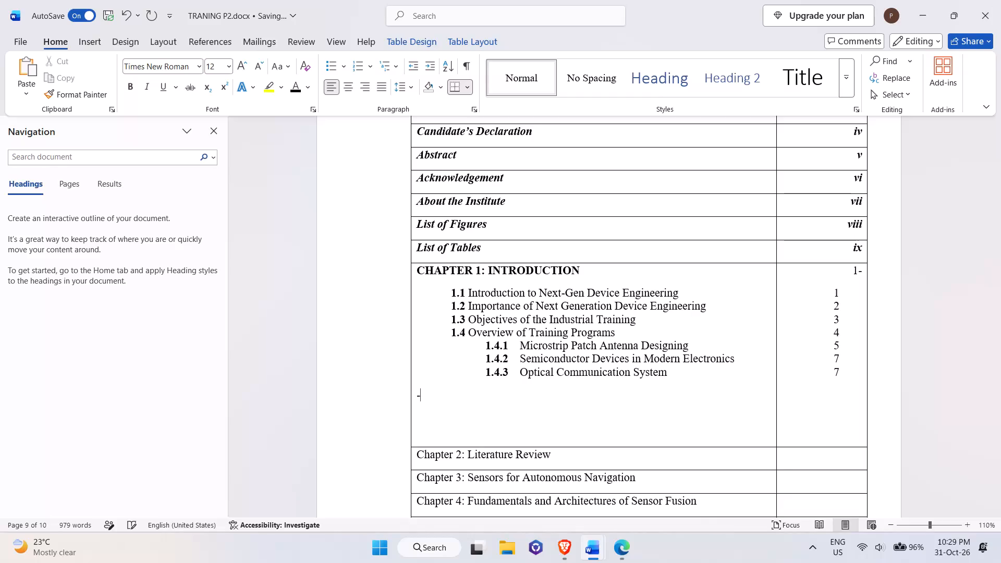
{"action": "key", "text": "space"}
{"action": "type", "text": "1.5"}
{"action": "key", "text": "space"}
{"action": "key", "text": "Left"}
{"action": "key", "text": "Left"}
{"action": "key", "text": "Left"}
{"action": "key", "text": "Left"}
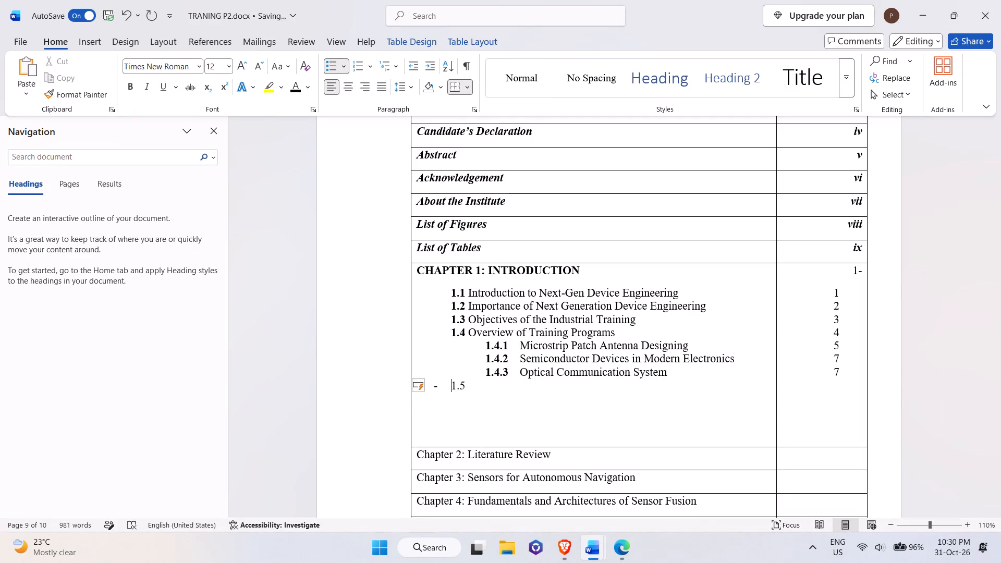
{"action": "key", "text": "BackSpace"}
{"action": "key", "text": "Right"}
{"action": "key", "text": "Right"}
{"action": "key", "text": "Right"}
{"action": "key", "text": "space"}
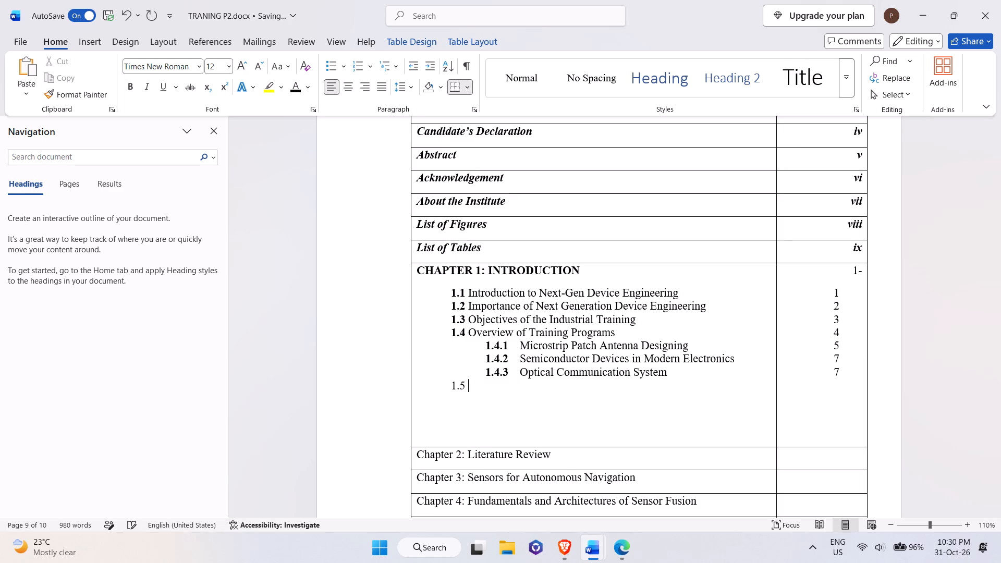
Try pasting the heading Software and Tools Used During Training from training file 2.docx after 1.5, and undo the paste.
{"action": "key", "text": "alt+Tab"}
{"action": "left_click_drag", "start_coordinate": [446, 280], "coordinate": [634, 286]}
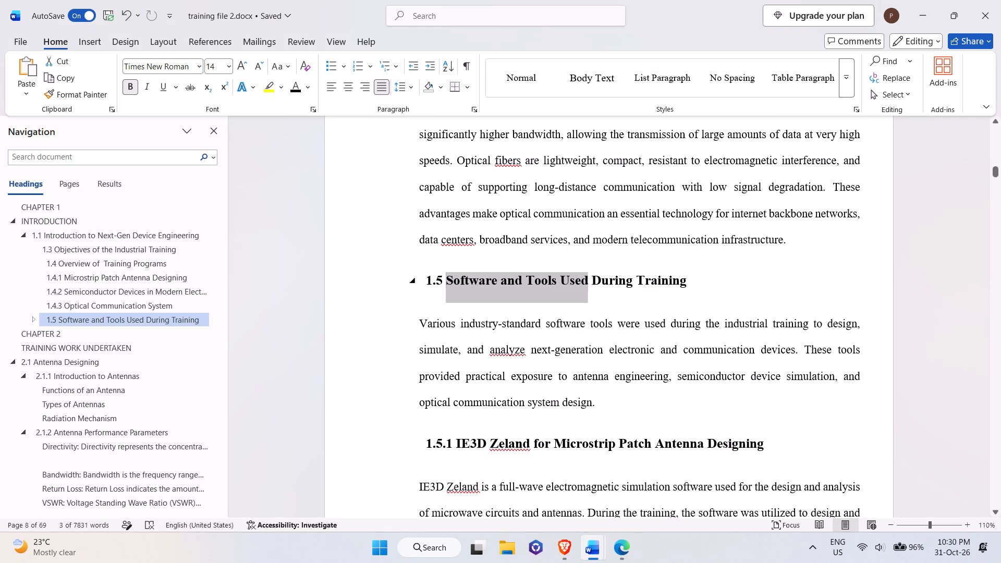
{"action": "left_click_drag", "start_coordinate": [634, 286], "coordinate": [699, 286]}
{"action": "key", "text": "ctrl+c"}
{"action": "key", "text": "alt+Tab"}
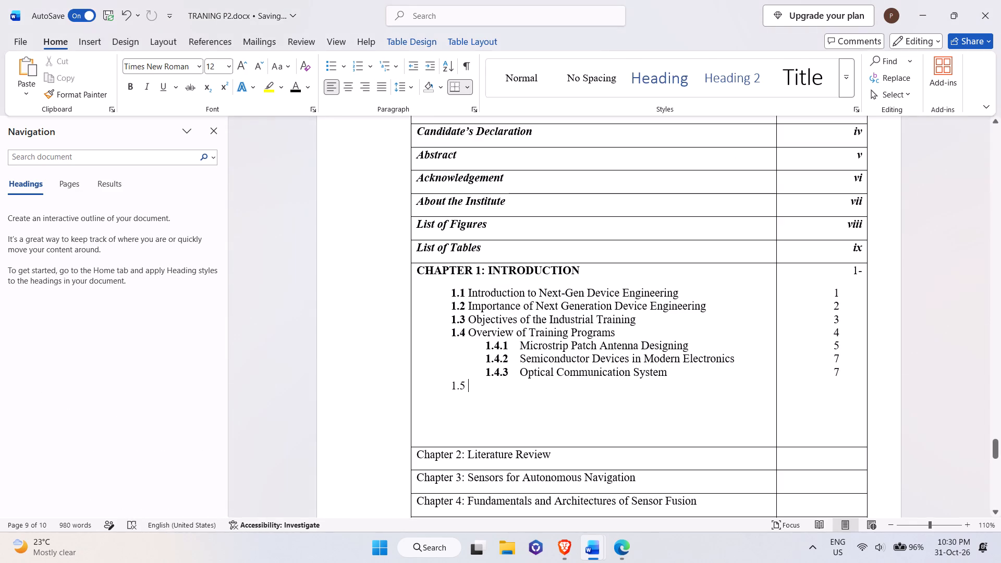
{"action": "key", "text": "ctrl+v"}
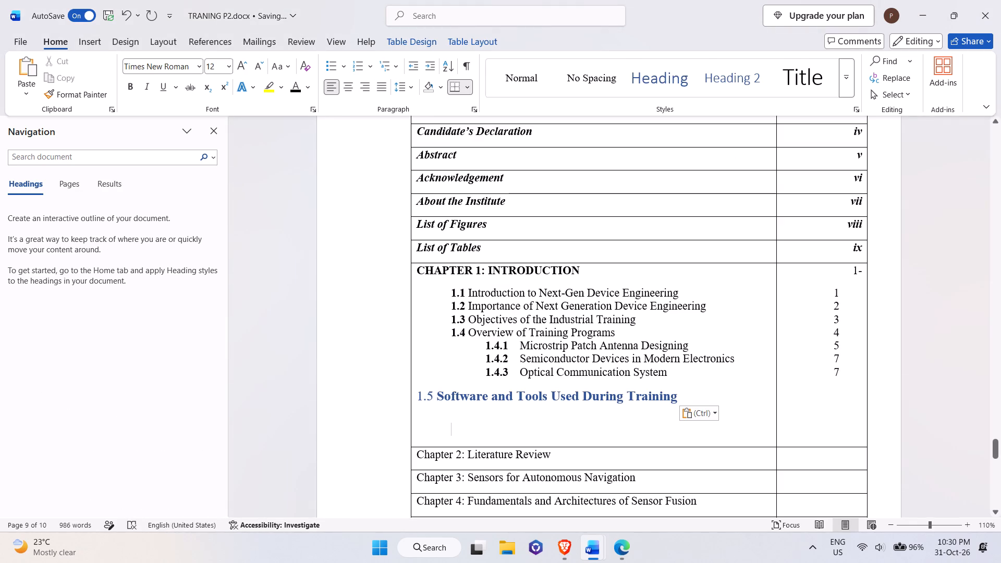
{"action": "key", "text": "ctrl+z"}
Enter the title "Software and tools Used During Traning" after 1.5, checking the wording against the heading in training file 2.docx.
{"action": "key", "text": "alt+Tab"}
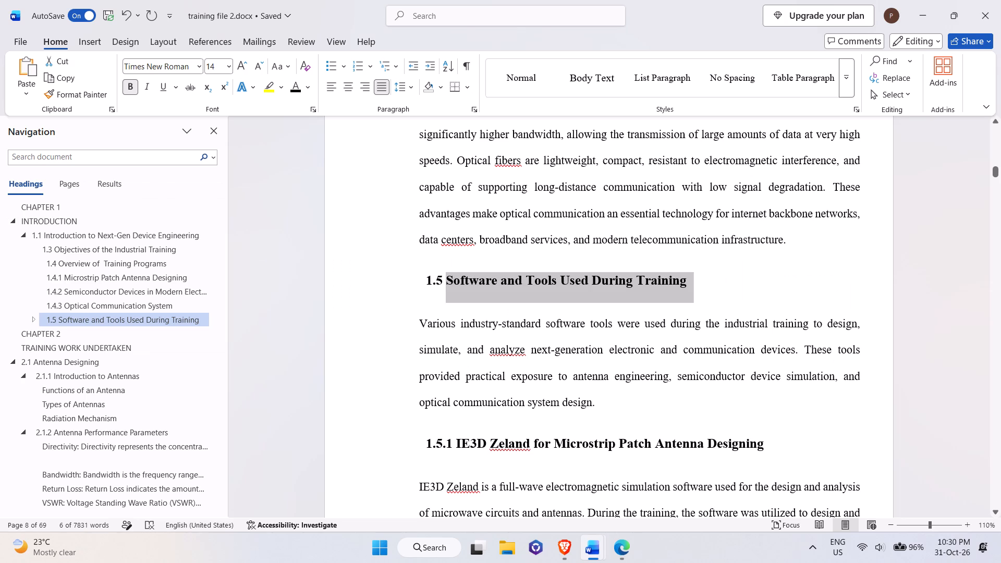
{"action": "key", "text": "alt+Tab"}
{"action": "key", "text": "shift+s"}
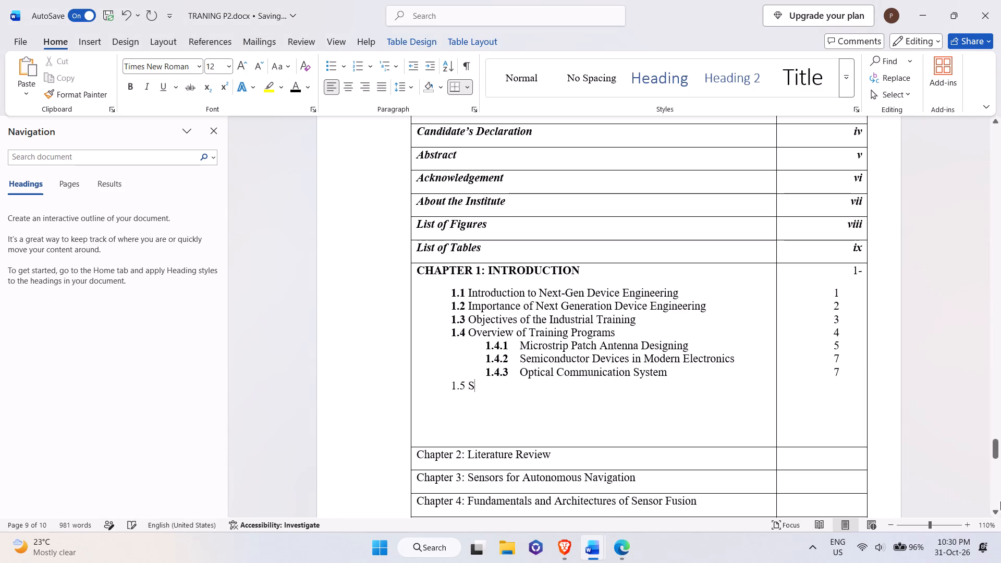
{"action": "type", "text": "oftware adn"}
{"action": "key", "text": "space"}
{"action": "key", "text": "BackSpace"}
{"action": "key", "text": "BackSpace"}
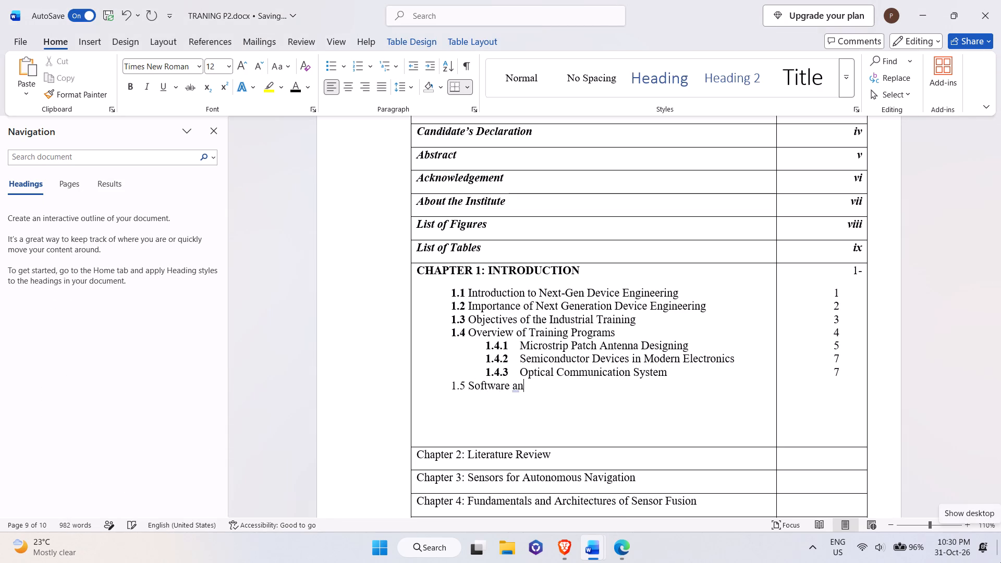
{"action": "type", "text": "d tools"}
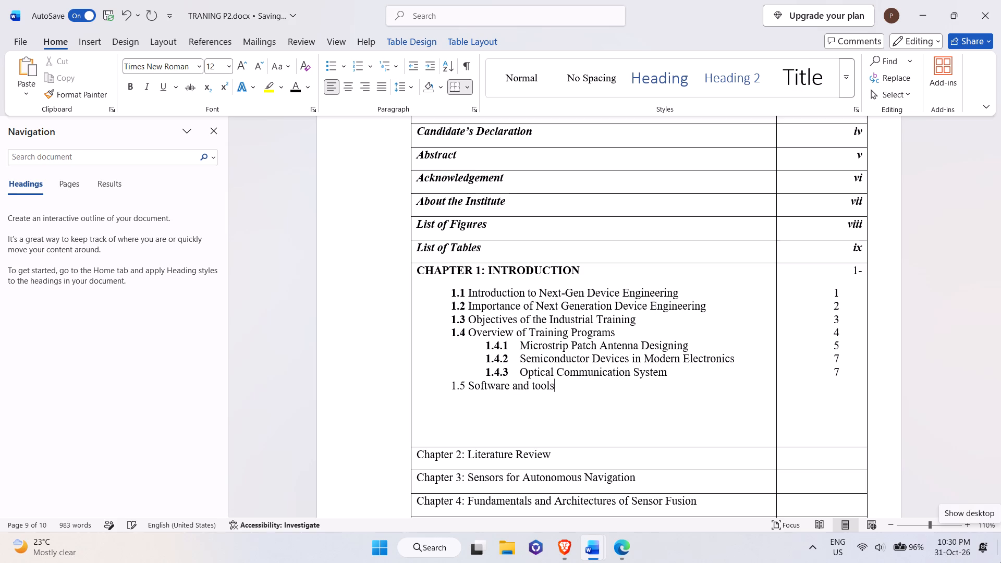
{"action": "key", "text": "alt+Tab"}
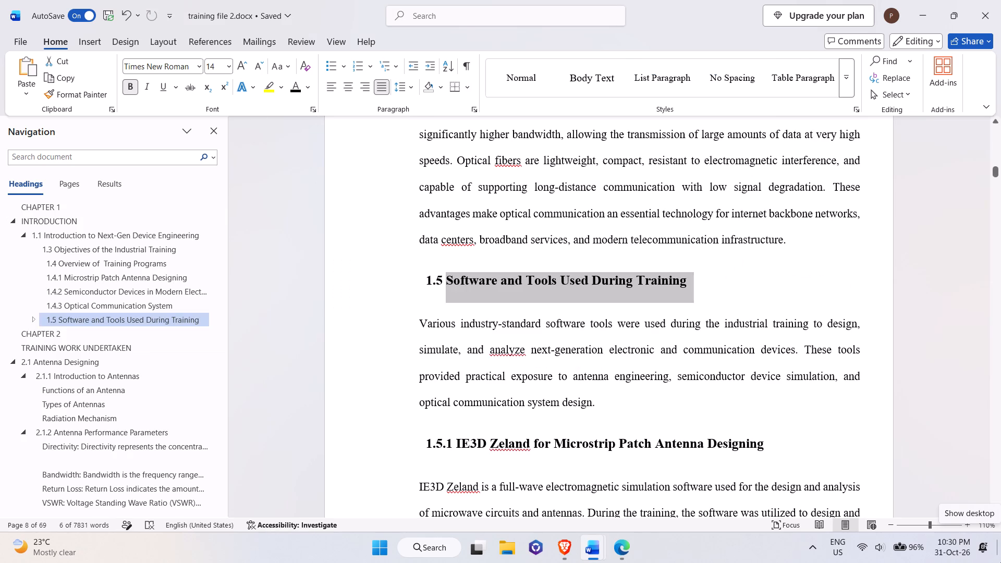
{"action": "key", "text": "alt+Tab"}
{"action": "key", "text": "space"}
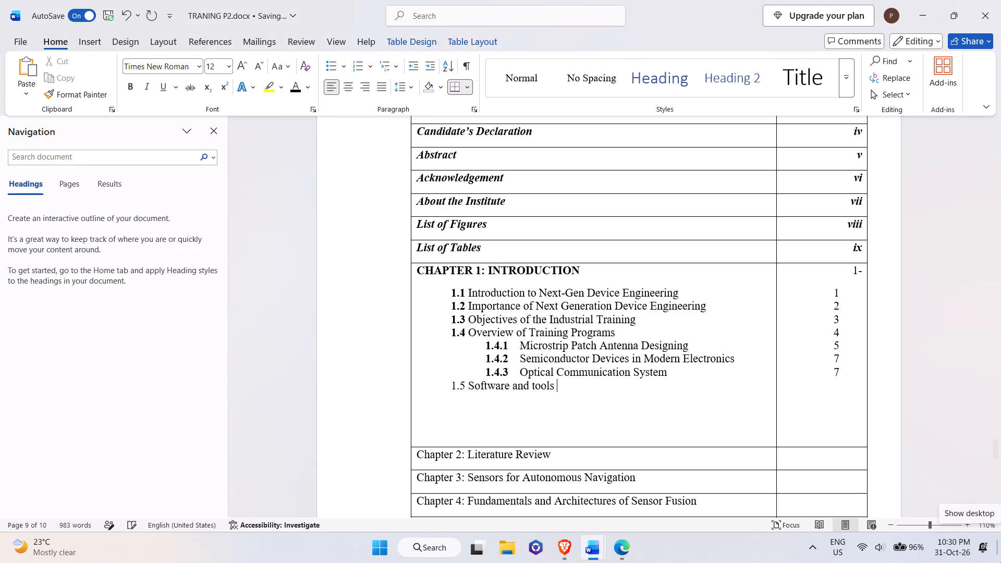
{"action": "type", "text": "Used During"}
{"action": "key", "text": "space"}
{"action": "type", "text": "Traning"}
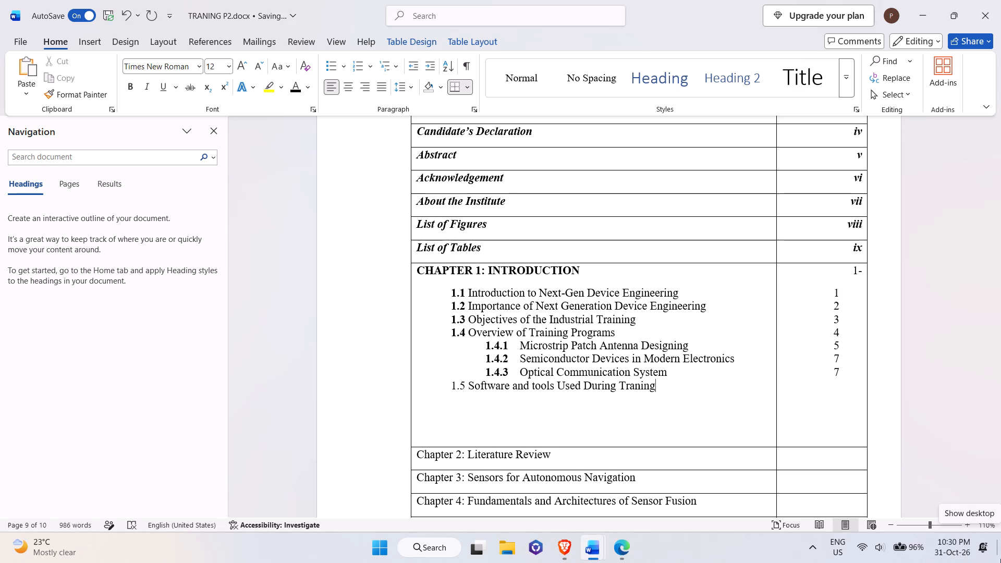
Capitalise the word "And" in the 1.5 contents title.
{"action": "key", "text": "Left"}
{"action": "key", "text": "Left"}
{"action": "key", "text": "Left"}
{"action": "key", "text": "Left"}
{"action": "key", "text": "Left"}
{"action": "key", "text": "Left"}
{"action": "key", "text": "Left"}
{"action": "key", "text": "Left"}
{"action": "key", "text": "Left"}
{"action": "key", "text": "Left"}
{"action": "key", "text": "Left"}
{"action": "key", "text": "Left"}
{"action": "key", "text": "Left"}
{"action": "key", "text": "Left"}
{"action": "key", "text": "Left"}
{"action": "key", "text": "Left"}
{"action": "key", "text": "Left"}
{"action": "key", "text": "Left"}
{"action": "key", "text": "Left"}
{"action": "key", "text": "Left"}
{"action": "key", "text": "Left"}
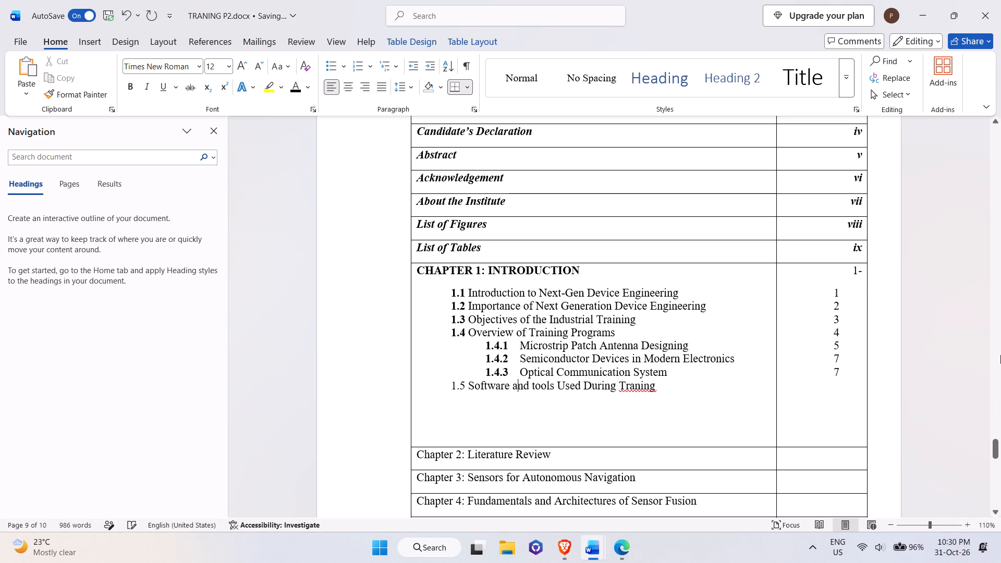
{"action": "key", "text": "BackSpace"}
{"action": "key", "text": "shift+a"}
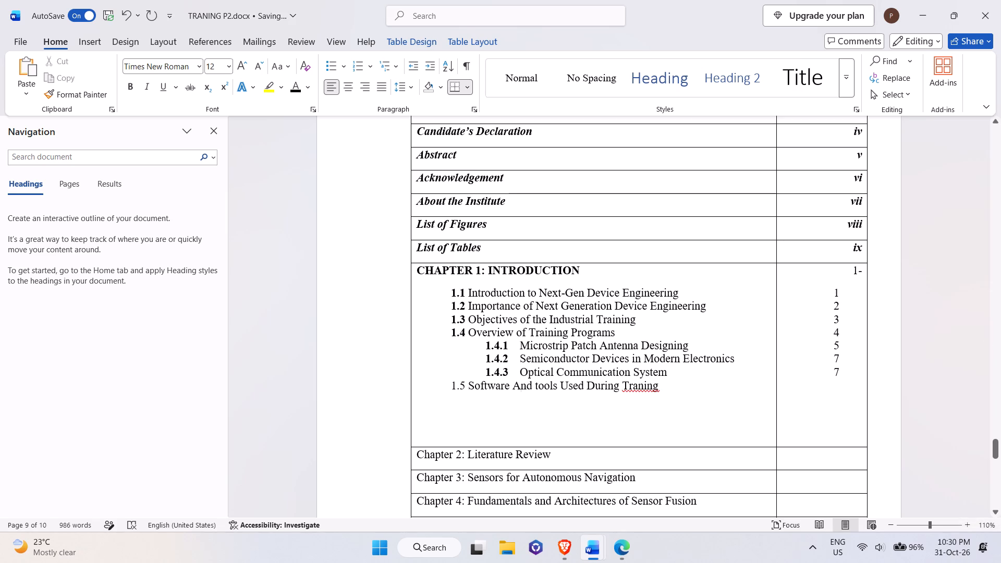
Correct the spelling of the last word in the 1.5 title to "Training".
{"action": "left_click", "coordinate": [652, 382]}
{"action": "left_click", "coordinate": [662, 386]}
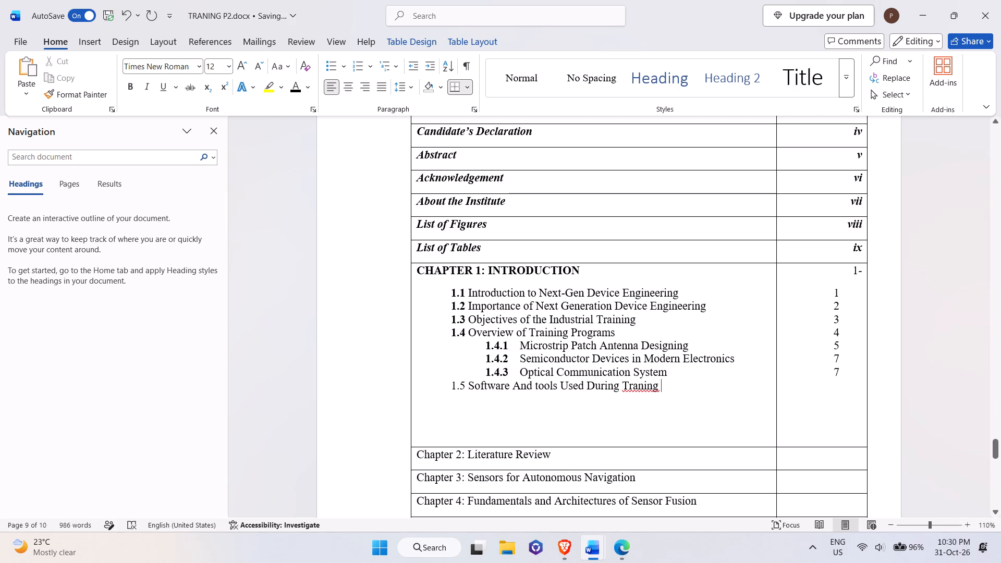
{"action": "left_click", "coordinate": [639, 385]}
{"action": "right_click", "coordinate": [660, 393]}
{"action": "key", "text": "o"}
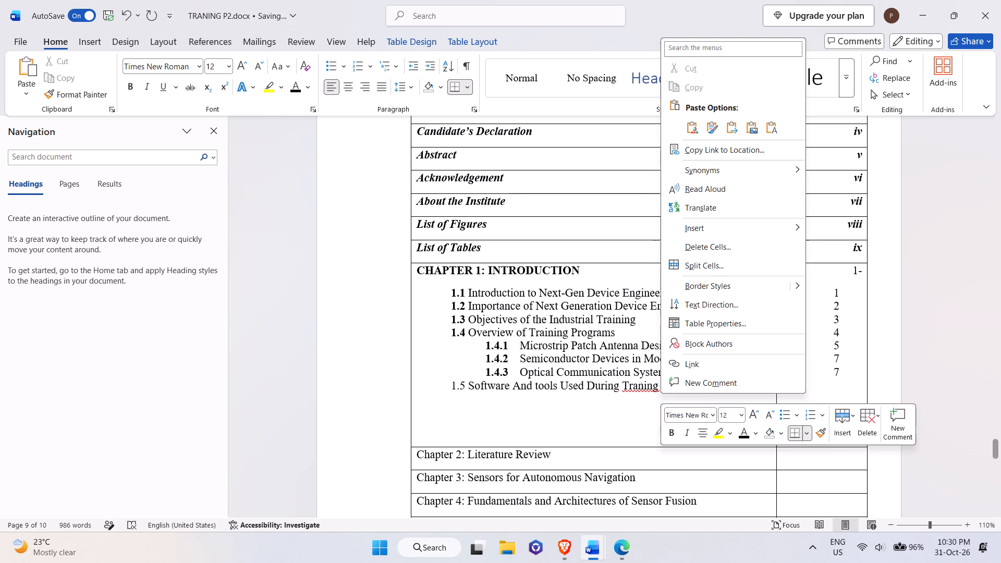
{"action": "left_click", "coordinate": [640, 387]}
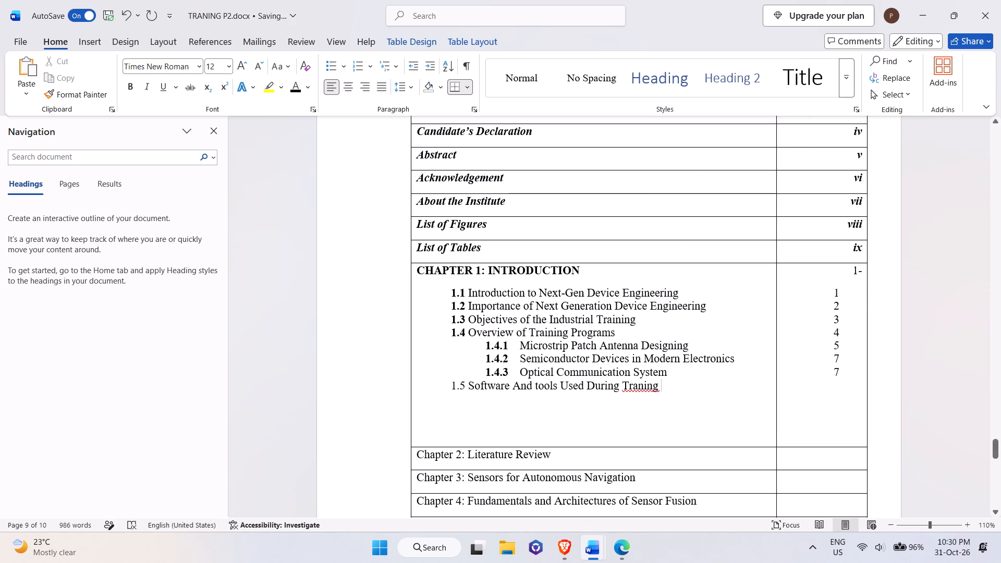
{"action": "left_click", "coordinate": [638, 387]}
{"action": "key", "text": "i"}
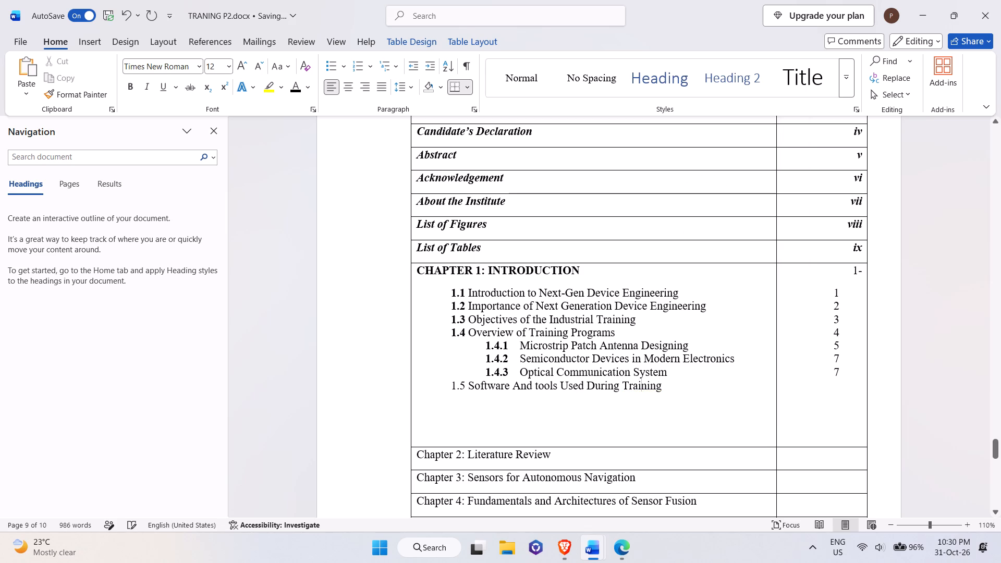
Add a line below entry 1.5 without its automatic number and enter 1.5.1 there as a dashed sub-entry.
{"action": "left_click", "coordinate": [694, 392]}
{"action": "key", "text": "Left"}
{"action": "key", "text": "Return"}
{"action": "key", "text": "alt+Tab"}
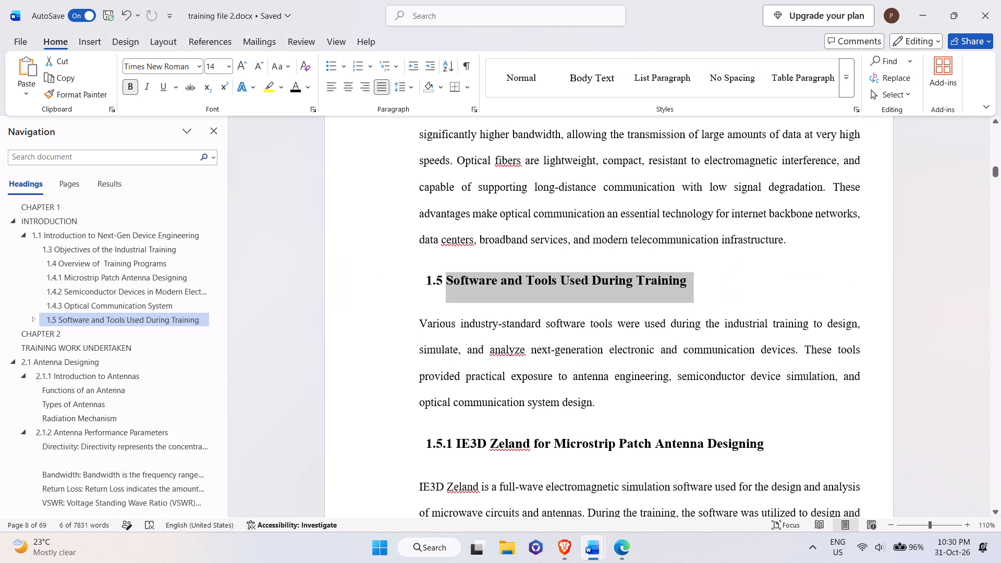
{"action": "key", "text": "alt+Tab"}
{"action": "key", "text": "BackSpace"}
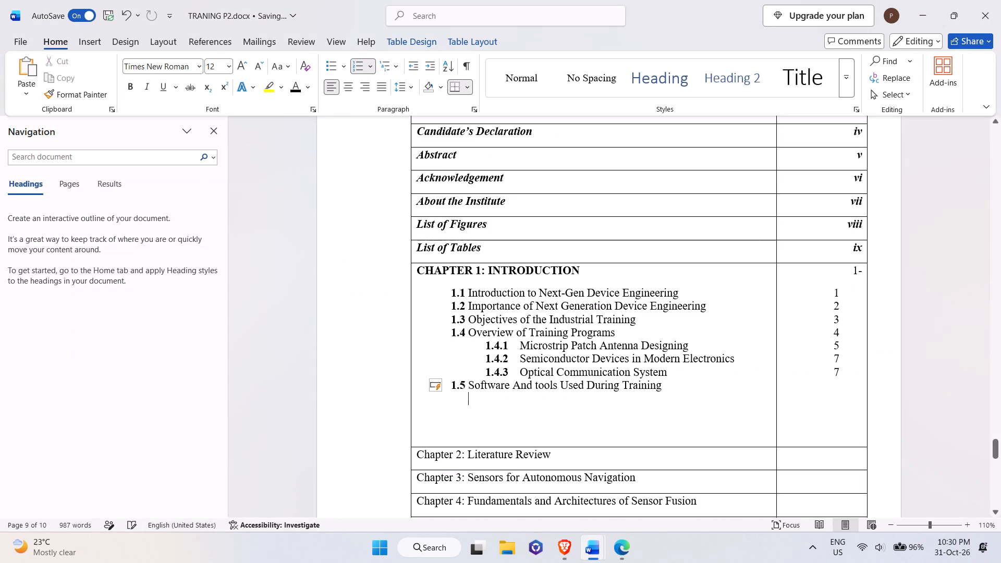
{"action": "key", "text": "minus"}
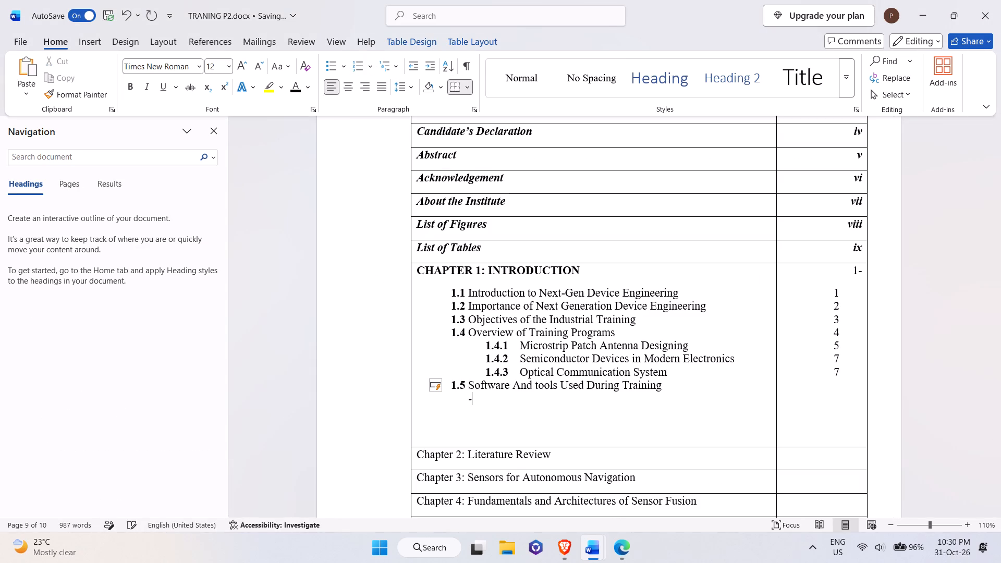
{"action": "key", "text": "space"}
{"action": "type", "text": "15"}
{"action": "key", "text": "BackSpace"}
{"action": "type", "text": ".51"}
{"action": "key", "text": "BackSpace"}
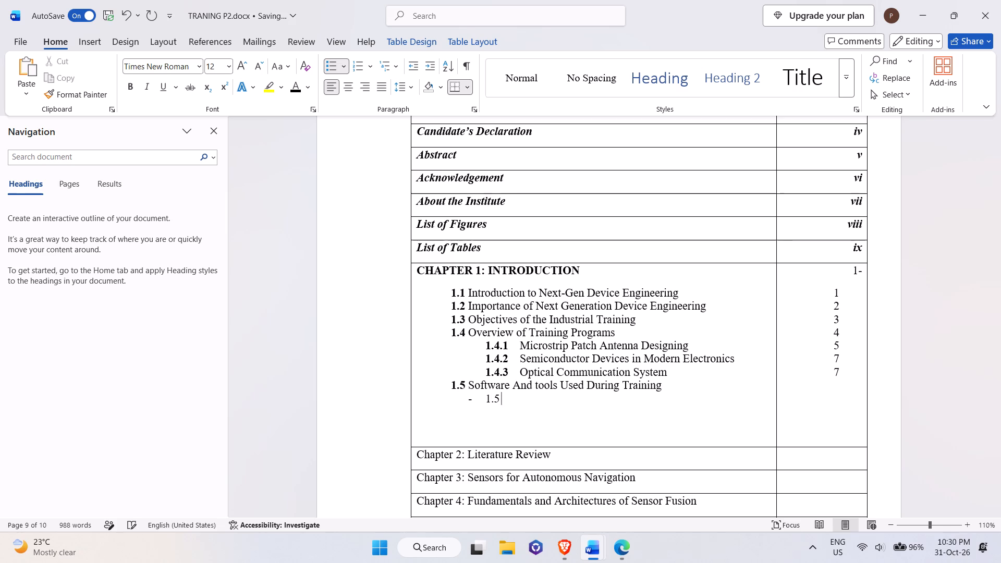
{"action": "type", "text": ".1"}
{"action": "key", "text": "space"}
Copy the title IE3D Zeland for Microstrip Patch Antenna Designing from training file 2.docx onto a new dashed line below 1.5.1 and reduce it to 12 pt.
{"action": "key", "text": "alt+Tab"}
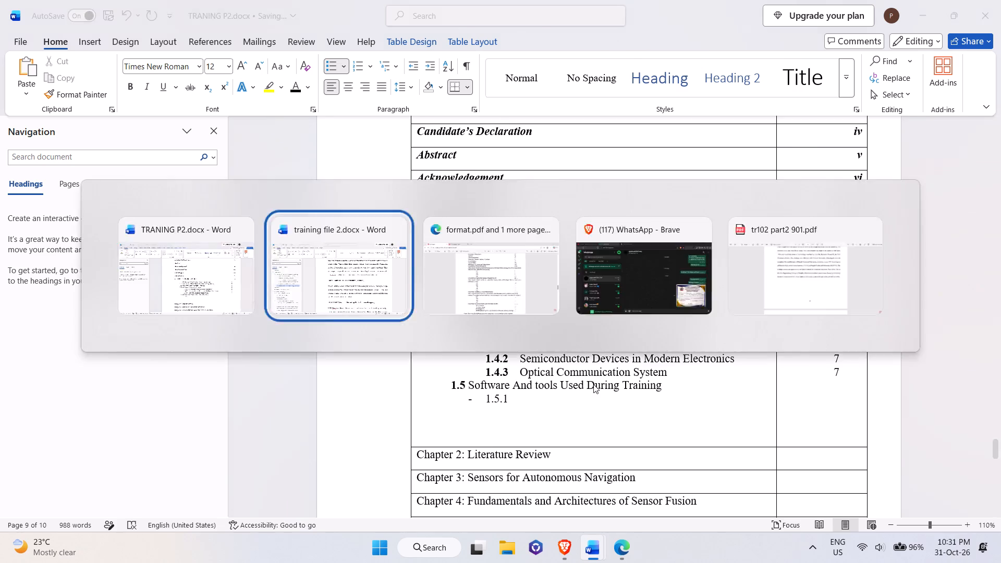
{"action": "key", "text": "alt+Tab"}
{"action": "key", "text": "alt+Tab"}
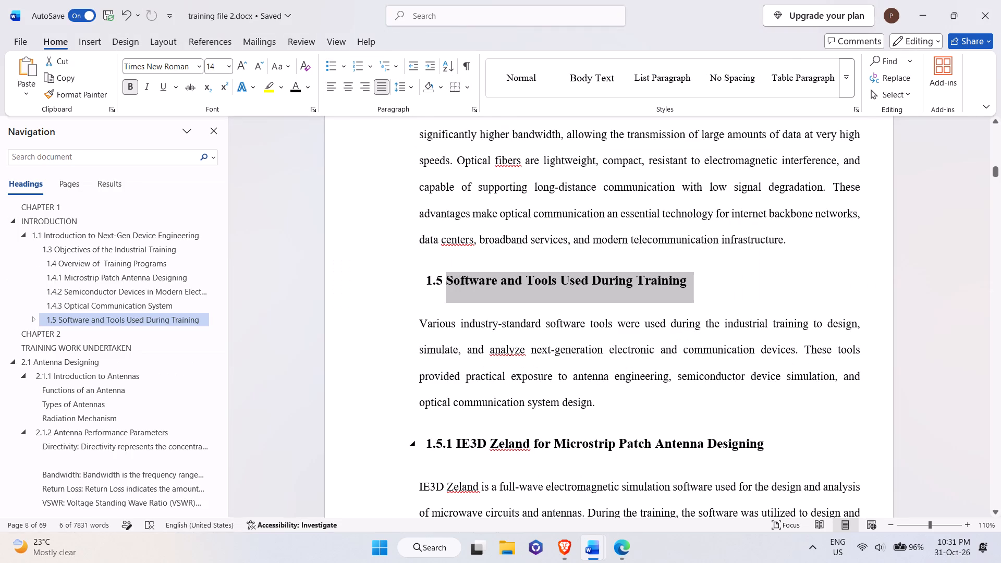
{"action": "left_click_drag", "start_coordinate": [457, 441], "coordinate": [758, 439]}
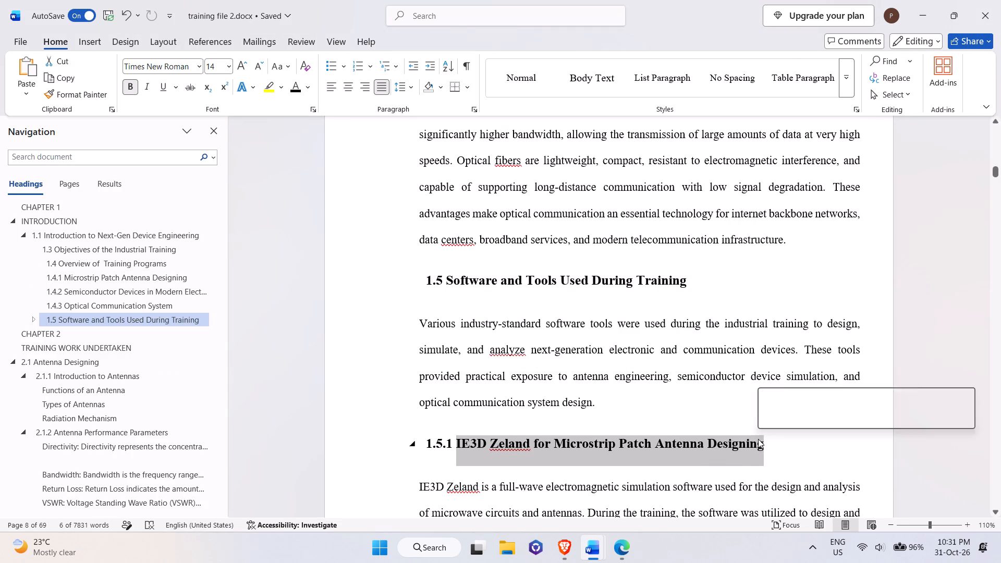
{"action": "key", "text": "ctrl+c"}
{"action": "key", "text": "ctrl+c"}
{"action": "key", "text": "alt+Tab"}
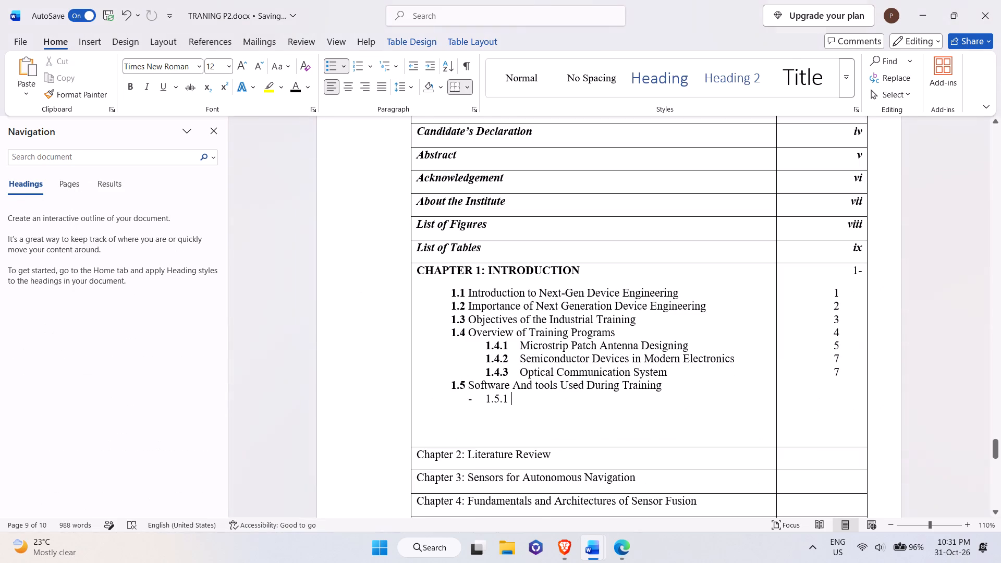
{"action": "left_click", "coordinate": [493, 426]}
{"action": "left_click", "coordinate": [514, 396]}
{"action": "key", "text": "Return"}
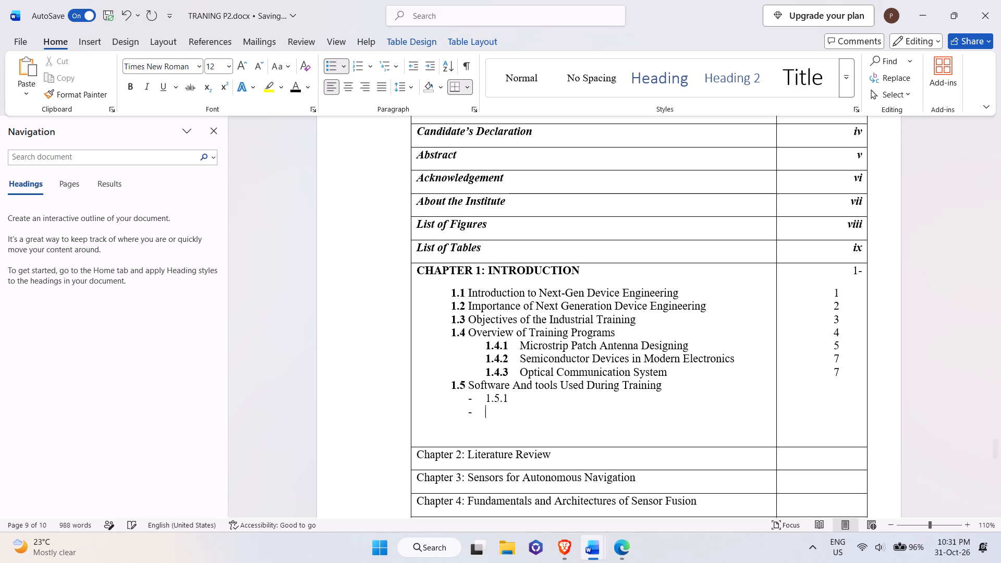
{"action": "key", "text": "ctrl+v"}
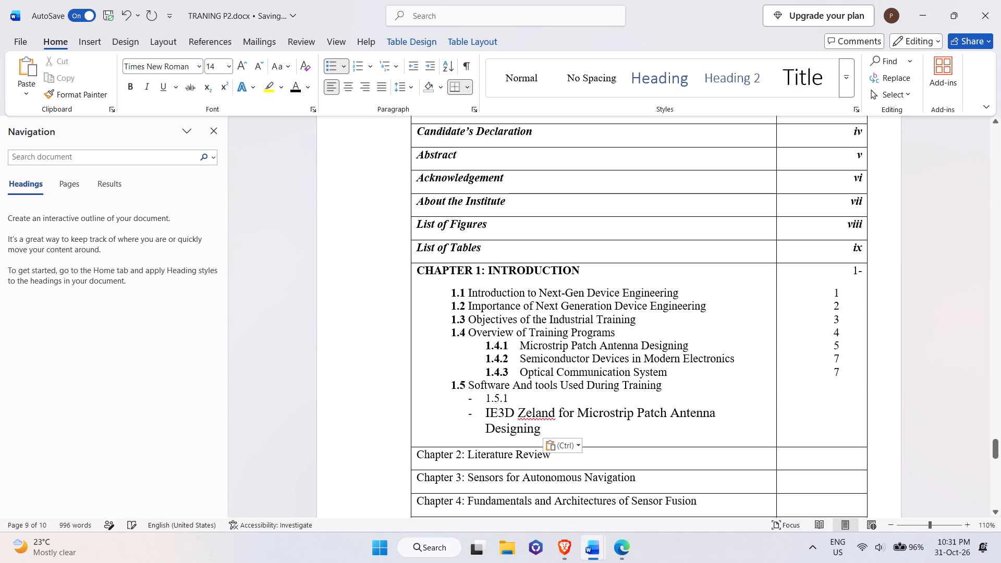
{"action": "left_click_drag", "start_coordinate": [483, 410], "coordinate": [547, 430]}
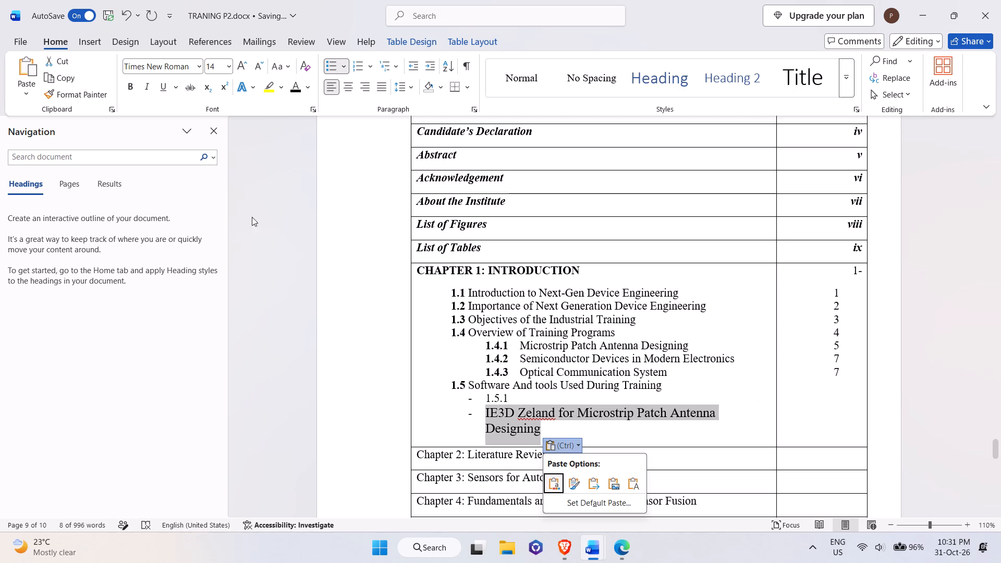
{"action": "left_click", "coordinate": [258, 60]}
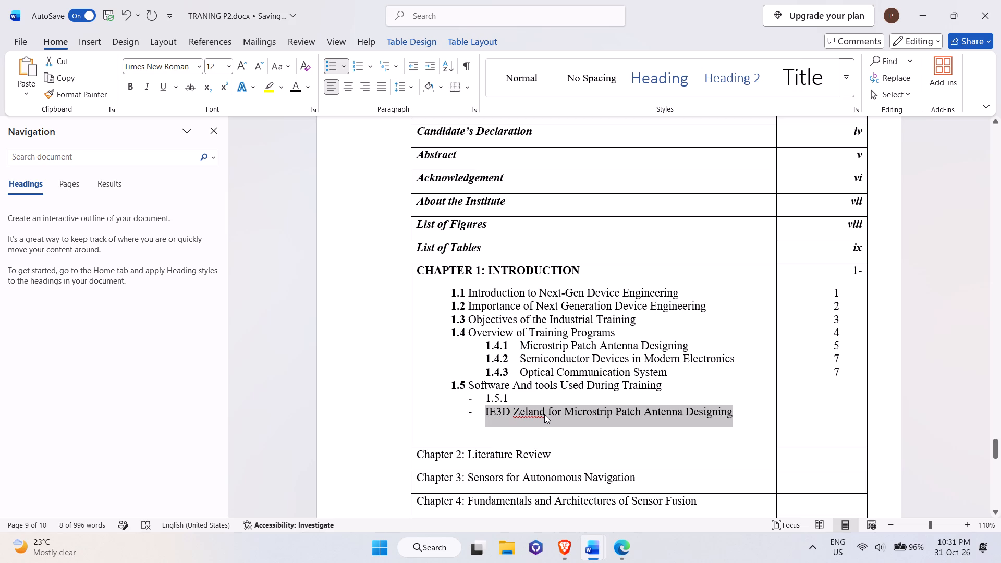
Move the title IE3D Zeland for Microstrip Patch Antenna Designing from its own dashed line onto the line of entry 1.5.1.
{"action": "key", "text": "ctrl+x"}
{"action": "left_click", "coordinate": [520, 398]}
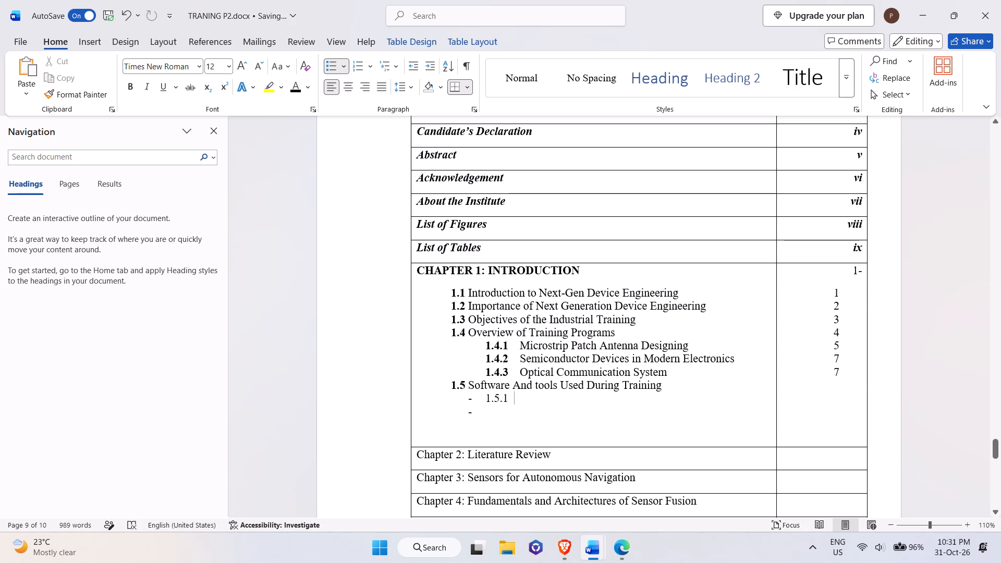
{"action": "key", "text": "BackSpace"}
{"action": "key", "text": "BackSpace"}
{"action": "key", "text": "space"}
{"action": "key", "text": "ctrl+v"}
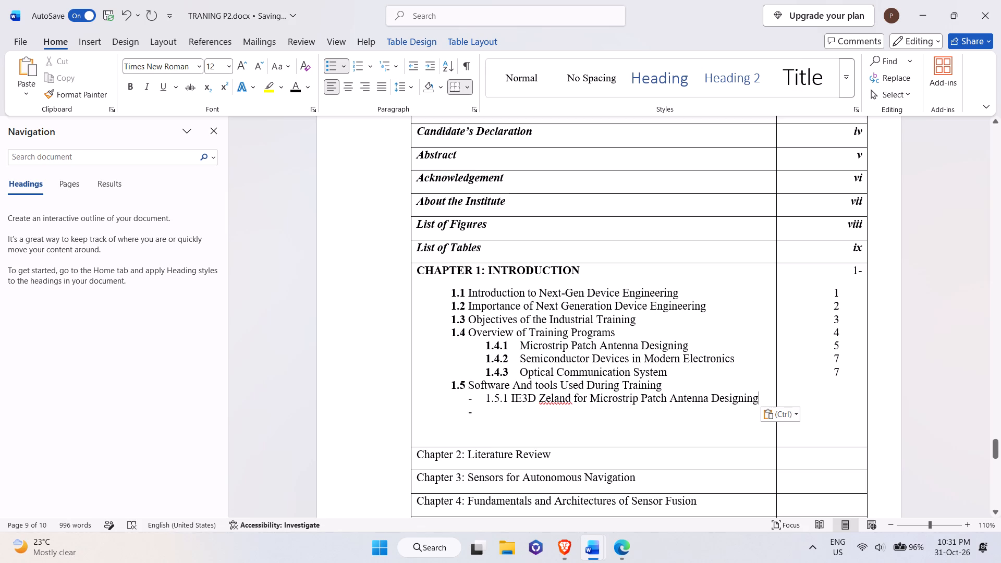
Remove the dash from entry 1.5.1 and turn it into an automatically numbered sub-entry followed by a new 1.5.2 line.
{"action": "key", "text": "Return"}
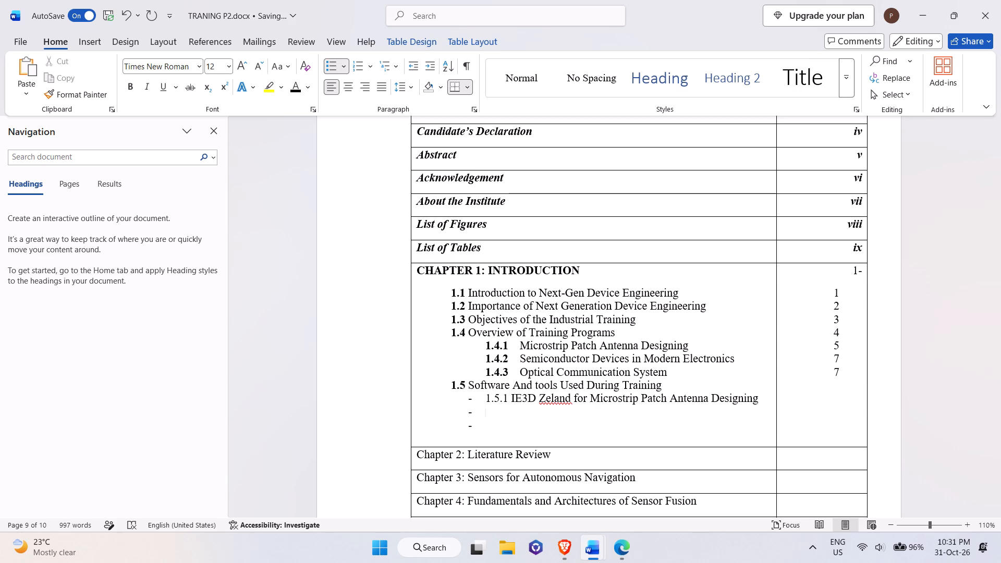
{"action": "key", "text": "Up"}
{"action": "key", "text": "BackSpace"}
{"action": "key", "text": "End"}
{"action": "key", "text": "Return"}
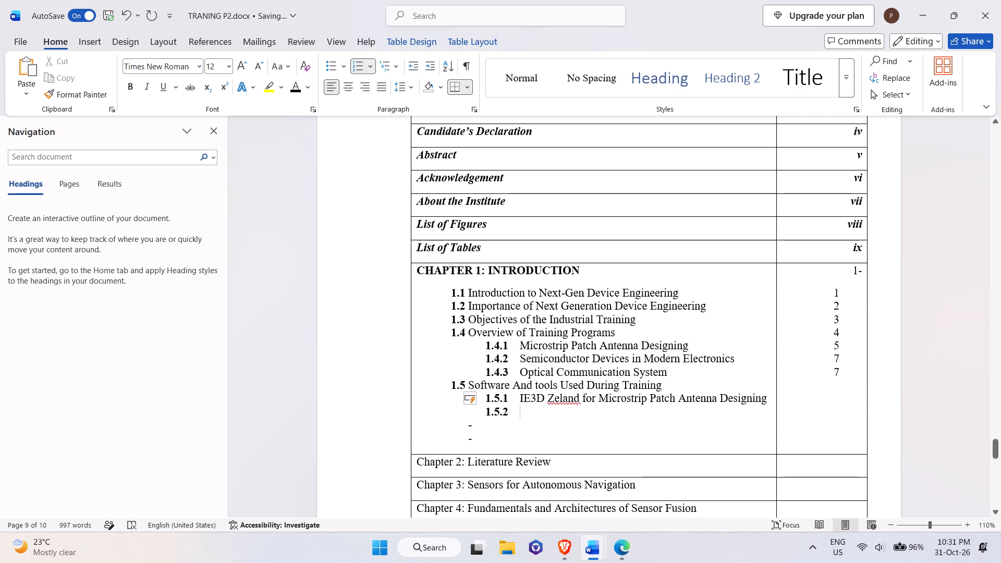
Look up sections 1.5 and 1.5.1 in training file 2.docx and enter page number 8 for both contents entries.
{"action": "key", "text": "alt+Tab"}
{"action": "scroll", "coordinate": [623, 406], "scroll_direction": "down", "scroll_amount": 3}
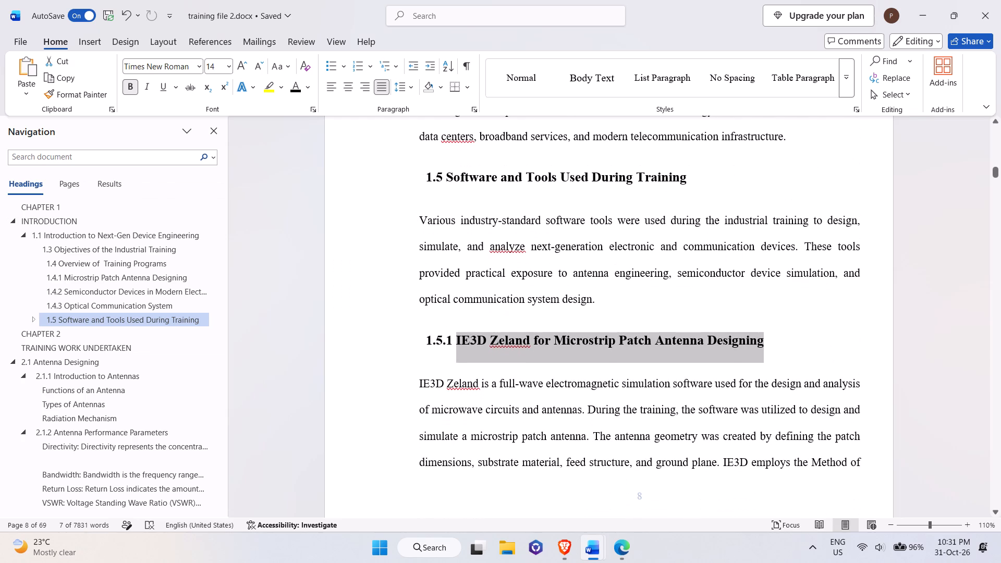
{"action": "scroll", "coordinate": [623, 406], "scroll_direction": "up", "scroll_amount": 12}
{"action": "scroll", "coordinate": [623, 406], "scroll_direction": "down", "scroll_amount": 13}
{"action": "key", "text": "alt+Tab"}
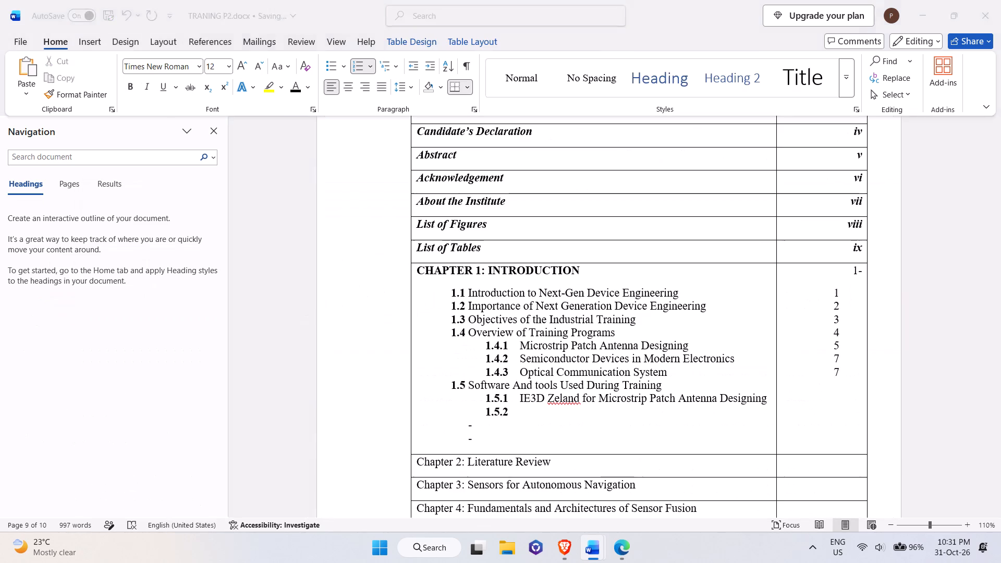
{"action": "left_click", "coordinate": [829, 390]}
{"action": "left_click", "coordinate": [848, 372]}
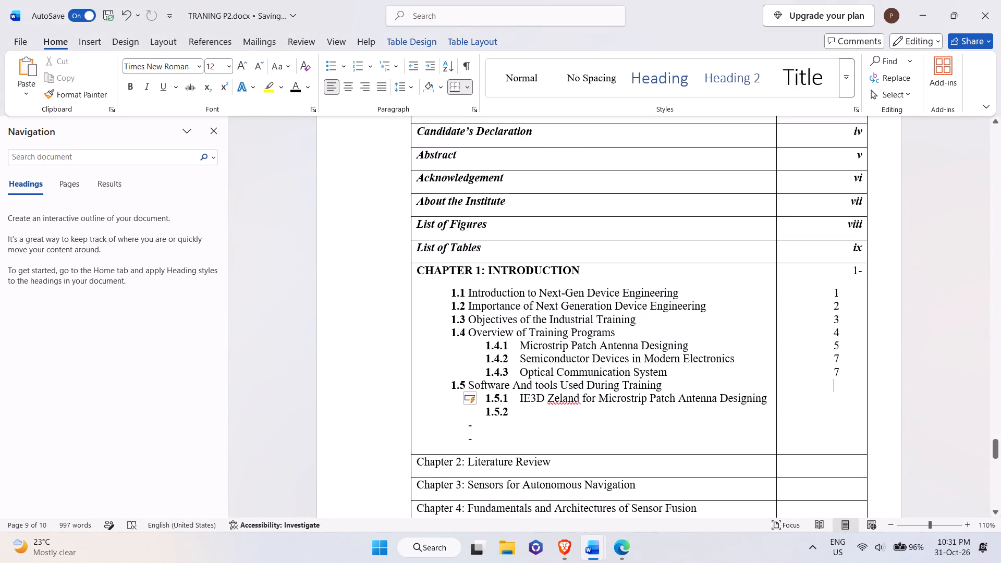
{"action": "key", "text": "Return"}
{"action": "key", "text": "8"}
{"action": "key", "text": "Return"}
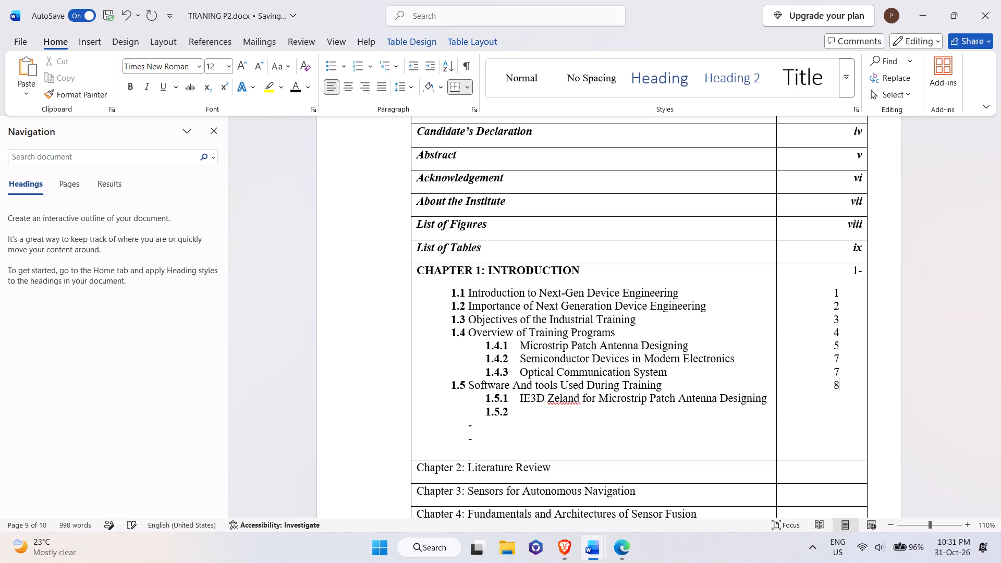
{"action": "key", "text": "8"}
Check where sections 1.5.2 and 1.5.3 fall in training file 2.docx and enter page number 9 for each in the contents table.
{"action": "key", "text": "alt+Tab"}
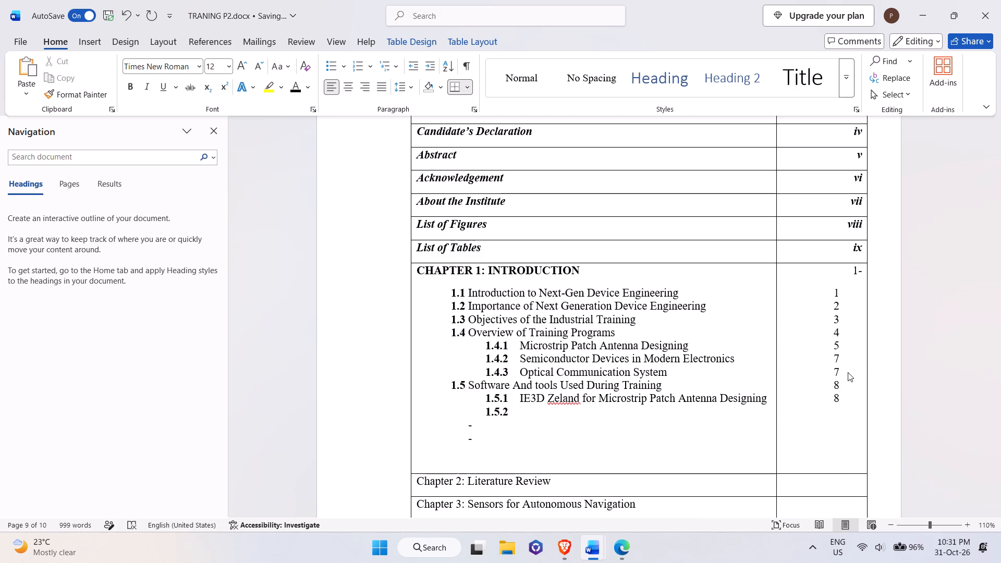
{"action": "scroll", "coordinate": [668, 334], "scroll_direction": "down", "scroll_amount": 19}
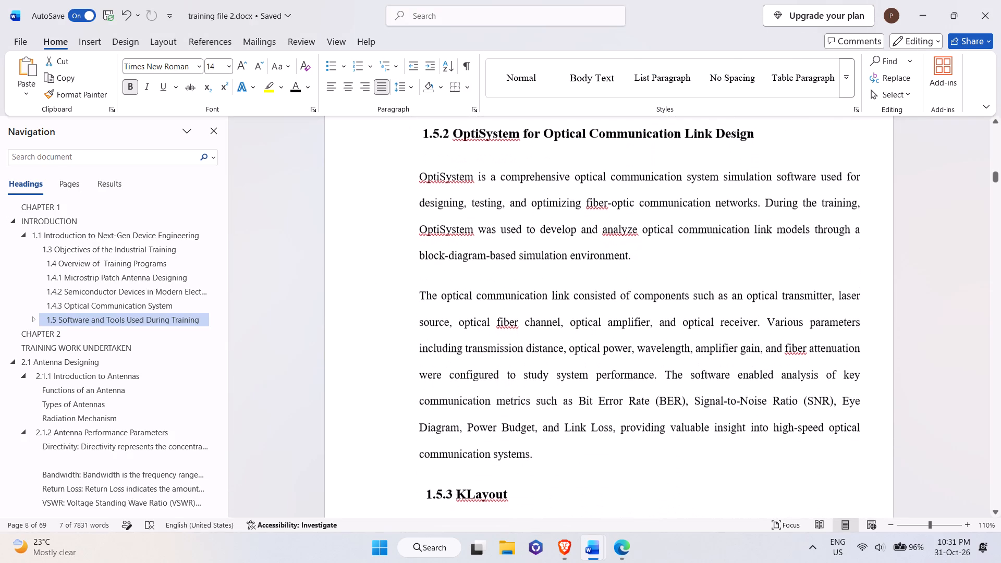
{"action": "scroll", "coordinate": [668, 335], "scroll_direction": "down", "scroll_amount": 3}
{"action": "scroll", "coordinate": [668, 335], "scroll_direction": "up", "scroll_amount": 4}
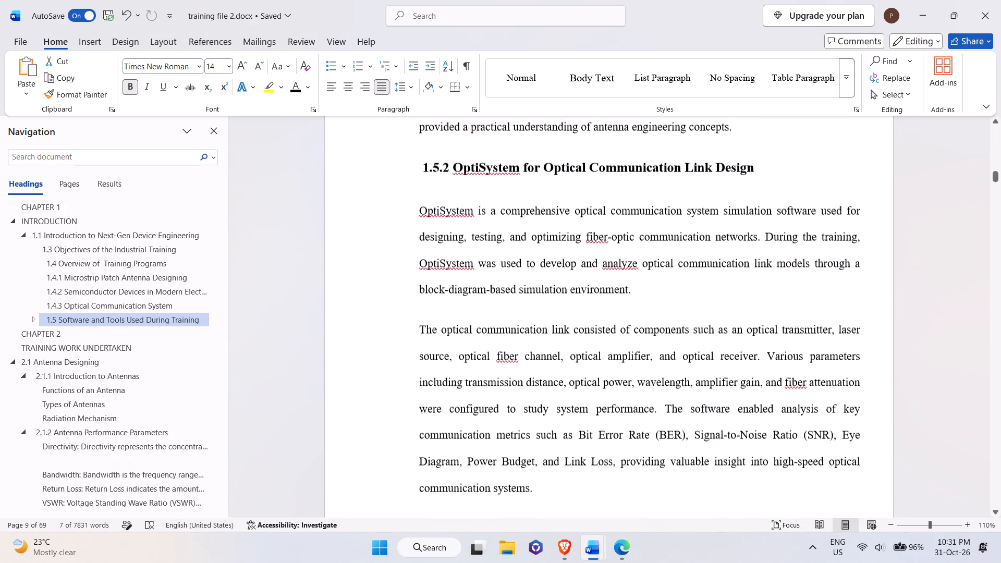
{"action": "key", "text": "alt+Tab"}
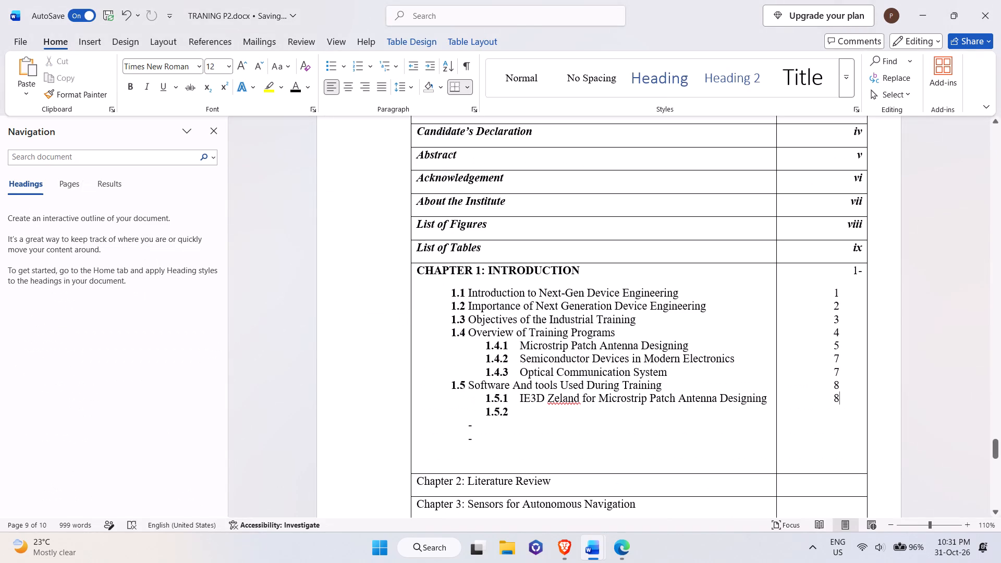
{"action": "key", "text": "Return"}
{"action": "key", "text": "9"}
{"action": "key", "text": "Return"}
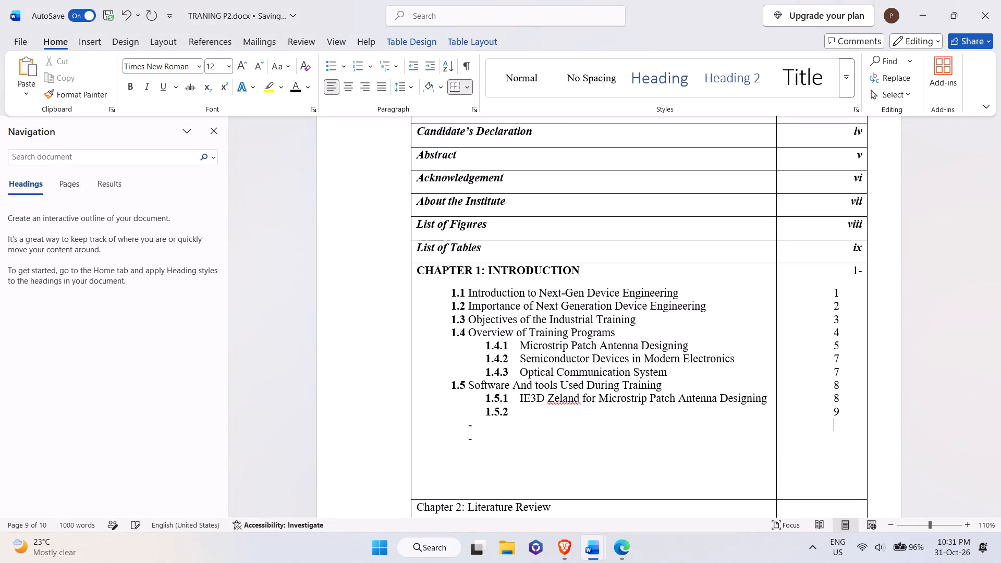
{"action": "key", "text": "9"}
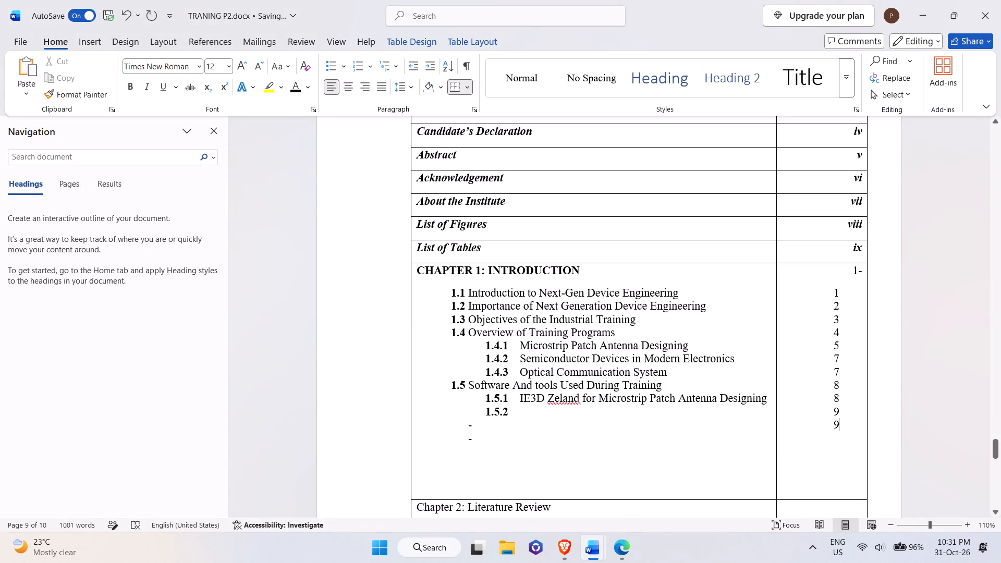
Copy OptiSystem for Optical Communication Link Design from training file 2.docx into entry 1.5.2, reduce it to 12 pt and add a 1.5.3 line.
{"action": "left_click", "coordinate": [529, 412]}
{"action": "key", "text": "alt+Tab"}
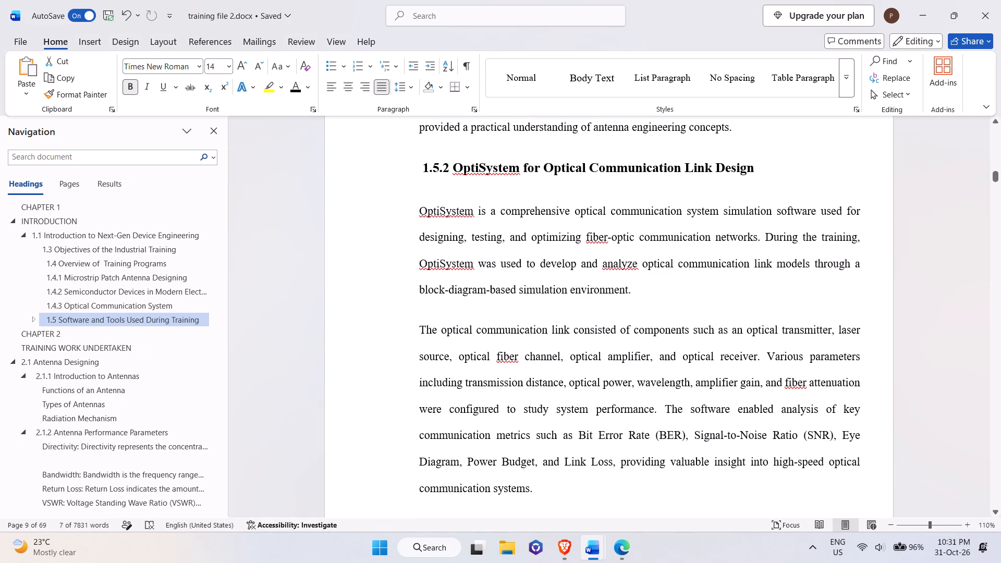
{"action": "left_click_drag", "start_coordinate": [455, 165], "coordinate": [737, 167]}
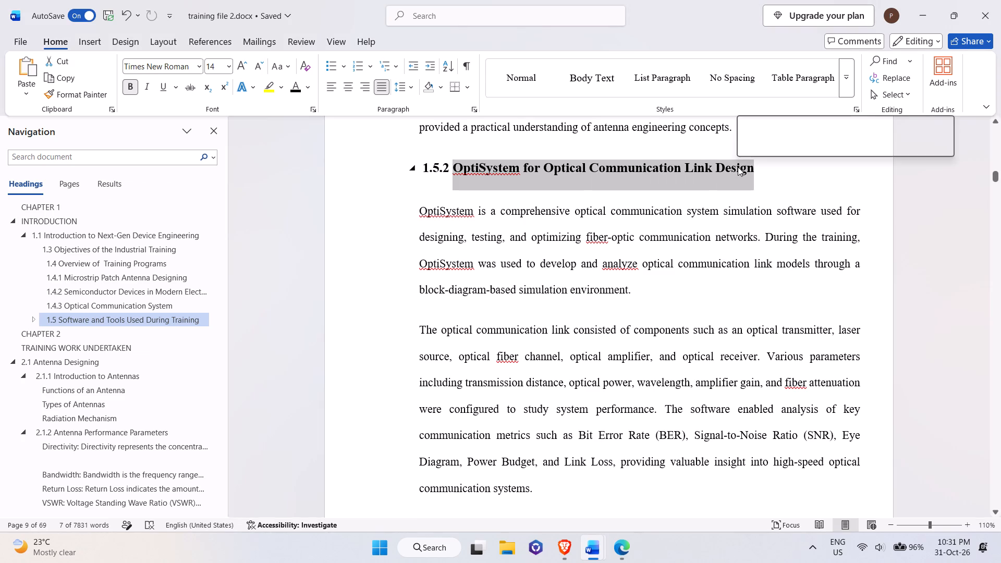
{"action": "key", "text": "ctrl+c"}
{"action": "key", "text": "alt+Tab"}
{"action": "key", "text": "ctrl+v"}
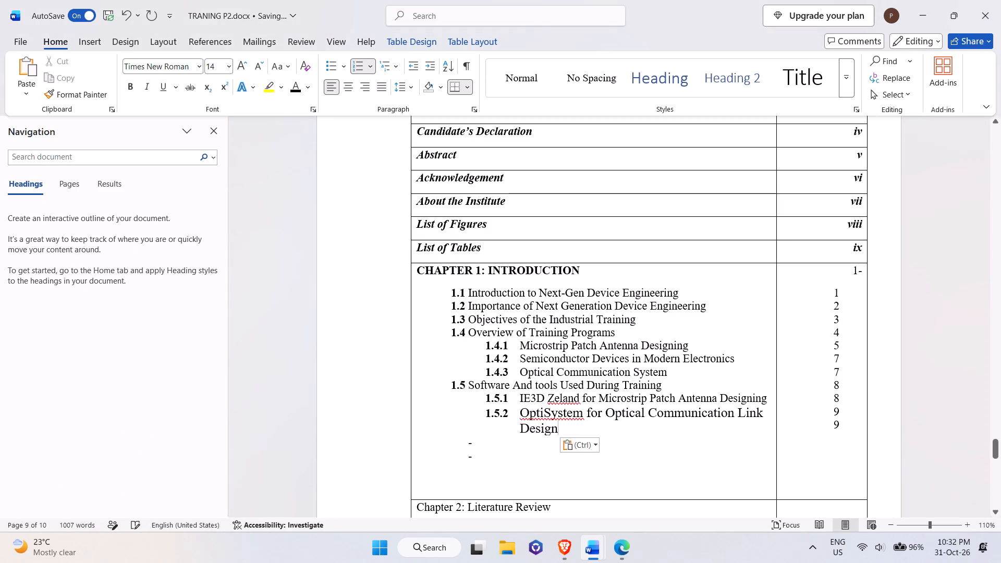
{"action": "left_click_drag", "start_coordinate": [577, 432], "coordinate": [510, 419]}
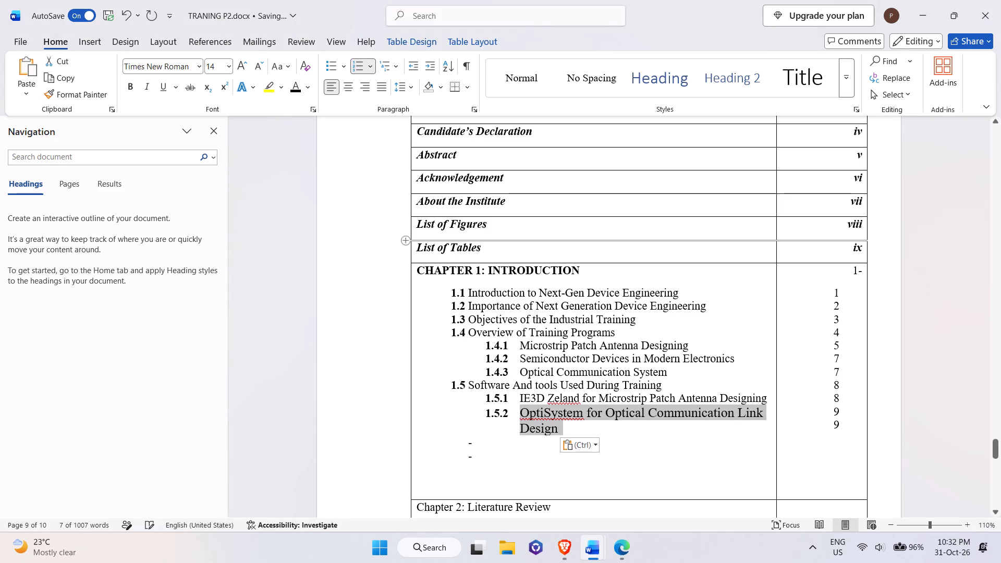
{"action": "left_click", "coordinate": [263, 68]}
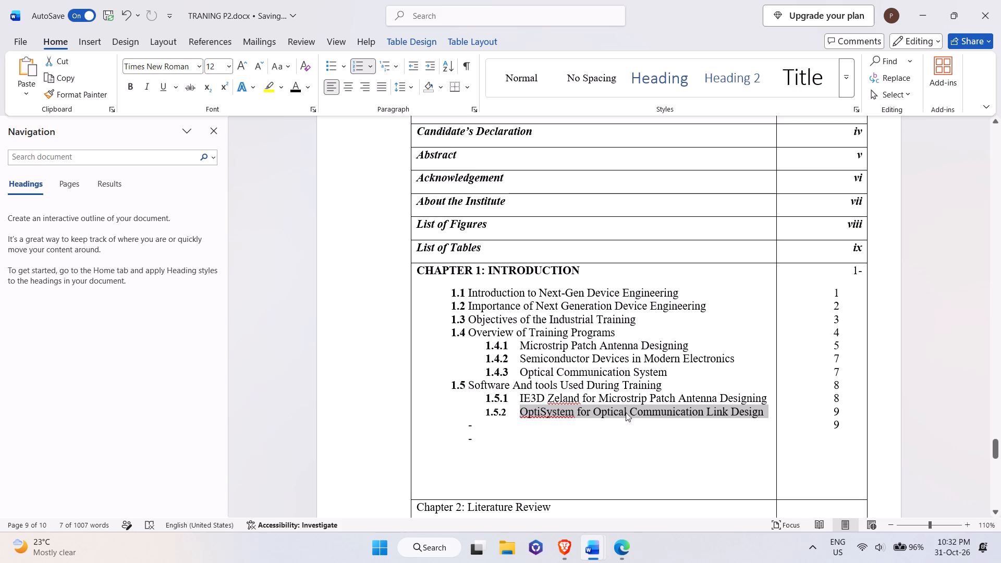
{"action": "left_click", "coordinate": [760, 408]}
{"action": "left_click", "coordinate": [764, 413]}
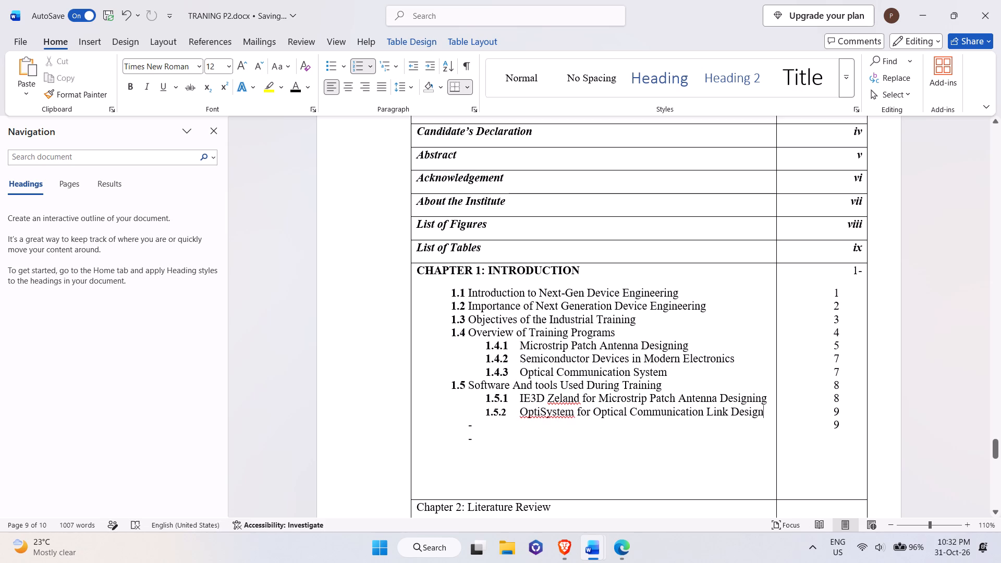
{"action": "key", "text": "Return"}
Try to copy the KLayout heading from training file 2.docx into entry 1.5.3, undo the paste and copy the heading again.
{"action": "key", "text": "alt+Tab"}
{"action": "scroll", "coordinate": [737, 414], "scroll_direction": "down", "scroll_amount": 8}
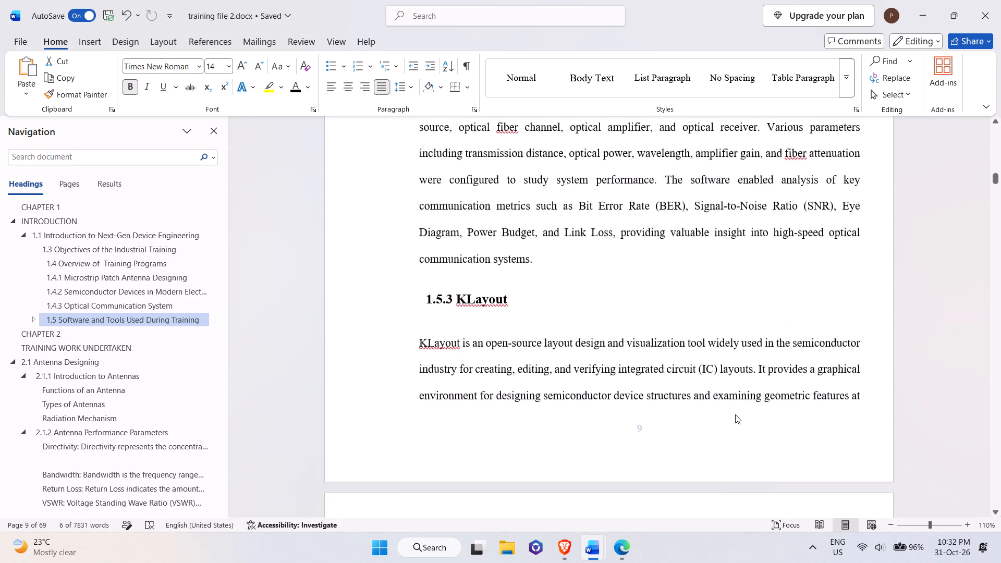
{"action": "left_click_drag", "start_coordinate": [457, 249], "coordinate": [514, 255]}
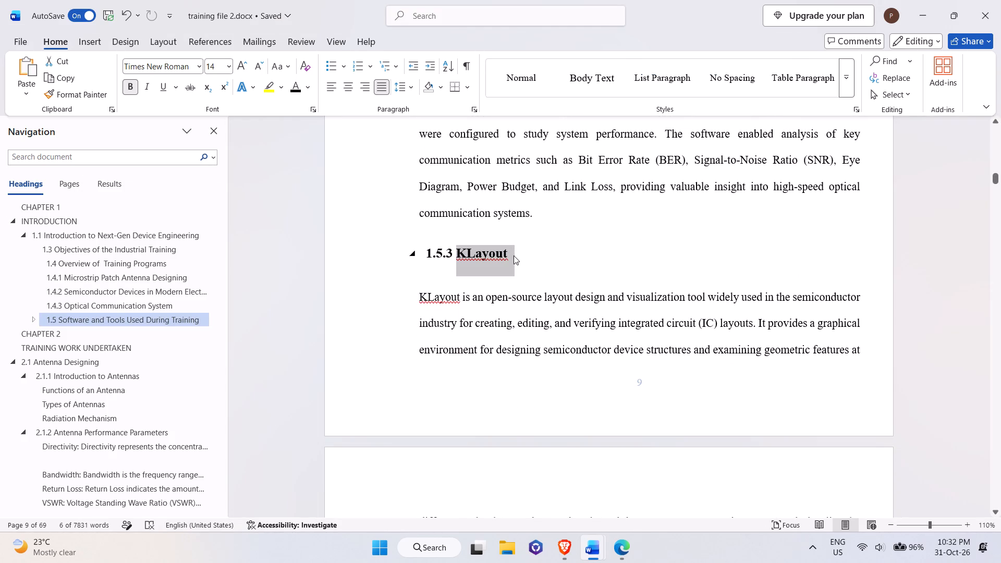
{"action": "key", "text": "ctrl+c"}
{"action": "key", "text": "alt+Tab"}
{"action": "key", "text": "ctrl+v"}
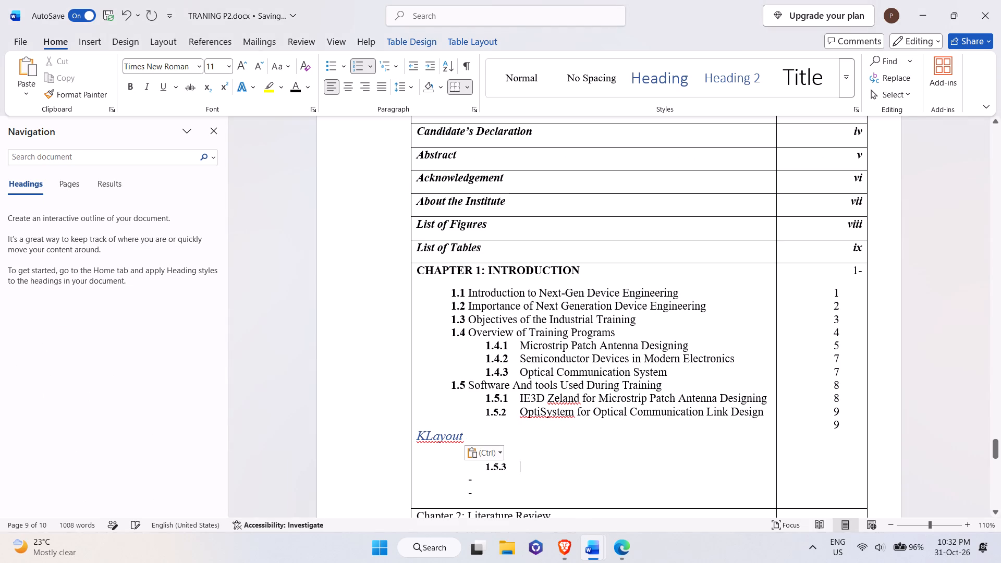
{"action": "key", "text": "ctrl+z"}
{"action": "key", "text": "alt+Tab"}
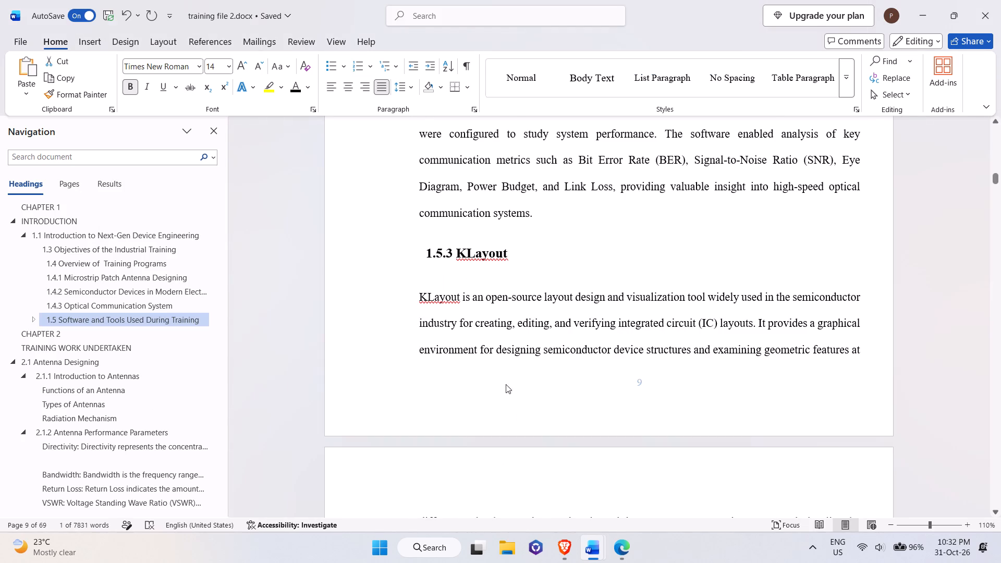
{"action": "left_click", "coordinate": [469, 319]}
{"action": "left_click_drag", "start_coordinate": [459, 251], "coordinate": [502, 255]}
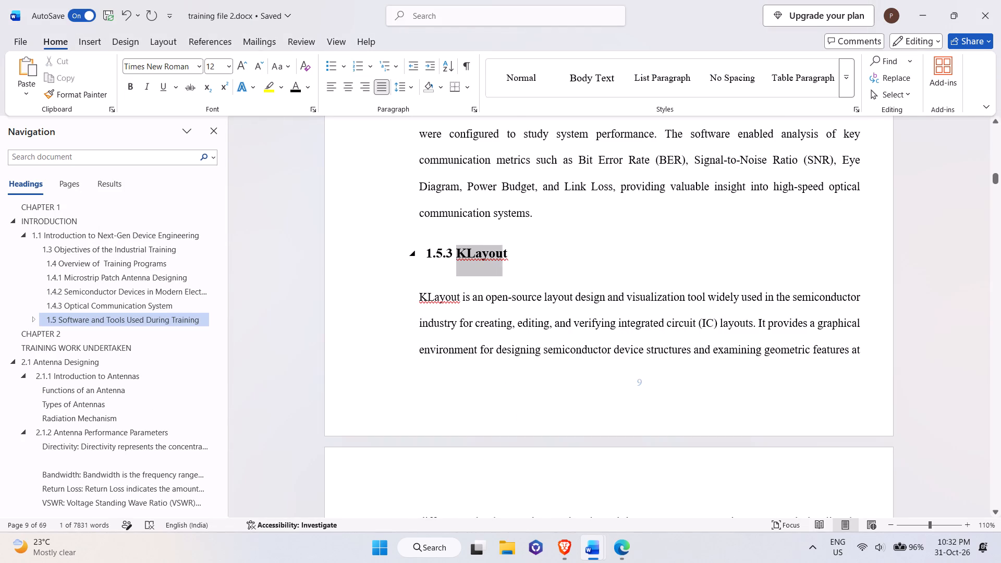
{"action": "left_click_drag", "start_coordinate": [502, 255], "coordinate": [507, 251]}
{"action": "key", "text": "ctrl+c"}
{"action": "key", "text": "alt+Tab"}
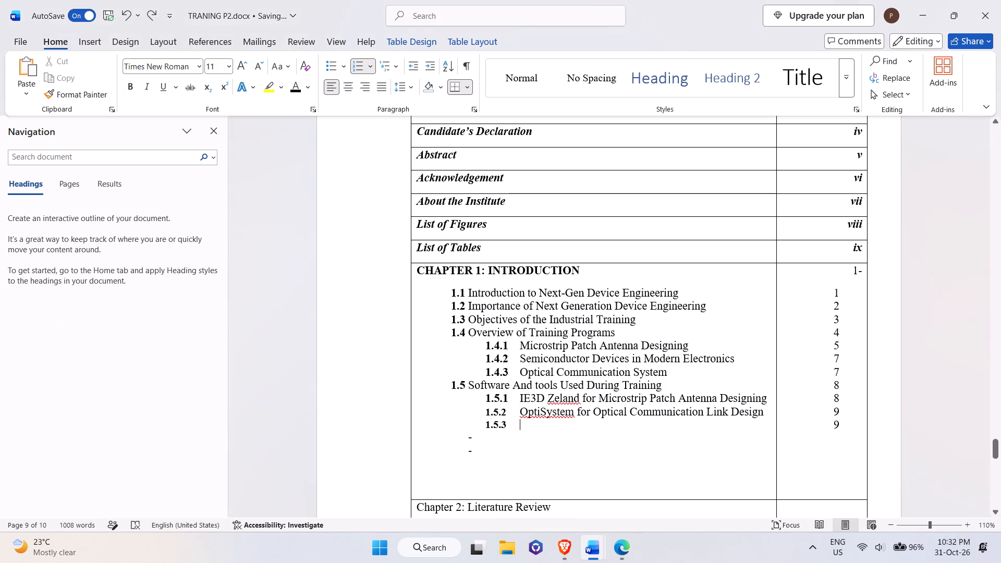
Enter KLayout as the title of entry 1.5.3 and enlarge it to 12 pt.
{"action": "type", "text": "KLa"}
{"action": "type", "text": "yout"}
{"action": "key", "text": "ctrl+shift+Left"}
{"action": "key", "text": "ctrl+shift+Left"}
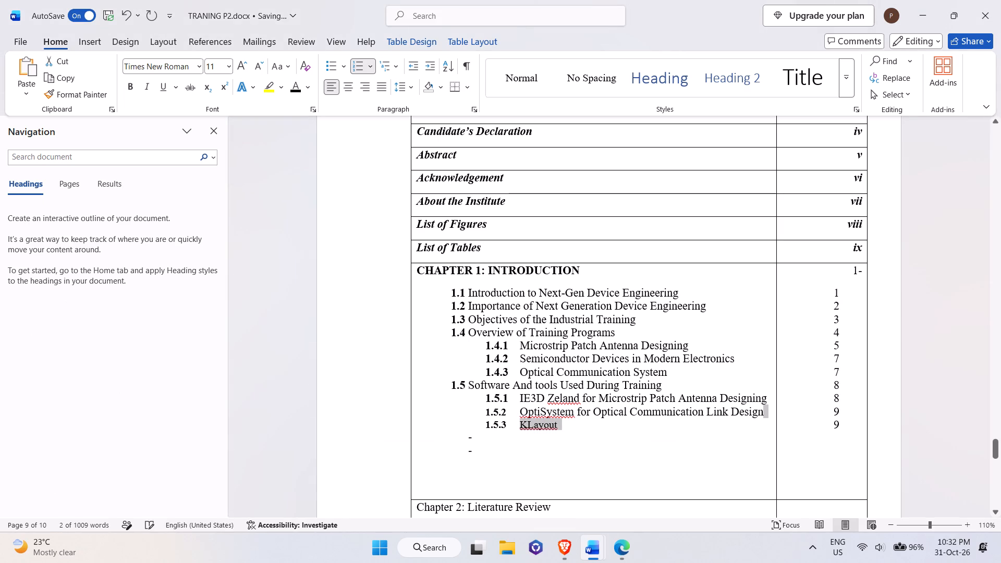
{"action": "key", "text": "ctrl+shift+Right"}
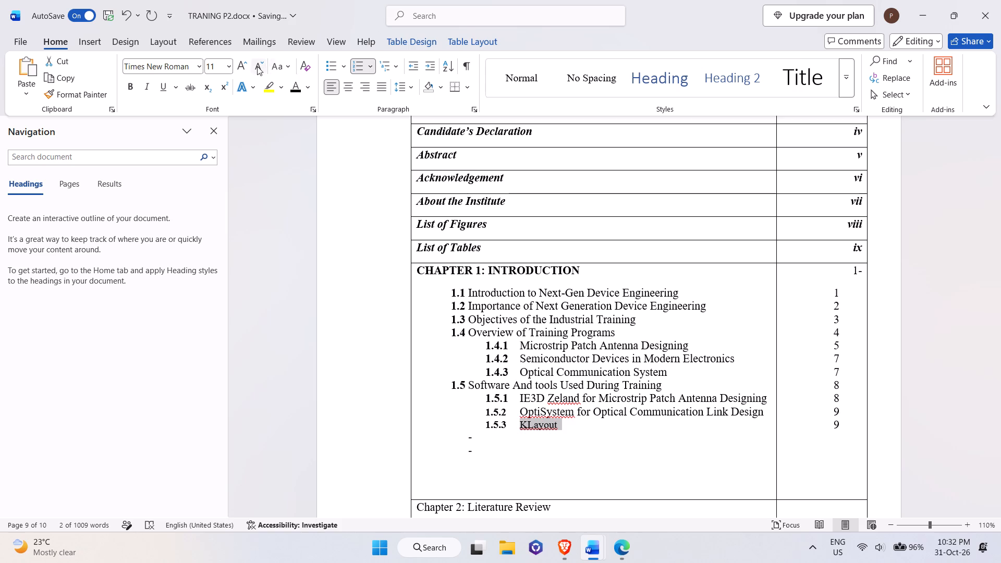
{"action": "left_click", "coordinate": [244, 63]}
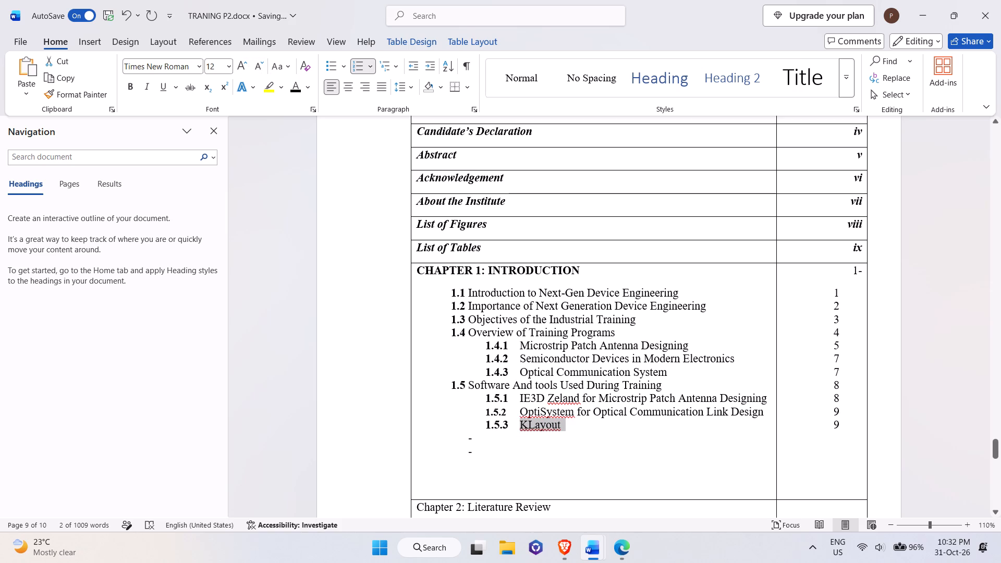
Remove the two leftover empty dashed items below entry 1.5.3.
{"action": "left_click", "coordinate": [488, 455]}
{"action": "key", "text": "BackSpace"}
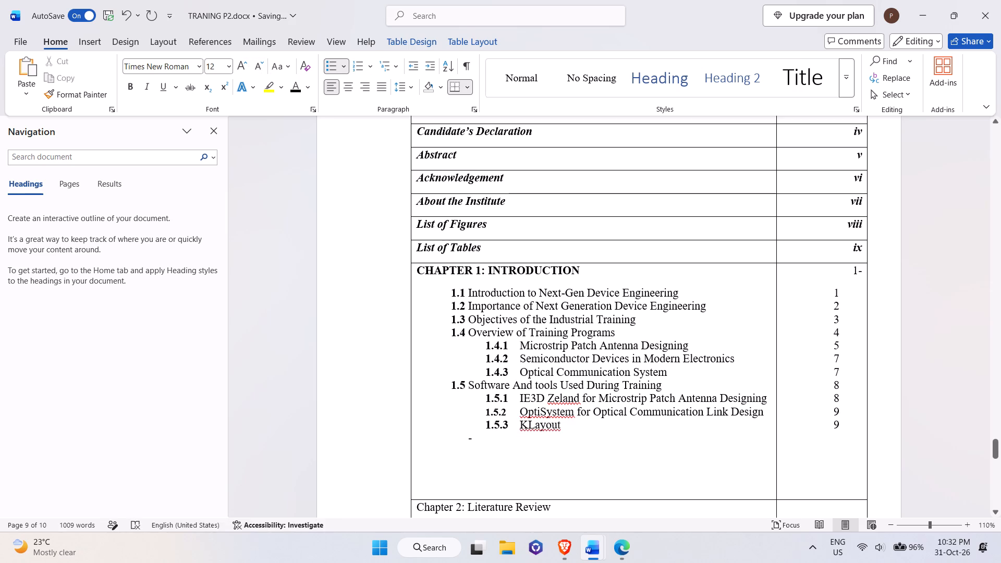
{"action": "key", "text": "BackSpace"}
{"action": "key", "text": "BackSpace"}
{"action": "key", "text": "BackSpace"}
{"action": "key", "text": "BackSpace"}
Add entry 1.5.4 below KLayout and copy the heading Visual TCAD Simulator from training file 2.docx into it.
{"action": "left_click", "coordinate": [573, 428]}
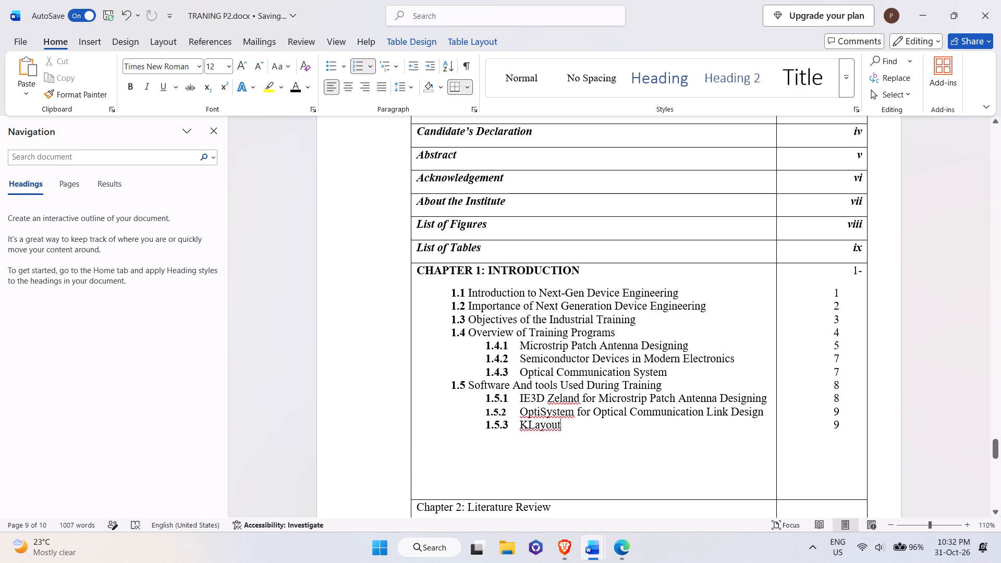
{"action": "key", "text": "Return"}
{"action": "key", "text": "alt+Tab"}
{"action": "key", "text": "alt+Tab"}
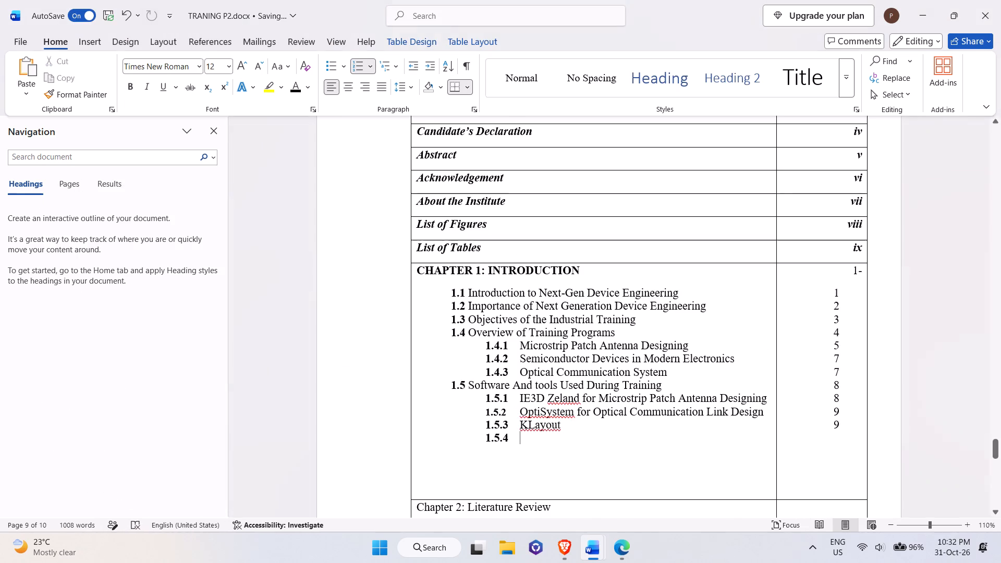
{"action": "key", "text": "alt+Tab"}
{"action": "scroll", "coordinate": [630, 380], "scroll_direction": "down", "scroll_amount": 17}
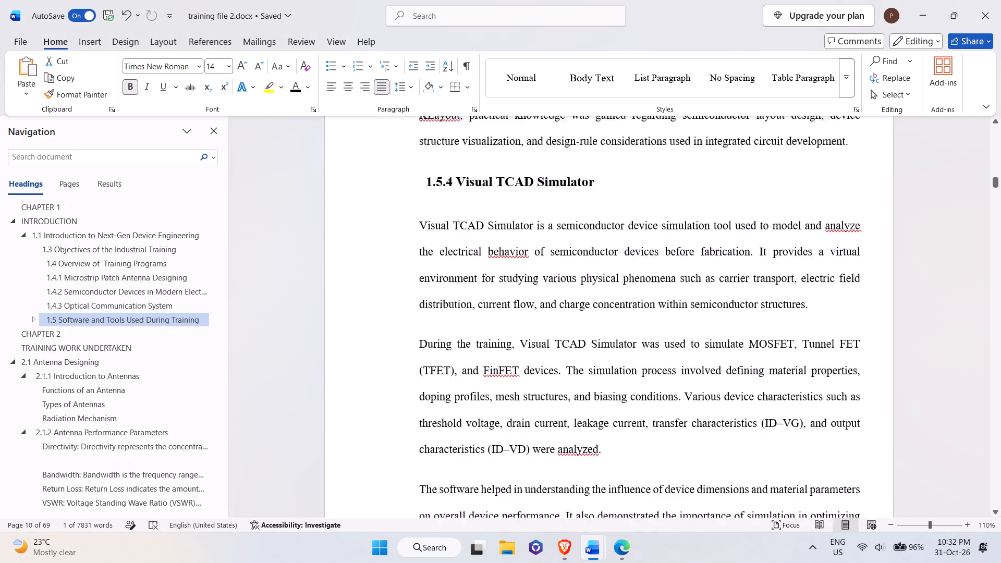
{"action": "scroll", "coordinate": [630, 380], "scroll_direction": "down", "scroll_amount": 6}
{"action": "key", "text": "alt+Tab"}
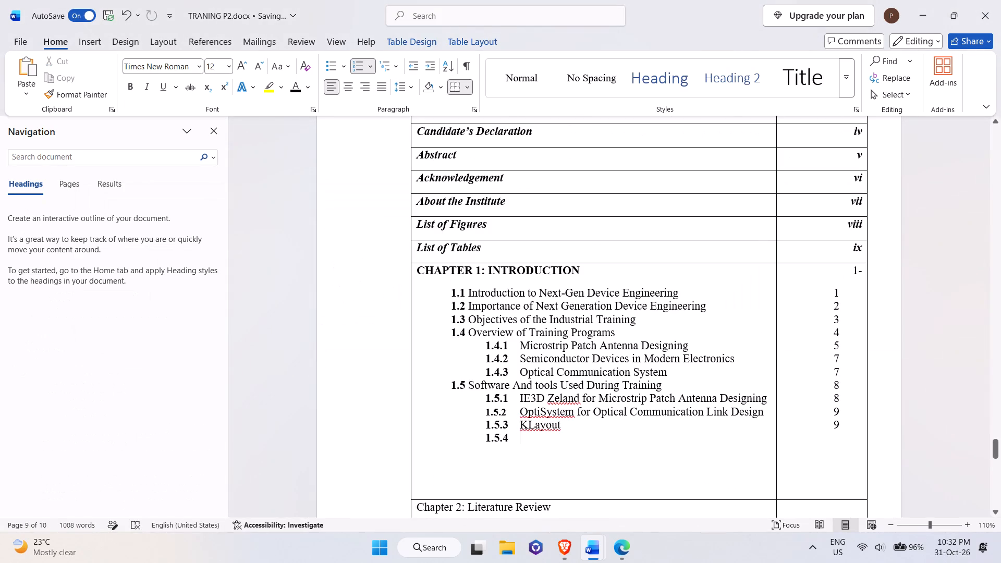
{"action": "key", "text": "alt+Tab"}
{"action": "scroll", "coordinate": [600, 358], "scroll_direction": "up", "scroll_amount": 11}
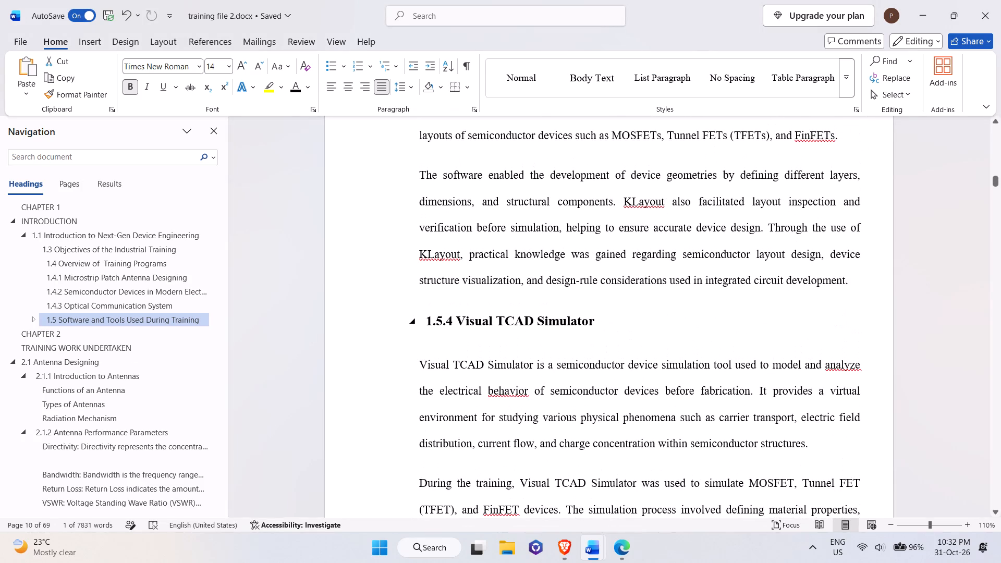
{"action": "left_click_drag", "start_coordinate": [458, 322], "coordinate": [585, 326]}
{"action": "key", "text": "ctrl+c"}
{"action": "key", "text": "alt+Tab"}
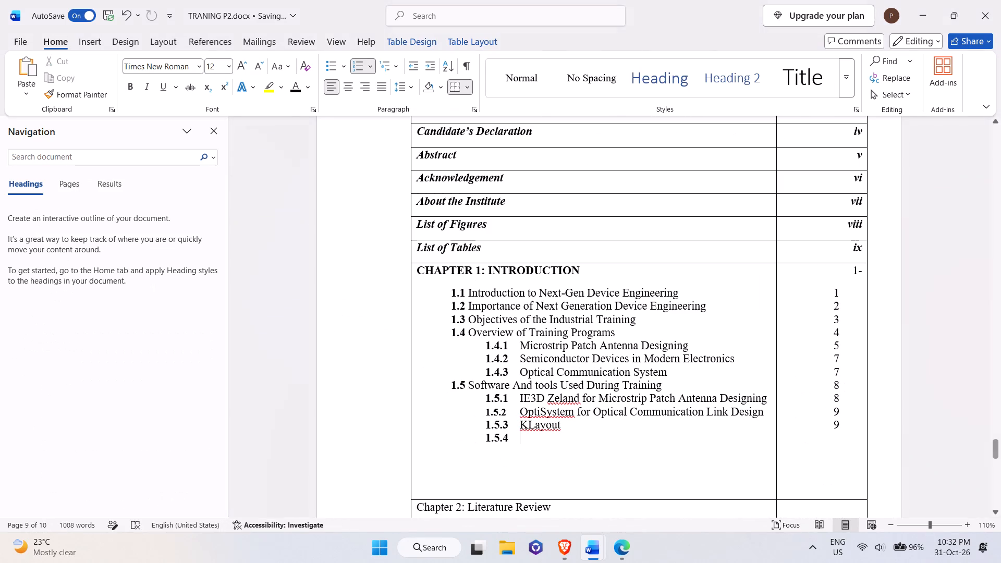
{"action": "key", "text": "ctrl+v"}
Reduce the Visual TCAD Simulator title in entry 1.5.4 to 12 pt.
{"action": "left_click_drag", "start_coordinate": [656, 440], "coordinate": [588, 440]}
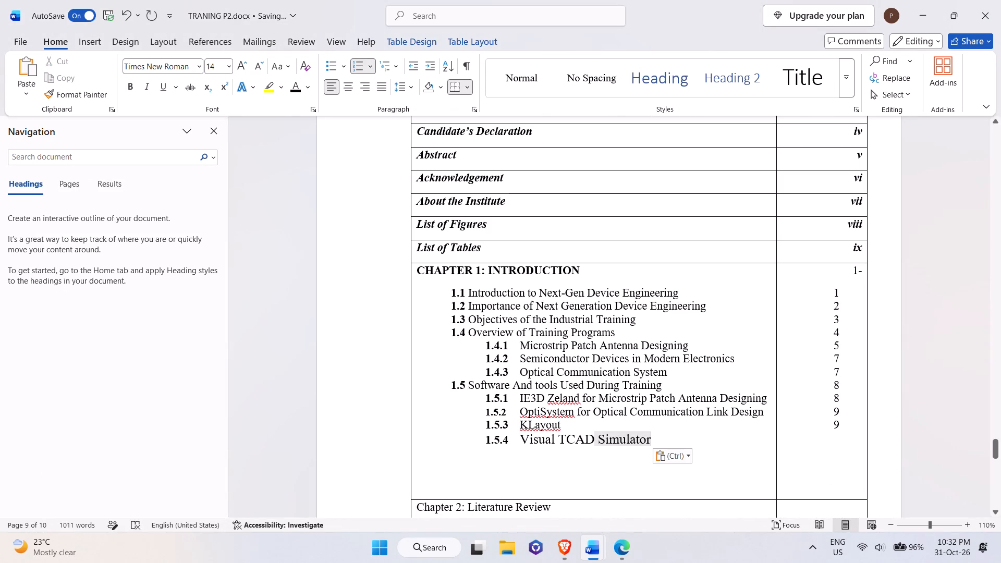
{"action": "left_click_drag", "start_coordinate": [588, 440], "coordinate": [544, 442]}
{"action": "left_click", "coordinate": [252, 67]}
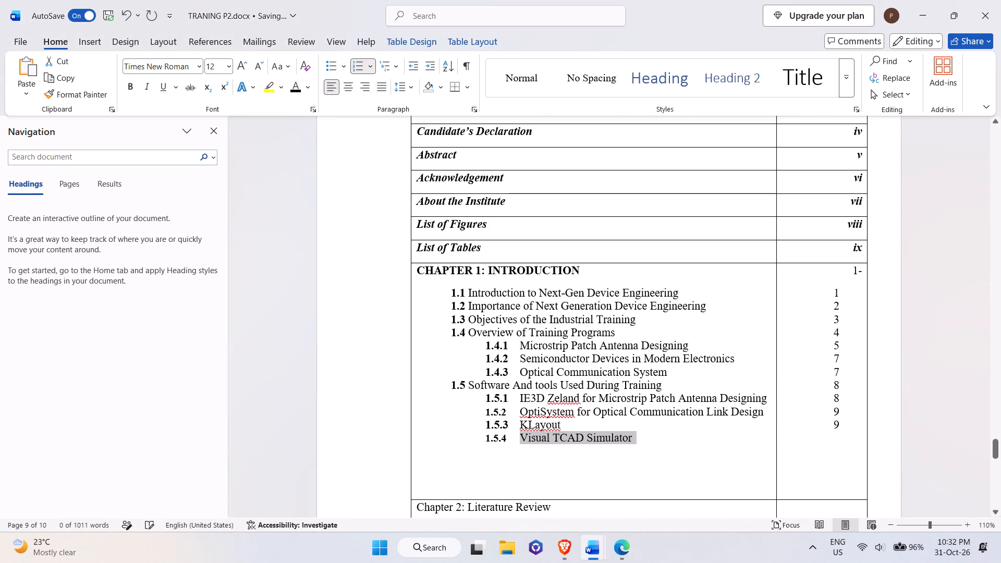
Enter 10 as the page number of entry 1.5.4 and check training file 2.docx for the heading that follows.
{"action": "left_click", "coordinate": [844, 423]}
{"action": "key", "text": "Return"}
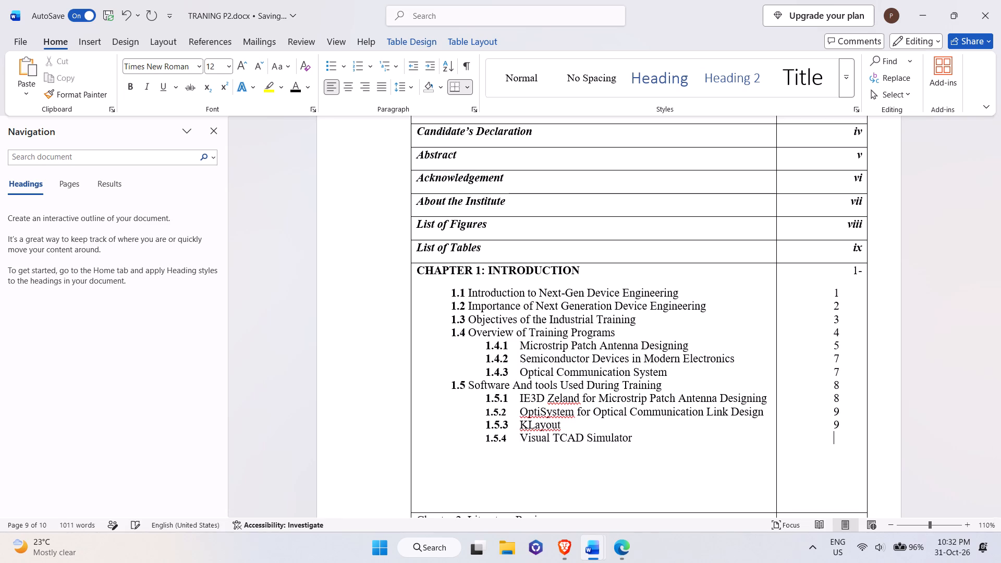
{"action": "type", "text": "10"}
{"action": "key", "text": "Return"}
{"action": "key", "text": "alt+Tab"}
{"action": "key", "text": "alt+grave"}
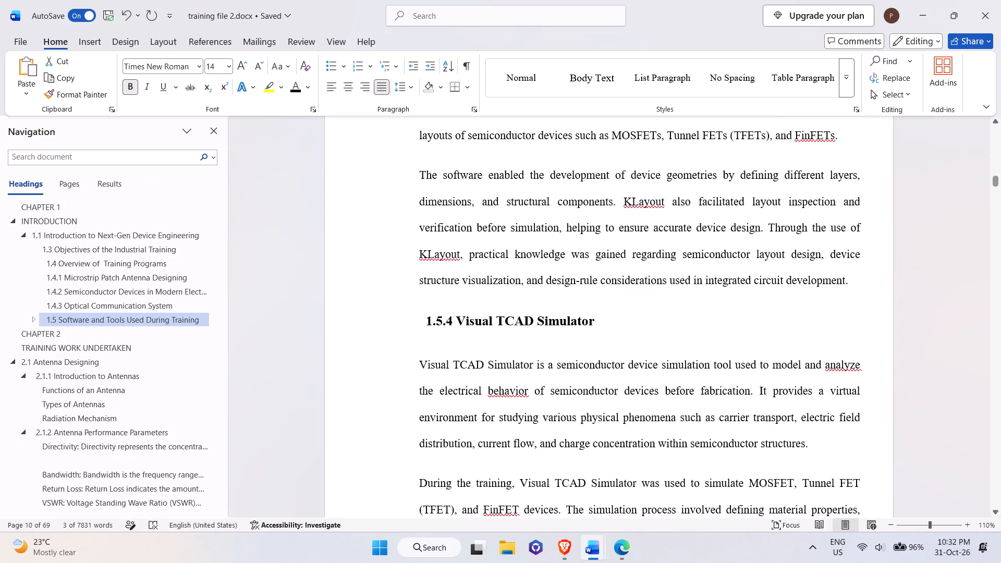
{"action": "scroll", "coordinate": [715, 241], "scroll_direction": "down", "scroll_amount": 20}
{"action": "scroll", "coordinate": [715, 241], "scroll_direction": "down", "scroll_amount": 6}
{"action": "scroll", "coordinate": [715, 263], "scroll_direction": "up", "scroll_amount": 4}
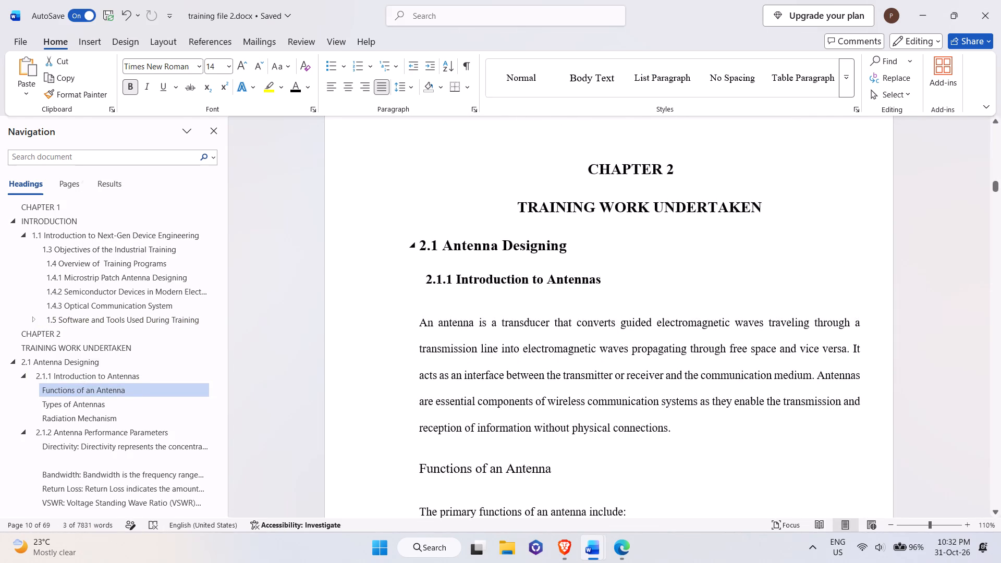
{"action": "key", "text": "alt+Tab"}
Remove the empty lines below page number 10 in the page column of the Chapter 1 row.
{"action": "scroll", "coordinate": [633, 321], "scroll_direction": "down", "scroll_amount": 2}
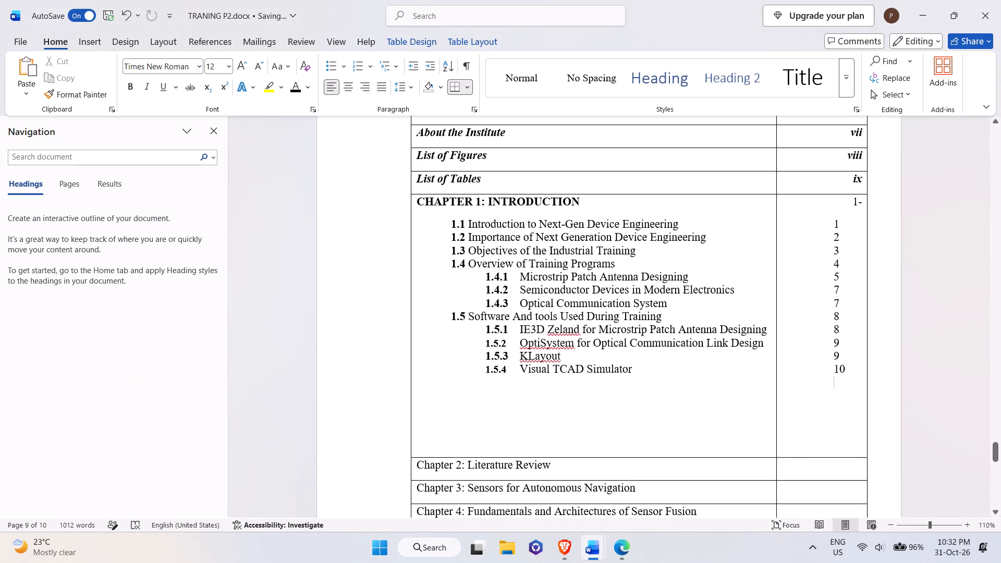
{"action": "left_click", "coordinate": [480, 449]}
{"action": "key", "text": "Down"}
{"action": "key", "text": "Down"}
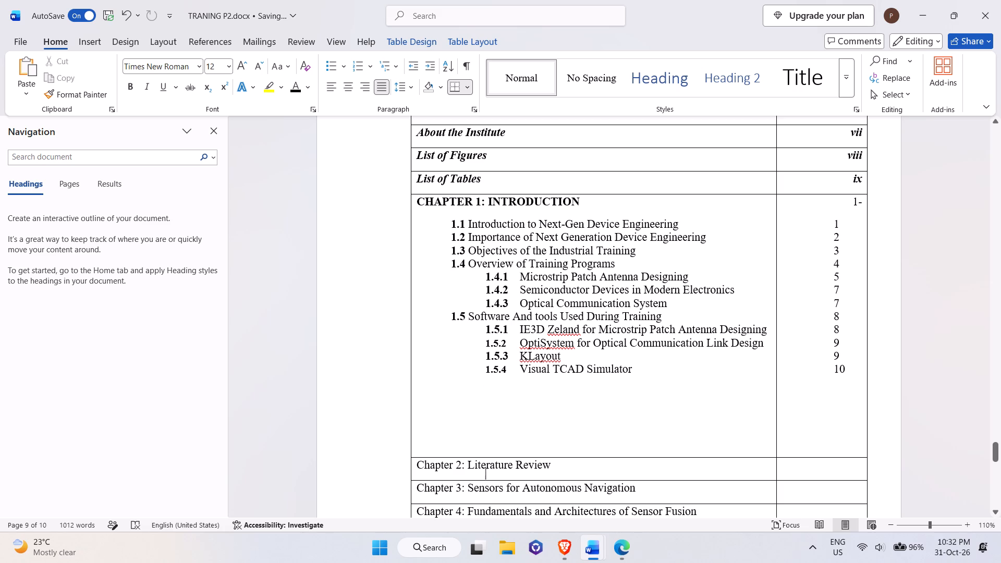
{"action": "key", "text": "Up"}
{"action": "key", "text": "Up"}
{"action": "left_click", "coordinate": [842, 445]}
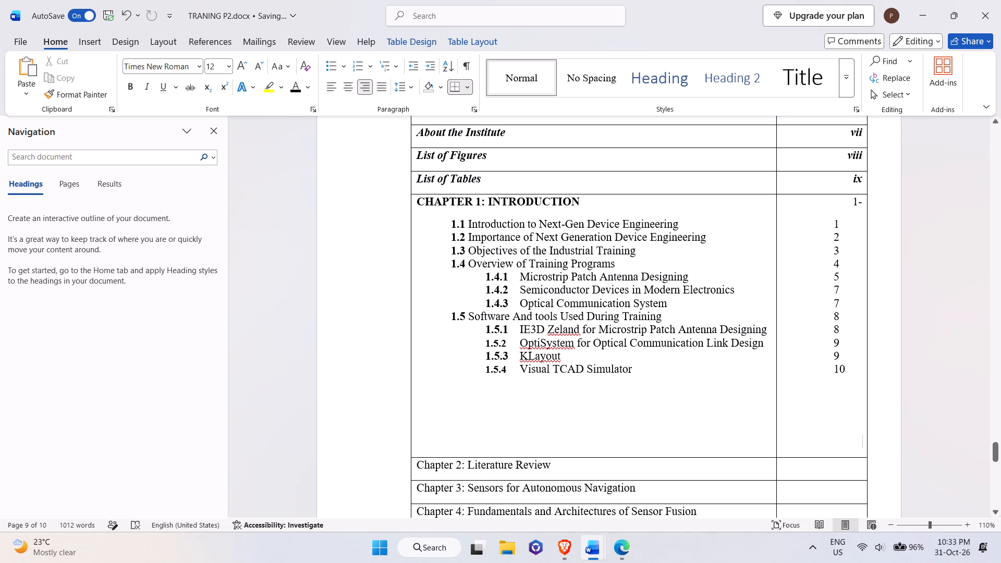
{"action": "key", "text": "BackSpace"}
{"action": "key", "text": "BackSpace"}
{"action": "key", "text": "BackSpace"}
{"action": "key", "text": "BackSpace"}
{"action": "key", "text": "BackSpace"}
{"action": "key", "text": "BackSpace"}
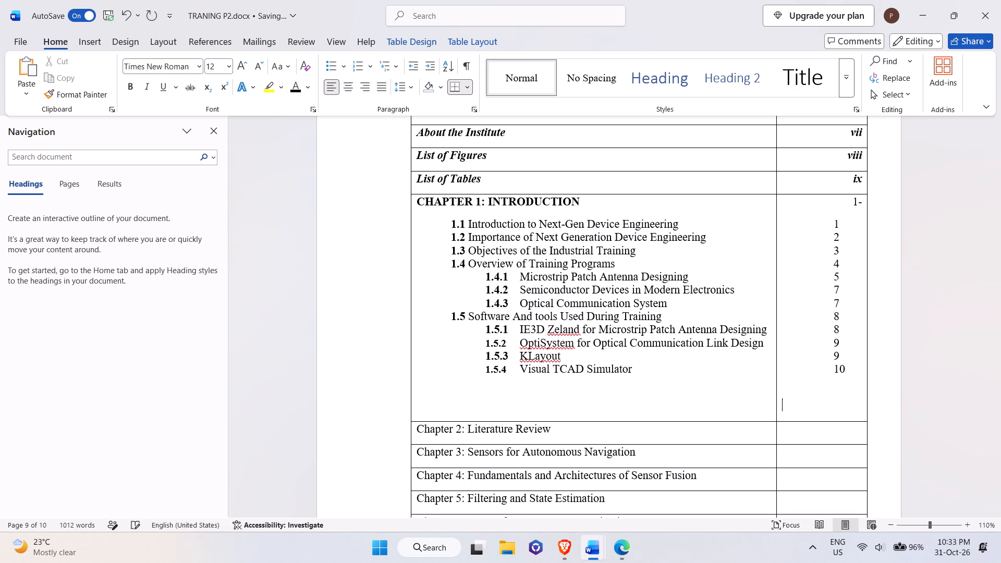
{"action": "key", "text": "BackSpace"}
{"action": "key", "text": "BackSpace"}
{"action": "key", "text": "Down"}
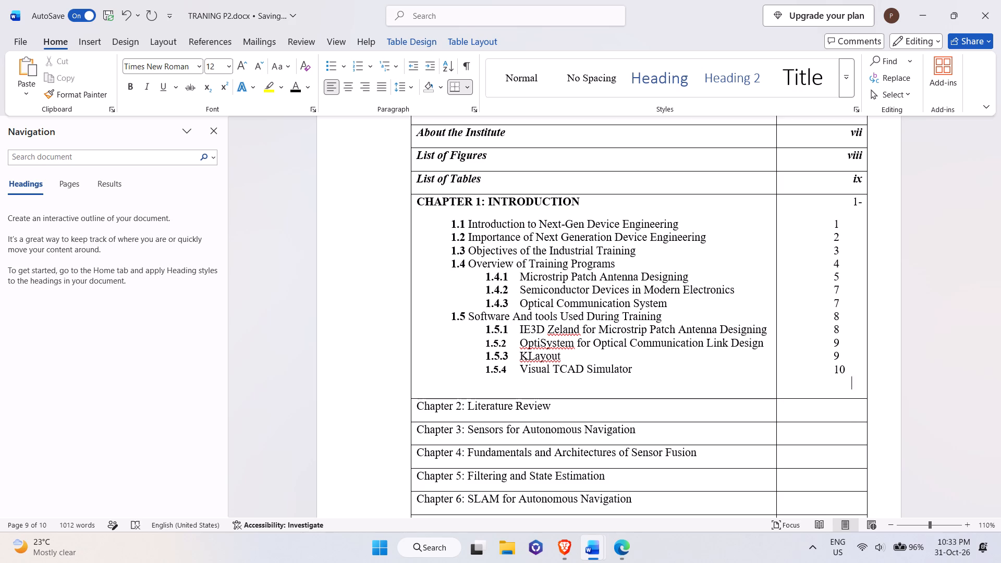
{"action": "key", "text": "Up"}
{"action": "key", "text": "Down"}
{"action": "key", "text": "Up"}
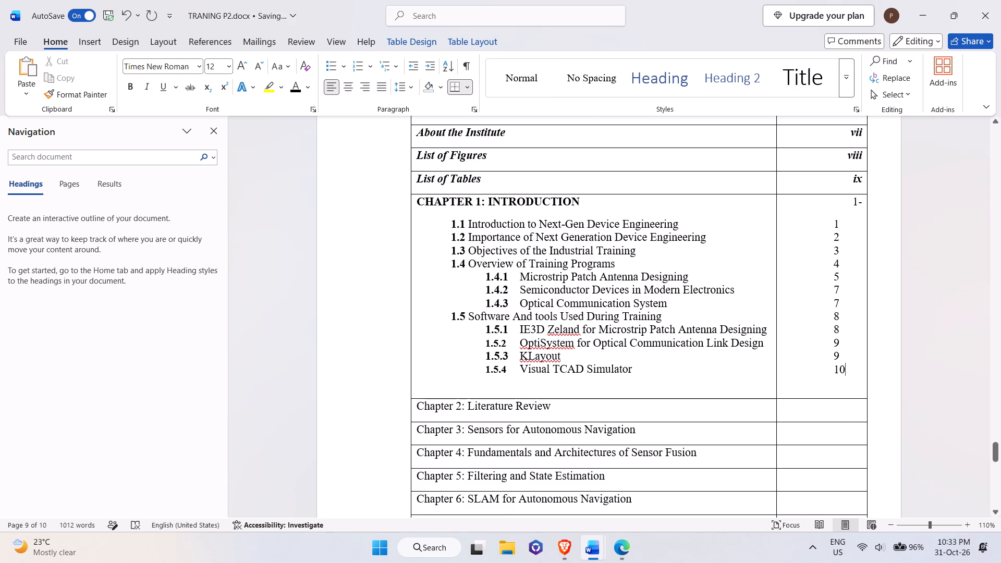
Remove the empty line below entry 1.5.4 in the title column of the Chapter 1 row.
{"action": "left_click", "coordinate": [478, 381]}
{"action": "key", "text": "BackSpace"}
{"action": "key", "text": "BackSpace"}
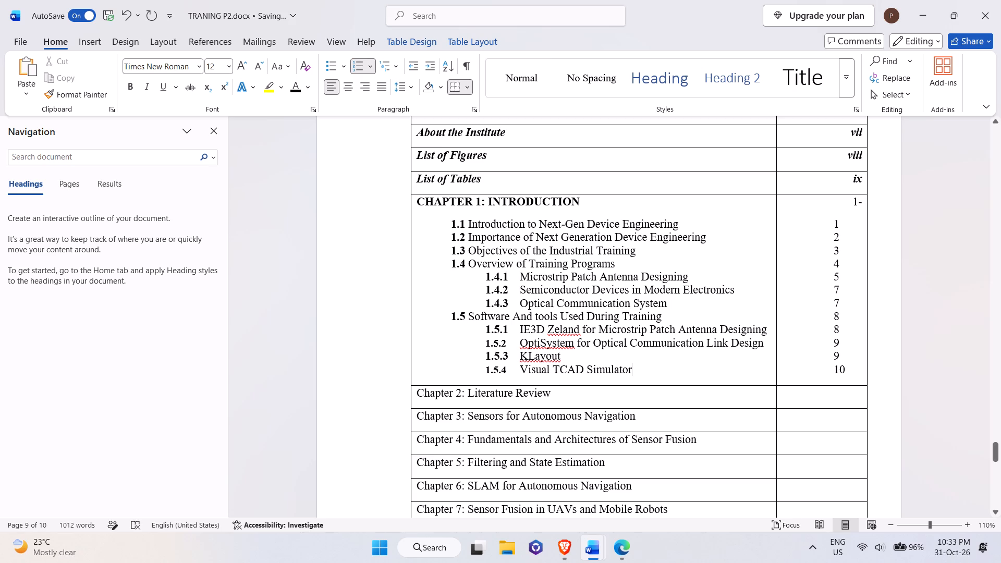
Right-align the page numbers of entries 1.1 through 1.5.4 in the contents table.
{"action": "left_click_drag", "start_coordinate": [827, 221], "coordinate": [852, 375]}
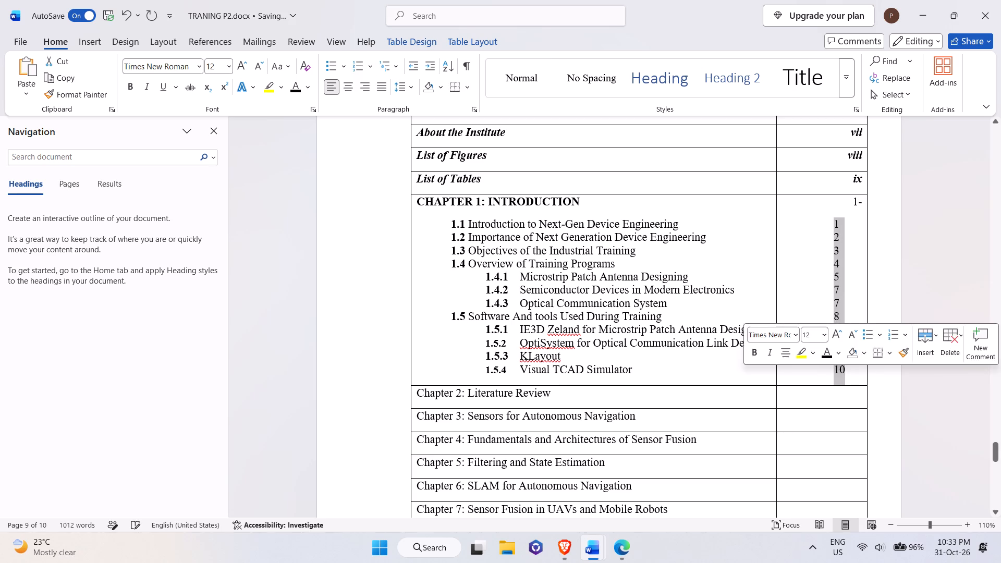
{"action": "left_click", "coordinate": [361, 87]}
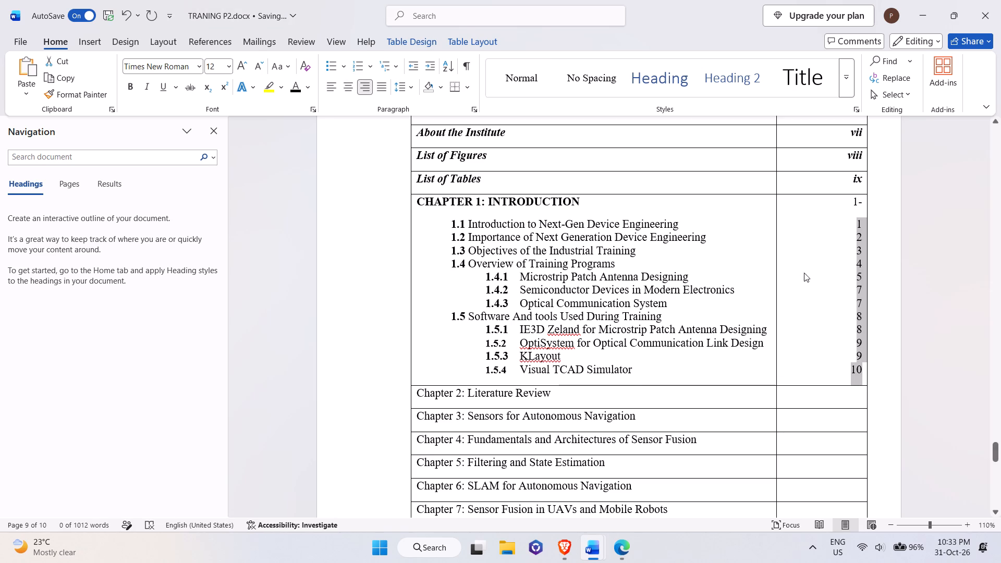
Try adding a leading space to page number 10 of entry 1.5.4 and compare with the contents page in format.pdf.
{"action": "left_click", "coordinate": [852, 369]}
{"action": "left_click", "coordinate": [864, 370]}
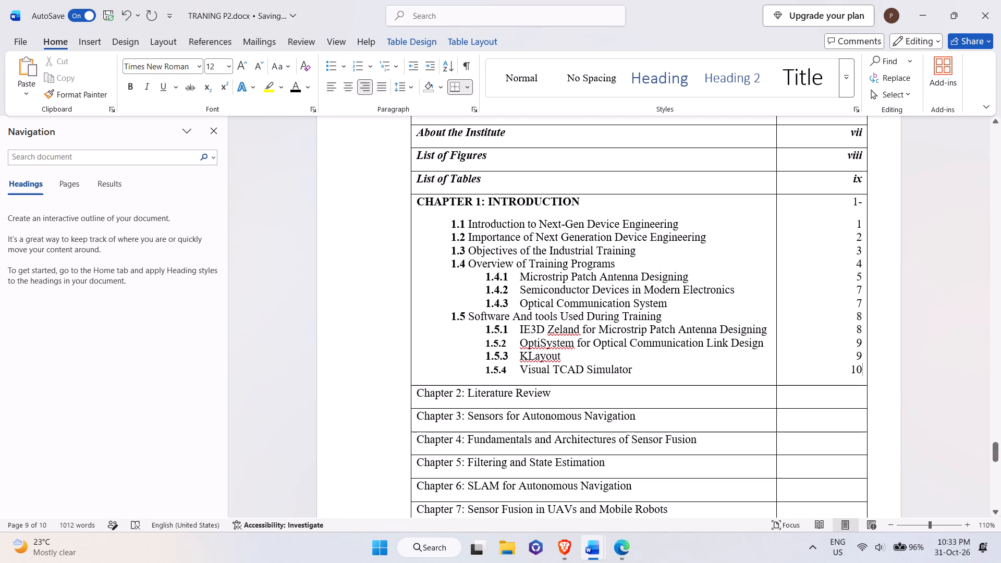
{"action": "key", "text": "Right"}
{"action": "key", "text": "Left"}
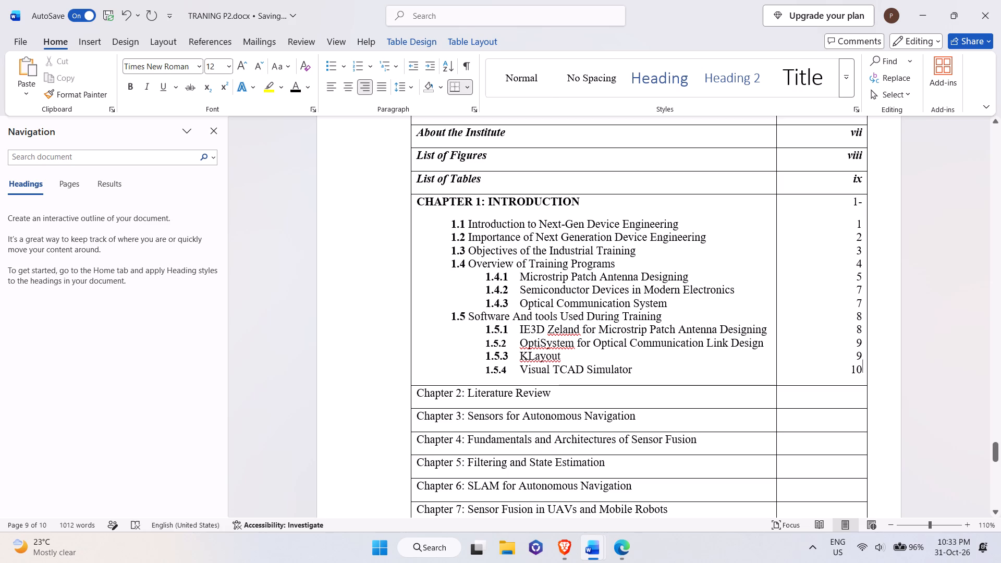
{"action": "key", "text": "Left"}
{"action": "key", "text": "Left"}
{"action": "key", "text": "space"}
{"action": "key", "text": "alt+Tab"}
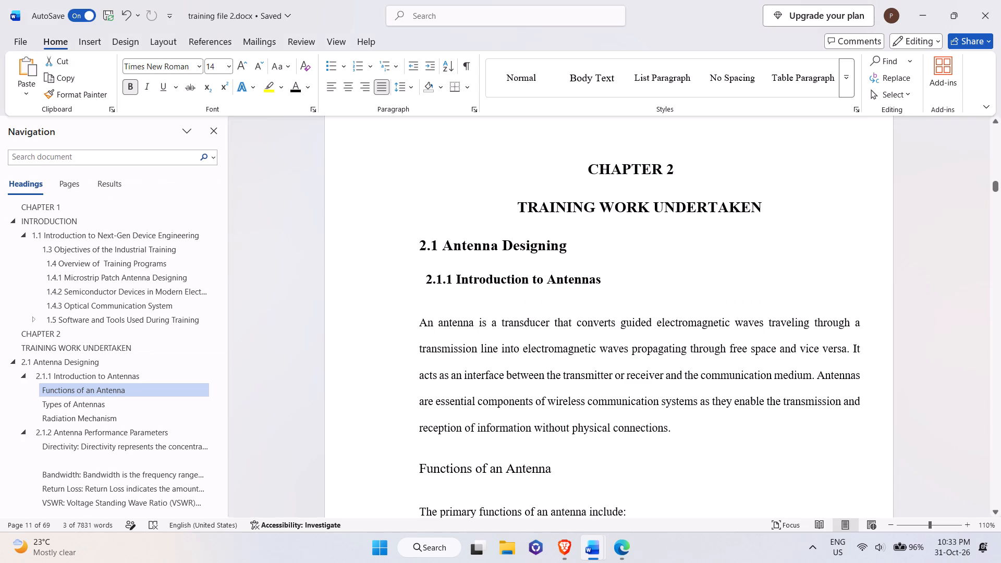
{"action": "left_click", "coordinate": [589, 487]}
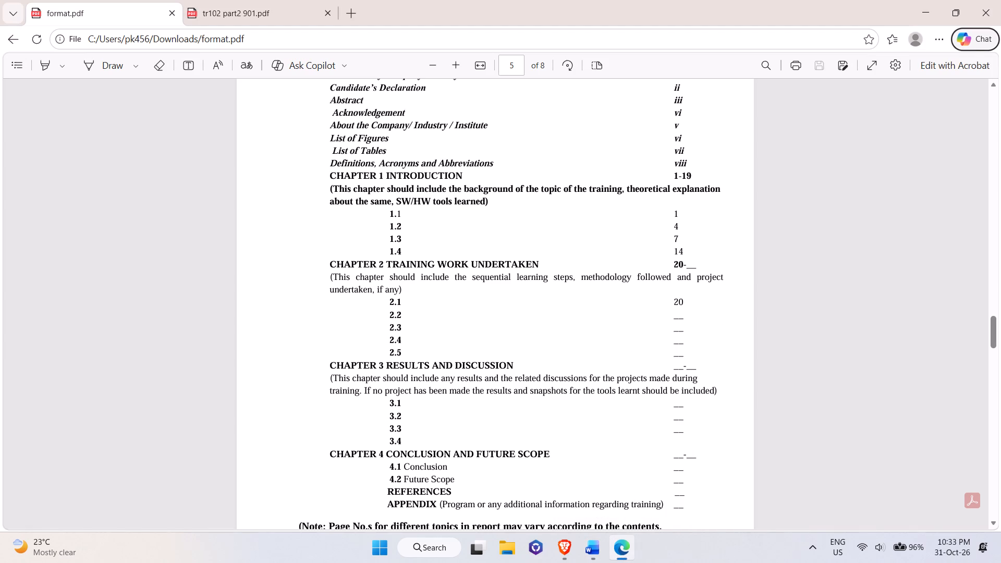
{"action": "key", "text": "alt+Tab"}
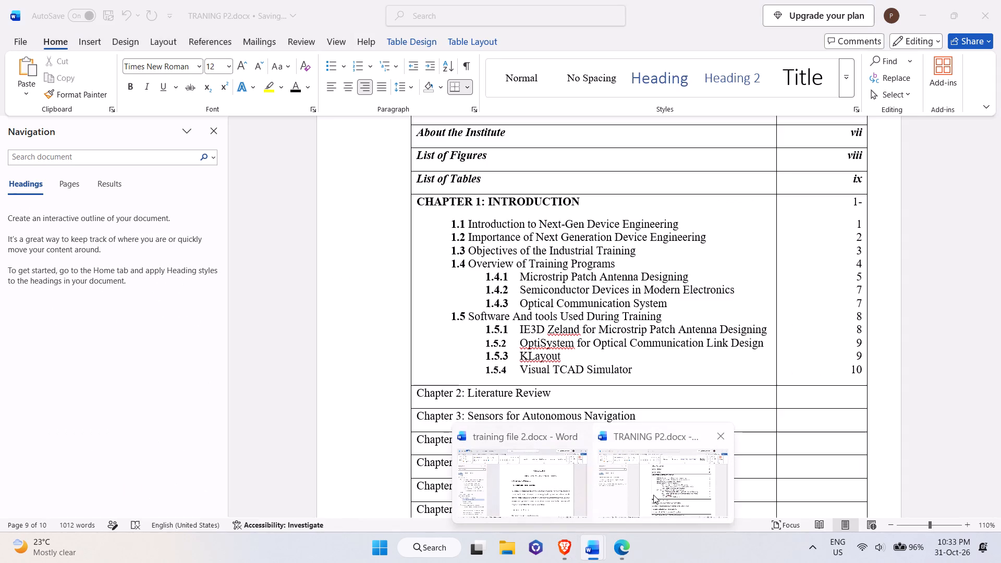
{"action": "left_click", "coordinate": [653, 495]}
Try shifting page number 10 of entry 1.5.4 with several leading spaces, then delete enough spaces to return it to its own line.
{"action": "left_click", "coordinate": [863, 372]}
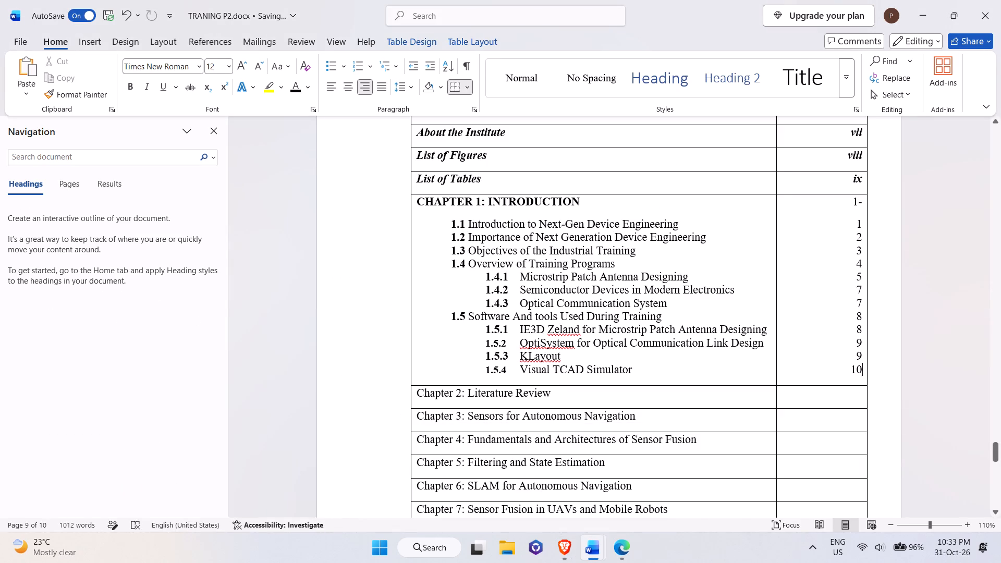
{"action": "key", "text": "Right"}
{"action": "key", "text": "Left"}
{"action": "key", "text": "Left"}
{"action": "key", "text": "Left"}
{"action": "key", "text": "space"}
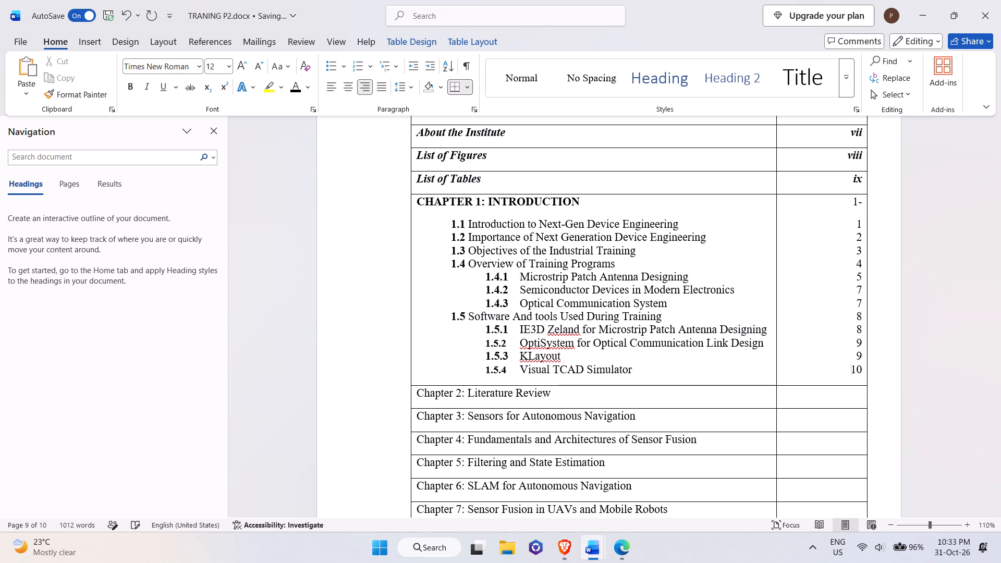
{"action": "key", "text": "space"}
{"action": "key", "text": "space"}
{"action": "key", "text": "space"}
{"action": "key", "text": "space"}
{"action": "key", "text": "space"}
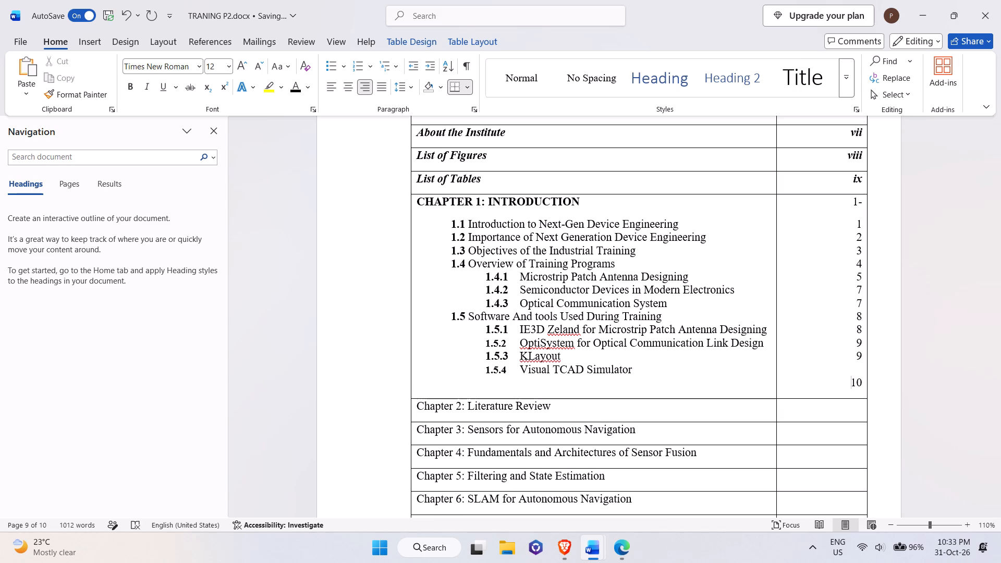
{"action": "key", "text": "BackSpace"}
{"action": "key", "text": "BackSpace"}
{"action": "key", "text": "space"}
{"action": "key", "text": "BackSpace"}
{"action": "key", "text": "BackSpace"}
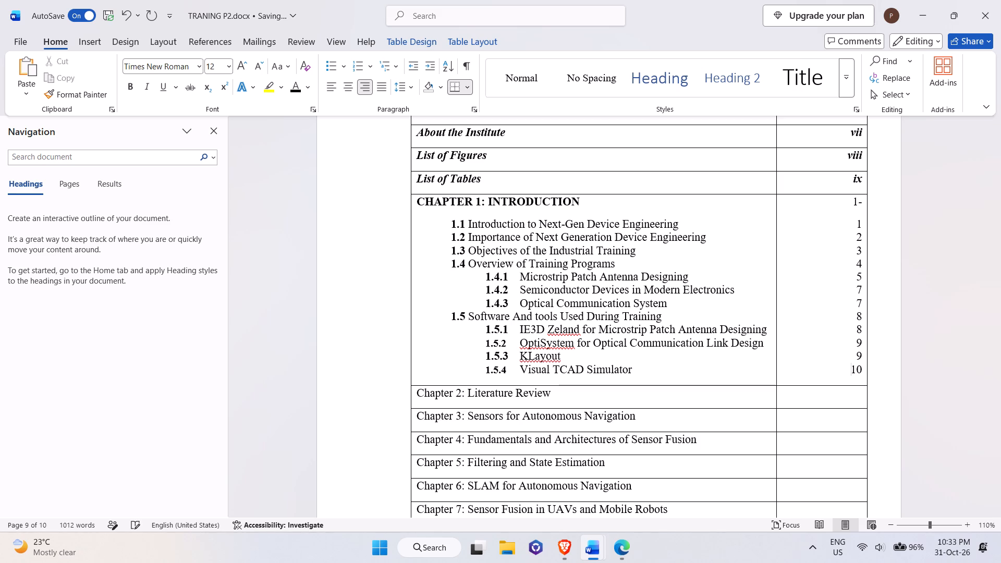
Delete and re-enter page number 10 for entry 1.5.4 in the contents table.
{"action": "key", "text": "Right"}
{"action": "key", "text": "Right"}
{"action": "key", "text": "Right"}
{"action": "key", "text": "Left"}
{"action": "key", "text": "BackSpace"}
{"action": "key", "text": "BackSpace"}
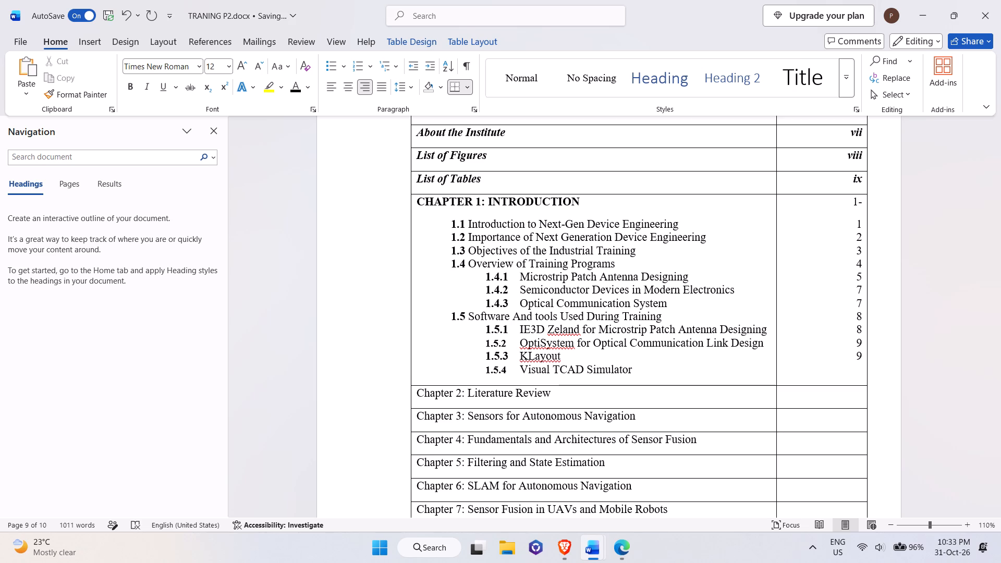
{"action": "type", "text": "10"}
Complete the page range of the CHAPTER 1: INTRODUCTION row as 1-10.
{"action": "left_click", "coordinate": [862, 207]}
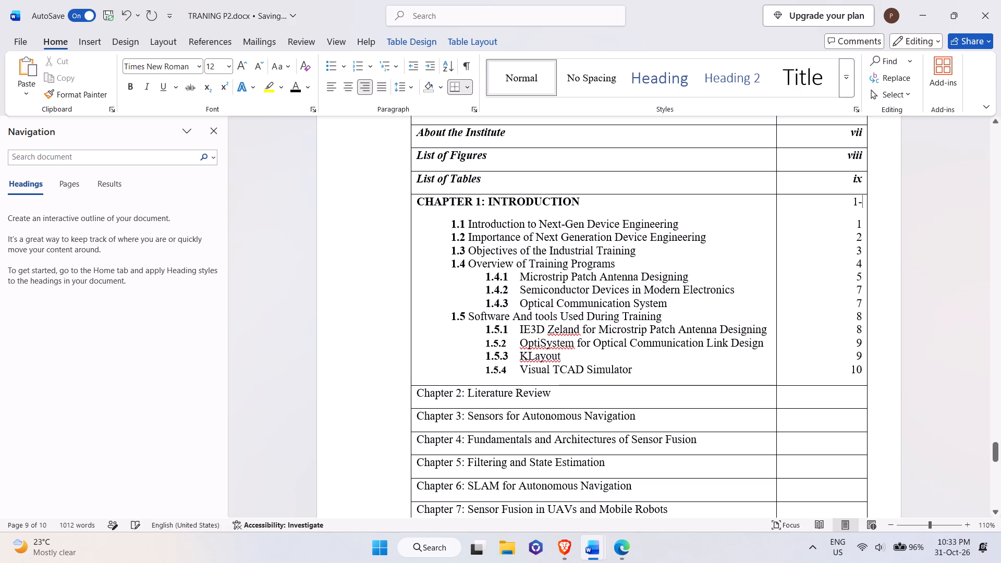
{"action": "type", "text": "10"}
Copy the Chapter 2 heading TRAINING WORK UNDERTAKEN from training file 2.docx and paste it over Literature Review in the TRANING P2.docx contents table.
{"action": "scroll", "coordinate": [559, 365], "scroll_direction": "down", "scroll_amount": 3}
{"action": "scroll", "coordinate": [552, 296], "scroll_direction": "up", "scroll_amount": 5}
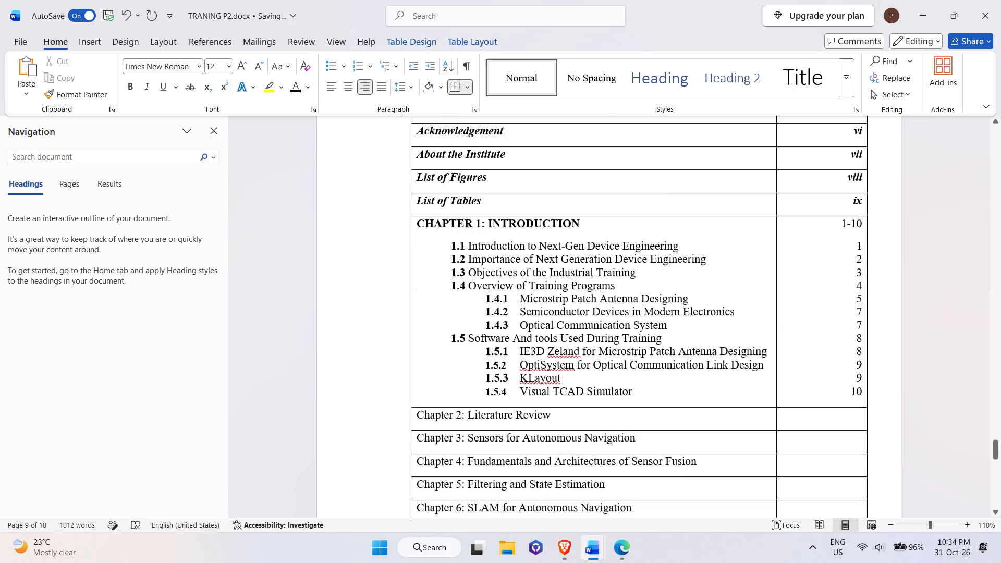
{"action": "scroll", "coordinate": [552, 296], "scroll_direction": "up", "scroll_amount": 5}
{"action": "scroll", "coordinate": [552, 296], "scroll_direction": "down", "scroll_amount": 10}
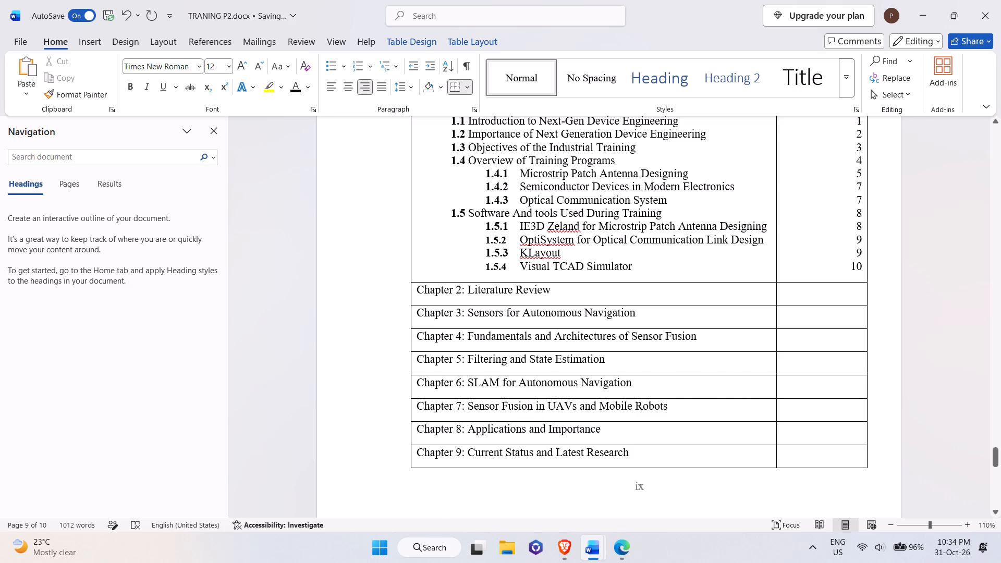
{"action": "key", "text": "alt+Tab"}
{"action": "scroll", "coordinate": [528, 301], "scroll_direction": "down", "scroll_amount": 5}
{"action": "scroll", "coordinate": [528, 301], "scroll_direction": "up", "scroll_amount": 5}
{"action": "key", "text": "alt+Tab"}
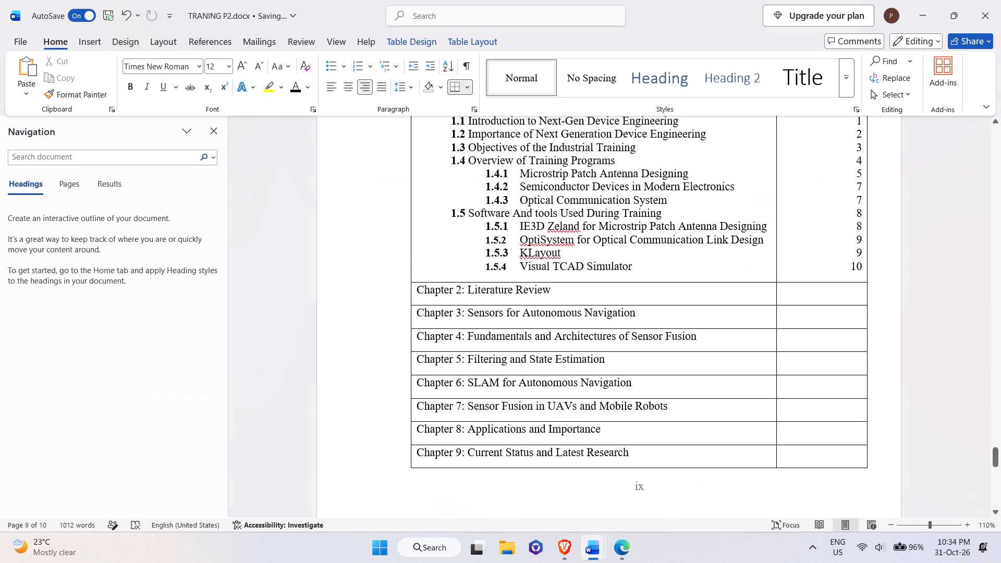
{"action": "key", "text": "alt+Tab"}
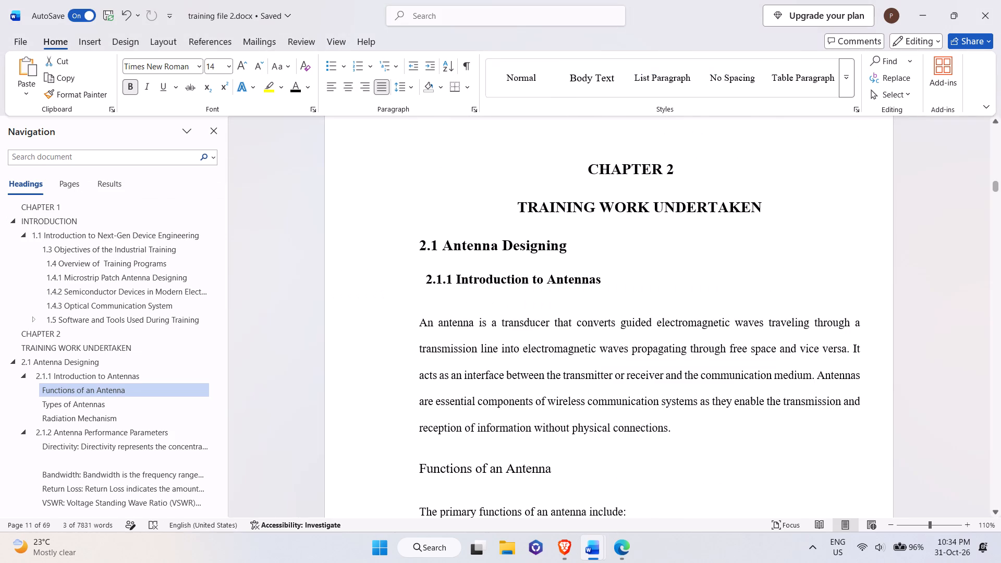
{"action": "left_click_drag", "start_coordinate": [523, 205], "coordinate": [797, 203]}
{"action": "left_click", "coordinate": [695, 222]}
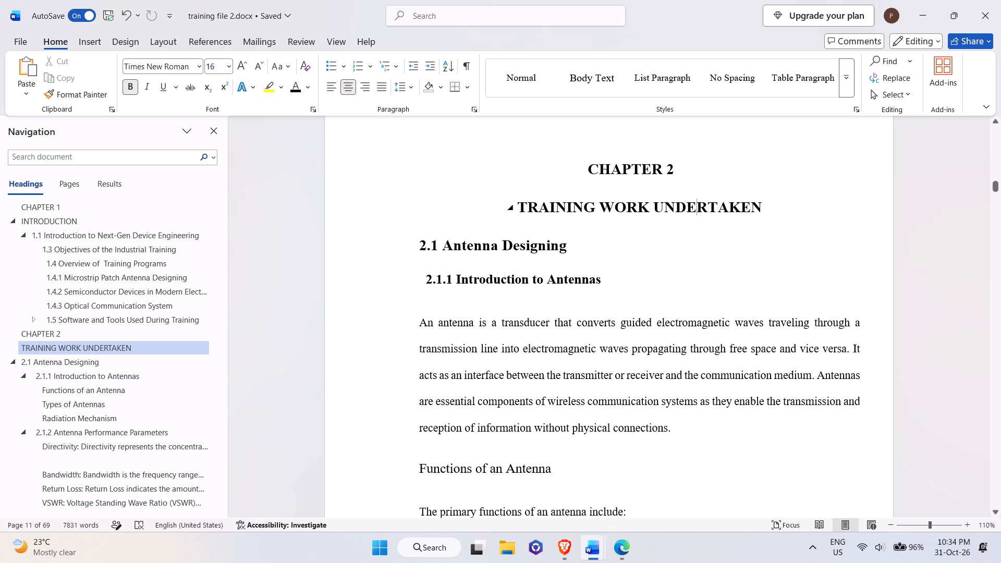
{"action": "left_click_drag", "start_coordinate": [522, 207], "coordinate": [782, 205]}
{"action": "key", "text": "ctrl+c"}
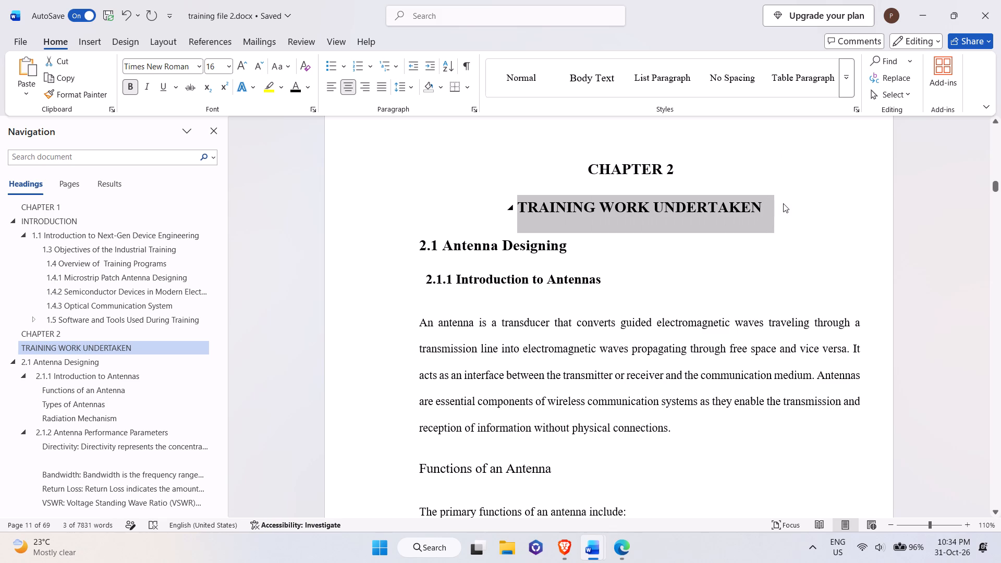
{"action": "key", "text": "alt+Tab"}
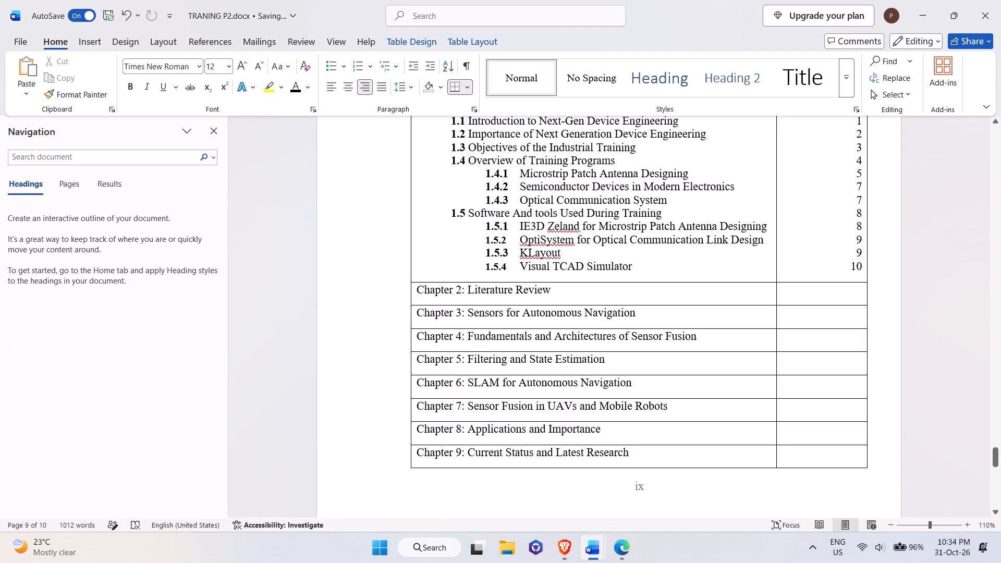
{"action": "left_click_drag", "start_coordinate": [470, 290], "coordinate": [538, 293]}
{"action": "key", "text": "ctrl+v"}
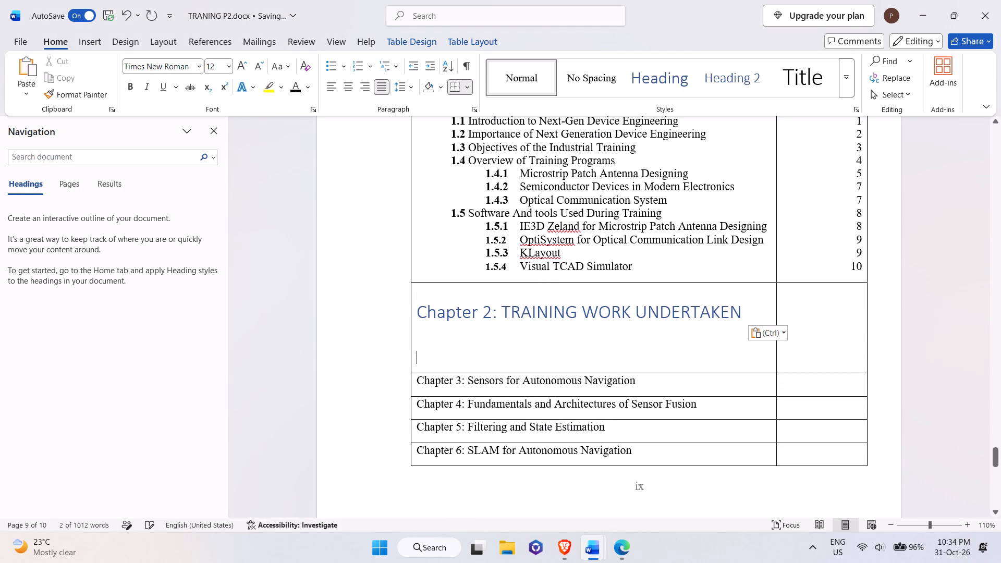
Apply the Normal style and bold to the Chapter 2: TRAINING WORK UNDERTAKEN entry in the contents table.
{"action": "left_click_drag", "start_coordinate": [502, 340], "coordinate": [425, 329]}
{"action": "left_click", "coordinate": [704, 357]}
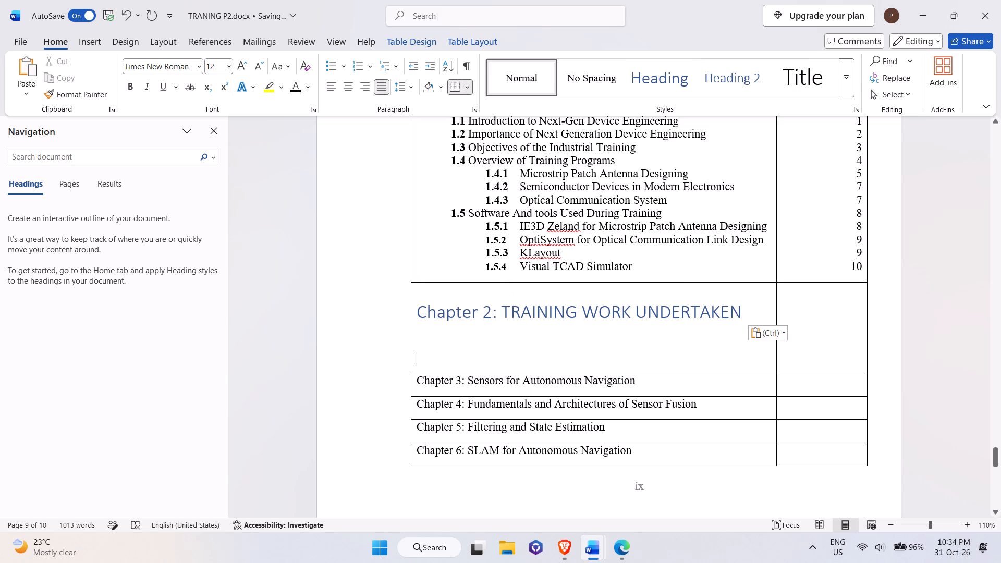
{"action": "key", "text": "ctrl+a"}
{"action": "left_click", "coordinate": [704, 357]}
{"action": "double_click", "coordinate": [709, 315]}
{"action": "key", "text": "ctrl+a"}
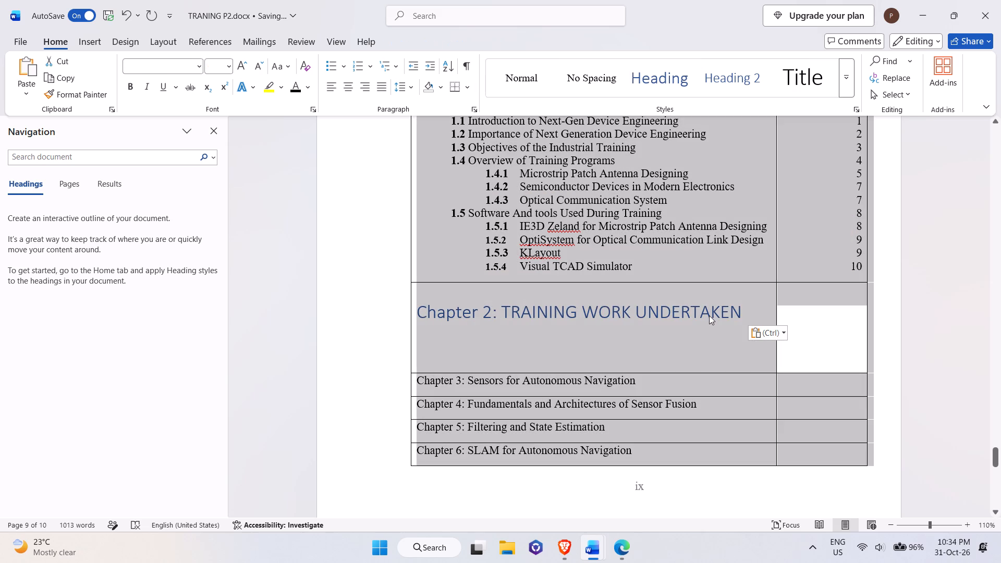
{"action": "left_click", "coordinate": [709, 315]}
{"action": "left_click_drag", "start_coordinate": [739, 307], "coordinate": [400, 305]}
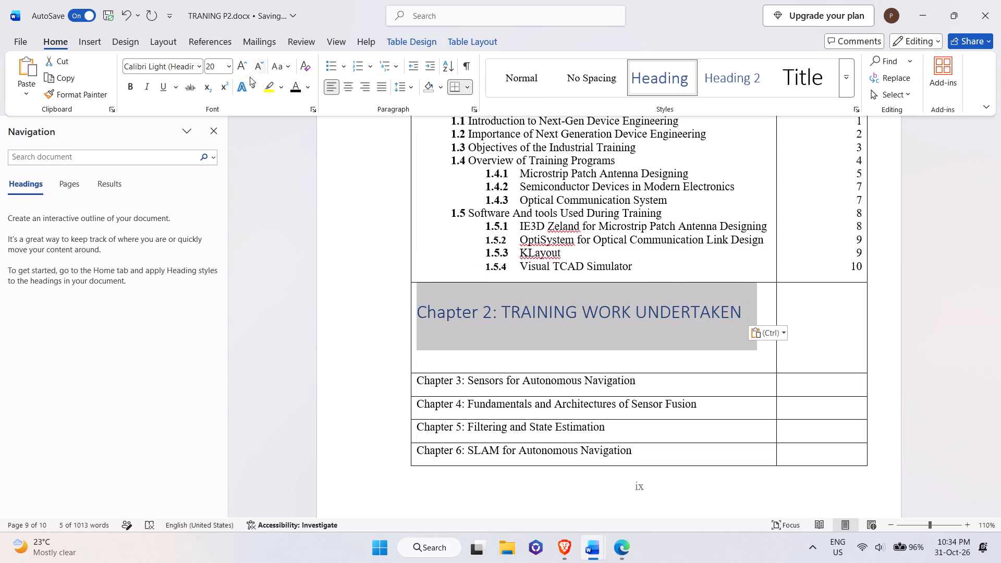
{"action": "left_click", "coordinate": [174, 63]}
{"action": "left_click", "coordinate": [198, 70]}
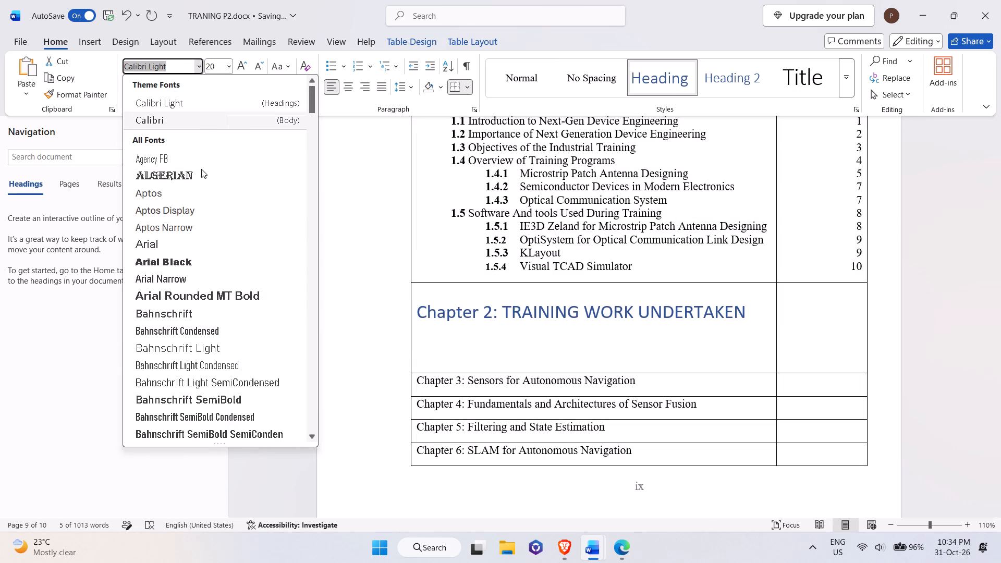
{"action": "left_click", "coordinate": [520, 96]}
{"action": "left_click", "coordinate": [520, 85]}
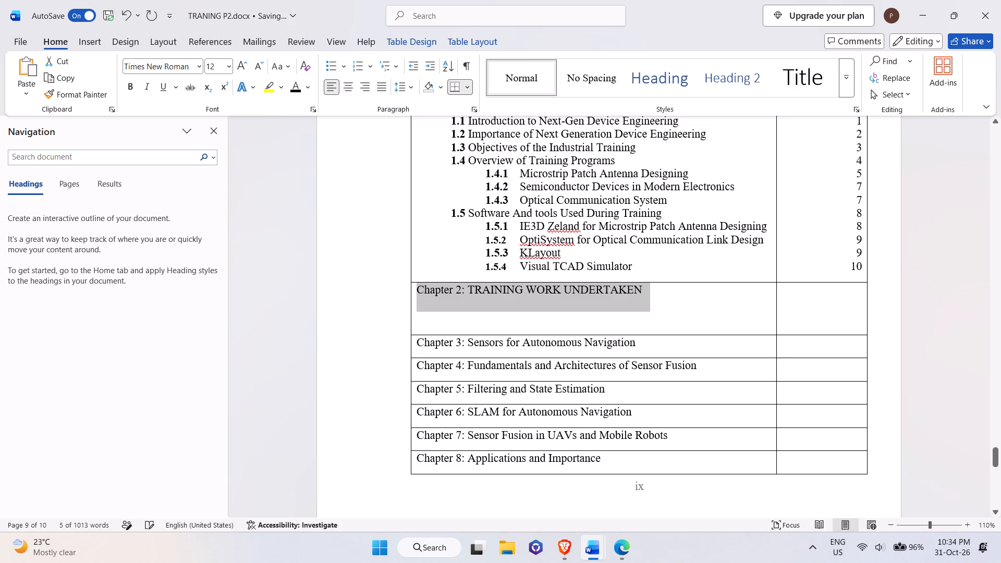
{"action": "key", "text": "ctrl+b"}
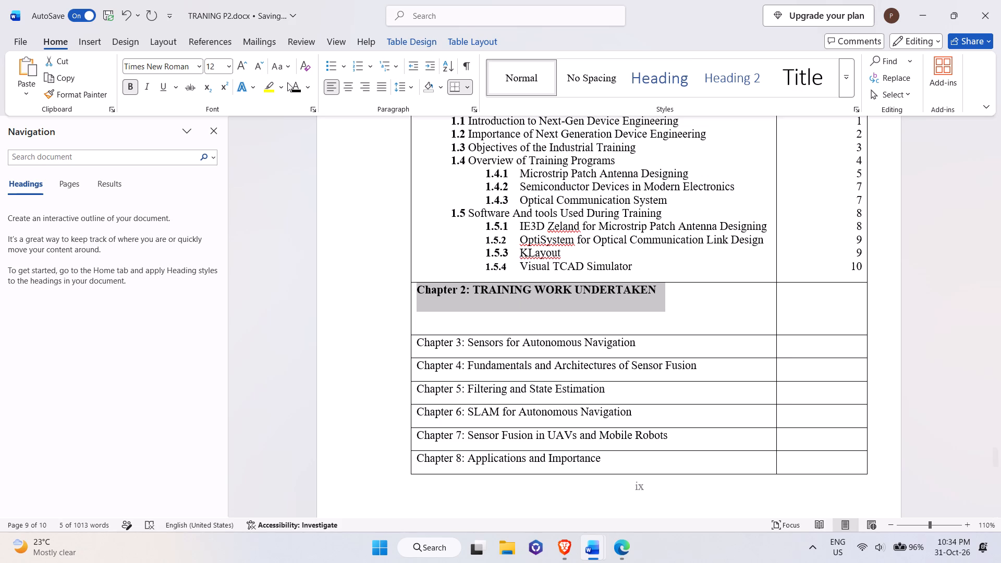
Insert an empty line directly below the Chapter 2: TRAINING WORK UNDERTAKEN heading in its table row.
{"action": "scroll", "coordinate": [502, 232], "scroll_direction": "up", "scroll_amount": 5}
{"action": "left_click", "coordinate": [500, 272]}
{"action": "scroll", "coordinate": [500, 272], "scroll_direction": "down", "scroll_amount": 6}
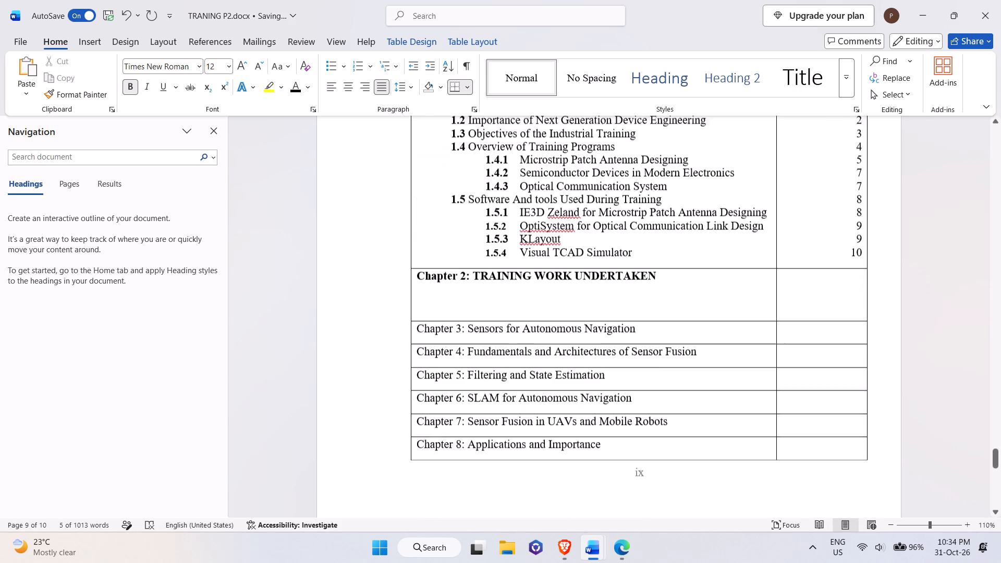
{"action": "left_click", "coordinate": [517, 260]}
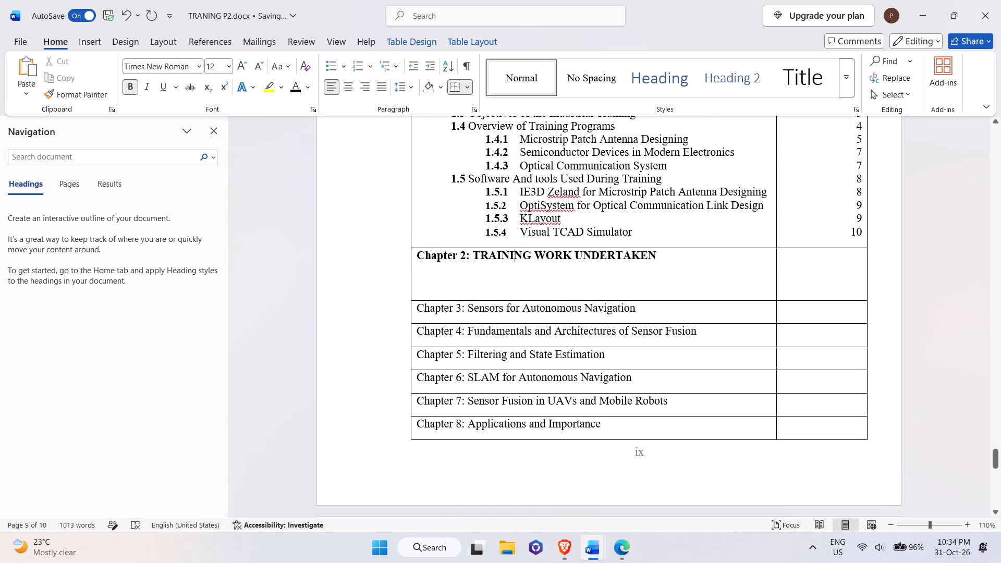
{"action": "scroll", "coordinate": [635, 260], "scroll_direction": "up", "scroll_amount": 6}
{"action": "scroll", "coordinate": [635, 260], "scroll_direction": "down", "scroll_amount": 5}
{"action": "left_click", "coordinate": [670, 286]}
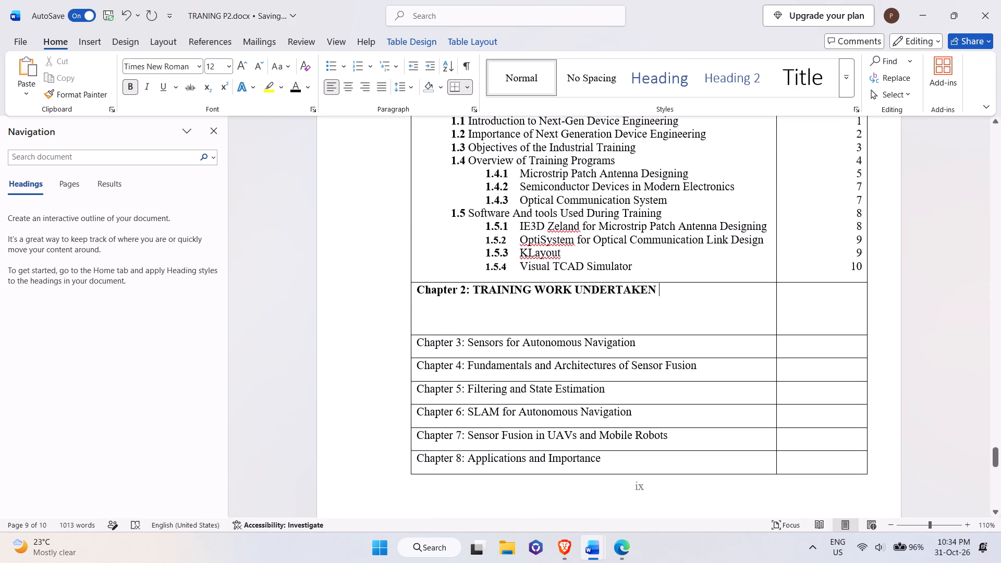
{"action": "key", "text": "Return"}
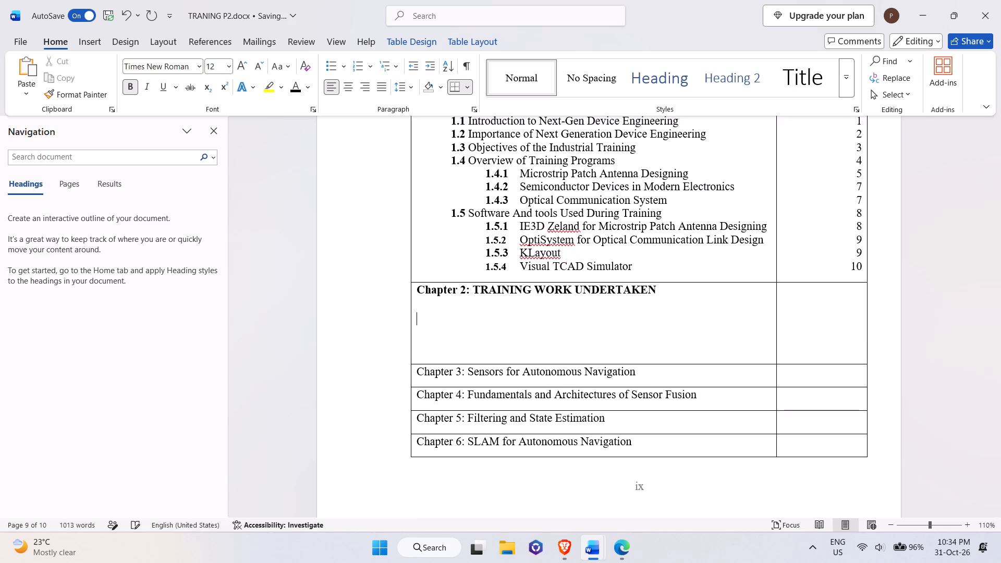
{"action": "key", "text": "BackSpace"}
{"action": "key", "text": "Return"}
{"action": "key", "text": "BackSpace"}
{"action": "key", "text": "Return"}
Set the Chapter 2: TRAINING WORK UNDERTAKEN heading to 1.0 line spacing and add a new line with the same spacing below it.
{"action": "left_click", "coordinate": [414, 91]}
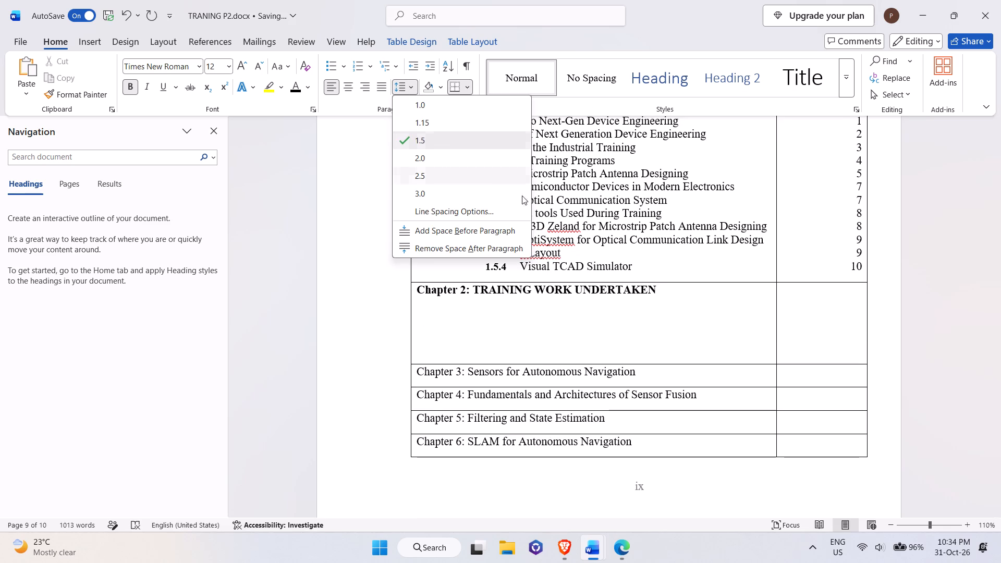
{"action": "left_click", "coordinate": [616, 197]}
{"action": "left_click", "coordinate": [580, 204]}
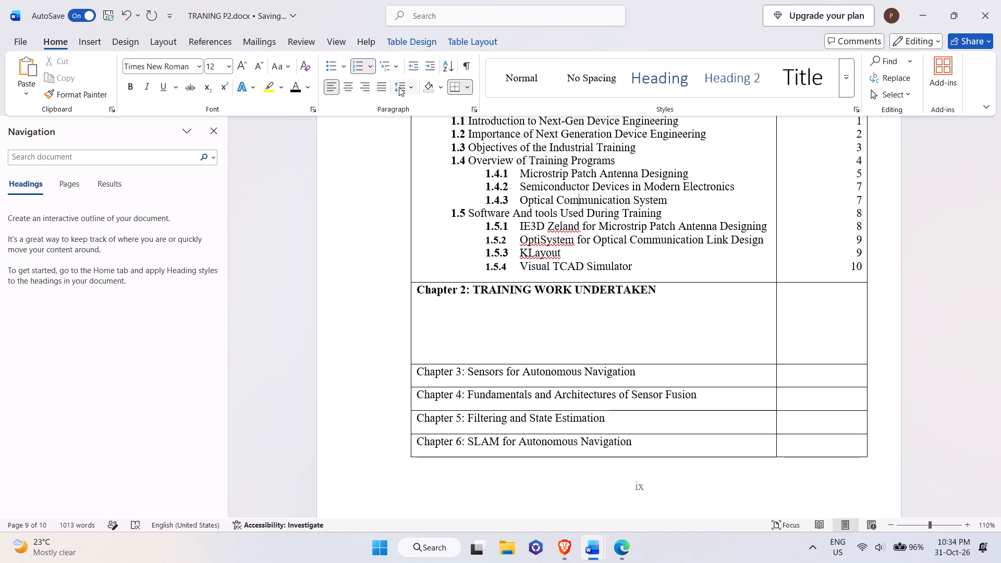
{"action": "left_click", "coordinate": [399, 87]}
{"action": "scroll", "coordinate": [591, 225], "scroll_direction": "up", "scroll_amount": 4}
{"action": "scroll", "coordinate": [597, 273], "scroll_direction": "down", "scroll_amount": 5}
{"action": "left_click", "coordinate": [669, 254]}
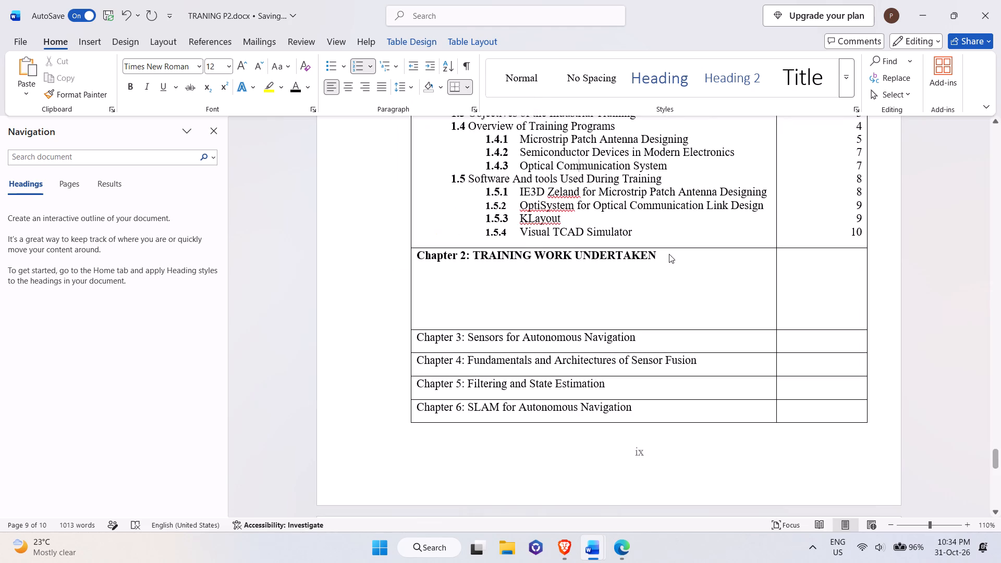
{"action": "left_click", "coordinate": [666, 254]}
{"action": "left_click", "coordinate": [395, 88]}
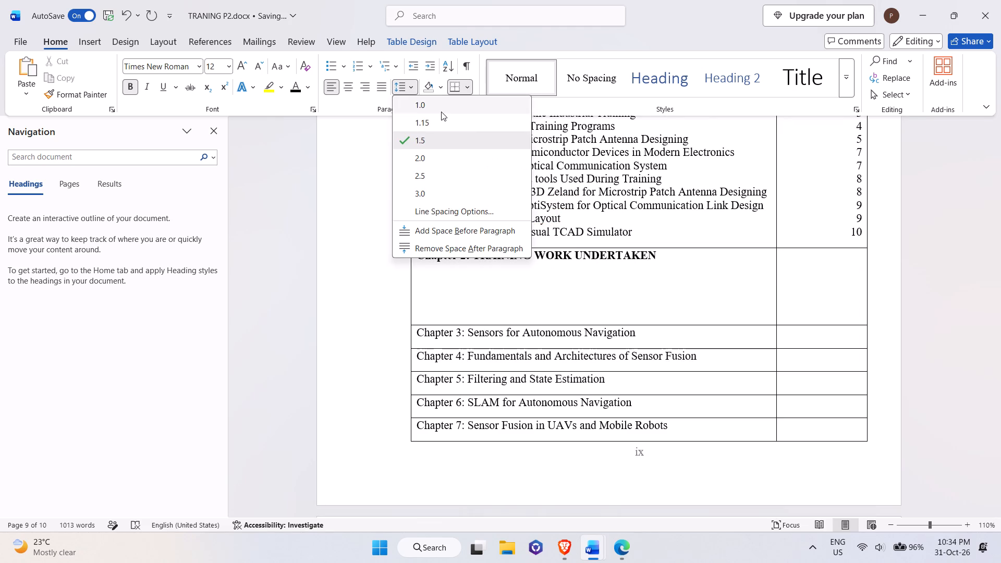
{"action": "left_click", "coordinate": [441, 107]}
{"action": "key", "text": "Return"}
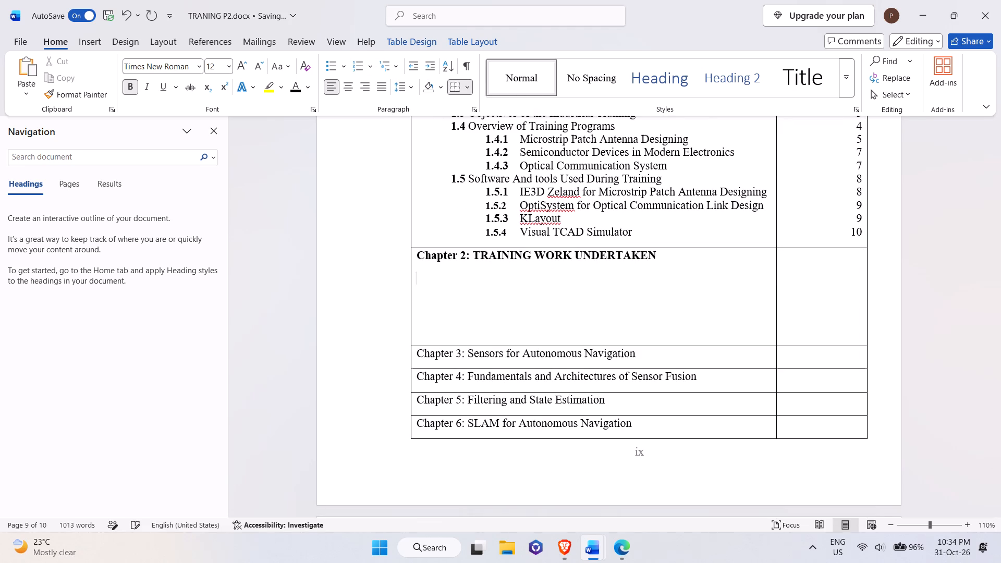
{"action": "left_click", "coordinate": [410, 85]}
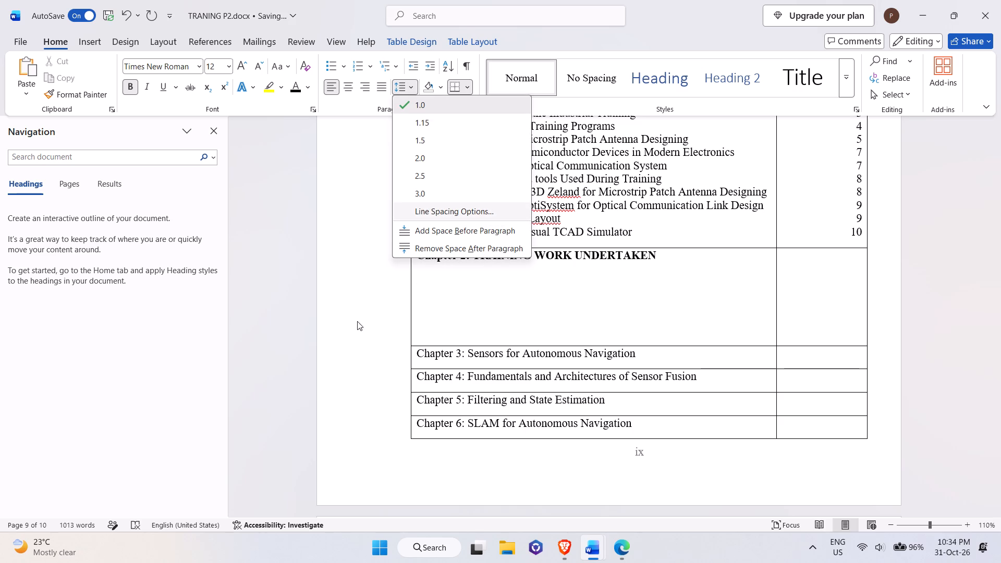
{"action": "left_click", "coordinate": [443, 284]}
Start an indented entry with the bold number 2.1 below the Chapter 2: TRAINING WORK UNDERTAKEN heading, leaving no list dash before it.
{"action": "scroll", "coordinate": [459, 261], "scroll_direction": "up", "scroll_amount": 5}
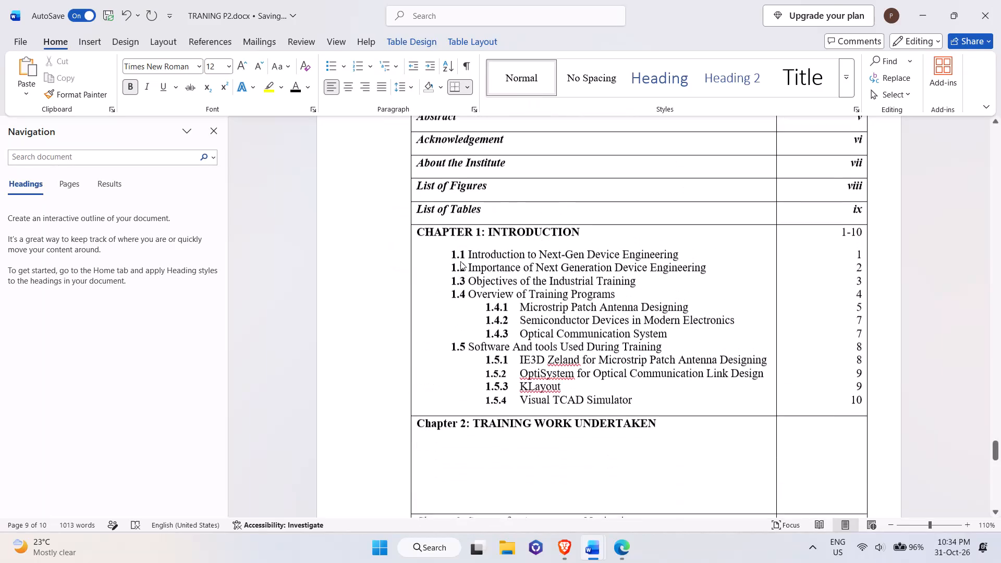
{"action": "scroll", "coordinate": [460, 261], "scroll_direction": "down", "scroll_amount": 2}
{"action": "type", "text": "-"}
{"action": "key", "text": "space"}
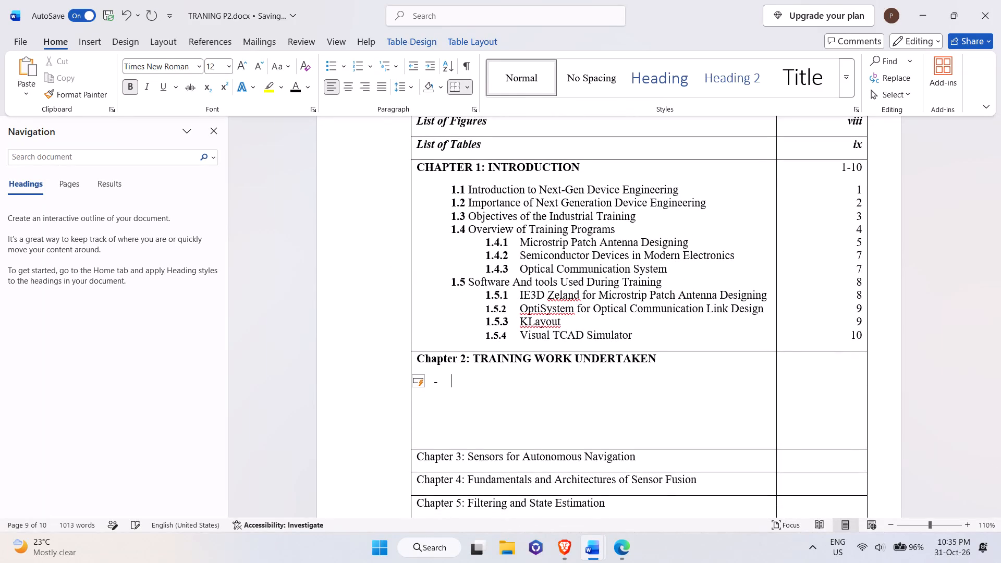
{"action": "type", "text": "2.1"}
{"action": "key", "text": "Left"}
{"action": "key", "text": "Left"}
{"action": "key", "text": "Left"}
{"action": "key", "text": "BackSpace"}
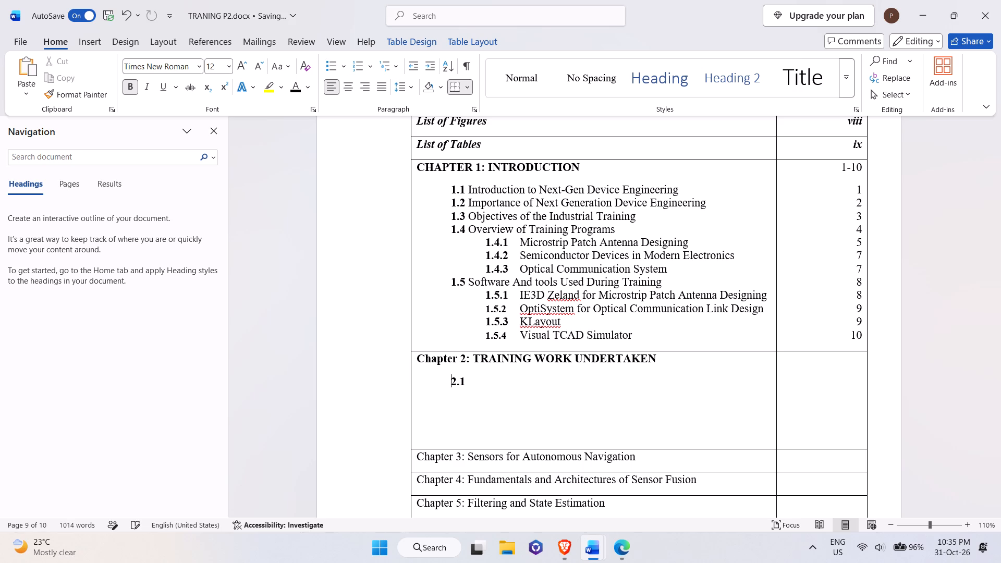
{"action": "key", "text": "Right"}
{"action": "key", "text": "Right"}
{"action": "key", "text": "Right"}
Check section 2.1's heading in training file 2.docx and add the non-bold title Antenna Design after 2.1 in TRANING P2.docx.
{"action": "key", "text": "alt+Tab"}
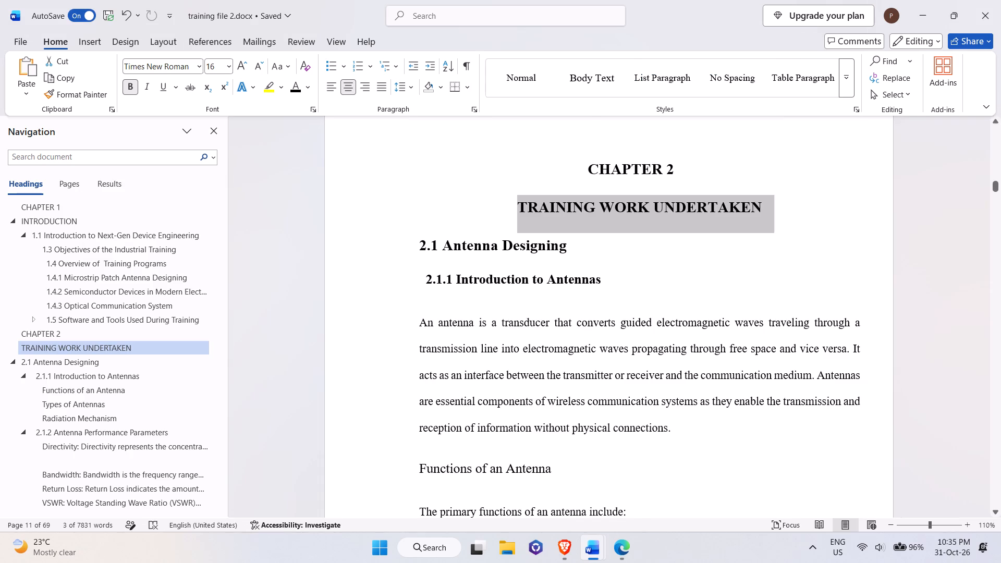
{"action": "scroll", "coordinate": [460, 261], "scroll_direction": "down", "scroll_amount": 1}
{"action": "left_click_drag", "start_coordinate": [445, 210], "coordinate": [591, 222]}
{"action": "key", "text": "alt+Tab"}
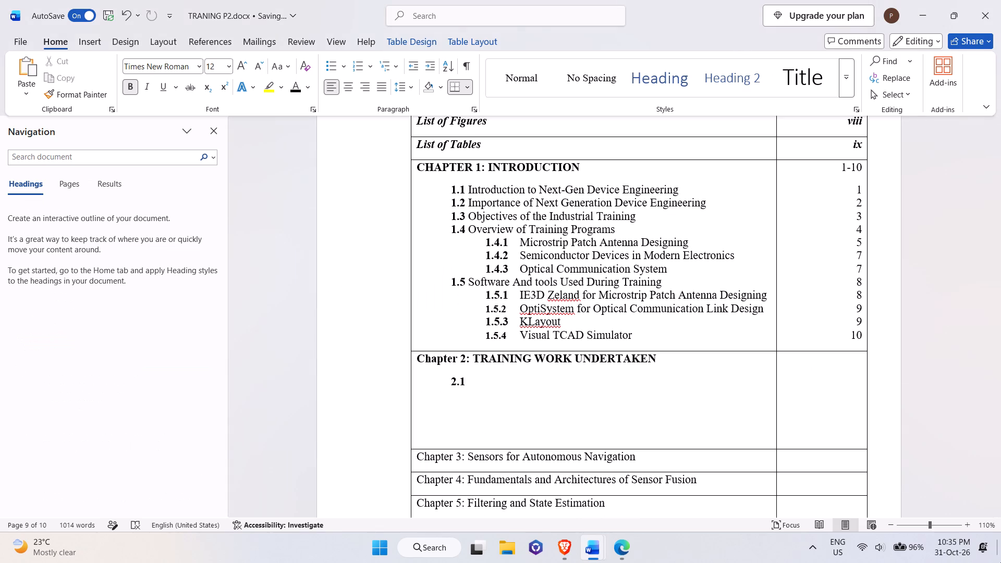
{"action": "key", "text": "space"}
{"action": "type", "text": "An"}
{"action": "key", "text": "BackSpace"}
{"action": "key", "text": "BackSpace"}
{"action": "key", "text": "ctrl+b"}
{"action": "type", "text": "Antenna Design"}
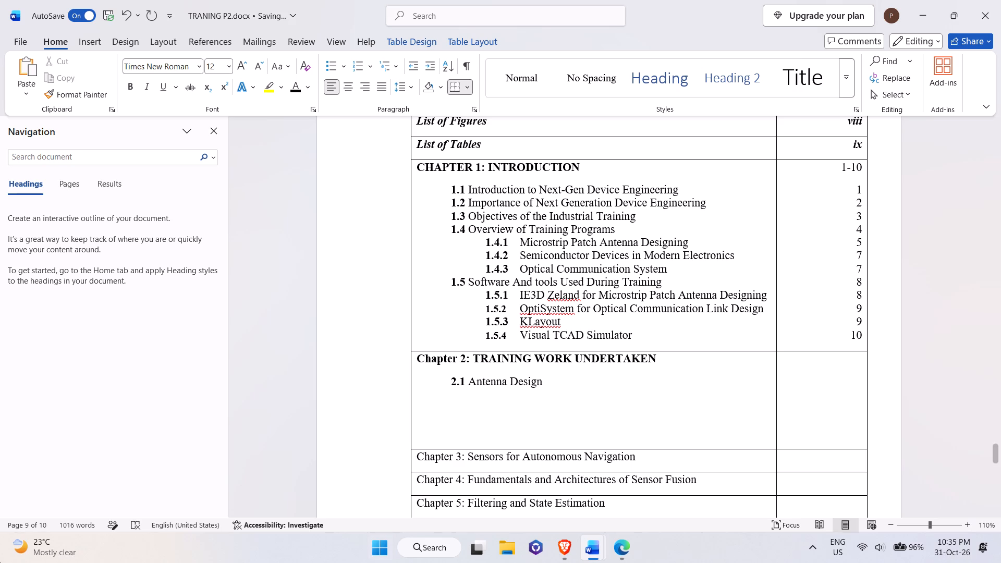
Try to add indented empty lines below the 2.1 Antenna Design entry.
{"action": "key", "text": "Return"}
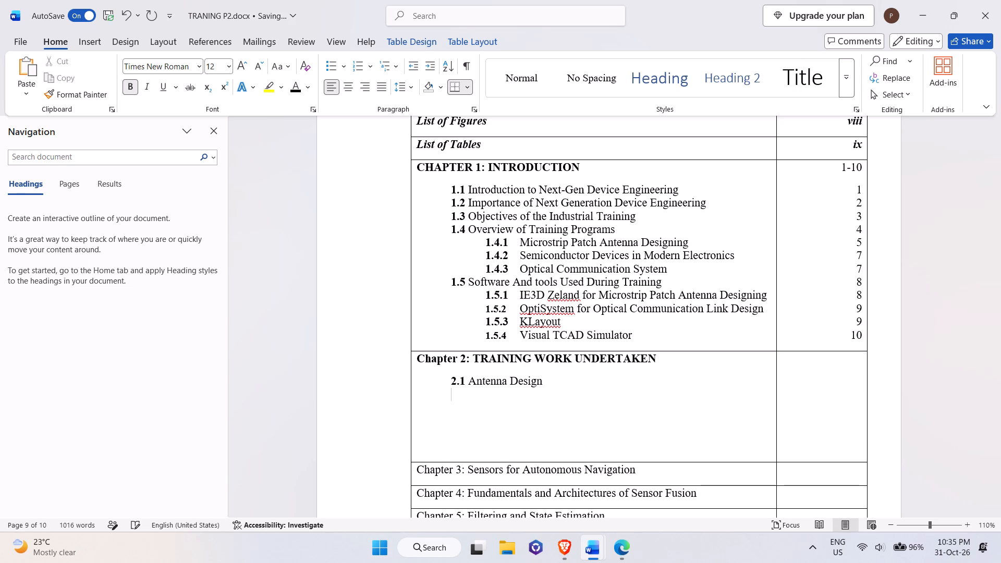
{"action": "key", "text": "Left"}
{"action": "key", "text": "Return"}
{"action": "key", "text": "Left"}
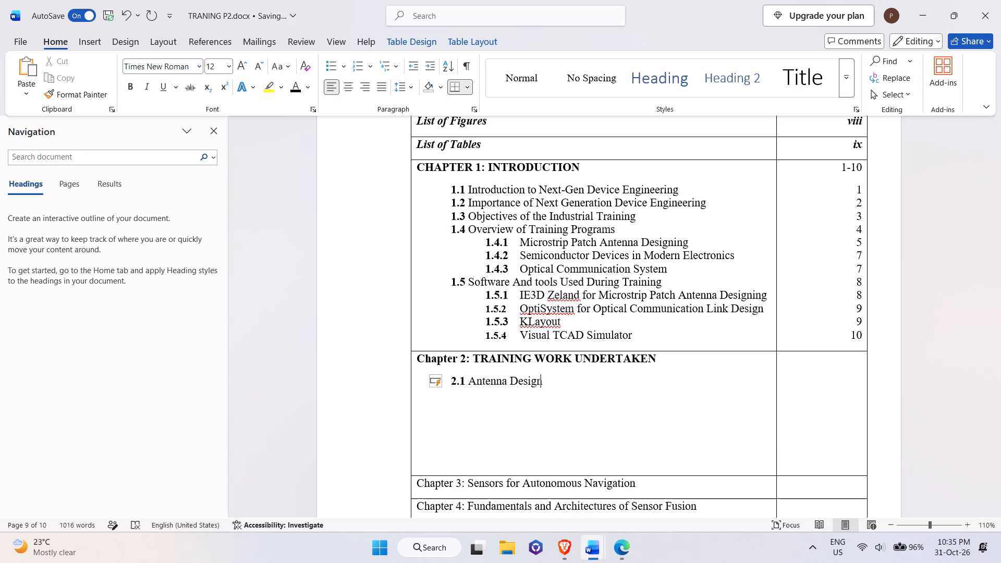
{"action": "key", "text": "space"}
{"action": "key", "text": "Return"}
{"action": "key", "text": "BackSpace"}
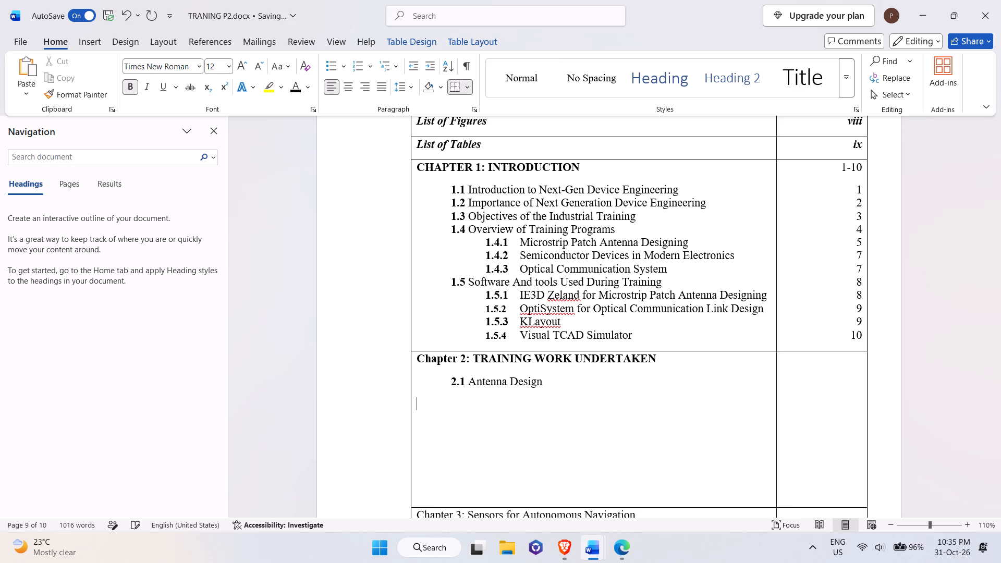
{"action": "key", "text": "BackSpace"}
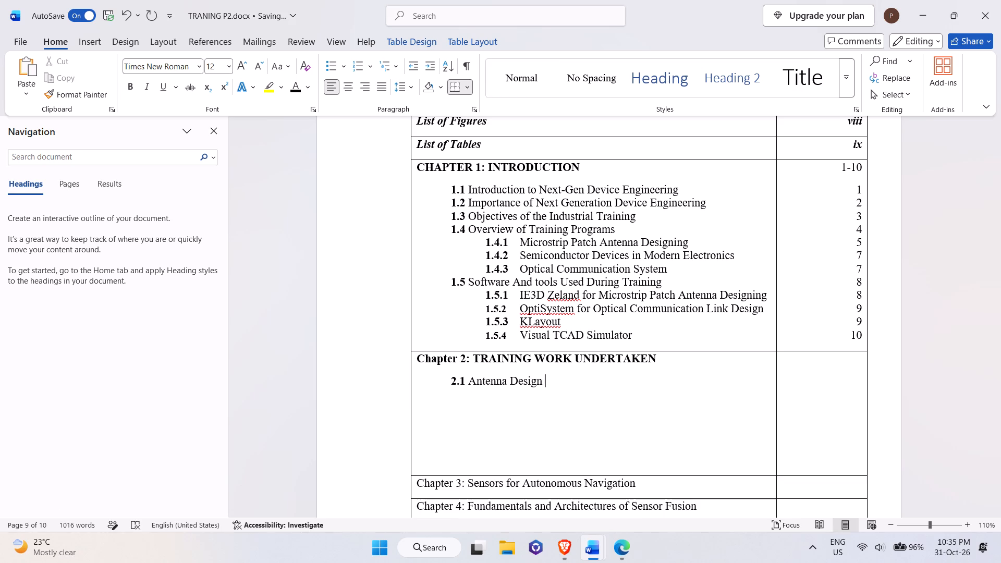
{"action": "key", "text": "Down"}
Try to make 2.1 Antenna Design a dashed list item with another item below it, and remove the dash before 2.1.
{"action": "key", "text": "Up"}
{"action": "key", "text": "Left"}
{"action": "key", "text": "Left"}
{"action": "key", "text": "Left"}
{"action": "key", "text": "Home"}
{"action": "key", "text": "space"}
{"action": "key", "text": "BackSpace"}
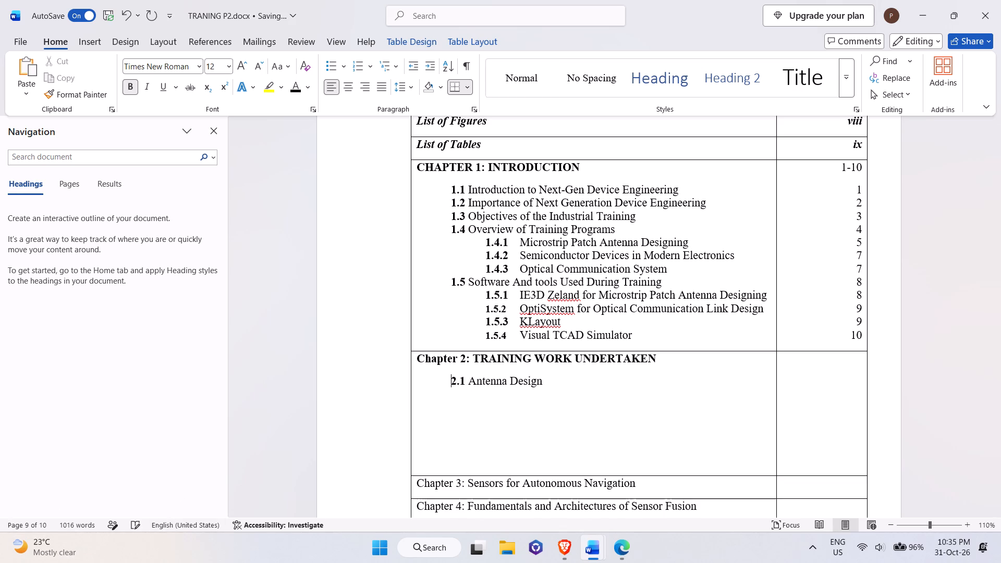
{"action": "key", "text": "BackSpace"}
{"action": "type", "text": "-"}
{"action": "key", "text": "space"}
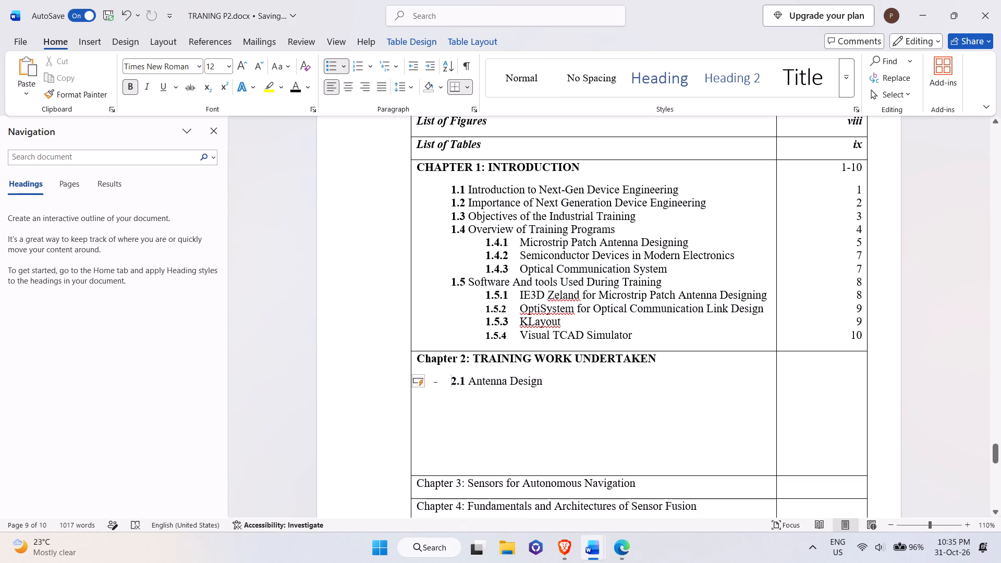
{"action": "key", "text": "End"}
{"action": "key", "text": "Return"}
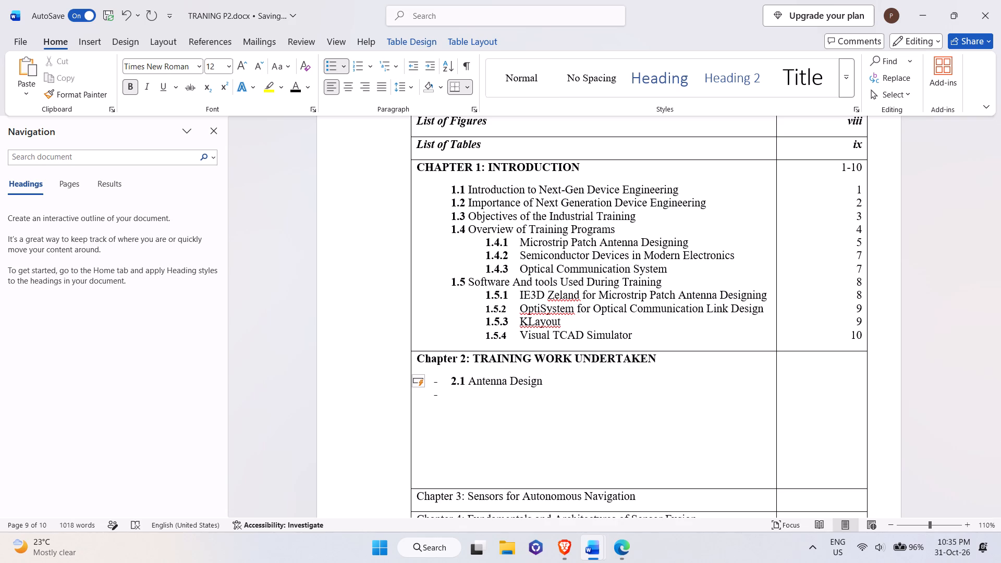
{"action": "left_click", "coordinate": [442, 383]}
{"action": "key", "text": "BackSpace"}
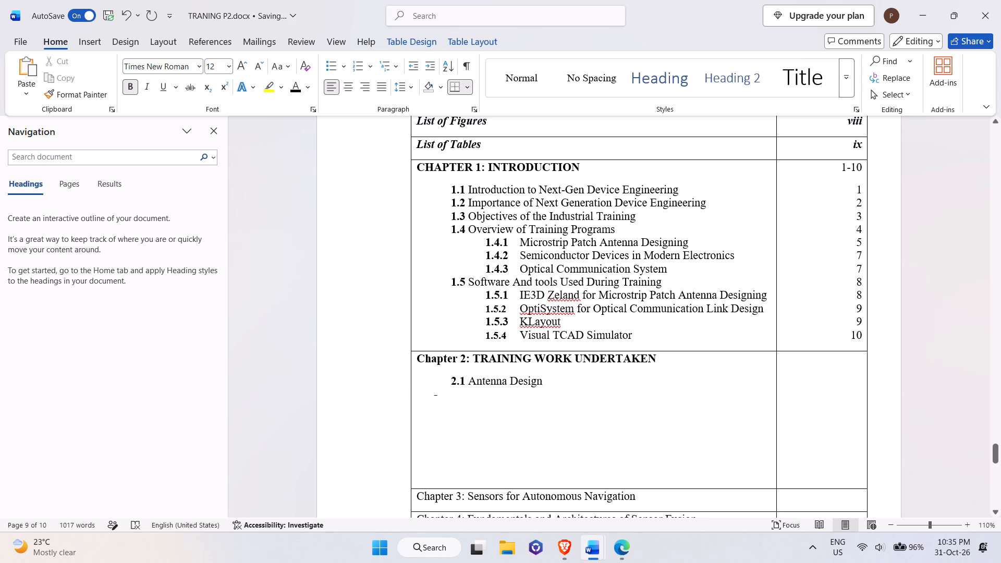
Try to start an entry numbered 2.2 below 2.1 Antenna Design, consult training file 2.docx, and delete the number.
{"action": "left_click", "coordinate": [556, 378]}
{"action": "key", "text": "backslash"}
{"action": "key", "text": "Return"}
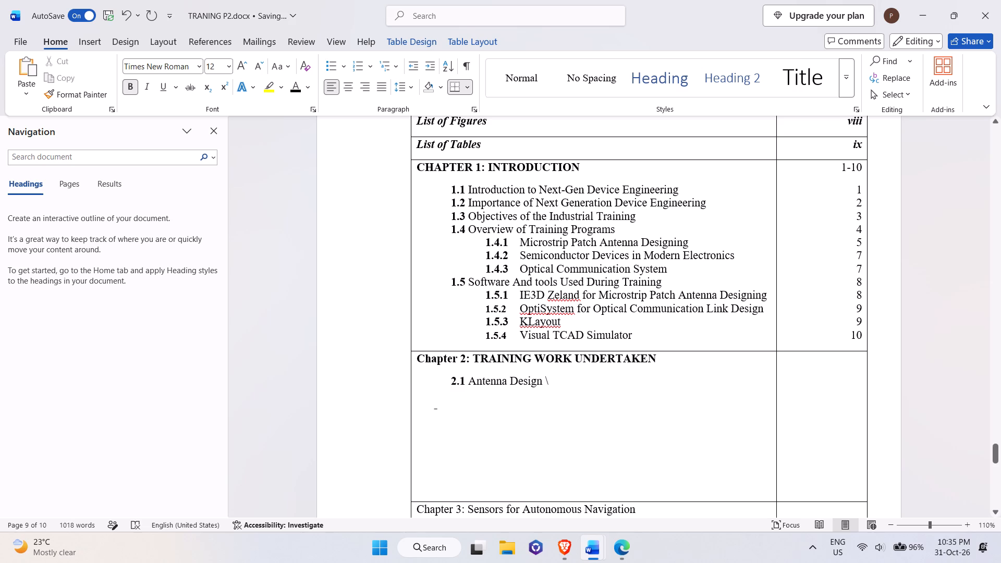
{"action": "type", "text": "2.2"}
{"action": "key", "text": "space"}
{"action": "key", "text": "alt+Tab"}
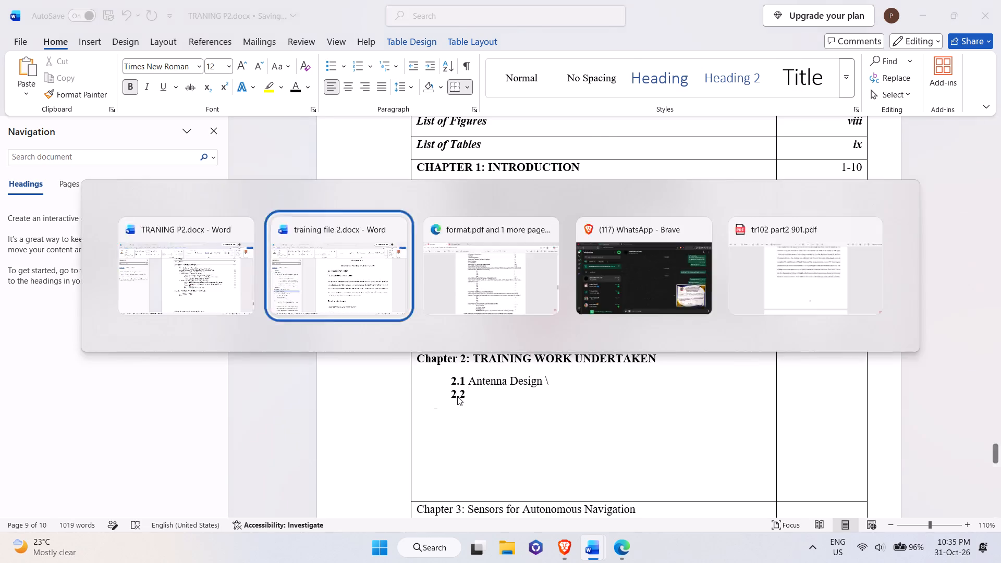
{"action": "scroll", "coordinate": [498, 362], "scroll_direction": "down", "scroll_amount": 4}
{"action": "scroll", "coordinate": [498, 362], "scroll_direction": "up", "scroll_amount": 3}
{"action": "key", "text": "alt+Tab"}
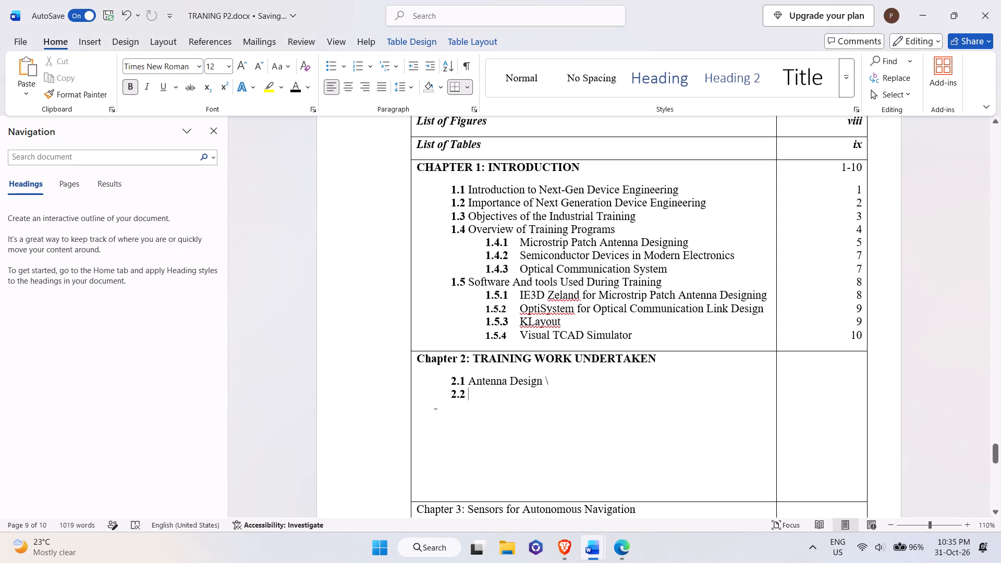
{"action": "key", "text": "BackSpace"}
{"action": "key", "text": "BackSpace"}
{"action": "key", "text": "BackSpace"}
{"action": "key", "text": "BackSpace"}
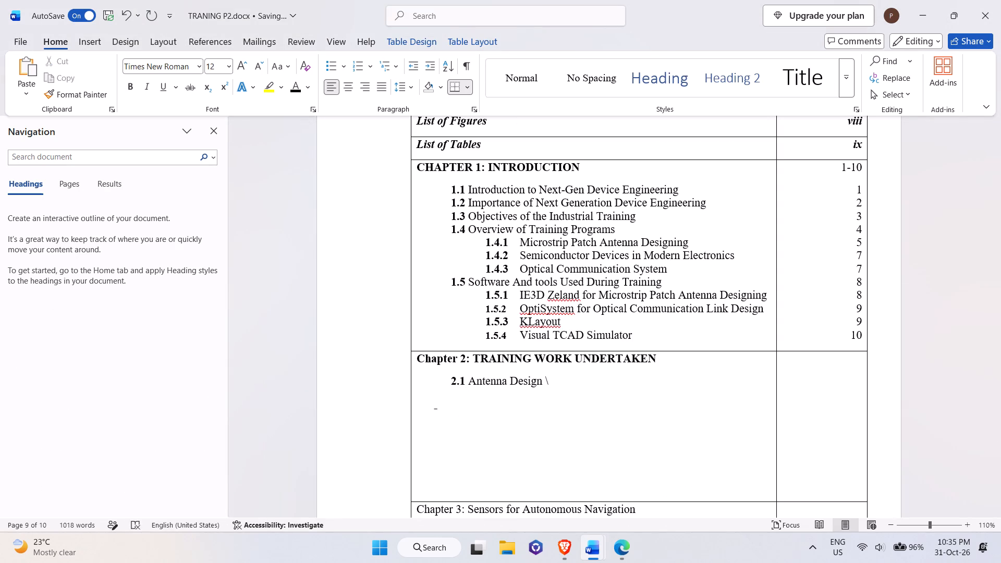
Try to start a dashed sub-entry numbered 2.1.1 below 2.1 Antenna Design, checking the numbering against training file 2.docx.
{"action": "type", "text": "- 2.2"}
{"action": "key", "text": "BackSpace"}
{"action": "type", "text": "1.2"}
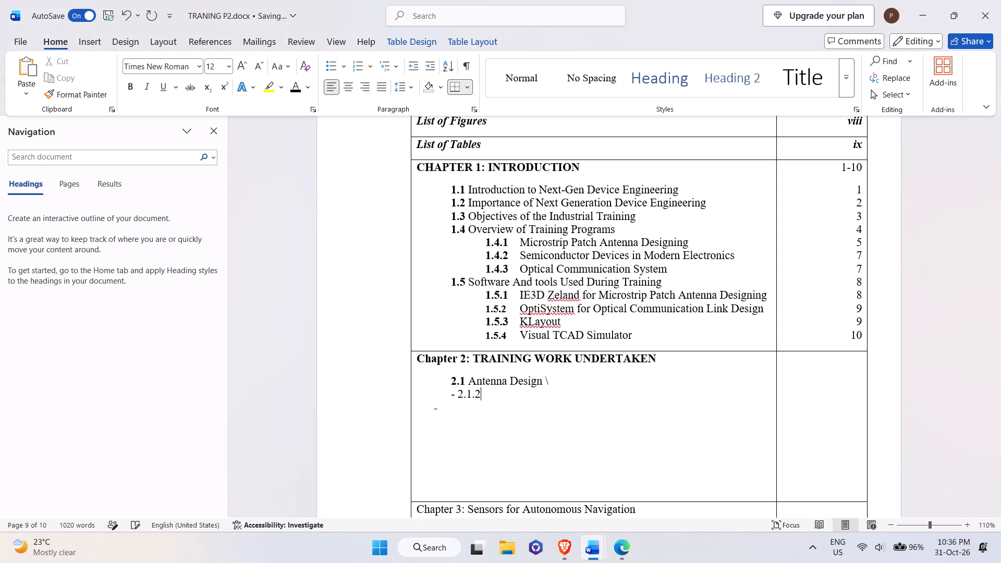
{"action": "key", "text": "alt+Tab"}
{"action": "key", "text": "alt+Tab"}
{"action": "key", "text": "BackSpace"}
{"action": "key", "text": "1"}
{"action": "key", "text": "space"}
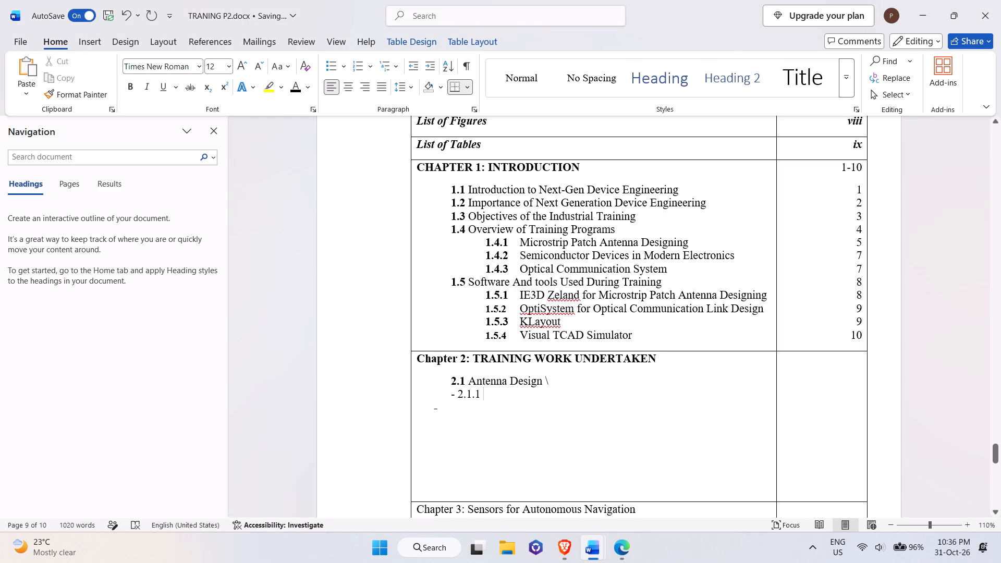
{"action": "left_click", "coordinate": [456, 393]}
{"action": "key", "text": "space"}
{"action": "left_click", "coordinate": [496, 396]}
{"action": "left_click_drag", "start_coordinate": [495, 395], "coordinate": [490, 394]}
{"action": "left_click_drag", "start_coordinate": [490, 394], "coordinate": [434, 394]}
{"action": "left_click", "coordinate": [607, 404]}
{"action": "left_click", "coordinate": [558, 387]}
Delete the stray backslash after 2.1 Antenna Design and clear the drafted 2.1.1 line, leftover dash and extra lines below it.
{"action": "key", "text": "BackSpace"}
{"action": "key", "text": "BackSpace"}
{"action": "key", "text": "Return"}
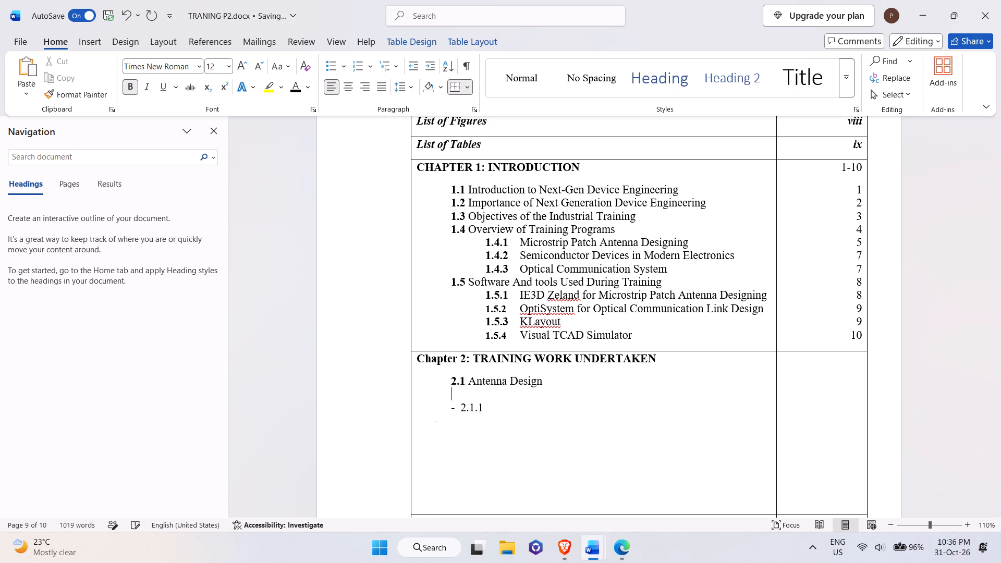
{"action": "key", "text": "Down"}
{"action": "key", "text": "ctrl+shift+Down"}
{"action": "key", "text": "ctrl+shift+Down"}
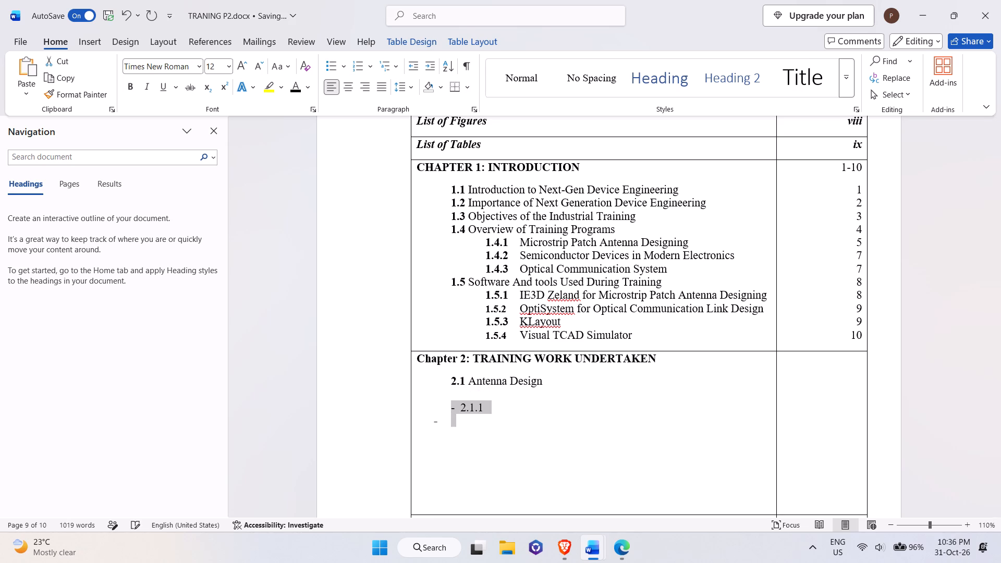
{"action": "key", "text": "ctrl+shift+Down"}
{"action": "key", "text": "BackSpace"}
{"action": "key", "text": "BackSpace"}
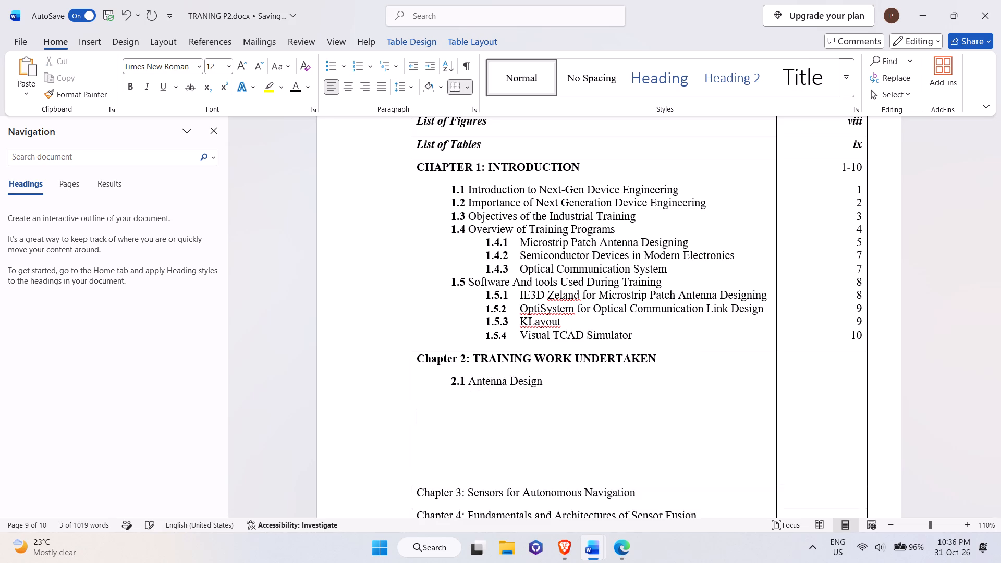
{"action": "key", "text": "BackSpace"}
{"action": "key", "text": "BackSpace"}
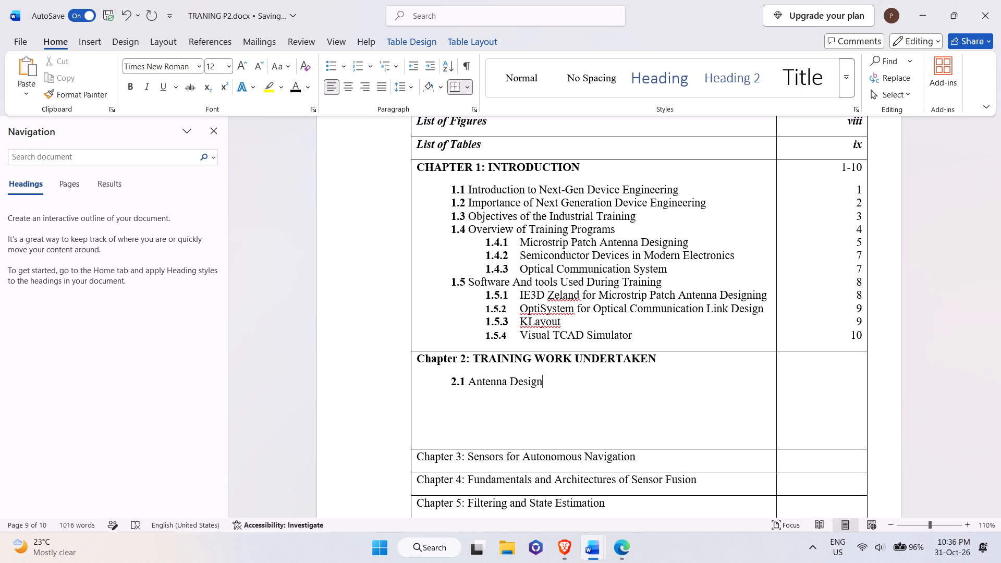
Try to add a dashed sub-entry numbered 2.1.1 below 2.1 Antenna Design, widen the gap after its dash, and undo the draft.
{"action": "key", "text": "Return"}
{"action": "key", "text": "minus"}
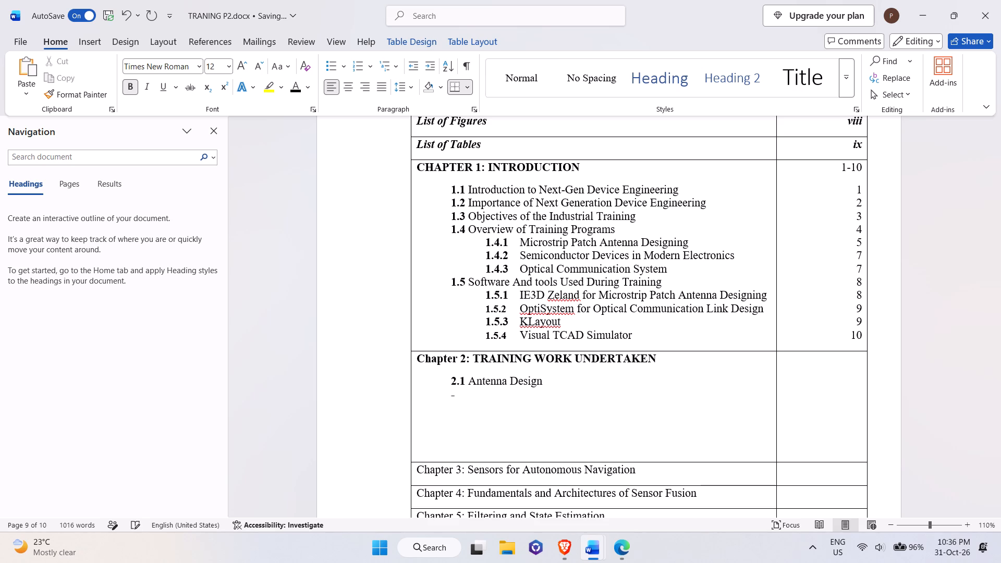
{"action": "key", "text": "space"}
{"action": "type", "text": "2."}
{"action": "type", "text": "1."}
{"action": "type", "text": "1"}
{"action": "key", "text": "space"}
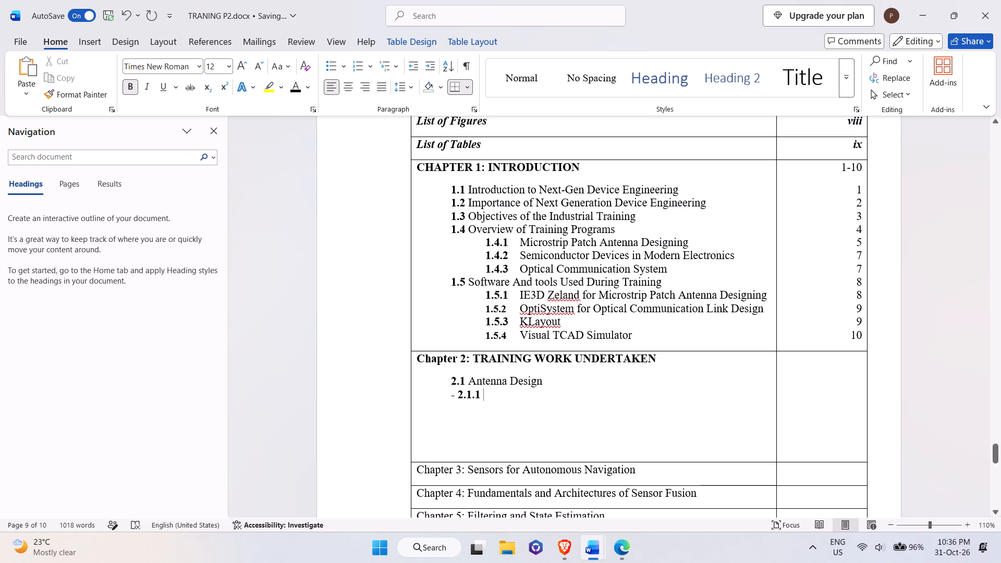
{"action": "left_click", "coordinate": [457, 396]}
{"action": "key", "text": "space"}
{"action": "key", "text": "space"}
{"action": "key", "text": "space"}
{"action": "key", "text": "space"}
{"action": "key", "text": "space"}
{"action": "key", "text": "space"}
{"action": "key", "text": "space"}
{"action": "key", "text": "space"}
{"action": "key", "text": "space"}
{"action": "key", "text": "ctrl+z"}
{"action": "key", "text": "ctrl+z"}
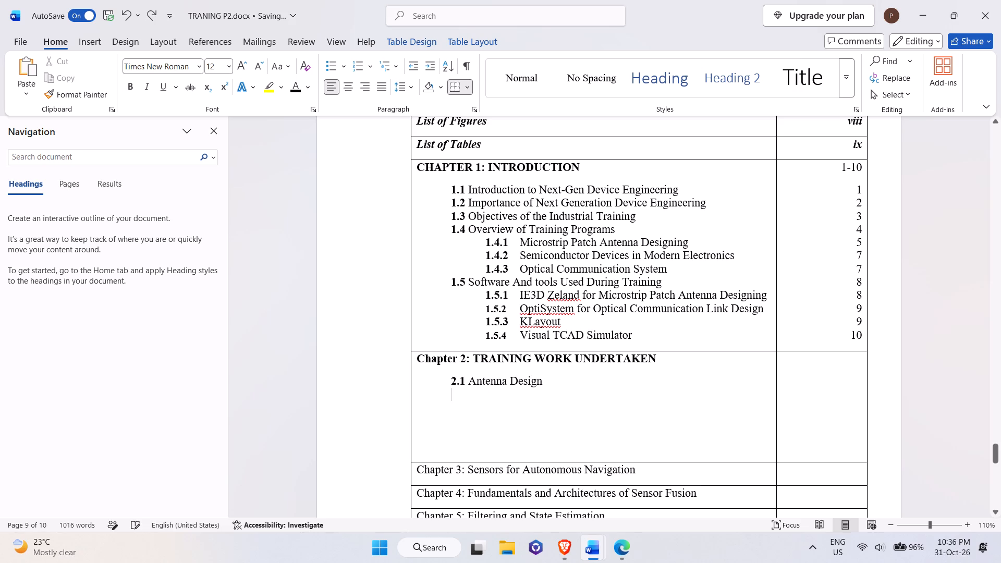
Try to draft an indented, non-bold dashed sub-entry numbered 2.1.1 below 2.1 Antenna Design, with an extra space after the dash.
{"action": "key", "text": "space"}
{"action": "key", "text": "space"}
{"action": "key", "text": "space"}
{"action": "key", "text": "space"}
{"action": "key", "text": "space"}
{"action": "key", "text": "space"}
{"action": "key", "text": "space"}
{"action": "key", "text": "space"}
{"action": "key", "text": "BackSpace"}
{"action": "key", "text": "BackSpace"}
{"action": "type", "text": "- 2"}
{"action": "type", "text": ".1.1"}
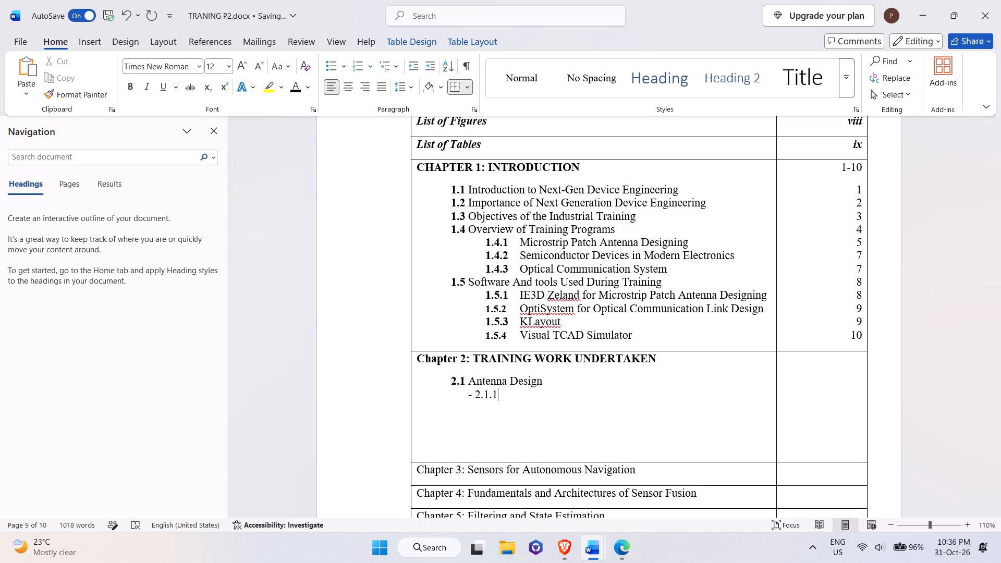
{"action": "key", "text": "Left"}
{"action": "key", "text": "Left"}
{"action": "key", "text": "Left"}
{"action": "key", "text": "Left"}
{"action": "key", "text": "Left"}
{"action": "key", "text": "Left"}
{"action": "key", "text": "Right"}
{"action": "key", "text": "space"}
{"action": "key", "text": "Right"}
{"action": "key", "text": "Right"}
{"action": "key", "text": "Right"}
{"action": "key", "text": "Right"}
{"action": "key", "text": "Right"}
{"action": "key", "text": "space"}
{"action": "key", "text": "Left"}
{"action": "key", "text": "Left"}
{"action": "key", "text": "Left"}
Set the font size of the third-level entry numbers under Chapter 1, including 1.5.2 and 1.5.4, to 12.
{"action": "left_click", "coordinate": [493, 311]}
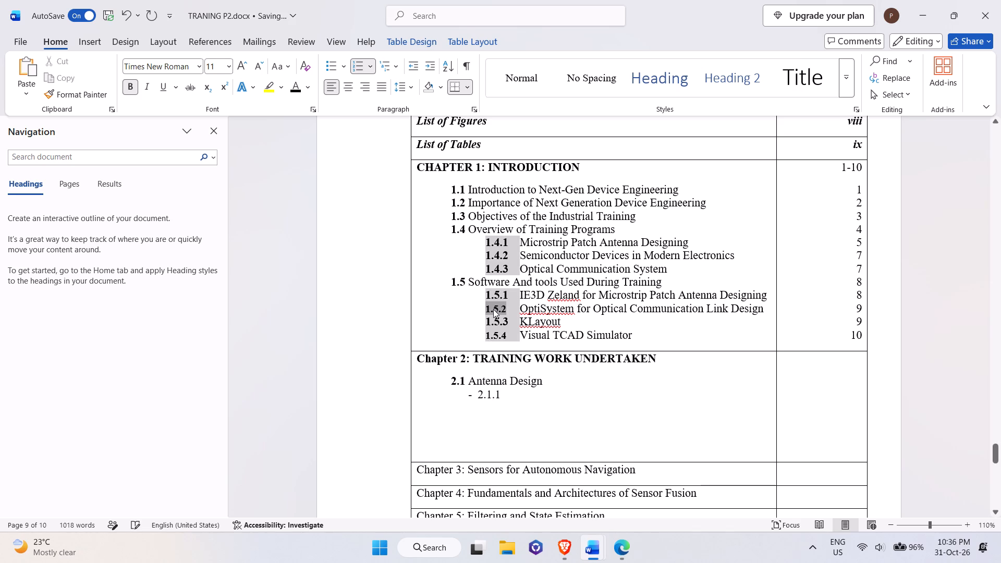
{"action": "left_click", "coordinate": [493, 309]}
{"action": "left_click", "coordinate": [500, 338]}
{"action": "left_click", "coordinate": [500, 311]}
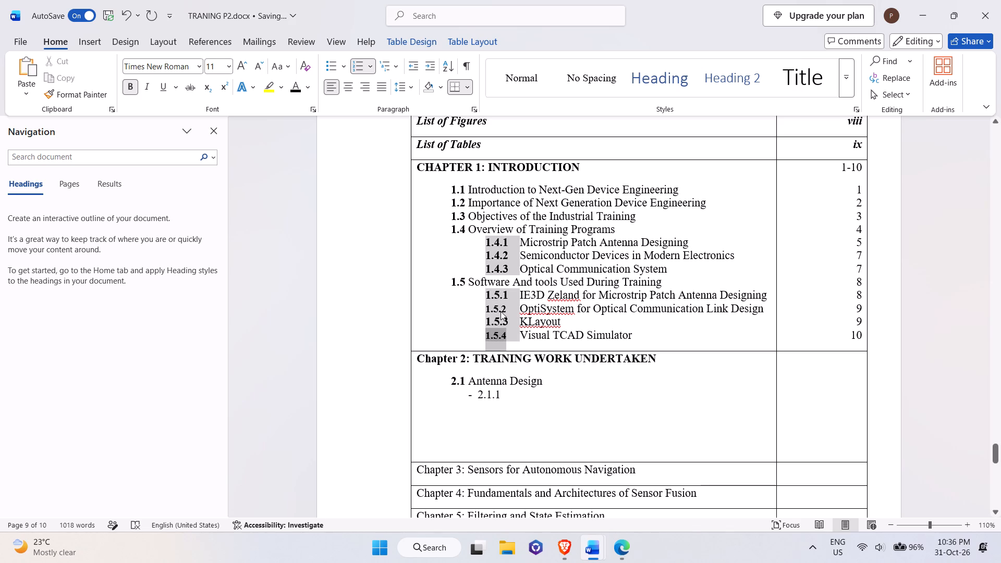
{"action": "left_click", "coordinate": [586, 300]}
{"action": "left_click", "coordinate": [496, 309]}
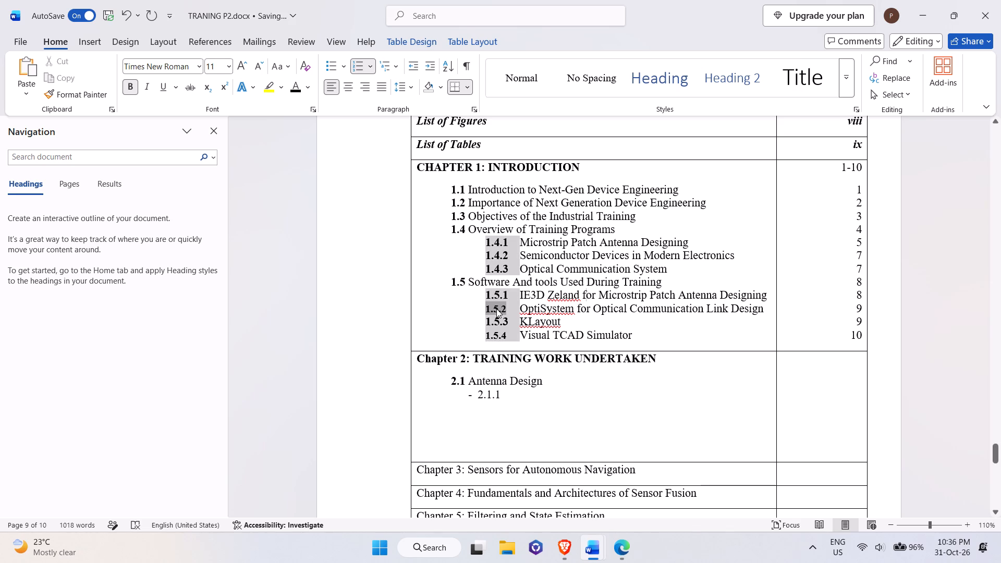
{"action": "left_click", "coordinate": [226, 67]}
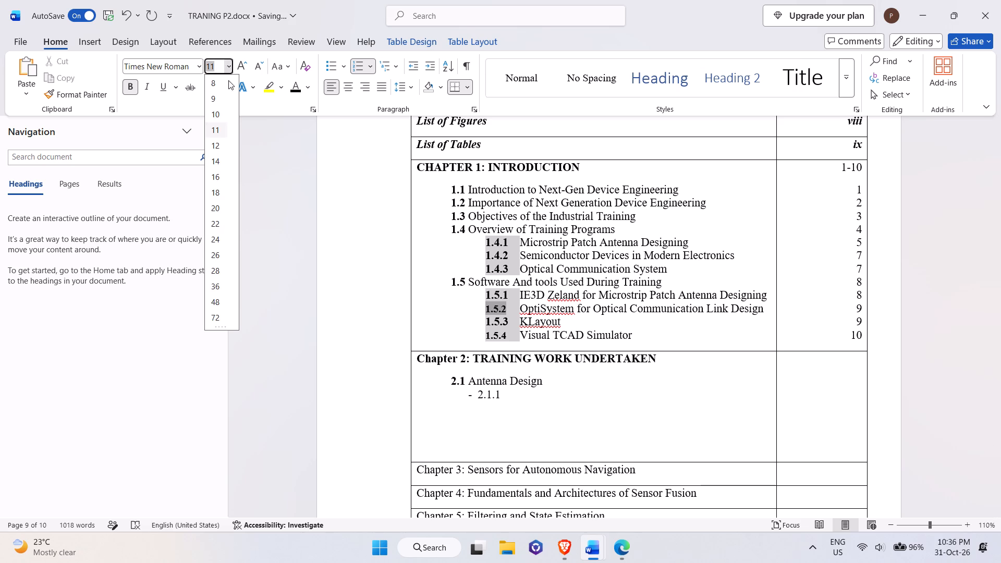
{"action": "left_click", "coordinate": [222, 145]}
{"action": "left_click", "coordinate": [308, 260]}
{"action": "left_click", "coordinate": [298, 336]}
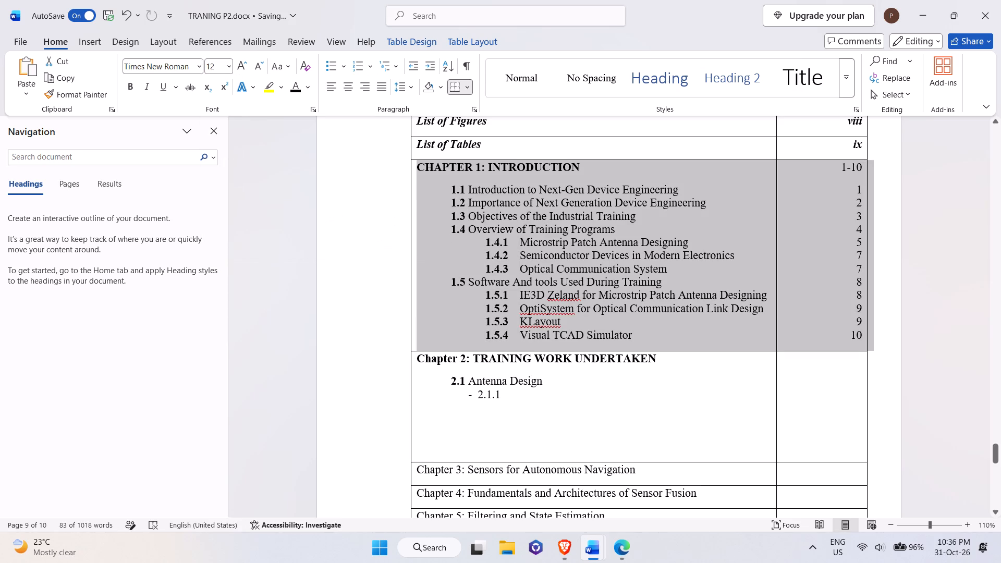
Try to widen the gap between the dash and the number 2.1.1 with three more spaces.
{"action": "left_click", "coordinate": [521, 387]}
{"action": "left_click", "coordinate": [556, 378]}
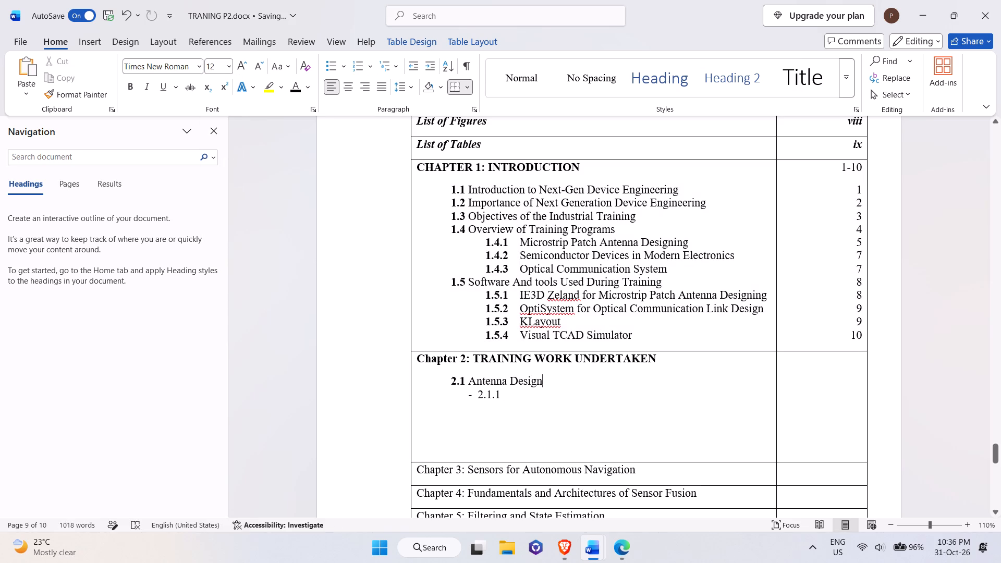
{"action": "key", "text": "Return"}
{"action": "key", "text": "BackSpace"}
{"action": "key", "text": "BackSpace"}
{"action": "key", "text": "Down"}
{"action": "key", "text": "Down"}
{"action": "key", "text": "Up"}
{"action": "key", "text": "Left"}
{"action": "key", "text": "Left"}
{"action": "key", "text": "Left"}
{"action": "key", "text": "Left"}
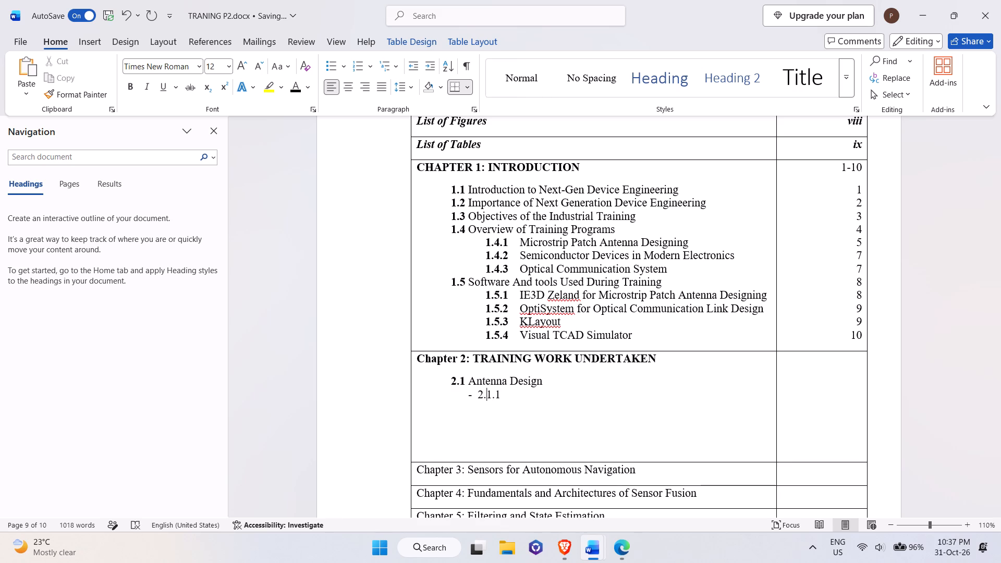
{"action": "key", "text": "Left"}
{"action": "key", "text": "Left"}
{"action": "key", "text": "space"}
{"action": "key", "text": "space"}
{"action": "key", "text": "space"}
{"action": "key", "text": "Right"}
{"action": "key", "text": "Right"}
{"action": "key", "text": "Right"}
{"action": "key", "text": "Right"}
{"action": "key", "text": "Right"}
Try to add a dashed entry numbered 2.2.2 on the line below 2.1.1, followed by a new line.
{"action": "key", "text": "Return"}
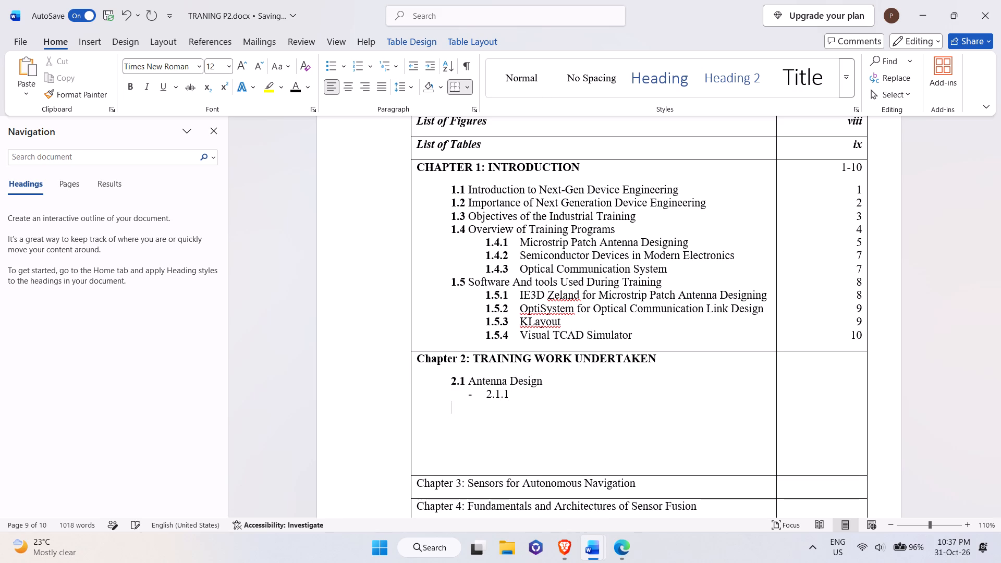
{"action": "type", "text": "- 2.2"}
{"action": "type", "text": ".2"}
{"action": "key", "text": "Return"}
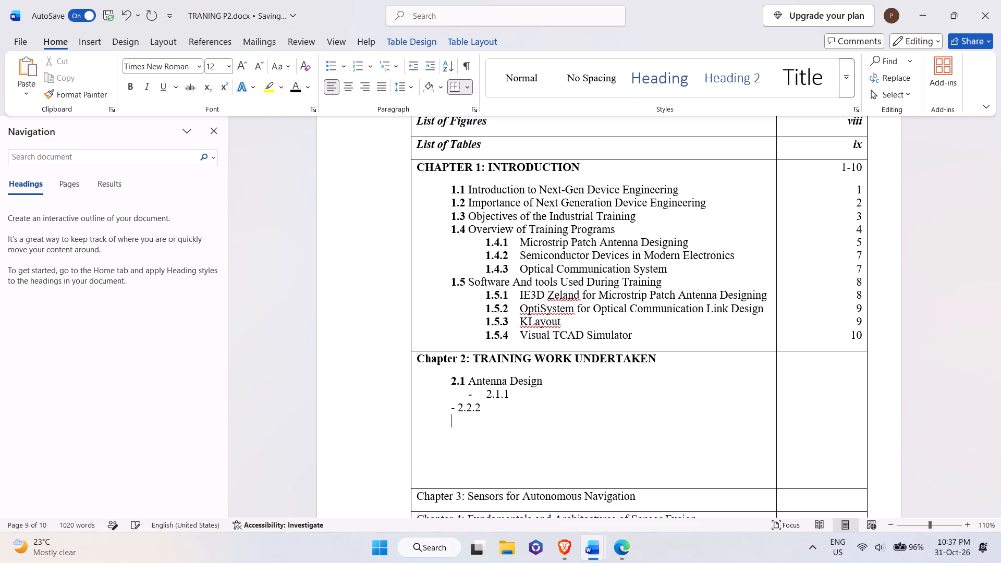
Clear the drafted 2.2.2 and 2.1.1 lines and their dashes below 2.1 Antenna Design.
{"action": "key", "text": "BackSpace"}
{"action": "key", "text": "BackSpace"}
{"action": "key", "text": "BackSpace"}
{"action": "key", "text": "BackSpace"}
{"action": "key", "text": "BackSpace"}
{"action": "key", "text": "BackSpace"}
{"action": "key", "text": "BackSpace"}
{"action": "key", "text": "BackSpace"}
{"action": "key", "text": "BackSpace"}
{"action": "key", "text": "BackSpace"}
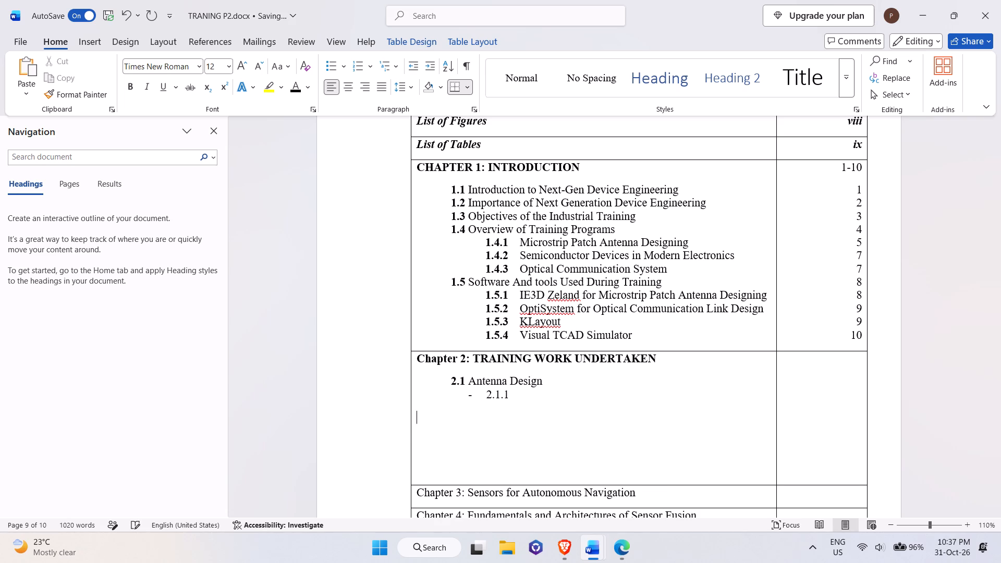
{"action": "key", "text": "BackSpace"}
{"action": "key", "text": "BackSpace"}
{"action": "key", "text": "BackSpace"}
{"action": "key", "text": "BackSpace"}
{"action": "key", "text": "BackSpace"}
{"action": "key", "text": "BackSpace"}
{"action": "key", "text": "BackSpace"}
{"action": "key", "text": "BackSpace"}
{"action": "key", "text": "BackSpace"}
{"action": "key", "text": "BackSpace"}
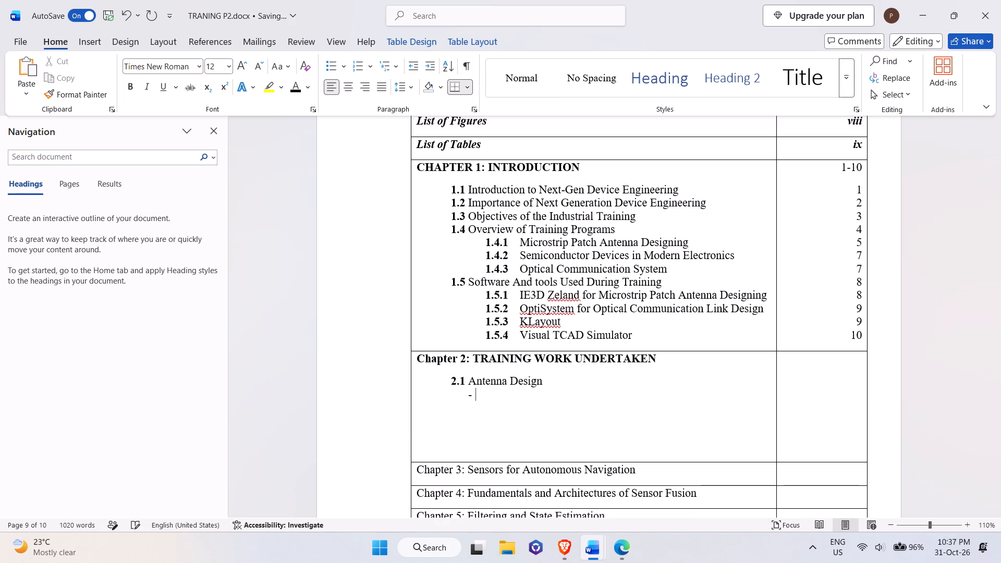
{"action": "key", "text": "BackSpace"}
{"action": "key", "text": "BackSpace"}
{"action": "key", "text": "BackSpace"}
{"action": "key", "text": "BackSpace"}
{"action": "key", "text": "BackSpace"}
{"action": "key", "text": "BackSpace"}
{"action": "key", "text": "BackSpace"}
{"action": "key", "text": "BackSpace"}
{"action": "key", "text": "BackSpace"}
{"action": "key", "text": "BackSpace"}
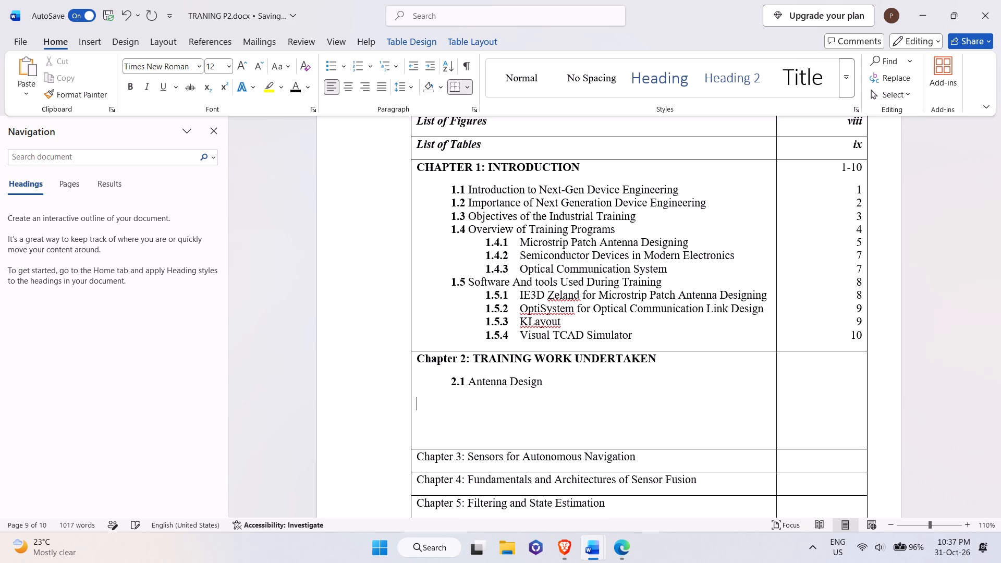
Start a blank line directly below 2.1 Antenna Design.
{"action": "key", "text": "Return"}
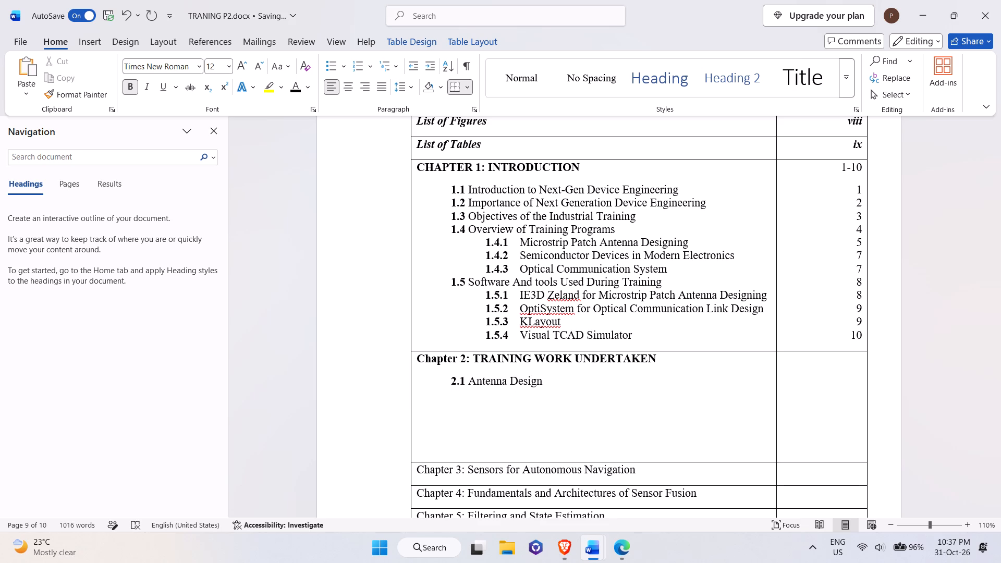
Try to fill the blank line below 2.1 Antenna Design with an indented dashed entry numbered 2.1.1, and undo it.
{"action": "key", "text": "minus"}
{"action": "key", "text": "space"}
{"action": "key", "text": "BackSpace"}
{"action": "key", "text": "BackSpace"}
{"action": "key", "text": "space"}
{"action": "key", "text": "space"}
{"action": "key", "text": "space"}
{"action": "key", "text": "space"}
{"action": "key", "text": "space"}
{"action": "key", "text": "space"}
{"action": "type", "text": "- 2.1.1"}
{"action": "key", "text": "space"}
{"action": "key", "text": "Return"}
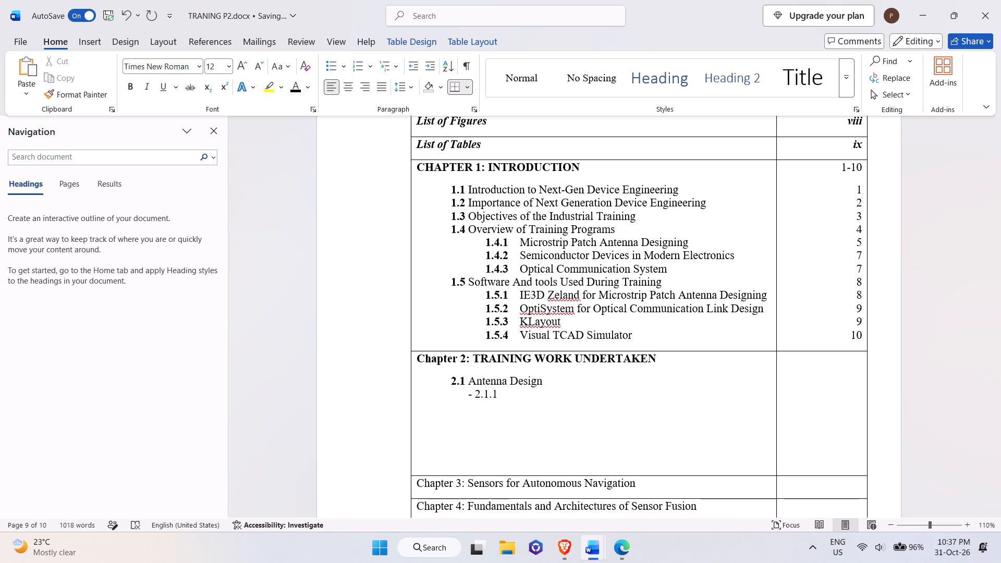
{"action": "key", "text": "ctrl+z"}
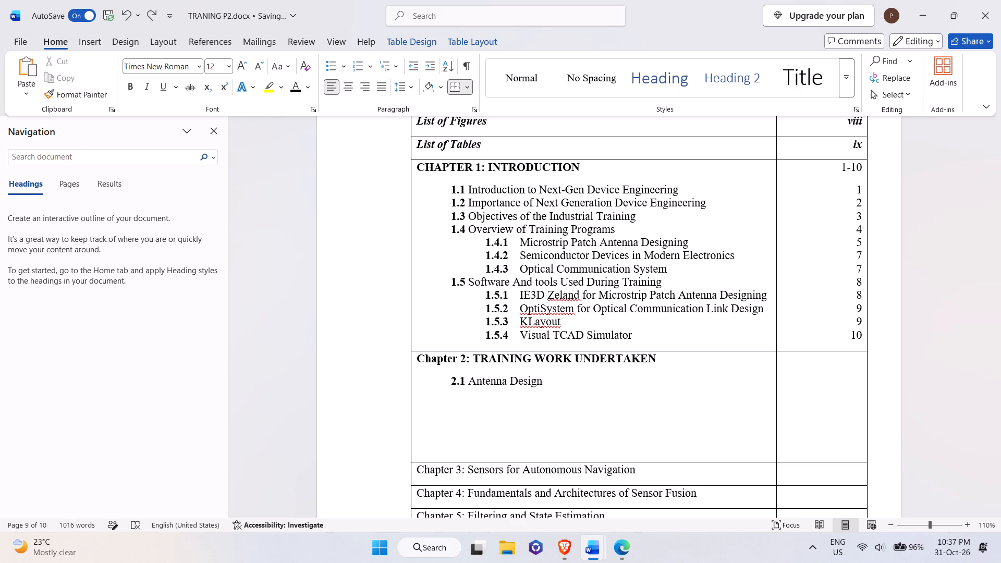
Copy the list formatting of the 1.4.1 sub-entry onto the blank line below 2.1 Antenna Design with Format Painter.
{"action": "left_click", "coordinate": [70, 93]}
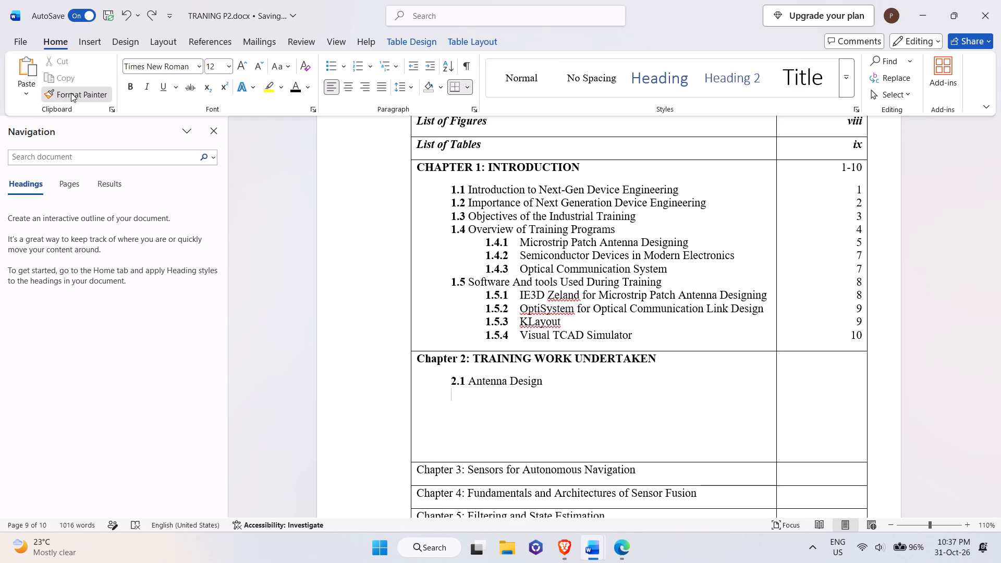
{"action": "left_click", "coordinate": [473, 397]}
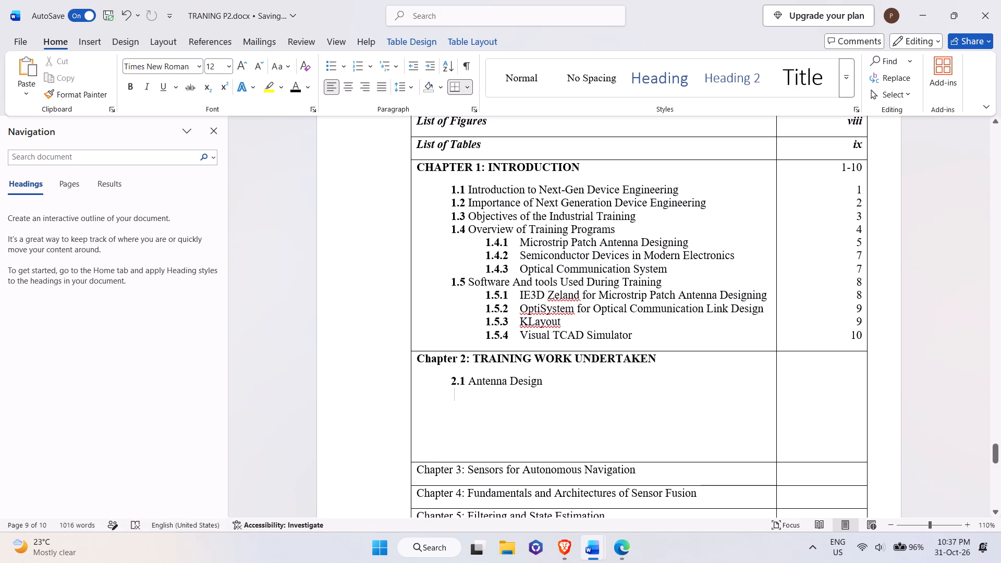
{"action": "left_click_drag", "start_coordinate": [486, 243], "coordinate": [523, 297]}
{"action": "key", "text": "ctrl+z"}
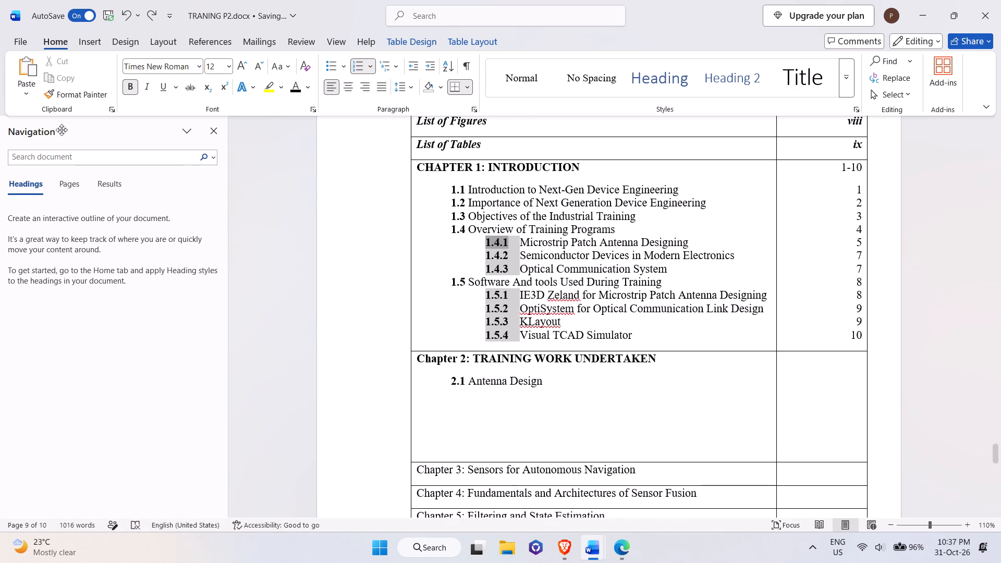
{"action": "left_click", "coordinate": [61, 91]}
{"action": "left_click", "coordinate": [482, 391]}
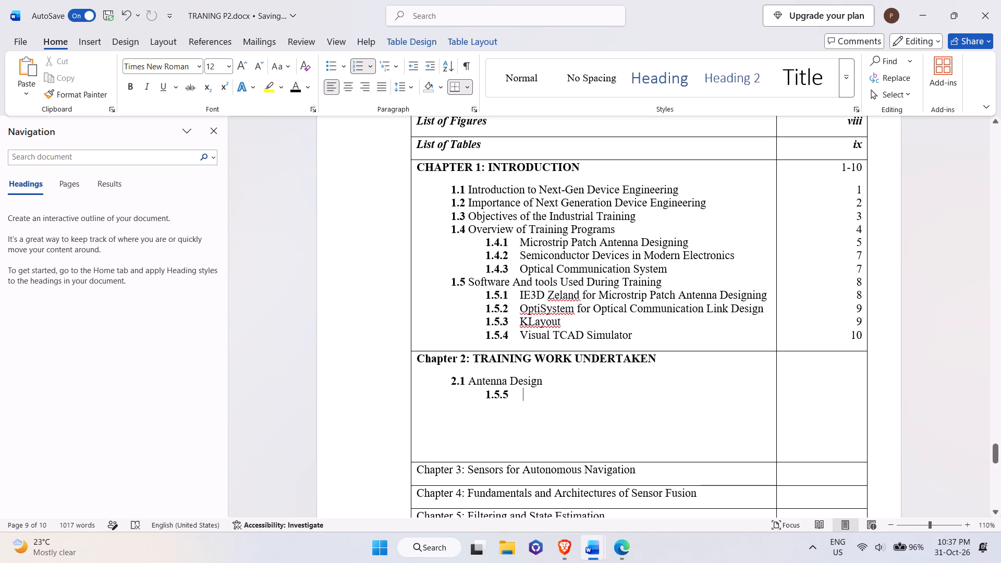
Remove the numbered 1.5.5 list line below 2.1 Antenna Design.
{"action": "left_click", "coordinate": [515, 397]}
{"action": "left_click", "coordinate": [508, 392]}
{"action": "double_click", "coordinate": [498, 398]}
{"action": "left_click", "coordinate": [498, 398]}
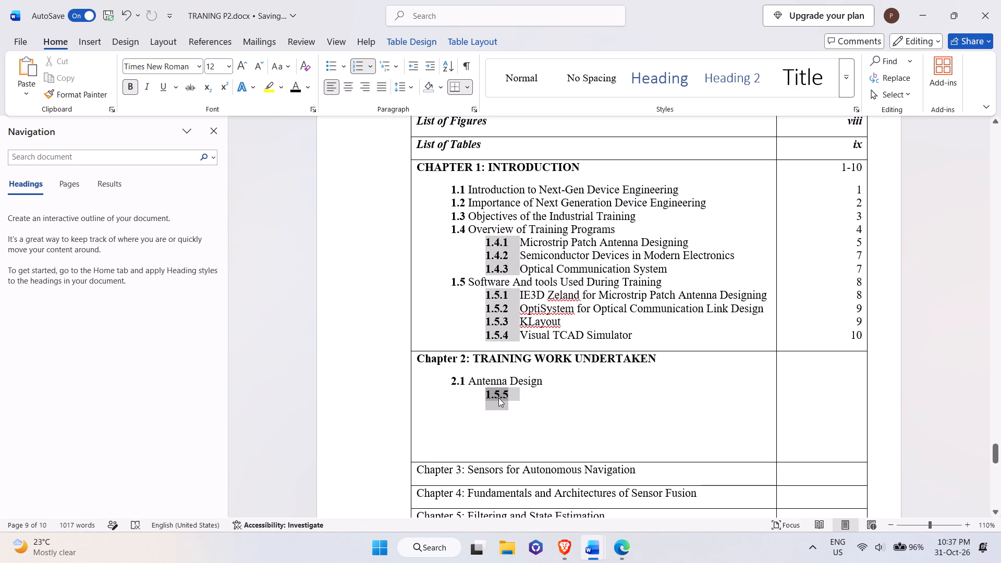
{"action": "left_click", "coordinate": [505, 397]}
{"action": "left_click", "coordinate": [514, 397]}
{"action": "key", "text": "BackSpace"}
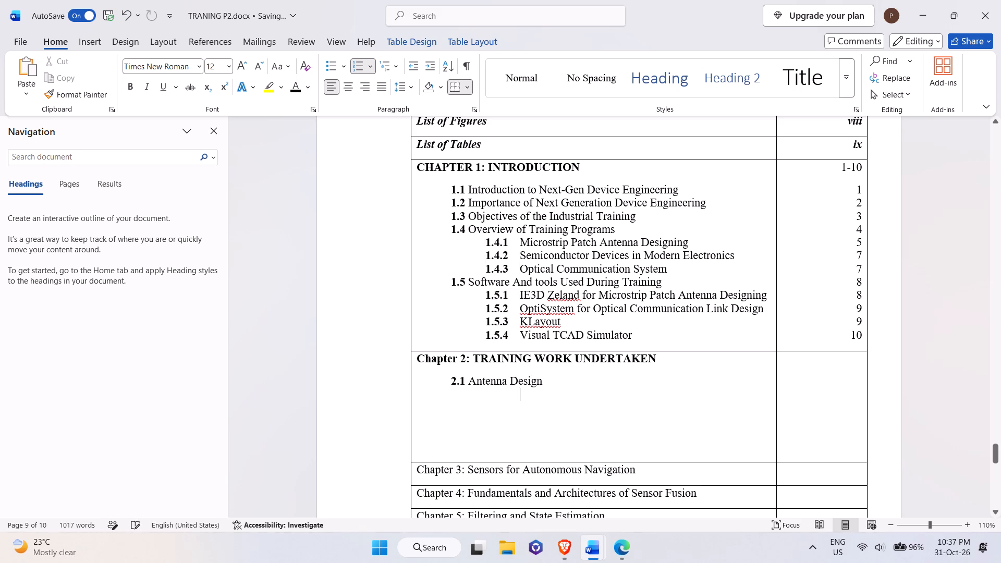
{"action": "key", "text": "BackSpace"}
{"action": "key", "text": "BackSpace"}
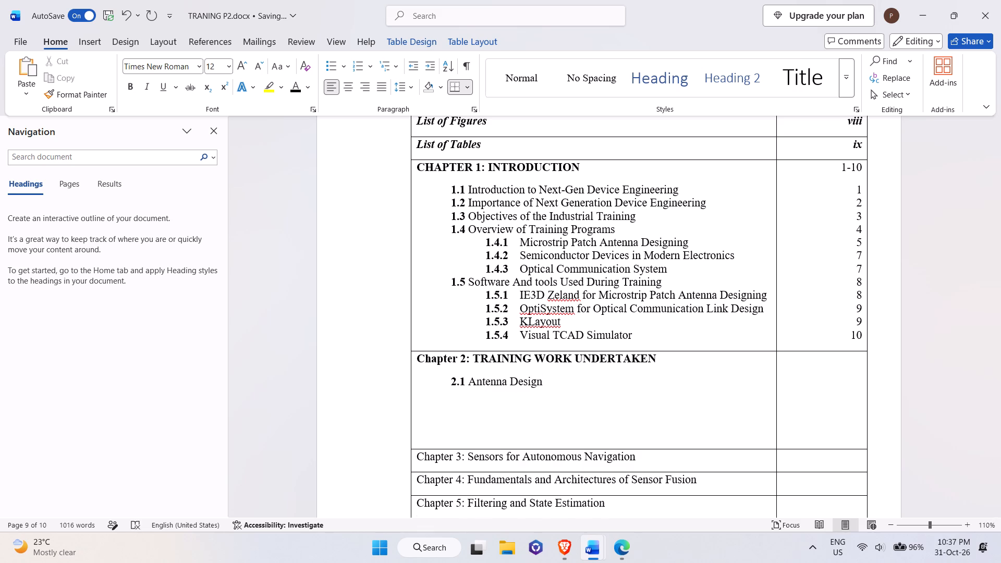
Start a line below 2.1 Antenna Design, indented with ten spaces.
{"action": "key", "text": "Return"}
{"action": "key", "text": "space"}
{"action": "key", "text": "space"}
{"action": "key", "text": "space"}
{"action": "key", "text": "space"}
{"action": "key", "text": "space"}
{"action": "key", "text": "space"}
{"action": "key", "text": "space"}
{"action": "key", "text": "space"}
{"action": "key", "text": "space"}
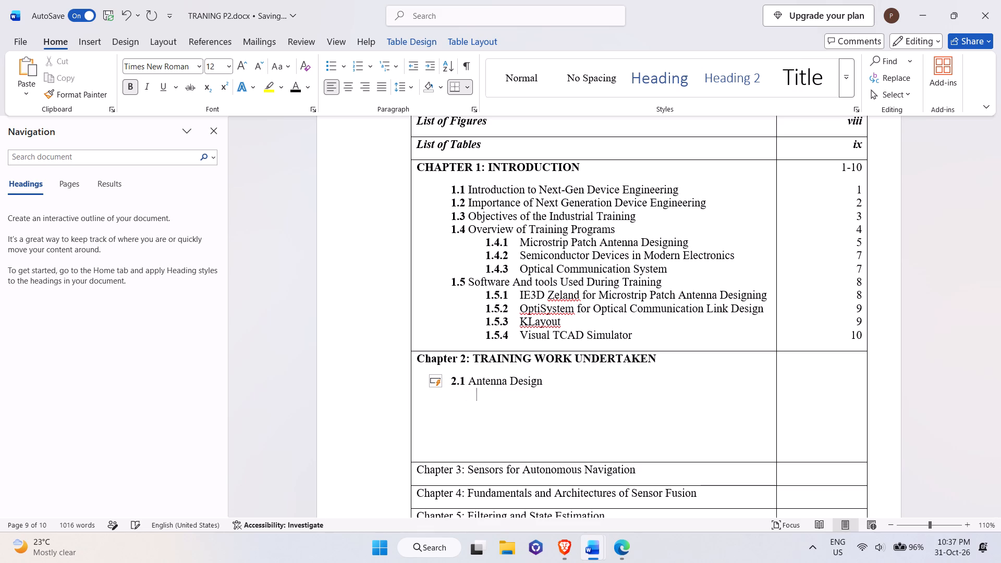
{"action": "key", "text": "space"}
Undo the automatic emphasis on the new line and stop automatic formatting of the beginning of lists.
{"action": "left_click", "coordinate": [437, 383]}
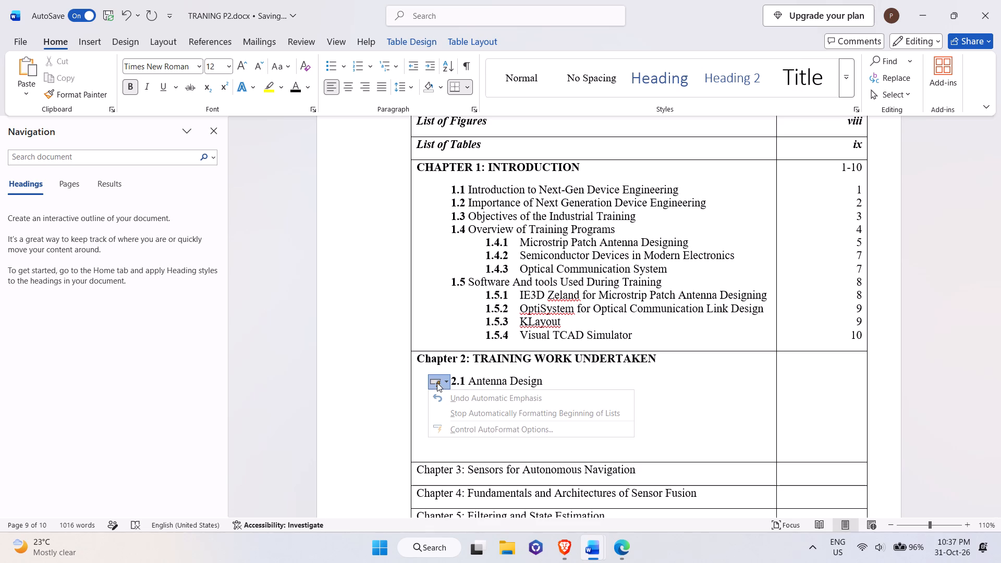
{"action": "left_click", "coordinate": [451, 395]}
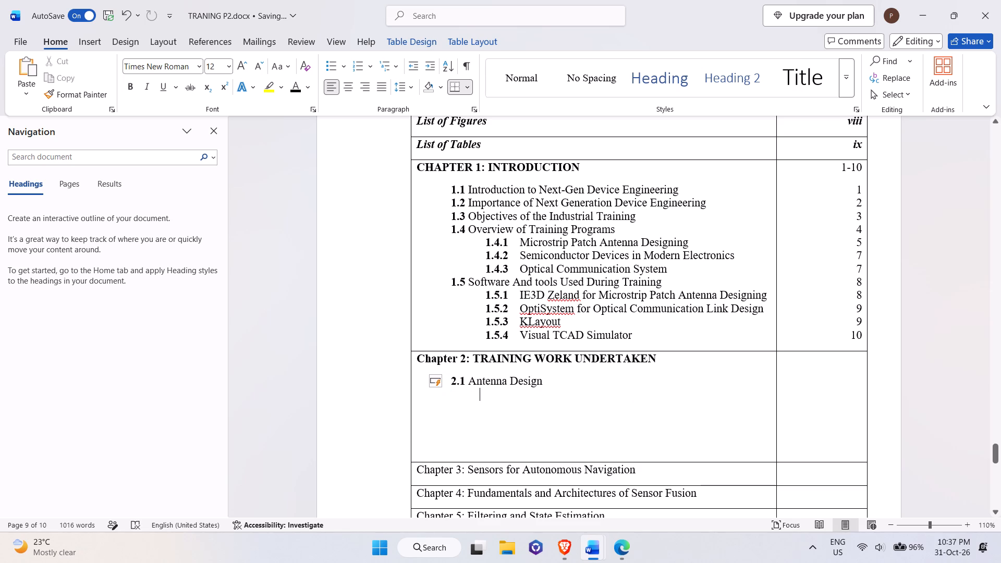
{"action": "left_click", "coordinate": [431, 381]}
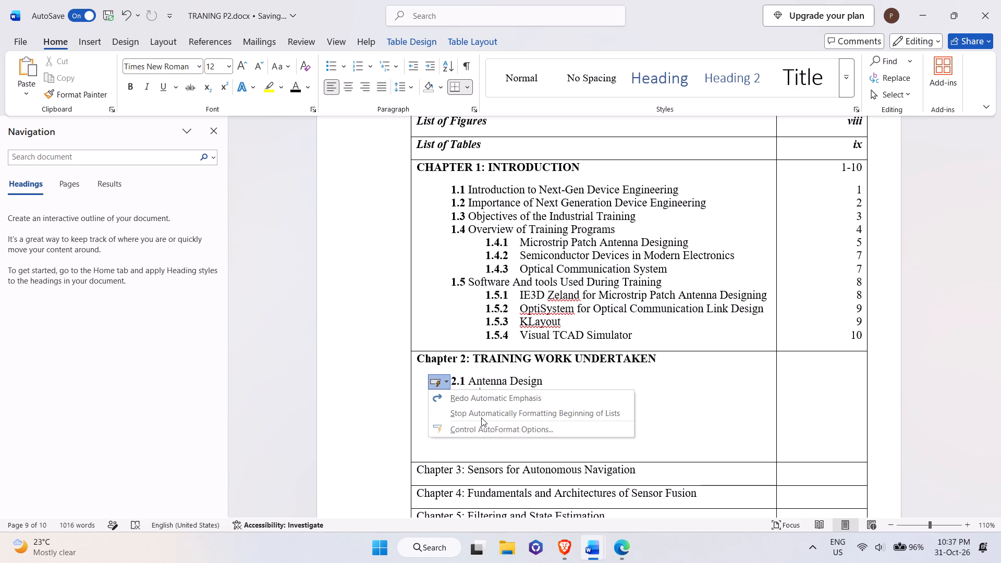
{"action": "left_click", "coordinate": [481, 418]}
{"action": "left_click", "coordinate": [431, 383]}
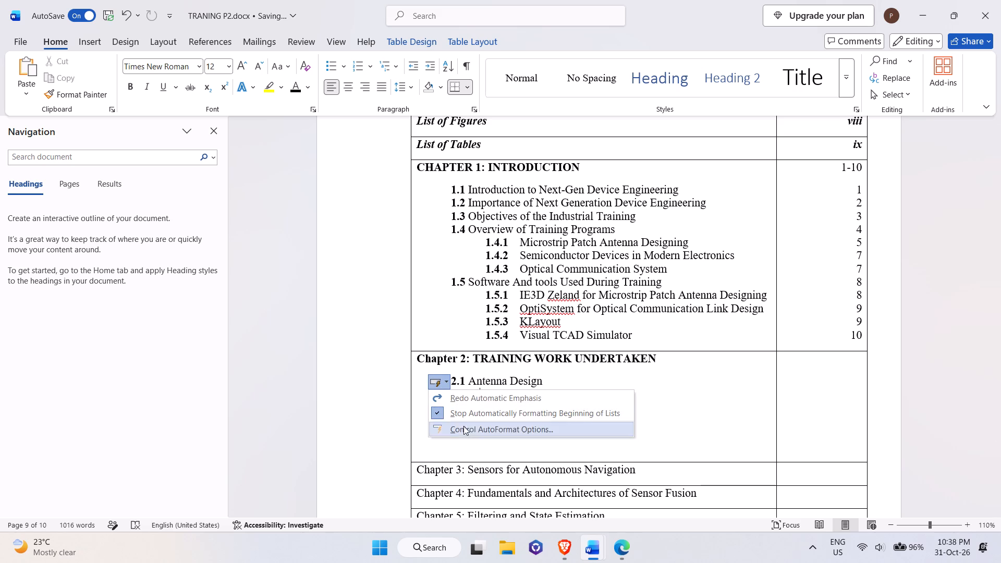
{"action": "left_click", "coordinate": [465, 427]}
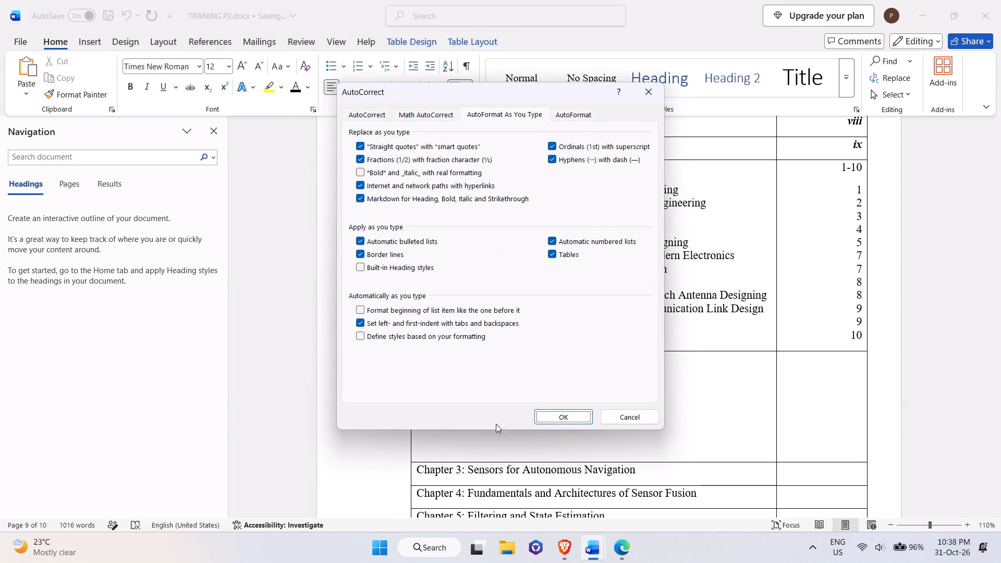
{"action": "left_click", "coordinate": [615, 426]}
{"action": "left_click", "coordinate": [619, 416]}
Enter "- 2.1.1" on the indented line below 2.1 Antenna Design.
{"action": "type", "text": "-"}
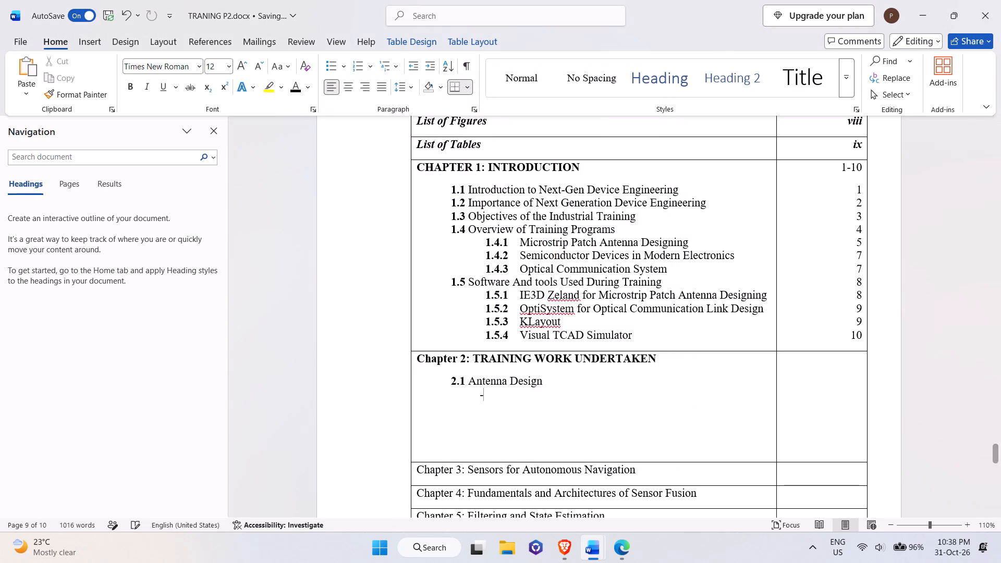
{"action": "key", "text": "space"}
{"action": "type", "text": "2.1.1"}
{"action": "key", "text": "space"}
{"action": "key", "text": "Return"}
{"action": "key", "text": "BackSpace"}
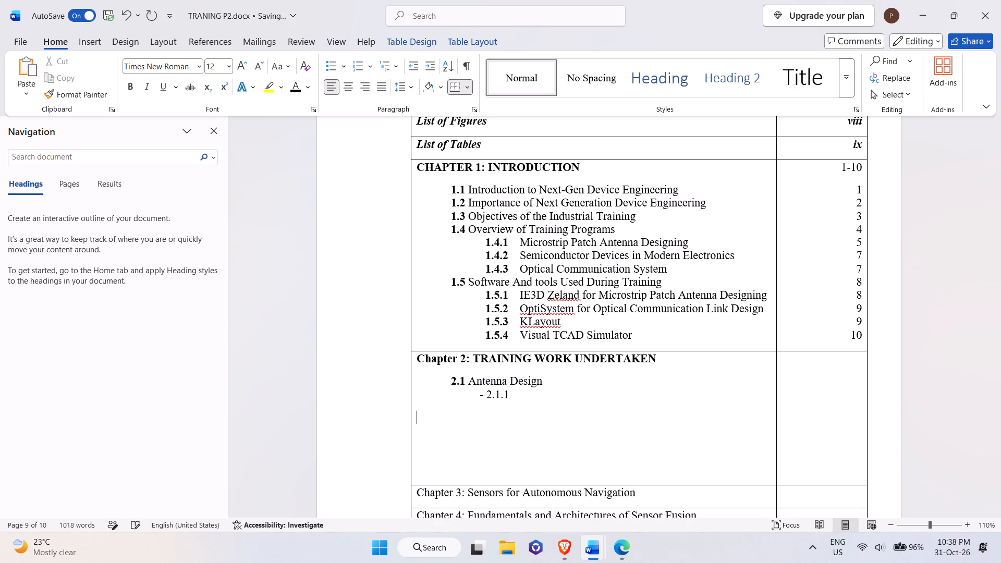
{"action": "key", "text": "BackSpace"}
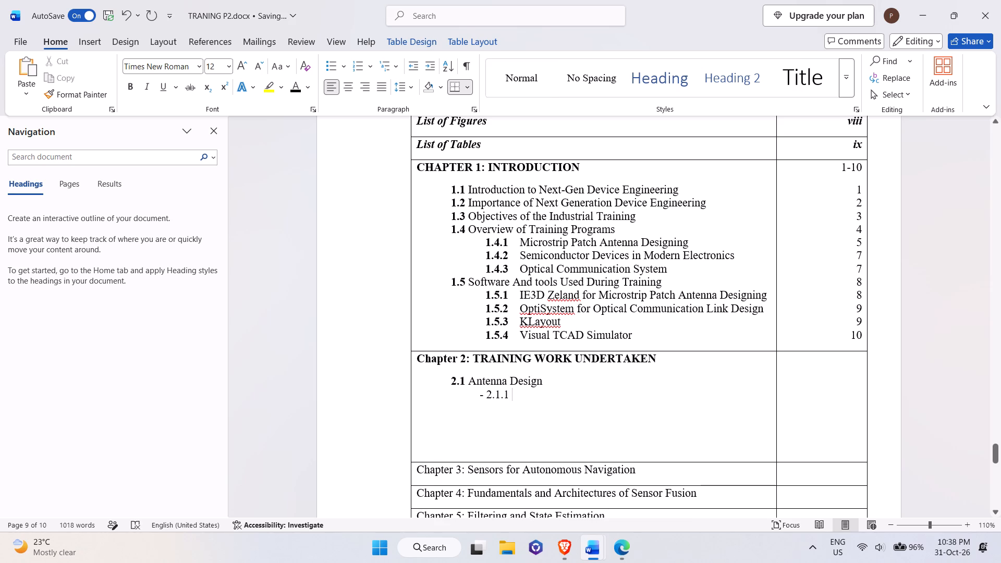
{"action": "left_click", "coordinate": [484, 399]}
{"action": "key", "text": "space"}
{"action": "key", "text": "BackSpace"}
{"action": "key", "text": "Right"}
{"action": "key", "text": "Right"}
{"action": "key", "text": "Right"}
{"action": "key", "text": "Right"}
{"action": "key", "text": "Right"}
{"action": "key", "text": "Right"}
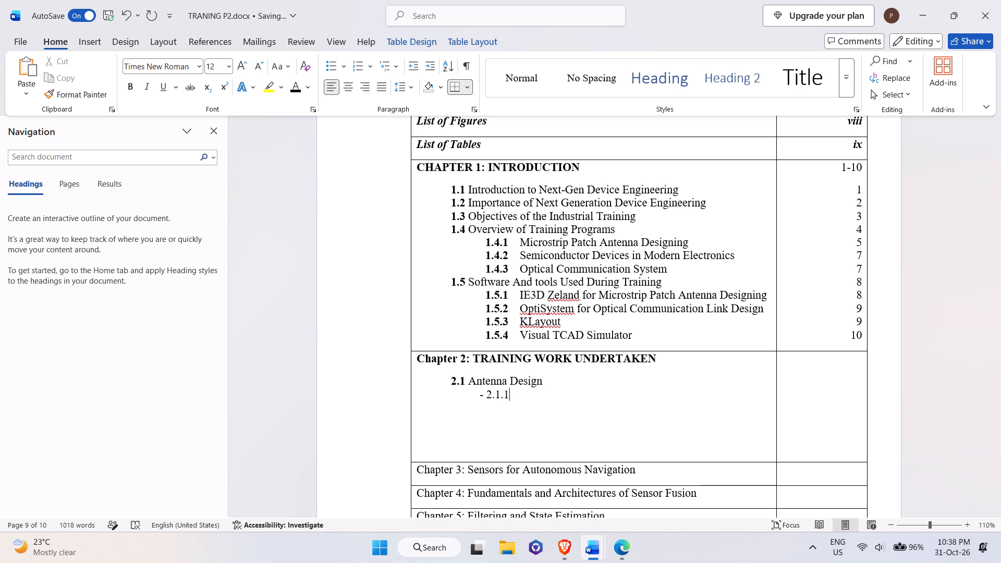
Start another line below the 2.1.1 line, indented with spaces to roughly align with the number 2.1.1.
{"action": "key", "text": "Return"}
{"action": "key", "text": "space"}
{"action": "key", "text": "space"}
{"action": "key", "text": "space"}
{"action": "key", "text": "space"}
{"action": "key", "text": "space"}
{"action": "key", "text": "space"}
{"action": "key", "text": "space"}
{"action": "key", "text": "space"}
{"action": "key", "text": "space"}
{"action": "key", "text": "space"}
{"action": "key", "text": "space"}
{"action": "key", "text": "space"}
{"action": "key", "text": "space"}
{"action": "key", "text": "space"}
{"action": "key", "text": "space"}
{"action": "key", "text": "space"}
{"action": "key", "text": "space"}
{"action": "key", "text": "space"}
{"action": "key", "text": "space"}
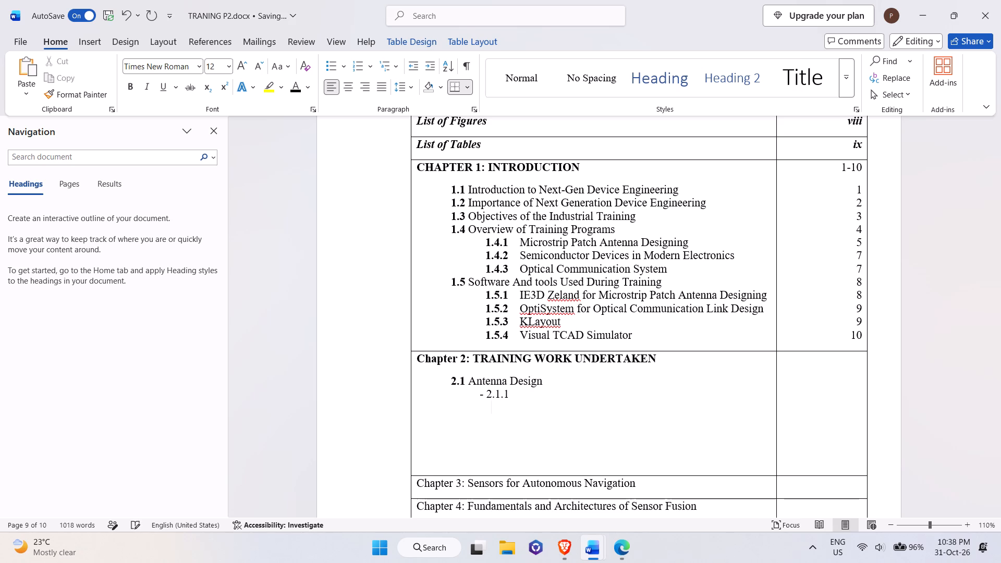
{"action": "key", "text": "BackSpace"}
{"action": "key", "text": "BackSpace"}
{"action": "key", "text": "BackSpace"}
{"action": "key", "text": "BackSpace"}
{"action": "key", "text": "BackSpace"}
{"action": "key", "text": "BackSpace"}
Replace the dash before 2.1.1 with two spaces of indent and add a space after the number.
{"action": "left_click", "coordinate": [487, 390]}
{"action": "key", "text": "BackSpace"}
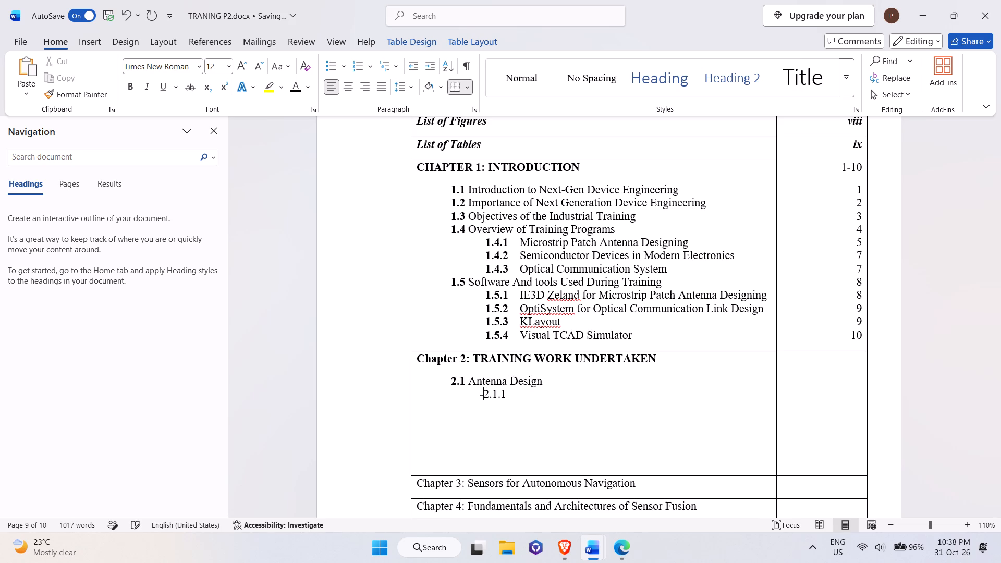
{"action": "key", "text": "BackSpace"}
{"action": "key", "text": "space"}
{"action": "key", "text": "space"}
{"action": "key", "text": "Right"}
{"action": "key", "text": "Right"}
{"action": "key", "text": "Right"}
{"action": "key", "text": "Right"}
{"action": "key", "text": "Right"}
{"action": "key", "text": "Right"}
{"action": "key", "text": "Left"}
{"action": "key", "text": "space"}
Copy the heading text "Introduction to Antennas" from training file 2.docx and paste it after 2.1.1 in TRANING P2.docx.
{"action": "key", "text": "alt+Tab"}
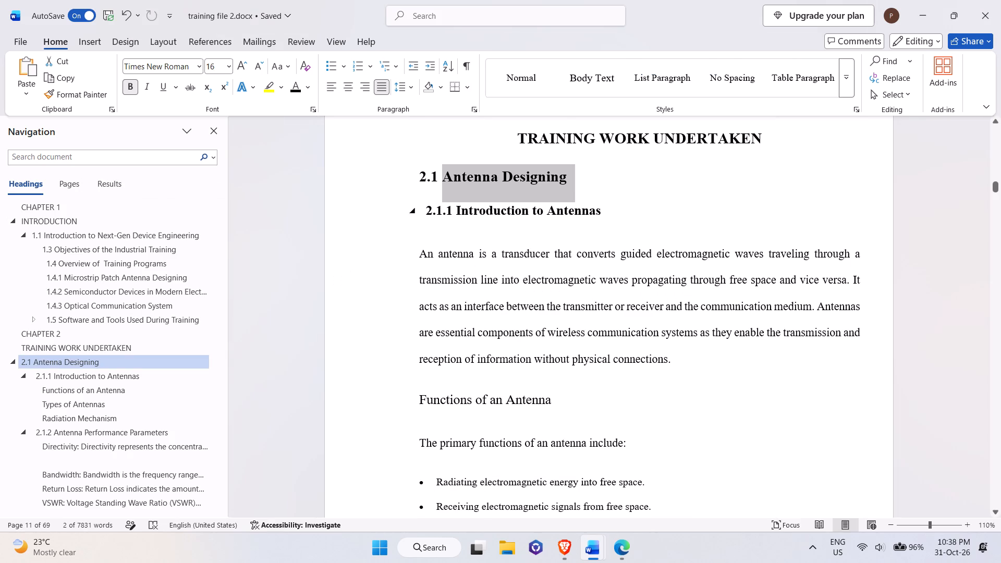
{"action": "left_click_drag", "start_coordinate": [459, 211], "coordinate": [600, 216]}
{"action": "key", "text": "ctrl+c"}
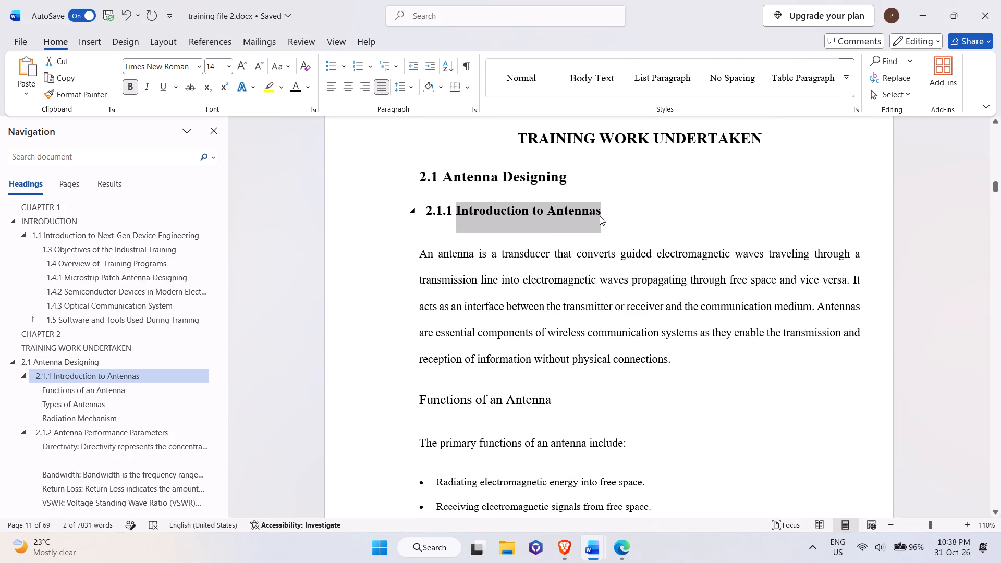
{"action": "key", "text": "alt+Tab"}
{"action": "key", "text": "ctrl+v"}
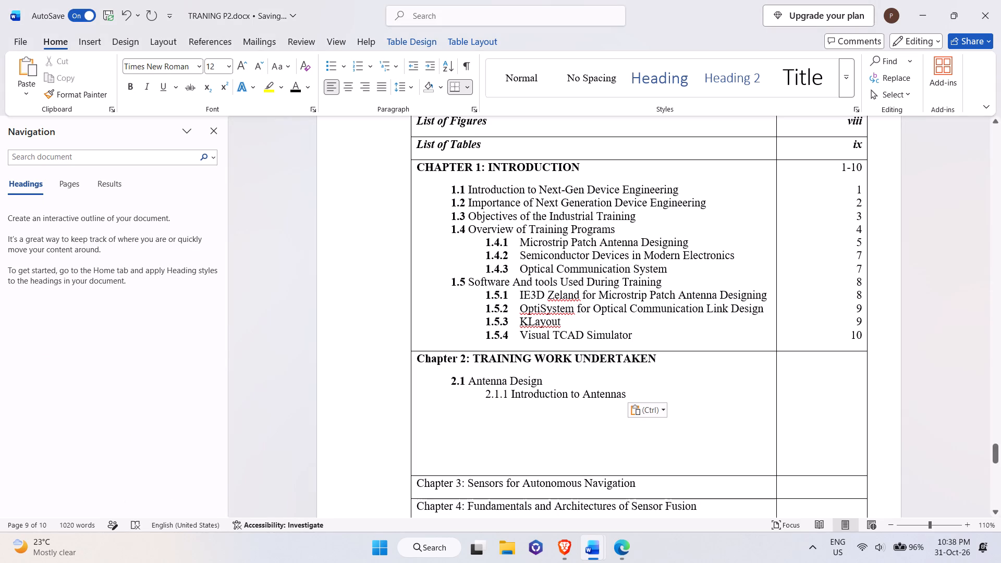
Enter 11 as the page number for Chapter 2: TRAINING WORK UNDERTAKEN.
{"action": "left_click", "coordinate": [857, 358]}
{"action": "type", "text": "11"}
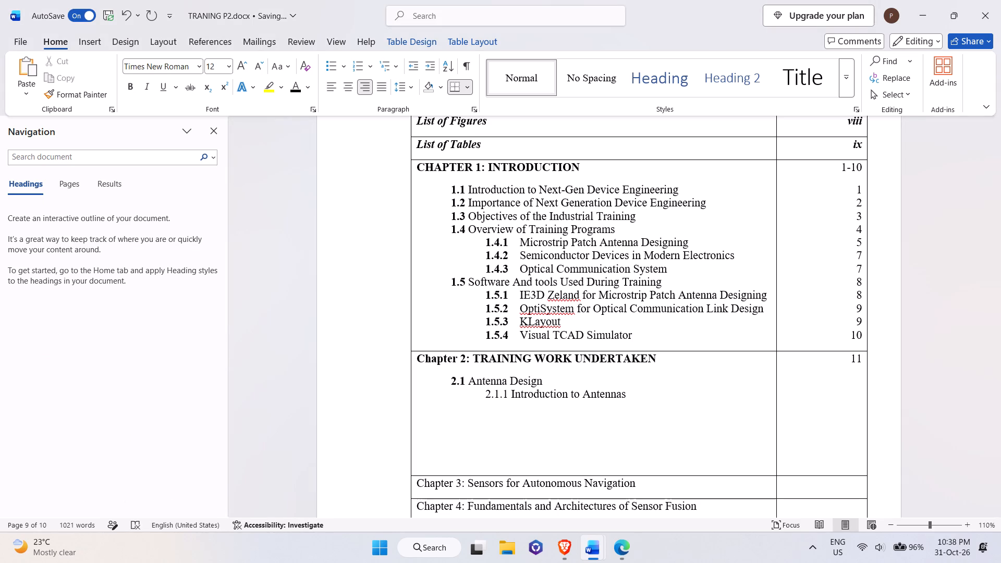
{"action": "key", "text": "Return"}
{"action": "key", "text": "BackSpace"}
{"action": "key", "text": "BackSpace"}
{"action": "key", "text": "BackSpace"}
{"action": "key", "text": "BackSpace"}
{"action": "key", "text": "BackSpace"}
{"action": "type", "text": "11"}
Enter "- 11" as the page entry beside 2.1 Antenna Design and start the page line beside 2.1.1.
{"action": "key", "text": "Return"}
{"action": "key", "text": "minus"}
{"action": "key", "text": "space"}
{"action": "type", "text": "11"}
{"action": "key", "text": "space"}
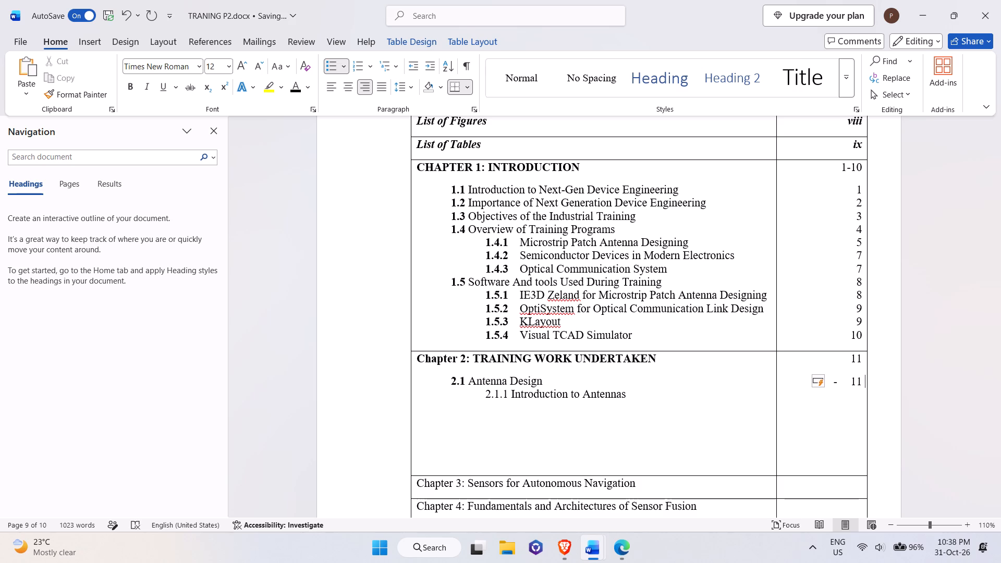
{"action": "key", "text": "BackSpace"}
{"action": "key", "text": "Return"}
Check in training file 2.docx which page the 2.1.1 Introduction to Antennas section falls on.
{"action": "key", "text": "alt+Tab"}
{"action": "scroll", "coordinate": [855, 373], "scroll_direction": "down", "scroll_amount": 4}
{"action": "scroll", "coordinate": [786, 363], "scroll_direction": "down", "scroll_amount": 9}
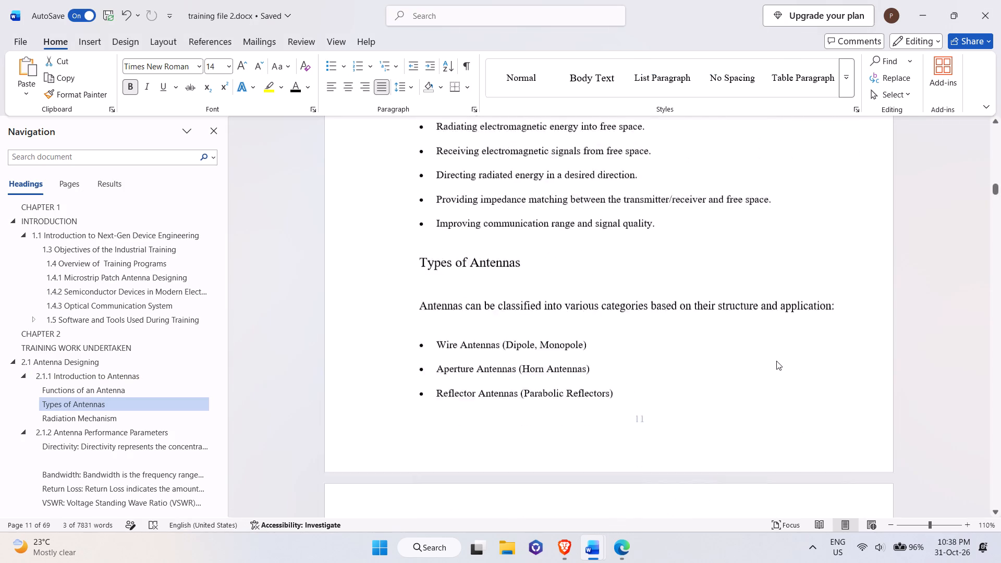
{"action": "scroll", "coordinate": [776, 361], "scroll_direction": "up", "scroll_amount": 12}
{"action": "scroll", "coordinate": [776, 361], "scroll_direction": "down", "scroll_amount": 12}
{"action": "key", "text": "alt+Tab"}
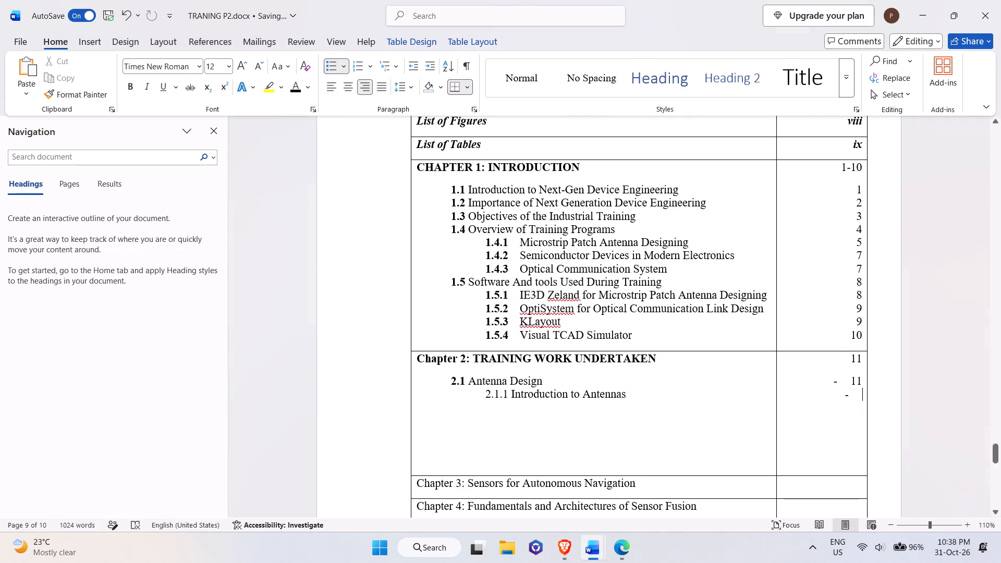
Delete the dashed page entries beside 2.1 Antenna Design and 2.1.1 Introduction to Antennas in the contents table.
{"action": "left_click", "coordinate": [854, 379]}
{"action": "left_click", "coordinate": [843, 381]}
{"action": "key", "text": "BackSpace"}
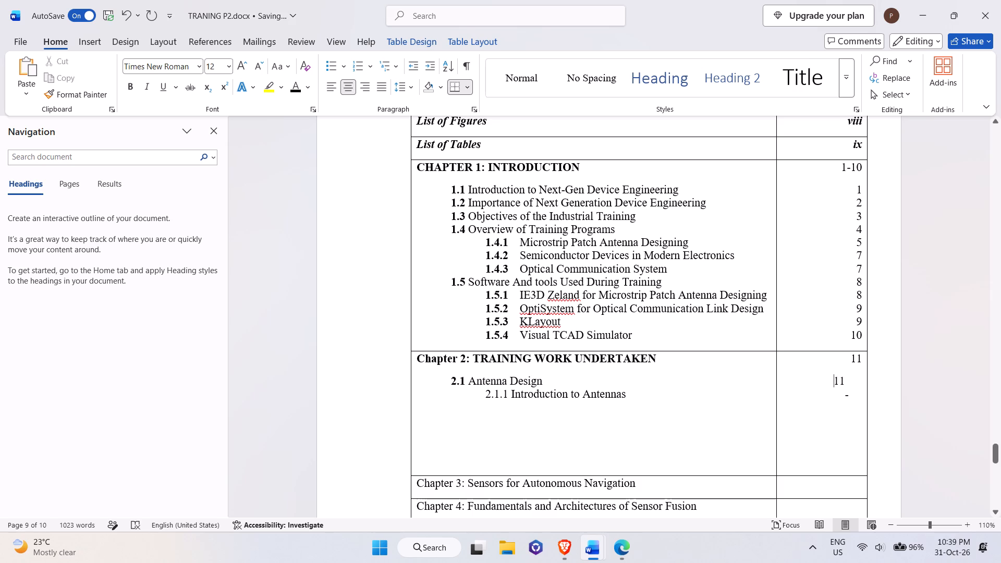
{"action": "left_click_drag", "start_coordinate": [851, 399], "coordinate": [834, 381]}
{"action": "key", "text": "BackSpace"}
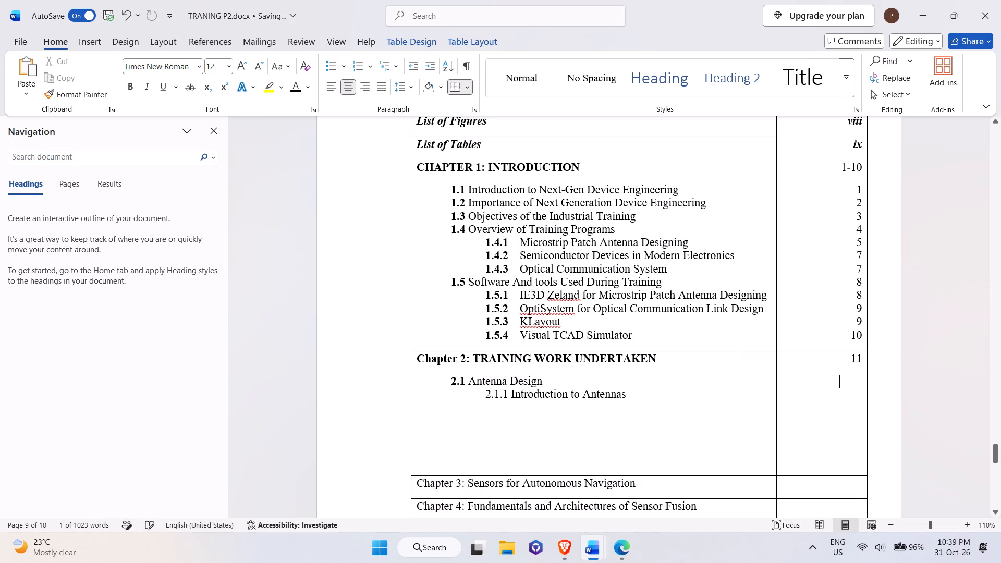
{"action": "key", "text": "space"}
{"action": "key", "text": "space"}
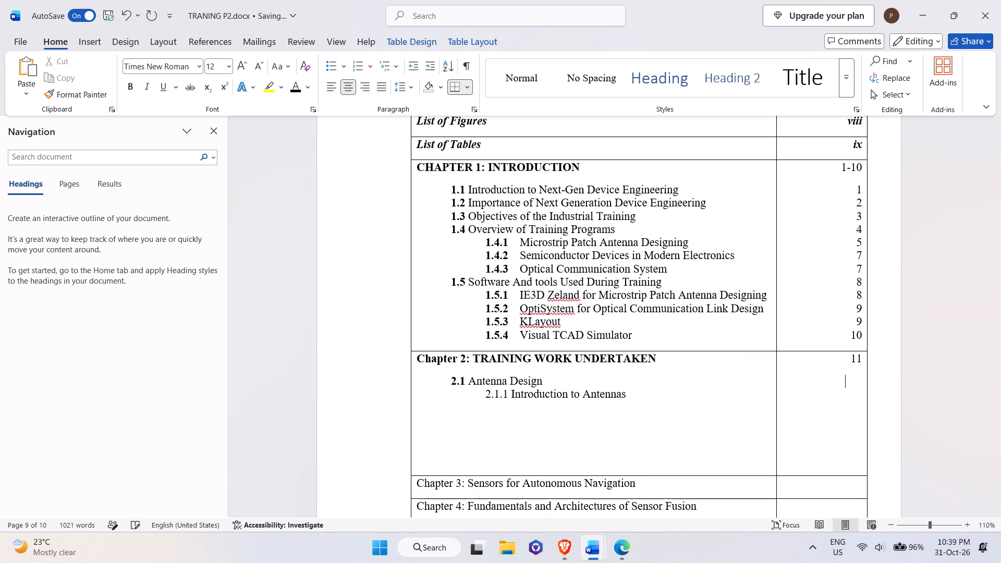
Re-enter 11 as the page number beside 2.1 Antenna Design, with no leading dash.
{"action": "left_click", "coordinate": [863, 359]}
{"action": "key", "text": "Return"}
{"action": "key", "text": "minus"}
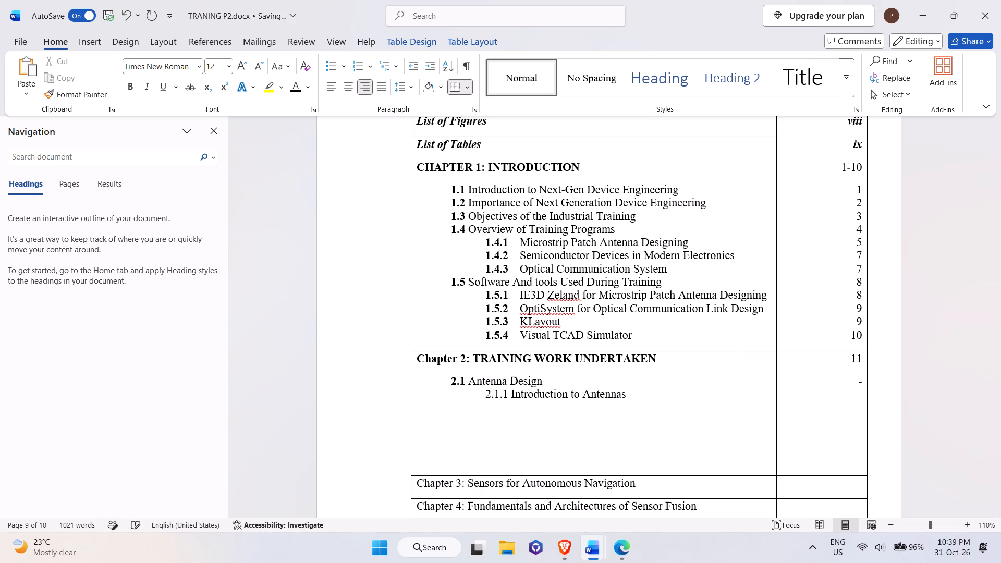
{"action": "type", "text": "11"}
{"action": "key", "text": "space"}
{"action": "key", "text": "BackSpace"}
{"action": "key", "text": "BackSpace"}
{"action": "key", "text": "BackSpace"}
{"action": "key", "text": "BackSpace"}
{"action": "type", "text": "- 11"}
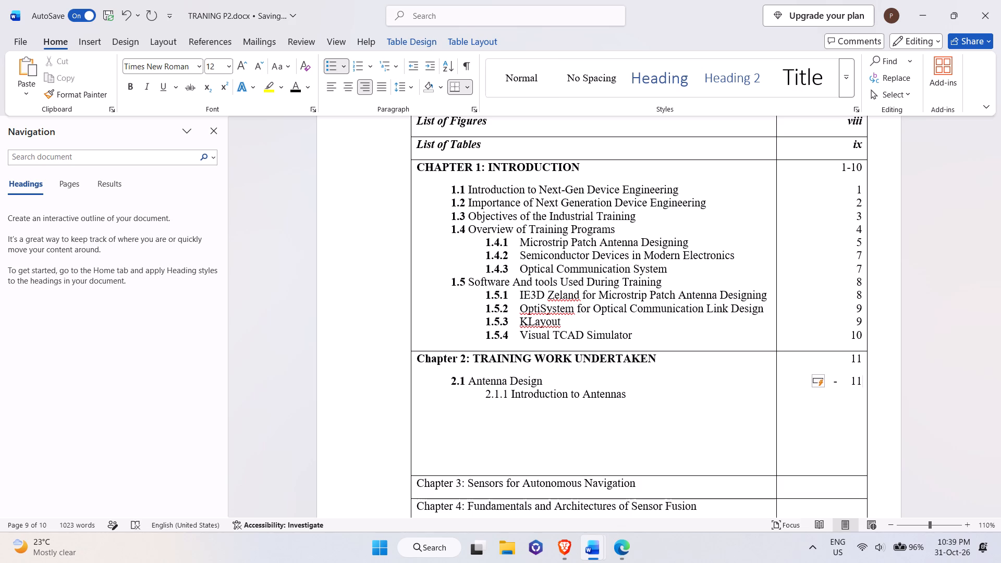
{"action": "key", "text": "Left"}
{"action": "key", "text": "Left"}
{"action": "key", "text": "BackSpace"}
{"action": "key", "text": "Right"}
{"action": "key", "text": "Right"}
Enter 11 as the page number beside 2.1.1 Introduction to Antennas.
{"action": "key", "text": "Return"}
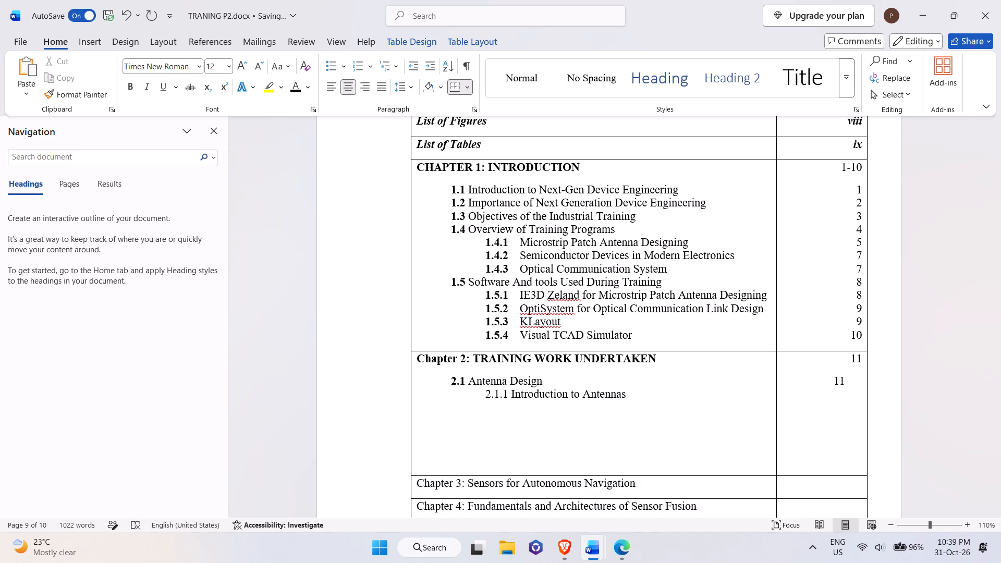
{"action": "type", "text": "11"}
{"action": "key", "text": "Return"}
Copy "Antenna Performance Parameters" from training file 2.docx and add it as indented entry 2.1.2 below 2.1.1 in TRANING P2.docx.
{"action": "key", "text": "alt+Tab"}
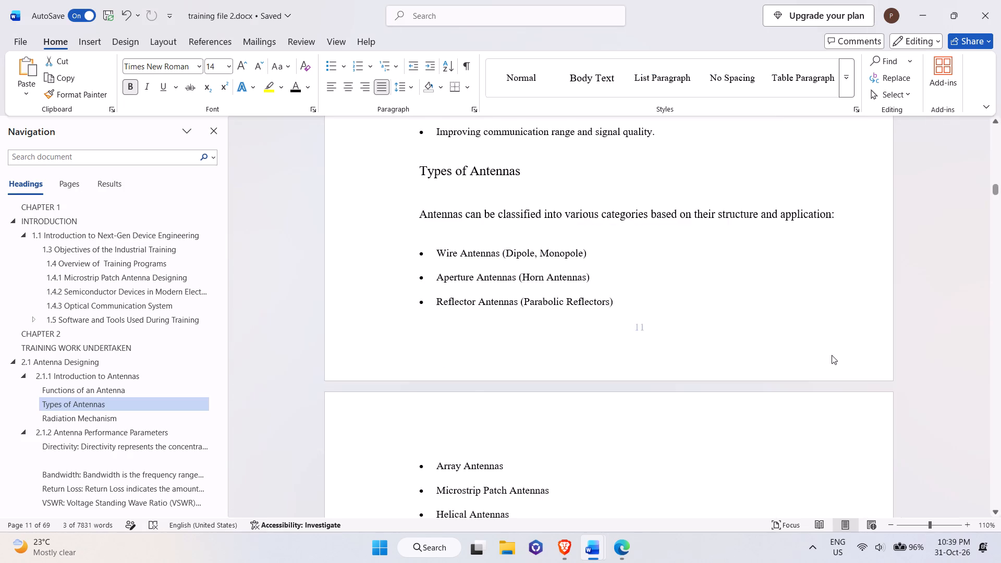
{"action": "scroll", "coordinate": [830, 355], "scroll_direction": "down", "scroll_amount": 15}
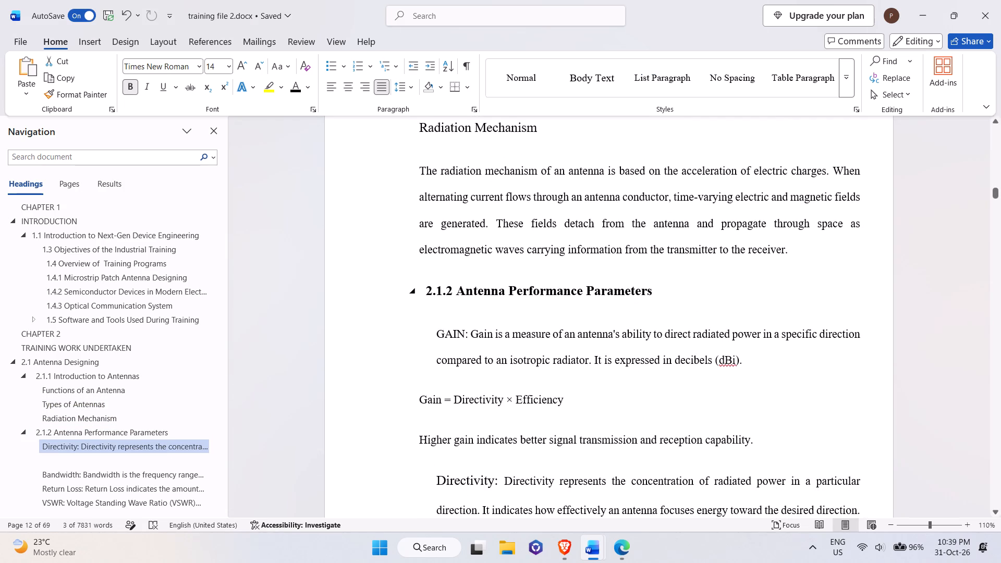
{"action": "left_click_drag", "start_coordinate": [424, 289], "coordinate": [707, 301]}
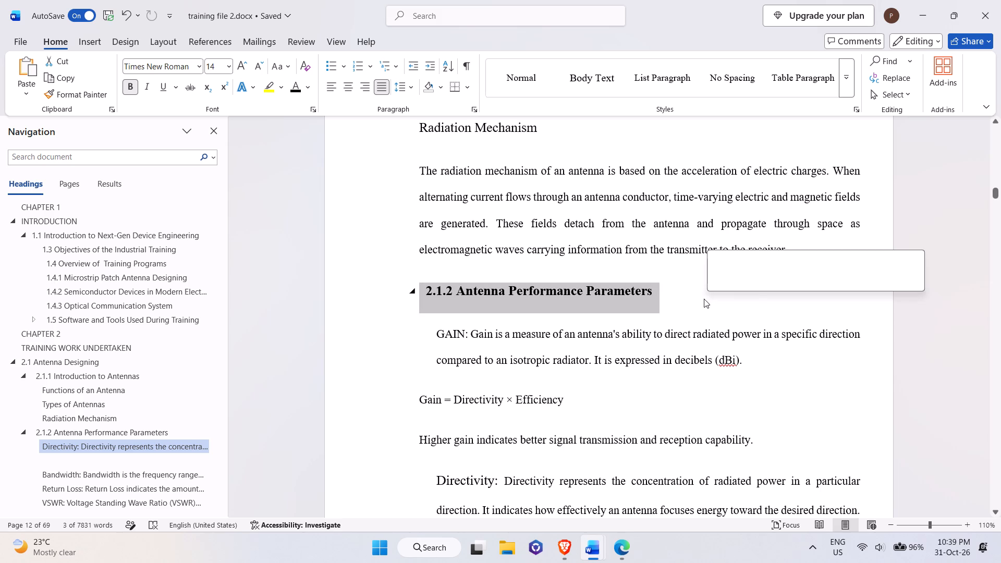
{"action": "left_click", "coordinate": [704, 299]}
{"action": "left_click_drag", "start_coordinate": [457, 287], "coordinate": [650, 298]}
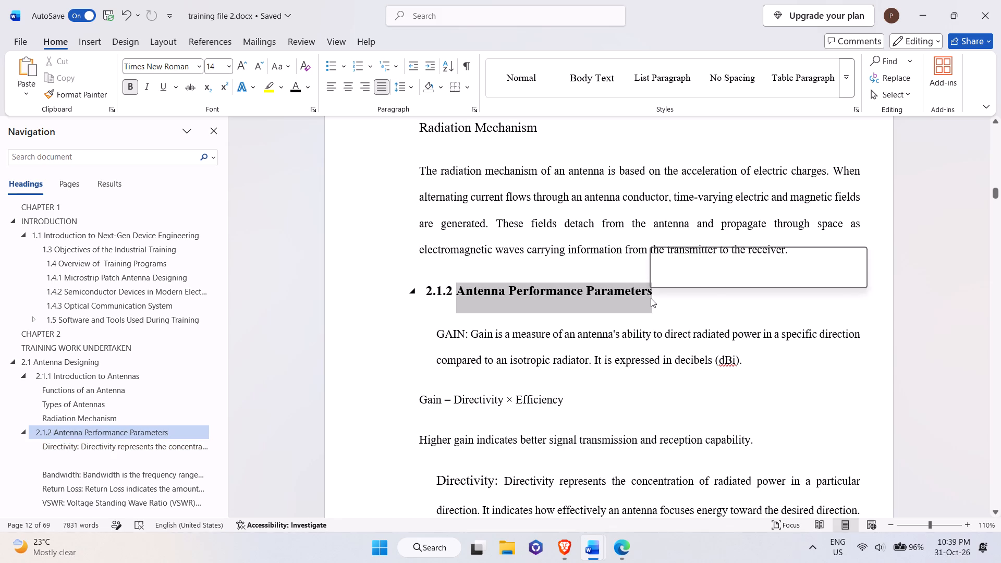
{"action": "key", "text": "ctrl+c"}
{"action": "key", "text": "alt+Tab"}
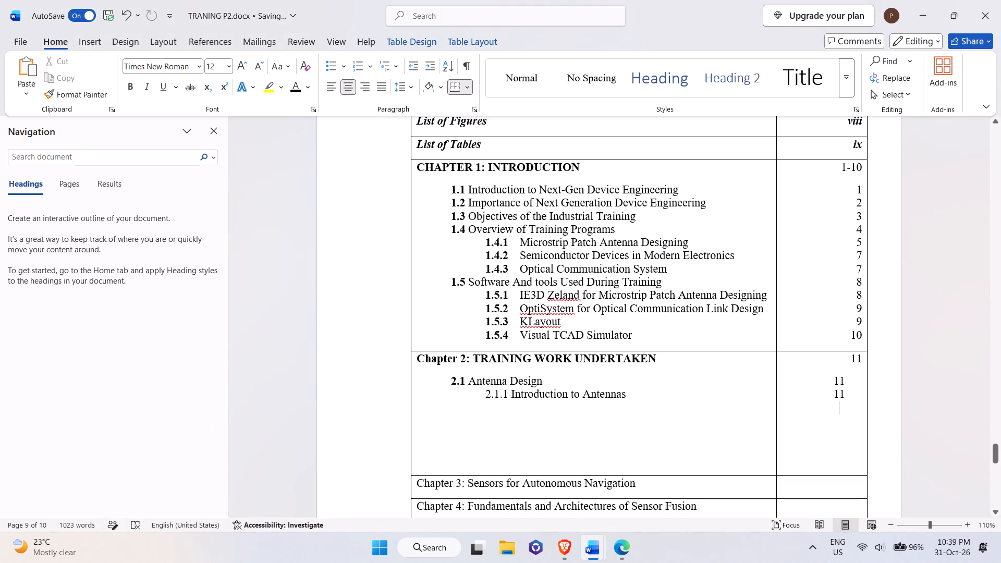
{"action": "left_click", "coordinate": [628, 398]}
{"action": "key", "text": "Return"}
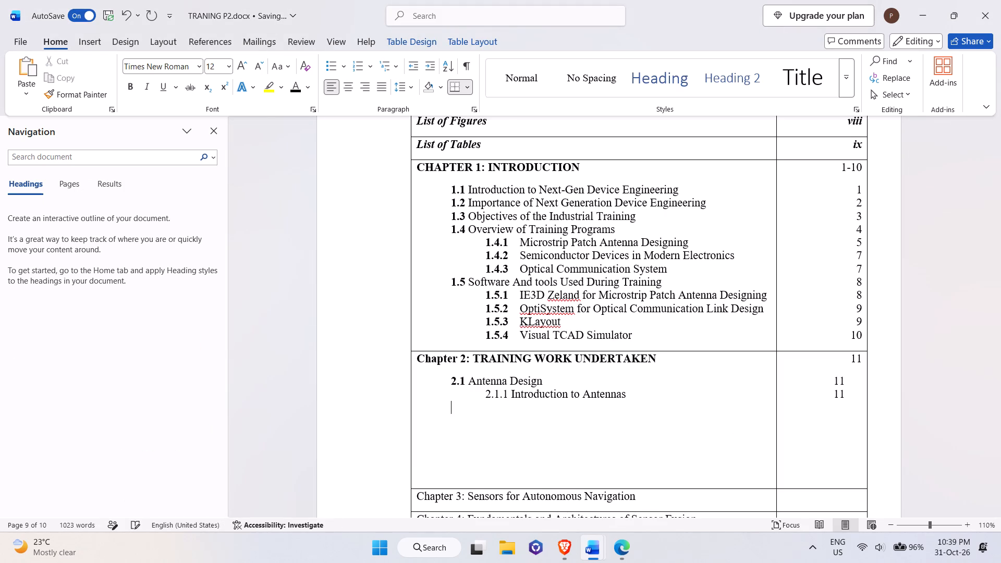
{"action": "key", "text": "space"}
{"action": "key", "text": "space"}
{"action": "key", "text": "space"}
{"action": "key", "text": "space"}
{"action": "key", "text": "space"}
{"action": "key", "text": "space"}
{"action": "key", "text": "space"}
{"action": "key", "text": "space"}
{"action": "key", "text": "space"}
{"action": "key", "text": "space"}
{"action": "key", "text": "space"}
{"action": "key", "text": "space"}
{"action": "type", "text": "2.1.2"}
{"action": "key", "text": "space"}
{"action": "key", "text": "ctrl+b"}
{"action": "key", "text": "ctrl+v"}
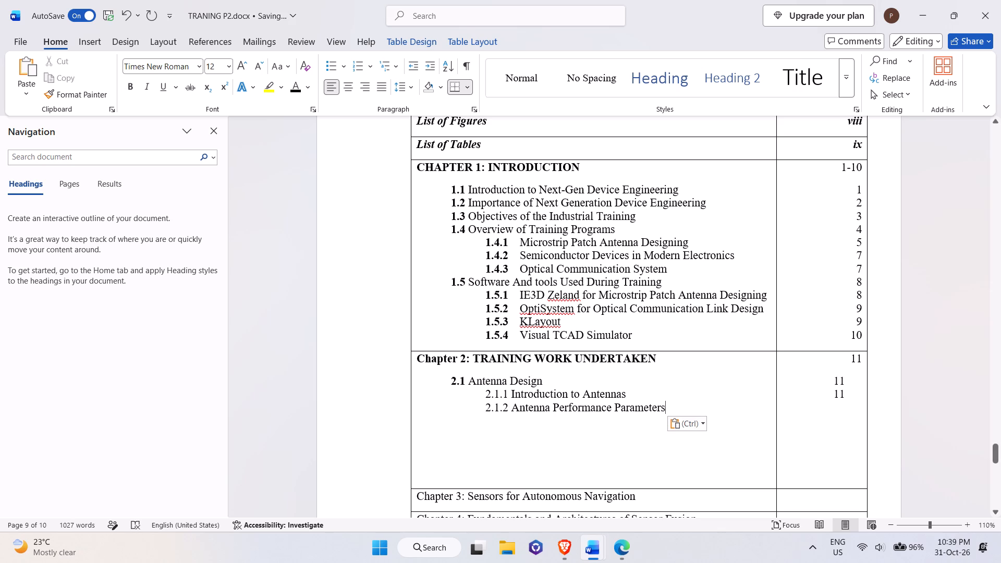
Enter 12 as the page number beside 2.1.2 Antenna Performance Parameters.
{"action": "left_click", "coordinate": [857, 400]}
{"action": "key", "text": "Return"}
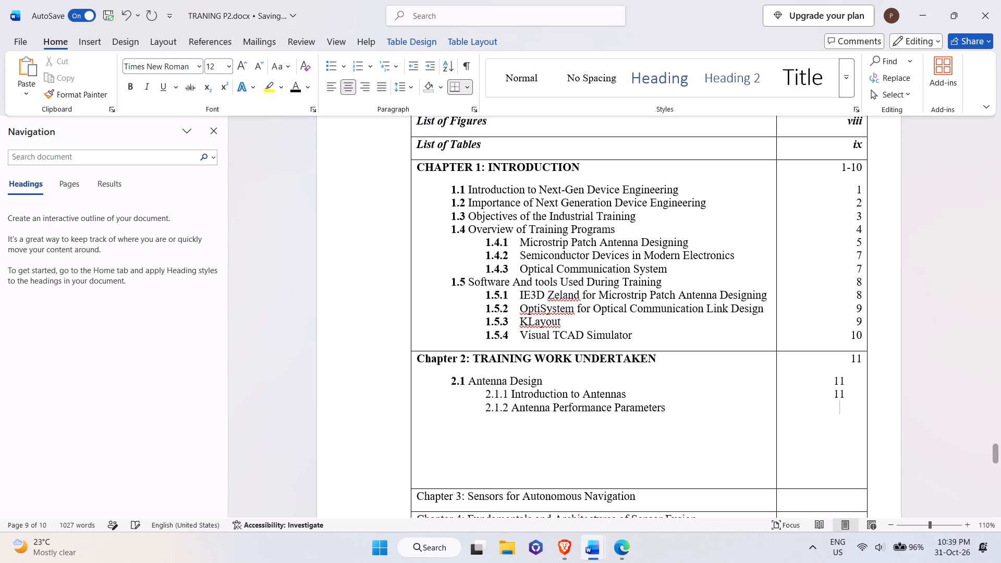
{"action": "type", "text": "12"}
{"action": "key", "text": "Return"}
Start an indented entry numbered 2.1.3 below 2.1.2, locating the matching section in training file 2.docx.
{"action": "left_click", "coordinate": [680, 408]}
{"action": "key", "text": "Return"}
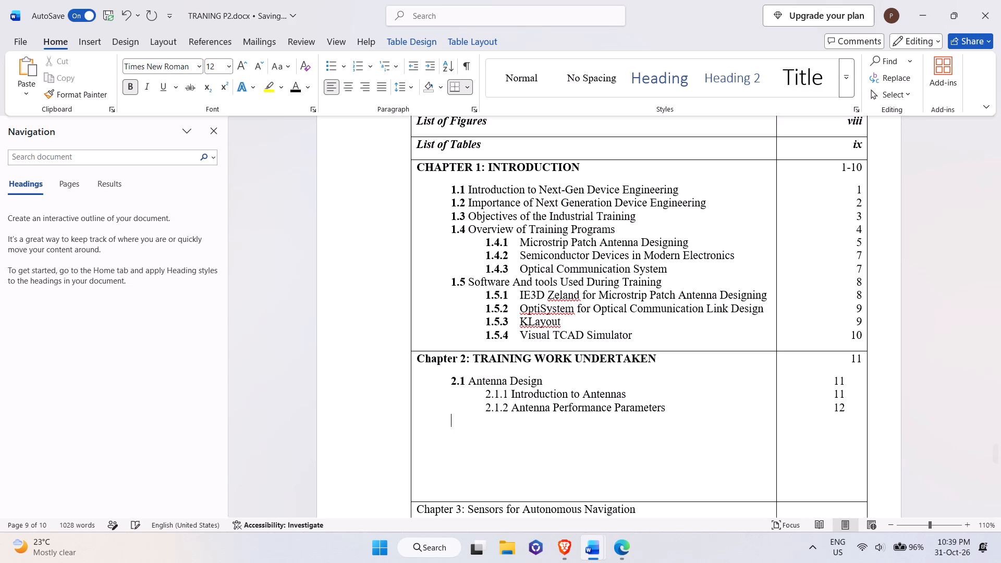
{"action": "key", "text": "space"}
{"action": "key", "text": "space"}
{"action": "key", "text": "space"}
{"action": "key", "text": "space"}
{"action": "key", "text": "space"}
{"action": "key", "text": "space"}
{"action": "key", "text": "space"}
{"action": "key", "text": "space"}
{"action": "key", "text": "space"}
{"action": "key", "text": "space"}
{"action": "key", "text": "space"}
{"action": "key", "text": "space"}
{"action": "key", "text": "alt+Tab"}
{"action": "scroll", "coordinate": [676, 402], "scroll_direction": "down", "scroll_amount": 20}
{"action": "scroll", "coordinate": [676, 402], "scroll_direction": "down", "scroll_amount": 2}
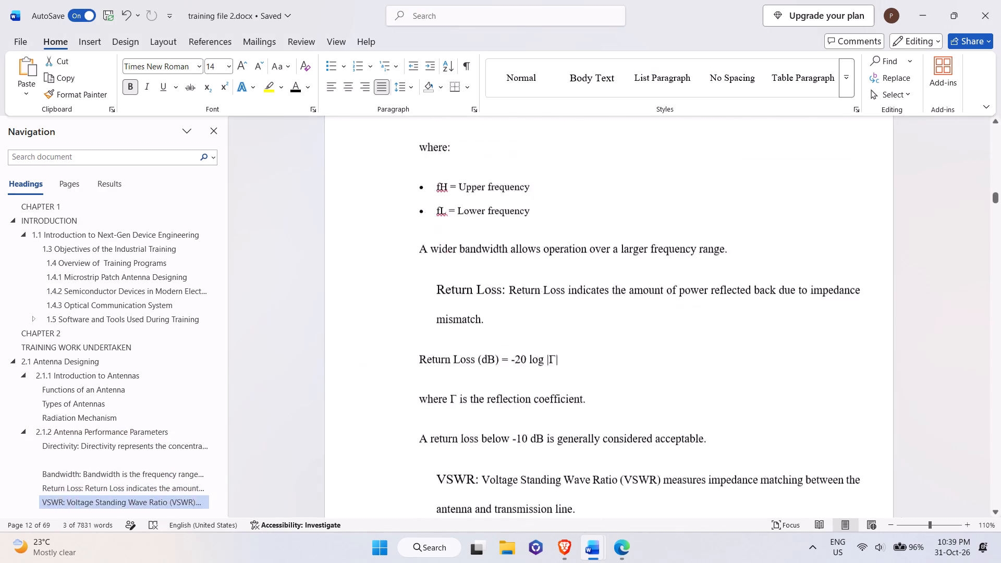
{"action": "scroll", "coordinate": [676, 401], "scroll_direction": "down", "scroll_amount": 20}
{"action": "scroll", "coordinate": [676, 401], "scroll_direction": "down", "scroll_amount": 4}
{"action": "key", "text": "alt+Tab"}
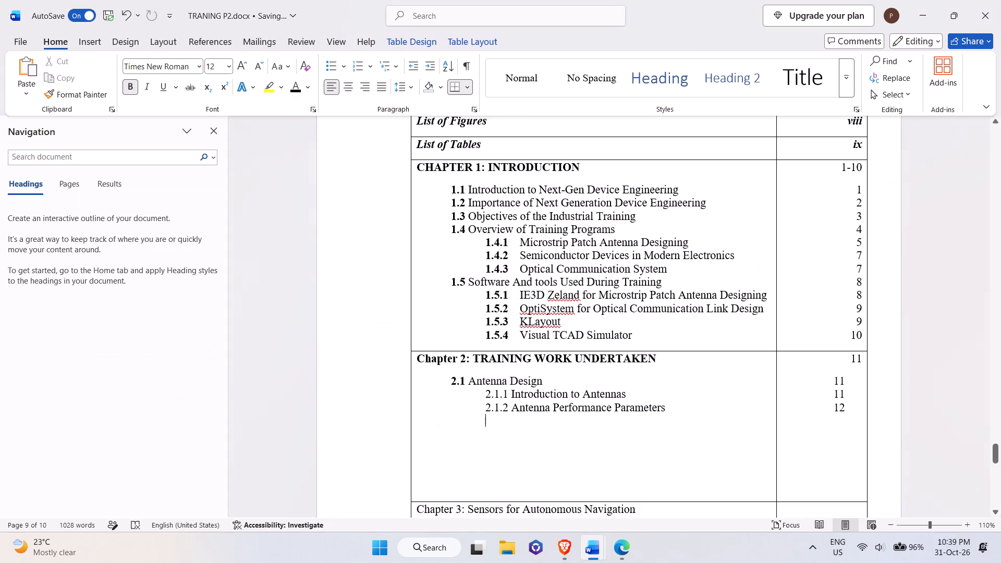
{"action": "type", "text": "2.1.3"}
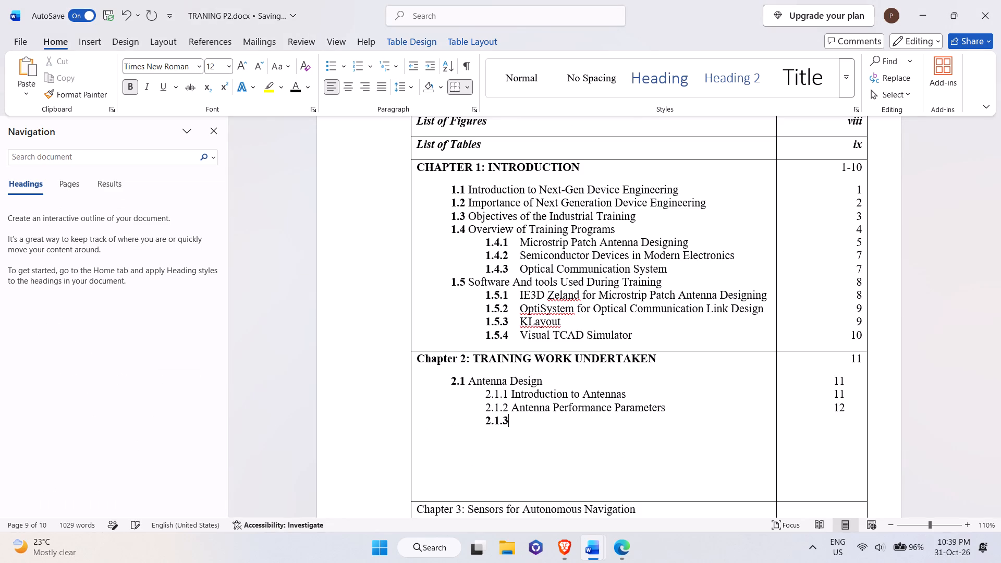
{"action": "key", "text": "space"}
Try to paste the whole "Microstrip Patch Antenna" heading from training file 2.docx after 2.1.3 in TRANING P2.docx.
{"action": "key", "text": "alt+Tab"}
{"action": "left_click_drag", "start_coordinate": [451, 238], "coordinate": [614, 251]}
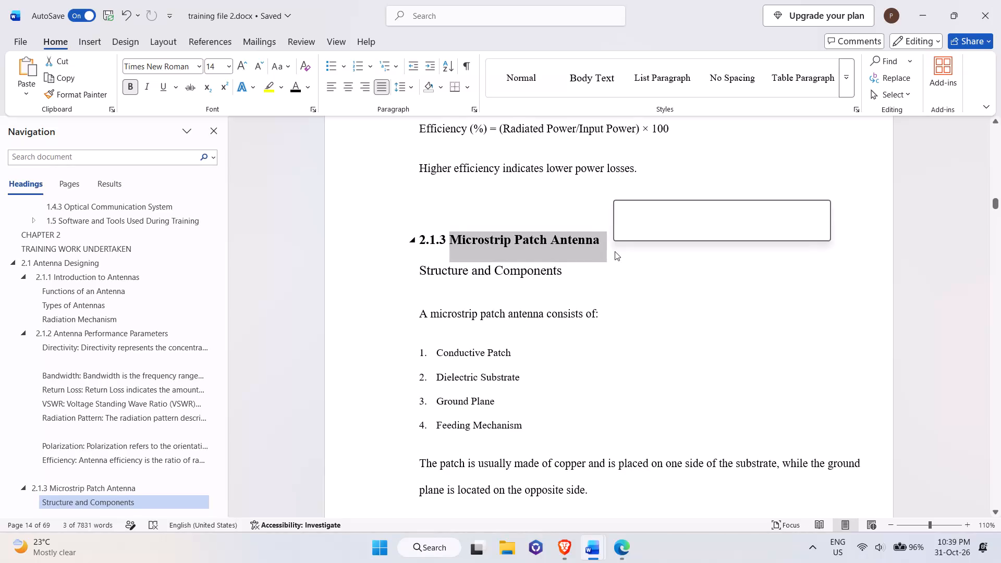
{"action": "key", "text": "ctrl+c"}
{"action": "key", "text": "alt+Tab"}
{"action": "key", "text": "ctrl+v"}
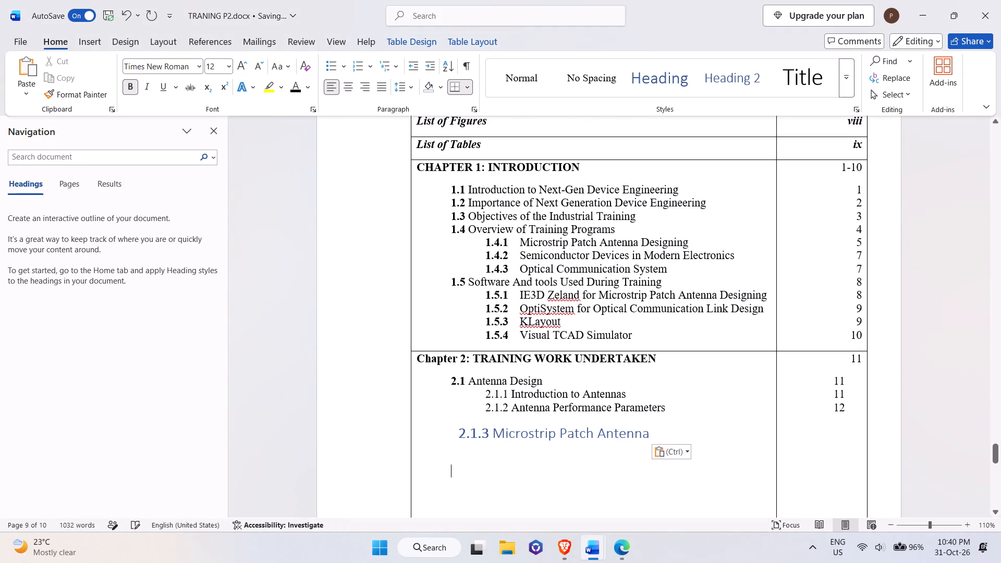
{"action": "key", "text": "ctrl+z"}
Copy only the heading text "Microstrip Patch Antenna" from training file 2.docx and paste it after 2.1.3 in TRANING P2.docx.
{"action": "key", "text": "alt+Tab"}
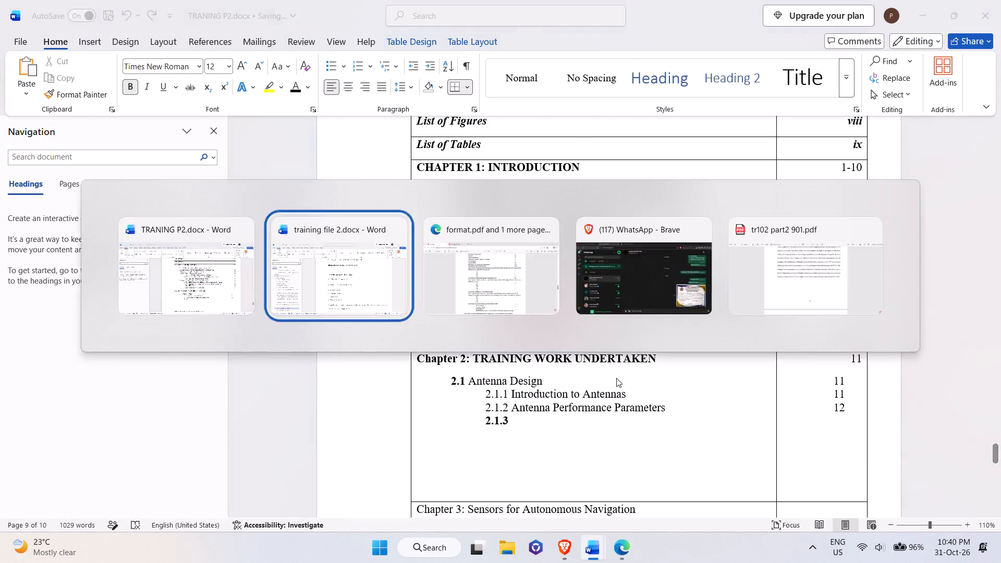
{"action": "left_click", "coordinate": [452, 236]}
{"action": "left_click_drag", "start_coordinate": [451, 236], "coordinate": [569, 252]}
{"action": "key", "text": "ctrl+c"}
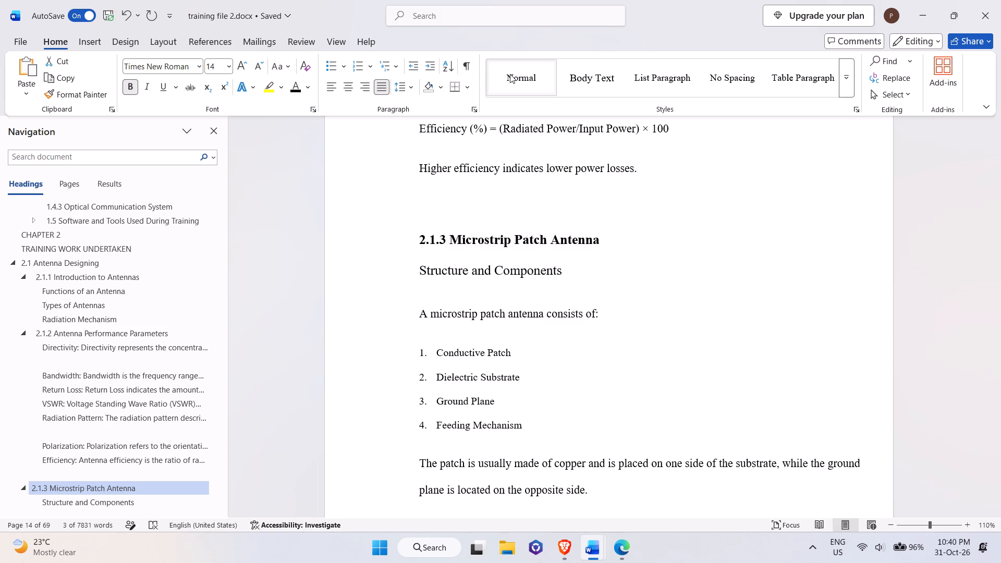
{"action": "key", "text": "alt+Tab"}
{"action": "key", "text": "ctrl+v"}
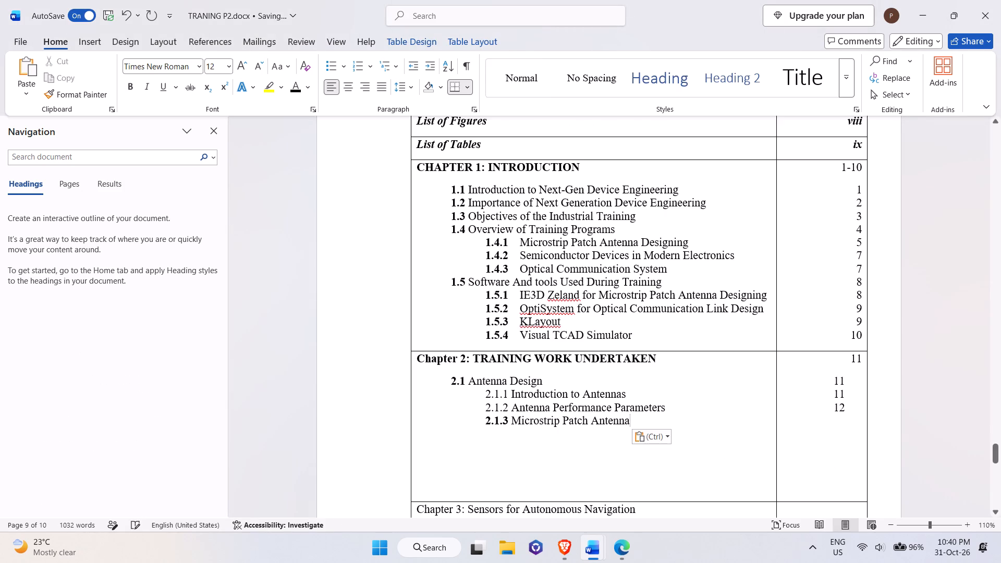
Make the entry numbers 2.1.1 and 2.1.2 bold in the contents table.
{"action": "left_click_drag", "start_coordinate": [487, 394], "coordinate": [510, 393]}
{"action": "key", "text": "ctrl+b"}
{"action": "left_click_drag", "start_coordinate": [482, 407], "coordinate": [514, 409]}
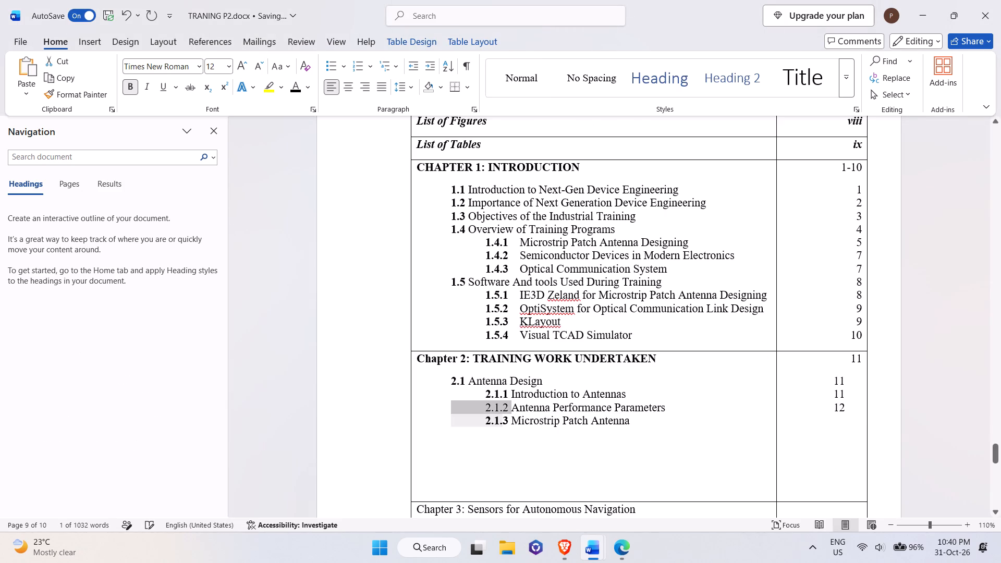
{"action": "left_click_drag", "start_coordinate": [514, 409], "coordinate": [515, 408]}
{"action": "key", "text": "ctrl+b"}
Look up the page of section 2.1.3 in training file 2.docx and enter page number 14 for it in TRANING P2.docx's contents table.
{"action": "left_click", "coordinate": [638, 421]}
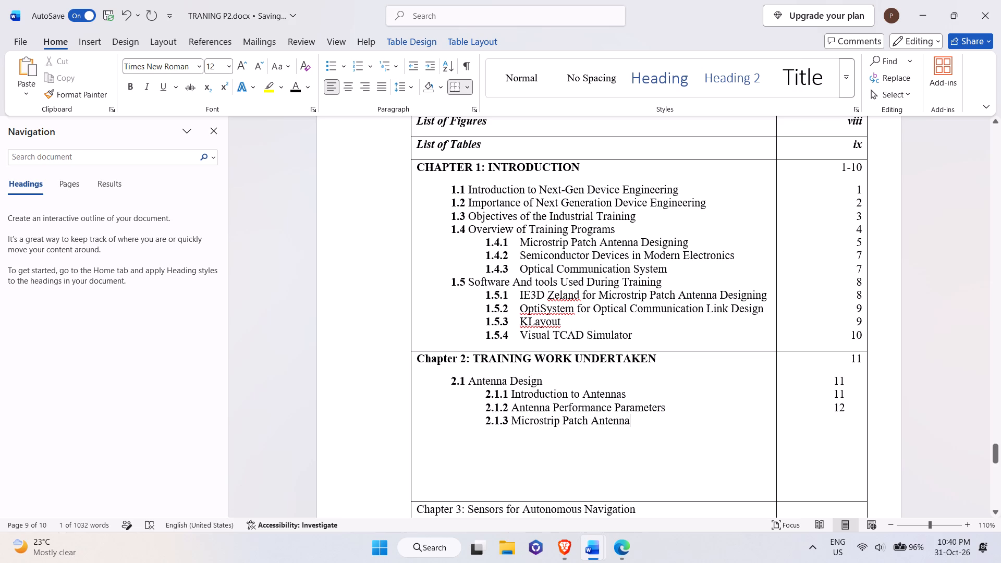
{"action": "key", "text": "alt+Tab"}
{"action": "scroll", "coordinate": [775, 409], "scroll_direction": "down", "scroll_amount": 7}
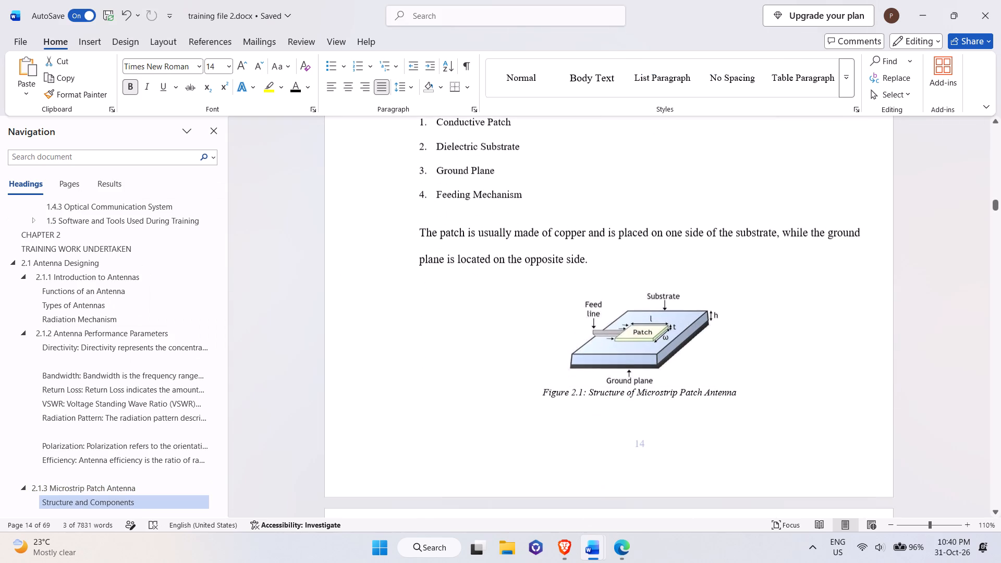
{"action": "key", "text": "alt+Tab"}
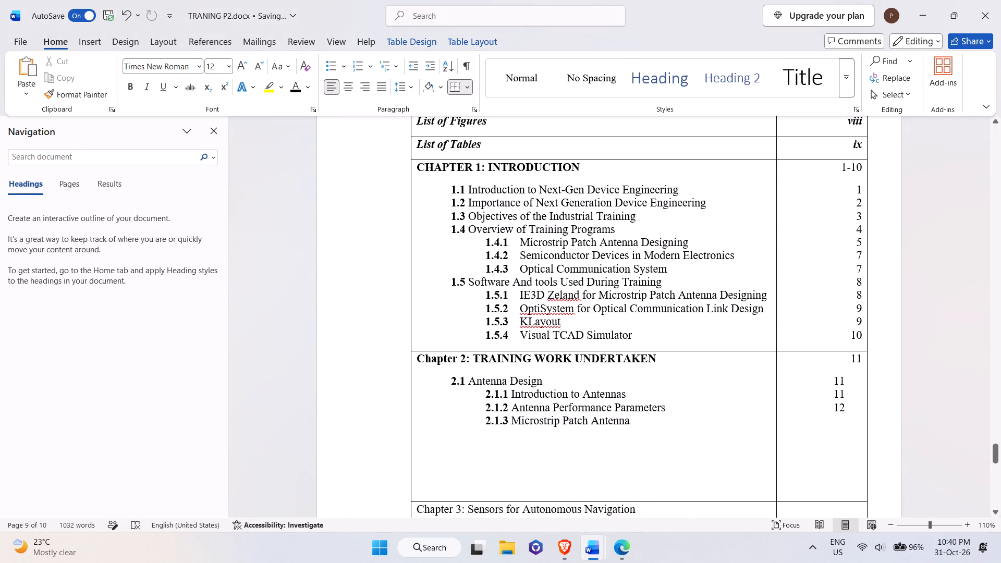
{"action": "left_click", "coordinate": [844, 409]}
{"action": "key", "text": "Return"}
{"action": "type", "text": "14"}
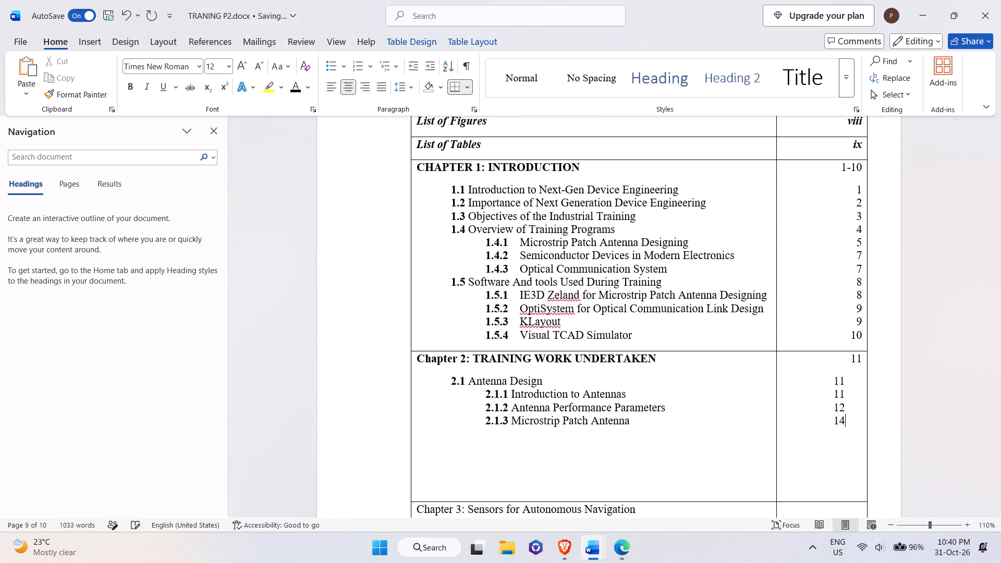
{"action": "key", "text": "Return"}
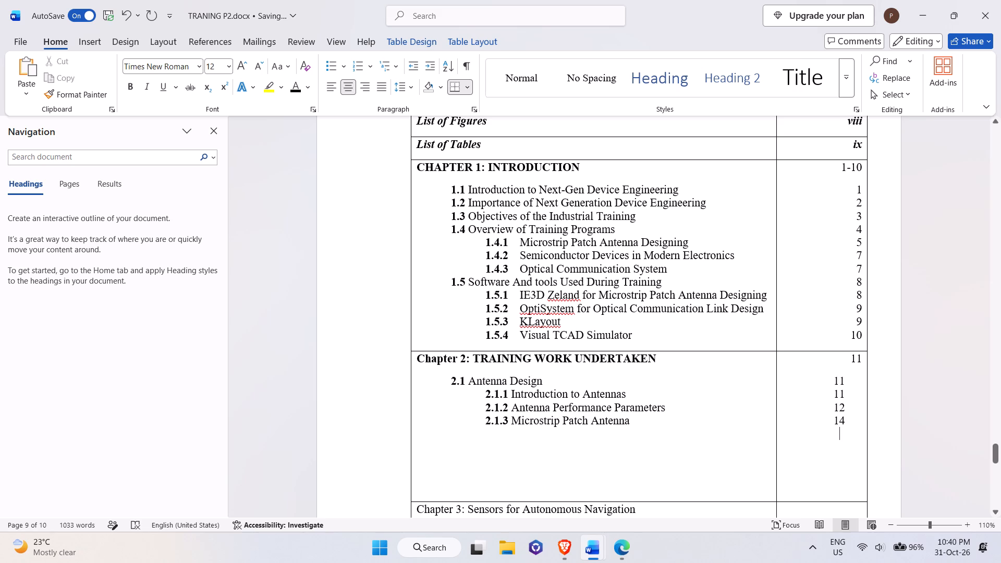
Start an indented entry numbered 2.1.4 below 2.1.3 in the contents table, locating the matching section in training file 2.docx.
{"action": "left_click", "coordinate": [630, 426]}
{"action": "key", "text": "Return"}
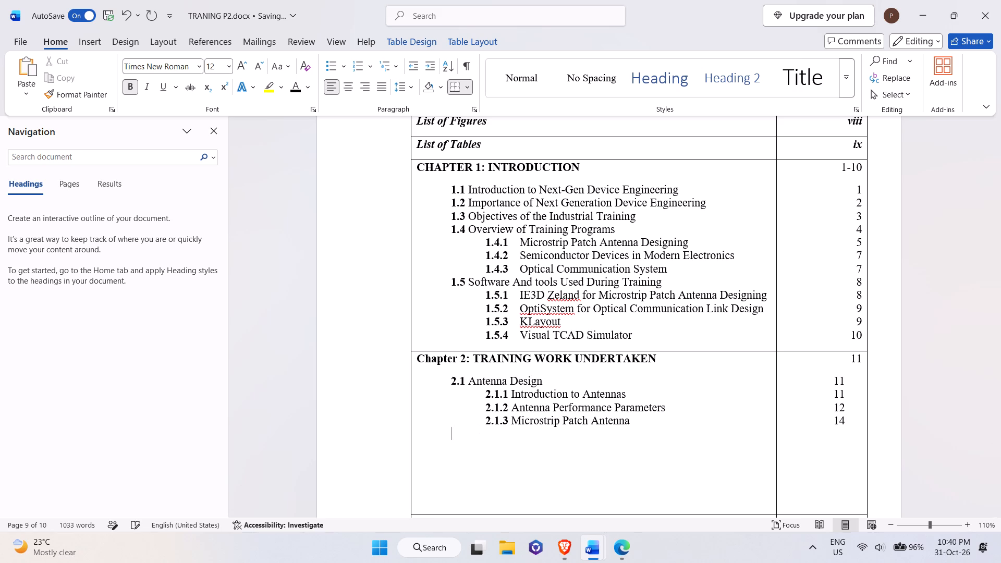
{"action": "key", "text": "space"}
{"action": "key", "text": "space"}
{"action": "key", "text": "space"}
{"action": "key", "text": "space"}
{"action": "key", "text": "space"}
{"action": "key", "text": "space"}
{"action": "key", "text": "space"}
{"action": "key", "text": "space"}
{"action": "key", "text": "alt+Tab"}
{"action": "scroll", "coordinate": [617, 387], "scroll_direction": "down", "scroll_amount": 20}
{"action": "scroll", "coordinate": [617, 387], "scroll_direction": "down", "scroll_amount": 20}
{"action": "scroll", "coordinate": [617, 387], "scroll_direction": "down", "scroll_amount": 5}
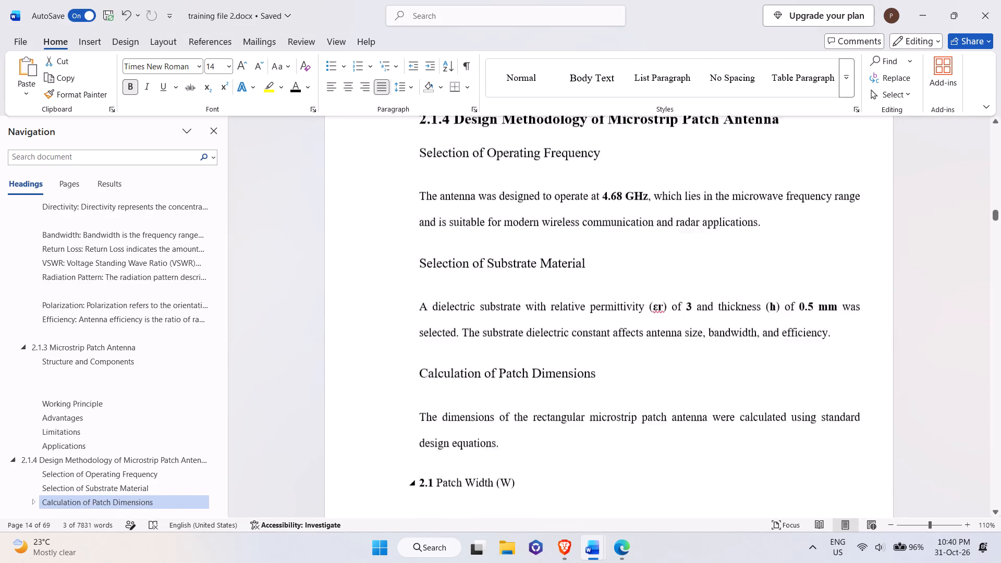
{"action": "scroll", "coordinate": [621, 363], "scroll_direction": "up", "scroll_amount": 5}
{"action": "scroll", "coordinate": [621, 363], "scroll_direction": "down", "scroll_amount": 9}
{"action": "scroll", "coordinate": [621, 363], "scroll_direction": "up", "scroll_amount": 13}
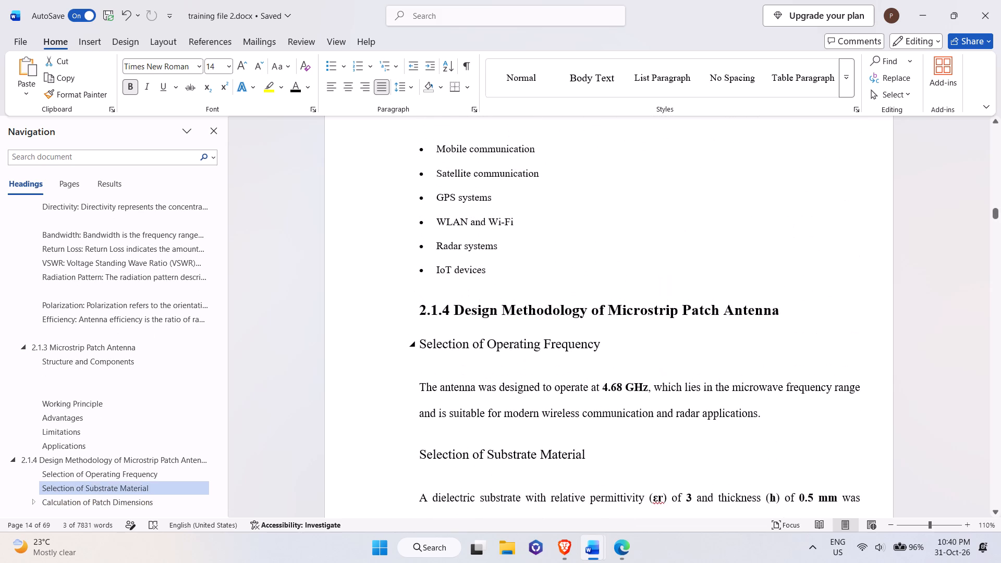
{"action": "key", "text": "alt+Tab"}
{"action": "key", "text": "space"}
{"action": "key", "text": "space"}
{"action": "key", "text": "space"}
{"action": "key", "text": "space"}
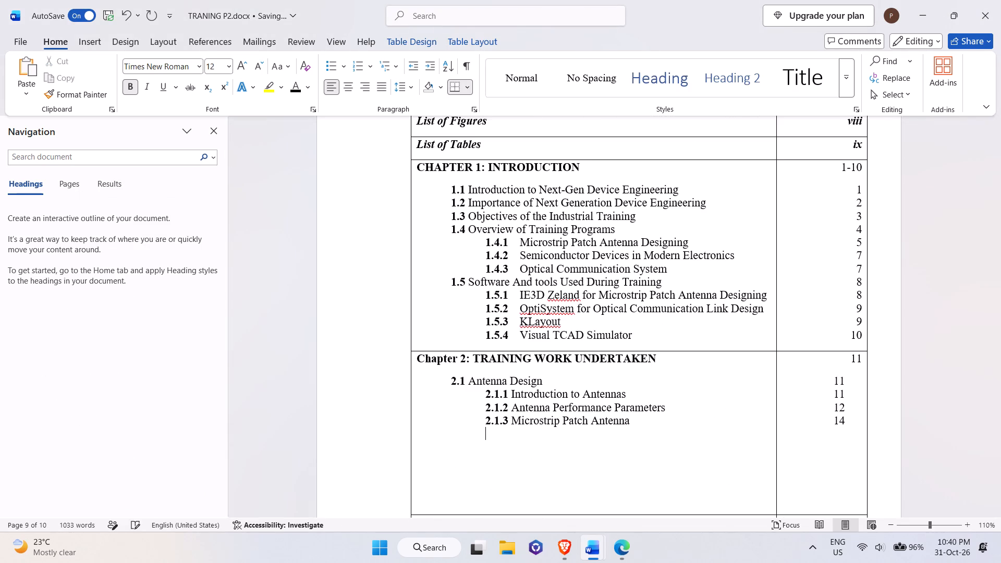
{"action": "type", "text": "2.1.4"}
{"action": "key", "text": "space"}
Copy the heading text "Design Methodology of Microstrip Patch Antenna" from training file 2.docx and paste it after 2.1.4 in TRANING P2.docx.
{"action": "key", "text": "alt+Tab"}
{"action": "left_click_drag", "start_coordinate": [460, 309], "coordinate": [727, 313]}
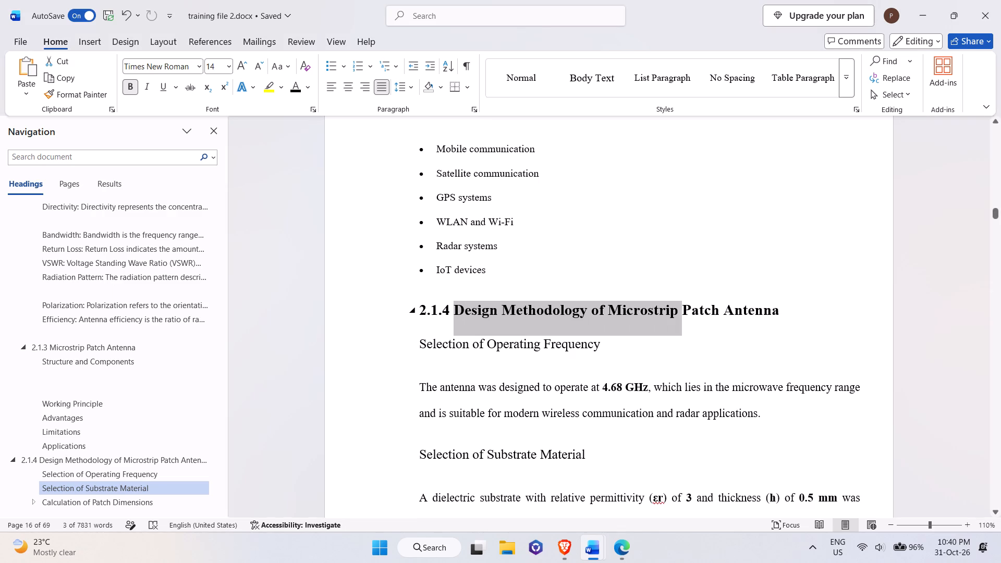
{"action": "left_click_drag", "start_coordinate": [727, 313], "coordinate": [782, 306]}
{"action": "key", "text": "ctrl+c"}
{"action": "key", "text": "alt+Tab"}
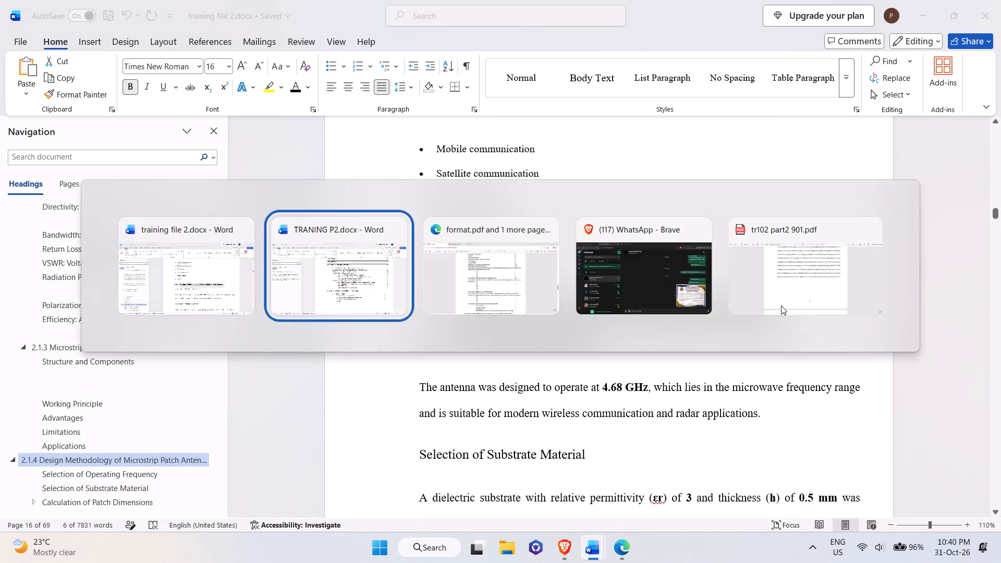
{"action": "key", "text": "ctrl+v"}
Look up the page of section 2.1.4 in training file 2.docx and enter page number 16 beside that entry in TRANING P2.docx.
{"action": "left_click", "coordinate": [847, 423]}
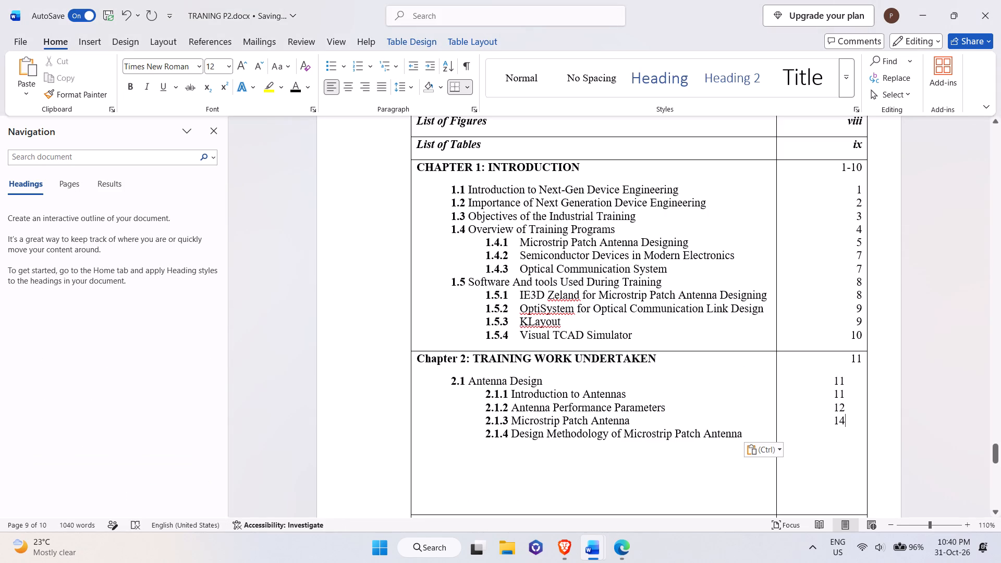
{"action": "key", "text": "Return"}
{"action": "key", "text": "alt+Tab"}
{"action": "scroll", "coordinate": [842, 436], "scroll_direction": "down", "scroll_amount": 12}
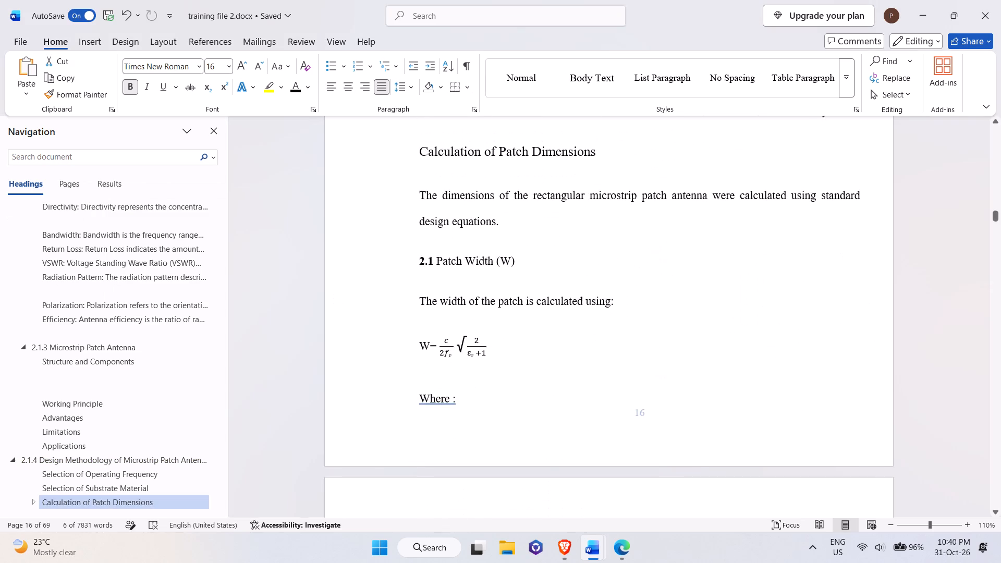
{"action": "key", "text": "alt+Tab"}
{"action": "type", "text": "16"}
{"action": "key", "text": "Return"}
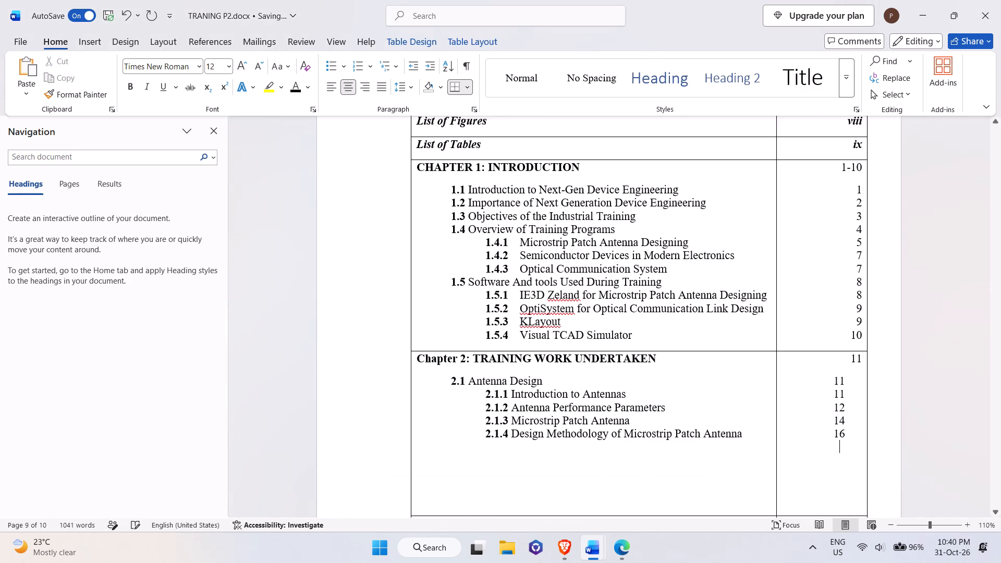
Add an indented entry 2.1.5 below 2.1.4 in TRANING P2.docx, with the heading text "Simulation Using Zeland MGRID" copied from training file 2.docx.
{"action": "left_click", "coordinate": [747, 435]}
{"action": "key", "text": "Return"}
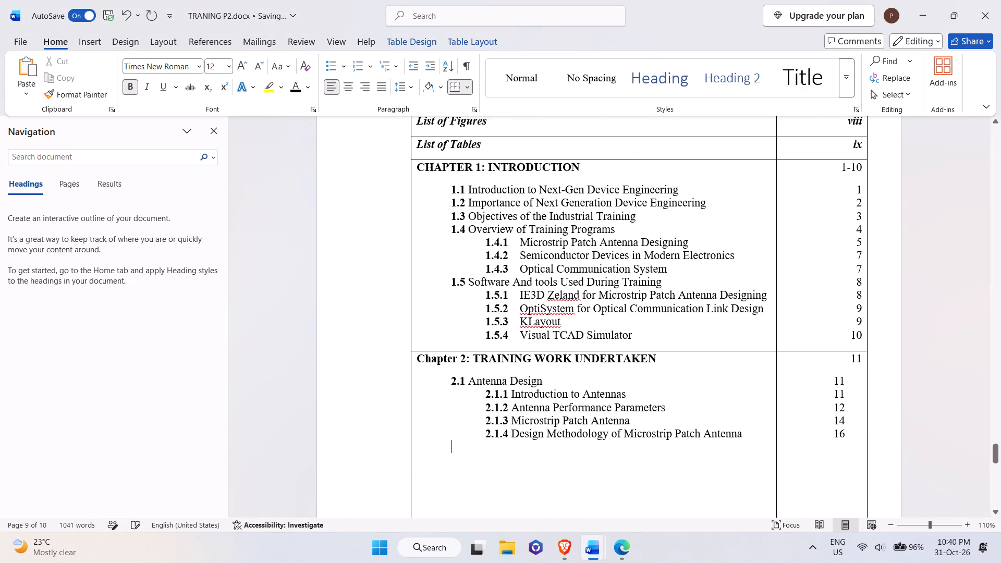
{"action": "key", "text": "space"}
{"action": "key", "text": "space"}
{"action": "key", "text": "space"}
{"action": "key", "text": "space"}
{"action": "key", "text": "space"}
{"action": "key", "text": "space"}
{"action": "key", "text": "space"}
{"action": "key", "text": "space"}
{"action": "key", "text": "space"}
{"action": "key", "text": "space"}
{"action": "key", "text": "space"}
{"action": "key", "text": "space"}
{"action": "key", "text": "alt+Tab"}
{"action": "scroll", "coordinate": [773, 340], "scroll_direction": "down", "scroll_amount": 19}
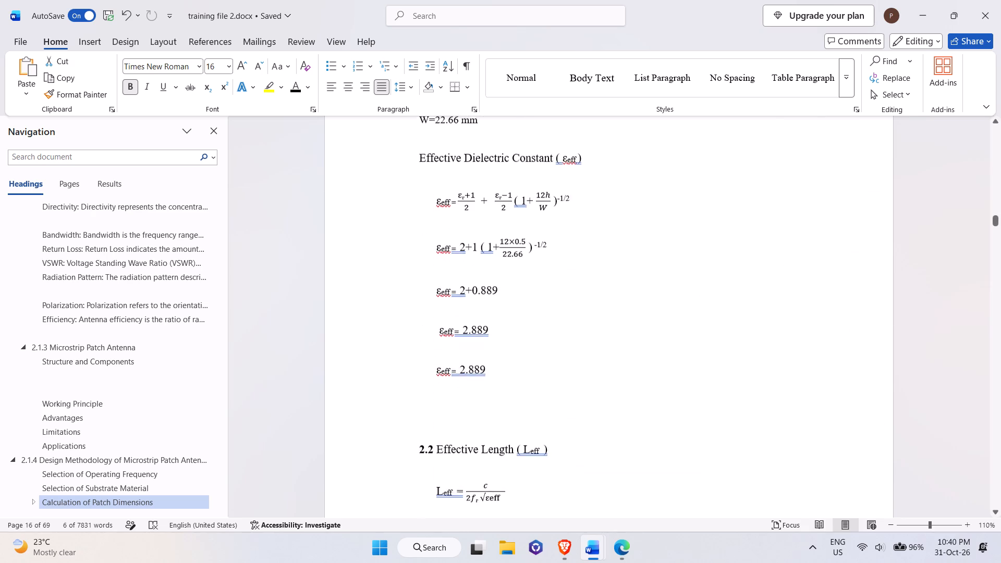
{"action": "scroll", "coordinate": [770, 333], "scroll_direction": "down", "scroll_amount": 18}
{"action": "scroll", "coordinate": [770, 333], "scroll_direction": "down", "scroll_amount": 14}
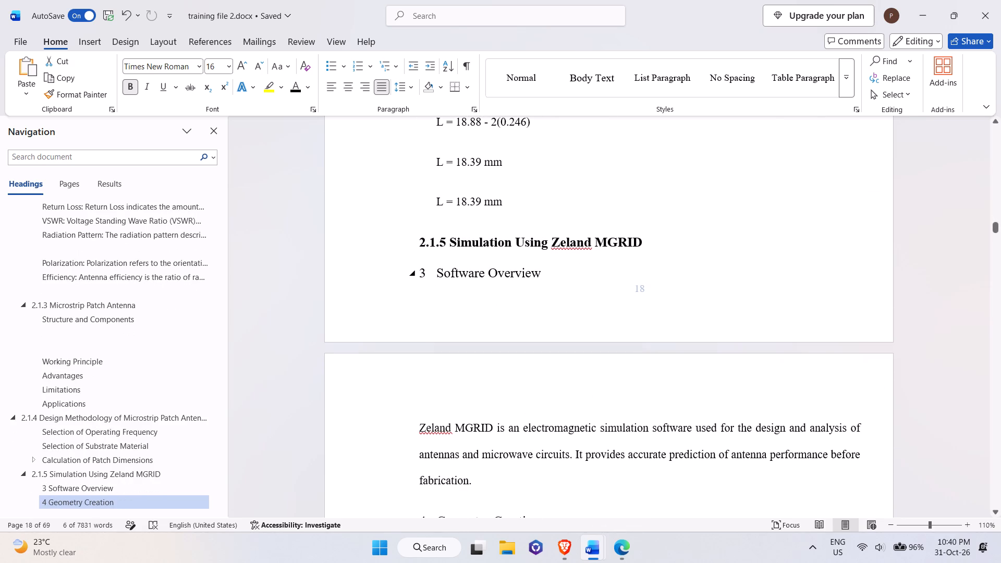
{"action": "left_click_drag", "start_coordinate": [451, 242], "coordinate": [626, 241]}
{"action": "key", "text": "ctrl+c"}
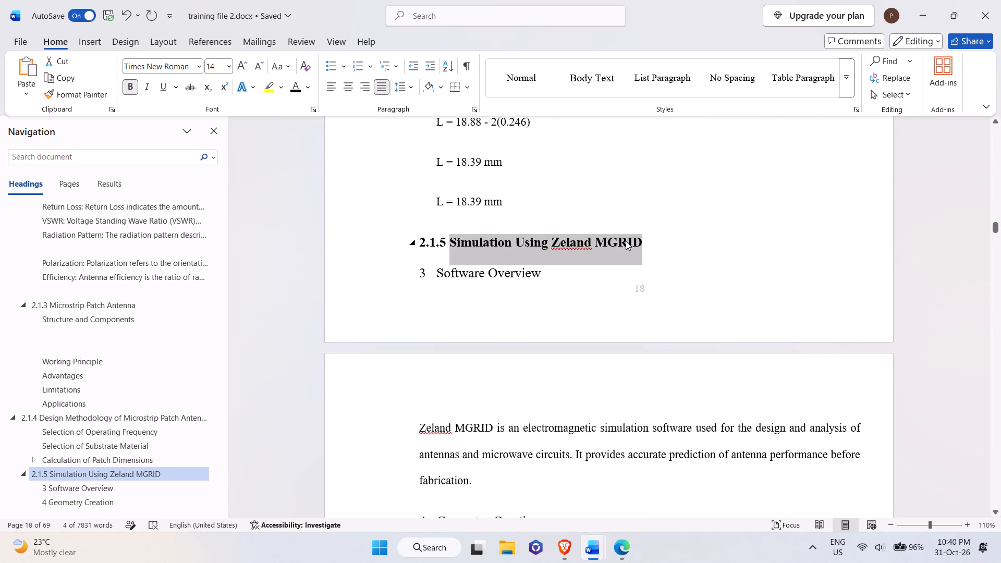
{"action": "key", "text": "alt+Tab"}
{"action": "type", "text": "2.1.5"}
{"action": "key", "text": "space"}
{"action": "key", "text": "ctrl+v"}
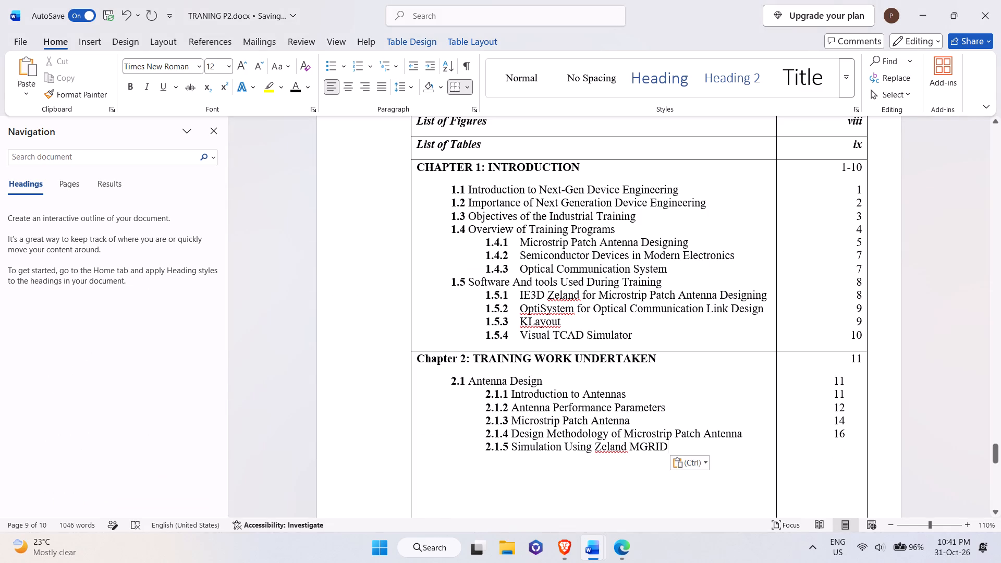
Check the page of section 2.1.5 in training file 2.docx and enter page number 18 beside that entry in TRANING P2.docx.
{"action": "left_click", "coordinate": [850, 433]}
{"action": "key", "text": "Return"}
{"action": "key", "text": "alt+Tab"}
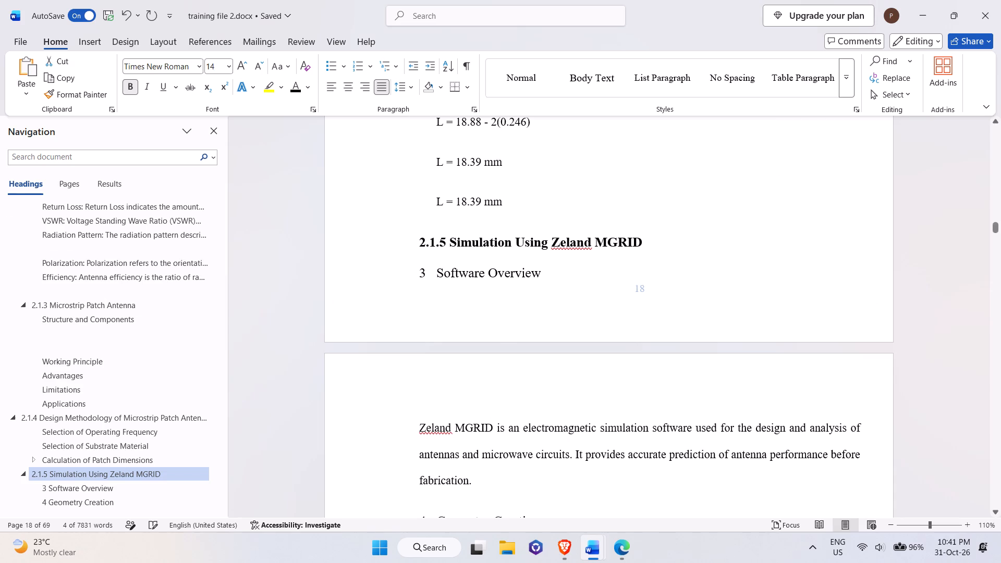
{"action": "key", "text": "alt+Tab"}
{"action": "type", "text": "18"}
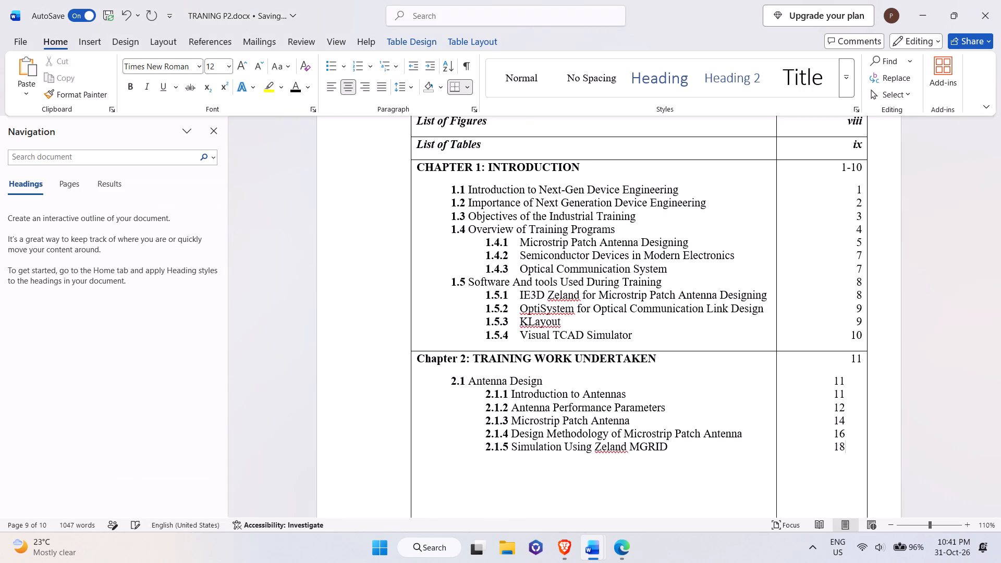
{"action": "key", "text": "Return"}
Start an indented entry numbered 2.1.6 below 2.1.5 in the contents table.
{"action": "left_click", "coordinate": [679, 445]}
{"action": "key", "text": "Return"}
{"action": "key", "text": "space"}
{"action": "key", "text": "space"}
{"action": "key", "text": "space"}
{"action": "key", "text": "space"}
{"action": "key", "text": "space"}
{"action": "key", "text": "space"}
{"action": "key", "text": "space"}
{"action": "key", "text": "space"}
{"action": "key", "text": "space"}
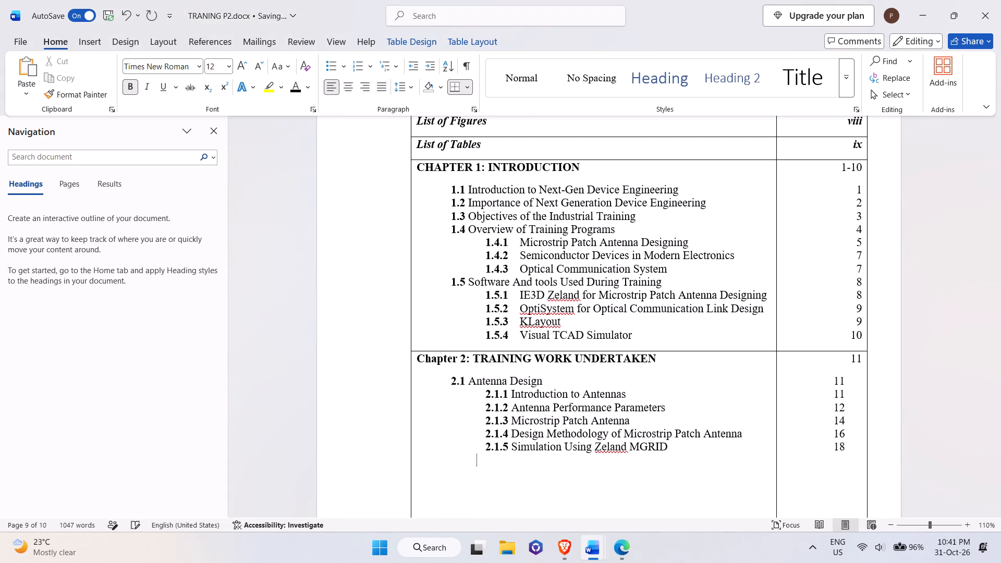
{"action": "key", "text": "space"}
{"action": "key", "text": "space"}
{"action": "key", "text": "space"}
{"action": "type", "text": "2.1.6"}
{"action": "key", "text": "space"}
Copy the heading text "Results and Analysis" from training file 2.docx and paste it after 2.1.6 in TRANING P2.docx.
{"action": "key", "text": "alt+Tab"}
{"action": "scroll", "coordinate": [649, 374], "scroll_direction": "down", "scroll_amount": 4}
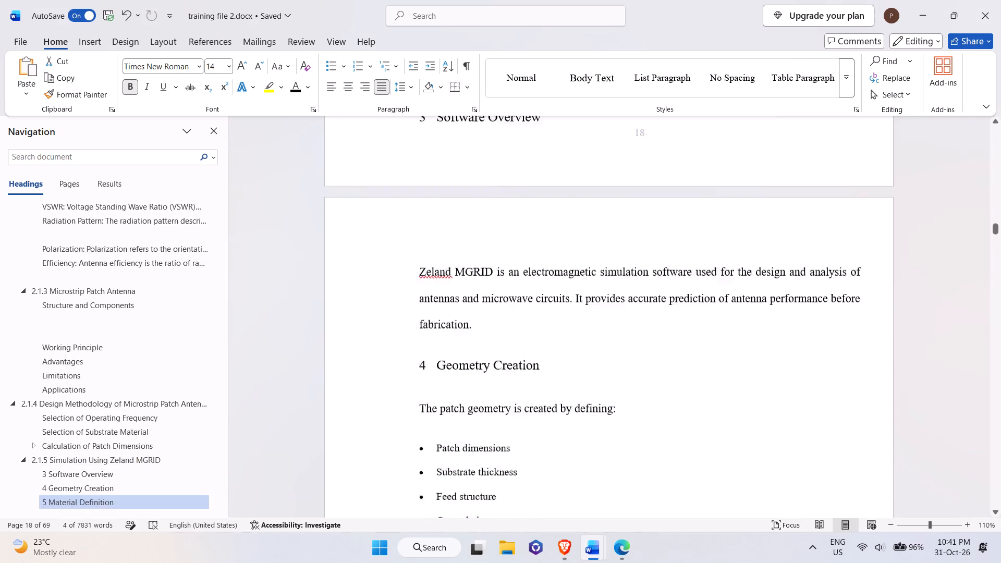
{"action": "scroll", "coordinate": [642, 357], "scroll_direction": "down", "scroll_amount": 20}
{"action": "scroll", "coordinate": [642, 357], "scroll_direction": "down", "scroll_amount": 9}
{"action": "scroll", "coordinate": [640, 353], "scroll_direction": "up", "scroll_amount": 1}
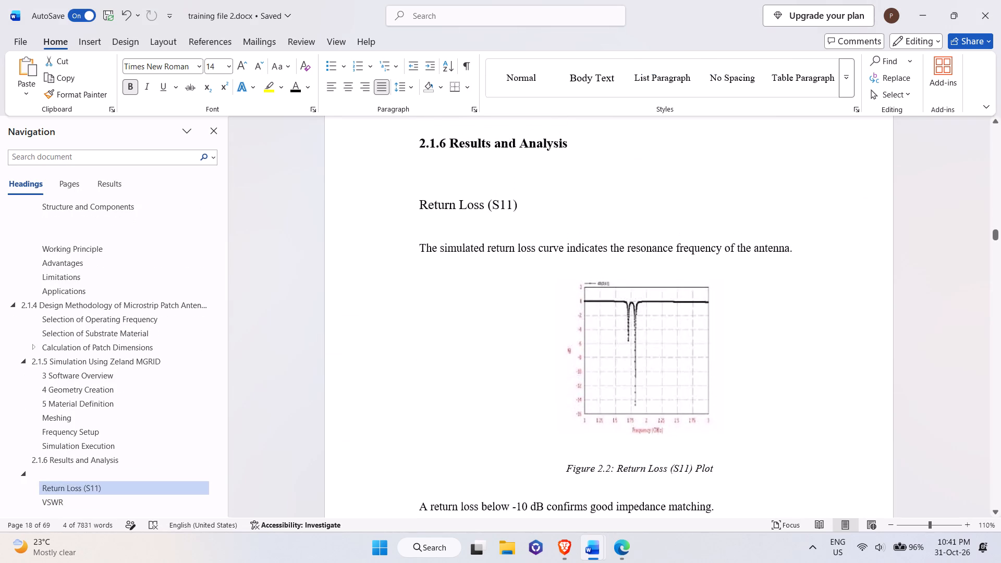
{"action": "scroll", "coordinate": [640, 353], "scroll_direction": "down", "scroll_amount": 5}
{"action": "scroll", "coordinate": [640, 353], "scroll_direction": "up", "scroll_amount": 5}
{"action": "left_click_drag", "start_coordinate": [452, 149], "coordinate": [556, 148]}
{"action": "key", "text": "ctrl+c"}
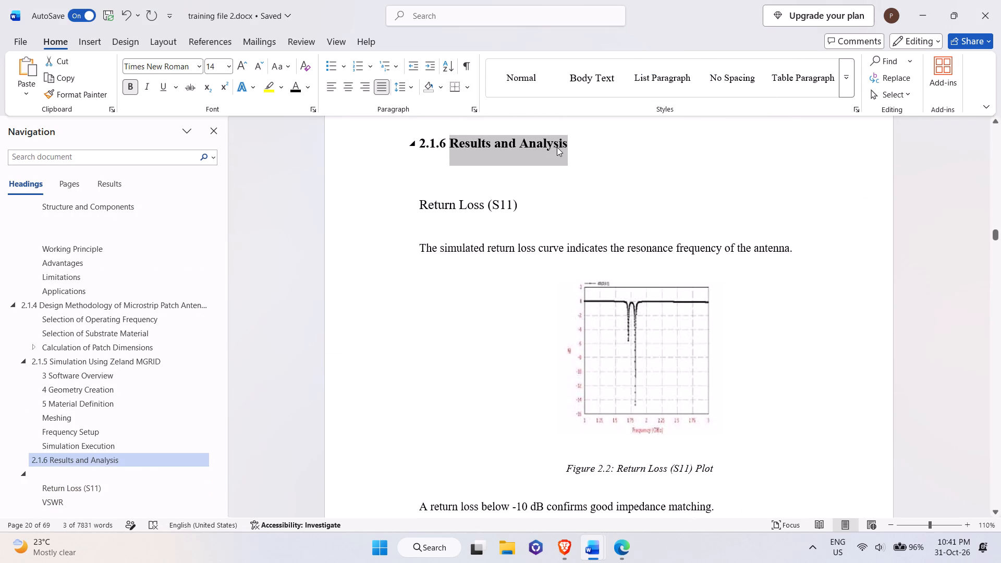
{"action": "key", "text": "alt+Tab"}
{"action": "key", "text": "ctrl+v"}
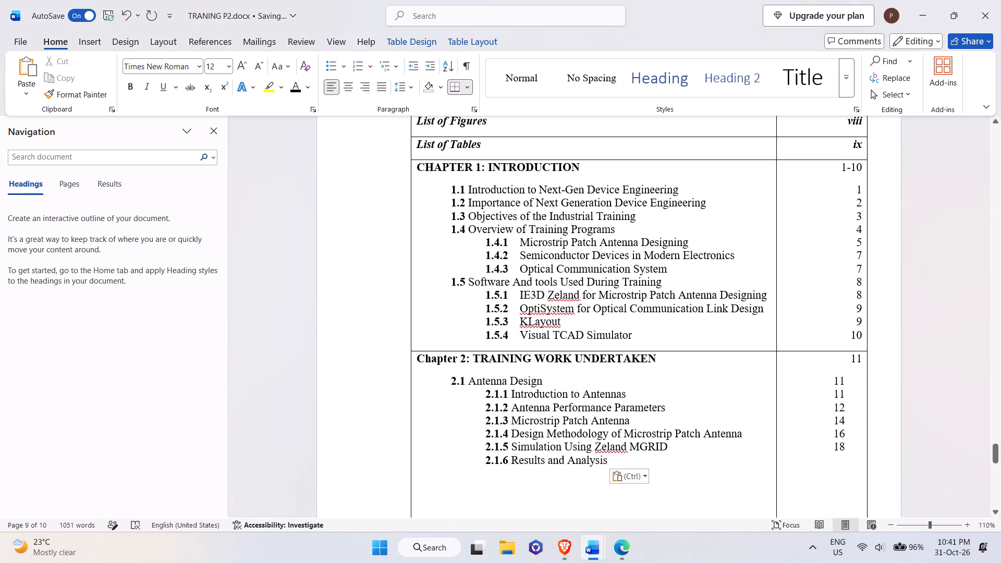
Check the page of section 2.1.6 in training file 2.docx and enter page number 20 beside that entry in TRANING P2.docx.
{"action": "key", "text": "alt+Tab"}
{"action": "scroll", "coordinate": [725, 340], "scroll_direction": "down", "scroll_amount": 15}
{"action": "key", "text": "alt+Tab"}
{"action": "left_click", "coordinate": [849, 439]}
{"action": "left_click", "coordinate": [850, 446]}
{"action": "key", "text": "Return"}
{"action": "type", "text": "20"}
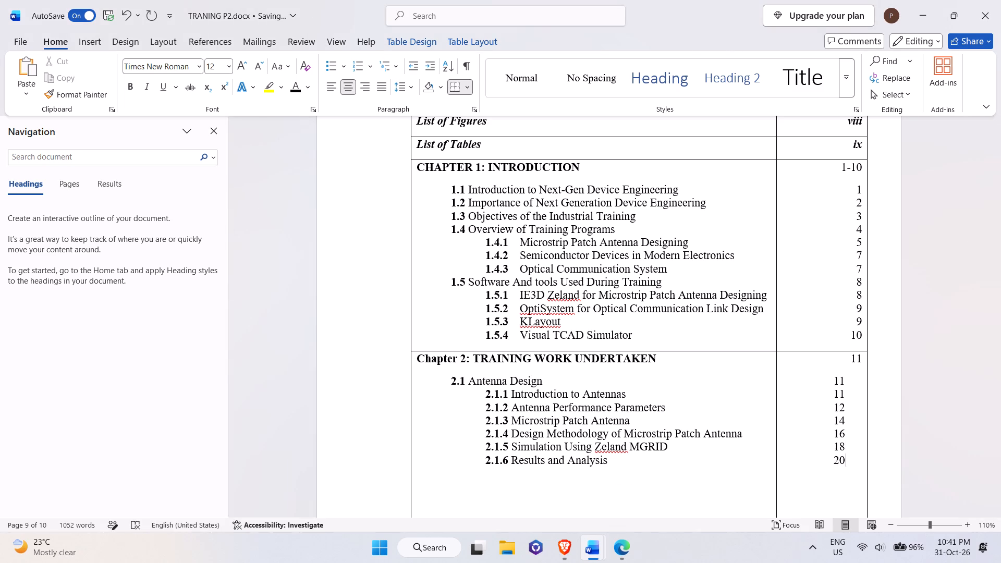
Start an indented entry numbered 2.1.7 below 2.1.6 in the contents table, checking the next heading in training file 2.docx.
{"action": "left_click", "coordinate": [621, 462]}
{"action": "key", "text": "Return"}
{"action": "key", "text": "space"}
{"action": "key", "text": "space"}
{"action": "key", "text": "space"}
{"action": "key", "text": "space"}
{"action": "key", "text": "space"}
{"action": "key", "text": "space"}
{"action": "key", "text": "space"}
{"action": "key", "text": "space"}
{"action": "key", "text": "space"}
{"action": "key", "text": "space"}
{"action": "key", "text": "space"}
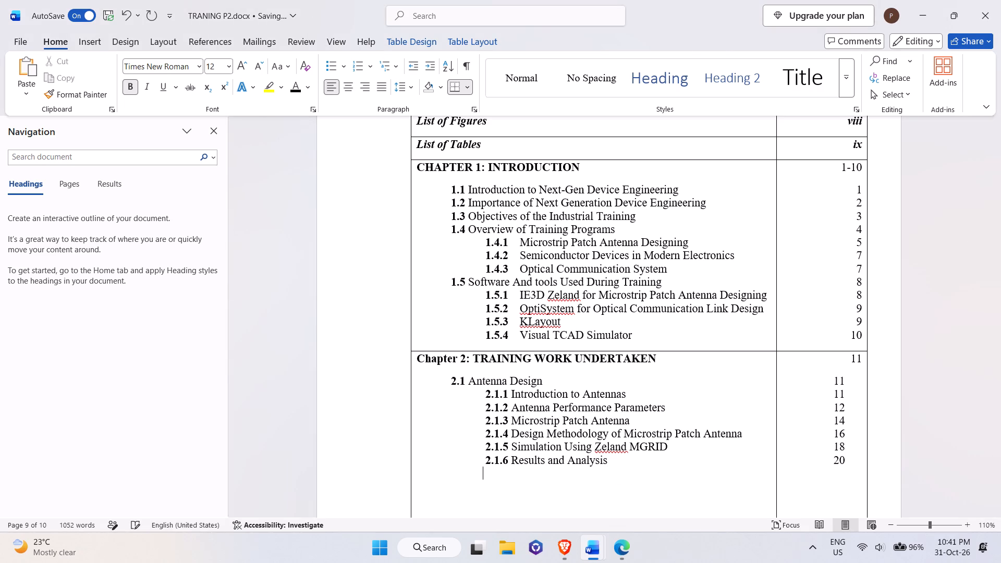
{"action": "key", "text": "alt+Tab"}
{"action": "scroll", "coordinate": [693, 321], "scroll_direction": "down", "scroll_amount": 20}
{"action": "scroll", "coordinate": [693, 321], "scroll_direction": "down", "scroll_amount": 13}
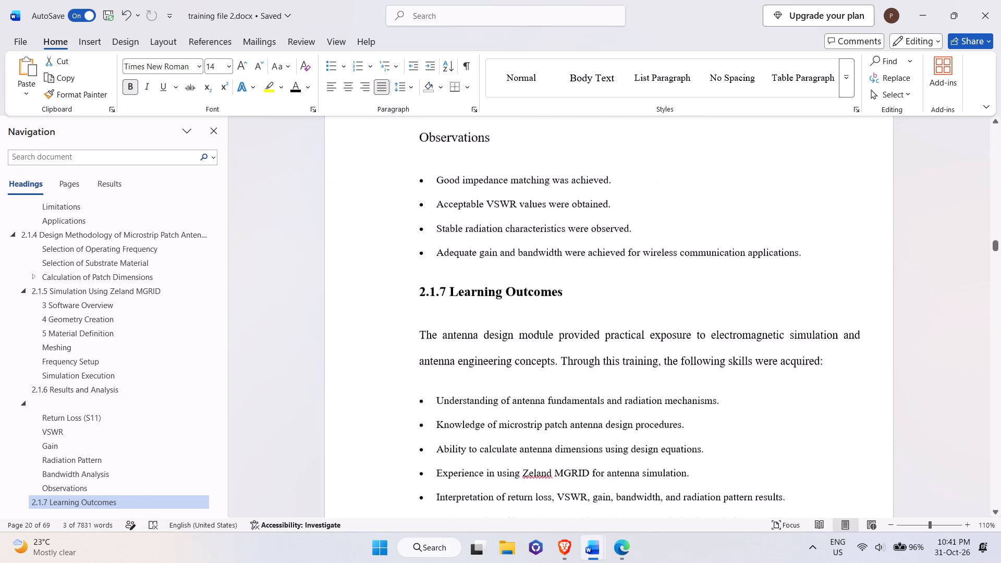
{"action": "key", "text": "alt+Tab"}
{"action": "type", "text": "2.1.7"}
{"action": "key", "text": "Home"}
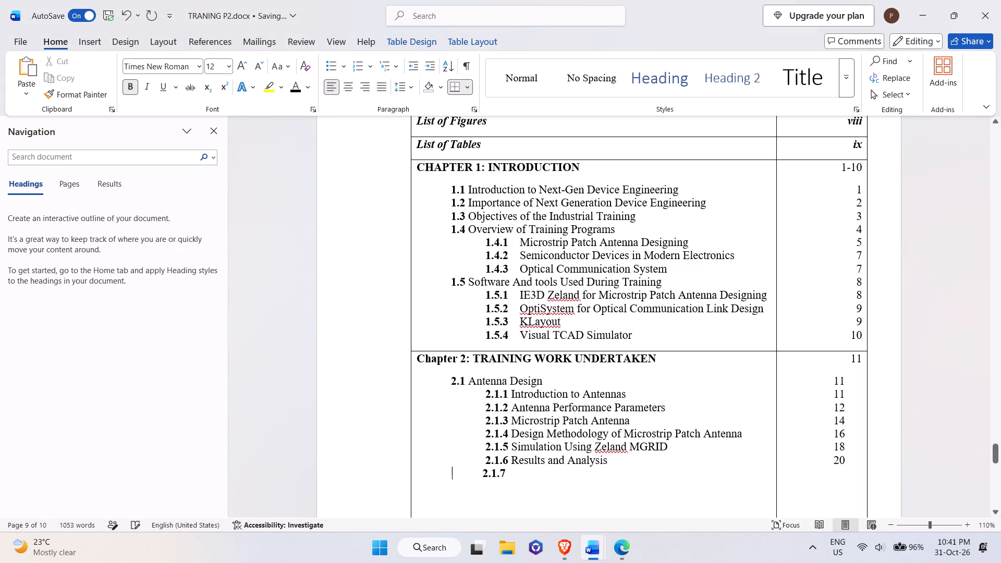
{"action": "key", "text": "space"}
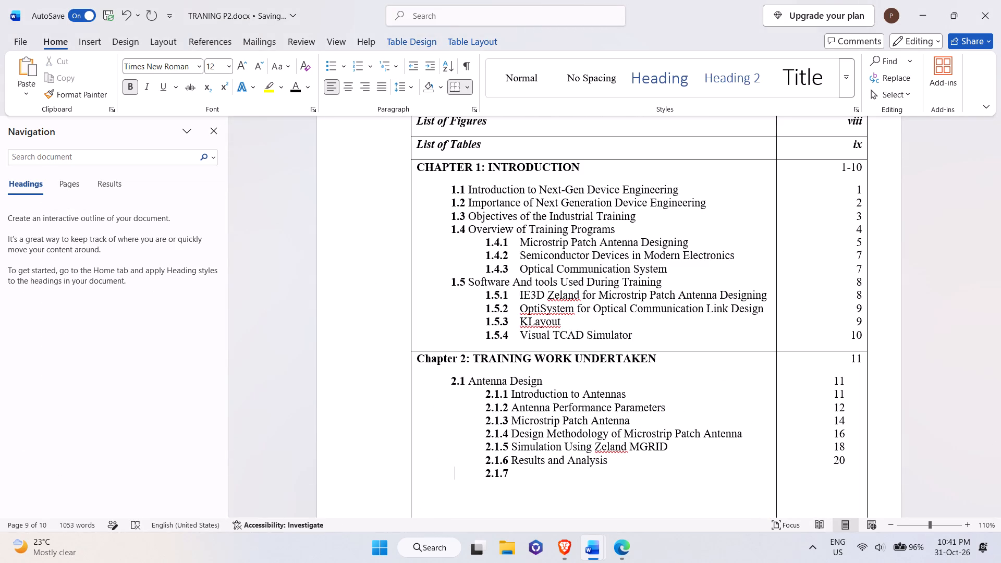
{"action": "key", "text": "End"}
{"action": "key", "text": "space"}
Copy the heading text "Learning Outcomes" from training file 2.docx and paste it after 2.1.7 in TRANING P2.docx.
{"action": "key", "text": "alt+Tab"}
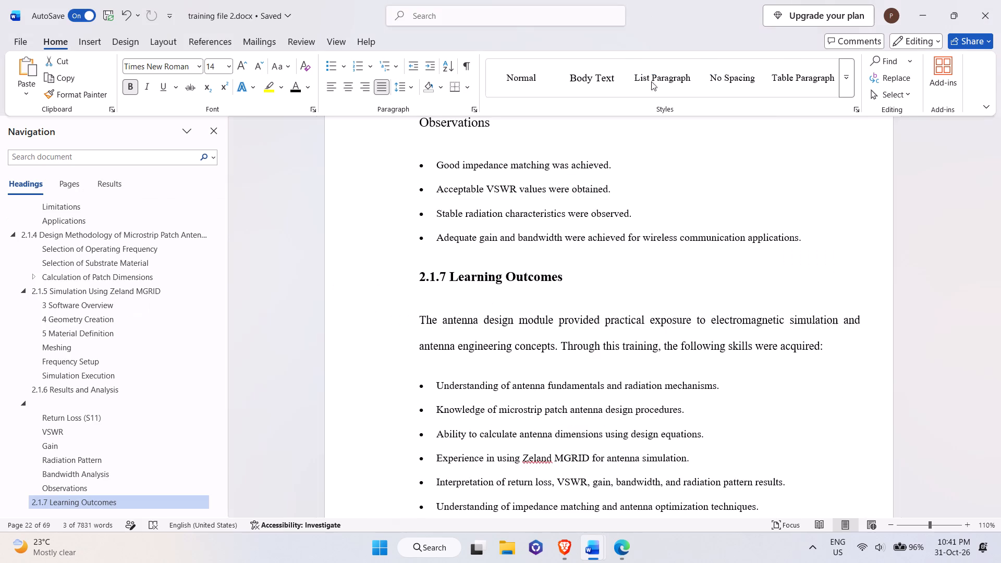
{"action": "left_click_drag", "start_coordinate": [451, 280], "coordinate": [559, 276]}
{"action": "key", "text": "ctrl+c"}
{"action": "key", "text": "alt+Tab"}
{"action": "key", "text": "ctrl+v"}
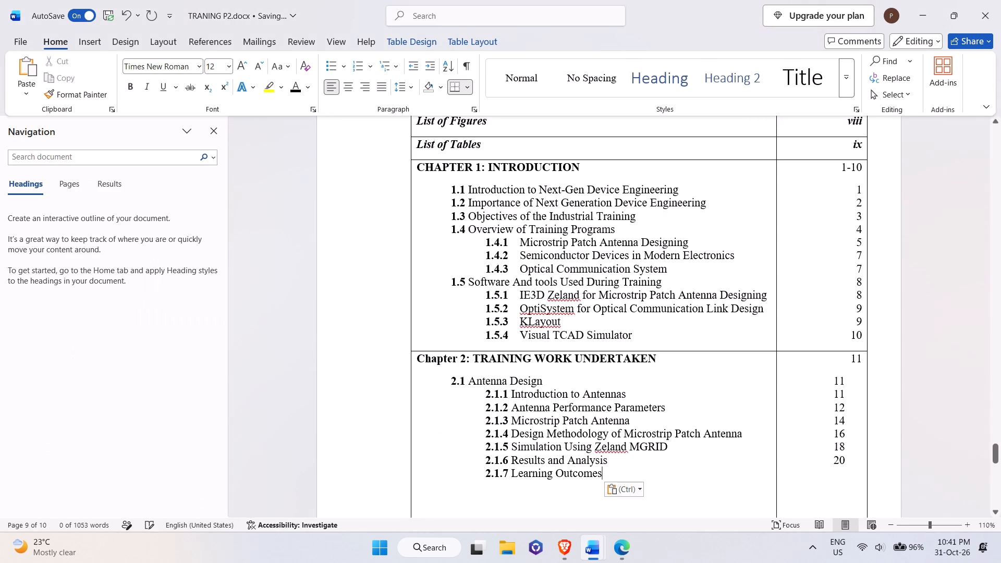
Check the page of section 2.1.7 in training file 2.docx and enter page number 22 for that entry and for the line below it.
{"action": "left_click", "coordinate": [848, 461]}
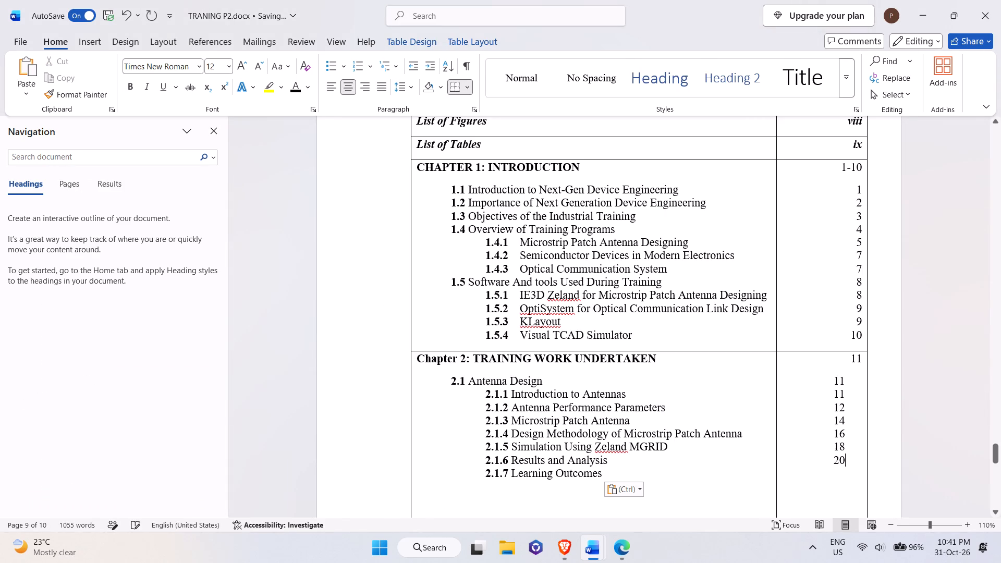
{"action": "key", "text": "Return"}
{"action": "key", "text": "alt+Tab"}
{"action": "scroll", "coordinate": [663, 341], "scroll_direction": "down", "scroll_amount": 13}
{"action": "key", "text": "alt+Tab"}
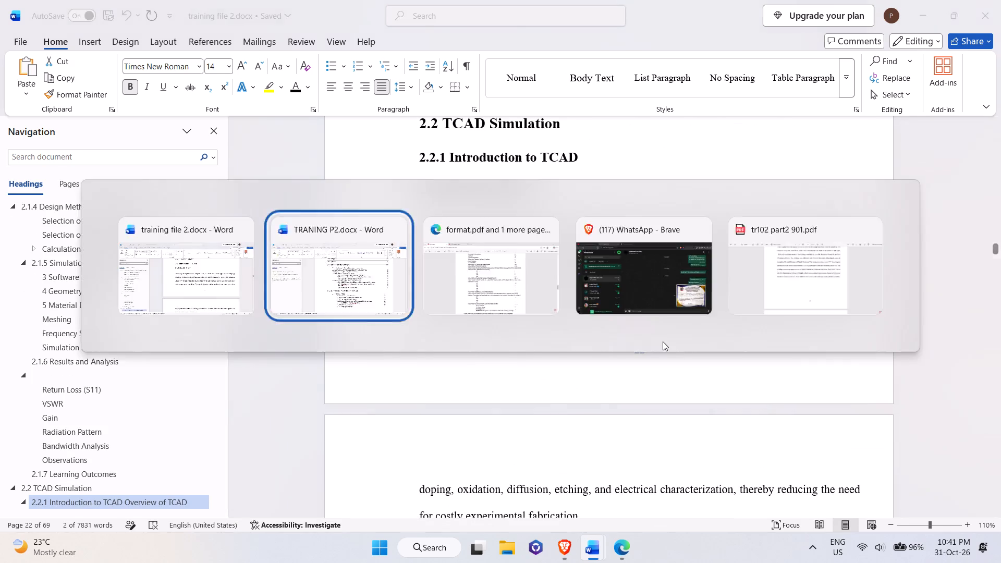
{"action": "type", "text": "22"}
{"action": "key", "text": "Return"}
{"action": "type", "text": "22"}
{"action": "key", "text": "Left"}
{"action": "key", "text": "Left"}
{"action": "key", "text": "Left"}
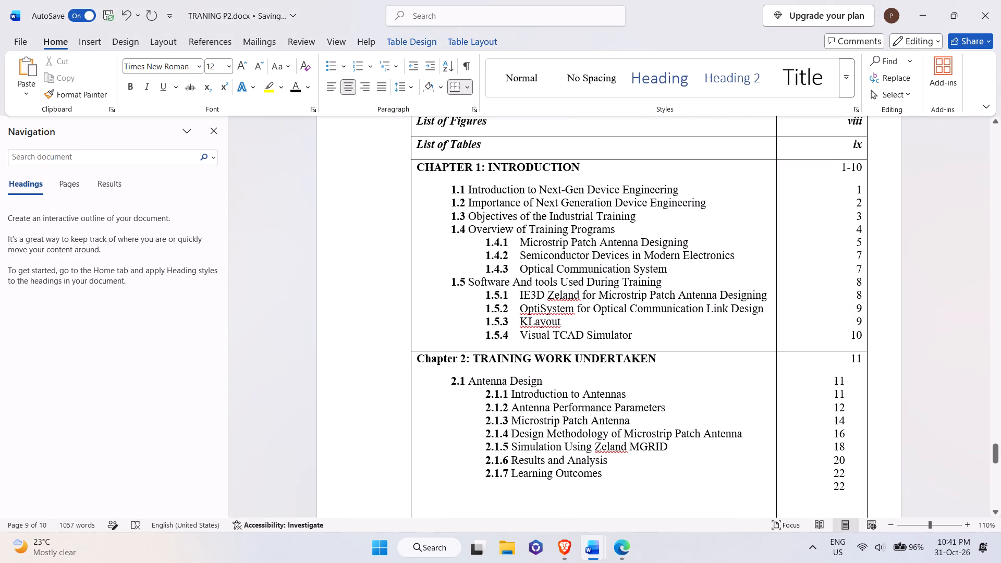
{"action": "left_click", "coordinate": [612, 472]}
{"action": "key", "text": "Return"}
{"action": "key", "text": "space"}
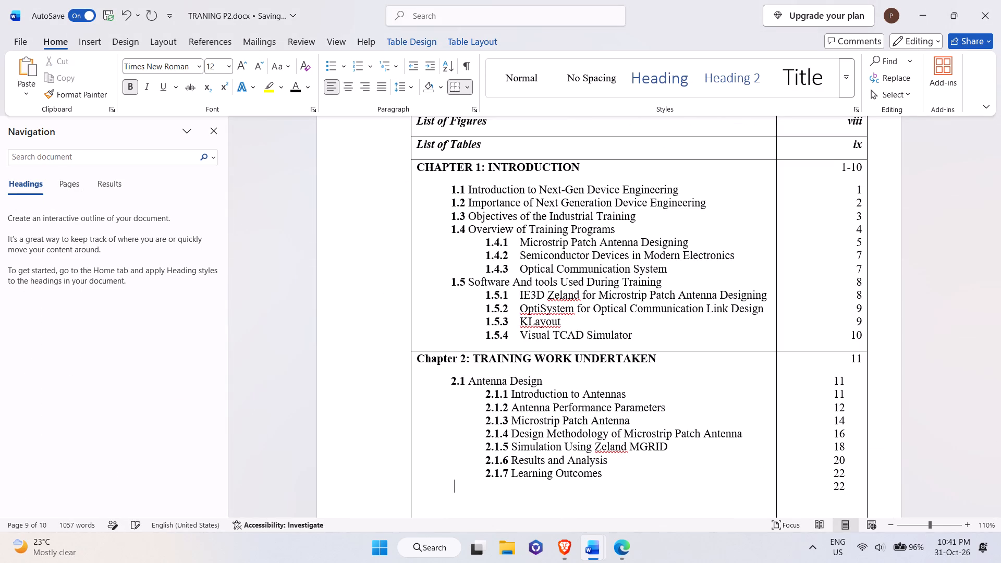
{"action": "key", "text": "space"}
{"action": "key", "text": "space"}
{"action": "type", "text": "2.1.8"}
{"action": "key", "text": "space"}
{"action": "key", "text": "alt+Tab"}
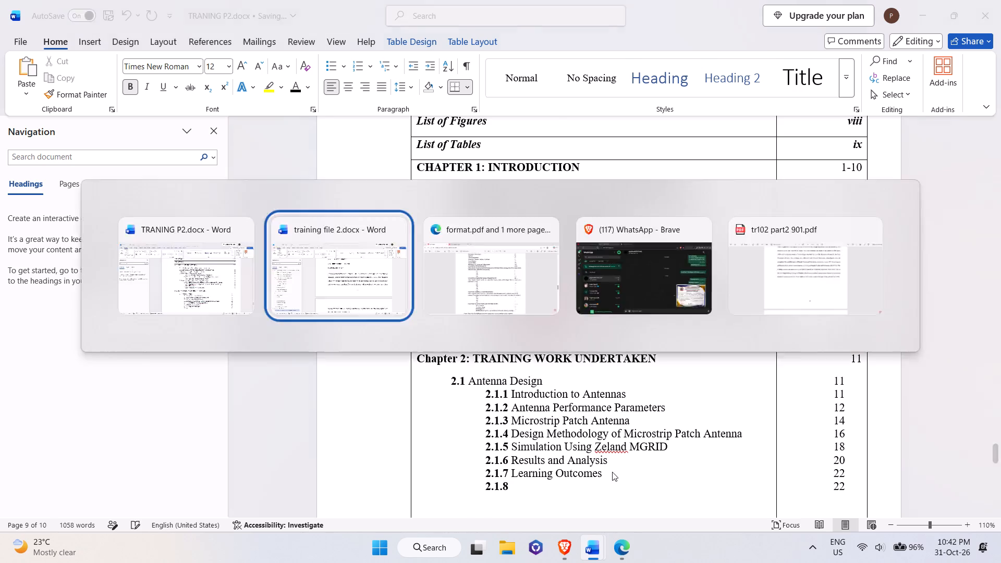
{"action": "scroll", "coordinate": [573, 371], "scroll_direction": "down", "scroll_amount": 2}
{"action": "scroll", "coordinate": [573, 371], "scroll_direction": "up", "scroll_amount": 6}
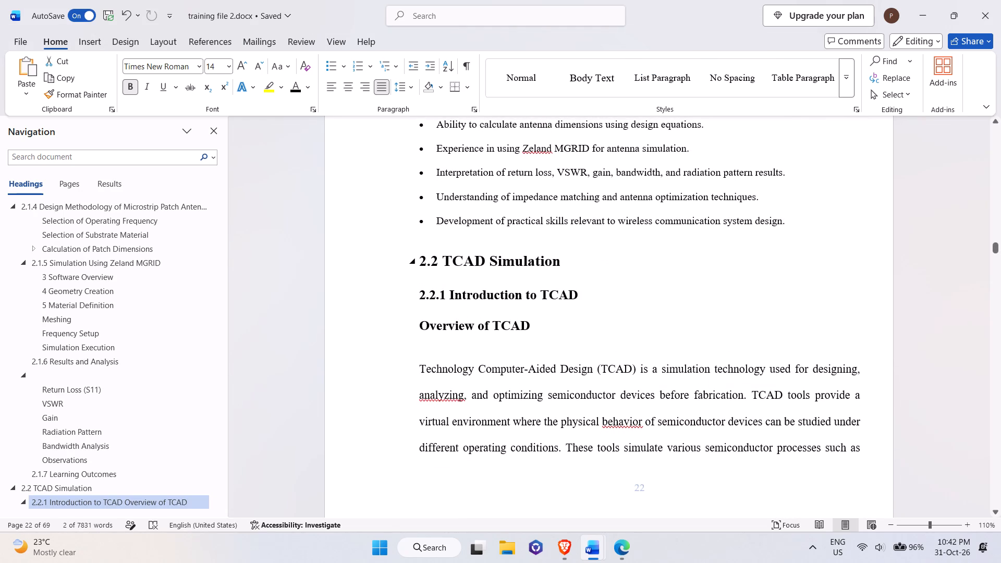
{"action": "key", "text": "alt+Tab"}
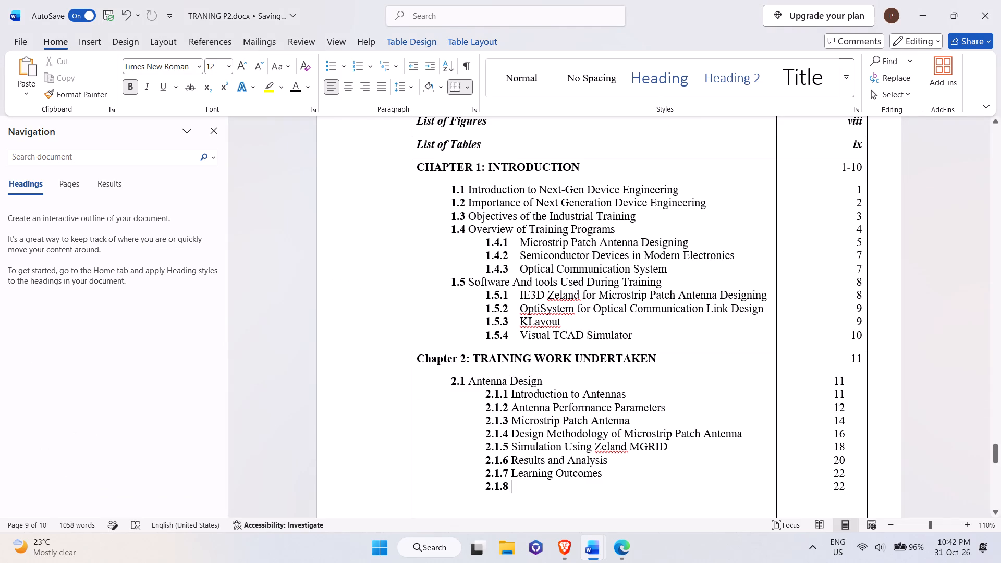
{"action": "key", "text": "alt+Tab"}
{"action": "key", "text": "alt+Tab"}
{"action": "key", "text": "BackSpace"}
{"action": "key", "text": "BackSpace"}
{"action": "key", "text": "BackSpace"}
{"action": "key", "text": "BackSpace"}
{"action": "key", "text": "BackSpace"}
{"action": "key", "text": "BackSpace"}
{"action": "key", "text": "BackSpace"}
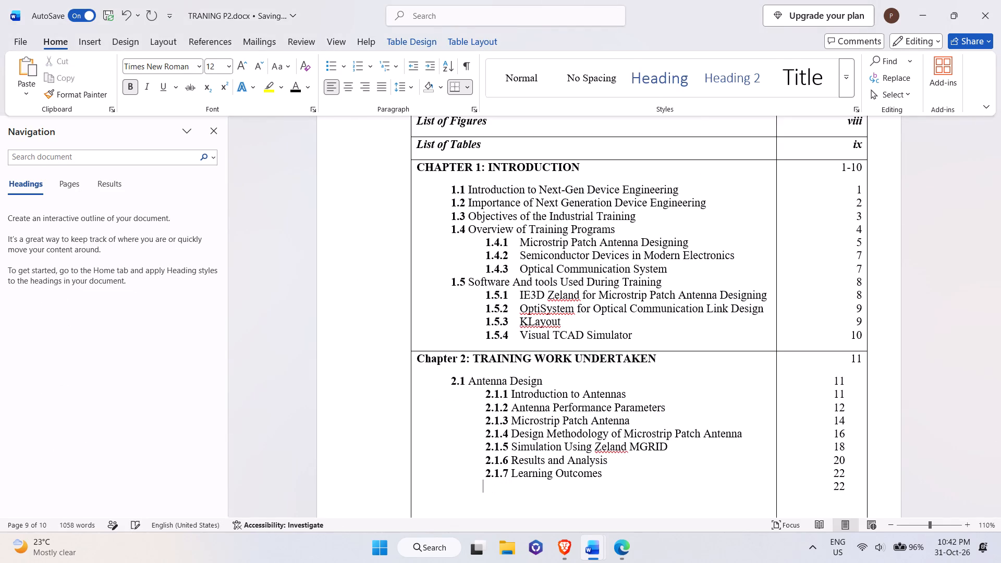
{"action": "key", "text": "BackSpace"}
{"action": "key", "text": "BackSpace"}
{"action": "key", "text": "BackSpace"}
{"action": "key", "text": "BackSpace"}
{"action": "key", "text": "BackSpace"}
Start an entry with the bold number 2.2 below 2.1.7 Learning Outcomes in the contents table.
{"action": "left_click", "coordinate": [607, 476]}
{"action": "key", "text": "Return"}
{"action": "type", "text": "2.2"}
{"action": "key", "text": "ctrl+shift+Left"}
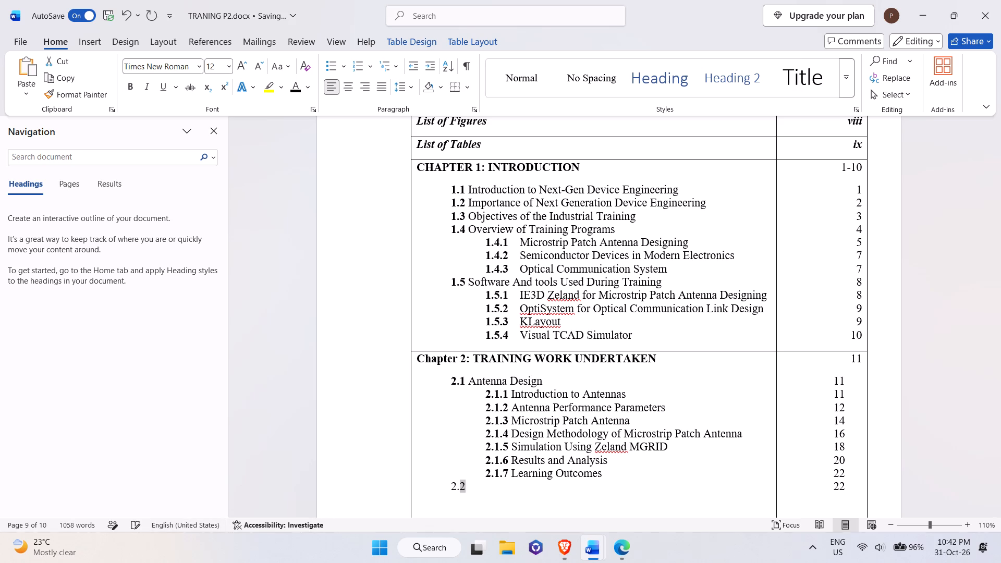
{"action": "key", "text": "ctrl+shift+Left"}
{"action": "key", "text": "ctrl+shift+Left"}
{"action": "key", "text": "ctrl+b"}
{"action": "key", "text": "space"}
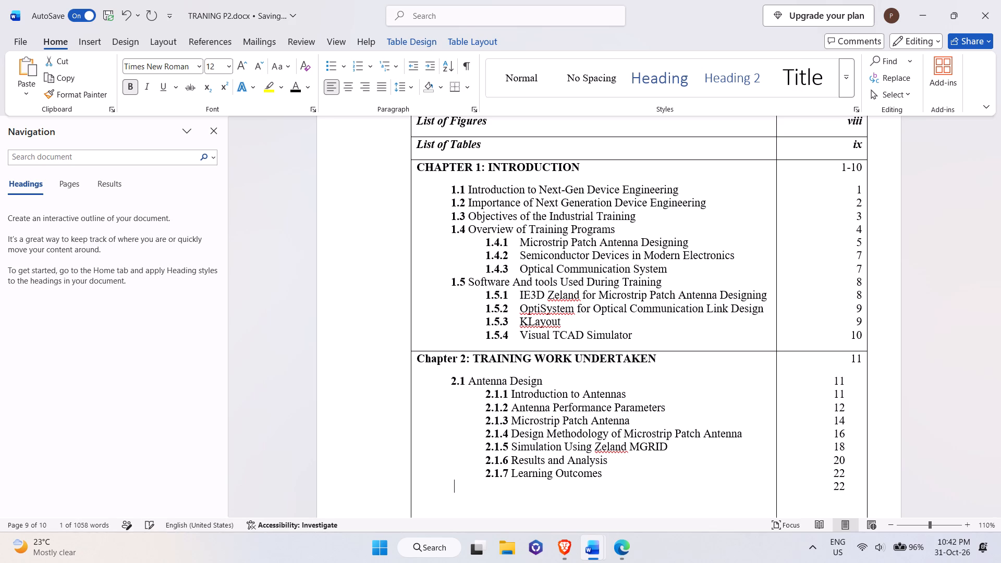
{"action": "type", "text": "2.2"}
{"action": "key", "text": "space"}
Copy the heading text "TCAD Simulation" from training file 2.docx and paste it after 2.2 in TRANING P2.docx.
{"action": "key", "text": "alt+Tab"}
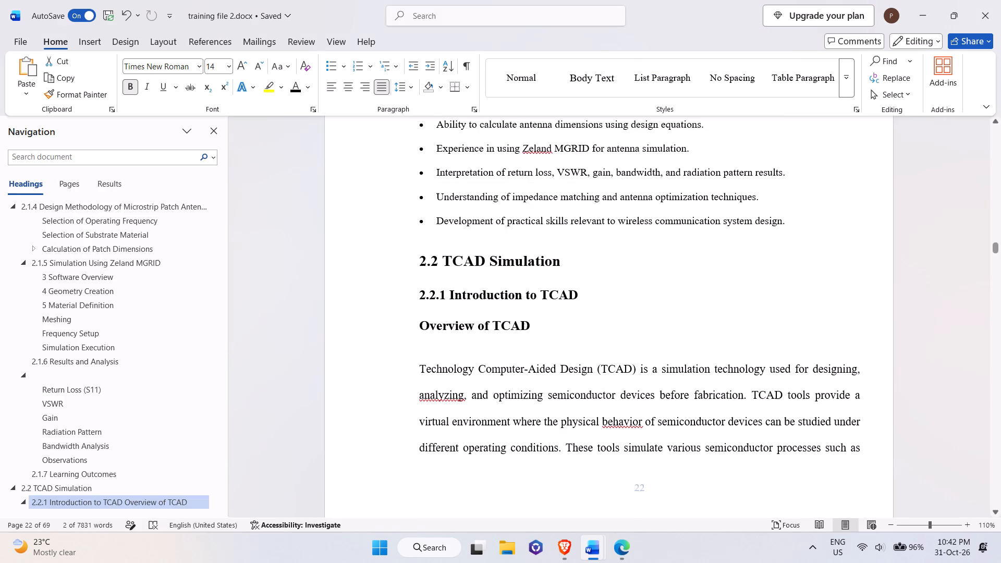
{"action": "left_click_drag", "start_coordinate": [441, 250], "coordinate": [506, 259]}
{"action": "left_click", "coordinate": [507, 259]}
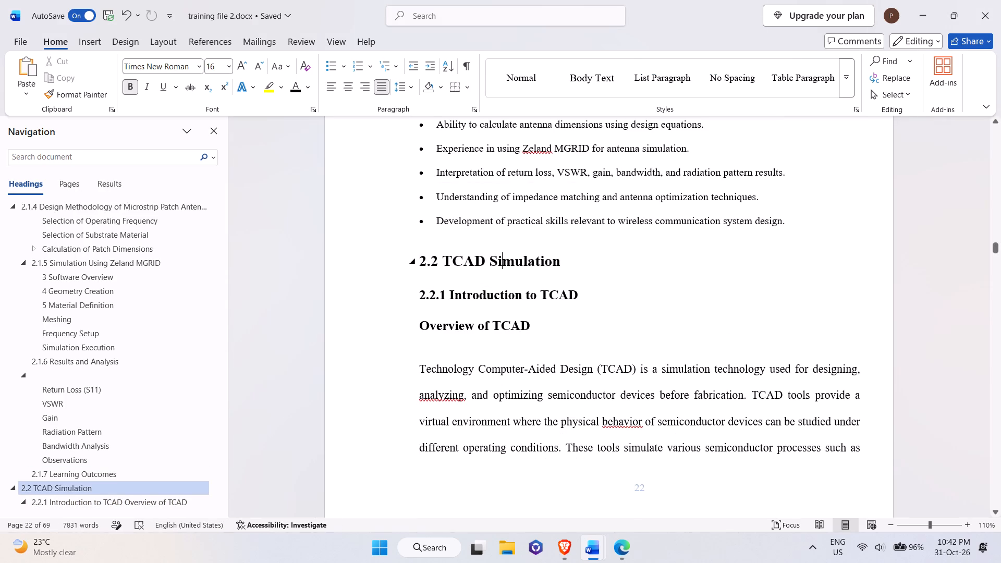
{"action": "left_click_drag", "start_coordinate": [445, 262], "coordinate": [541, 255]}
{"action": "key", "text": "ctrl+c"}
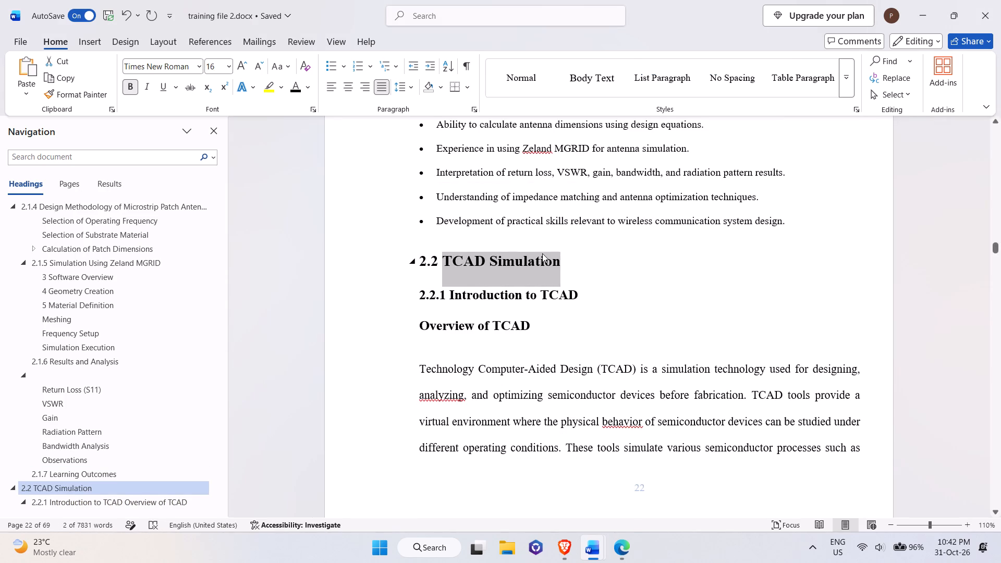
{"action": "key", "text": "alt+Tab"}
{"action": "key", "text": "ctrl+v"}
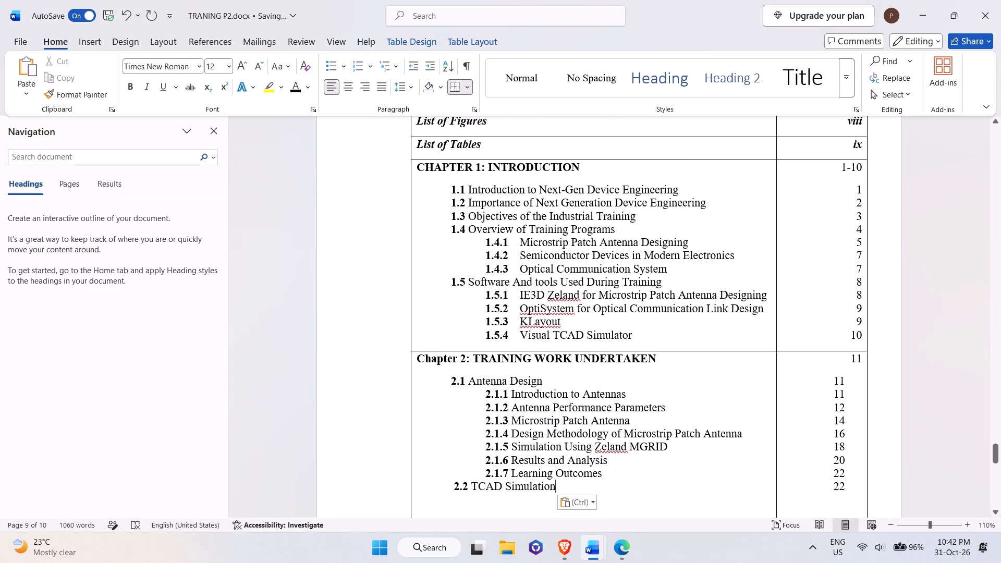
Start an indented bold entry numbered 2.2.1 below 2.2 TCAD Simulation in the contents table.
{"action": "scroll", "coordinate": [650, 469], "scroll_direction": "down", "scroll_amount": 4}
{"action": "key", "text": "Return"}
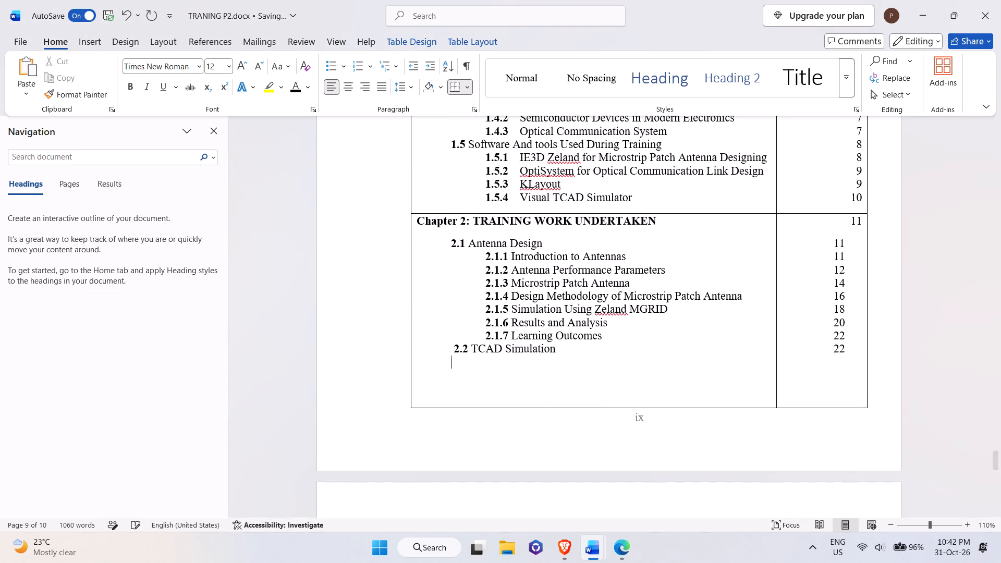
{"action": "key", "text": "alt+Tab"}
{"action": "key", "text": "alt+Tab"}
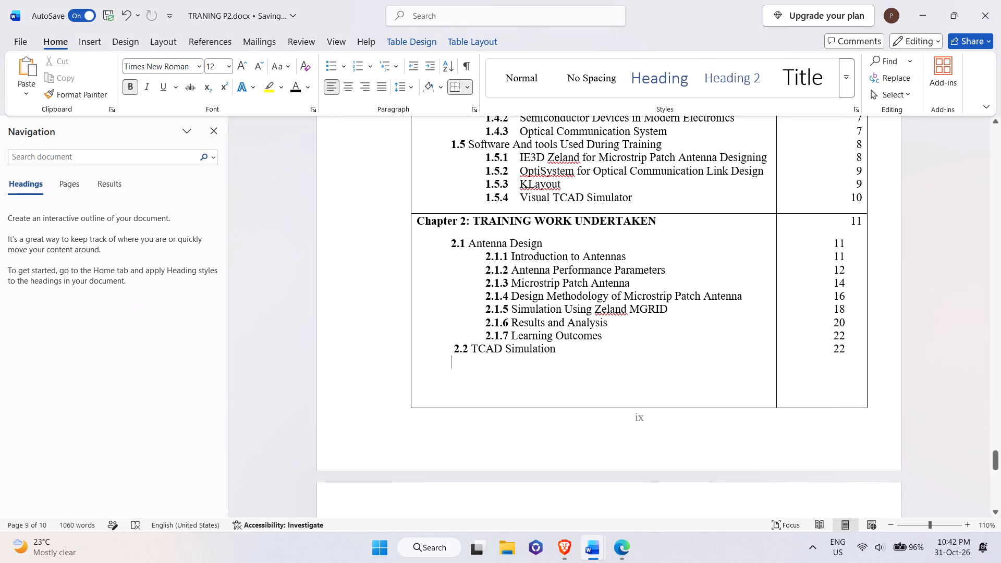
{"action": "key", "text": "space"}
{"action": "key", "text": "space"}
{"action": "key", "text": "space"}
{"action": "key", "text": "space"}
{"action": "key", "text": "space"}
{"action": "key", "text": "space"}
{"action": "key", "text": "space"}
{"action": "key", "text": "space"}
{"action": "key", "text": "space"}
{"action": "key", "text": "space"}
{"action": "key", "text": "space"}
{"action": "key", "text": "space"}
{"action": "type", "text": "2.2.1"}
{"action": "key", "text": "space"}
Copy the heading text "Introduction to TCAD" from training file 2.docx and paste it after 2.2.1 in TRANING P2.docx.
{"action": "key", "text": "alt+Tab"}
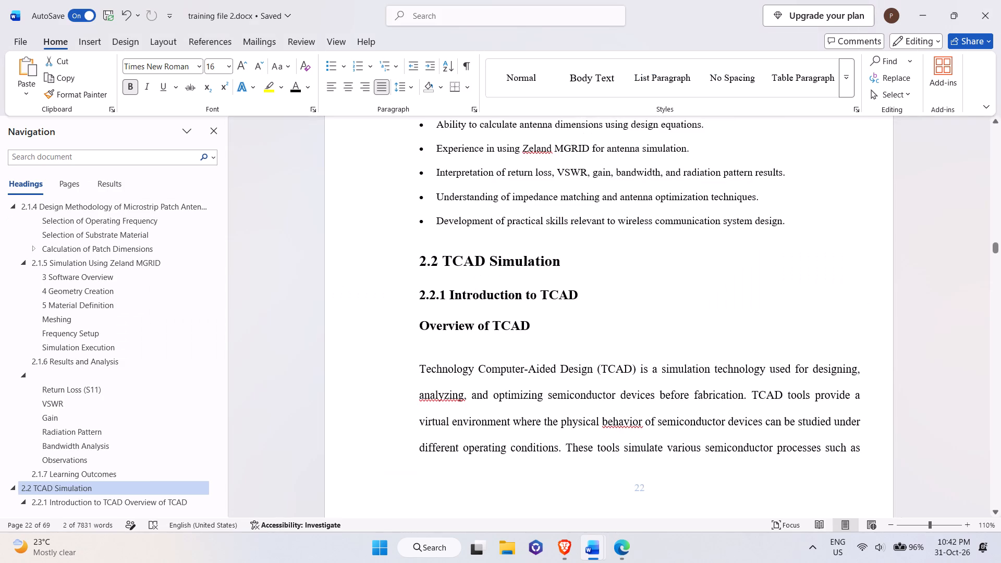
{"action": "left_click_drag", "start_coordinate": [452, 295], "coordinate": [567, 293]}
{"action": "key", "text": "ctrl+c"}
{"action": "key", "text": "alt+Tab"}
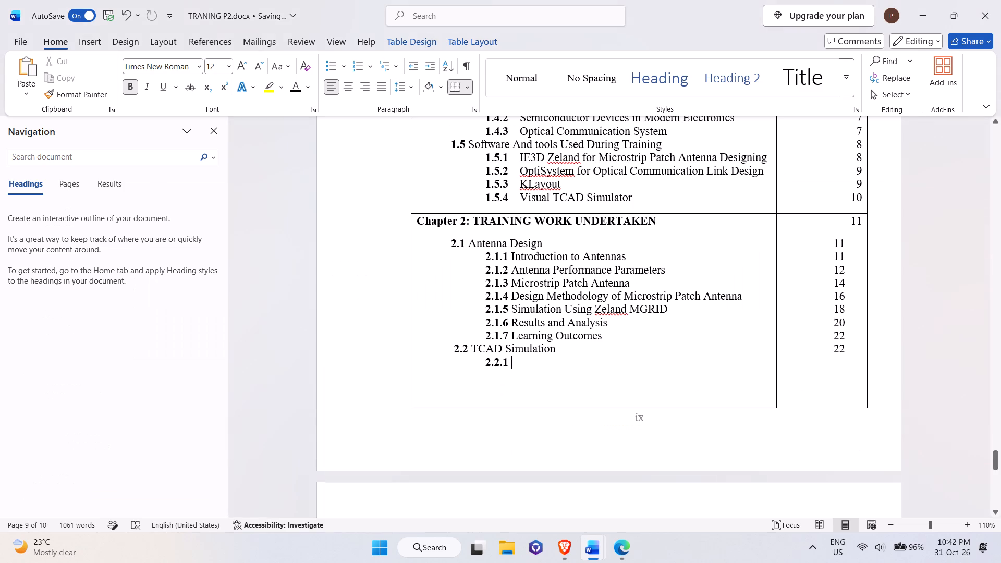
{"action": "key", "text": "ctrl+v"}
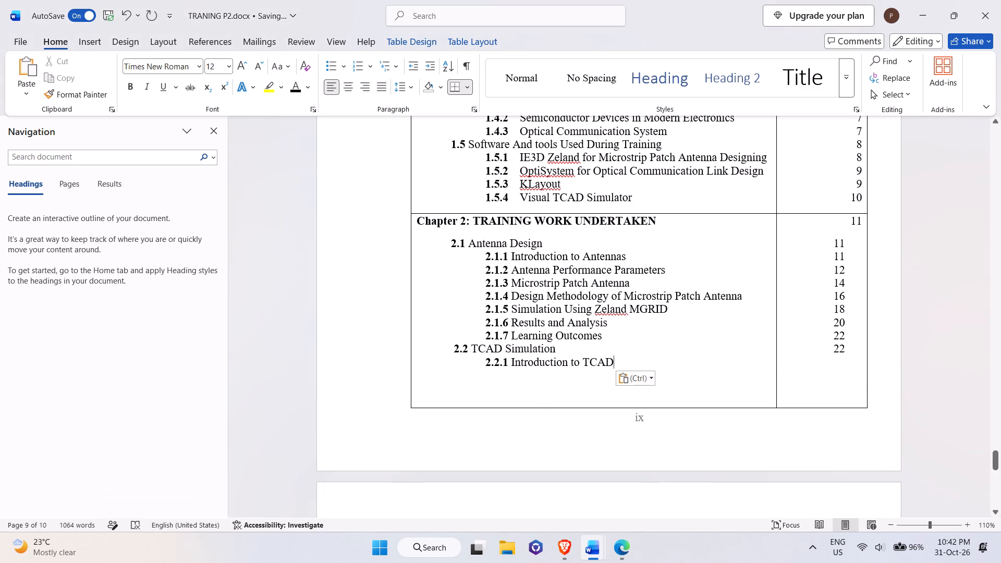
Check the page of section 2.2.1 in training file 2.docx and enter page number 22 beside that entry in TRANING P2.docx.
{"action": "key", "text": "alt+Tab"}
{"action": "scroll", "coordinate": [810, 355], "scroll_direction": "down", "scroll_amount": 2}
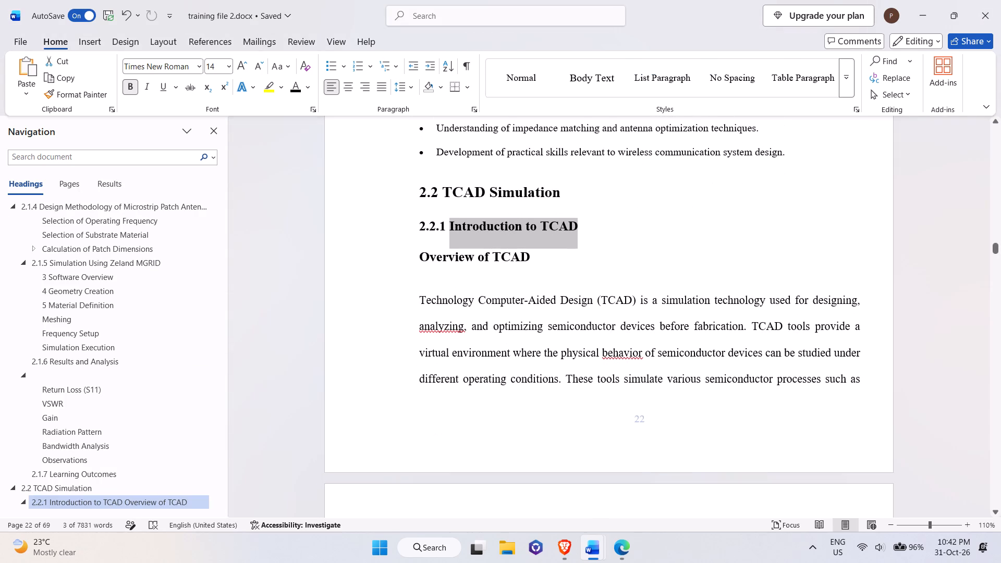
{"action": "key", "text": "alt+Tab"}
{"action": "left_click", "coordinate": [851, 344]}
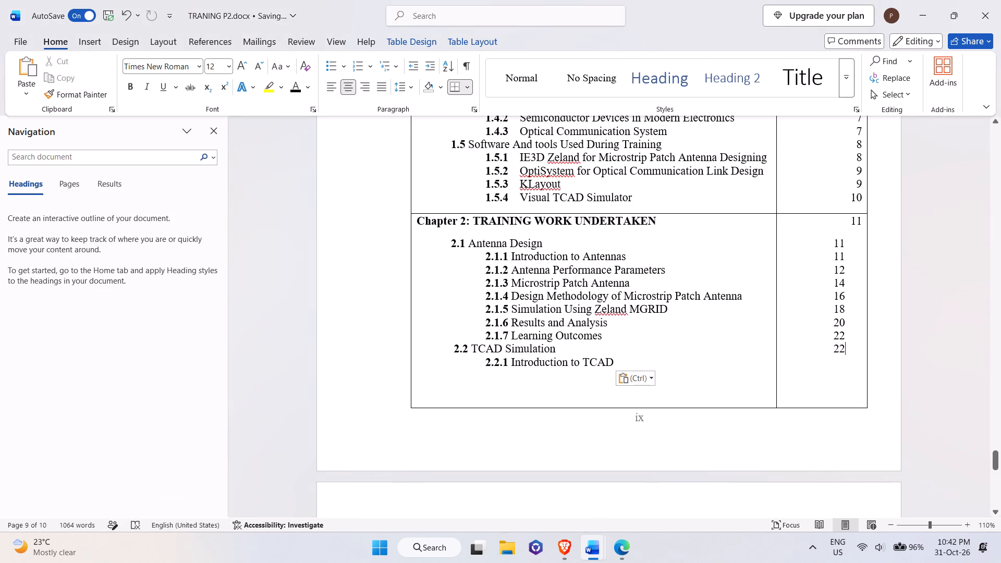
{"action": "key", "text": "Return"}
{"action": "type", "text": "22"}
{"action": "key", "text": "Return"}
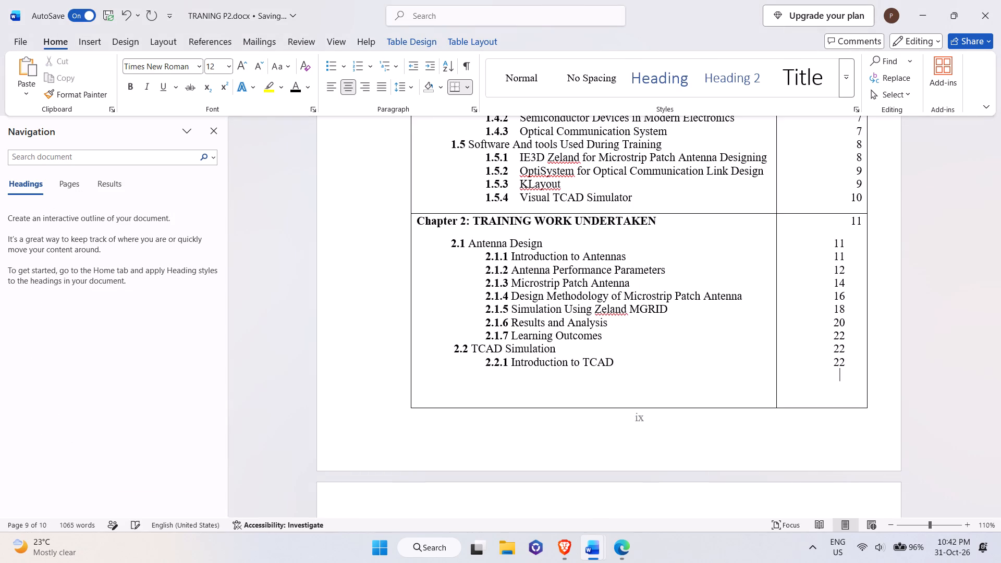
Find the heading after 2.2.1 in training file 2.docx and start an indented bold entry numbered 2.2.2 in the contents table of TRANING P2.docx.
{"action": "left_click", "coordinate": [640, 368]}
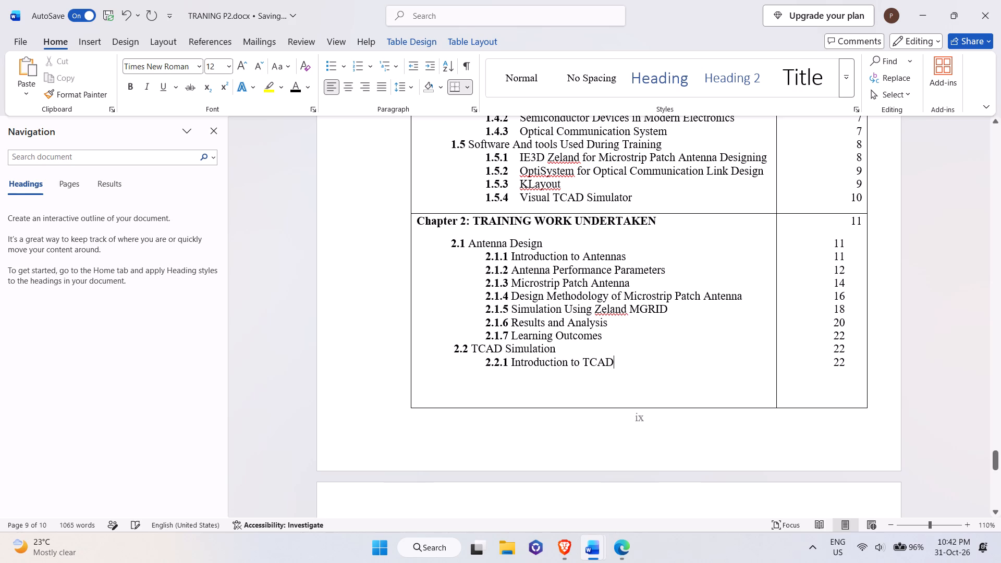
{"action": "key", "text": "Return"}
{"action": "key", "text": "alt+Tab"}
{"action": "scroll", "coordinate": [662, 385], "scroll_direction": "down", "scroll_amount": 12}
{"action": "scroll", "coordinate": [214, 0], "scroll_direction": "down", "scroll_amount": 6}
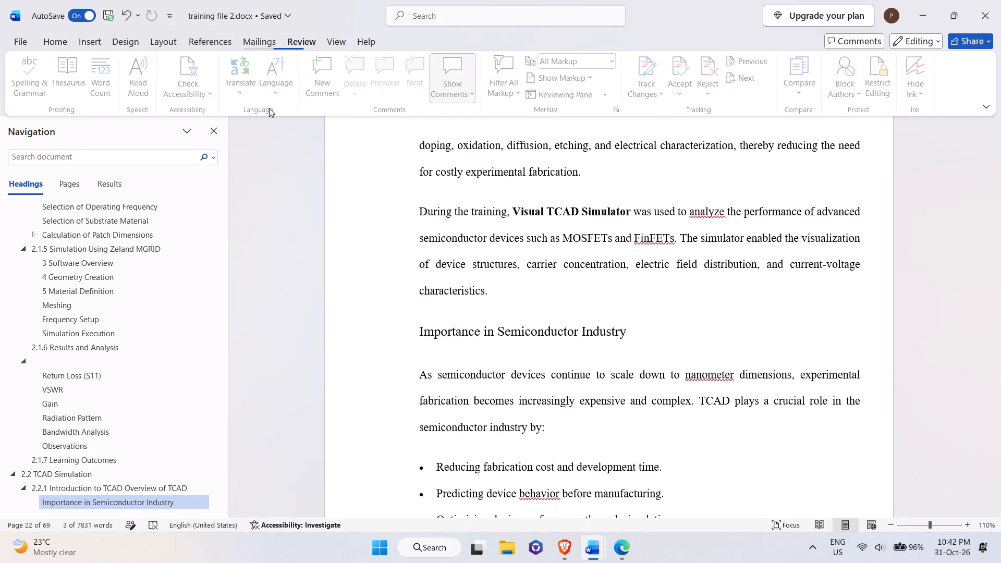
{"action": "scroll", "coordinate": [280, 137], "scroll_direction": "down", "scroll_amount": 10}
{"action": "left_click", "coordinate": [56, 45]}
{"action": "scroll", "coordinate": [685, 283], "scroll_direction": "down", "scroll_amount": 5}
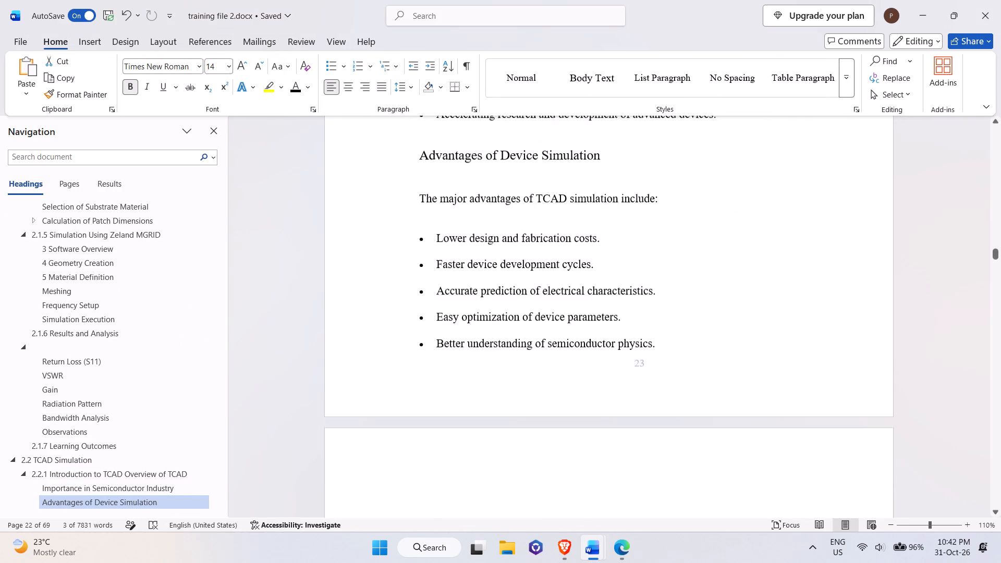
{"action": "scroll", "coordinate": [685, 283], "scroll_direction": "down", "scroll_amount": 8}
{"action": "key", "text": "alt+Tab"}
{"action": "key", "text": "space"}
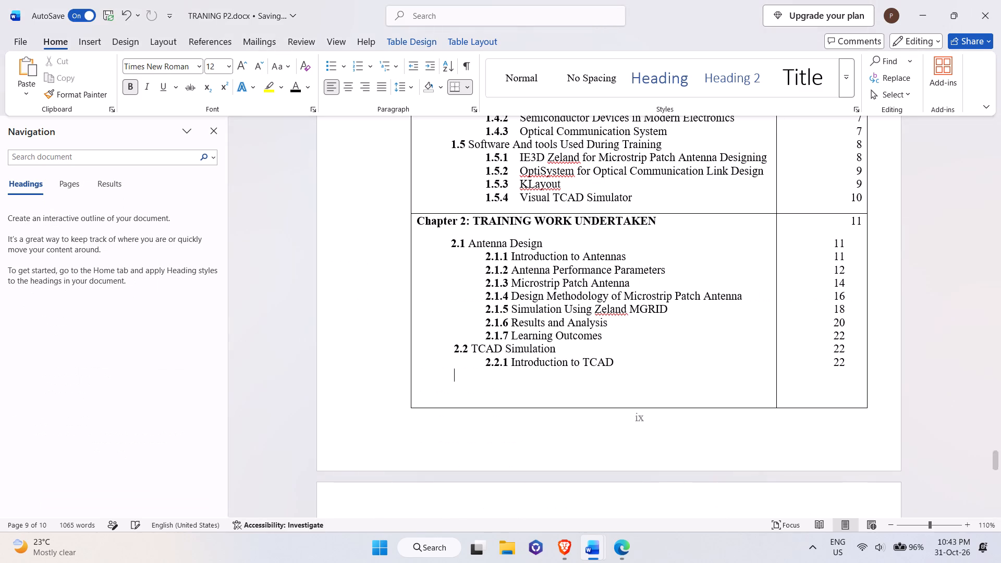
{"action": "key", "text": "space"}
{"action": "key", "text": "space"}
{"action": "key", "text": "space"}
{"action": "type", "text": "2.2.2"}
{"action": "key", "text": "space"}
Copy the heading text "MOSFET Device Simulation" from training file 2.docx and paste it after 2.2.2 in TRANING P2.docx.
{"action": "key", "text": "alt+Tab"}
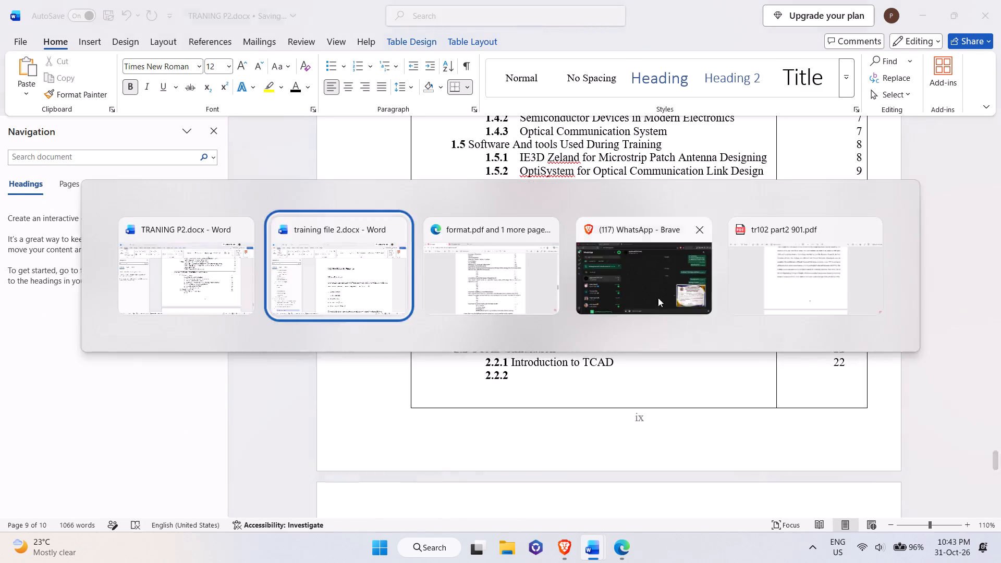
{"action": "left_click_drag", "start_coordinate": [451, 196], "coordinate": [605, 199]}
{"action": "key", "text": "ctrl+c"}
{"action": "key", "text": "alt+Tab"}
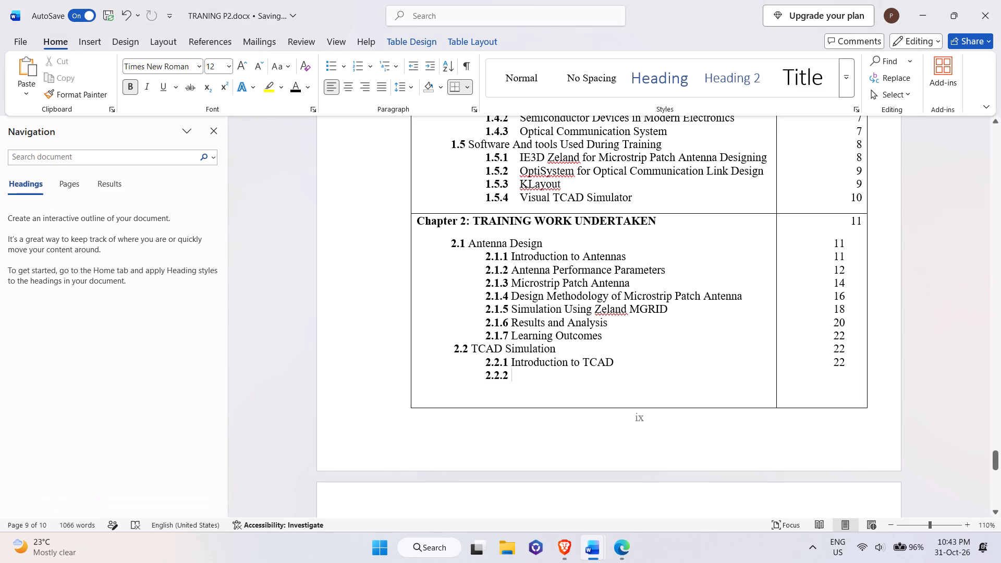
{"action": "key", "text": "ctrl+v"}
Check the page of section 2.2.2 in training file 2.docx and enter page number 24 beside that entry in TRANING P2.docx.
{"action": "left_click", "coordinate": [840, 375]}
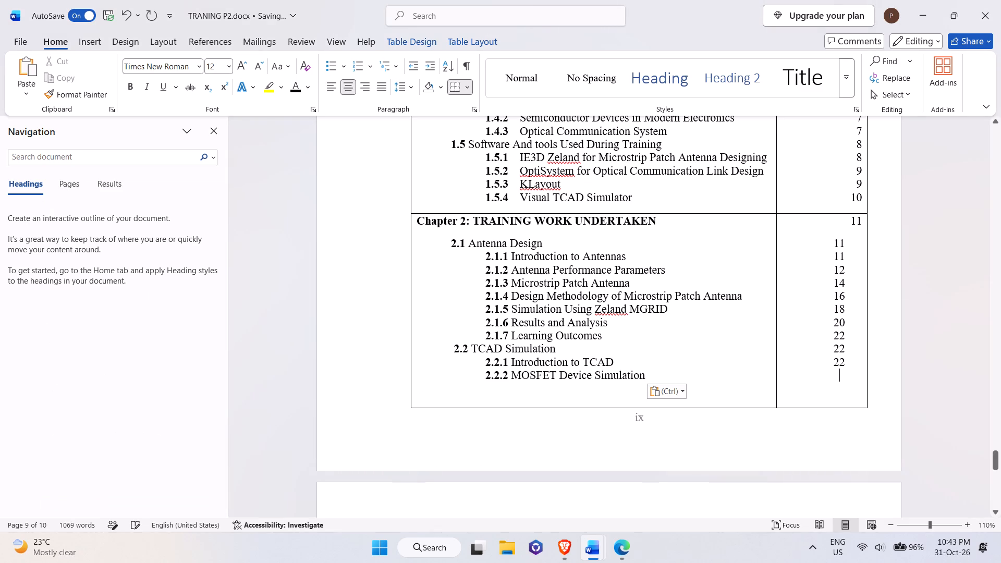
{"action": "key", "text": "alt+Tab"}
{"action": "scroll", "coordinate": [653, 339], "scroll_direction": "down", "scroll_amount": 15}
{"action": "key", "text": "alt+Tab"}
{"action": "type", "text": "24"}
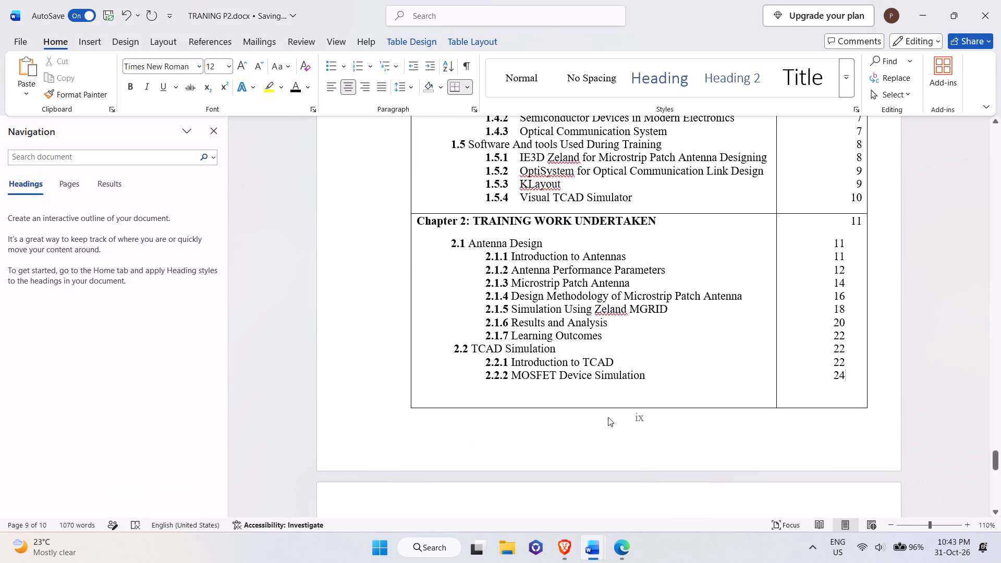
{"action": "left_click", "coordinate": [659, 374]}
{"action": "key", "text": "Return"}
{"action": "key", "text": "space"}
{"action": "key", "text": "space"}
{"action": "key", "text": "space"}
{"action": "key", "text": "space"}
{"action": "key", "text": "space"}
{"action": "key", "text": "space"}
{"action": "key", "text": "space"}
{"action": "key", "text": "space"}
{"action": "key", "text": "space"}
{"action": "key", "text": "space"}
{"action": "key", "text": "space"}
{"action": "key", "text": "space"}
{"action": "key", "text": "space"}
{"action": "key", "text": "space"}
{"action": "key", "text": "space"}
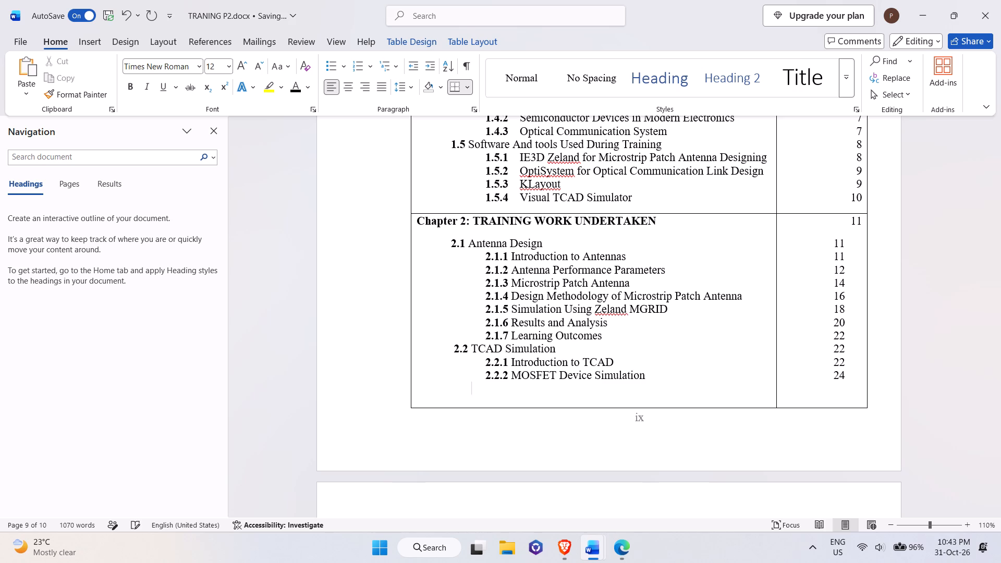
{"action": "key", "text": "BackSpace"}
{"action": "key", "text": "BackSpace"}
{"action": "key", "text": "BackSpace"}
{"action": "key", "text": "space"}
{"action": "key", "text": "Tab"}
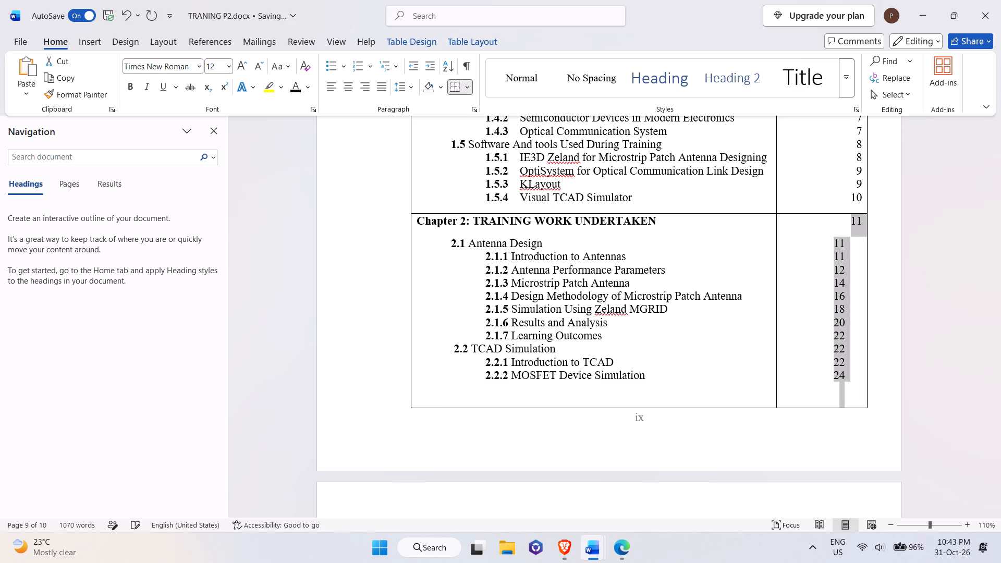
Start a new line below 2.2.2 MOSFET Device Simulation in the contents table, indented to match the sub-entries above.
{"action": "left_click", "coordinate": [644, 380]}
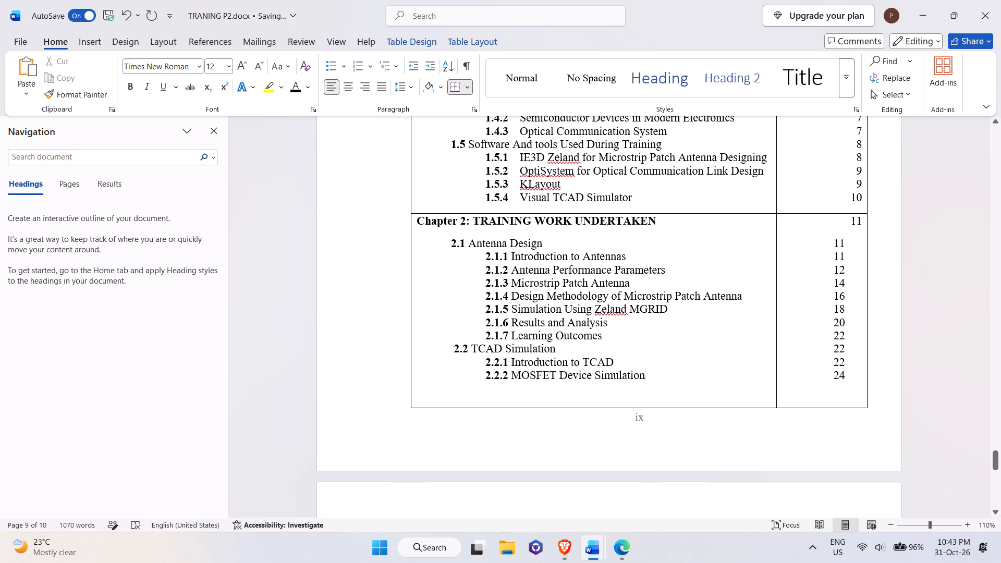
{"action": "key", "text": "Return"}
{"action": "key", "text": "space"}
{"action": "key", "text": "space"}
{"action": "key", "text": "space"}
{"action": "key", "text": "space"}
{"action": "key", "text": "space"}
{"action": "key", "text": "space"}
{"action": "key", "text": "space"}
{"action": "key", "text": "space"}
{"action": "key", "text": "space"}
{"action": "key", "text": "space"}
{"action": "key", "text": "space"}
{"action": "key", "text": "space"}
Find section 2.2.3 in training file 2.docx and copy its heading text "FinFET Device Simulation".
{"action": "key", "text": "alt+Tab"}
{"action": "scroll", "coordinate": [585, 332], "scroll_direction": "down", "scroll_amount": 20}
{"action": "scroll", "coordinate": [585, 332], "scroll_direction": "down", "scroll_amount": 5}
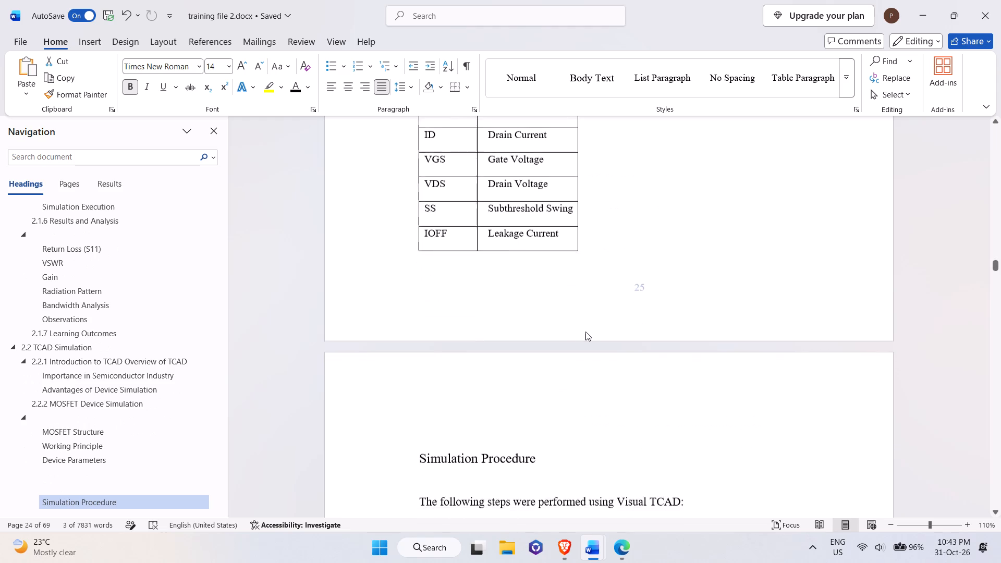
{"action": "scroll", "coordinate": [585, 332], "scroll_direction": "down", "scroll_amount": 10}
{"action": "scroll", "coordinate": [585, 332], "scroll_direction": "up", "scroll_amount": 15}
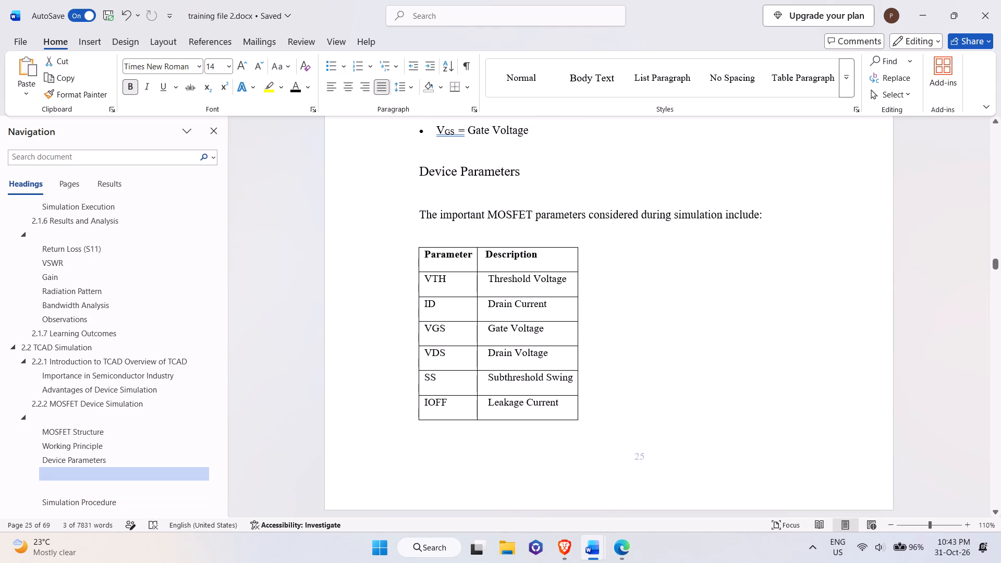
{"action": "scroll", "coordinate": [606, 288], "scroll_direction": "down", "scroll_amount": 10}
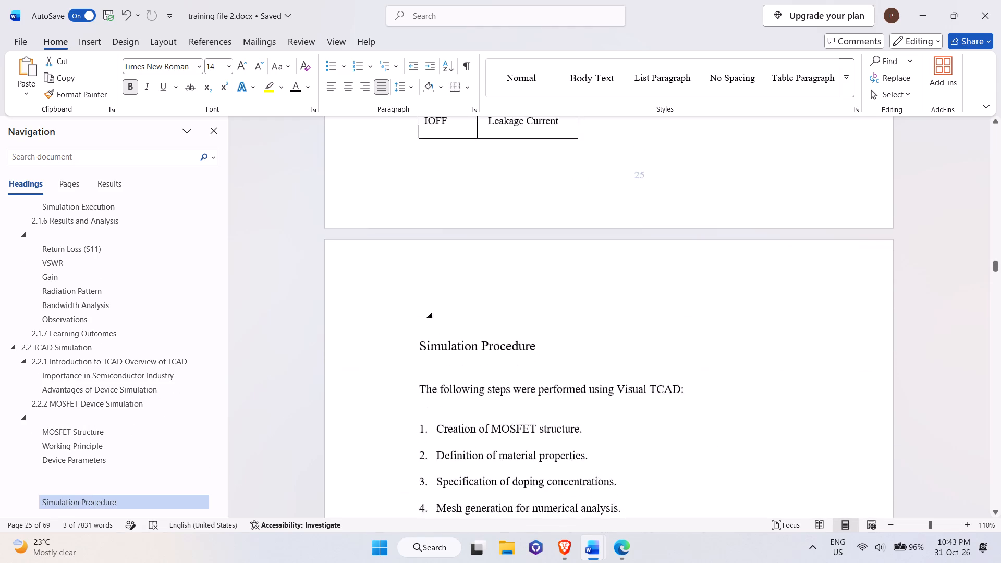
{"action": "scroll", "coordinate": [606, 288], "scroll_direction": "down", "scroll_amount": 16}
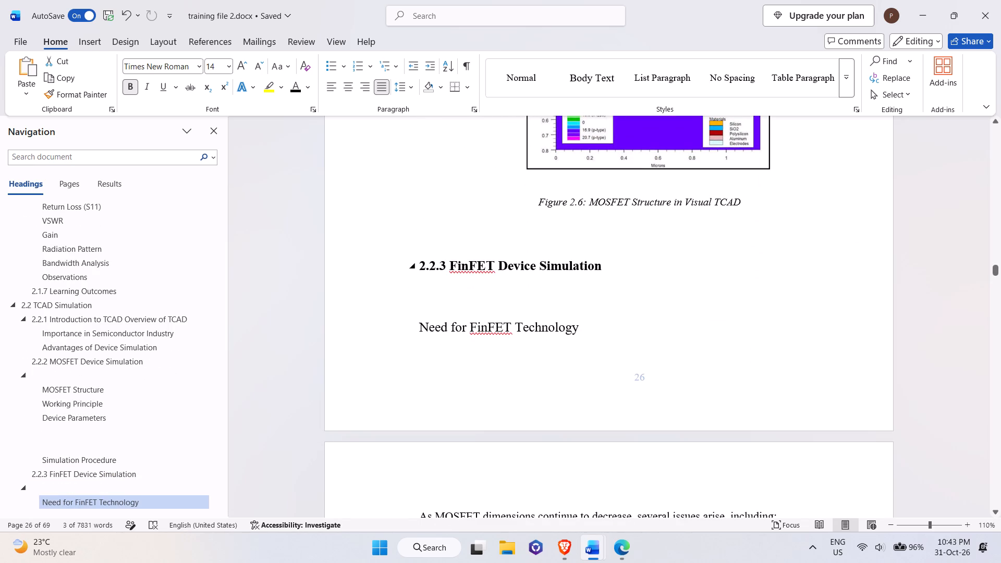
{"action": "left_click_drag", "start_coordinate": [451, 265], "coordinate": [570, 263]}
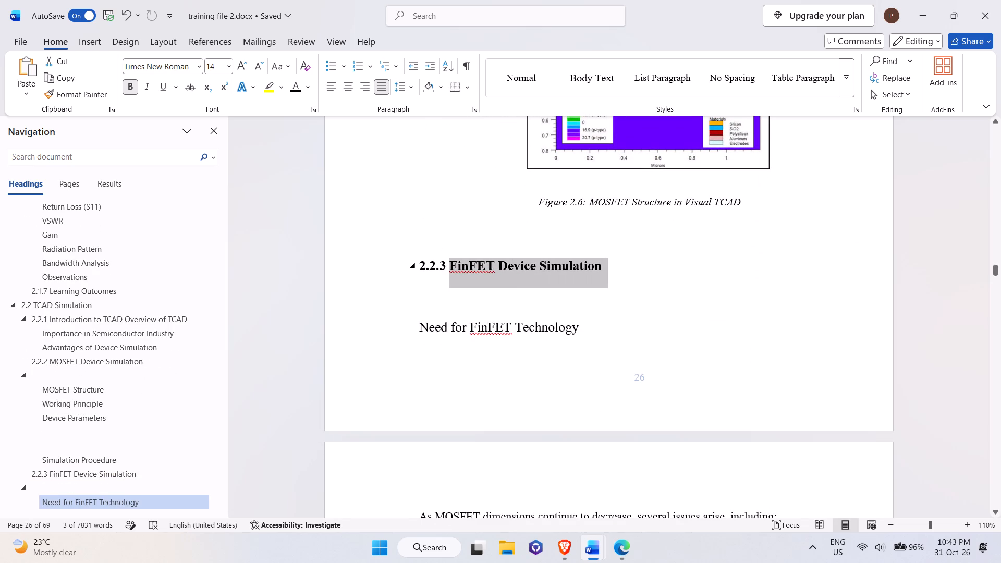
{"action": "left_click_drag", "start_coordinate": [570, 263], "coordinate": [602, 264]}
{"action": "key", "text": "ctrl+c"}
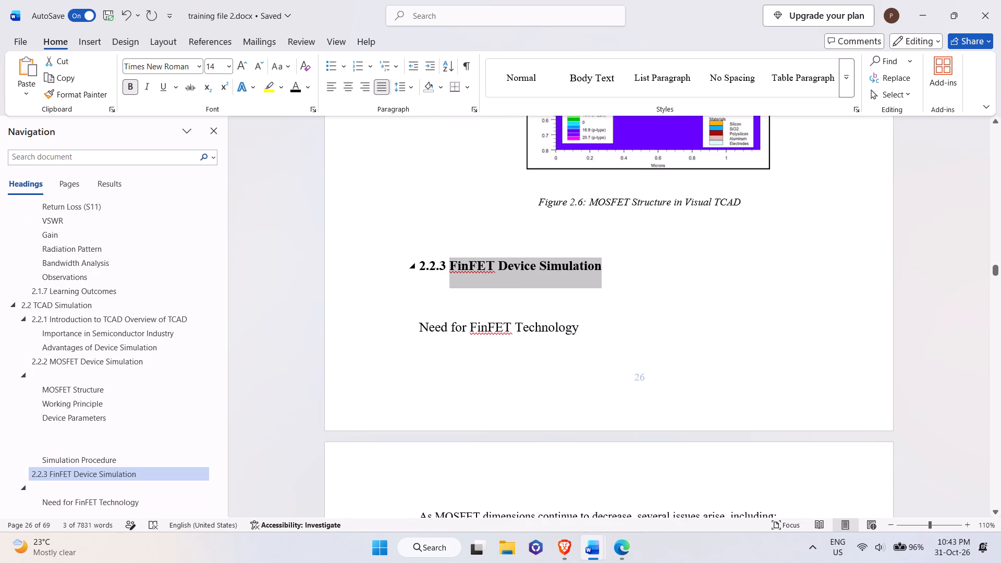
Number the new contents entry 2.2.3 in TRANING P2.docx and paste the heading "FinFET Device Simulation" after it.
{"action": "key", "text": "alt+Tab"}
{"action": "type", "text": "2.23"}
{"action": "key", "text": "BackSpace"}
{"action": "key", "text": "BackSpace"}
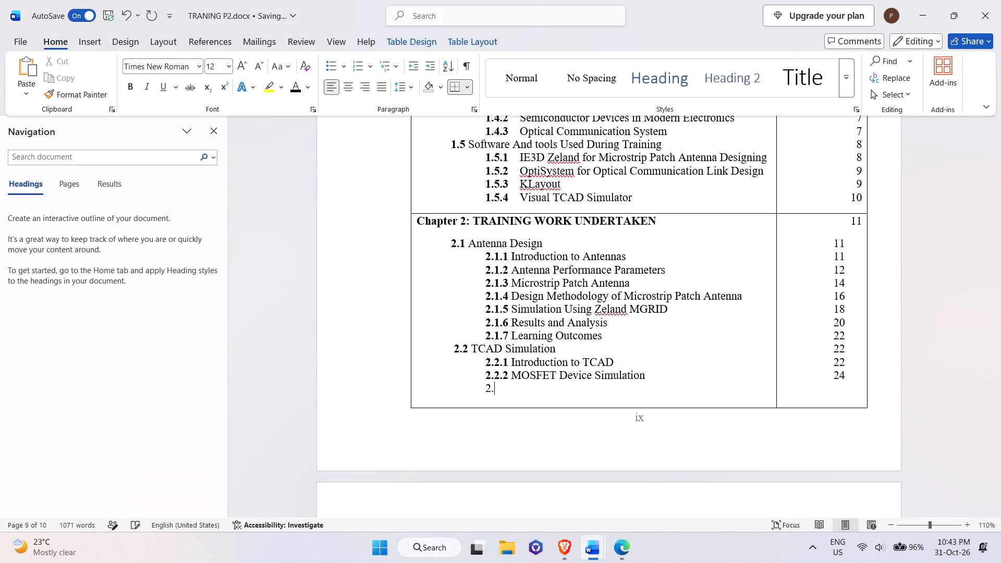
{"action": "type", "text": ".3"}
{"action": "key", "text": "BackSpace"}
{"action": "key", "text": "BackSpace"}
{"action": "key", "text": "BackSpace"}
{"action": "key", "text": "BackSpace"}
{"action": "type", "text": "2."}
{"action": "type", "text": "2.3"}
{"action": "key", "text": "space"}
{"action": "key", "text": "ctrl+v"}
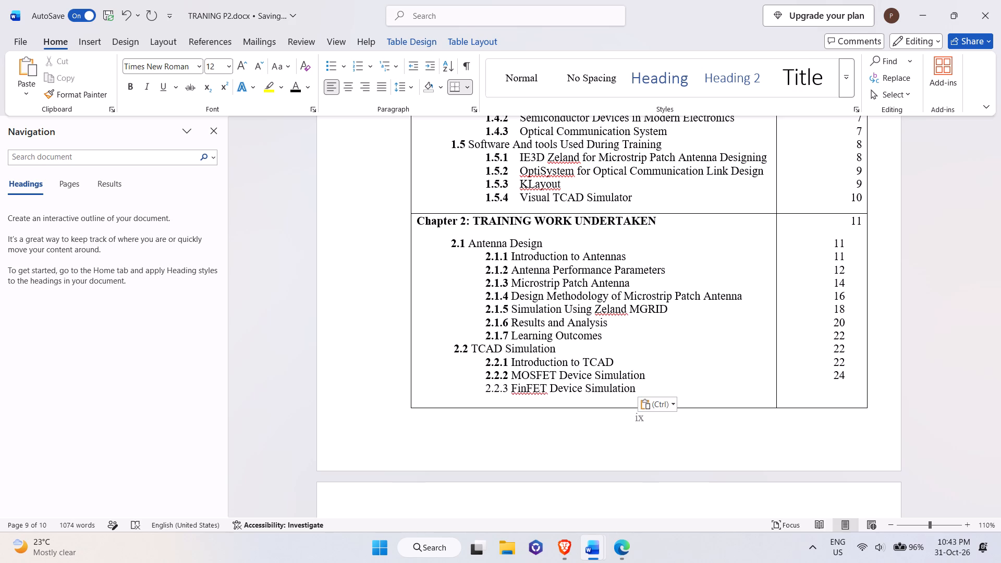
{"action": "key", "text": "Left"}
{"action": "key", "text": "Right"}
Check the page of section 2.2.3 in training file 2.docx and enter page number 26 beside that entry in TRANING P2.docx.
{"action": "key", "text": "alt+Tab"}
{"action": "scroll", "coordinate": [581, 301], "scroll_direction": "down", "scroll_amount": 5}
{"action": "key", "text": "alt+Tab"}
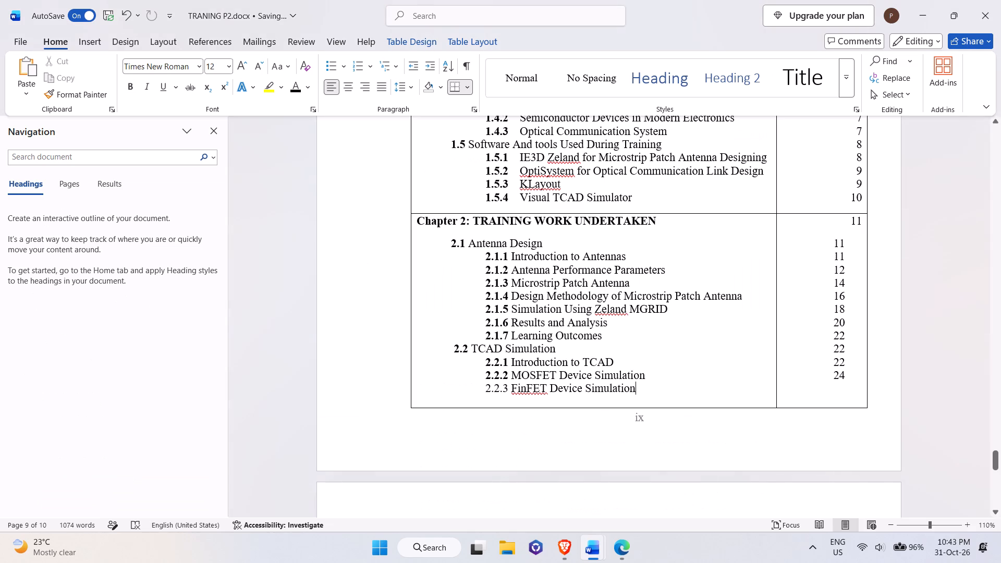
{"action": "left_click", "coordinate": [854, 374]}
{"action": "key", "text": "Return"}
{"action": "type", "text": "26"}
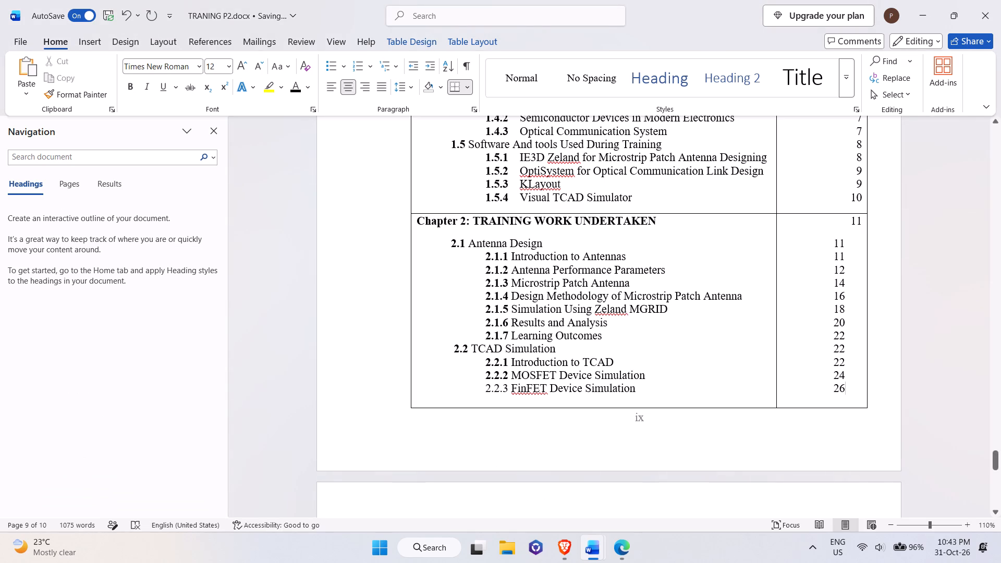
Make the entry number 2.2.3 bold in the contents table.
{"action": "left_click_drag", "start_coordinate": [487, 390], "coordinate": [509, 391]}
{"action": "key", "text": "ctrl+b"}
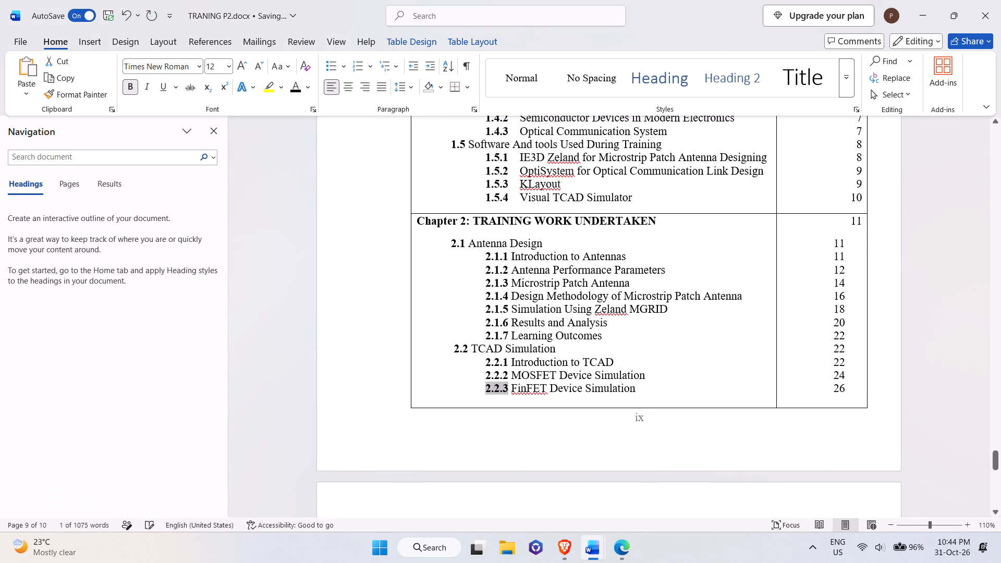
Start a new line below 2.2.3 FinFET Device Simulation in the contents table, indented to match the sub-entries above.
{"action": "left_click", "coordinate": [634, 386]}
{"action": "key", "text": "Return"}
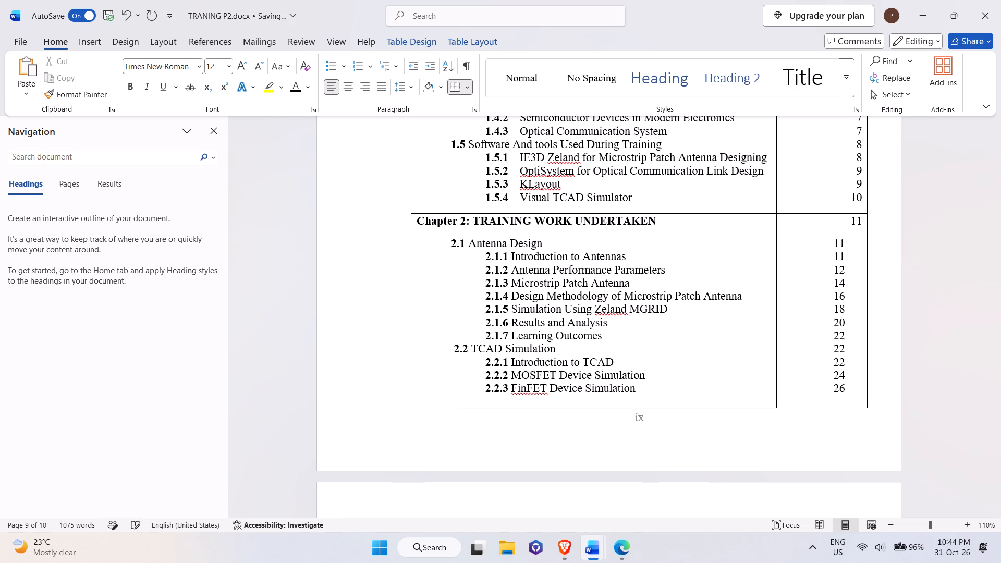
{"action": "key", "text": "space"}
{"action": "key", "text": "space"}
{"action": "key", "text": "space"}
{"action": "key", "text": "space"}
{"action": "key", "text": "space"}
{"action": "key", "text": "space"}
{"action": "key", "text": "space"}
{"action": "key", "text": "space"}
{"action": "key", "text": "space"}
{"action": "key", "text": "space"}
{"action": "key", "text": "space"}
{"action": "key", "text": "space"}
Find the heading 2.2.4 Comparison of MOSFET and FinFET in training file 2.docx and change it from italic to bold.
{"action": "key", "text": "alt+Tab"}
{"action": "scroll", "coordinate": [635, 386], "scroll_direction": "down", "scroll_amount": 14}
{"action": "scroll", "coordinate": [635, 386], "scroll_direction": "down", "scroll_amount": 7}
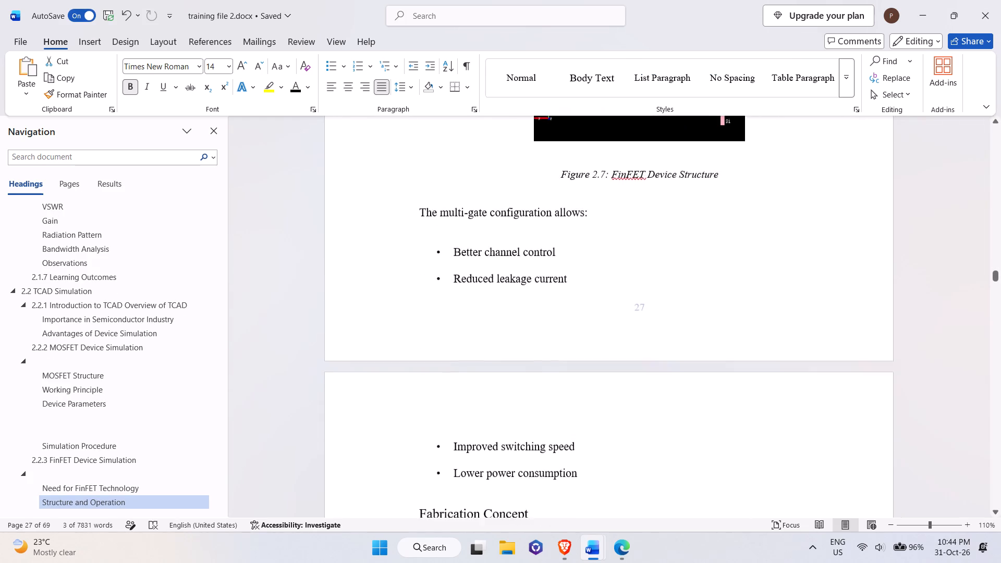
{"action": "scroll", "coordinate": [635, 386], "scroll_direction": "down", "scroll_amount": 20}
{"action": "scroll", "coordinate": [635, 386], "scroll_direction": "down", "scroll_amount": 20}
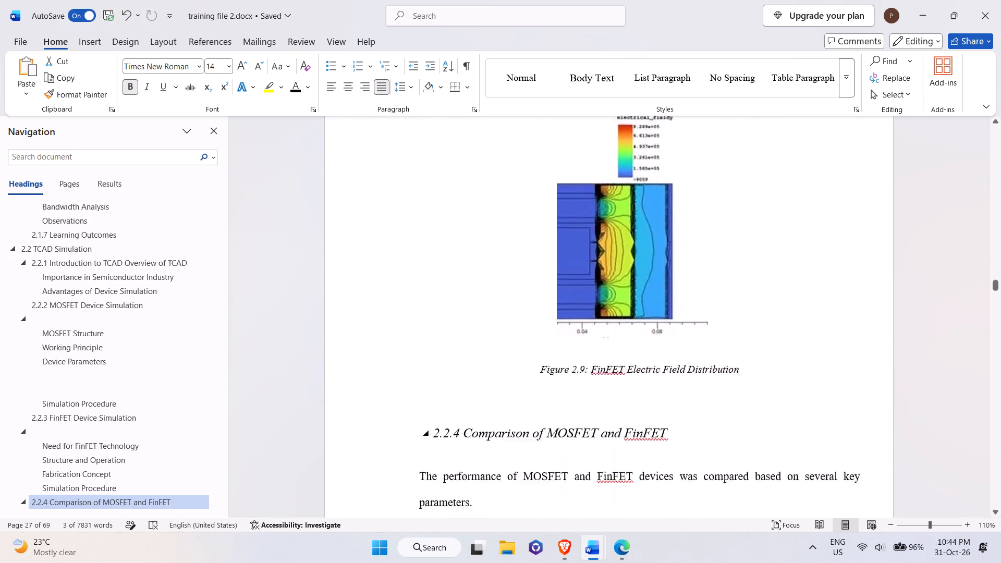
{"action": "scroll", "coordinate": [635, 386], "scroll_direction": "down", "scroll_amount": 17}
{"action": "scroll", "coordinate": [635, 386], "scroll_direction": "up", "scroll_amount": 8}
{"action": "scroll", "coordinate": [635, 386], "scroll_direction": "down", "scroll_amount": 11}
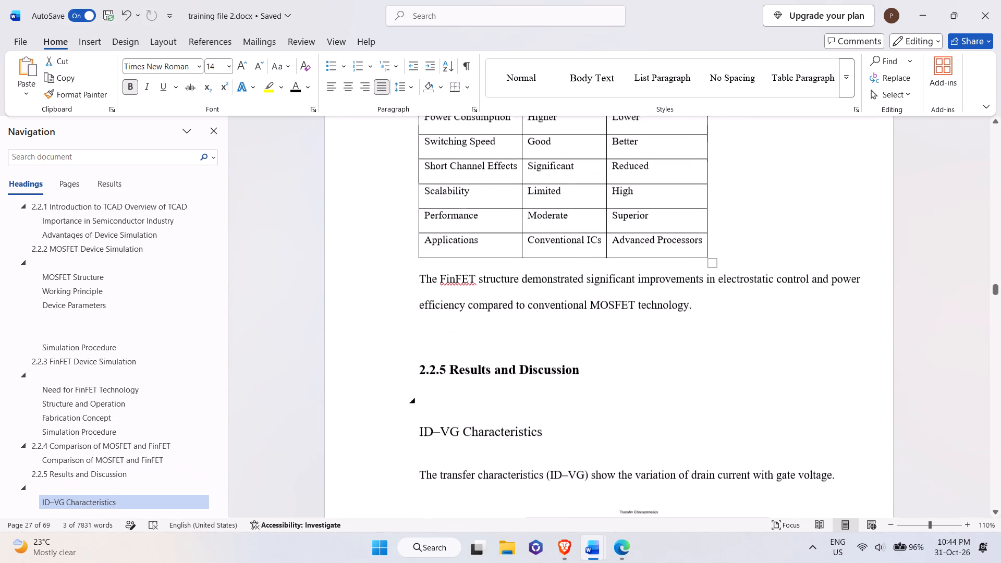
{"action": "scroll", "coordinate": [635, 386], "scroll_direction": "up", "scroll_amount": 20}
{"action": "scroll", "coordinate": [635, 386], "scroll_direction": "up", "scroll_amount": 17}
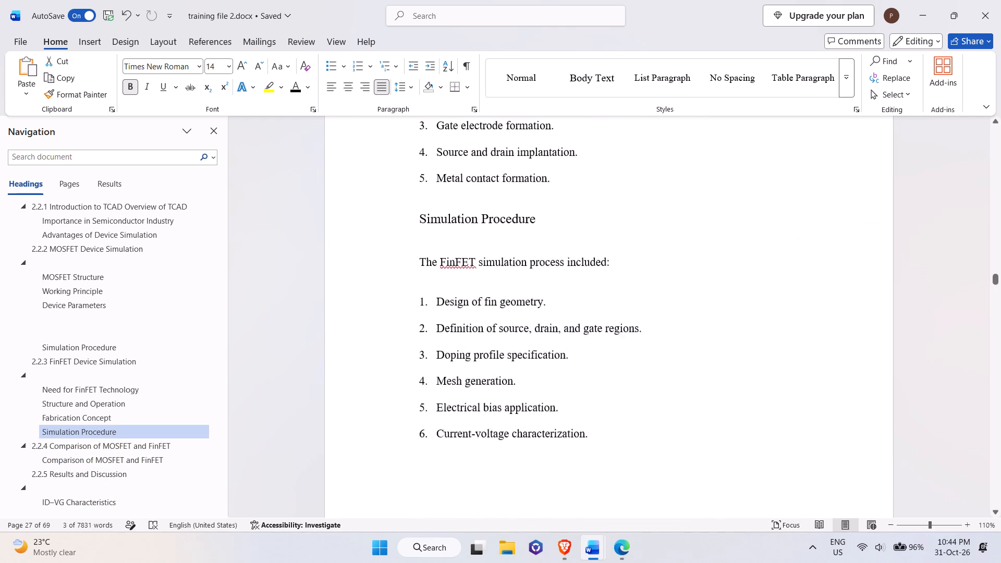
{"action": "scroll", "coordinate": [636, 395], "scroll_direction": "up", "scroll_amount": 20}
{"action": "scroll", "coordinate": [636, 395], "scroll_direction": "up", "scroll_amount": 20}
{"action": "scroll", "coordinate": [636, 395], "scroll_direction": "up", "scroll_amount": 14}
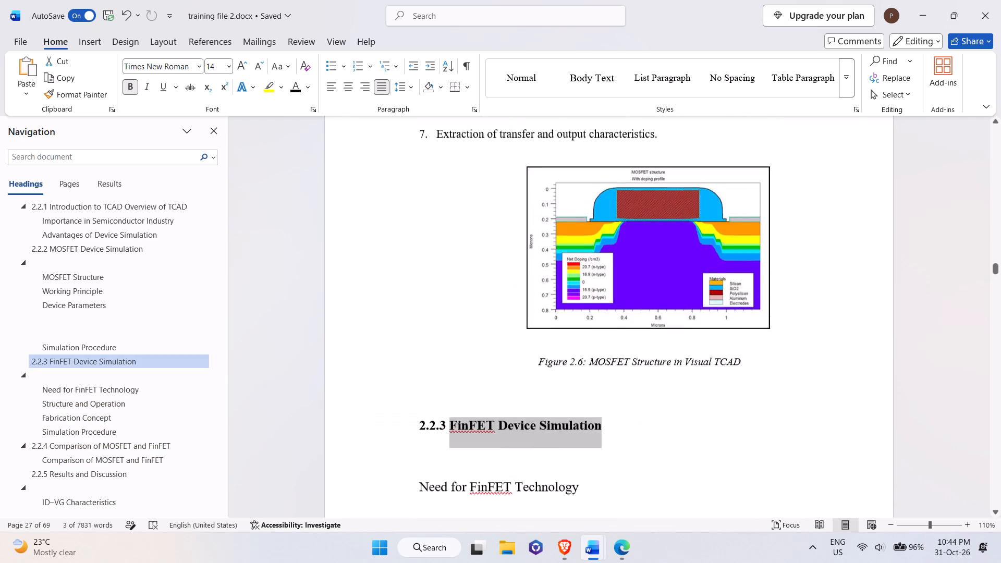
{"action": "scroll", "coordinate": [636, 395], "scroll_direction": "down", "scroll_amount": 20}
{"action": "scroll", "coordinate": [636, 395], "scroll_direction": "down", "scroll_amount": 10}
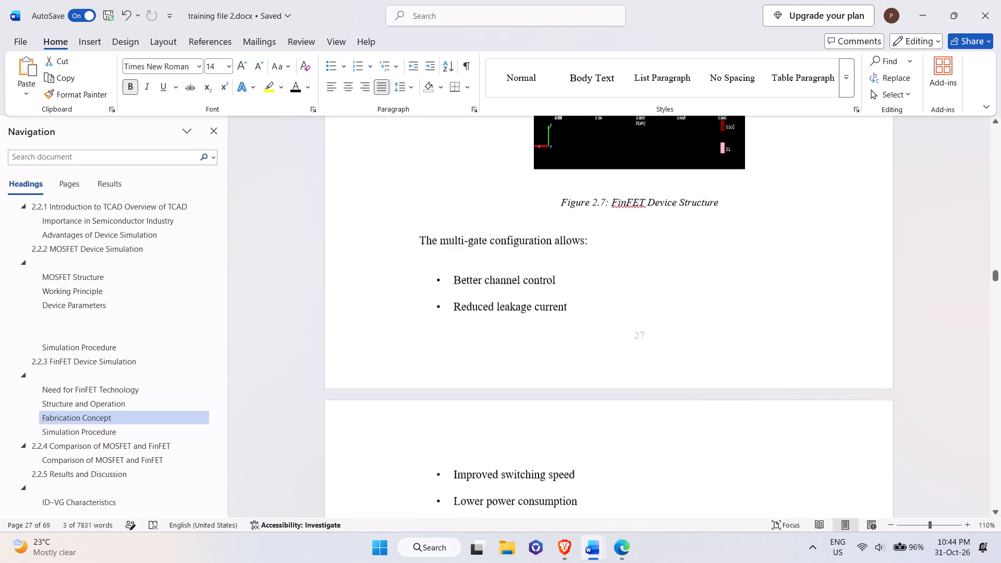
{"action": "scroll", "coordinate": [636, 400], "scroll_direction": "down", "scroll_amount": 20}
{"action": "scroll", "coordinate": [636, 400], "scroll_direction": "down", "scroll_amount": 10}
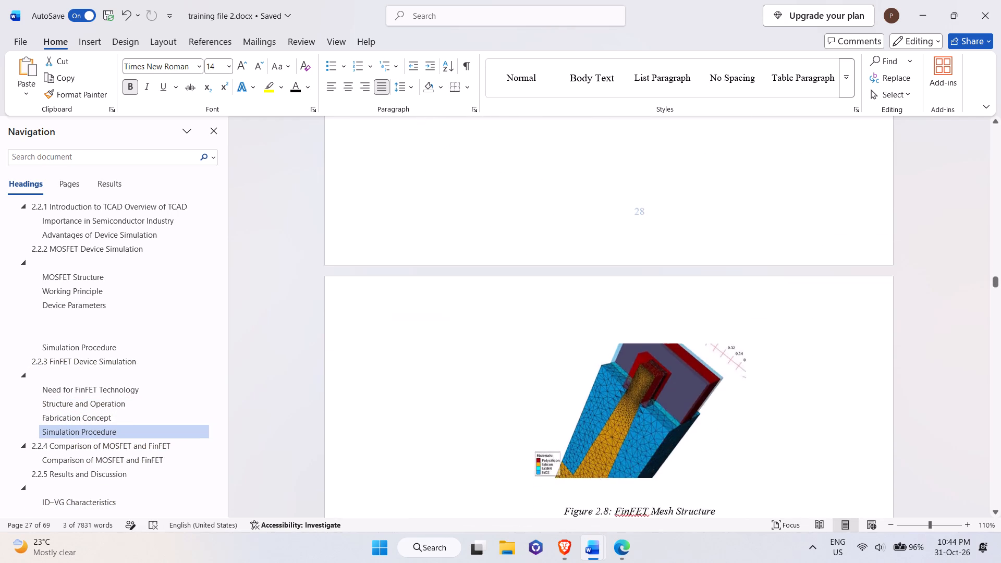
{"action": "scroll", "coordinate": [636, 400], "scroll_direction": "down", "scroll_amount": 20}
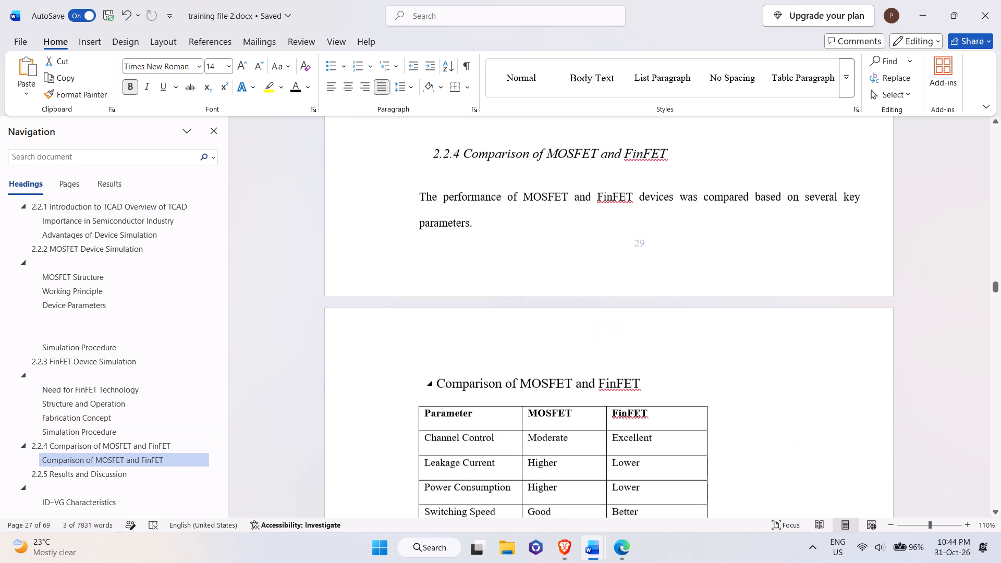
{"action": "scroll", "coordinate": [636, 400], "scroll_direction": "up", "scroll_amount": 8}
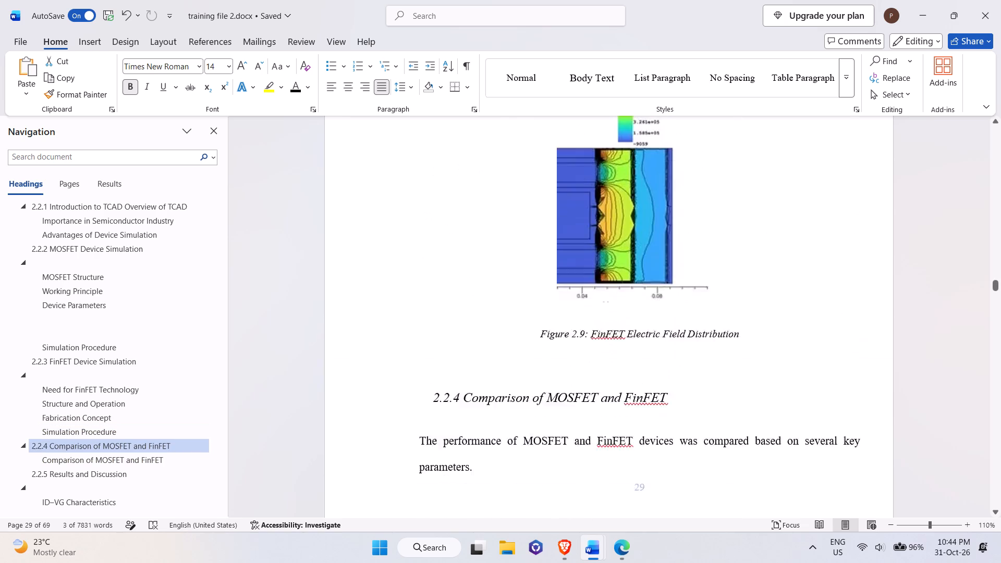
{"action": "left_click_drag", "start_coordinate": [673, 423], "coordinate": [435, 435]}
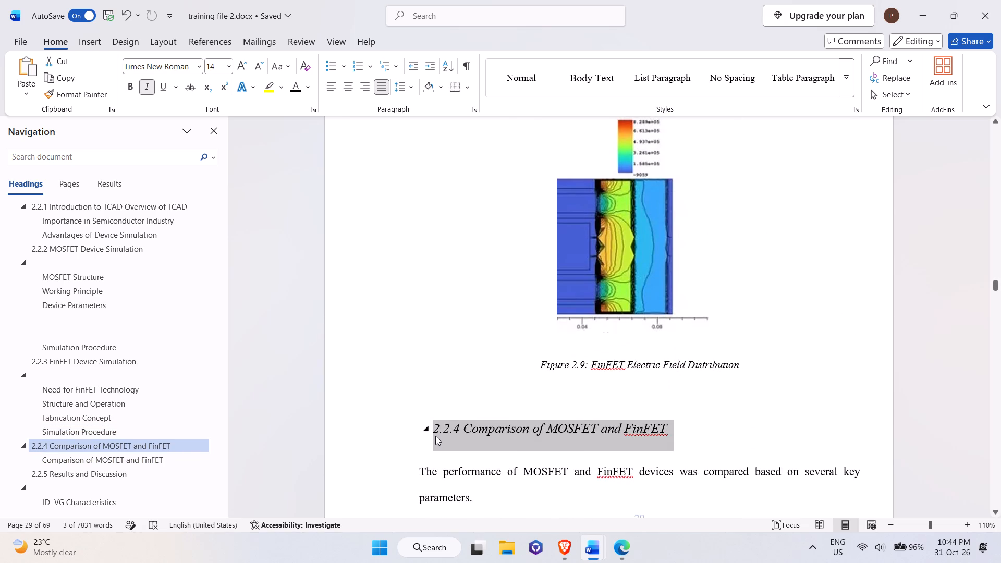
{"action": "key", "text": "ctrl+i"}
{"action": "key", "text": "ctrl+b"}
Copy the heading "Comparison of MOSFET and FinFET" and paste it in TRANING P2.docx as contents entry 2.2.4.
{"action": "scroll", "coordinate": [534, 429], "scroll_direction": "down", "scroll_amount": 2}
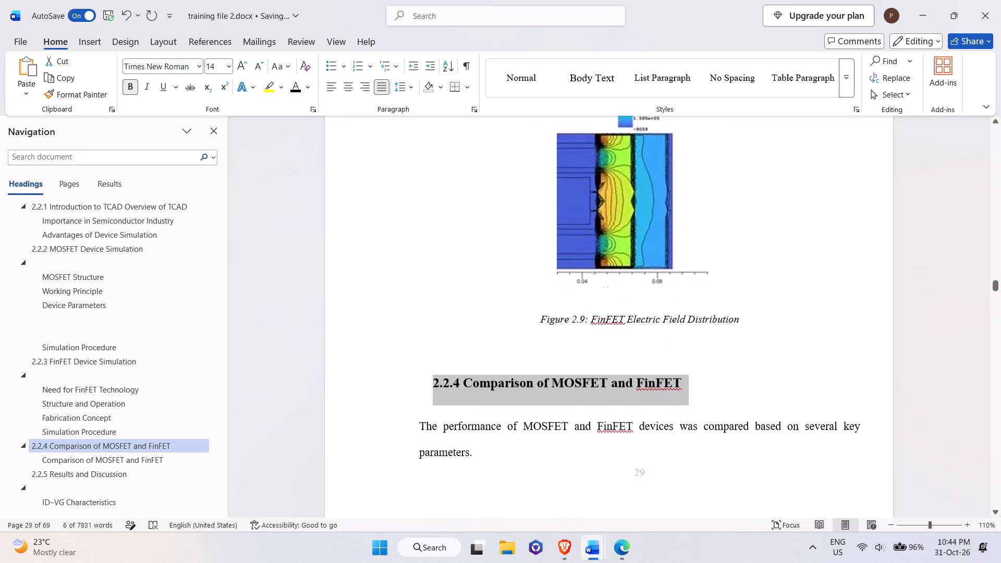
{"action": "left_click", "coordinate": [474, 360]}
{"action": "left_click", "coordinate": [466, 358]}
{"action": "left_click_drag", "start_coordinate": [466, 358], "coordinate": [688, 358]}
{"action": "key", "text": "ctrl+c"}
{"action": "key", "text": "alt+Tab"}
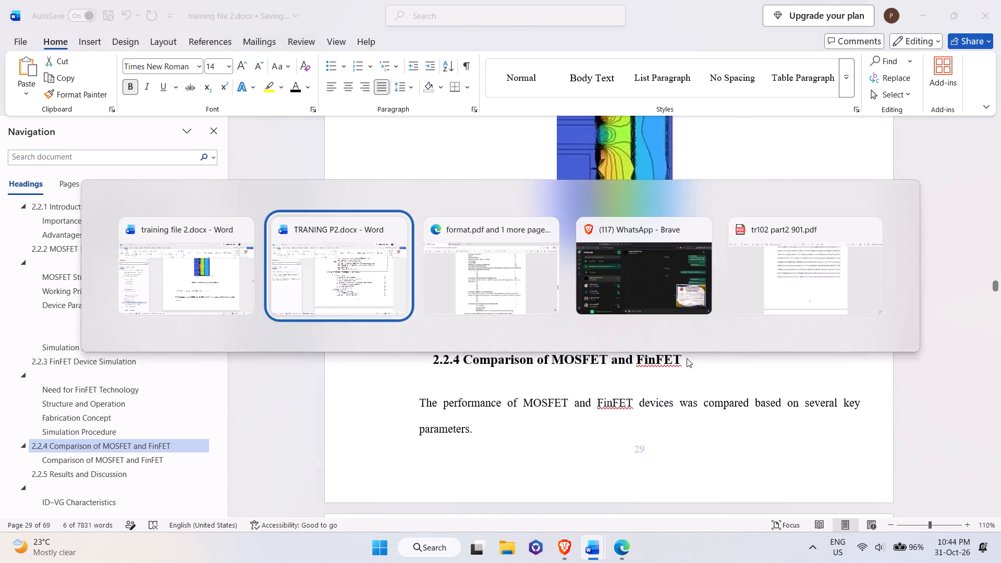
{"action": "type", "text": "2.2.4"}
{"action": "key", "text": "space"}
{"action": "key", "text": "ctrl+v"}
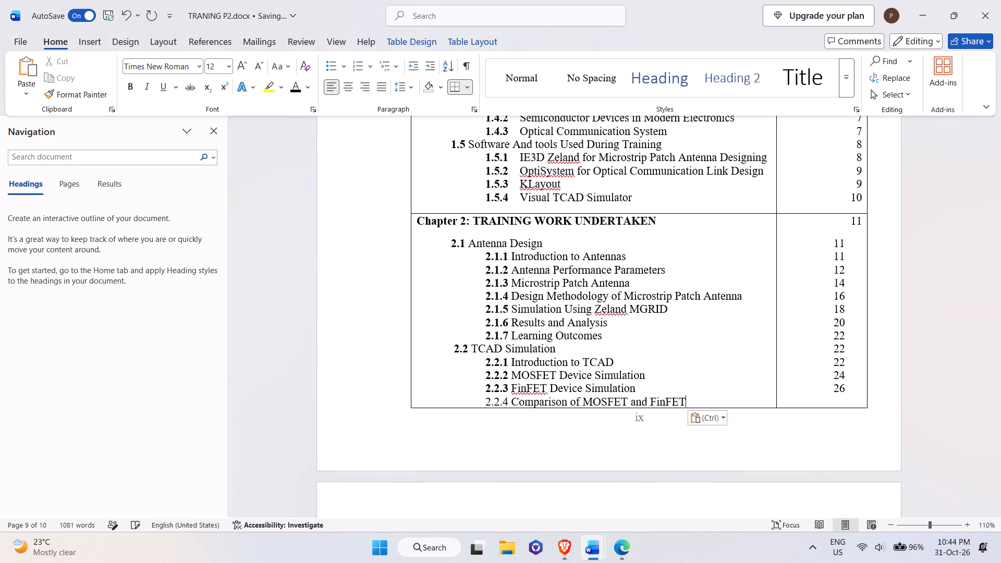
Make the entry number 2.2.4 bold in the contents table.
{"action": "left_click_drag", "start_coordinate": [487, 407], "coordinate": [508, 410]}
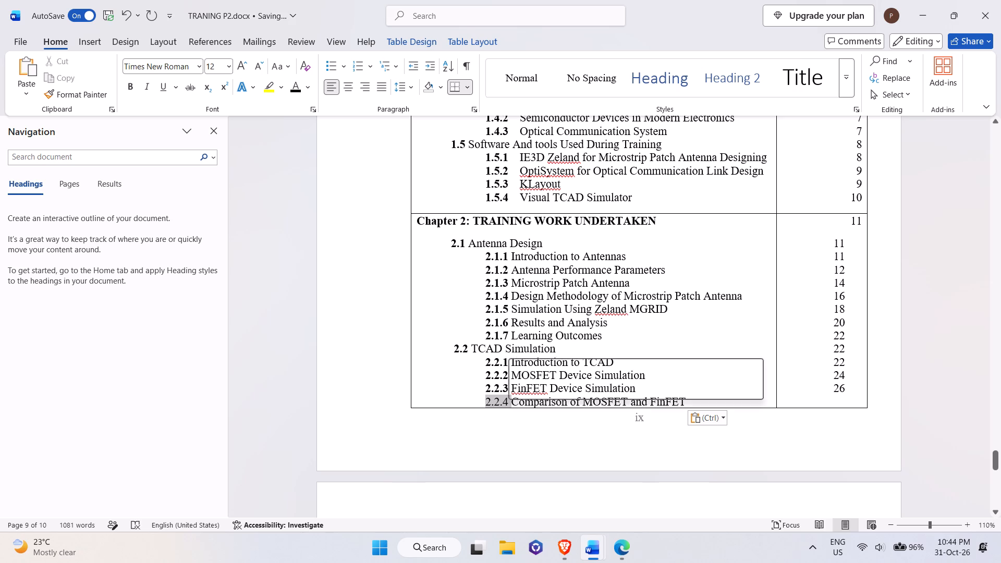
{"action": "key", "text": "ctrl+b"}
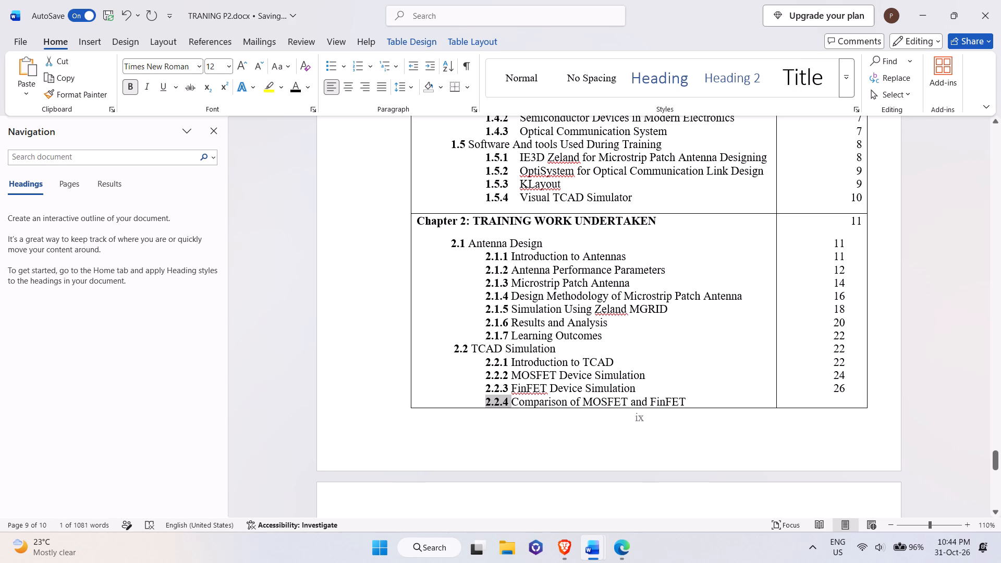
Check the page of section 2.2.4 in training file 2.docx and enter page number 29 beside that entry in TRANING P2.docx.
{"action": "left_click", "coordinate": [844, 391]}
{"action": "key", "text": "Return"}
{"action": "key", "text": "alt+Tab"}
{"action": "key", "text": "alt+Tab"}
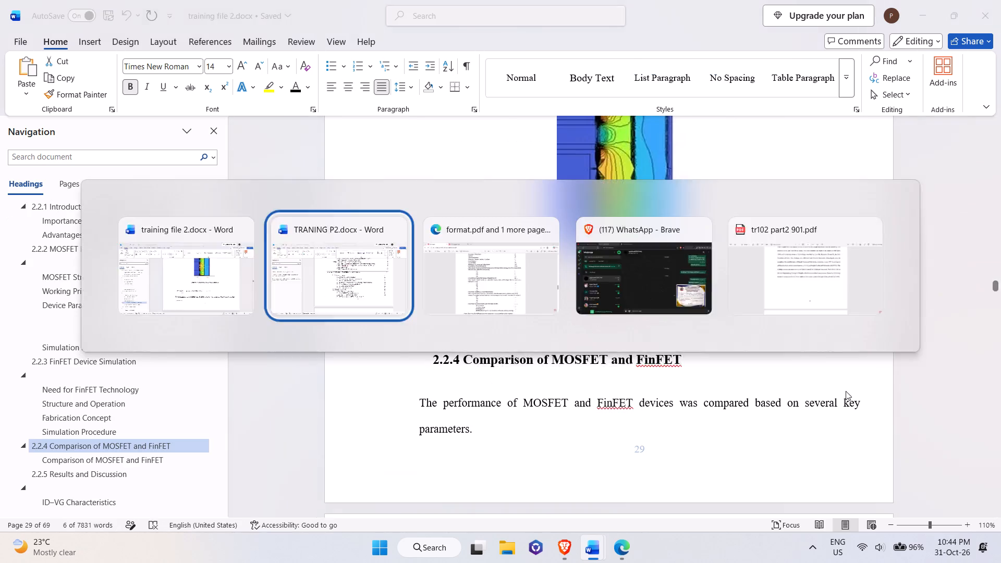
{"action": "type", "text": "29"}
Start a new line below 2.2.4 Comparison of MOSFET and FinFET in the contents table, indented with spaces like a sub-entry.
{"action": "scroll", "coordinate": [846, 391], "scroll_direction": "down", "scroll_amount": 5}
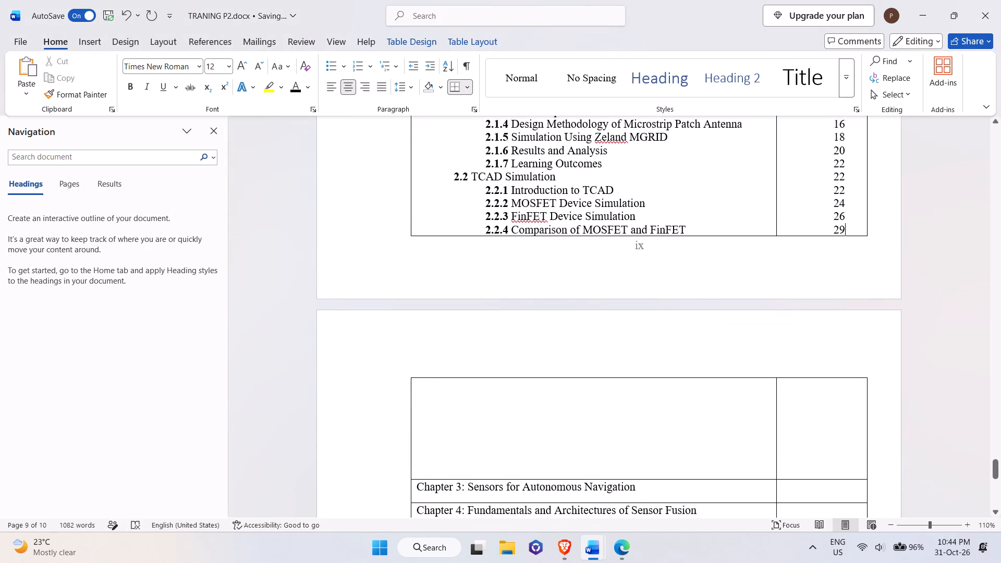
{"action": "left_click", "coordinate": [709, 232]}
{"action": "key", "text": "Return"}
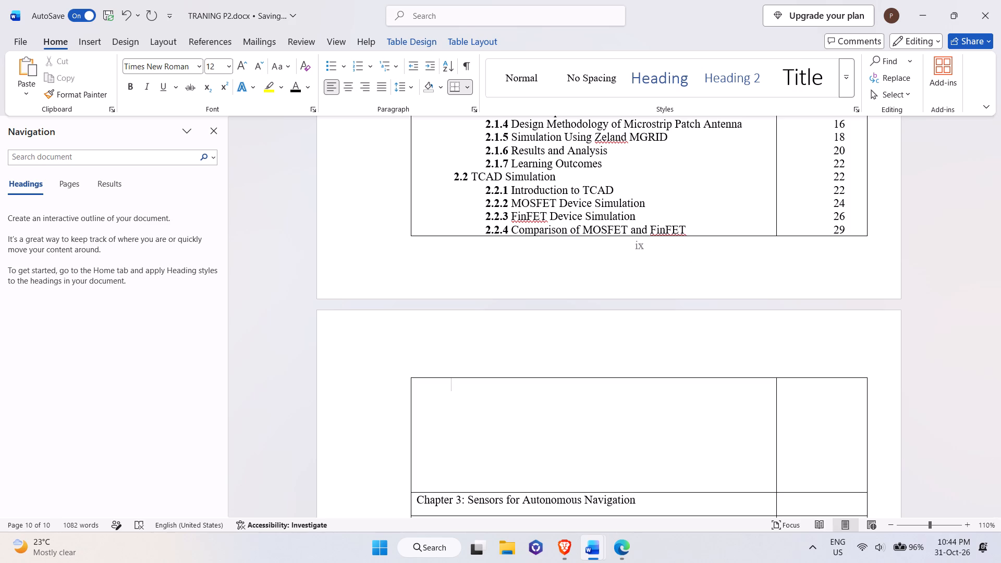
{"action": "key", "text": "space"}
{"action": "key", "text": "space"}
{"action": "key", "text": "space"}
{"action": "key", "text": "space"}
{"action": "key", "text": "space"}
{"action": "key", "text": "space"}
{"action": "key", "text": "space"}
{"action": "key", "text": "space"}
{"action": "key", "text": "space"}
{"action": "key", "text": "space"}
Check the next section in training file 2.docx and number the new contents entry 2.2.5, aligned with the sub-entries above.
{"action": "key", "text": "alt+Tab"}
{"action": "scroll", "coordinate": [706, 232], "scroll_direction": "down", "scroll_amount": 15}
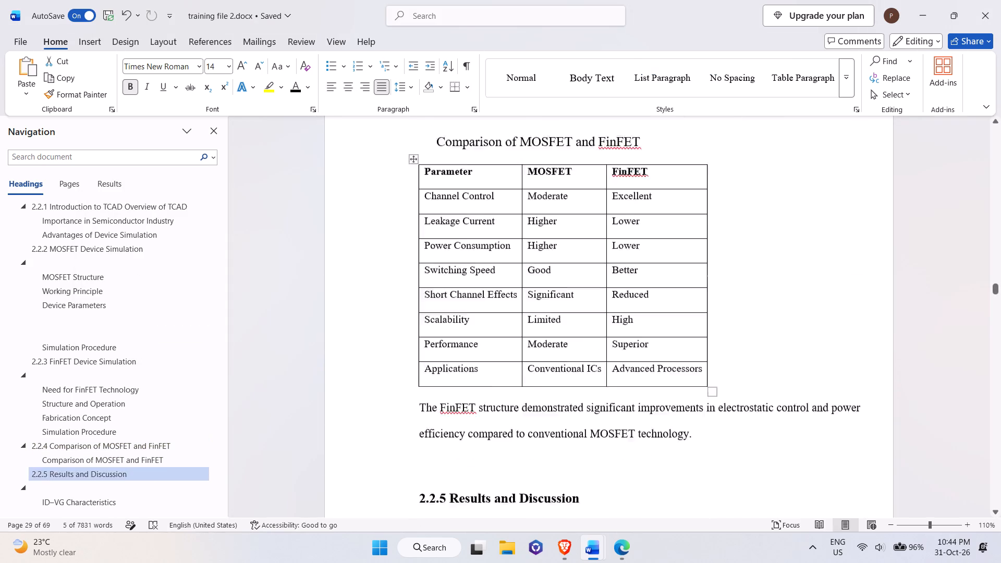
{"action": "scroll", "coordinate": [705, 233], "scroll_direction": "down", "scroll_amount": 6}
{"action": "key", "text": "alt+Tab"}
{"action": "type", "text": "2.2.5"}
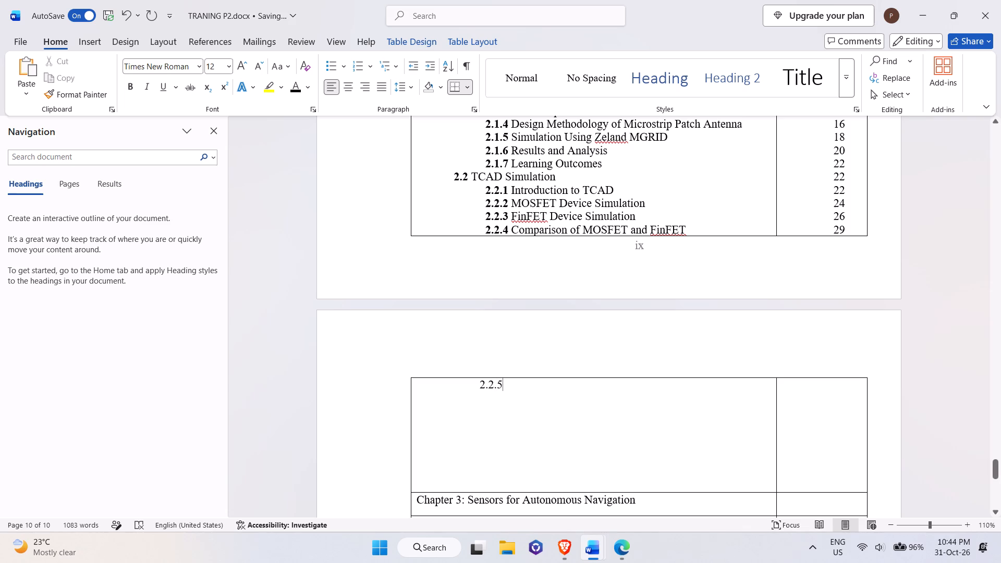
{"action": "left_click", "coordinate": [467, 389]}
{"action": "key", "text": "space"}
{"action": "key", "text": "space"}
Make the entry number 2.2.5 bold and add a space after it.
{"action": "left_click_drag", "start_coordinate": [515, 385], "coordinate": [476, 390]}
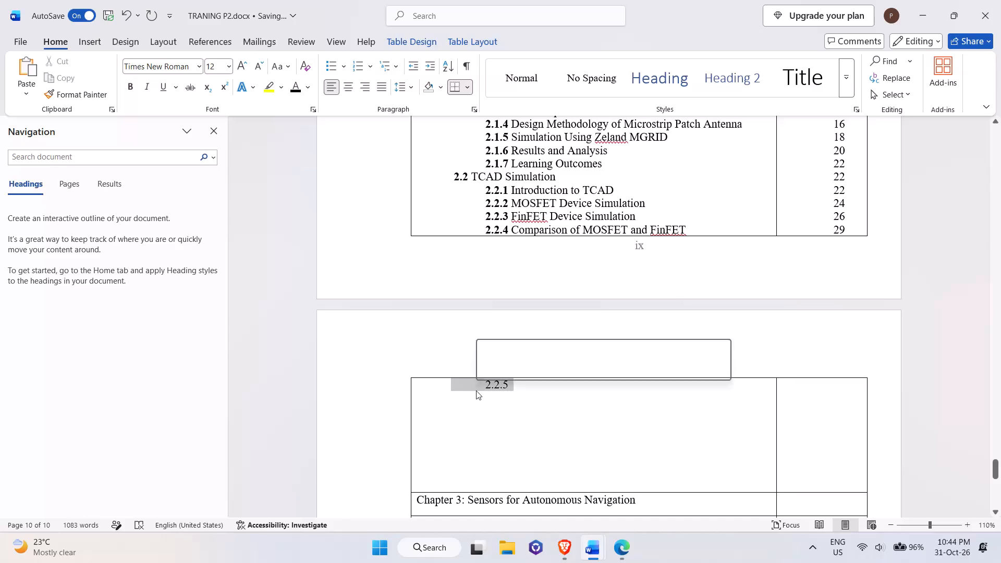
{"action": "key", "text": "ctrl+b"}
{"action": "left_click", "coordinate": [523, 386]}
{"action": "key", "text": "space"}
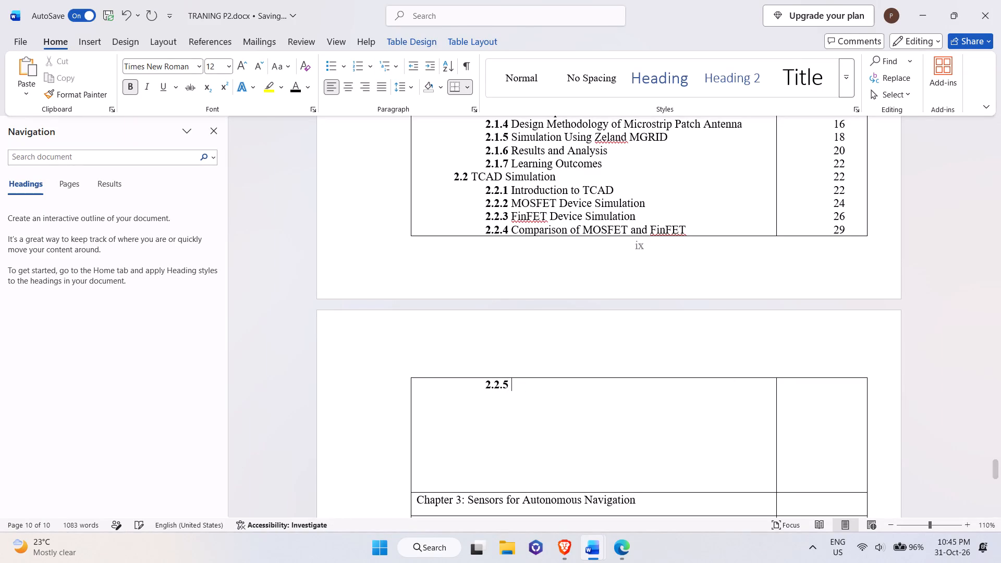
Copy the heading text "Results and Discussion" from training file 2.docx and paste it after 2.2.5 in the contents table.
{"action": "key", "text": "alt+Tab"}
{"action": "scroll", "coordinate": [523, 386], "scroll_direction": "down", "scroll_amount": 5}
{"action": "scroll", "coordinate": [523, 386], "scroll_direction": "up", "scroll_amount": 7}
{"action": "left_click_drag", "start_coordinate": [449, 291], "coordinate": [498, 291]}
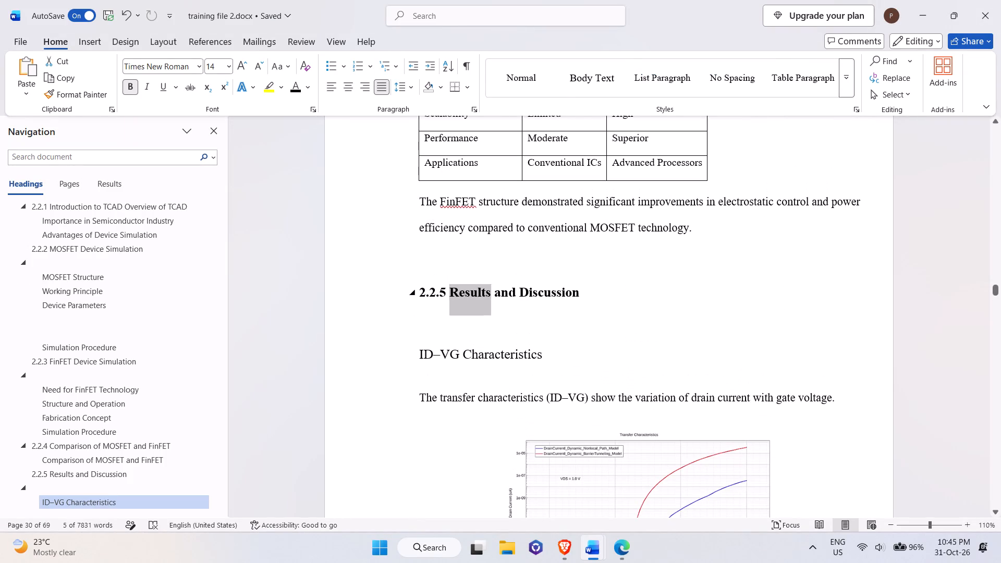
{"action": "left_click_drag", "start_coordinate": [498, 291], "coordinate": [578, 288]}
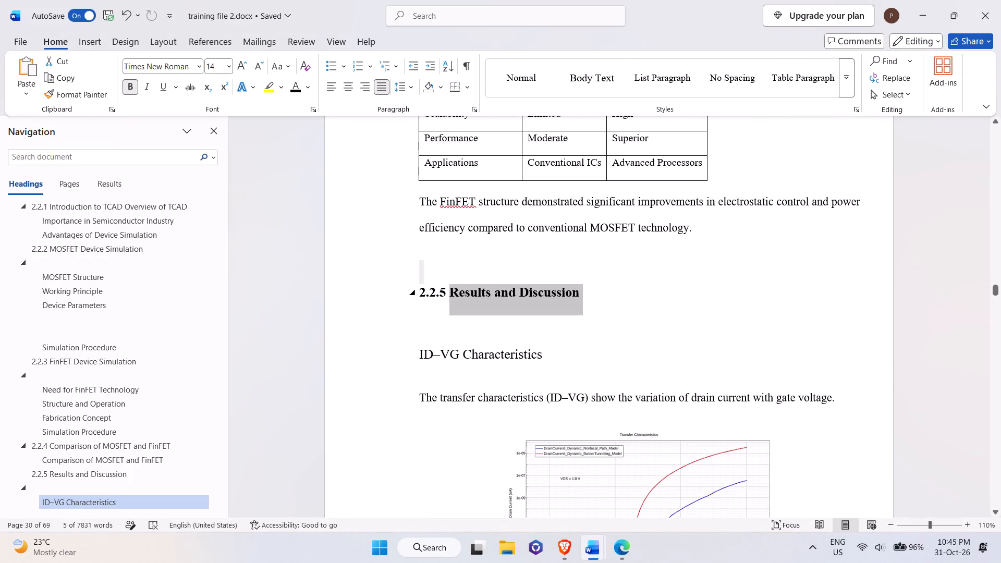
{"action": "left_click_drag", "start_coordinate": [578, 288], "coordinate": [577, 286]}
{"action": "key", "text": "ctrl+c"}
{"action": "key", "text": "alt+Tab"}
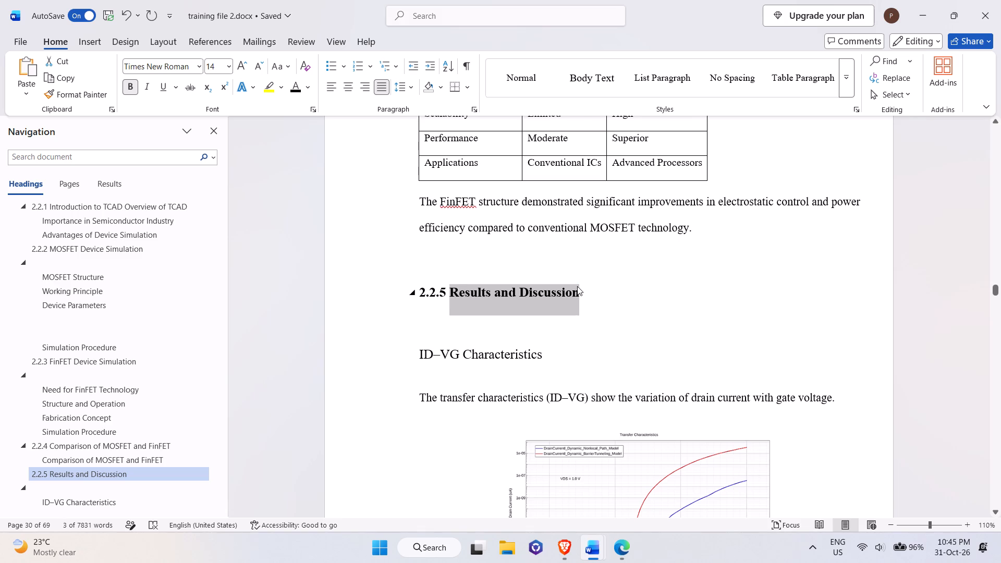
{"action": "key", "text": "ctrl+v"}
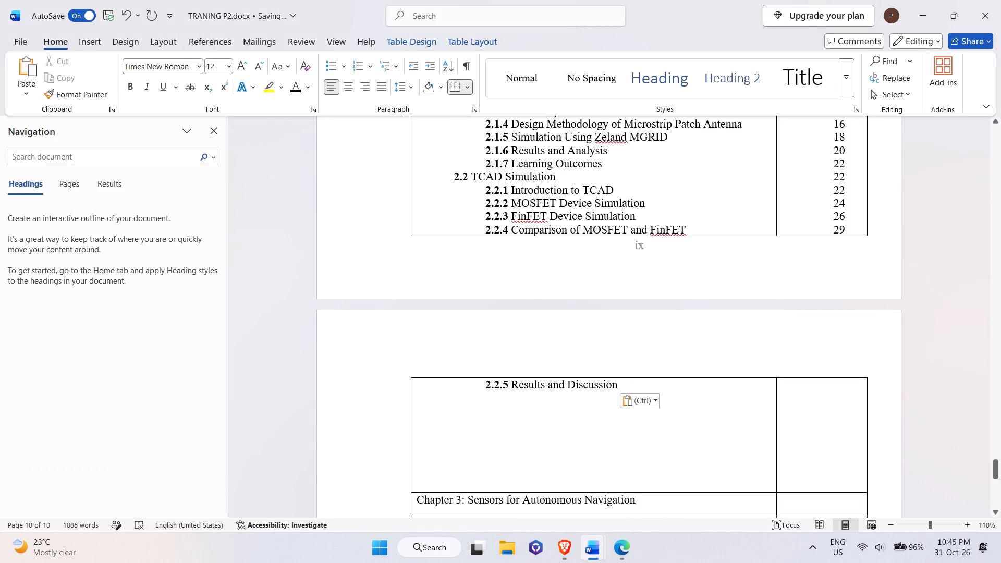
Check the page of section 2.2.5 in training file 2.docx and enter page number 30 beside that entry in TRANING P2.docx.
{"action": "left_click", "coordinate": [816, 391]}
{"action": "left_click", "coordinate": [857, 231]}
{"action": "key", "text": "Return"}
{"action": "key", "text": "alt+Tab"}
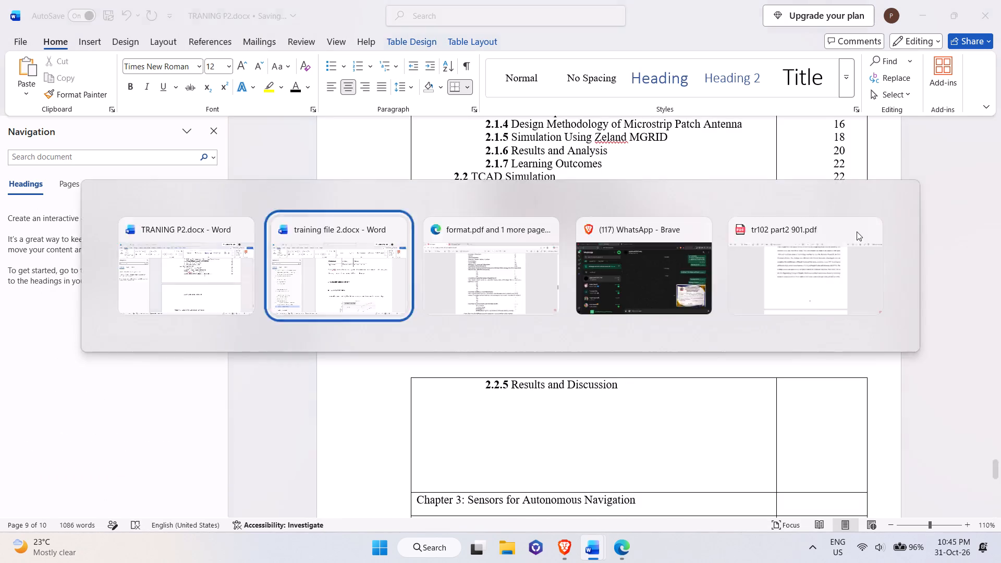
{"action": "scroll", "coordinate": [833, 247], "scroll_direction": "down", "scroll_amount": 7}
{"action": "key", "text": "alt+Tab"}
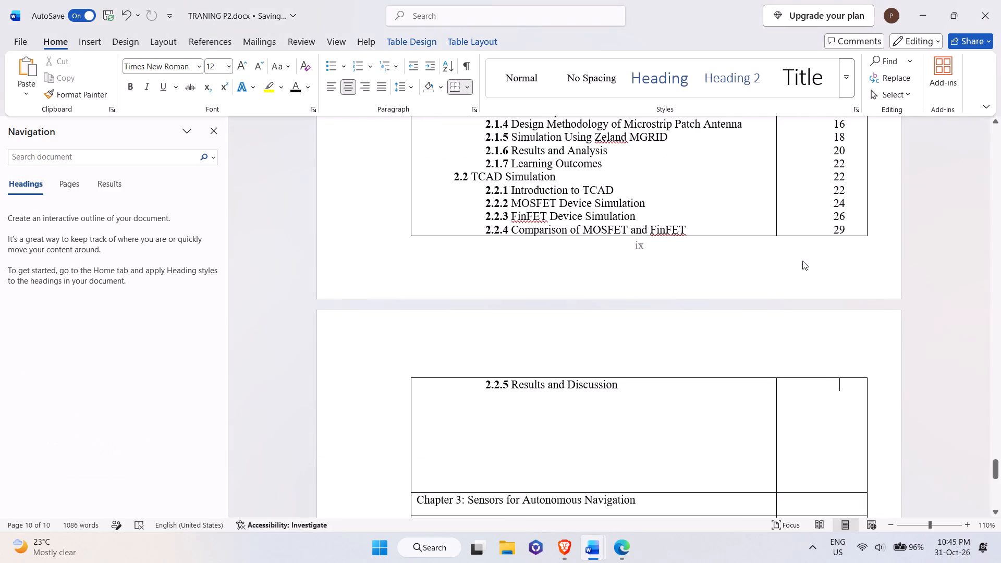
{"action": "type", "text": "30"}
Start a new line below 2.2.5 Results and Discussion in the contents table.
{"action": "left_click", "coordinate": [634, 383]}
{"action": "key", "text": "Return"}
Switch to training file 2.docx and examine the page layout around the ID–VG and ID–VD Characteristics subsections of 2.2.5.
{"action": "key", "text": "alt+Tab"}
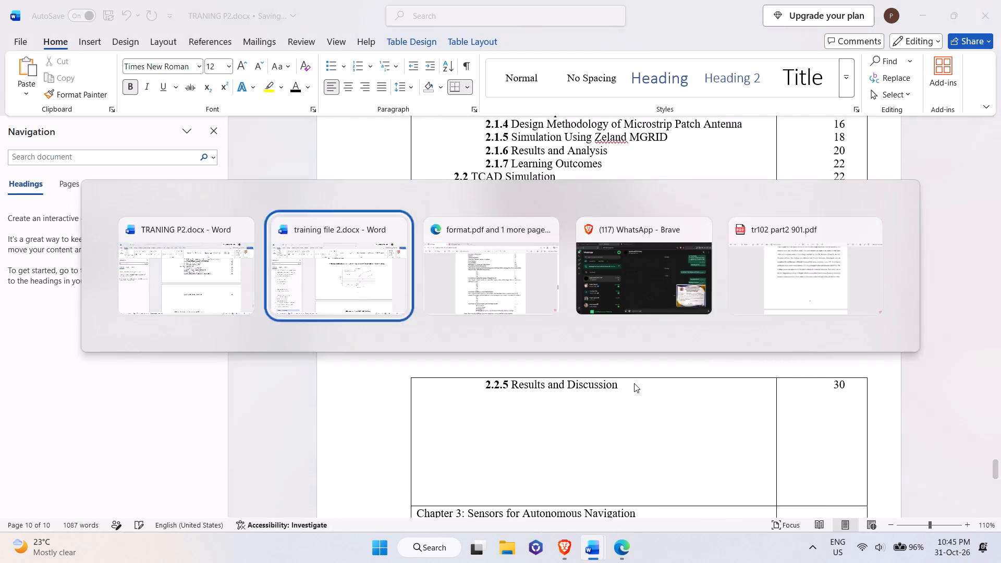
{"action": "scroll", "coordinate": [620, 381], "scroll_direction": "down", "scroll_amount": 8}
{"action": "scroll", "coordinate": [615, 378], "scroll_direction": "down", "scroll_amount": 20}
{"action": "scroll", "coordinate": [615, 378], "scroll_direction": "down", "scroll_amount": 7}
{"action": "scroll", "coordinate": [615, 379], "scroll_direction": "up", "scroll_amount": 9}
{"action": "scroll", "coordinate": [615, 379], "scroll_direction": "down", "scroll_amount": 10}
{"action": "scroll", "coordinate": [615, 380], "scroll_direction": "up", "scroll_amount": 17}
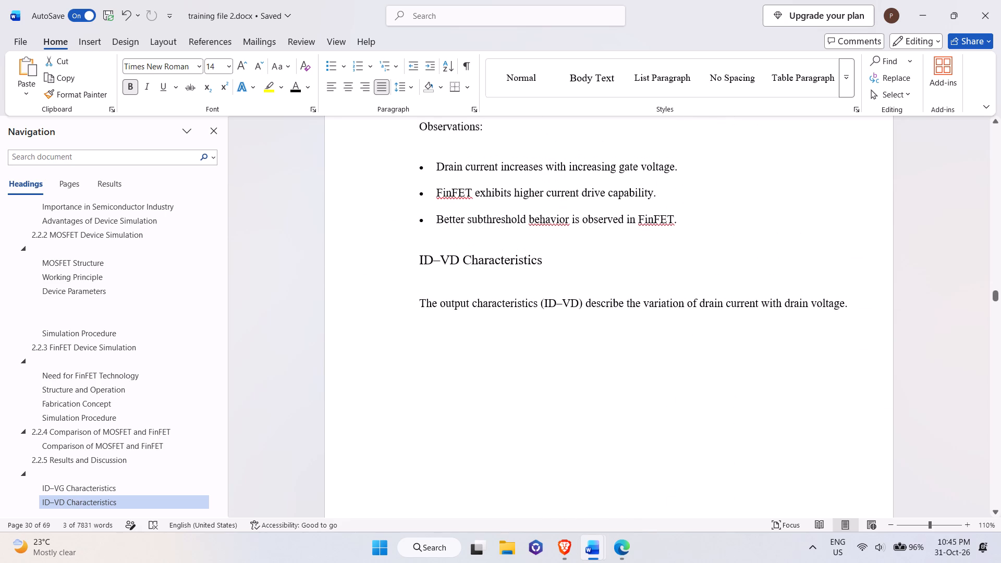
{"action": "scroll", "coordinate": [616, 384], "scroll_direction": "down", "scroll_amount": 9}
{"action": "scroll", "coordinate": [616, 384], "scroll_direction": "up", "scroll_amount": 13}
{"action": "scroll", "coordinate": [616, 385], "scroll_direction": "down", "scroll_amount": 3}
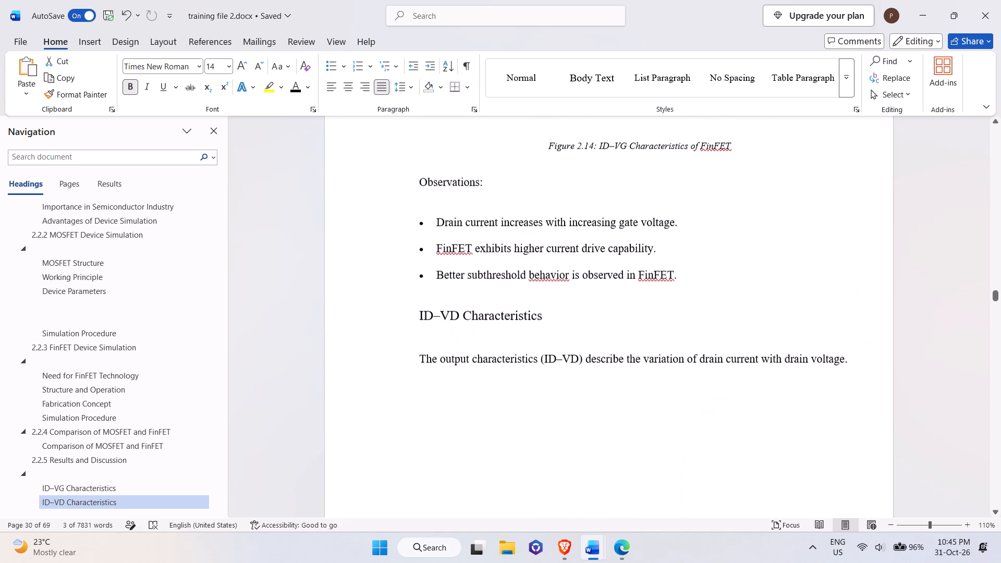
{"action": "left_click", "coordinate": [426, 325]}
{"action": "left_click", "coordinate": [434, 320]}
{"action": "left_click", "coordinate": [434, 315]}
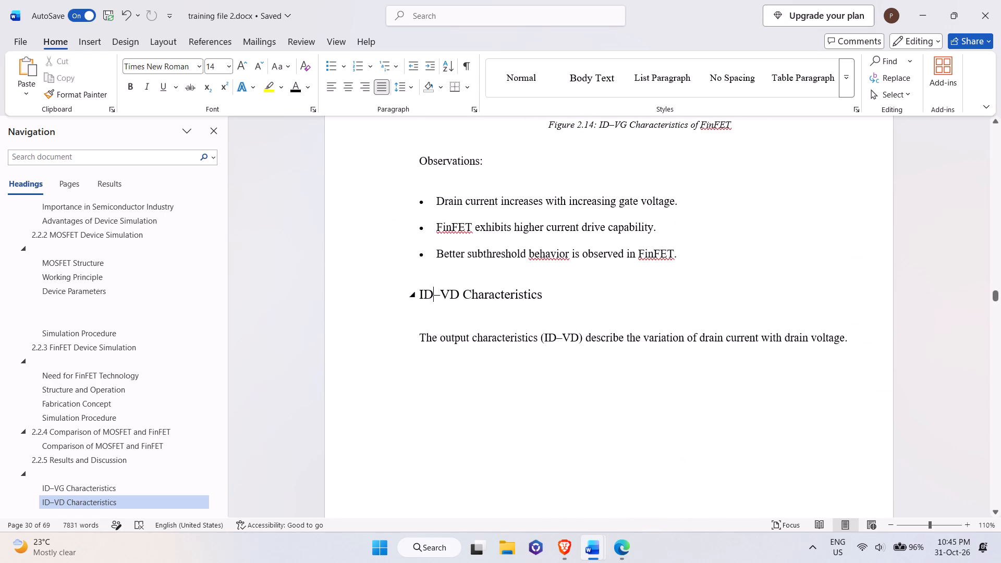
{"action": "left_click", "coordinate": [557, 293]}
{"action": "scroll", "coordinate": [558, 292], "scroll_direction": "up", "scroll_amount": 7}
{"action": "scroll", "coordinate": [550, 319], "scroll_direction": "down", "scroll_amount": 3}
{"action": "scroll", "coordinate": [550, 321], "scroll_direction": "up", "scroll_amount": 8}
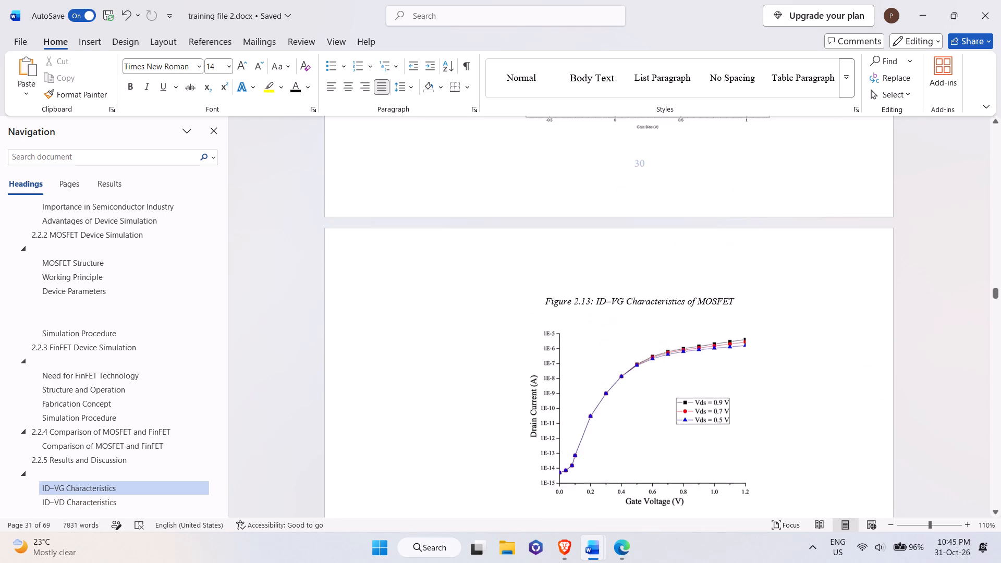
{"action": "scroll", "coordinate": [550, 321], "scroll_direction": "down", "scroll_amount": 16}
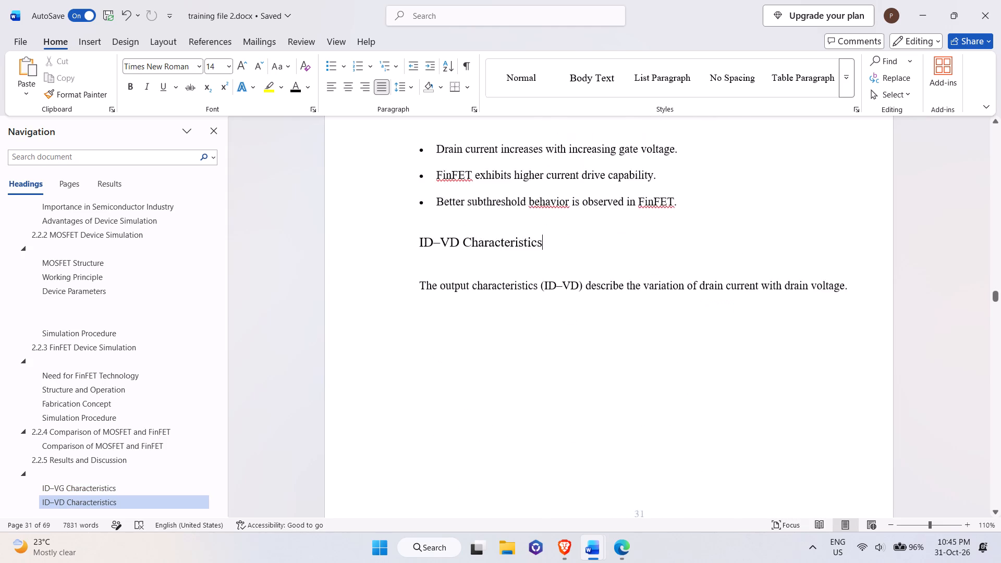
Shrink the MOSFET ID–VD characteristics graph proportionally so it fits on the same page as the ID–VD Characteristics paragraph.
{"action": "scroll", "coordinate": [552, 321], "scroll_direction": "down", "scroll_amount": 14}
{"action": "scroll", "coordinate": [552, 321], "scroll_direction": "up", "scroll_amount": 6}
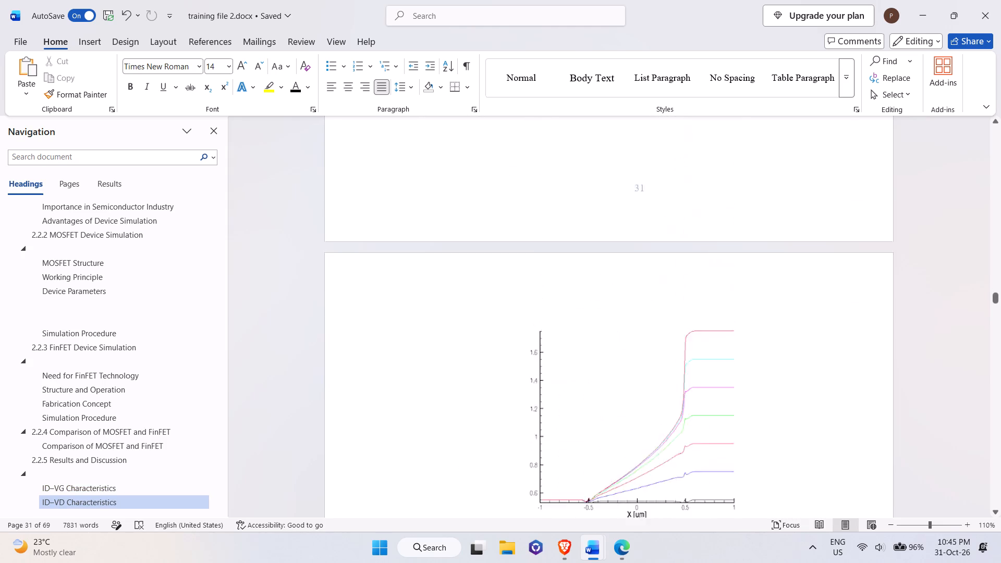
{"action": "scroll", "coordinate": [552, 321], "scroll_direction": "up", "scroll_amount": 8}
{"action": "scroll", "coordinate": [552, 321], "scroll_direction": "down", "scroll_amount": 12}
{"action": "left_click", "coordinate": [624, 305]}
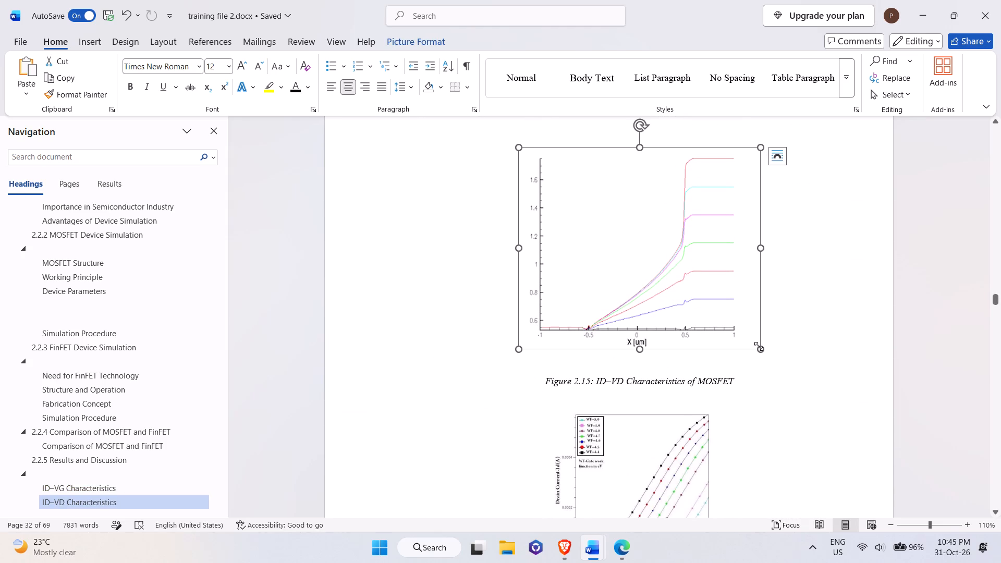
{"action": "left_click_drag", "start_coordinate": [762, 350], "coordinate": [695, 299]}
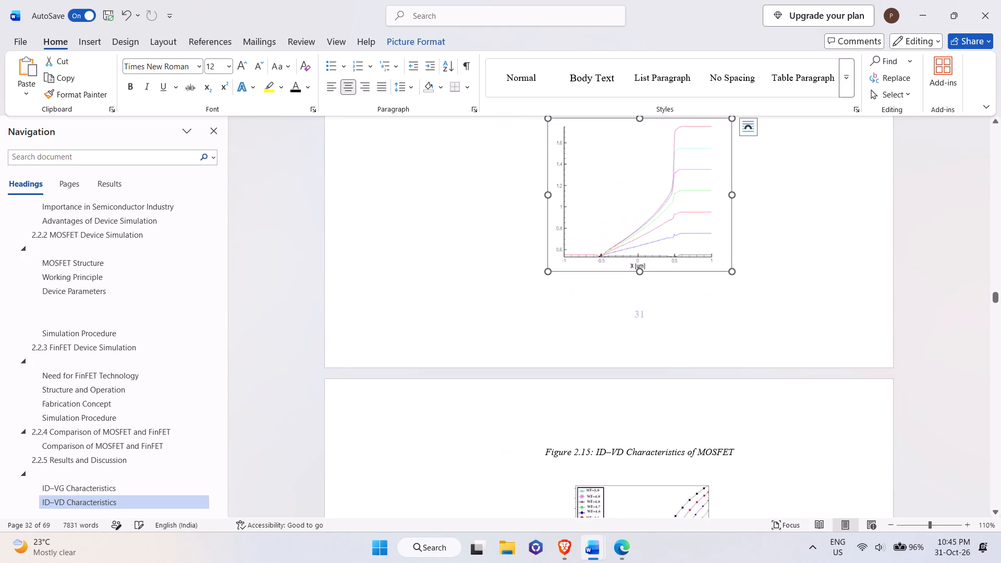
{"action": "scroll", "coordinate": [711, 282], "scroll_direction": "up", "scroll_amount": 4}
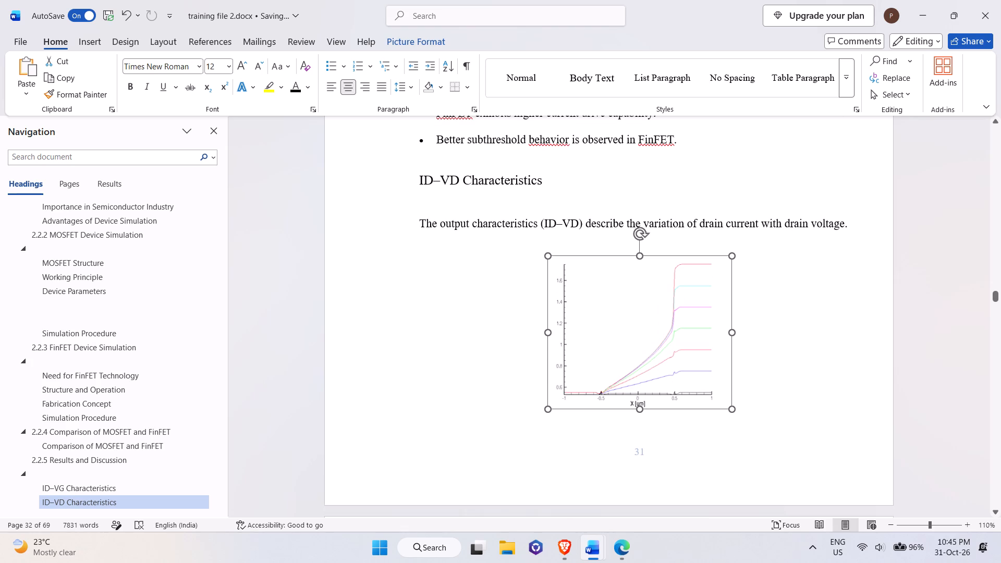
{"action": "left_click_drag", "start_coordinate": [730, 410], "coordinate": [703, 389]}
Find section 2.2.6 in training file 2.docx and copy its heading text "Learning Outcomes".
{"action": "scroll", "coordinate": [698, 388], "scroll_direction": "down", "scroll_amount": 11}
{"action": "scroll", "coordinate": [698, 388], "scroll_direction": "down", "scroll_amount": 16}
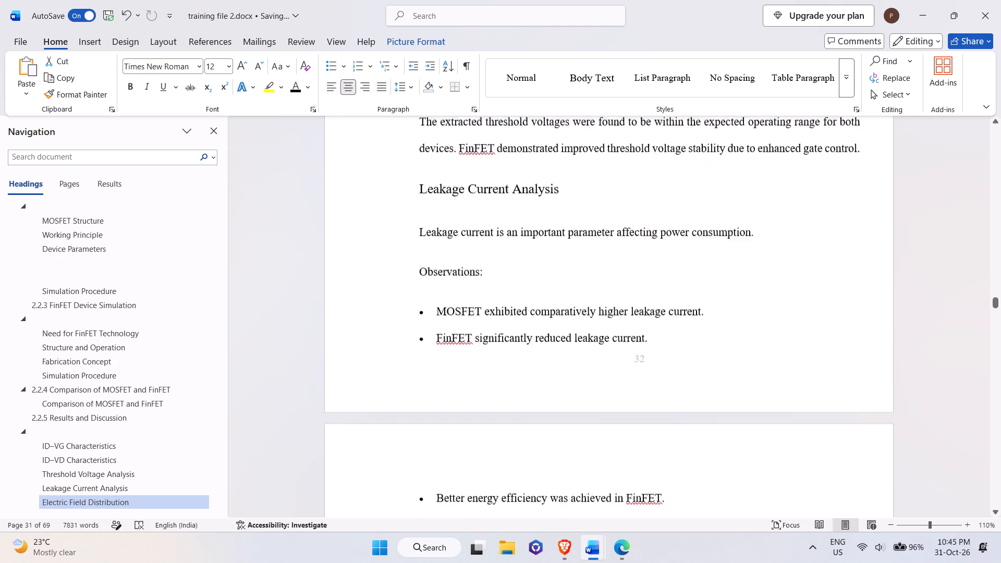
{"action": "scroll", "coordinate": [698, 388], "scroll_direction": "down", "scroll_amount": 20}
{"action": "scroll", "coordinate": [698, 388], "scroll_direction": "down", "scroll_amount": 13}
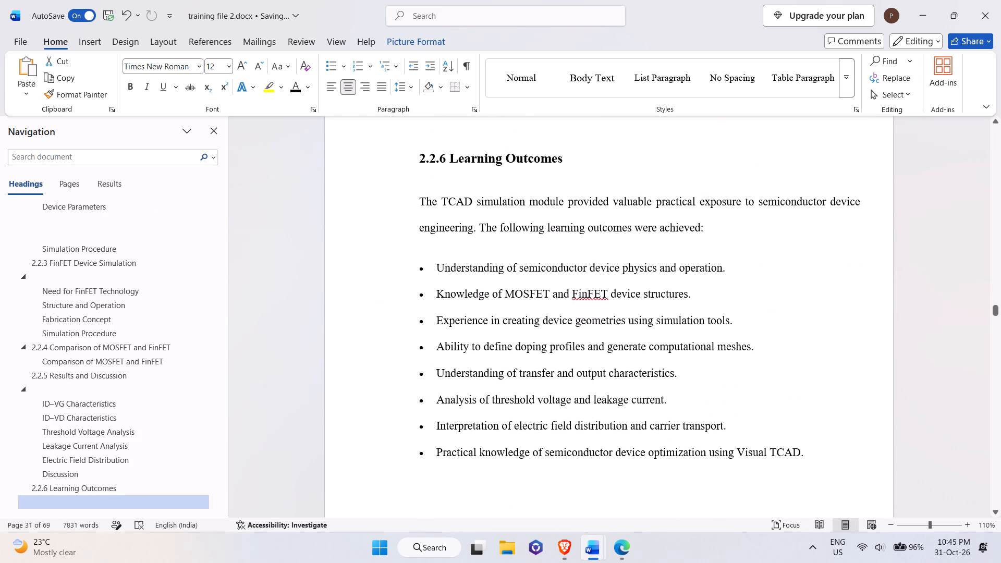
{"action": "key", "text": "alt+Tab"}
{"action": "key", "text": "alt+Tab"}
{"action": "left_click_drag", "start_coordinate": [453, 160], "coordinate": [541, 164]}
{"action": "key", "text": "ctrl+c"}
{"action": "scroll", "coordinate": [541, 164], "scroll_direction": "down", "scroll_amount": 11}
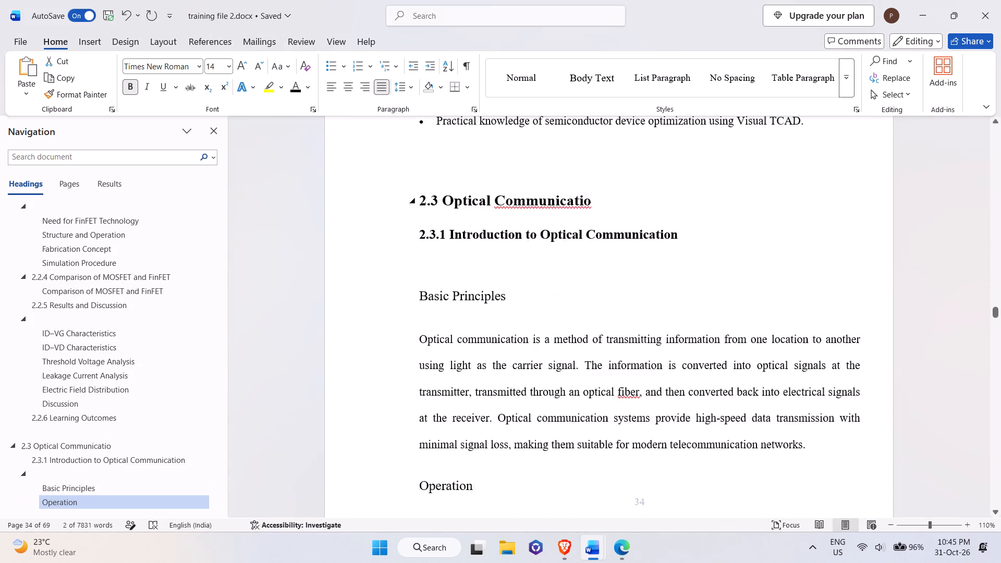
{"action": "scroll", "coordinate": [541, 164], "scroll_direction": "down", "scroll_amount": 2}
In TRANING P2.docx, add the indented bold number 2.2.6 below 2.2.5 and paste "Learning Outcomes" after it.
{"action": "key", "text": "alt+Tab"}
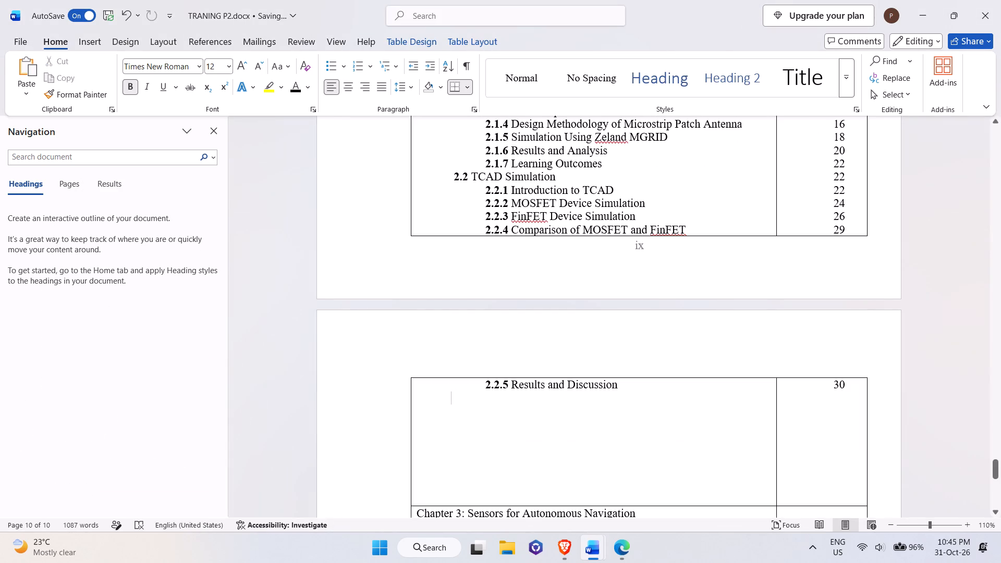
{"action": "key", "text": "space"}
{"action": "key", "text": "space"}
{"action": "key", "text": "space"}
{"action": "key", "text": "space"}
{"action": "key", "text": "space"}
{"action": "key", "text": "space"}
{"action": "key", "text": "space"}
{"action": "key", "text": "space"}
{"action": "key", "text": "space"}
{"action": "key", "text": "space"}
{"action": "key", "text": "space"}
{"action": "key", "text": "space"}
{"action": "type", "text": "2.2.6"}
{"action": "key", "text": "space"}
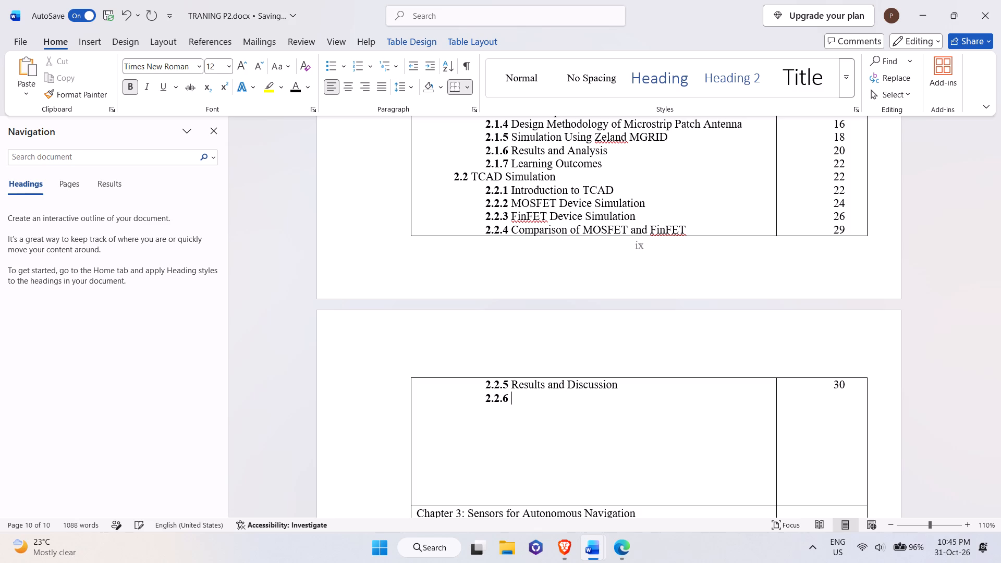
{"action": "key", "text": "ctrl+v"}
Enter page number 34 beside the 2.2.6 Learning Outcomes entry, checking the page in training file 2.docx.
{"action": "left_click", "coordinate": [854, 389]}
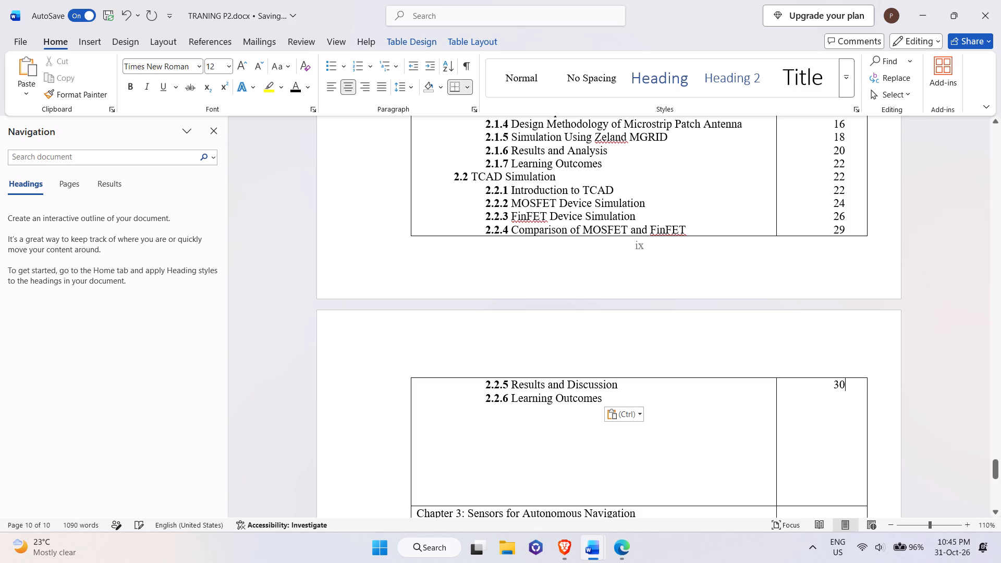
{"action": "key", "text": "Return"}
{"action": "key", "text": "alt+Tab"}
{"action": "key", "text": "alt+Tab"}
{"action": "type", "text": "34"}
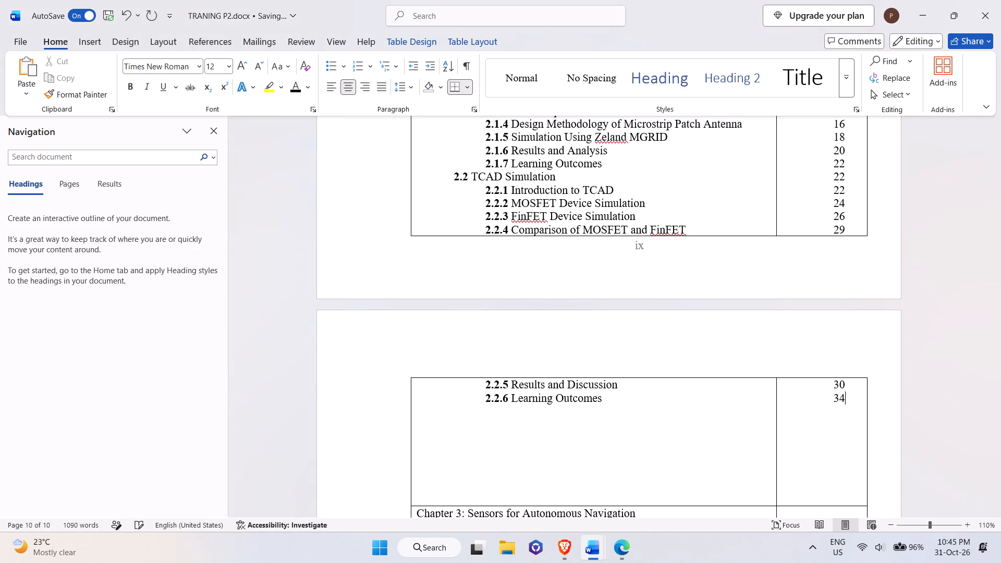
Clear the extra indent below 2.2.6 and add the entry number 2.3 on a new line at section level.
{"action": "left_click", "coordinate": [617, 406]}
{"action": "key", "text": "BackSpace"}
{"action": "key", "text": "BackSpace"}
{"action": "key", "text": "BackSpace"}
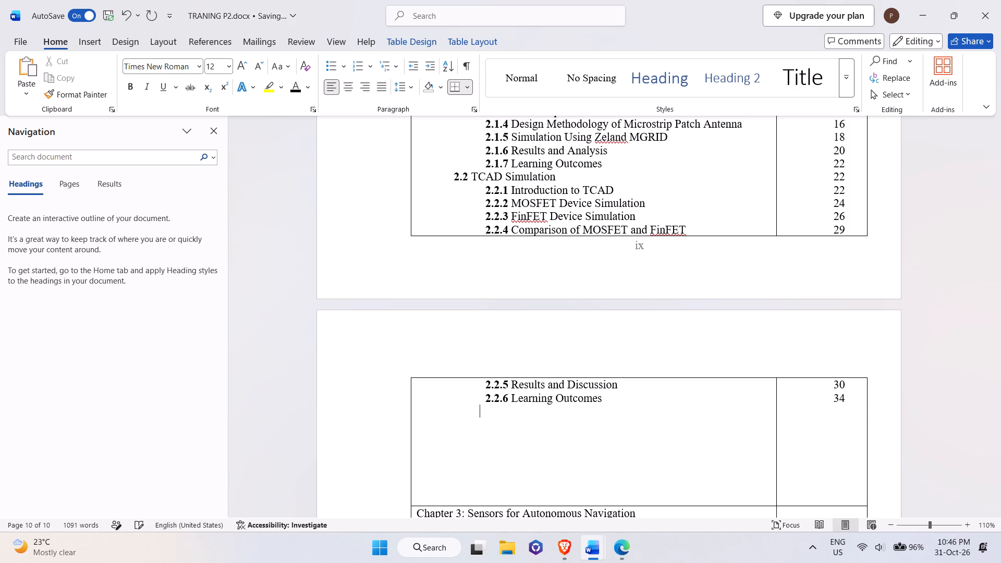
{"action": "key", "text": "BackSpace"}
{"action": "left_click", "coordinate": [619, 398]}
{"action": "key", "text": "Return"}
{"action": "type", "text": "2.3"}
{"action": "key", "text": "space"}
In training file 2.docx, correct the section 2.3 heading to read "Optical Communication".
{"action": "key", "text": "alt+Tab"}
{"action": "scroll", "coordinate": [616, 397], "scroll_direction": "up", "scroll_amount": 2}
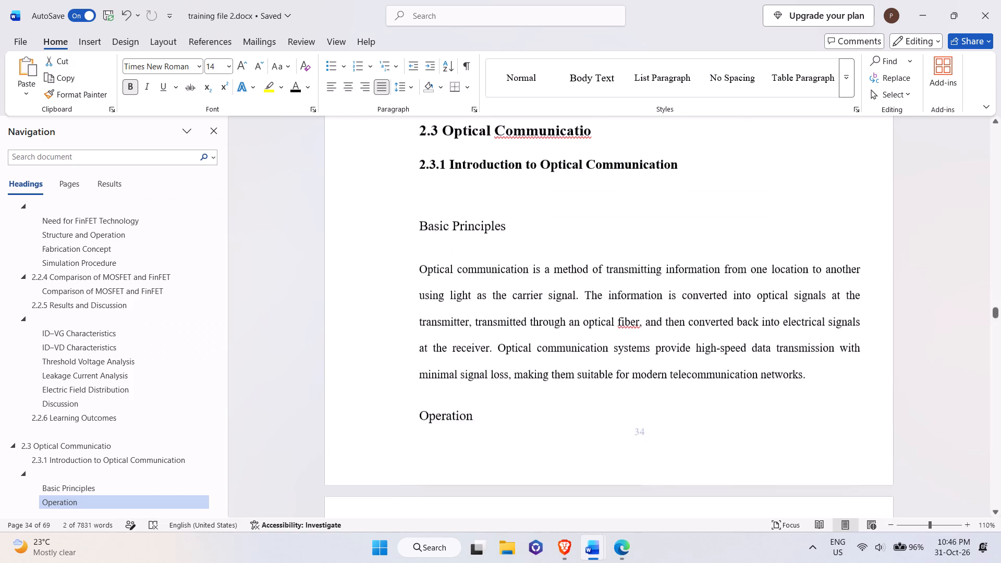
{"action": "left_click", "coordinate": [613, 148]}
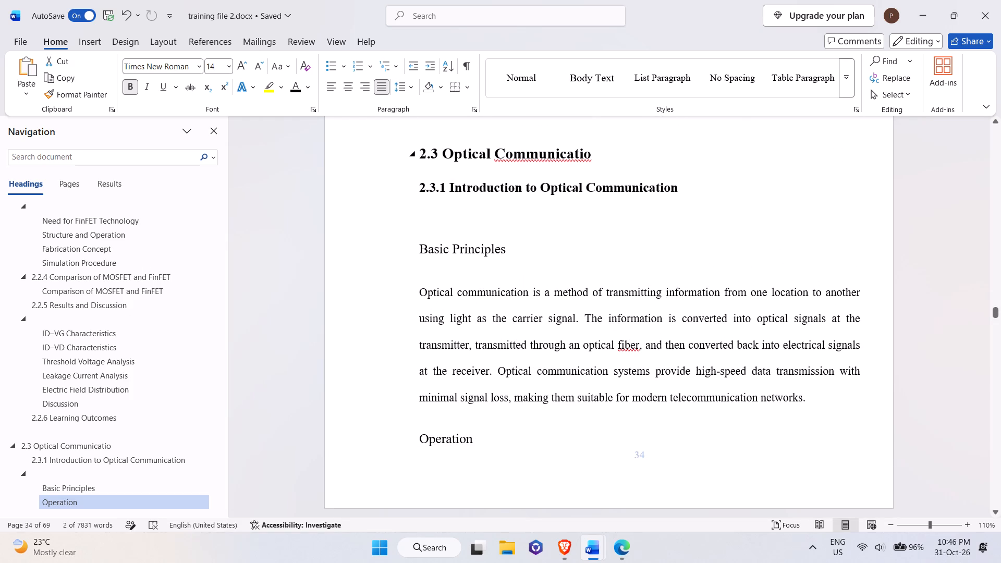
{"action": "key", "text": "n"}
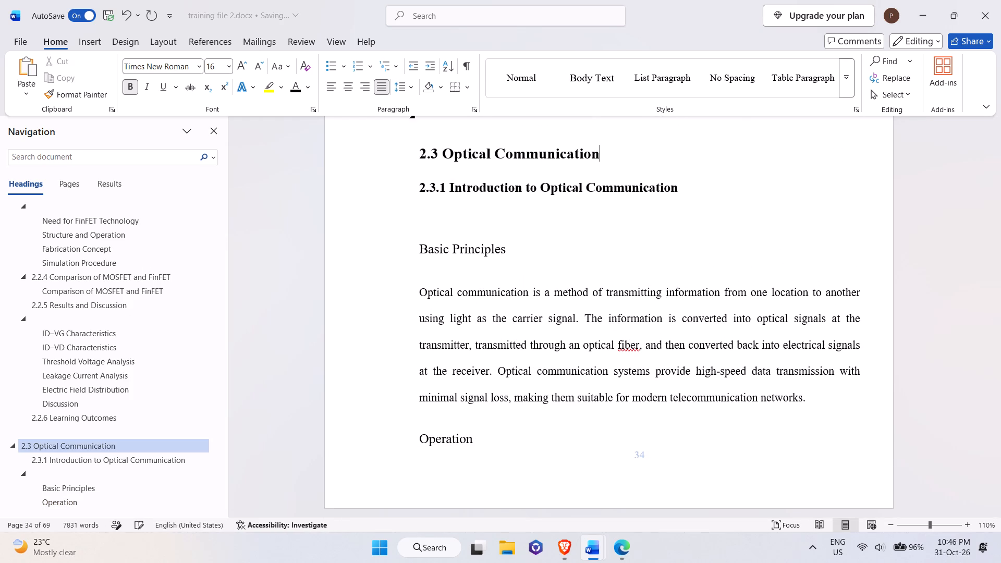
Copy "Optical Communication" from the 2.3 heading and paste it after 2.3 in the contents table of TRANING P2.docx.
{"action": "left_click_drag", "start_coordinate": [449, 153], "coordinate": [561, 157]}
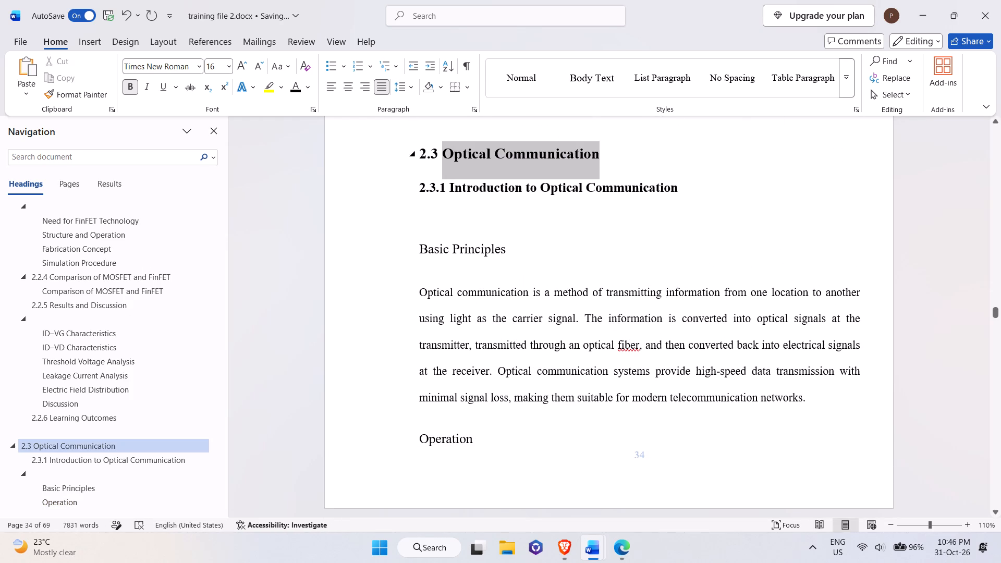
{"action": "left_click_drag", "start_coordinate": [561, 157], "coordinate": [563, 156]}
{"action": "key", "text": "ctrl+c"}
{"action": "key", "text": "alt+Tab"}
{"action": "key", "text": "ctrl+v"}
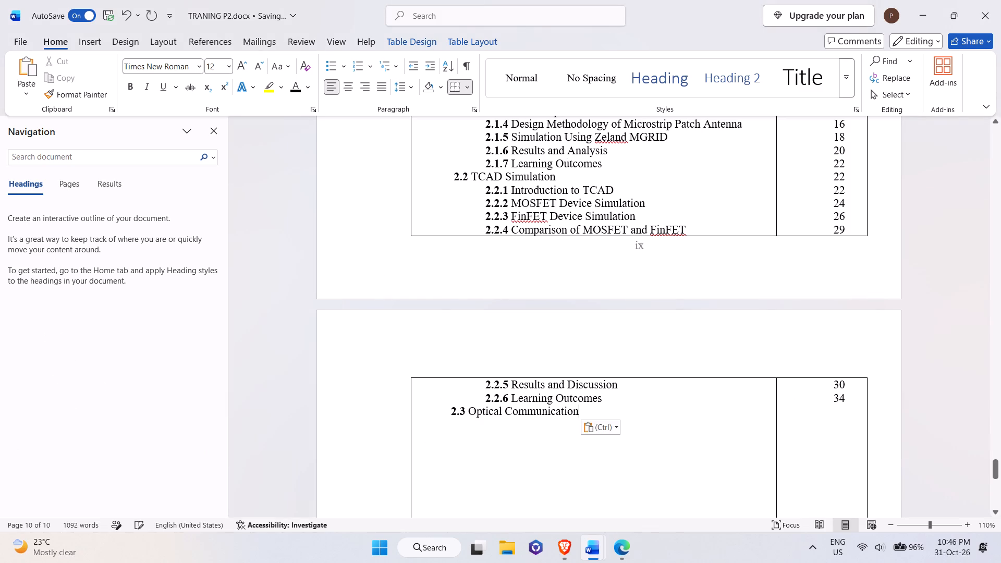
Make the whole section entries 2.2 TCAD Simulation and 2.1 Antenna Design bold in the contents table.
{"action": "scroll", "coordinate": [563, 341], "scroll_direction": "up", "scroll_amount": 2}
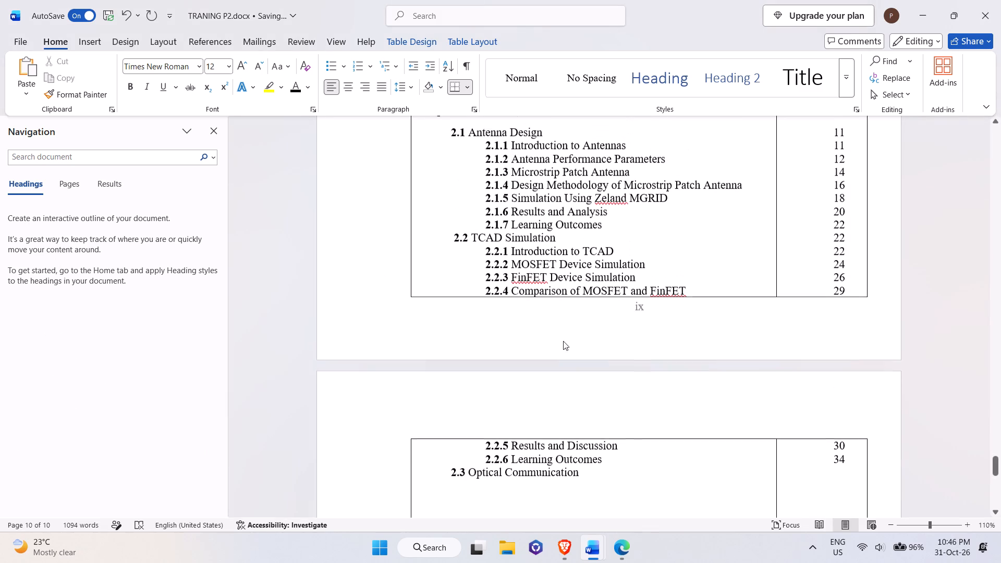
{"action": "left_click_drag", "start_coordinate": [559, 248], "coordinate": [455, 245]}
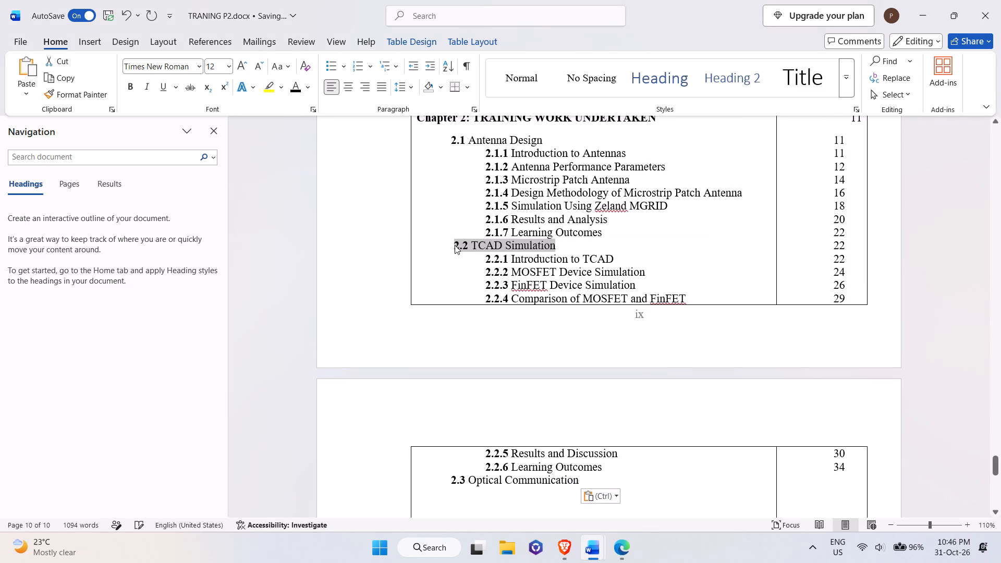
{"action": "key", "text": "ctrl+b"}
{"action": "key", "text": "ctrl+b"}
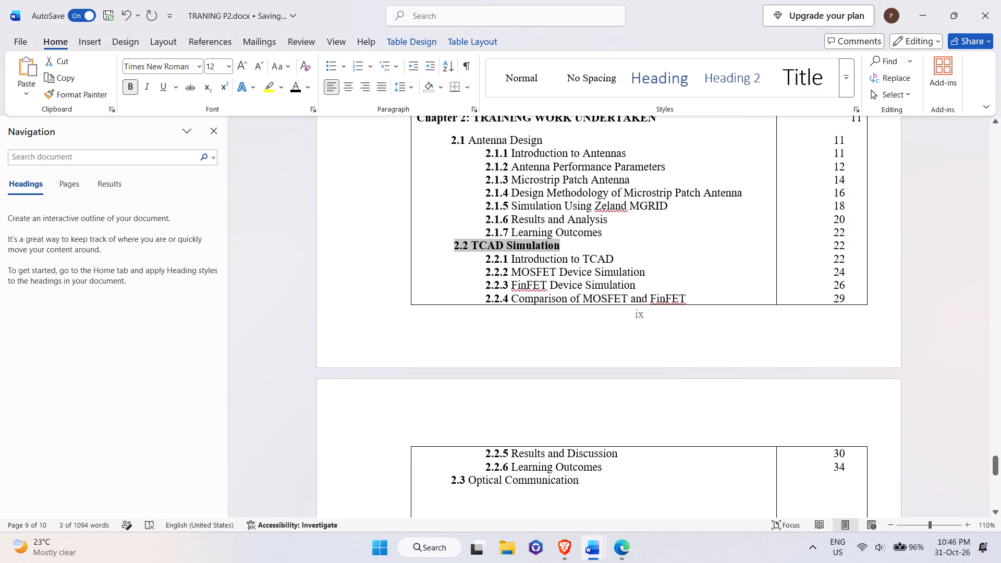
{"action": "left_click_drag", "start_coordinate": [543, 141], "coordinate": [446, 131]}
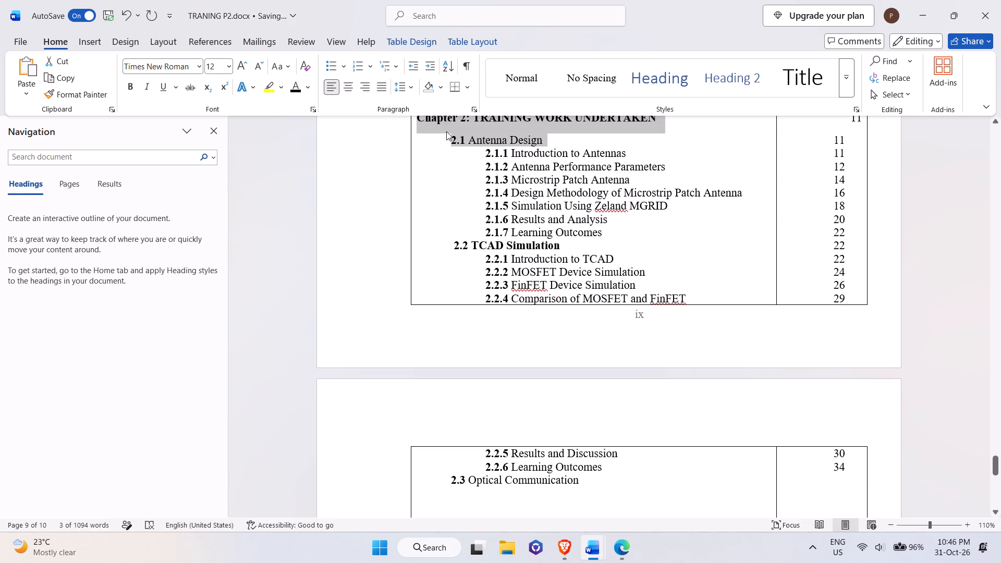
{"action": "left_click", "coordinate": [542, 141]}
{"action": "left_click_drag", "start_coordinate": [542, 141], "coordinate": [451, 141]}
{"action": "key", "text": "ctrl+b"}
{"action": "key", "text": "ctrl+b"}
Make the whole 2.3 Optical Communication entry bold in the contents table.
{"action": "scroll", "coordinate": [583, 311], "scroll_direction": "down", "scroll_amount": 2}
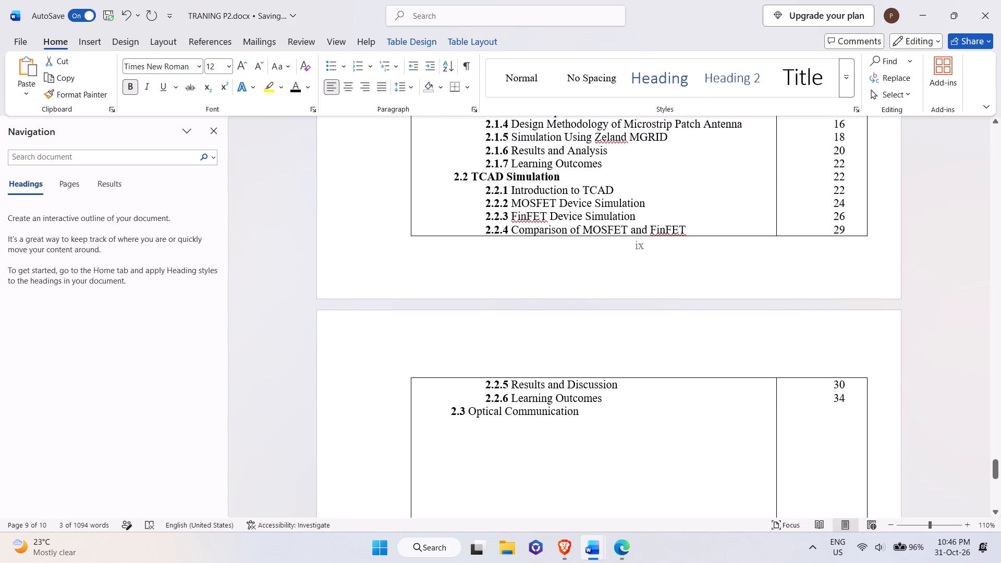
{"action": "left_click_drag", "start_coordinate": [580, 413], "coordinate": [450, 412]}
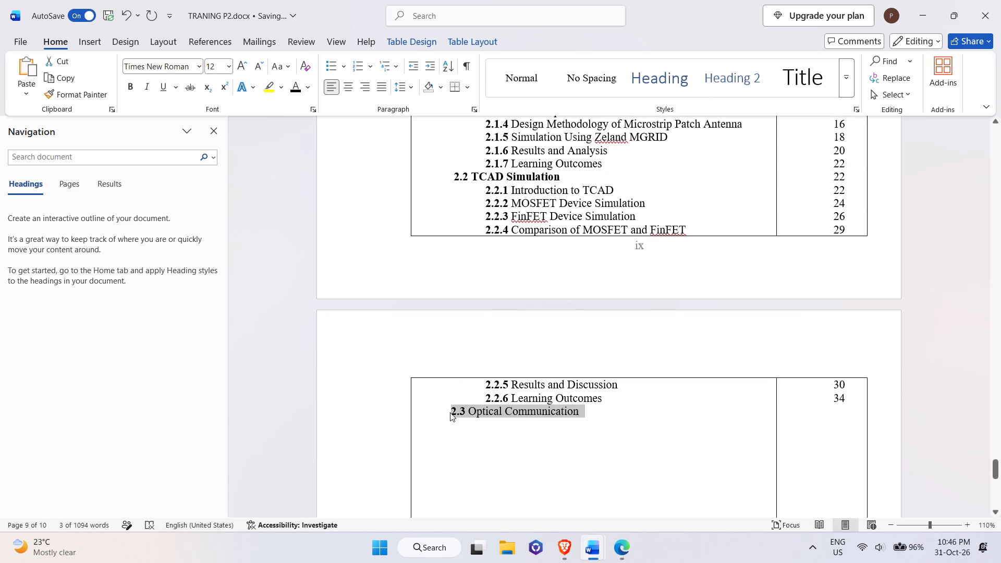
{"action": "key", "text": "ctrl+b"}
{"action": "key", "text": "ctrl+b"}
{"action": "scroll", "coordinate": [602, 435], "scroll_direction": "down", "scroll_amount": 2}
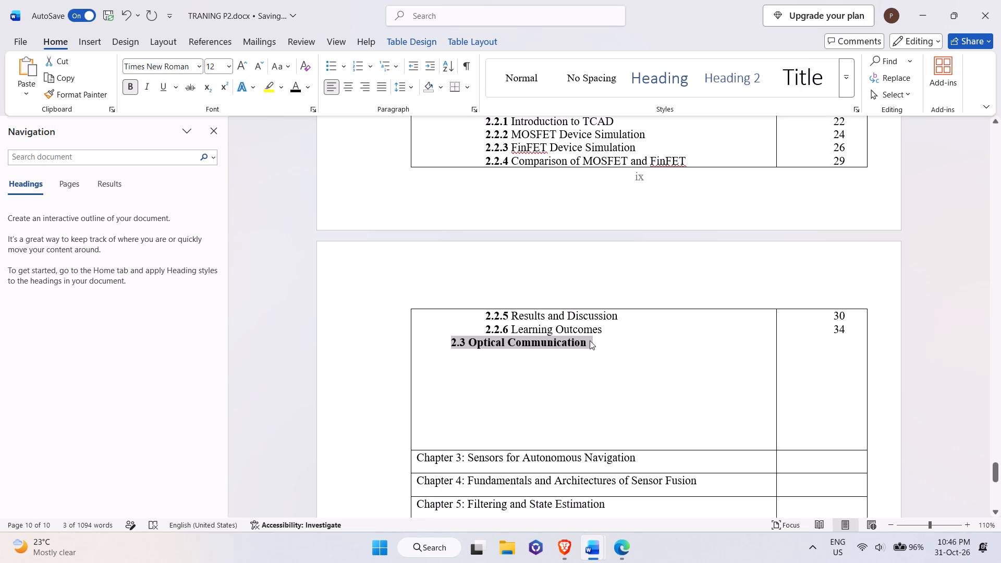
{"action": "left_click", "coordinate": [590, 340]}
Start an indented sub-entry numbered 2.3.1 on a new line below 2.3 Optical Communication in the TRANING P2.docx contents table.
{"action": "key", "text": "alt+Tab"}
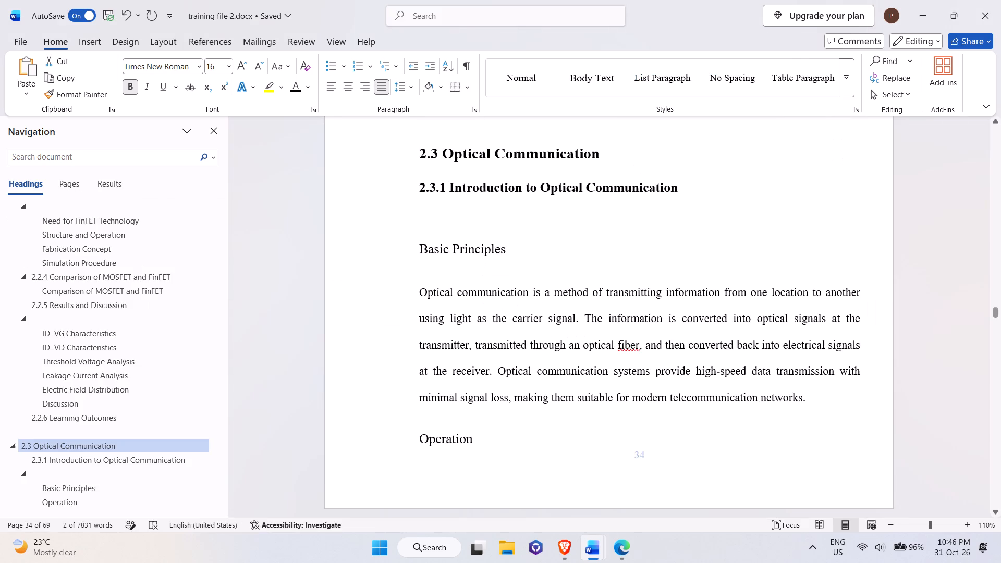
{"action": "key", "text": "alt+Tab"}
{"action": "key", "text": "Return"}
{"action": "key", "text": "space"}
{"action": "key", "text": "space"}
{"action": "key", "text": "space"}
{"action": "key", "text": "space"}
{"action": "key", "text": "space"}
{"action": "key", "text": "space"}
{"action": "key", "text": "space"}
{"action": "key", "text": "space"}
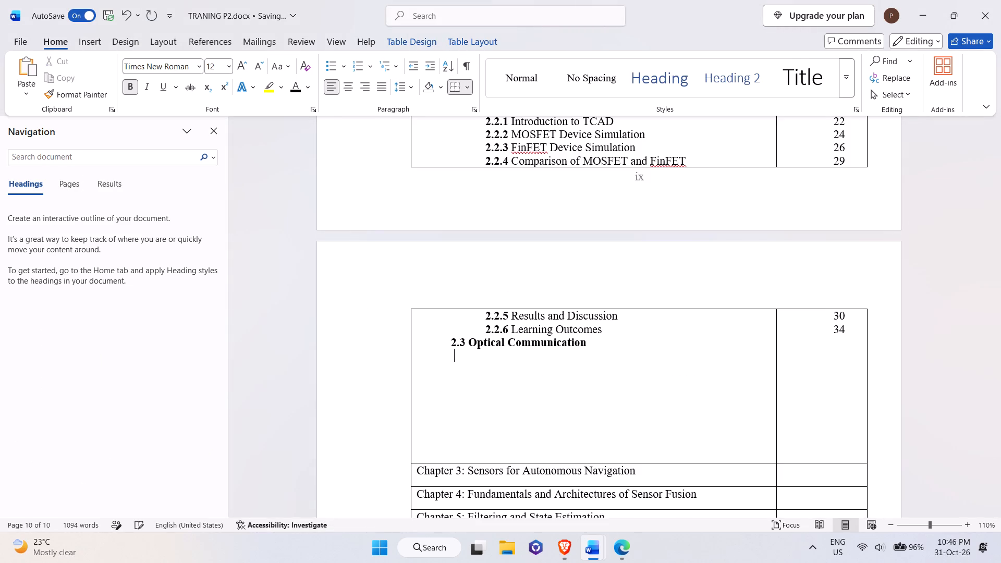
{"action": "key", "text": "space"}
{"action": "key", "text": "space"}
{"action": "key", "text": "space"}
{"action": "key", "text": "space"}
{"action": "type", "text": "2.3"}
{"action": "type", "text": ".1"}
{"action": "key", "text": "space"}
Copy "Introduction to Optical Communication" from the 2.3.1 heading in training file 2.docx and paste it after 2.3.1 in the contents table.
{"action": "key", "text": "alt+Tab"}
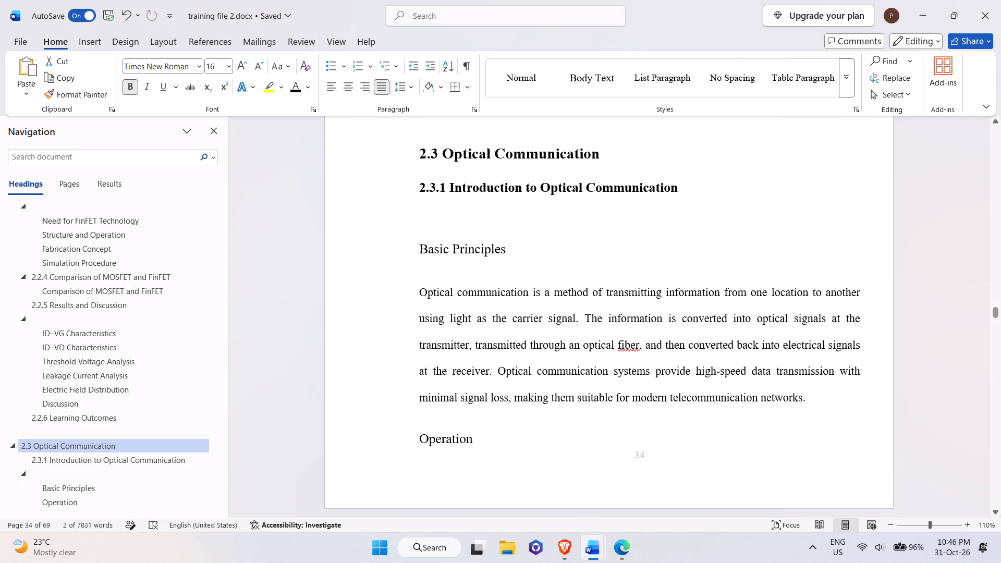
{"action": "left_click_drag", "start_coordinate": [452, 186], "coordinate": [653, 182]}
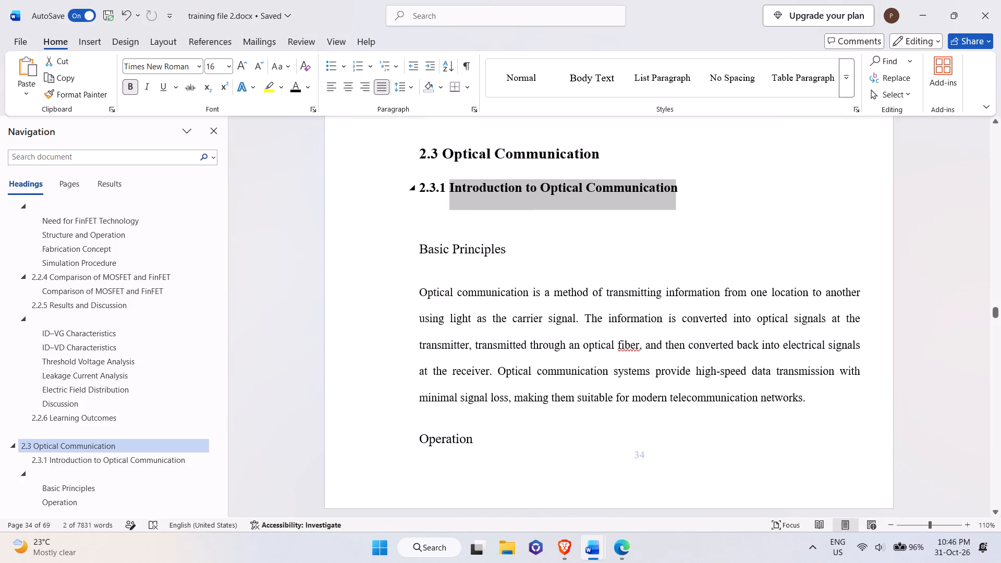
{"action": "left_click_drag", "start_coordinate": [653, 182], "coordinate": [660, 189]}
{"action": "key", "text": "ctrl+c"}
{"action": "key", "text": "alt+Tab"}
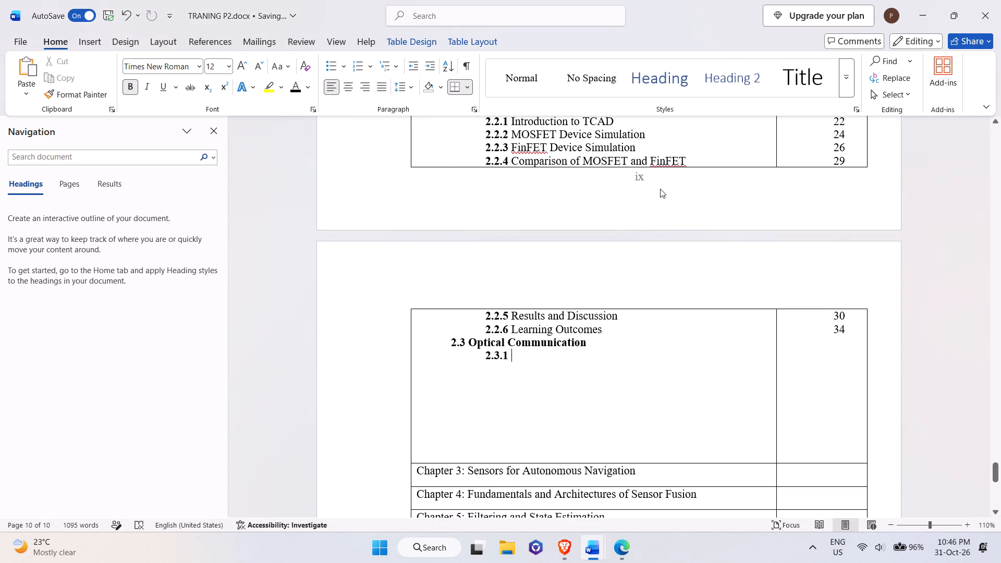
{"action": "key", "text": "ctrl+v"}
Enter page number 34 for both the 2.3 Optical Communication and 2.3.1 entries in the contents table's page column.
{"action": "left_click", "coordinate": [847, 327]}
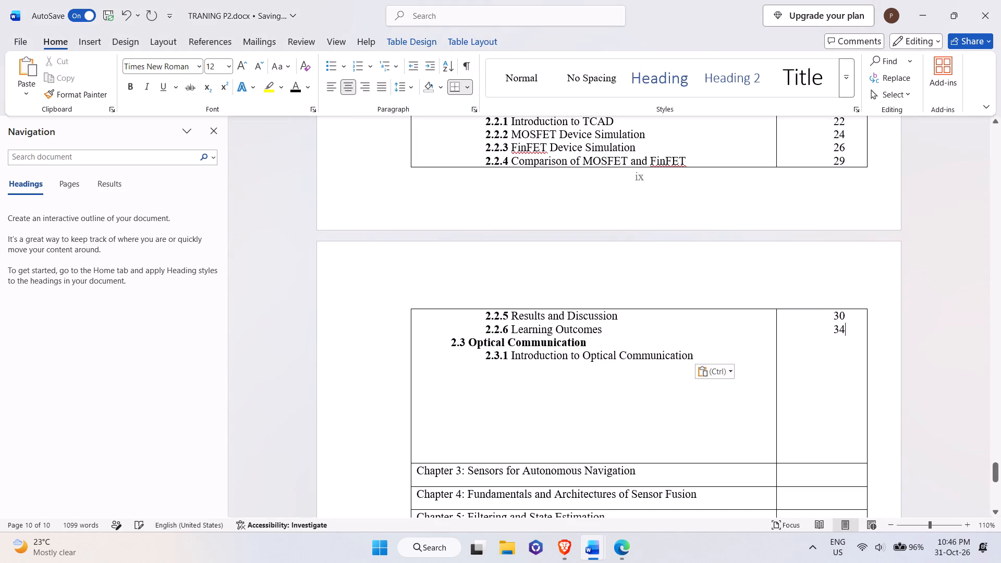
{"action": "key", "text": "Return"}
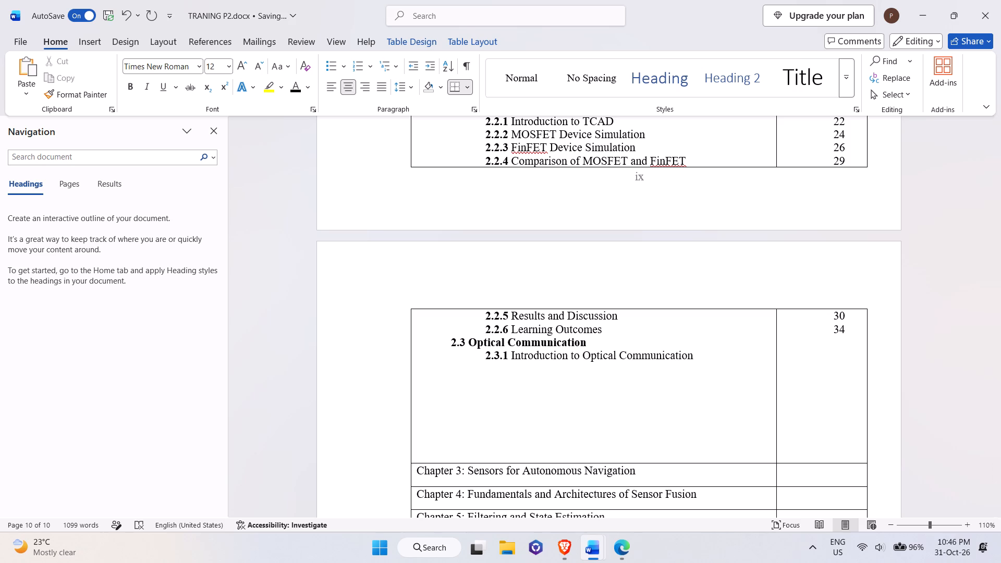
{"action": "type", "text": "35"}
{"action": "key", "text": "BackSpace"}
{"action": "key", "text": "4"}
{"action": "key", "text": "Return"}
{"action": "type", "text": "34"}
Locate section 2.3.2 in training file 2.docx and start an indented sub-entry numbered 2.3.2 below 2.3.1 in the contents table.
{"action": "key", "text": "alt+Tab"}
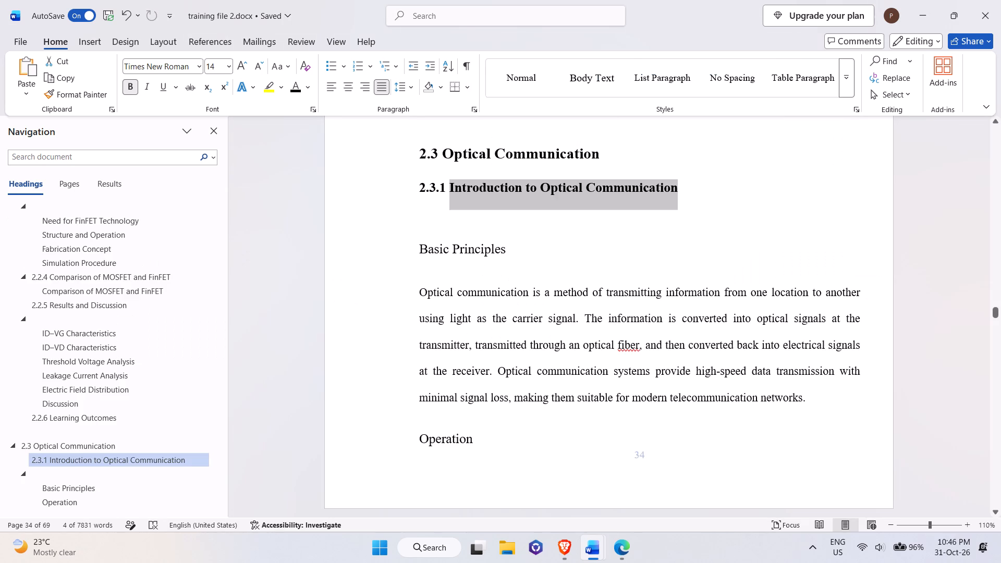
{"action": "scroll", "coordinate": [850, 327], "scroll_direction": "down", "scroll_amount": 20}
{"action": "scroll", "coordinate": [850, 327], "scroll_direction": "down", "scroll_amount": 19}
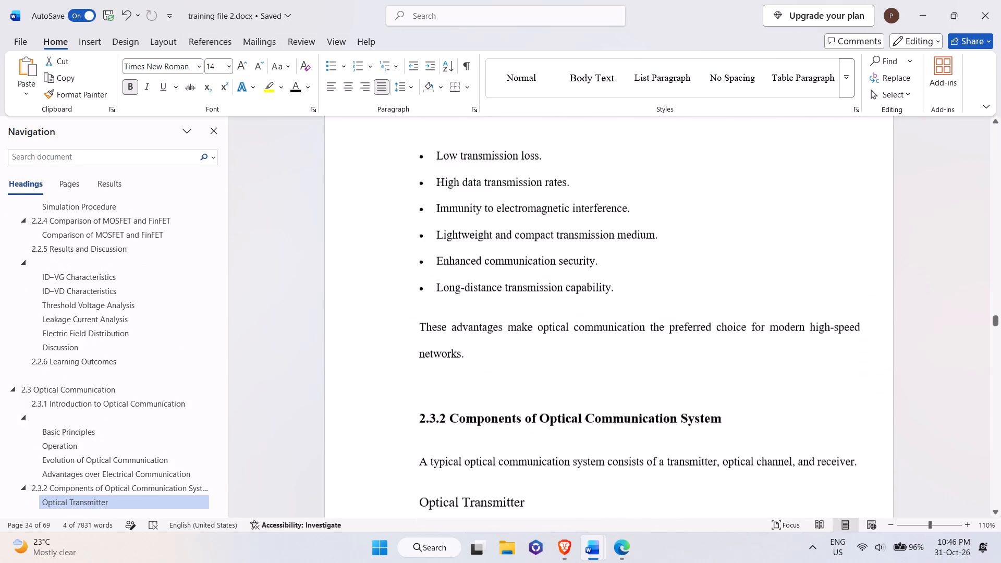
{"action": "scroll", "coordinate": [850, 327], "scroll_direction": "down", "scroll_amount": 5}
{"action": "key", "text": "alt+Tab"}
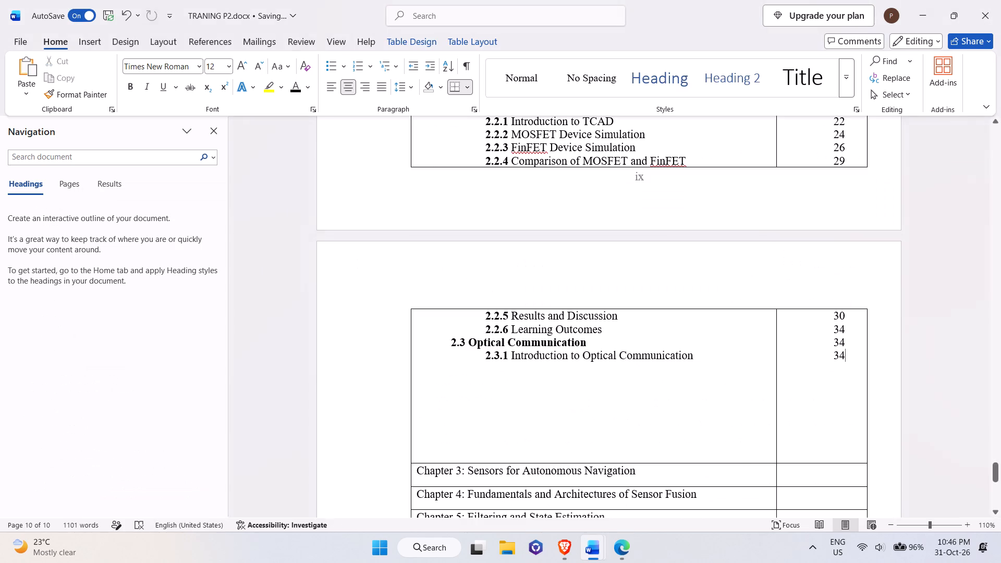
{"action": "key", "text": "alt+Tab"}
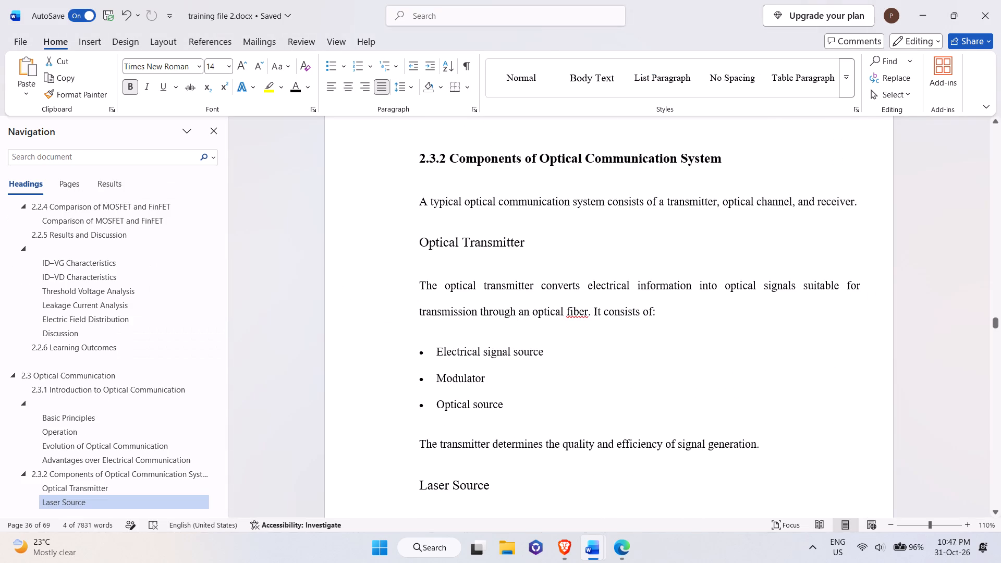
{"action": "key", "text": "alt+Tab"}
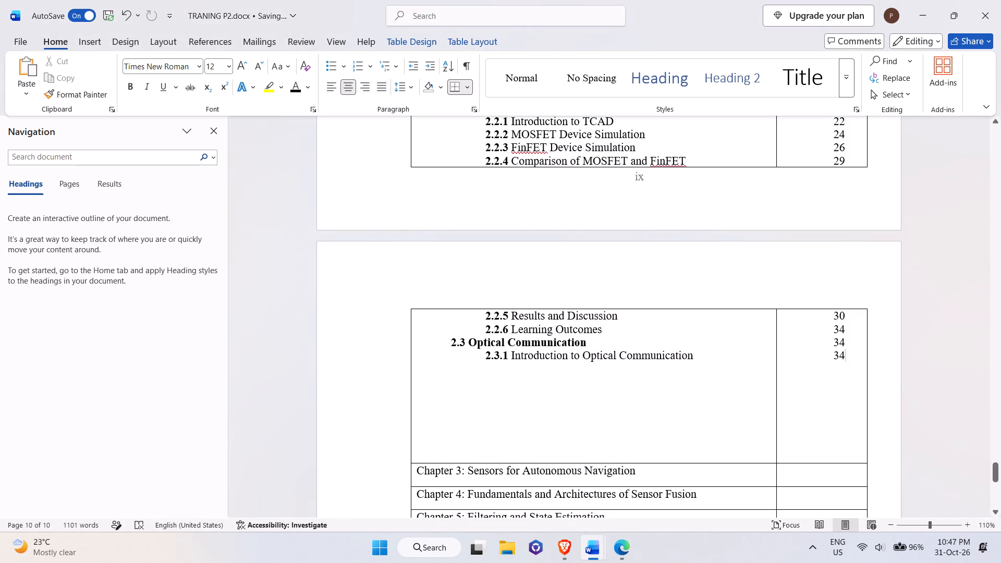
{"action": "left_click", "coordinate": [696, 357]}
{"action": "key", "text": "Return"}
{"action": "key", "text": "space"}
{"action": "key", "text": "space"}
{"action": "key", "text": "space"}
{"action": "key", "text": "space"}
{"action": "key", "text": "space"}
{"action": "key", "text": "space"}
{"action": "key", "text": "space"}
{"action": "key", "text": "space"}
{"action": "key", "text": "space"}
{"action": "key", "text": "space"}
{"action": "key", "text": "space"}
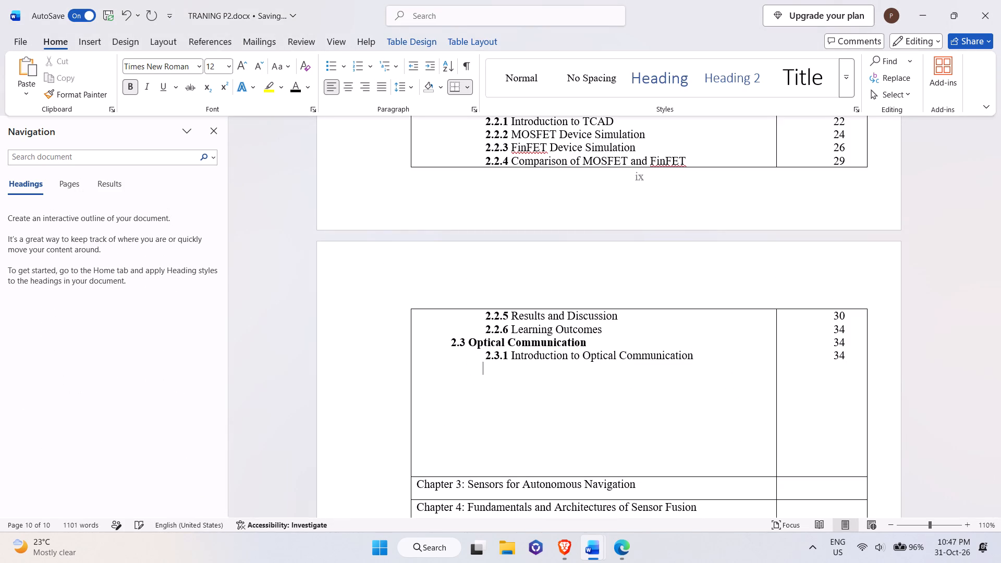
{"action": "key", "text": "space"}
{"action": "type", "text": "2.3.2"}
{"action": "key", "text": "space"}
Copy "Components of Optical Communication System" from the 2.3.2 heading in training file 2.docx and paste it after 2.3.2 in the contents table.
{"action": "key", "text": "alt+Tab"}
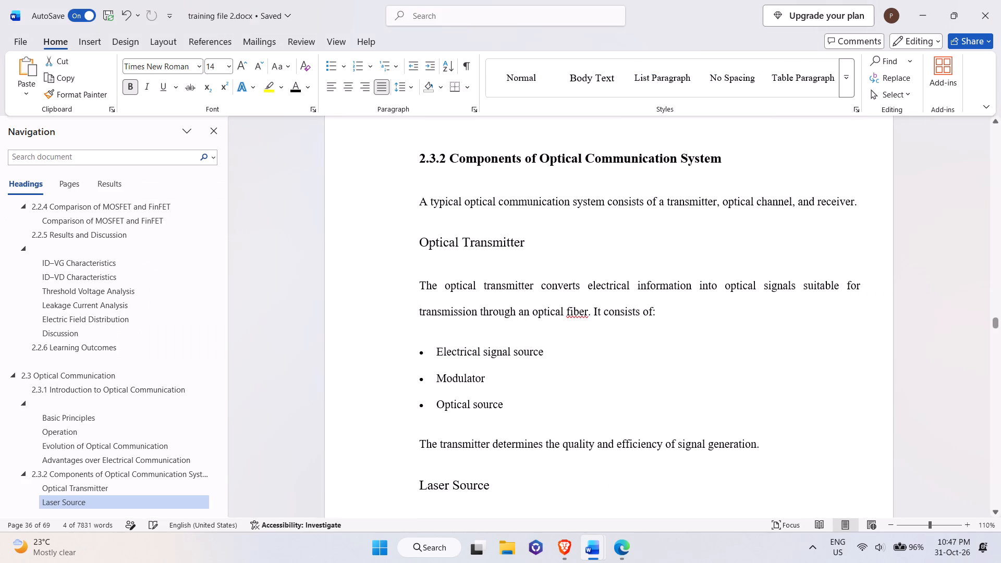
{"action": "left_click_drag", "start_coordinate": [452, 153], "coordinate": [710, 169]}
{"action": "key", "text": "ctrl+c"}
{"action": "key", "text": "alt+Tab"}
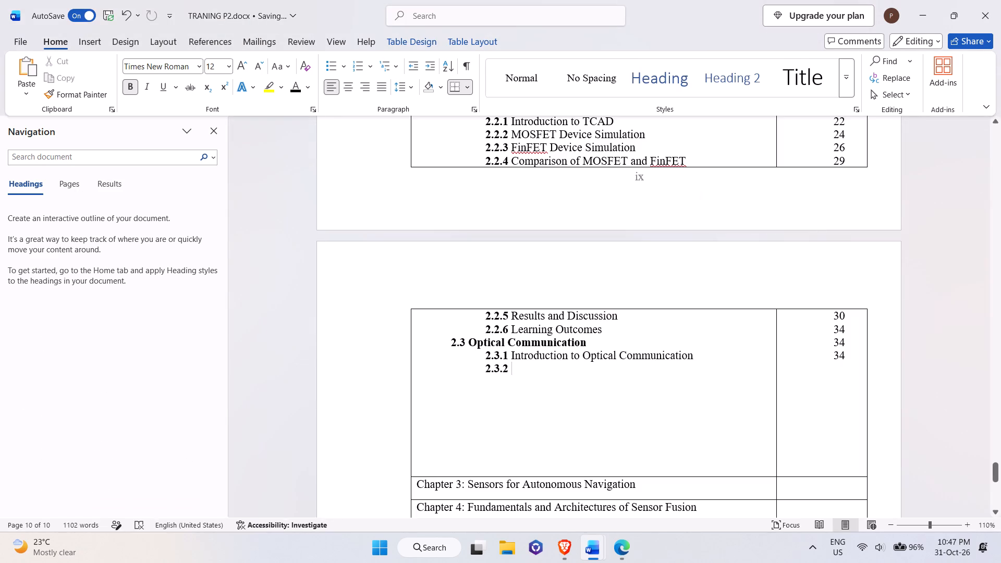
{"action": "key", "text": "ctrl+v"}
Check the 2.3.2 heading's page in training file 2.docx and enter page number 36 for it in the contents table.
{"action": "left_click", "coordinate": [857, 355]}
{"action": "key", "text": "Return"}
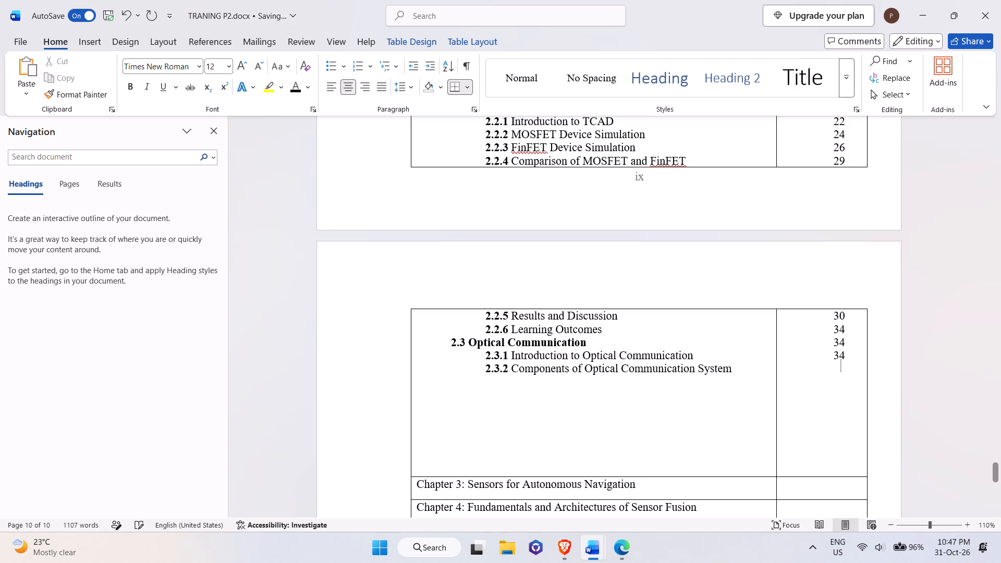
{"action": "key", "text": "alt+Tab"}
{"action": "scroll", "coordinate": [851, 362], "scroll_direction": "down", "scroll_amount": 8}
{"action": "key", "text": "alt+Tab"}
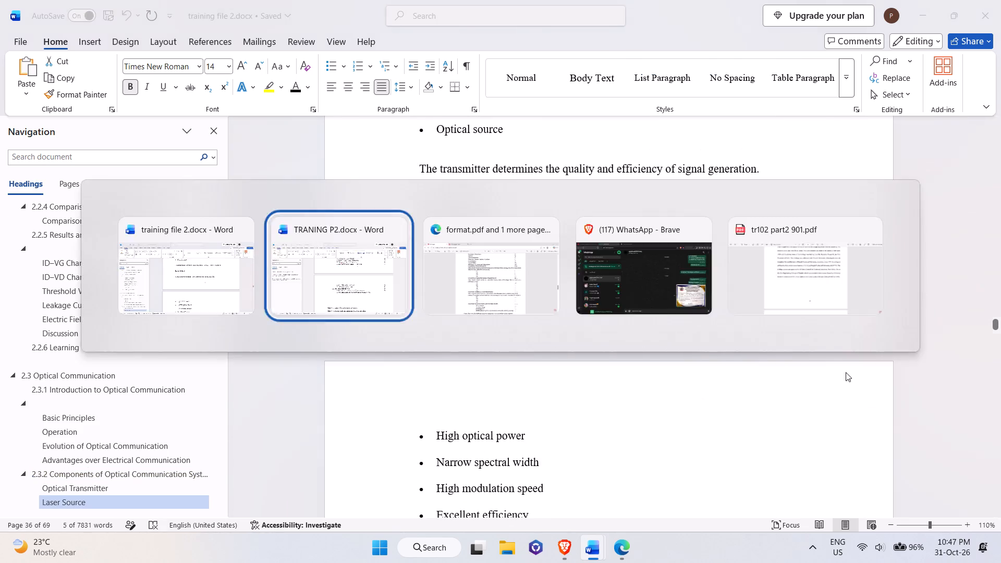
{"action": "type", "text": "36"}
Add a new indented line below the 2.3.2 Components of Optical Communication System entry in the contents table.
{"action": "left_click", "coordinate": [754, 365]}
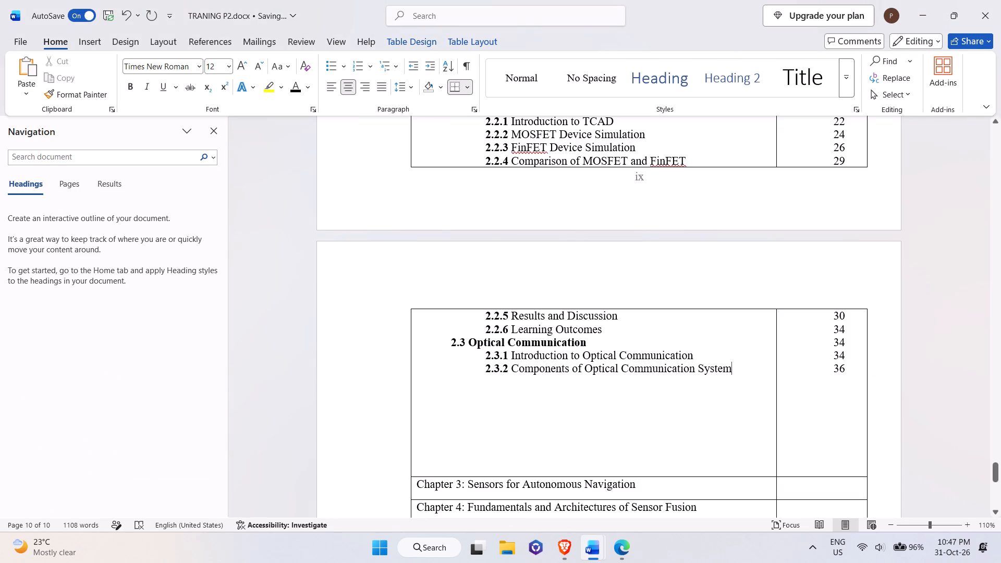
{"action": "key", "text": "Return"}
{"action": "key", "text": "space"}
{"action": "key", "text": "space"}
{"action": "key", "text": "space"}
{"action": "key", "text": "space"}
{"action": "key", "text": "space"}
{"action": "key", "text": "space"}
{"action": "key", "text": "space"}
{"action": "key", "text": "space"}
{"action": "key", "text": "space"}
{"action": "key", "text": "space"}
{"action": "key", "text": "space"}
{"action": "key", "text": "space"}
{"action": "key", "text": "space"}
{"action": "key", "text": "space"}
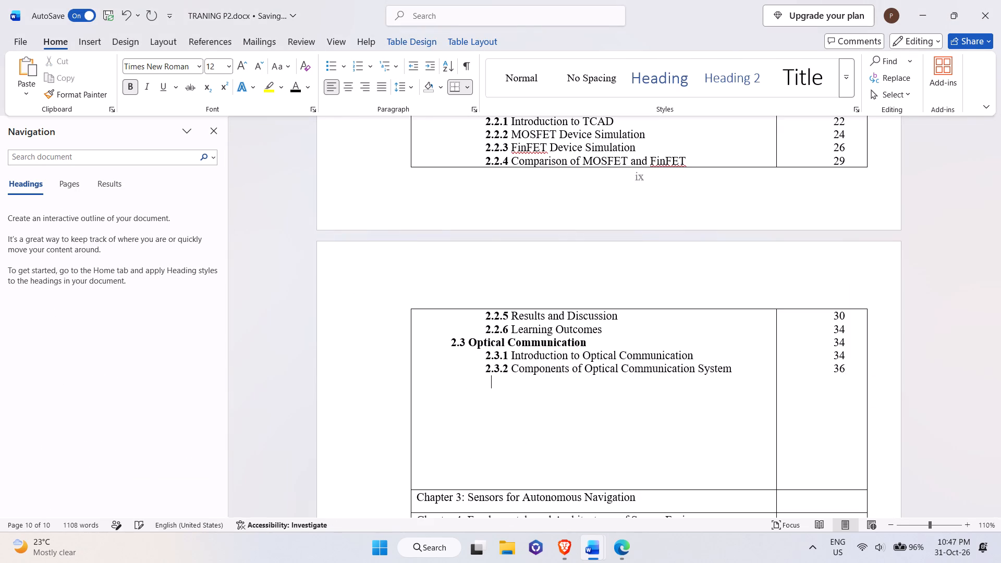
{"action": "key", "text": "BackSpace"}
In training file 2.docx, remove an empty line above the Optical Amplifier heading.
{"action": "key", "text": "alt+Tab"}
{"action": "scroll", "coordinate": [753, 365], "scroll_direction": "down", "scroll_amount": 20}
{"action": "scroll", "coordinate": [753, 365], "scroll_direction": "down", "scroll_amount": 6}
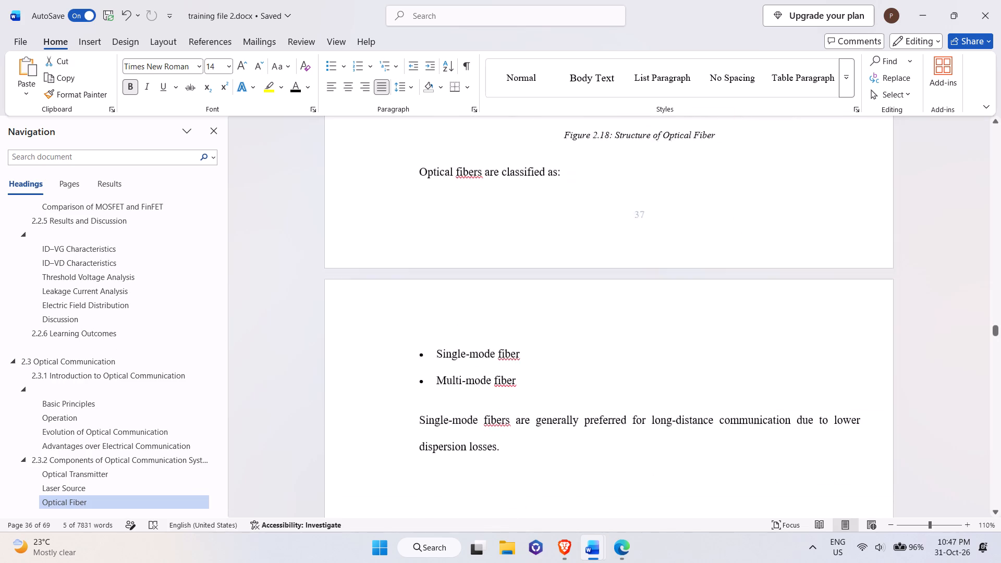
{"action": "scroll", "coordinate": [752, 365], "scroll_direction": "down", "scroll_amount": 16}
{"action": "scroll", "coordinate": [752, 365], "scroll_direction": "up", "scroll_amount": 12}
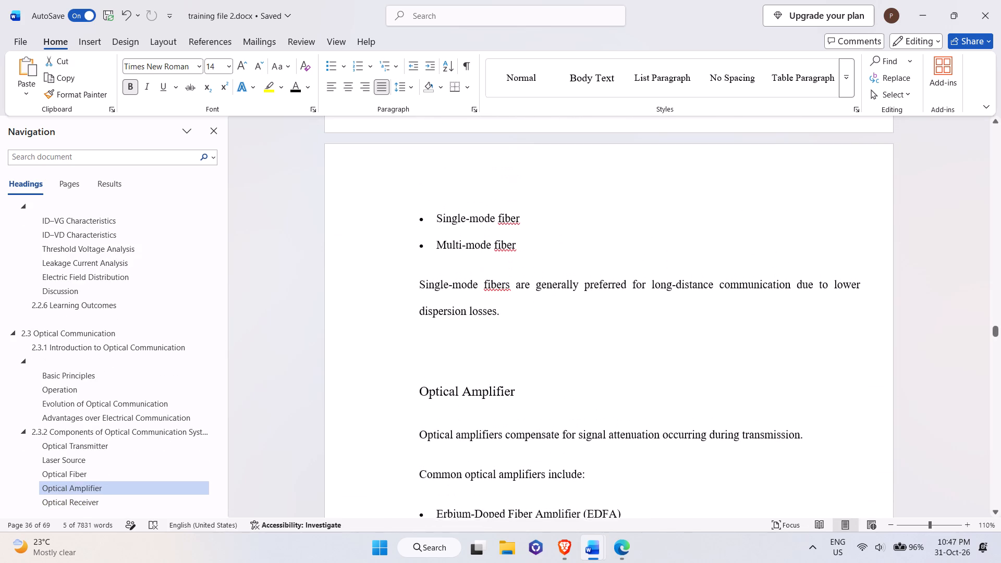
{"action": "left_click", "coordinate": [418, 357]}
{"action": "key", "text": "BackSpace"}
Insert an empty line after the receiver sensitivity sentence so the Photodetector heading moves to the following page with its text.
{"action": "scroll", "coordinate": [418, 358], "scroll_direction": "down", "scroll_amount": 10}
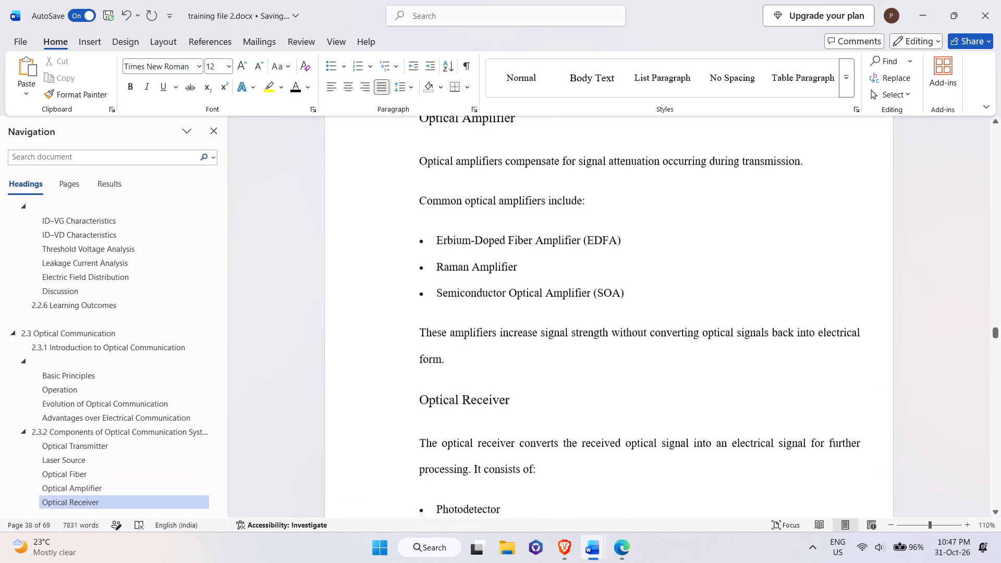
{"action": "scroll", "coordinate": [430, 357], "scroll_direction": "down", "scroll_amount": 10}
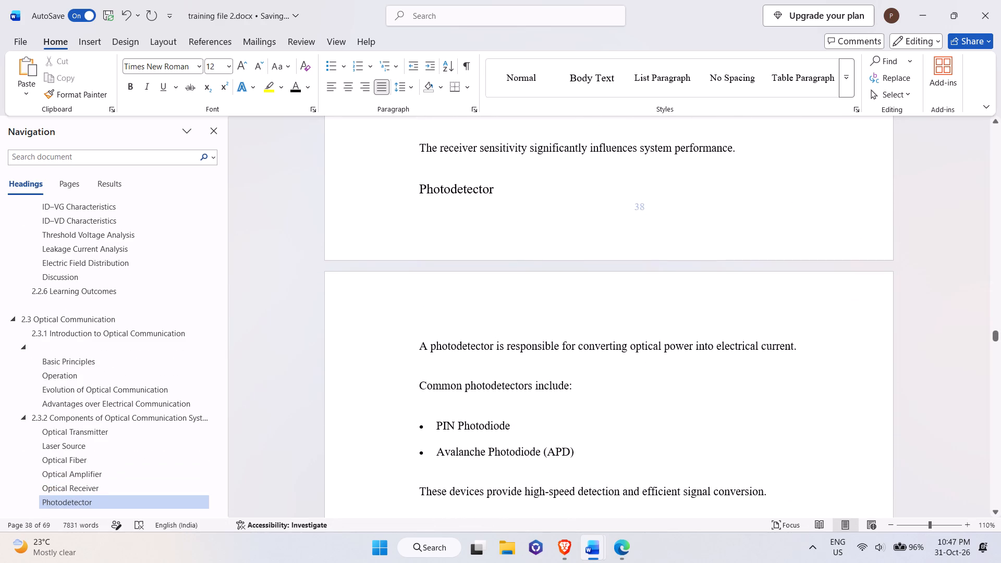
{"action": "left_click", "coordinate": [766, 153]}
{"action": "key", "text": "Return"}
Locate section 2.3.3 in training file 2.docx and number the new indented line 2.3.3 in the contents table.
{"action": "scroll", "coordinate": [755, 157], "scroll_direction": "down", "scroll_amount": 7}
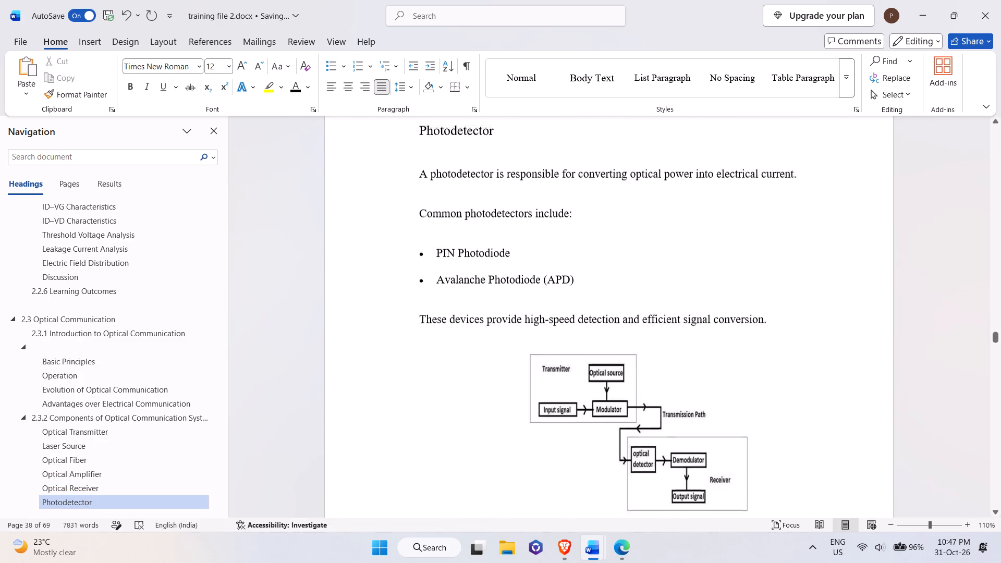
{"action": "scroll", "coordinate": [750, 173], "scroll_direction": "down", "scroll_amount": 11}
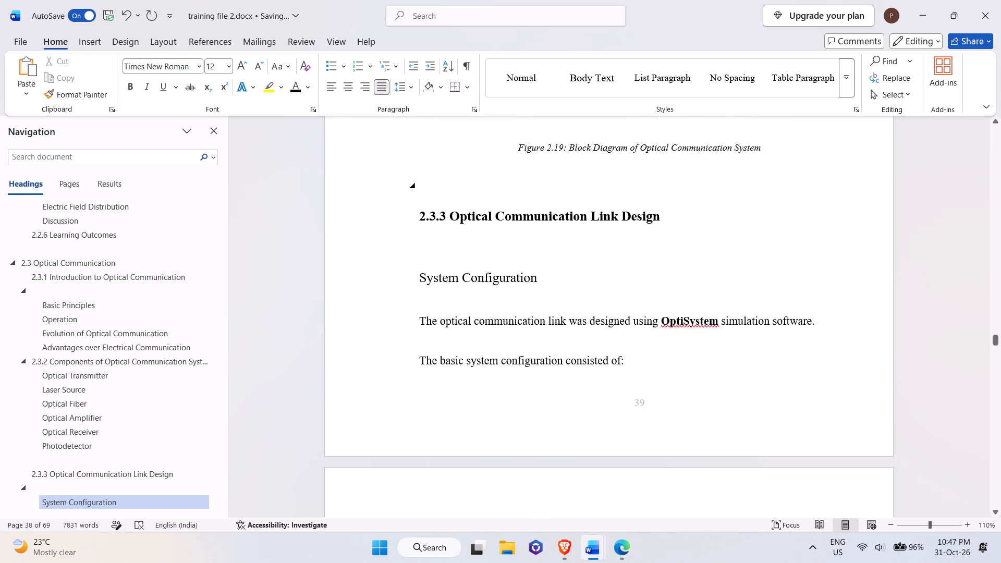
{"action": "key", "text": "alt+Tab"}
{"action": "type", "text": "2."}
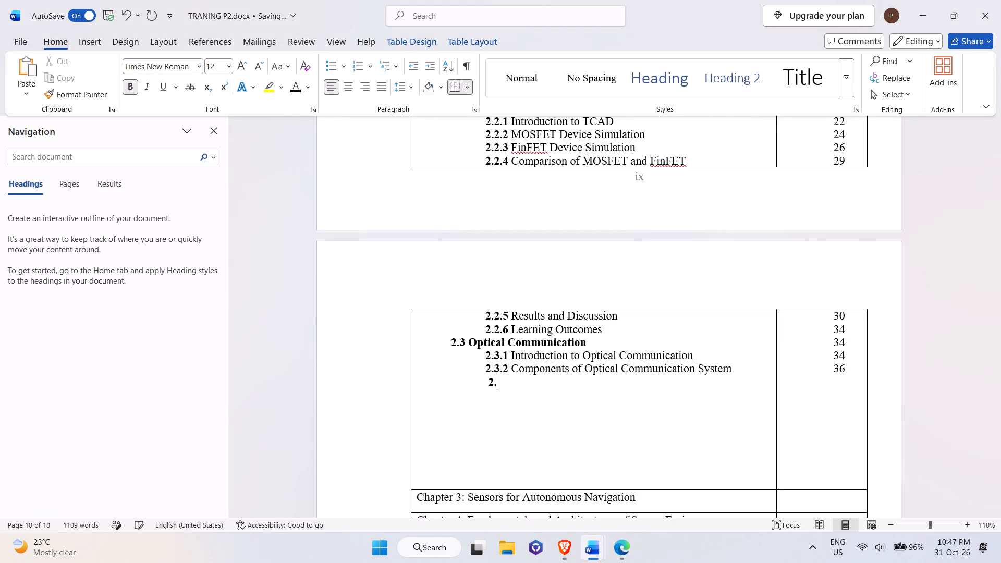
{"action": "key", "text": "BackSpace"}
{"action": "key", "text": "BackSpace"}
{"action": "key", "text": "BackSpace"}
{"action": "type", "text": "2.3.3"}
{"action": "key", "text": "space"}
Copy "Optical Communication Link Design" from the 2.3.3 heading in training file 2.docx and paste it after 2.3.3 in the contents table.
{"action": "key", "text": "alt+Tab"}
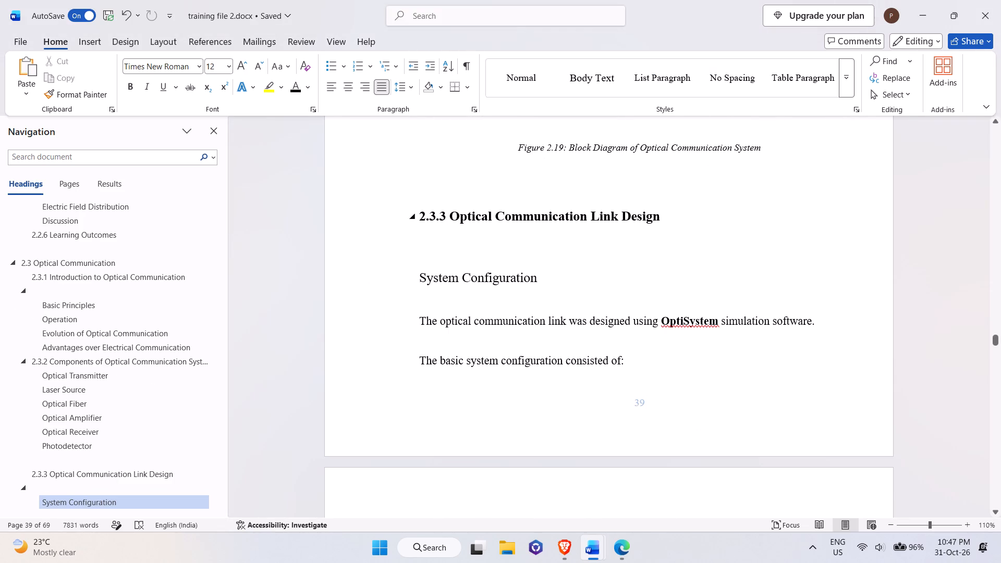
{"action": "left_click_drag", "start_coordinate": [450, 214], "coordinate": [639, 220]}
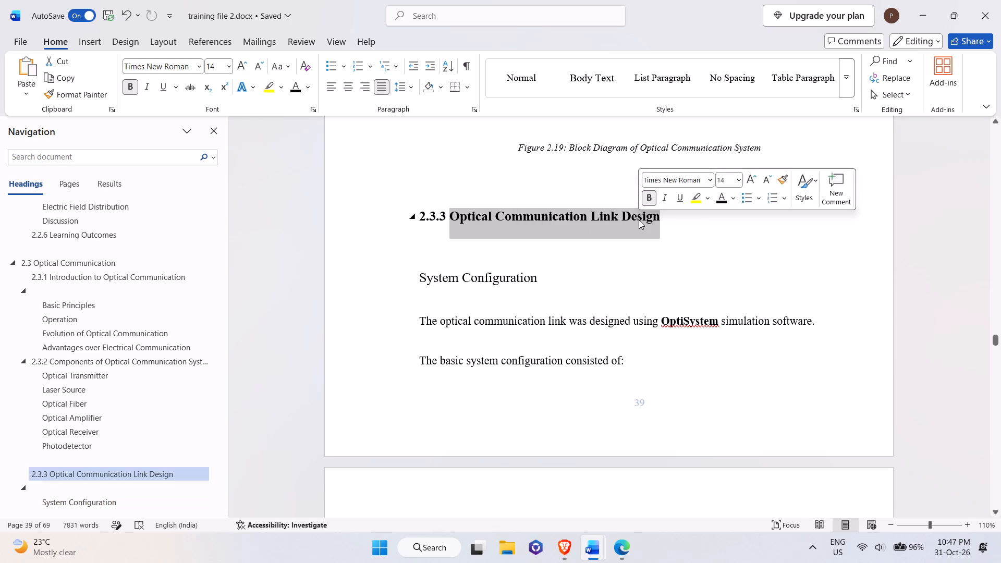
{"action": "key", "text": "ctrl+c"}
{"action": "key", "text": "alt+Tab"}
{"action": "key", "text": "ctrl+v"}
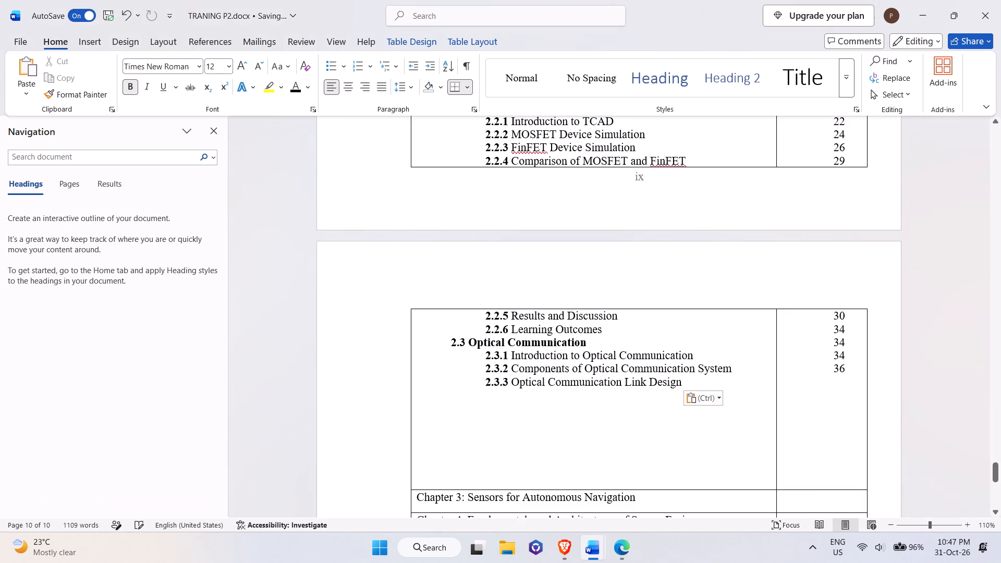
Check the 2.3.3 heading's page in training file 2.docx and enter page number 39 for it in the contents table.
{"action": "left_click", "coordinate": [848, 370]}
{"action": "key", "text": "Return"}
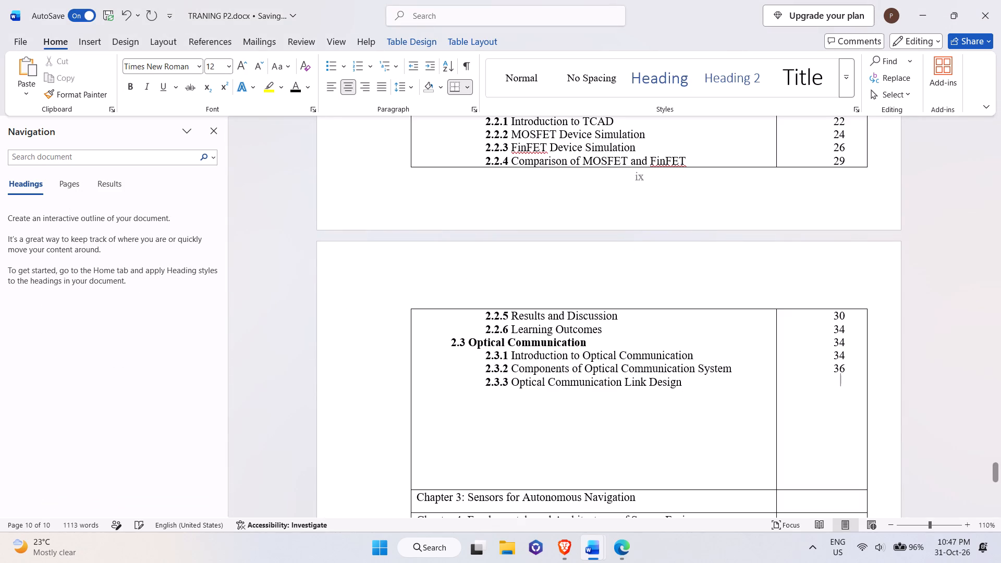
{"action": "key", "text": "alt+Tab"}
{"action": "key", "text": "alt+Tab"}
{"action": "type", "text": "39"}
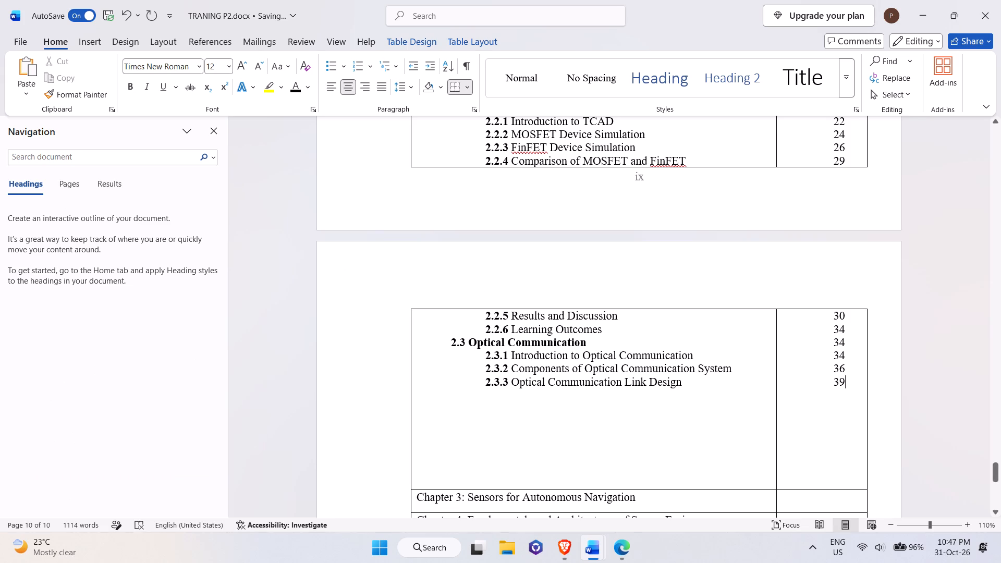
Indent the new line below the 2.3.3 entry in the contents table and number it 2.3.4.
{"action": "left_click", "coordinate": [719, 389]}
{"action": "key", "text": "space"}
{"action": "key", "text": "space"}
{"action": "key", "text": "space"}
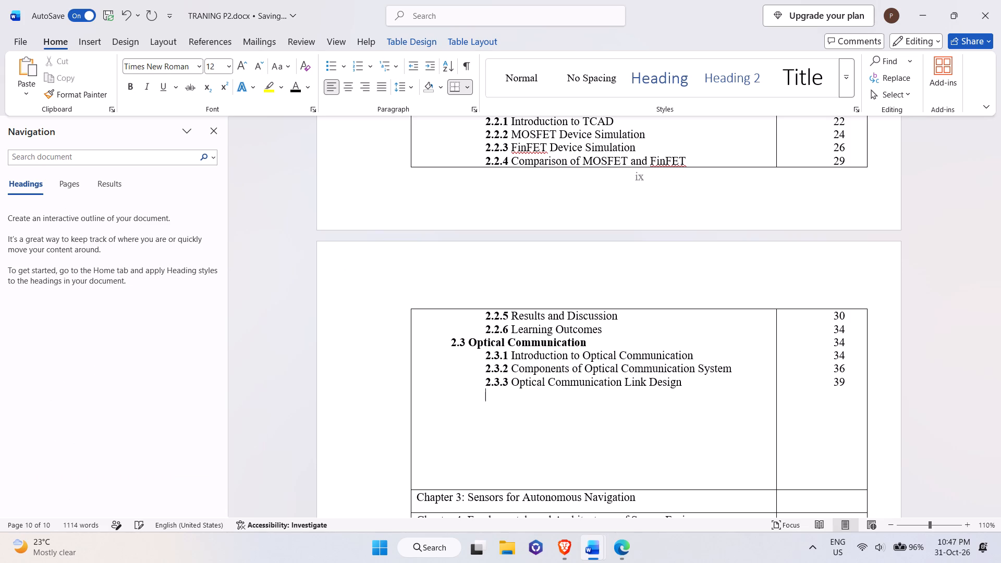
{"action": "type", "text": "2.3.4"}
Copy "Performance Analysis" from the 2.3.4 heading in training file 2.docx and paste it after 2.3.4 in the contents table.
{"action": "key", "text": "alt+Tab"}
{"action": "scroll", "coordinate": [718, 388], "scroll_direction": "down", "scroll_amount": 18}
{"action": "scroll", "coordinate": [718, 387], "scroll_direction": "down", "scroll_amount": 6}
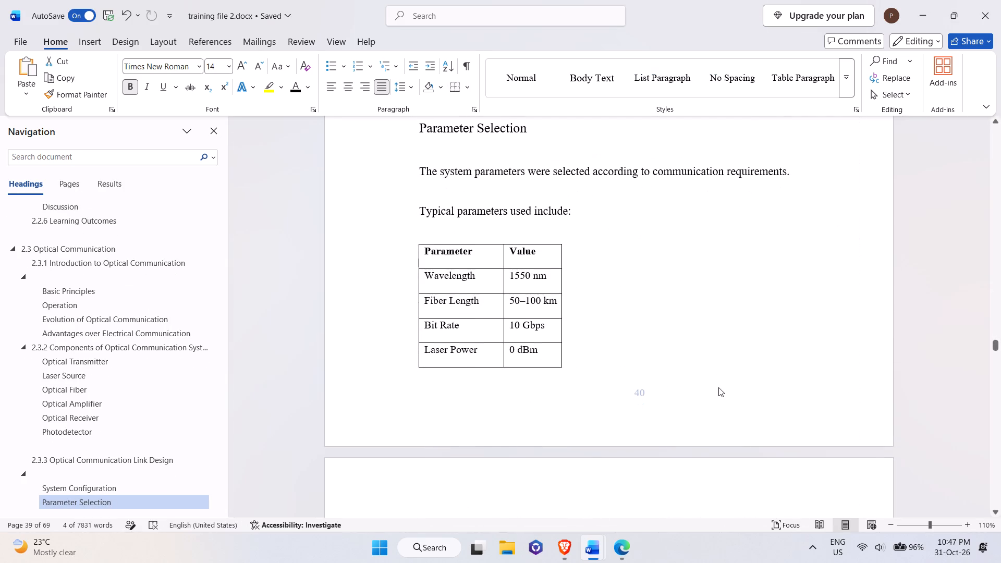
{"action": "scroll", "coordinate": [718, 387], "scroll_direction": "down", "scroll_amount": 20}
{"action": "key", "text": "alt+Tab"}
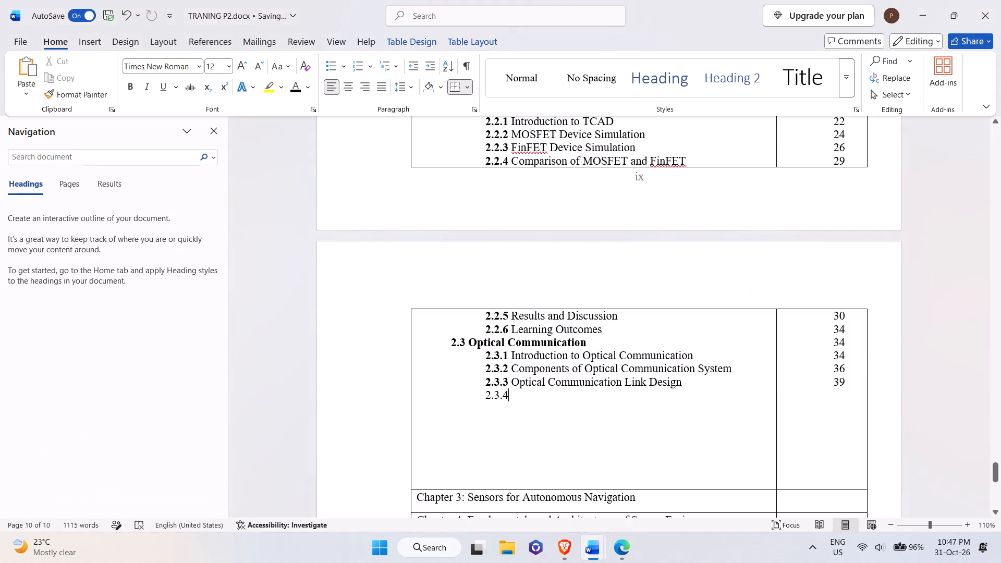
{"action": "key", "text": "alt+Tab"}
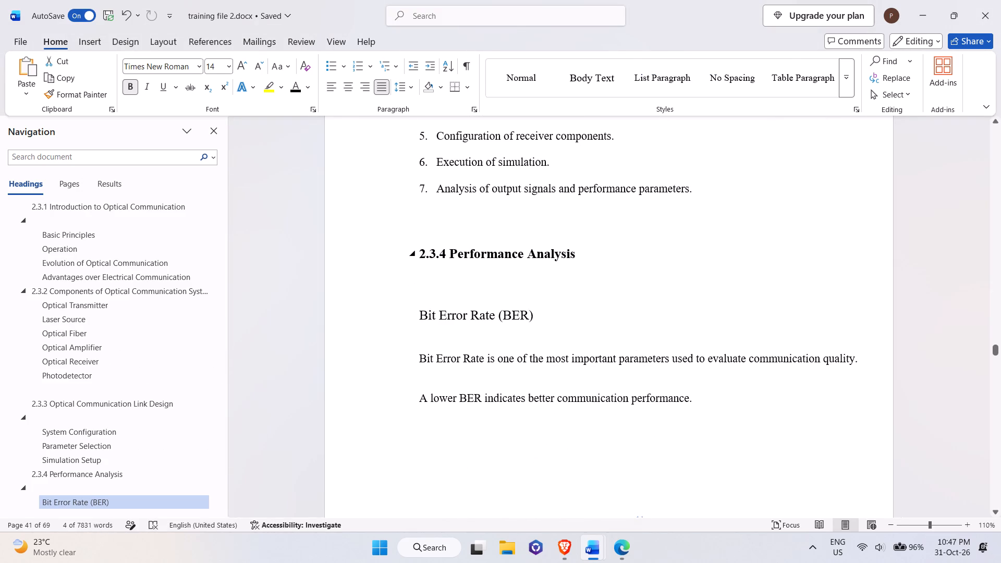
{"action": "left_click_drag", "start_coordinate": [452, 254], "coordinate": [573, 255]}
{"action": "key", "text": "ctrl+c"}
{"action": "key", "text": "alt+Tab"}
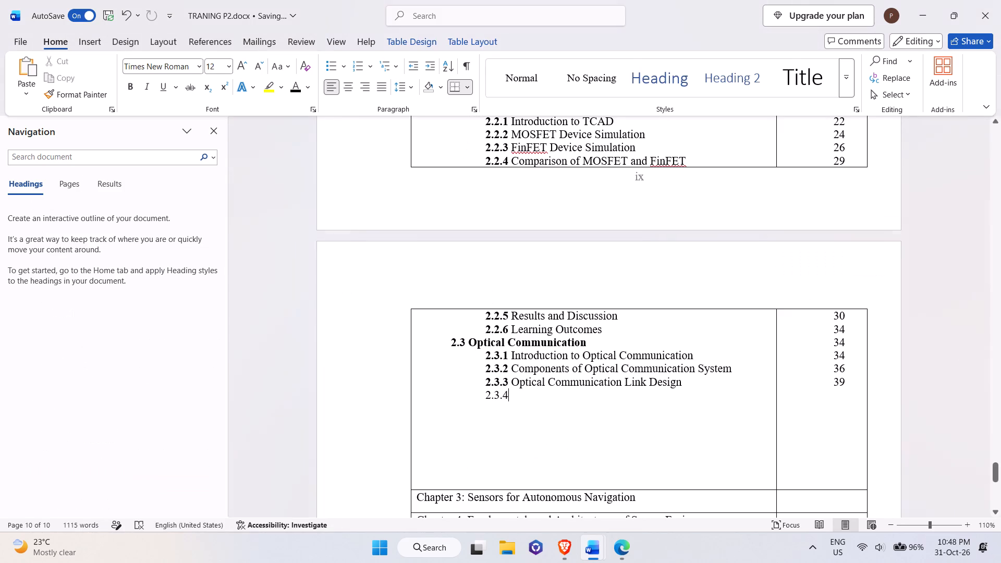
{"action": "key", "text": "space"}
{"action": "key", "text": "ctrl+v"}
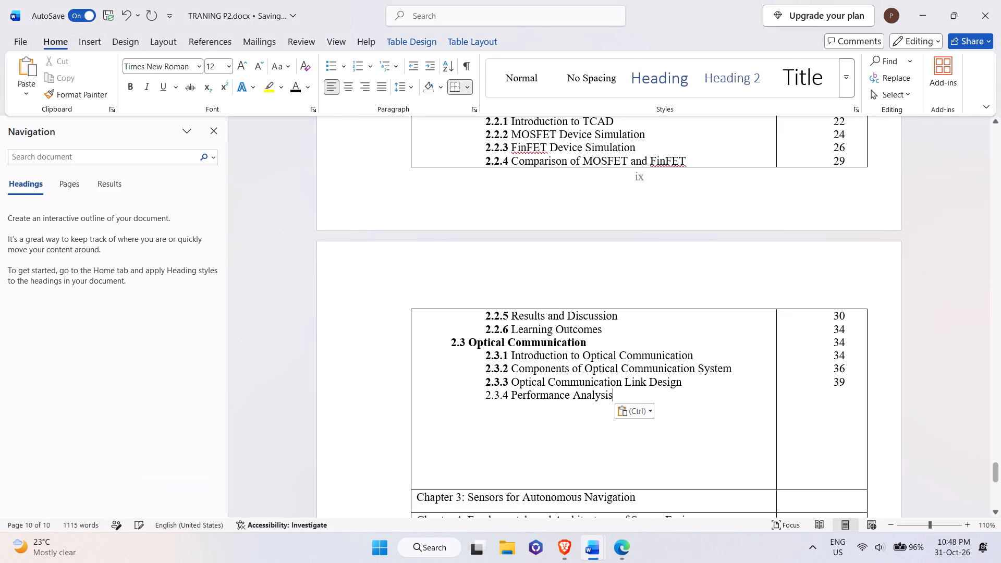
Make the number 2.3.4 bold in the contents table, leaving its title in regular weight.
{"action": "key", "text": "Home"}
{"action": "key", "text": "ctrl+shift+Right"}
{"action": "key", "text": "ctrl+shift+Right"}
{"action": "key", "text": "ctrl+shift+Right"}
{"action": "key", "text": "ctrl+shift+Right"}
{"action": "key", "text": "ctrl+shift+Right"}
{"action": "key", "text": "ctrl+shift+Right"}
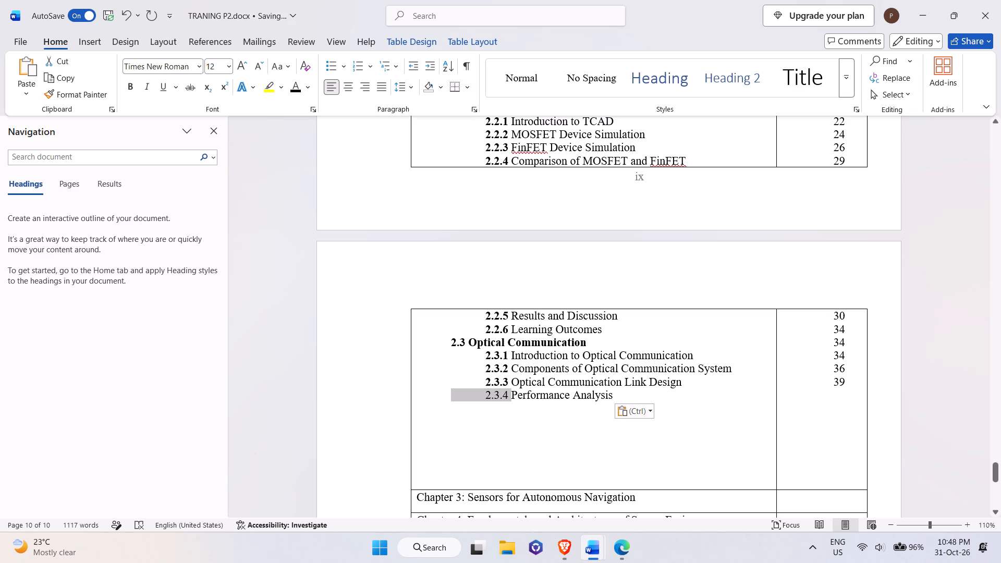
{"action": "key", "text": "ctrl+b"}
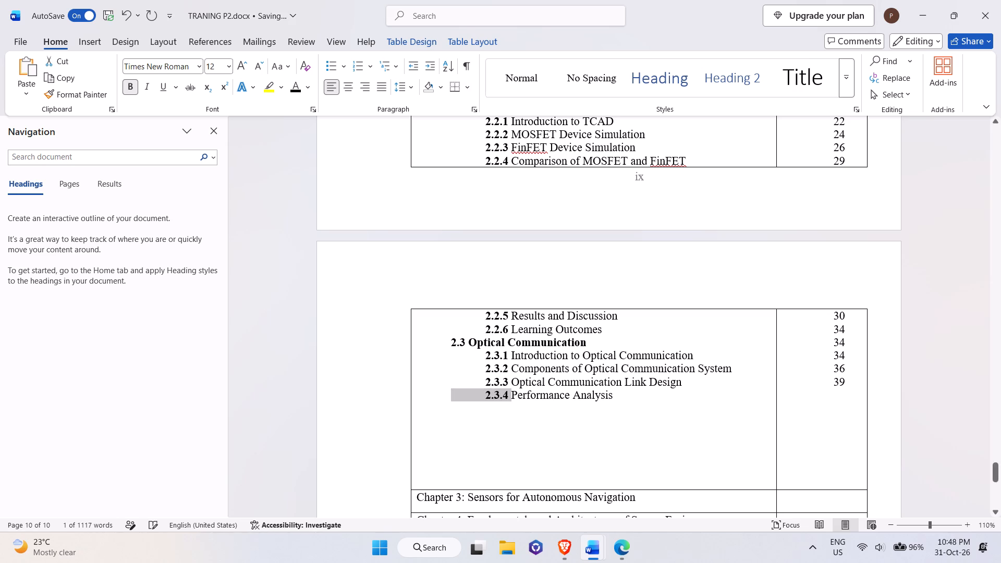
Check the 2.3.4 heading's page in training file 2.docx and enter page number 41 for it in the contents table.
{"action": "key", "text": "alt+Tab"}
{"action": "scroll", "coordinate": [801, 388], "scroll_direction": "down", "scroll_amount": 6}
{"action": "key", "text": "alt+Tab"}
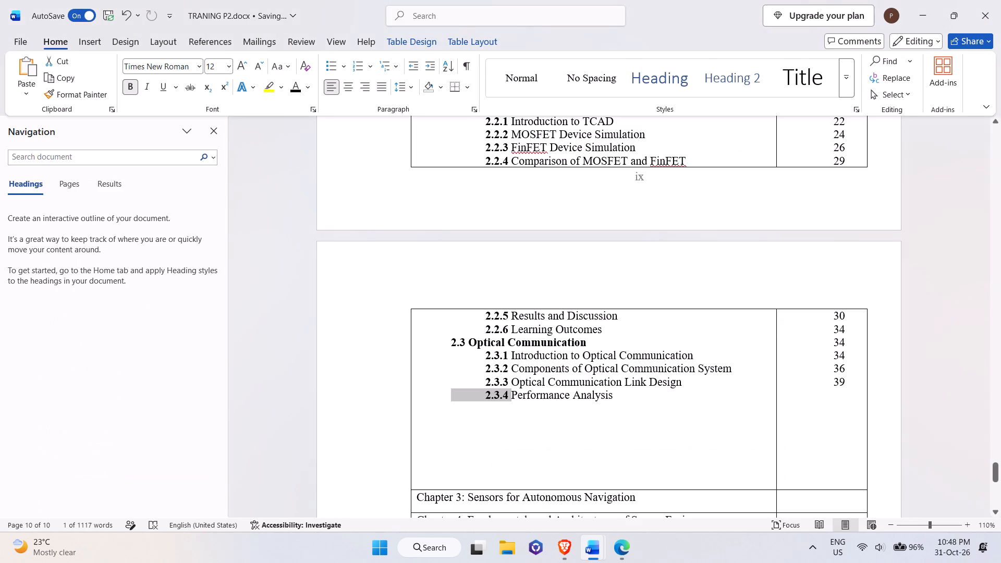
{"action": "left_click", "coordinate": [854, 384]}
{"action": "key", "text": "Return"}
{"action": "type", "text": "41"}
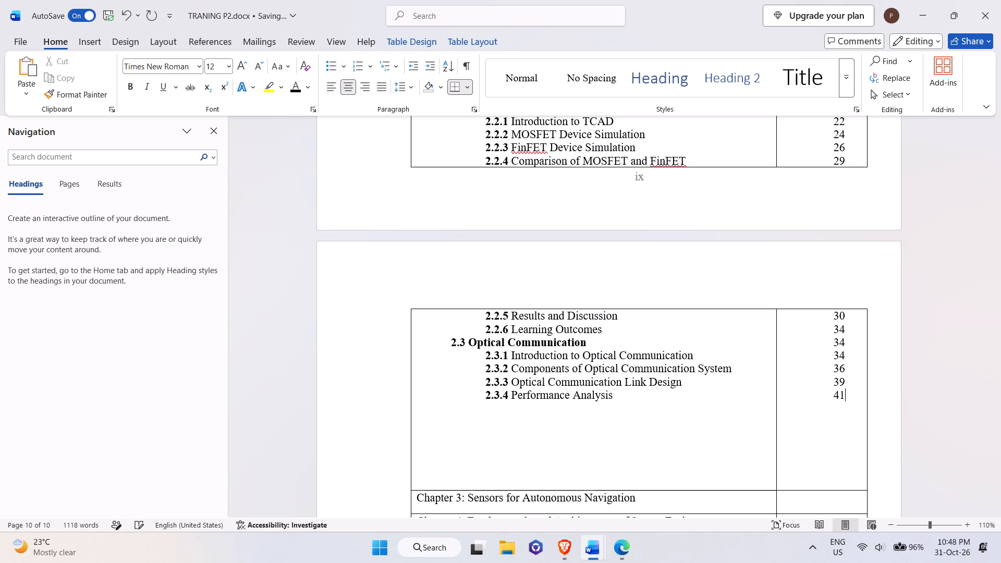
Add a new line below the 2.3.4 Performance Analysis entry in the contents table.
{"action": "left_click", "coordinate": [633, 393]}
{"action": "key", "text": "Return"}
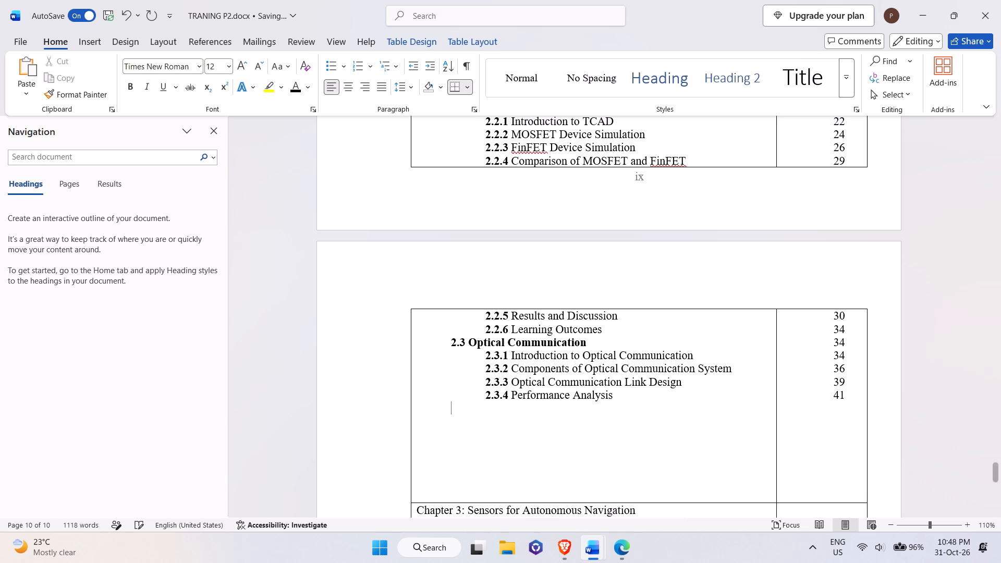
In training file 2.docx, shrink the BER Analyzer eye diagram picture so it fits on page 42 under the Eye Diagram Analysis text.
{"action": "key", "text": "alt+Tab"}
{"action": "scroll", "coordinate": [633, 393], "scroll_direction": "down", "scroll_amount": 20}
{"action": "scroll", "coordinate": [633, 393], "scroll_direction": "down", "scroll_amount": 10}
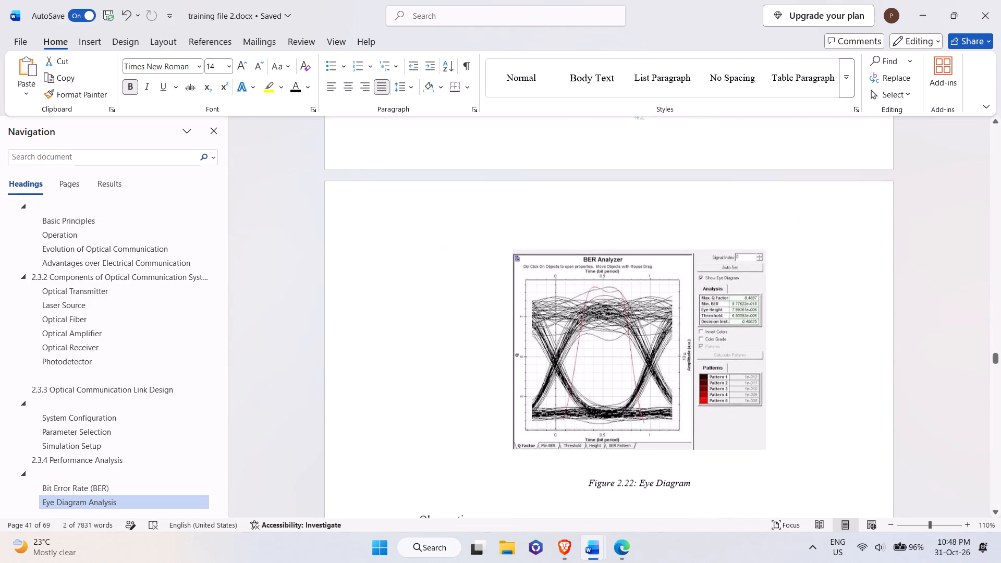
{"action": "scroll", "coordinate": [633, 395], "scroll_direction": "down", "scroll_amount": 8}
{"action": "scroll", "coordinate": [633, 395], "scroll_direction": "up", "scroll_amount": 20}
{"action": "scroll", "coordinate": [633, 395], "scroll_direction": "up", "scroll_amount": 1}
{"action": "scroll", "coordinate": [633, 396], "scroll_direction": "down", "scroll_amount": 8}
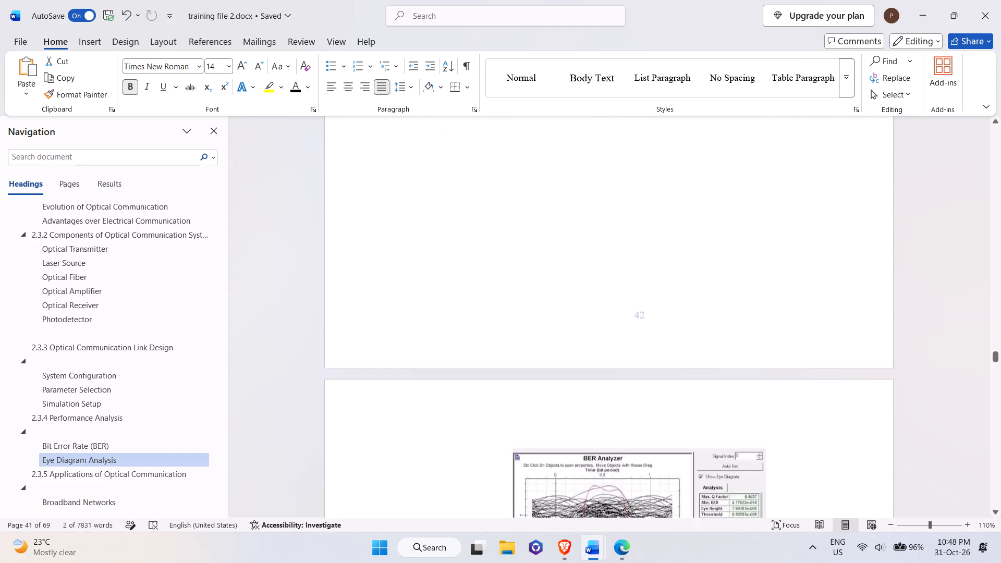
{"action": "scroll", "coordinate": [633, 396], "scroll_direction": "up", "scroll_amount": 9}
{"action": "scroll", "coordinate": [633, 396], "scroll_direction": "down", "scroll_amount": 17}
{"action": "left_click", "coordinate": [669, 328]}
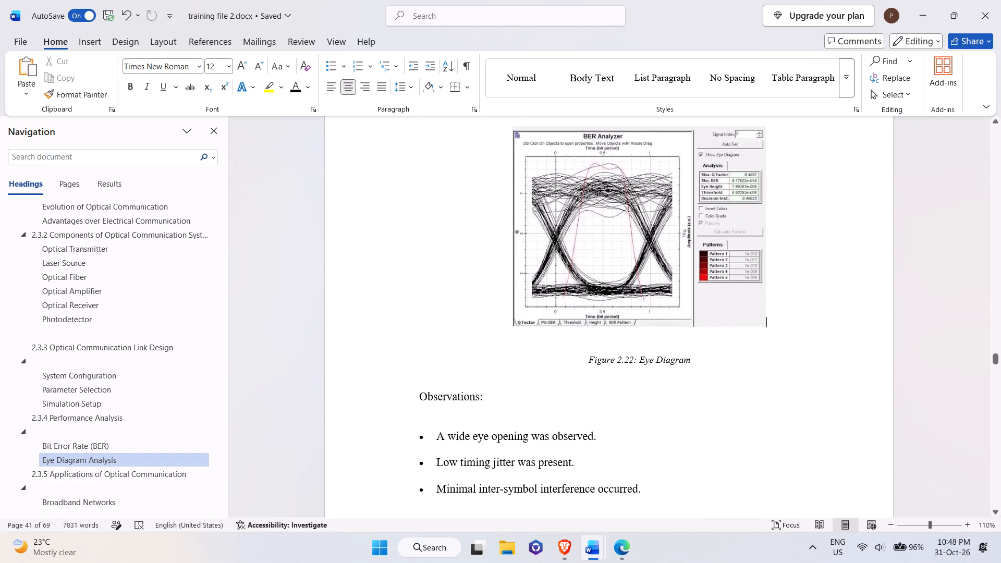
{"action": "left_click", "coordinate": [727, 284]}
{"action": "left_click_drag", "start_coordinate": [768, 329], "coordinate": [719, 290]}
{"action": "left_click_drag", "start_coordinate": [747, 284], "coordinate": [715, 260]}
{"action": "scroll", "coordinate": [715, 260], "scroll_direction": "up", "scroll_amount": 3}
{"action": "left_click", "coordinate": [628, 389]}
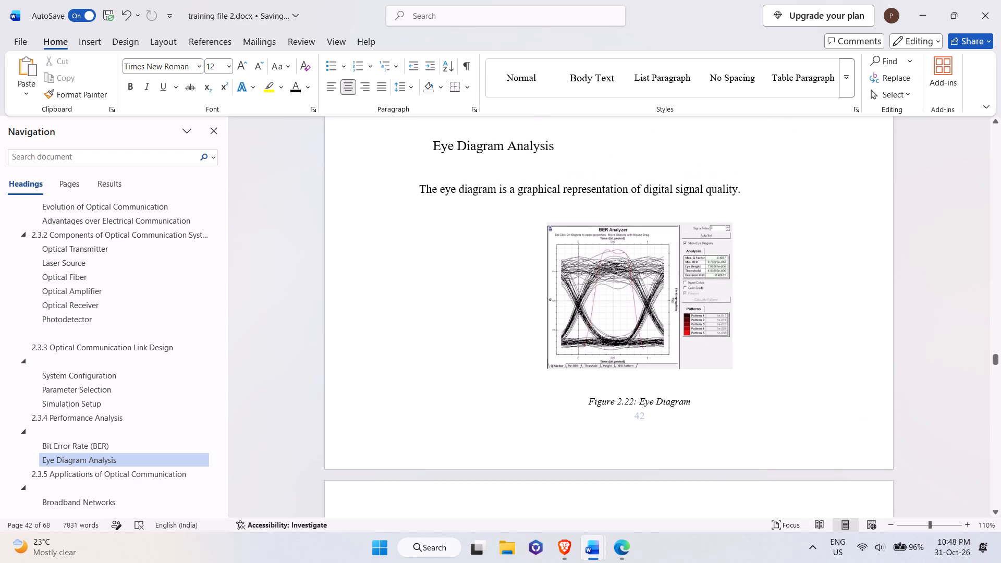
Set the line spacing of the "Figure 2.22: Eye Diagram" caption to 1.0.
{"action": "left_click_drag", "start_coordinate": [686, 402], "coordinate": [556, 396]}
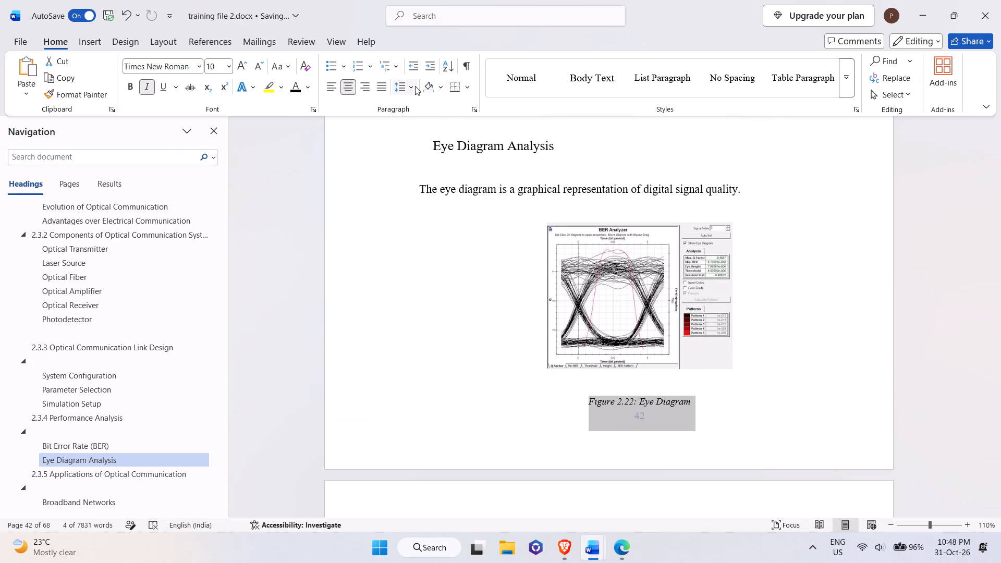
{"action": "left_click", "coordinate": [415, 86]}
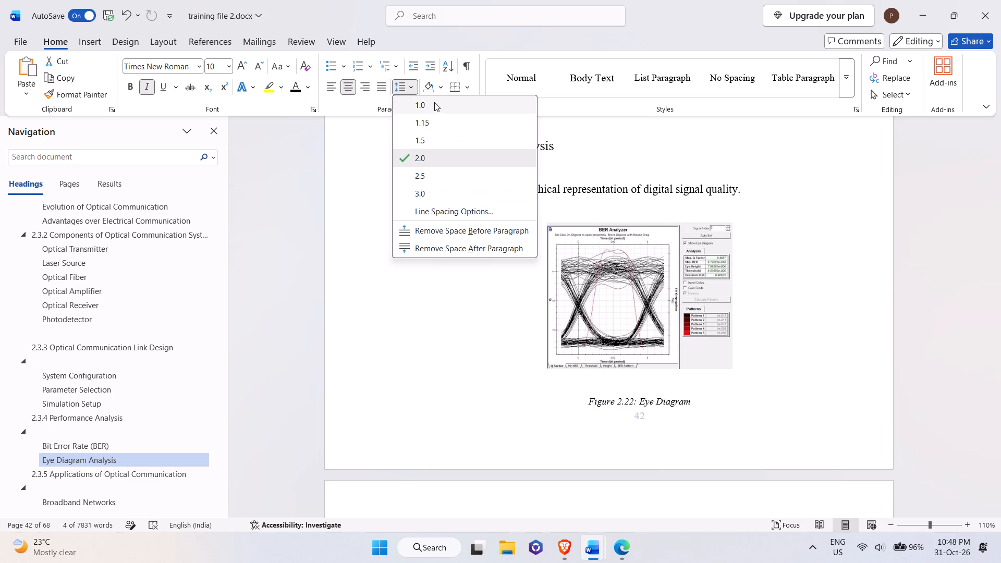
{"action": "left_click", "coordinate": [434, 102]}
{"action": "left_click", "coordinate": [661, 395]}
Select the eye diagram picture together with its caption and set their line spacing to 1.0.
{"action": "left_click_drag", "start_coordinate": [518, 221], "coordinate": [699, 365]}
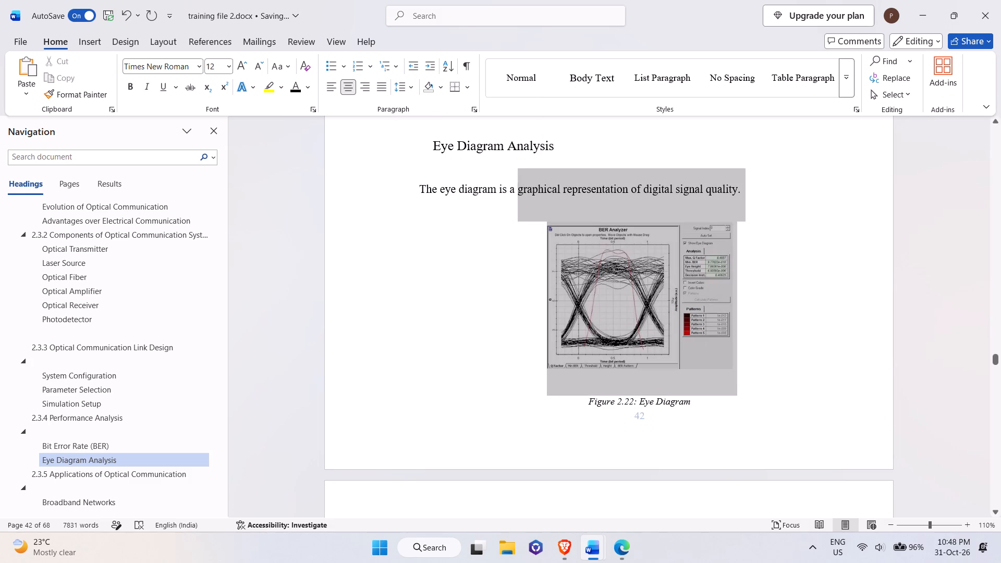
{"action": "left_click_drag", "start_coordinate": [699, 365], "coordinate": [724, 388]}
{"action": "left_click", "coordinate": [724, 388]}
{"action": "left_click_drag", "start_coordinate": [591, 261], "coordinate": [683, 369]}
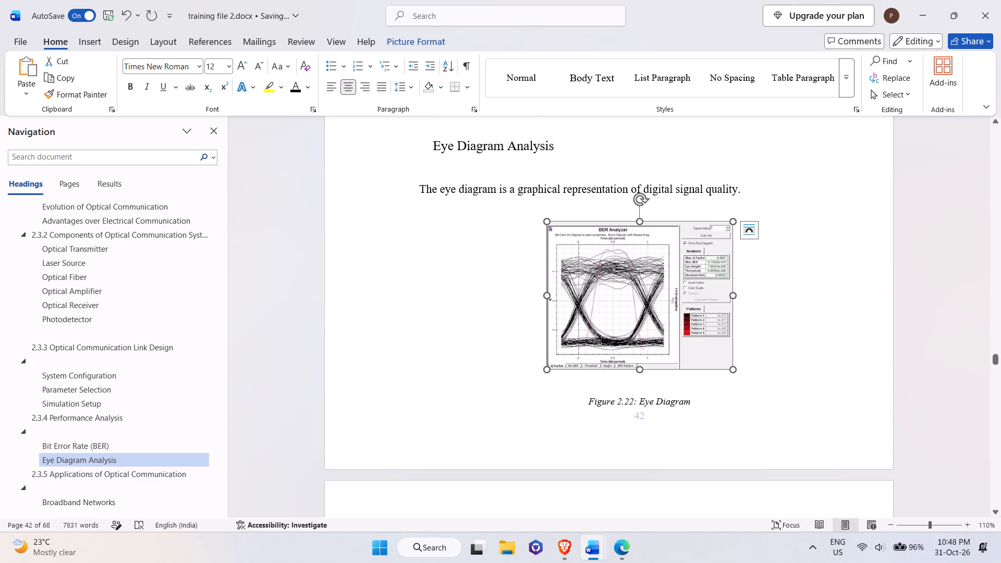
{"action": "left_click_drag", "start_coordinate": [522, 221], "coordinate": [706, 406]}
{"action": "left_click", "coordinate": [497, 258]}
{"action": "left_click_drag", "start_coordinate": [451, 224], "coordinate": [729, 397]}
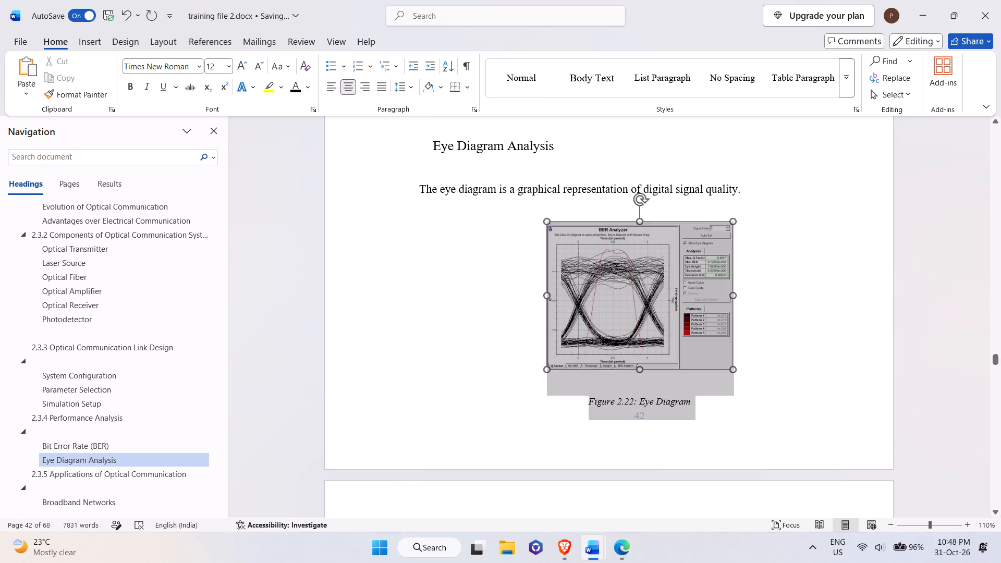
{"action": "left_click_drag", "start_coordinate": [729, 397], "coordinate": [744, 424]}
{"action": "left_click", "coordinate": [409, 89]}
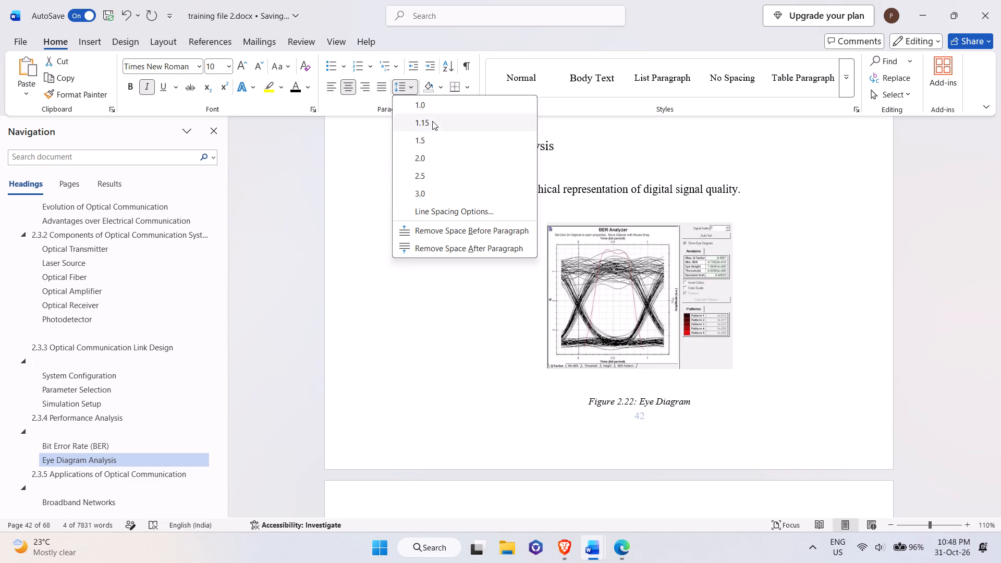
{"action": "left_click", "coordinate": [436, 112]}
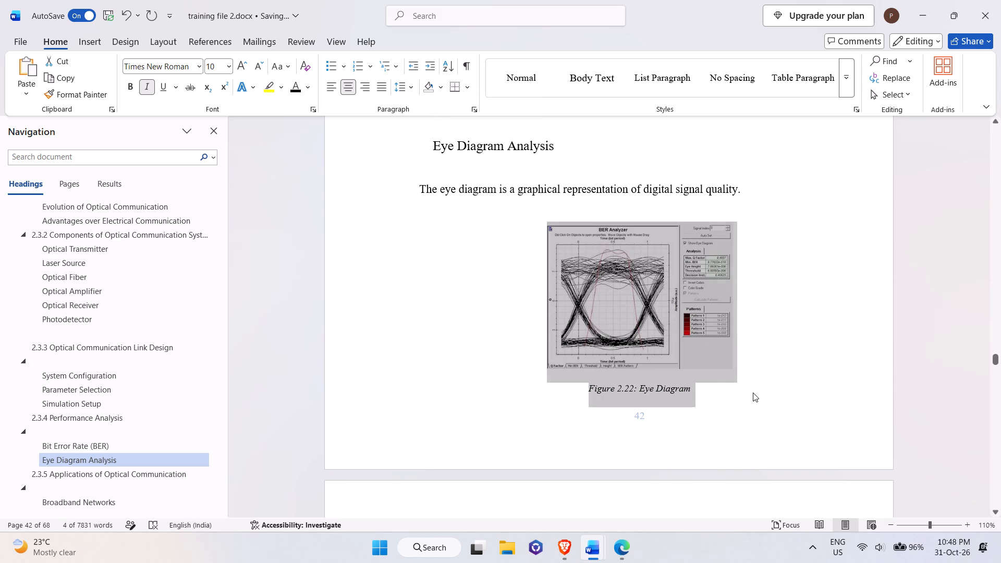
{"action": "left_click", "coordinate": [753, 393]}
Enlarge the eye diagram picture slightly, keeping it and its caption on page 42.
{"action": "left_click", "coordinate": [656, 308]}
{"action": "left_click_drag", "start_coordinate": [735, 372], "coordinate": [748, 387]}
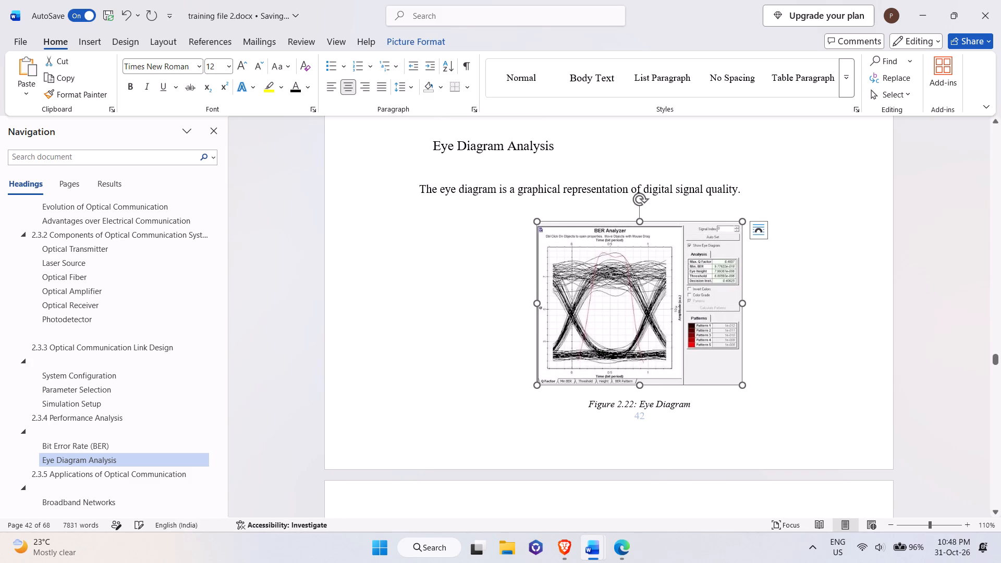
Remove the empty lines directly above and below the 2.3.5 Applications of Optical Communication heading.
{"action": "scroll", "coordinate": [651, 313], "scroll_direction": "down", "scroll_amount": 6}
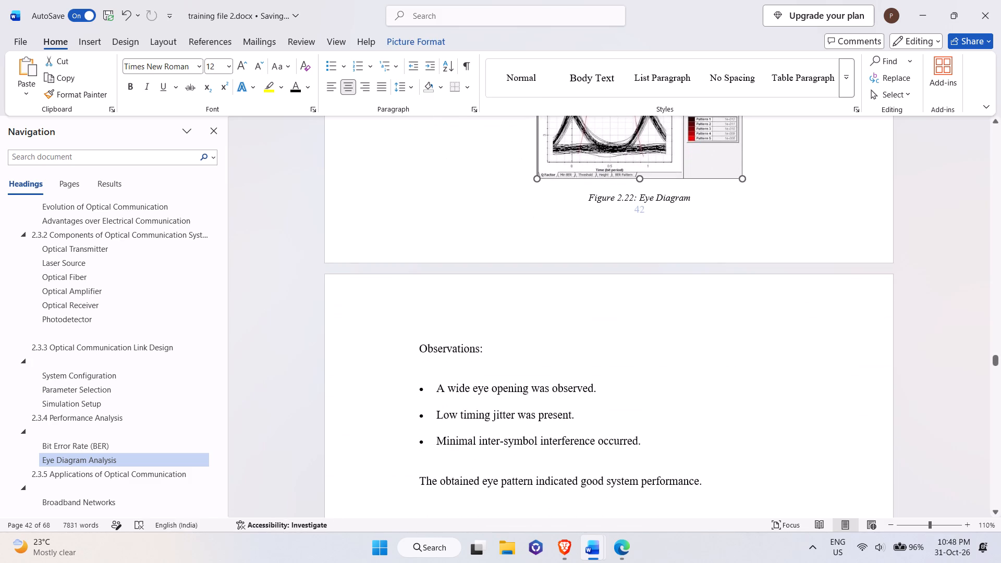
{"action": "scroll", "coordinate": [692, 398], "scroll_direction": "down", "scroll_amount": 4}
{"action": "scroll", "coordinate": [530, 347], "scroll_direction": "down", "scroll_amount": 3}
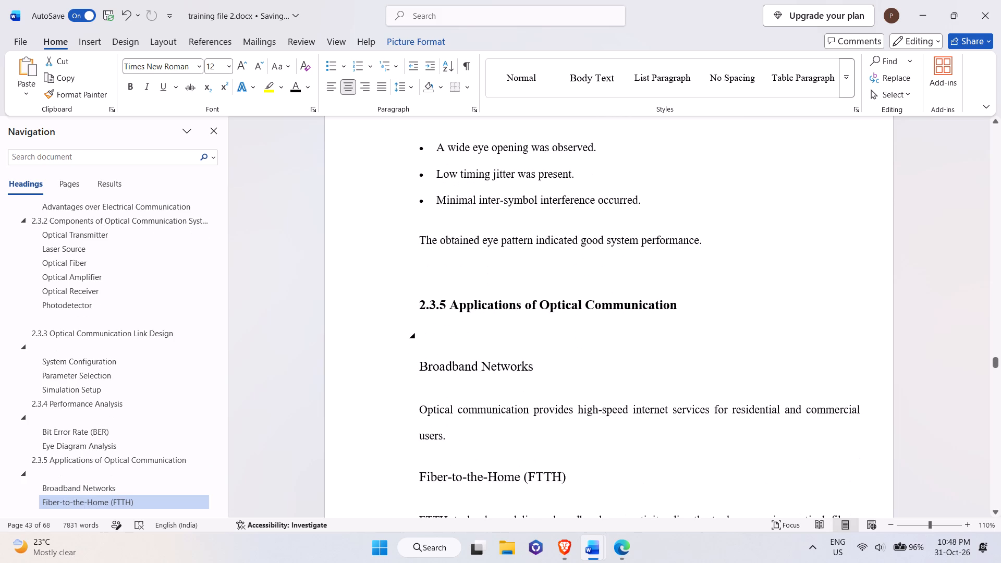
{"action": "left_click", "coordinate": [467, 285]}
{"action": "key", "text": "BackSpace"}
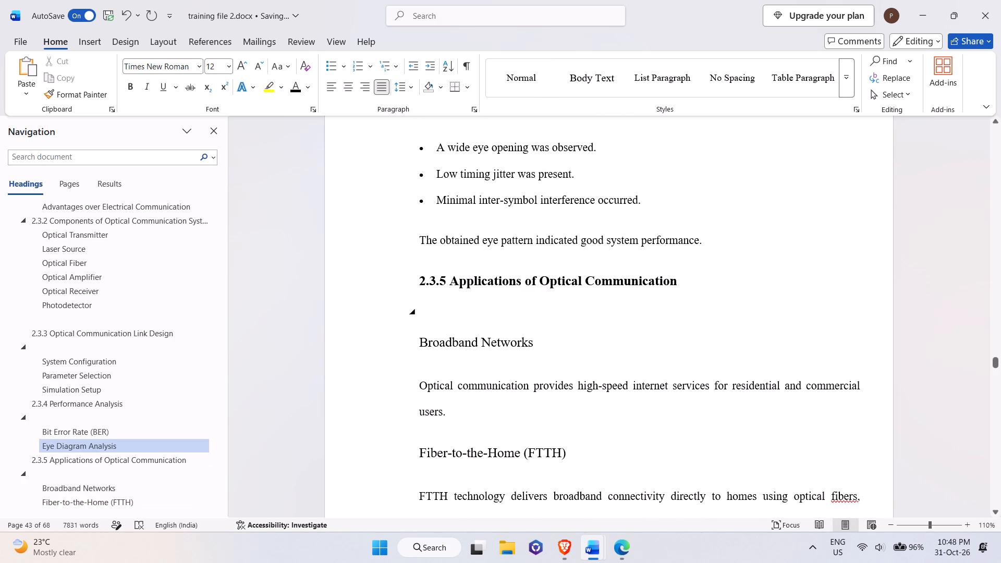
{"action": "left_click", "coordinate": [451, 312]}
{"action": "key", "text": "BackSpace"}
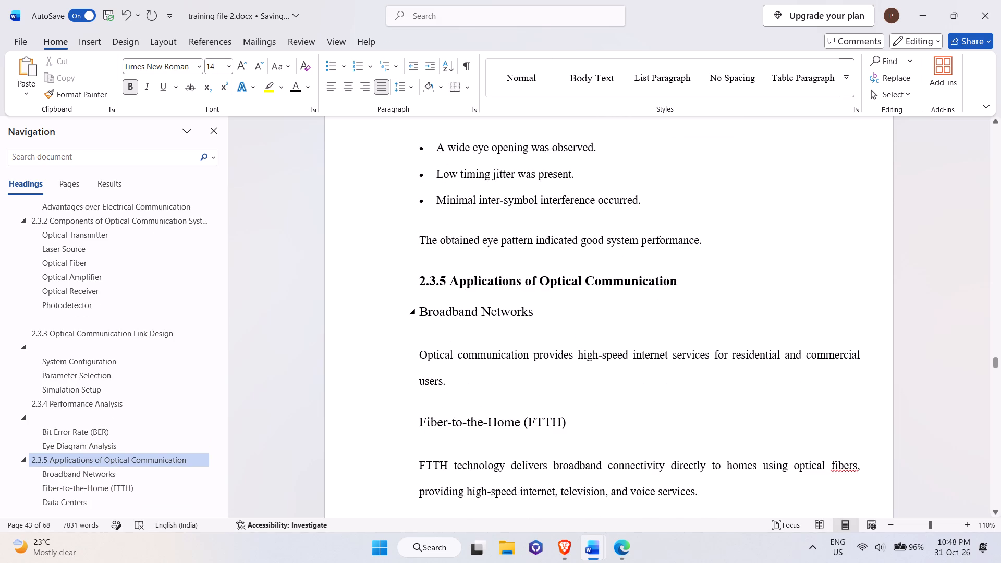
Copy "Applications of Optical Communication" from its heading and paste it into the contents table as an indented entry numbered 2.3.5.
{"action": "left_click_drag", "start_coordinate": [454, 280], "coordinate": [631, 289]}
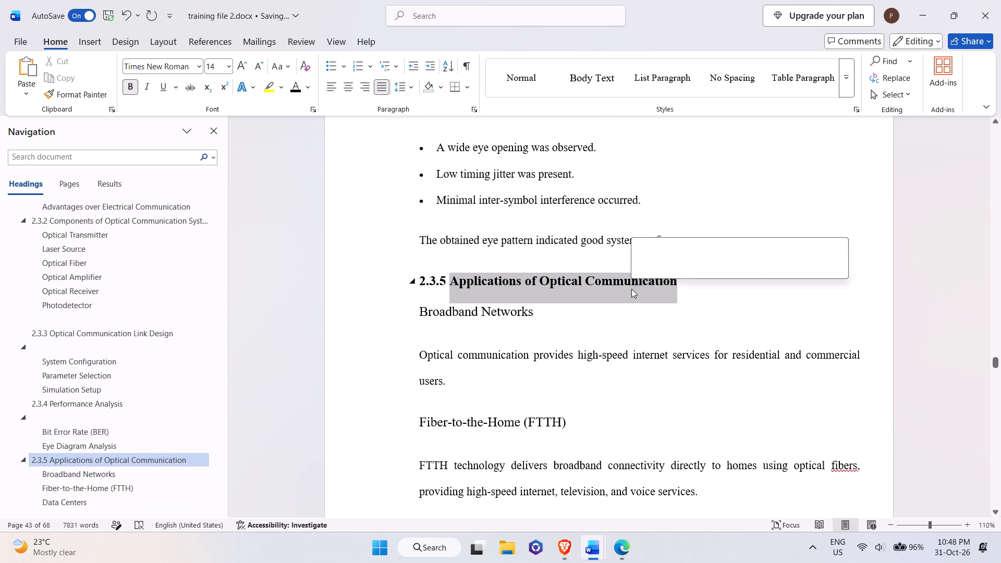
{"action": "key", "text": "ctrl+c"}
{"action": "key", "text": "alt+Tab"}
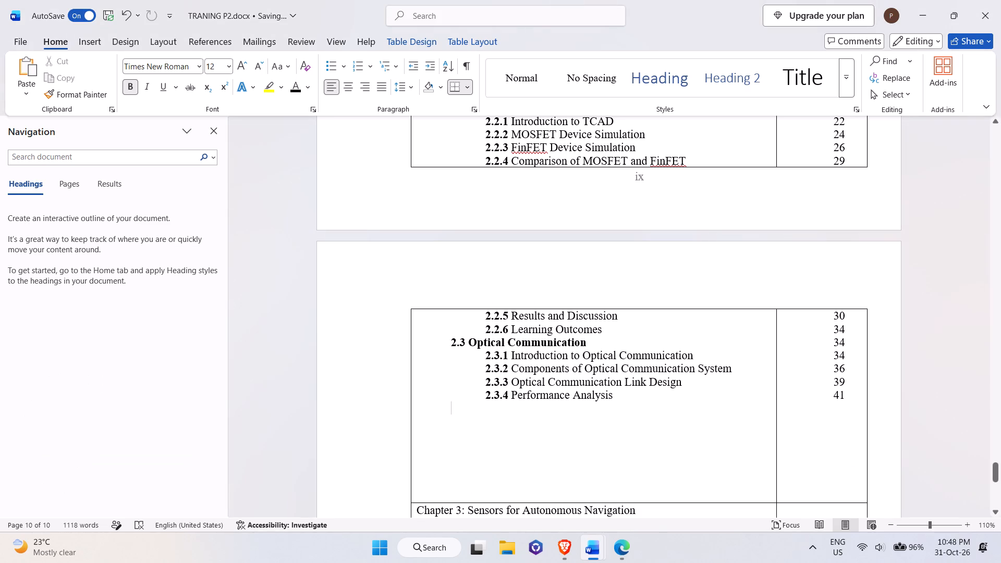
{"action": "key", "text": "space"}
{"action": "key", "text": "space"}
{"action": "key", "text": "space"}
{"action": "key", "text": "space"}
{"action": "key", "text": "space"}
{"action": "key", "text": "space"}
{"action": "key", "text": "space"}
{"action": "key", "text": "space"}
{"action": "key", "text": "space"}
{"action": "key", "text": "space"}
{"action": "key", "text": "space"}
{"action": "key", "text": "space"}
{"action": "type", "text": "2.3.5"}
{"action": "key", "text": "space"}
{"action": "key", "text": "ctrl+v"}
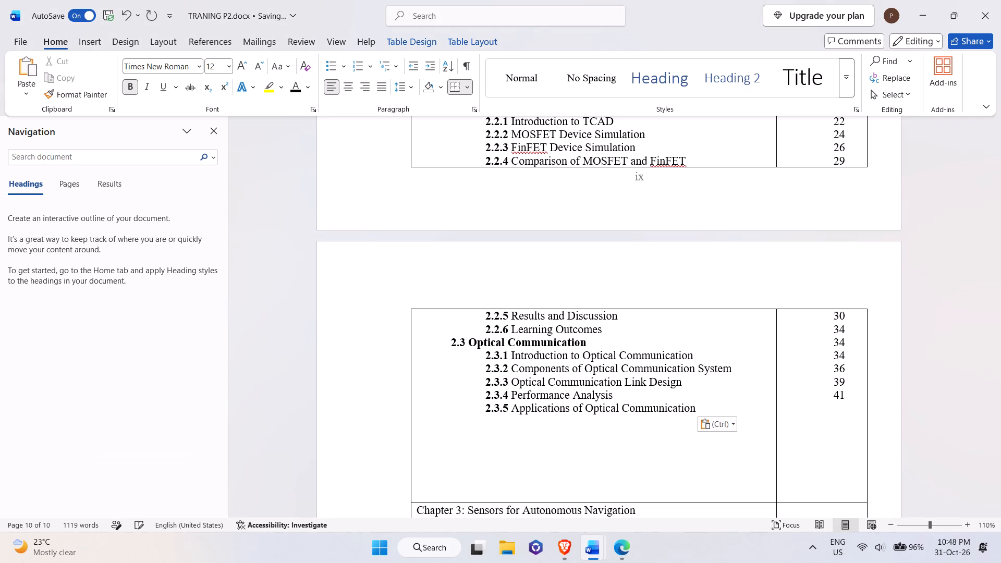
Enter page number 43 for the 2.3.5 Applications of Optical Communication entry in the contents table.
{"action": "left_click", "coordinate": [841, 406]}
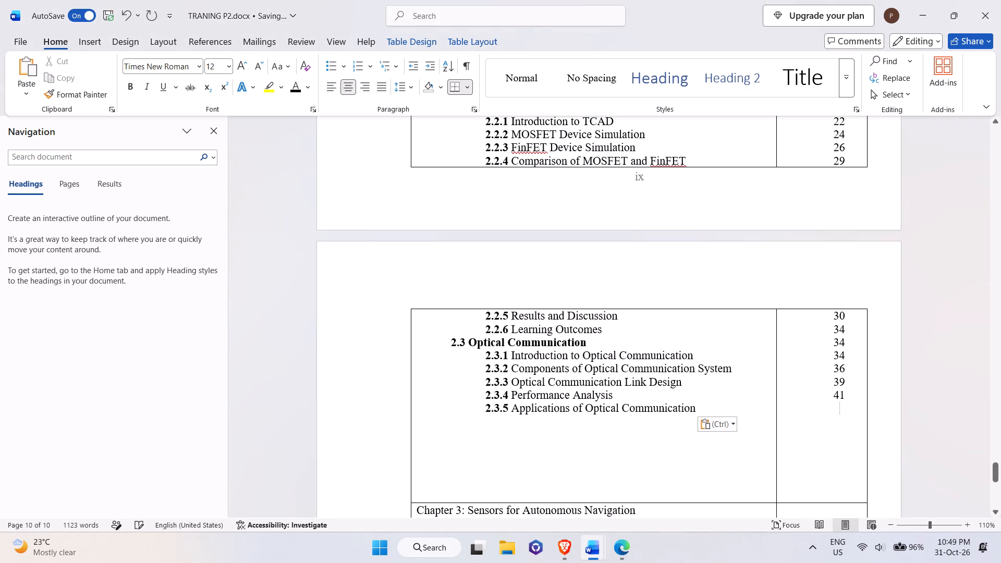
{"action": "left_click", "coordinate": [849, 399]}
{"action": "key", "text": "Return"}
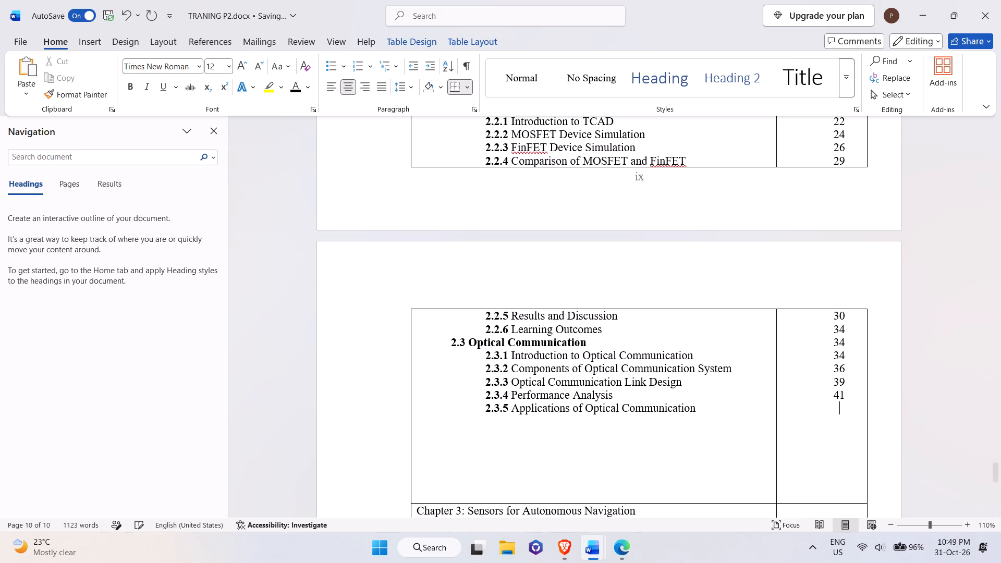
{"action": "key", "text": "alt+Tab"}
{"action": "scroll", "coordinate": [844, 400], "scroll_direction": "down", "scroll_amount": 11}
{"action": "key", "text": "alt+Tab"}
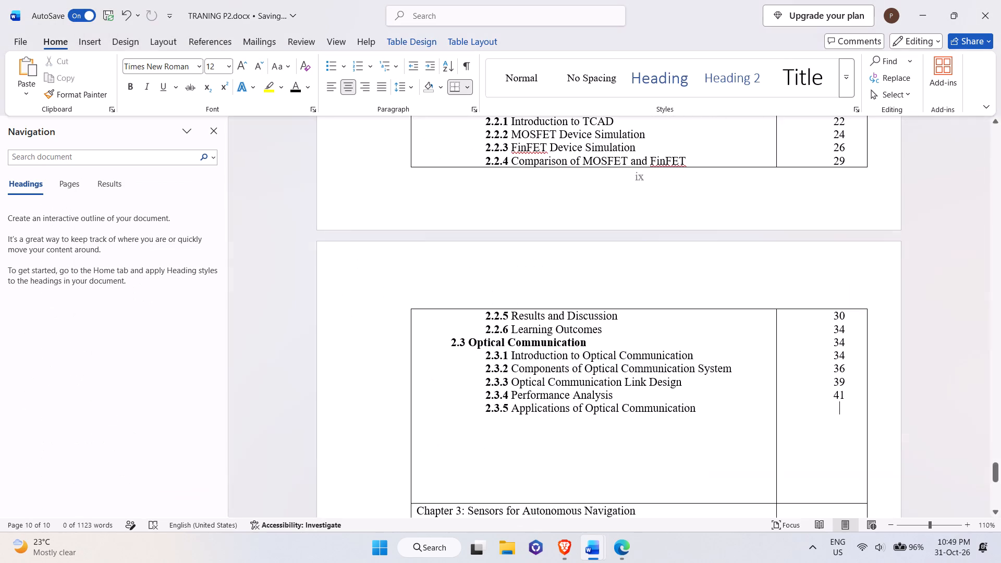
{"action": "type", "text": "43"}
Copy "Learning Outcomes" from its heading in training file 2.docx and paste it as an indented line below the 2.3.5 contents entry.
{"action": "left_click", "coordinate": [732, 406]}
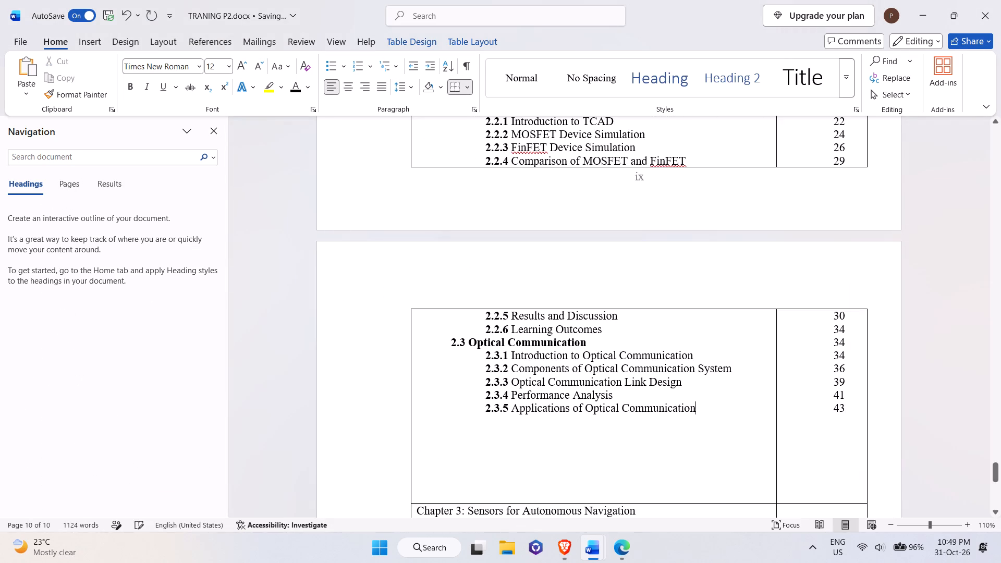
{"action": "key", "text": "Return"}
{"action": "key", "text": "alt+Tab"}
{"action": "scroll", "coordinate": [727, 408], "scroll_direction": "down", "scroll_amount": 20}
{"action": "scroll", "coordinate": [727, 408], "scroll_direction": "down", "scroll_amount": 2}
{"action": "scroll", "coordinate": [724, 409], "scroll_direction": "up", "scroll_amount": 2}
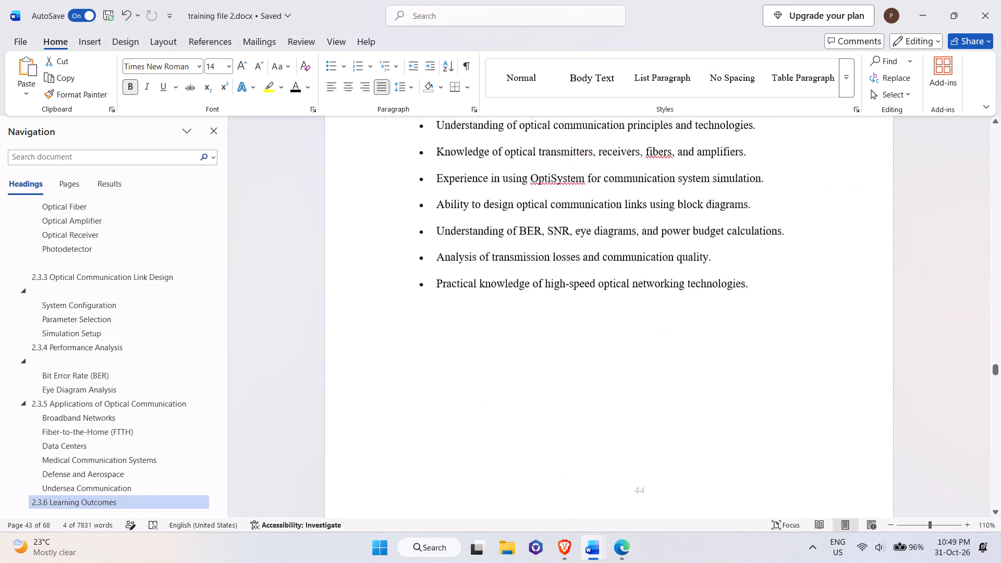
{"action": "scroll", "coordinate": [724, 409], "scroll_direction": "up", "scroll_amount": 3}
{"action": "left_click_drag", "start_coordinate": [451, 161], "coordinate": [554, 170]}
{"action": "key", "text": "ctrl+c"}
{"action": "key", "text": "alt+Tab"}
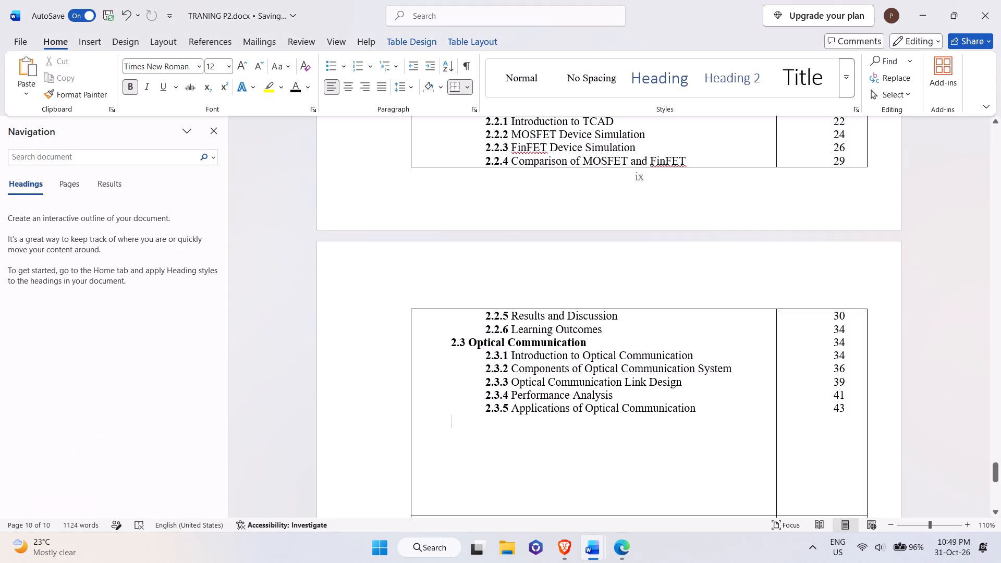
{"action": "key", "text": "space"}
{"action": "key", "text": "space"}
{"action": "key", "text": "space"}
{"action": "key", "text": "space"}
{"action": "key", "text": "space"}
{"action": "key", "text": "space"}
{"action": "key", "text": "space"}
{"action": "key", "text": "space"}
{"action": "key", "text": "space"}
{"action": "key", "text": "space"}
{"action": "key", "text": "space"}
{"action": "key", "text": "space"}
{"action": "key", "text": "space"}
{"action": "key", "text": "BackSpace"}
{"action": "key", "text": "ctrl+v"}
Number the pasted Learning Outcomes entry 2.3.6 in bold.
{"action": "key", "text": "Left"}
{"action": "key", "text": "Left"}
{"action": "key", "text": "Left"}
{"action": "key", "text": "Left"}
{"action": "key", "text": "Left"}
{"action": "key", "text": "Left"}
{"action": "key", "text": "Left"}
{"action": "key", "text": "Left"}
{"action": "key", "text": "Left"}
{"action": "key", "text": "Left"}
{"action": "key", "text": "Left"}
{"action": "key", "text": "Left"}
{"action": "key", "text": "Left"}
{"action": "key", "text": "Left"}
{"action": "key", "text": "Left"}
{"action": "key", "text": "Left"}
{"action": "key", "text": "Left"}
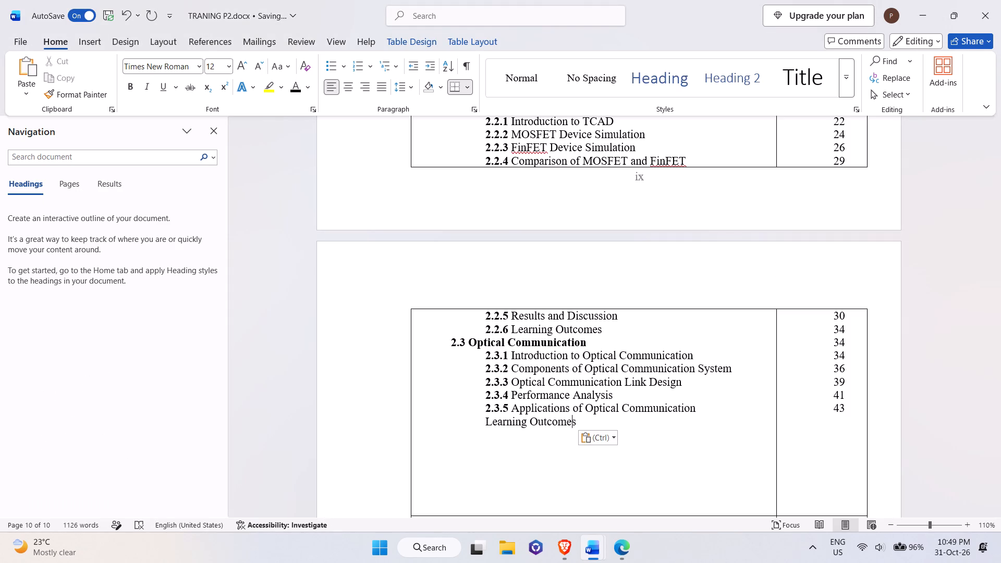
{"action": "key", "text": "Left"}
{"action": "key", "text": "Right"}
{"action": "type", "text": "2.3.6"}
{"action": "key", "text": "space"}
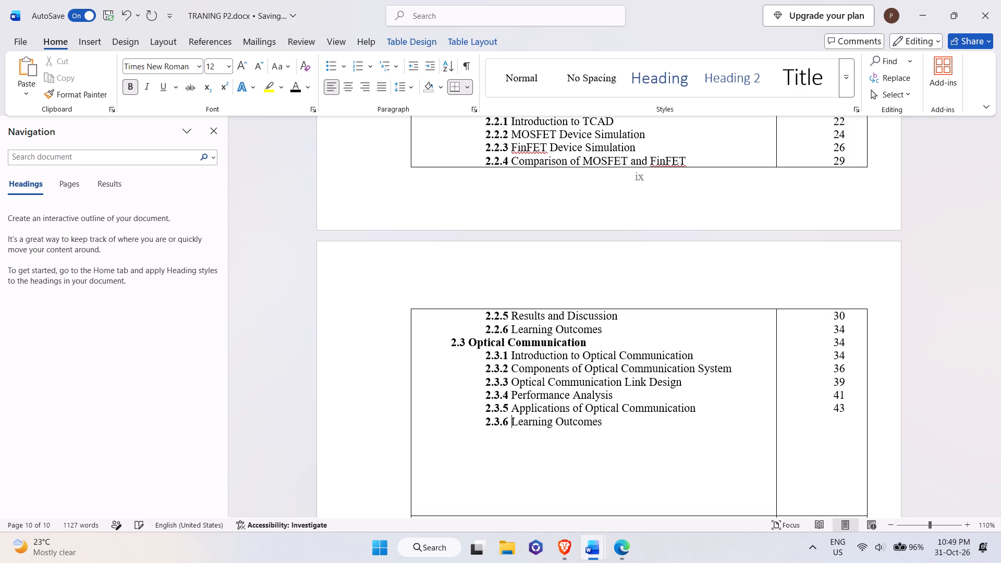
Delete surplus empty lines and leftover spaces below the 2.3.6 Learning Outcomes entry in the contents table.
{"action": "key", "text": "alt+Tab"}
{"action": "scroll", "coordinate": [527, 360], "scroll_direction": "down", "scroll_amount": 18}
{"action": "scroll", "coordinate": [531, 371], "scroll_direction": "up", "scroll_amount": 1}
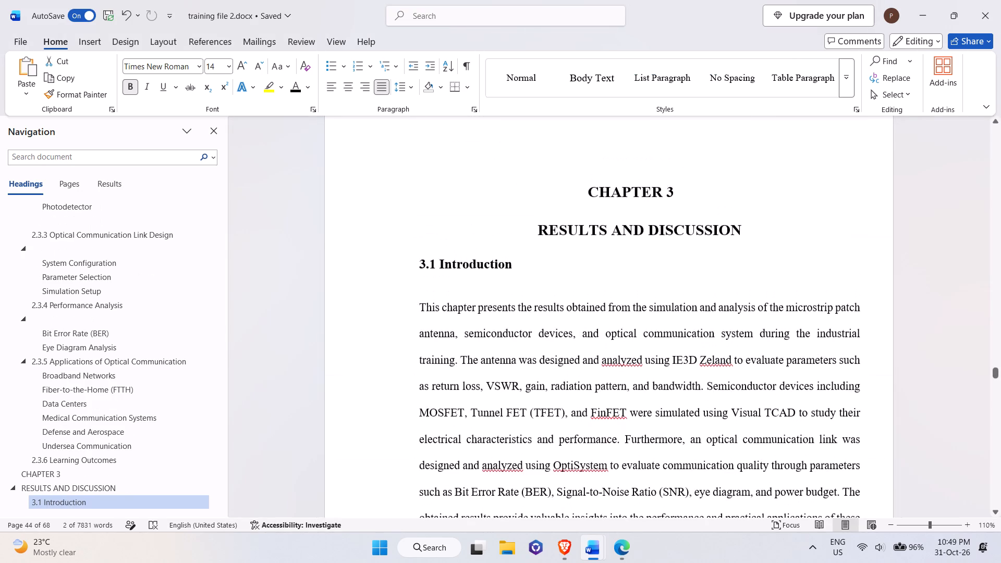
{"action": "key", "text": "alt+Tab"}
{"action": "scroll", "coordinate": [551, 430], "scroll_direction": "down", "scroll_amount": 4}
{"action": "left_click", "coordinate": [510, 346]}
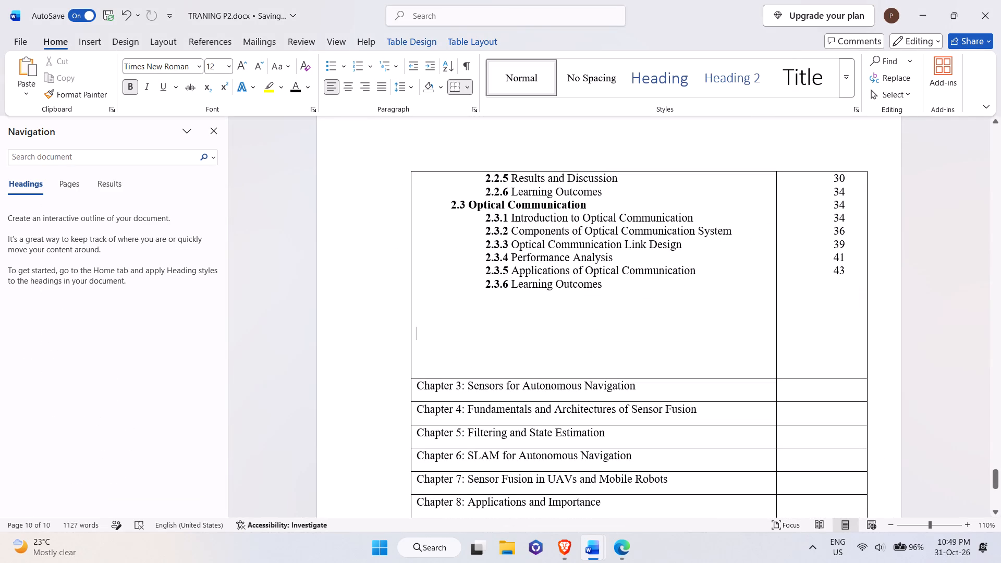
{"action": "left_click", "coordinate": [514, 358]}
{"action": "key", "text": "BackSpace"}
{"action": "key", "text": "BackSpace"}
{"action": "key", "text": "BackSpace"}
{"action": "key", "text": "BackSpace"}
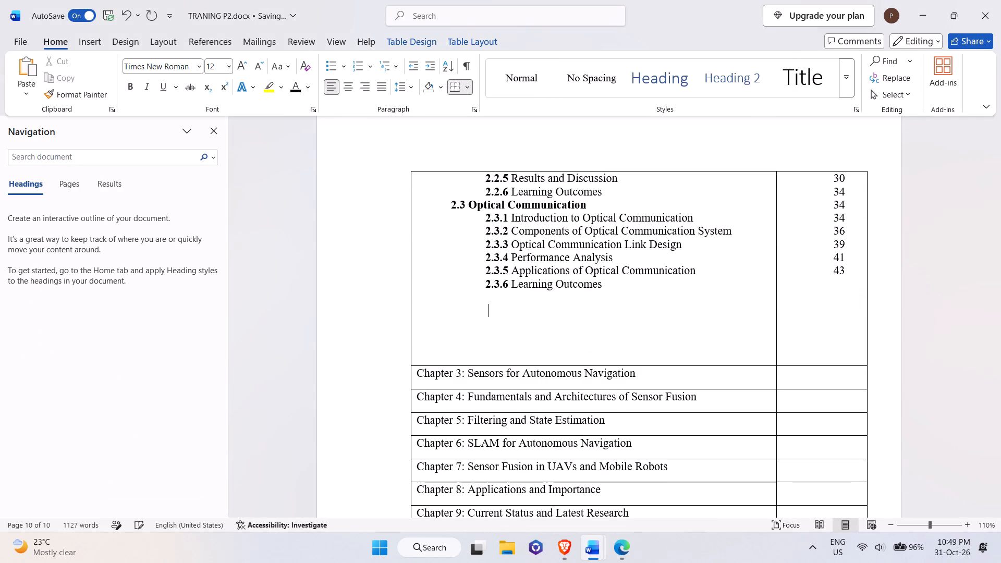
{"action": "key", "text": "BackSpace"}
{"action": "key", "text": "BackSpace"}
{"action": "key", "text": "BackSpace"}
{"action": "key", "text": "BackSpace"}
{"action": "key", "text": "BackSpace"}
{"action": "key", "text": "BackSpace"}
{"action": "key", "text": "BackSpace"}
{"action": "key", "text": "BackSpace"}
{"action": "key", "text": "BackSpace"}
{"action": "key", "text": "BackSpace"}
{"action": "key", "text": "BackSpace"}
{"action": "key", "text": "BackSpace"}
{"action": "key", "text": "BackSpace"}
{"action": "key", "text": "BackSpace"}
{"action": "key", "text": "BackSpace"}
{"action": "key", "text": "BackSpace"}
{"action": "key", "text": "BackSpace"}
{"action": "key", "text": "BackSpace"}
{"action": "key", "text": "BackSpace"}
{"action": "key", "text": "BackSpace"}
Delete the trailing empty lines in the Chapter 2 page-number cell and the last empty line below the 2.3.6 entry.
{"action": "left_click", "coordinate": [825, 351]}
{"action": "key", "text": "BackSpace"}
{"action": "key", "text": "BackSpace"}
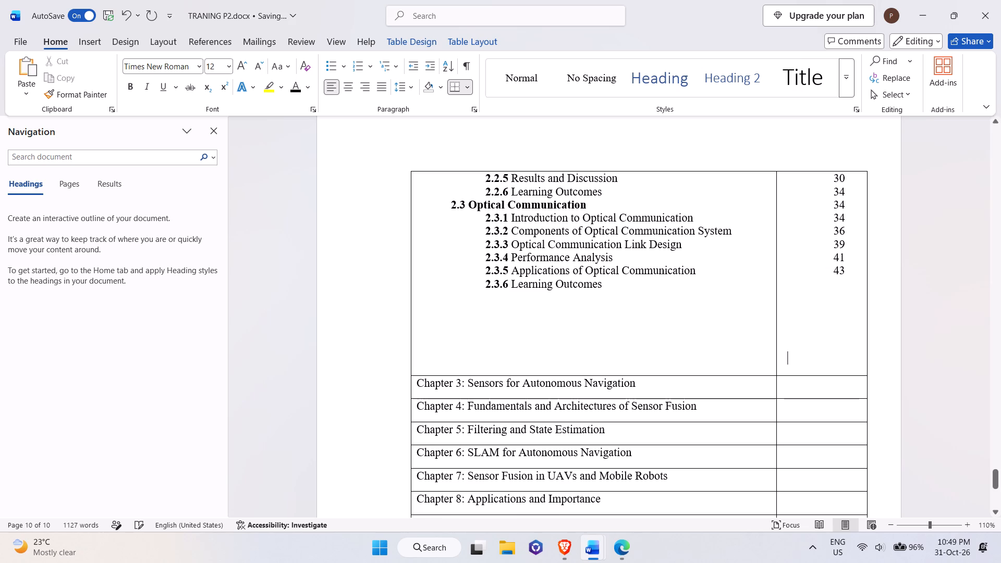
{"action": "key", "text": "BackSpace"}
{"action": "key", "text": "BackSpace"}
{"action": "key", "text": "BackSpace"}
{"action": "key", "text": "BackSpace"}
{"action": "key", "text": "BackSpace"}
{"action": "key", "text": "BackSpace"}
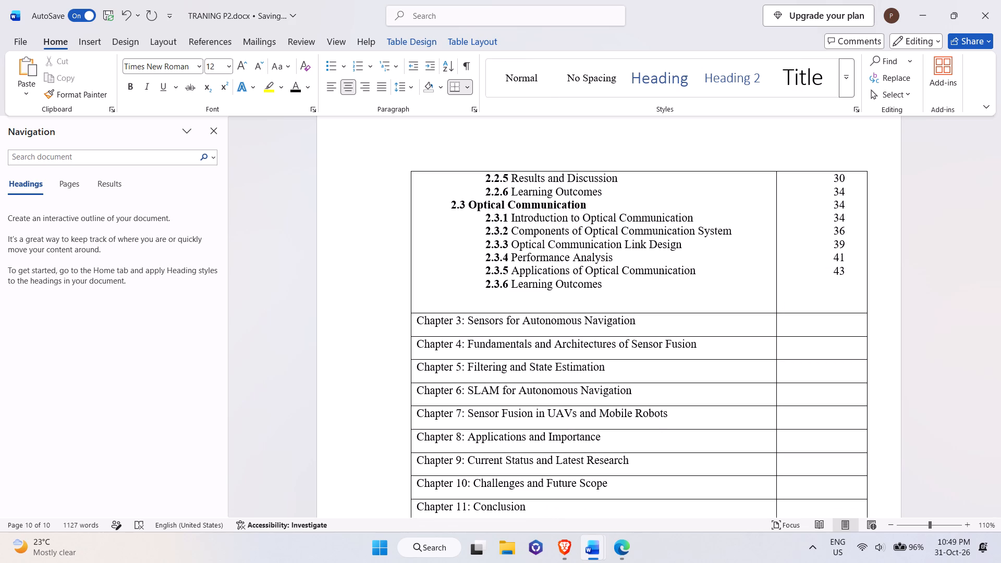
{"action": "key", "text": "Down"}
{"action": "left_click", "coordinate": [509, 313]}
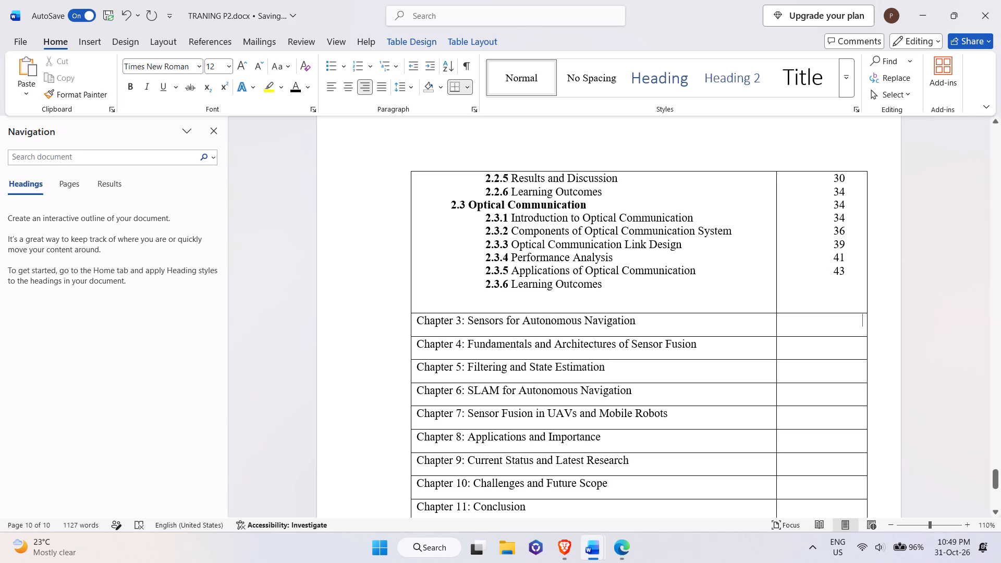
{"action": "left_click", "coordinate": [502, 300]}
{"action": "key", "text": "BackSpace"}
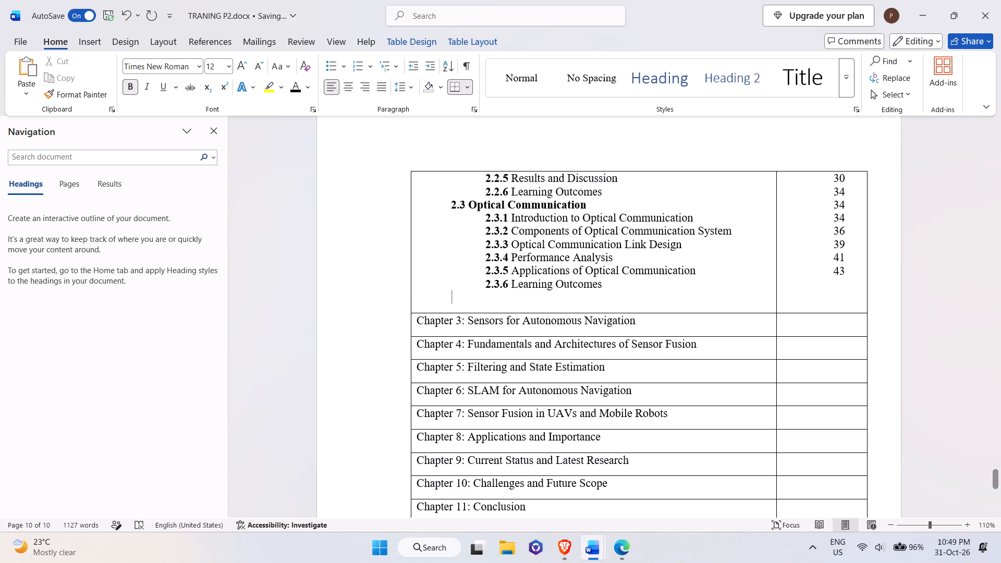
{"action": "key", "text": "BackSpace"}
{"action": "key", "text": "BackSpace"}
Enter page number 44 for the 2.3.6 Learning Outcomes entry, after checking its page in training file 2.docx.
{"action": "key", "text": "alt+Tab"}
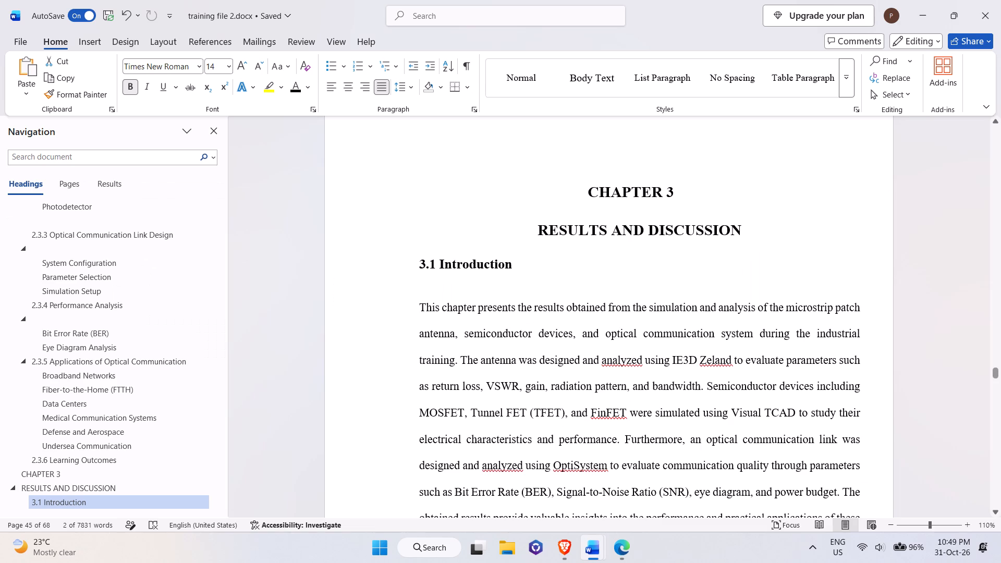
{"action": "scroll", "coordinate": [285, 236], "scroll_direction": "up", "scroll_amount": 7}
{"action": "key", "text": "alt+Tab"}
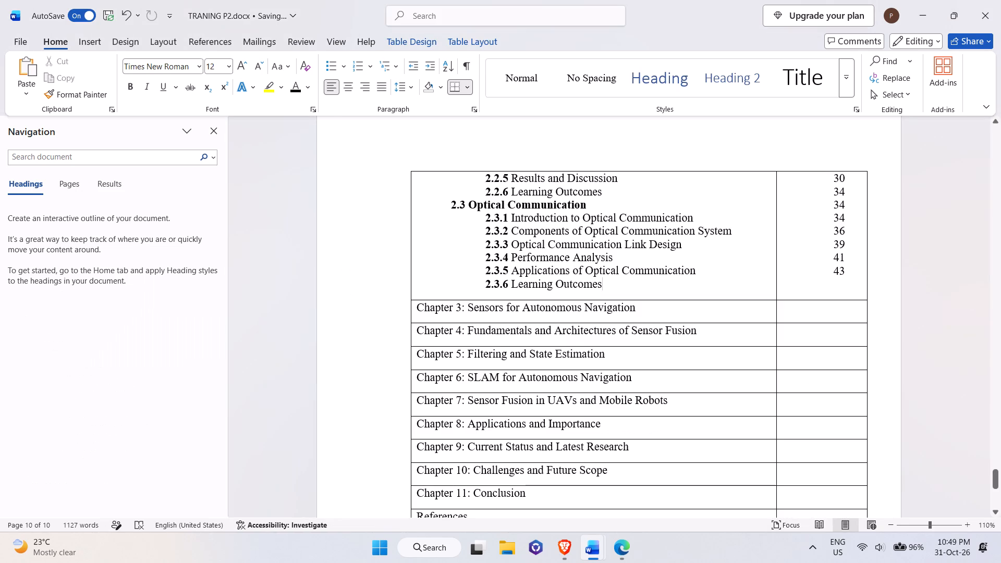
{"action": "left_click", "coordinate": [859, 272]}
{"action": "key", "text": "Return"}
{"action": "type", "text": "\\44"}
{"action": "key", "text": "BackSpace"}
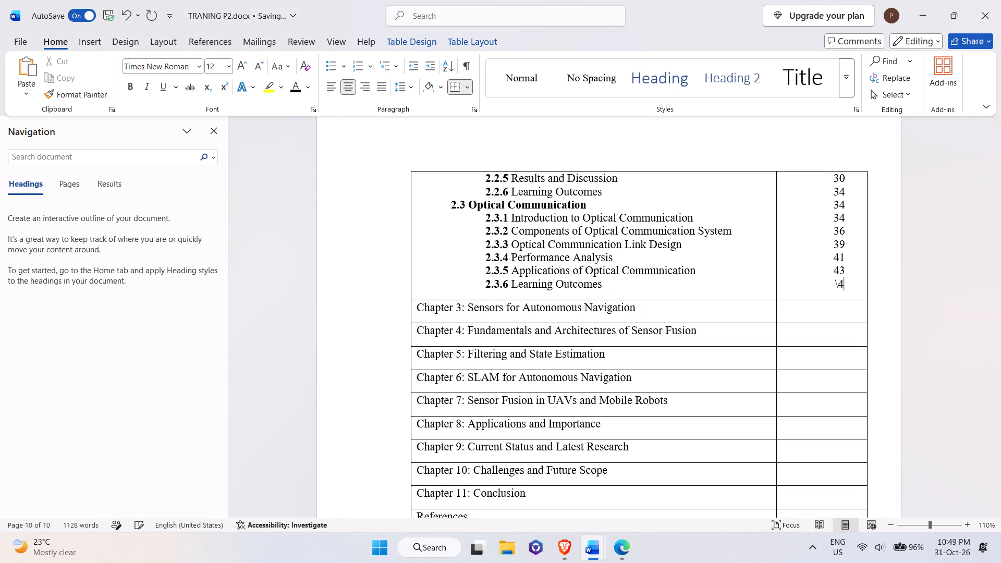
{"action": "key", "text": "BackSpace"}
{"action": "key", "text": "BackSpace"}
{"action": "type", "text": "44"}
Make the Chapter 3 title in the contents table uppercase and bold, and add a non-bold line below it.
{"action": "left_click", "coordinate": [415, 307]}
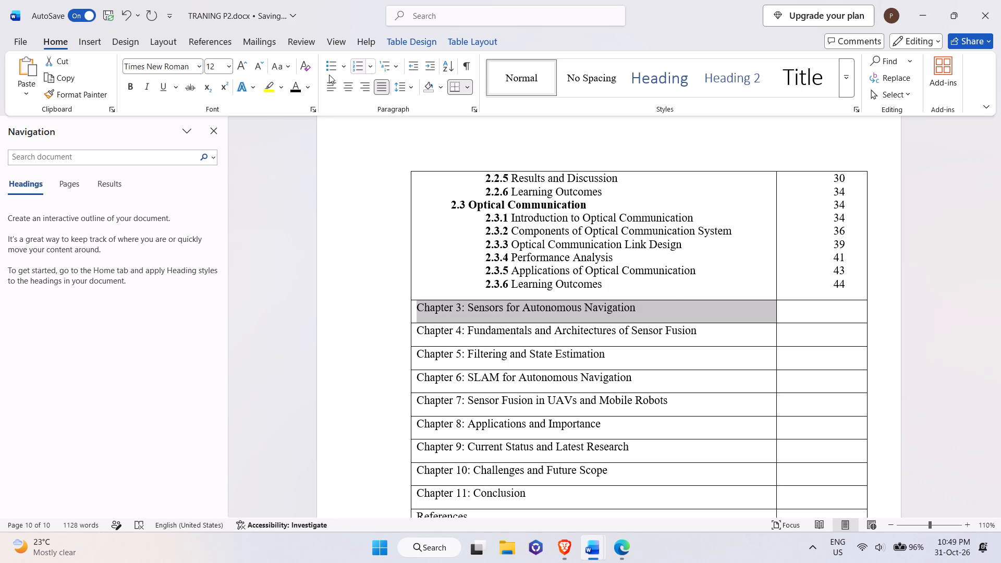
{"action": "left_click", "coordinate": [277, 65]}
{"action": "left_click", "coordinate": [324, 123]}
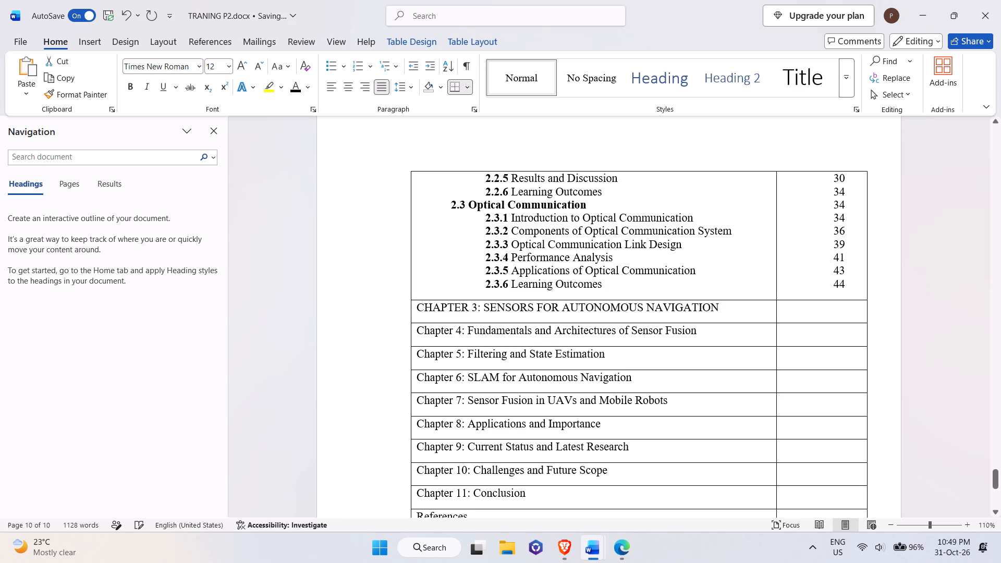
{"action": "key", "text": "ctrl+b"}
{"action": "left_click", "coordinate": [745, 306]}
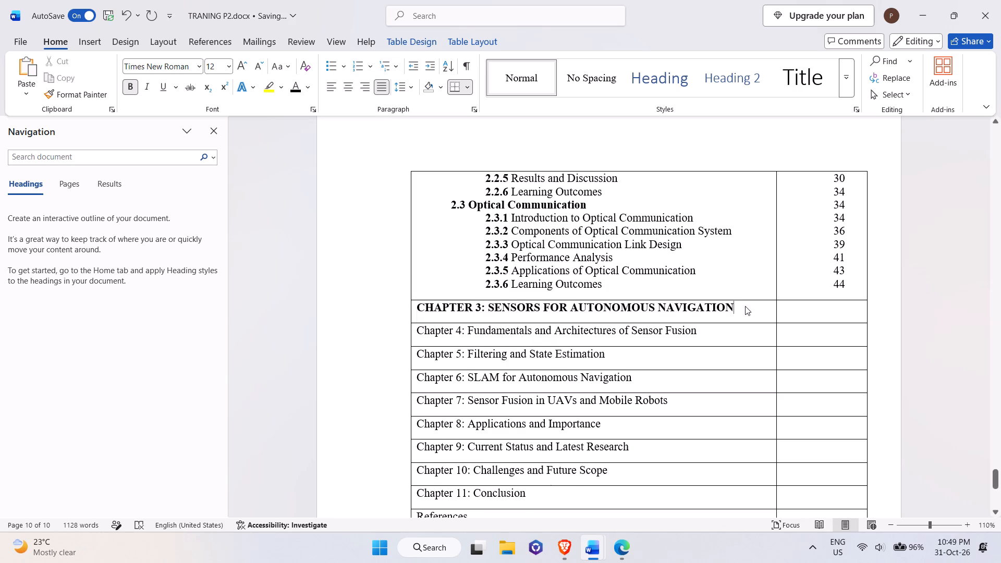
{"action": "key", "text": "Return"}
{"action": "key", "text": "ctrl+b"}
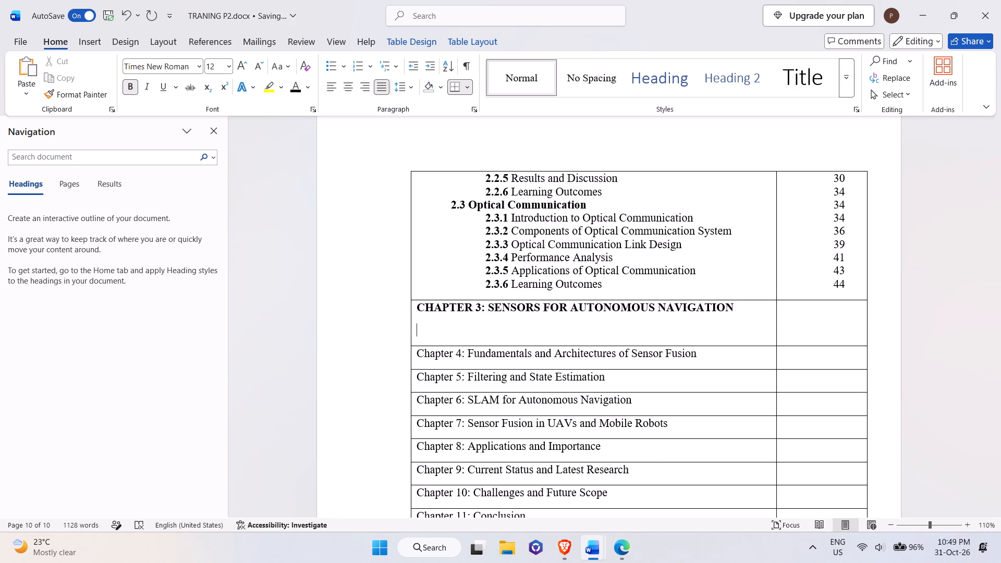
Remove the empty line above the 3.2 Antenna Design Results heading in training file 2.docx.
{"action": "key", "text": "alt+Tab"}
{"action": "scroll", "coordinate": [745, 306], "scroll_direction": "down", "scroll_amount": 5}
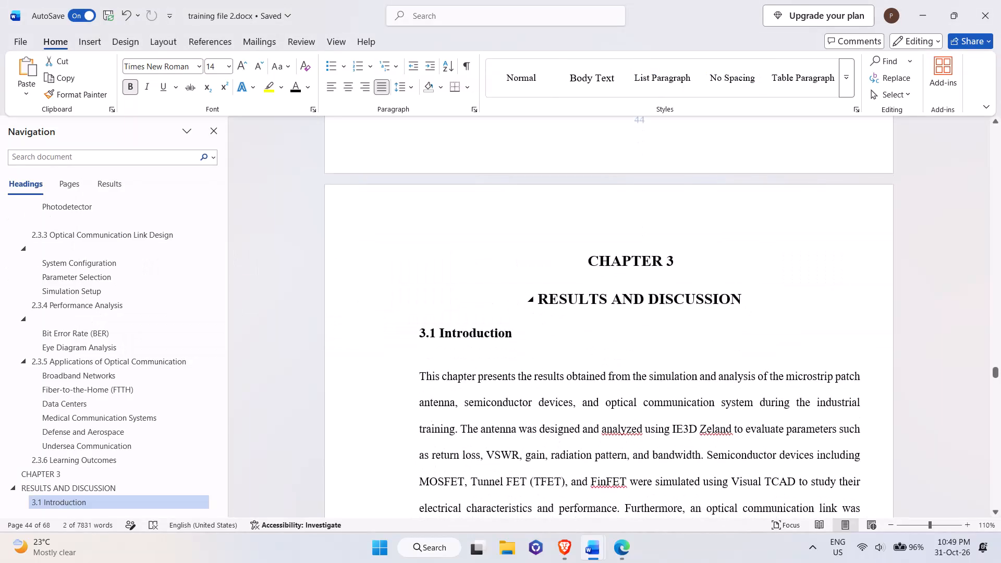
{"action": "scroll", "coordinate": [745, 306], "scroll_direction": "up", "scroll_amount": 9}
{"action": "scroll", "coordinate": [745, 306], "scroll_direction": "down", "scroll_amount": 14}
{"action": "scroll", "coordinate": [744, 306], "scroll_direction": "up", "scroll_amount": 2}
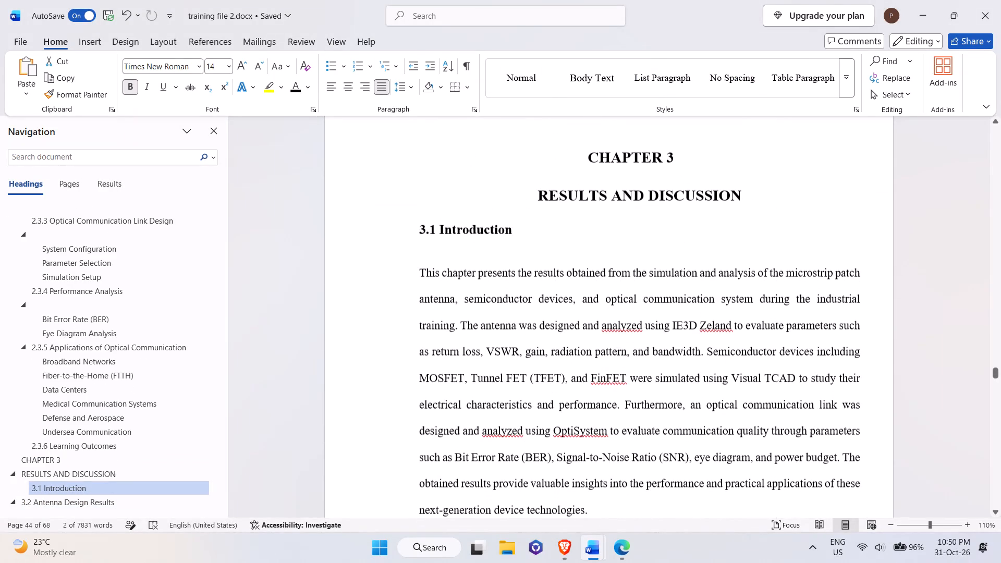
{"action": "key", "text": "alt+Tab"}
{"action": "key", "text": "alt+Tab"}
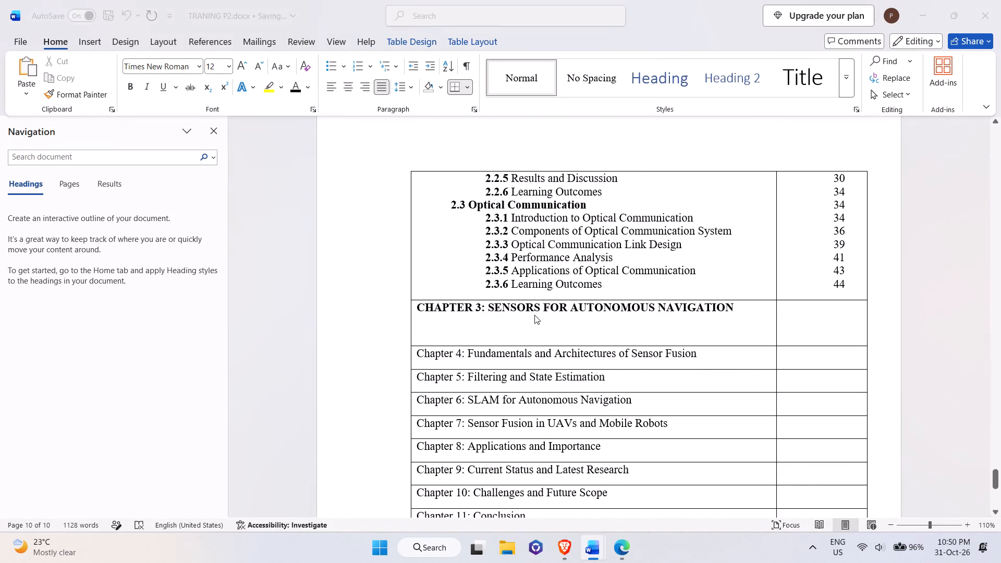
{"action": "scroll", "coordinate": [599, 287], "scroll_direction": "down", "scroll_amount": 2}
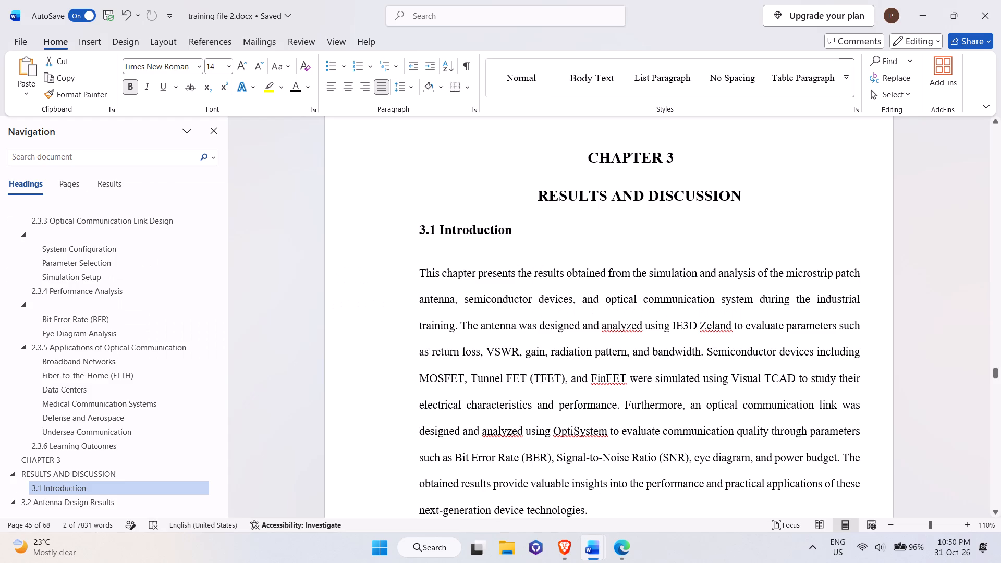
{"action": "scroll", "coordinate": [599, 287], "scroll_direction": "down", "scroll_amount": 6}
{"action": "left_click", "coordinate": [468, 271]}
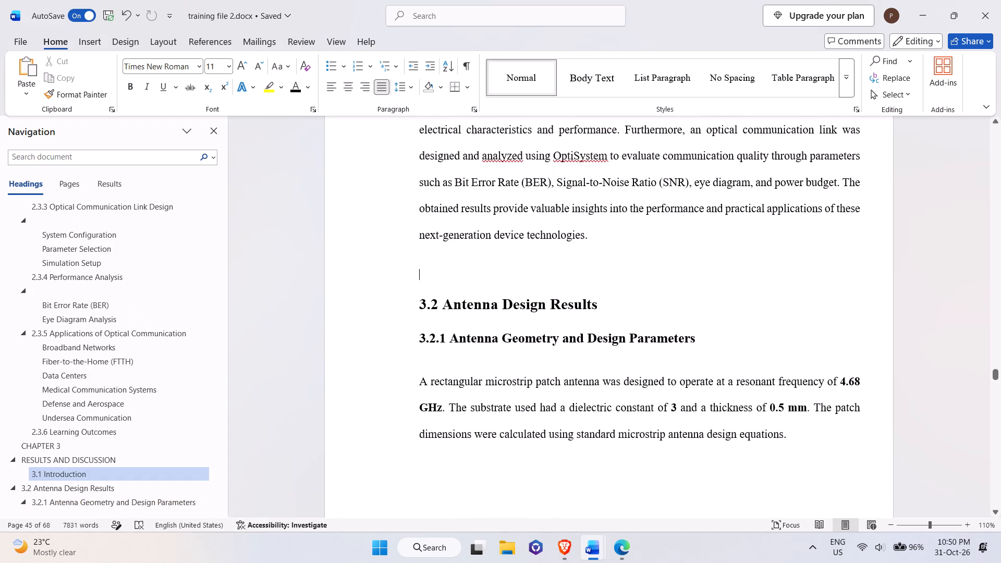
{"action": "key", "text": "BackSpace"}
Return to TRANING P2.docx at the empty line below the Chapter 3 title in the contents table.
{"action": "scroll", "coordinate": [468, 271], "scroll_direction": "up", "scroll_amount": 8}
{"action": "key", "text": "alt+Tab"}
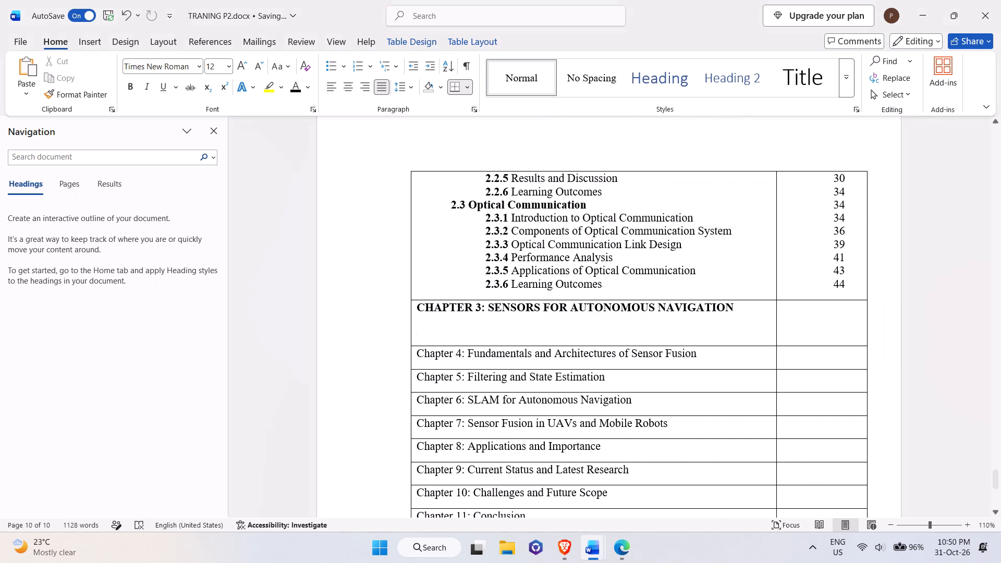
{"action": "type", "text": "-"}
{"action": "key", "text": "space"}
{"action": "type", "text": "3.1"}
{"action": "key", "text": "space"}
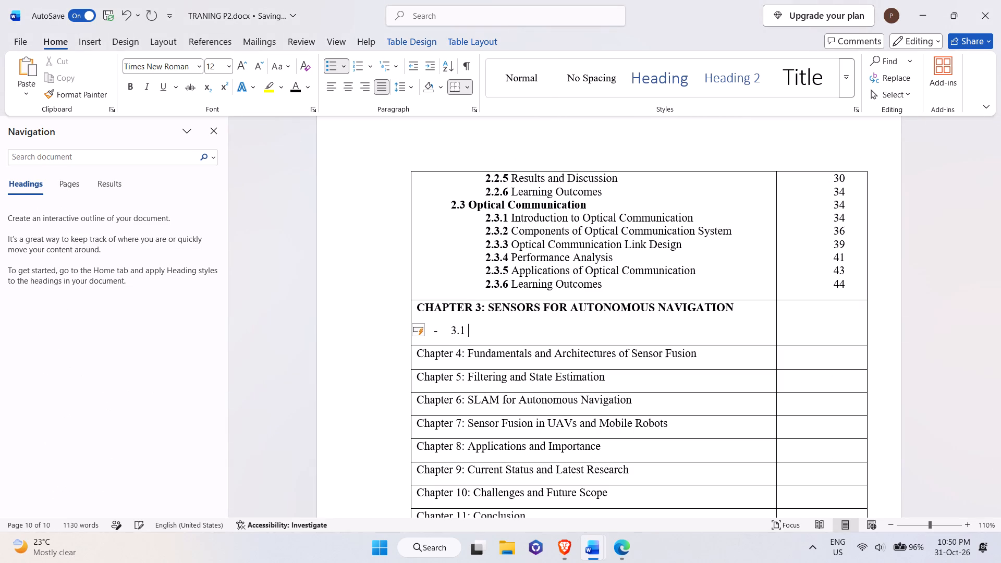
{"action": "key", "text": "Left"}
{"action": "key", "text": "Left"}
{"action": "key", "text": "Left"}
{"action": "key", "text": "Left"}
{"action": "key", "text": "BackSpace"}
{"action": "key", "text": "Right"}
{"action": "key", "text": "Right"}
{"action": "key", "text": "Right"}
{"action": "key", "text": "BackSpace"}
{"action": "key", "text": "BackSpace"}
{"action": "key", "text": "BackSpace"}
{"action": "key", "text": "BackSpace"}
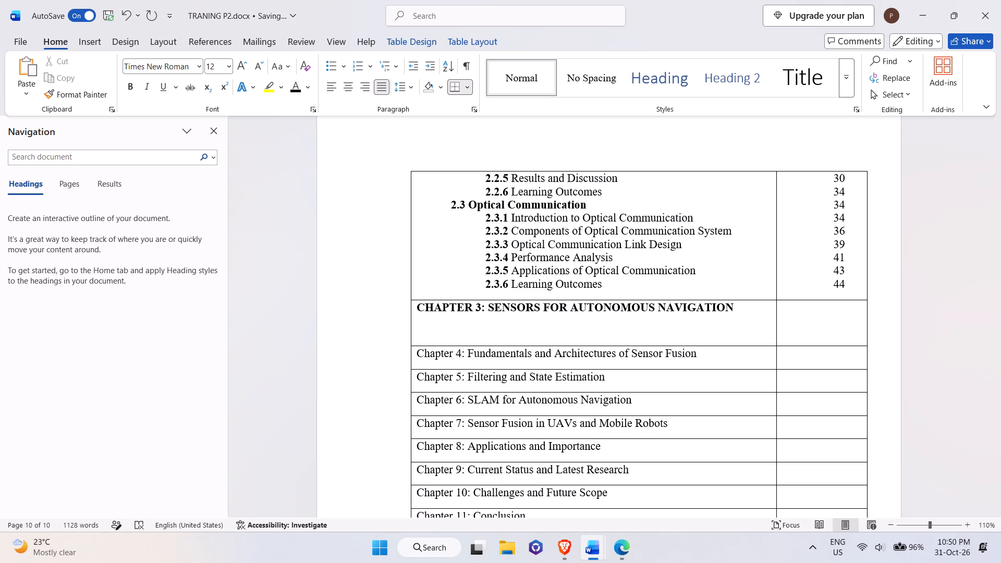
Enter the number 3.1 as an indented line without a bullet dash below the Chapter 3 title.
{"action": "key", "text": "ctrl+b"}
{"action": "type", "text": "- 3.1"}
{"action": "key", "text": "space"}
{"action": "key", "text": "Left"}
{"action": "key", "text": "Left"}
{"action": "key", "text": "Left"}
{"action": "key", "text": "Left"}
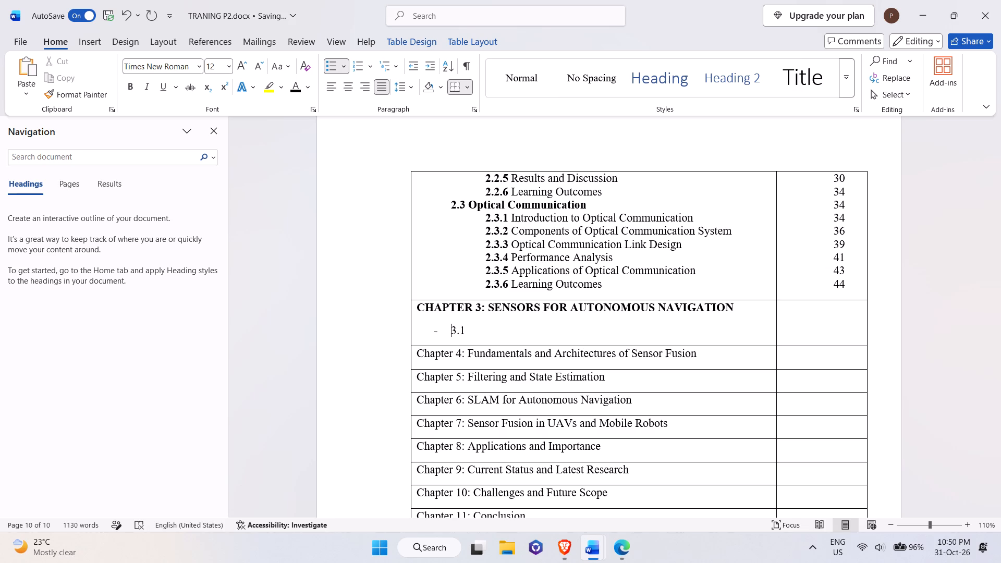
{"action": "key", "text": "BackSpace"}
{"action": "key", "text": "Right"}
{"action": "key", "text": "Right"}
{"action": "key", "text": "Right"}
Copy the heading text Introduction from section 3.1 of training file 2.docx into the 3.1 contents entry.
{"action": "key", "text": "alt+Tab"}
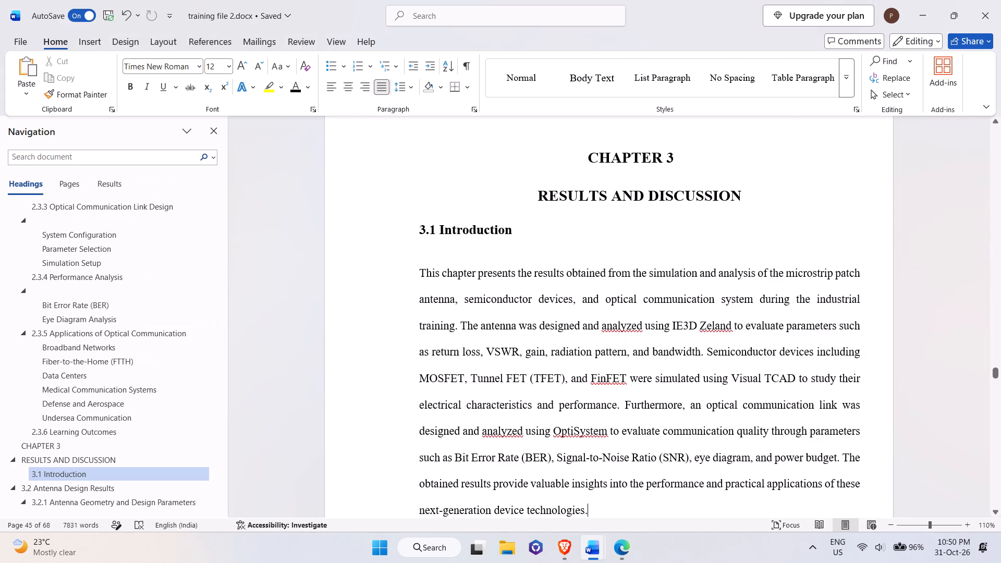
{"action": "left_click_drag", "start_coordinate": [441, 231], "coordinate": [509, 237]}
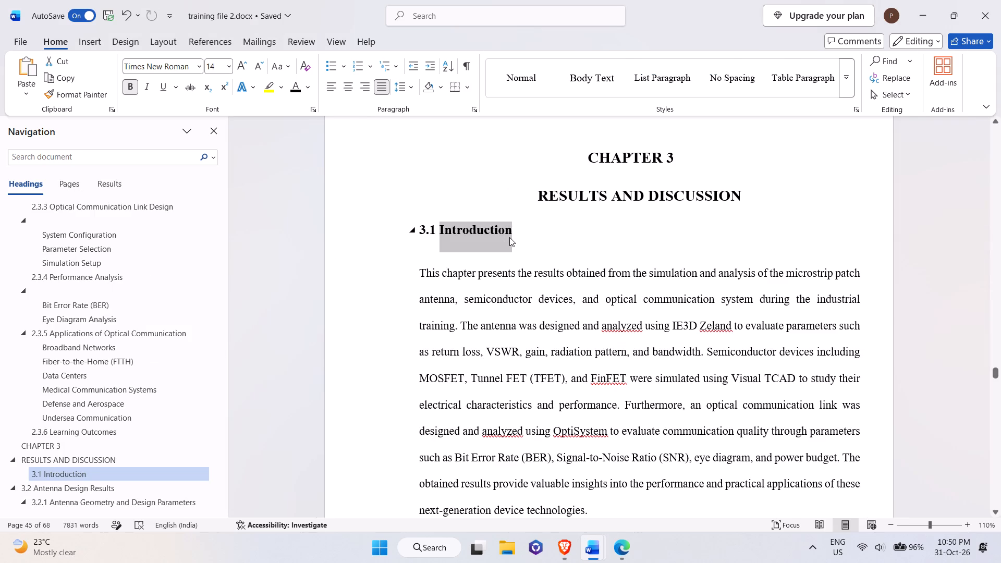
{"action": "key", "text": "ctrl+c"}
{"action": "key", "text": "alt+Tab"}
{"action": "key", "text": "ctrl+v"}
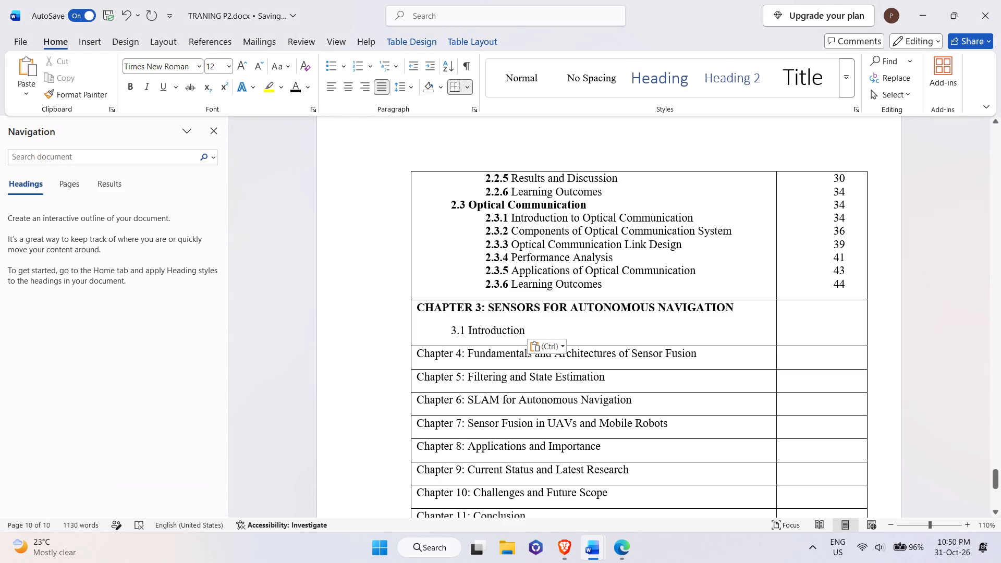
Add a line numbered 3.2 below the 3.1 Introduction entry.
{"action": "key", "text": "Return"}
{"action": "key", "text": "space"}
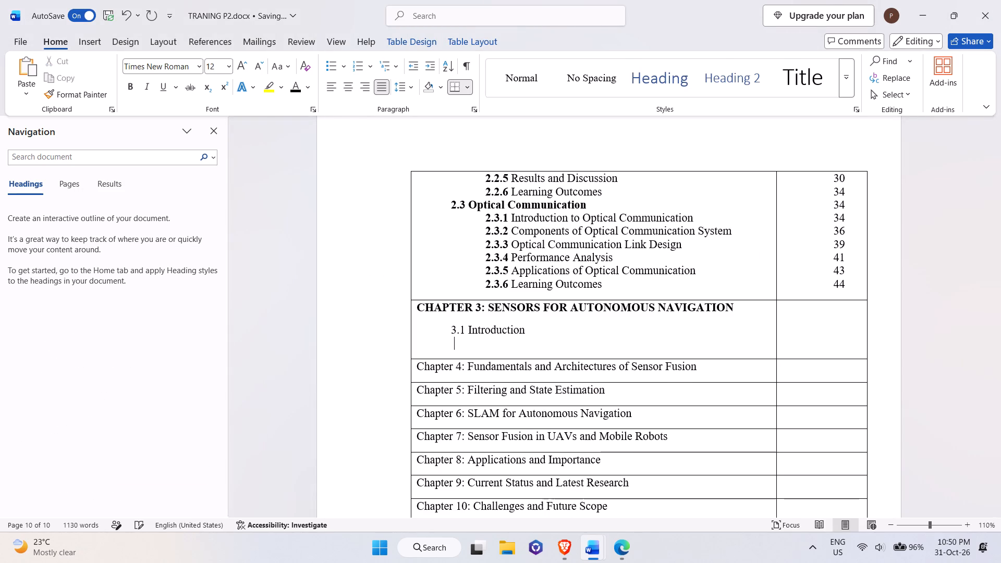
{"action": "key", "text": "BackSpace"}
{"action": "type", "text": "3.2"}
Make the entry numbers 3.1 and 3.2 bold, and add a space after 3.2.
{"action": "key", "text": "Up"}
{"action": "key", "text": "ctrl+shift+Left"}
{"action": "key", "text": "ctrl+shift+Left"}
{"action": "key", "text": "ctrl+shift+Left"}
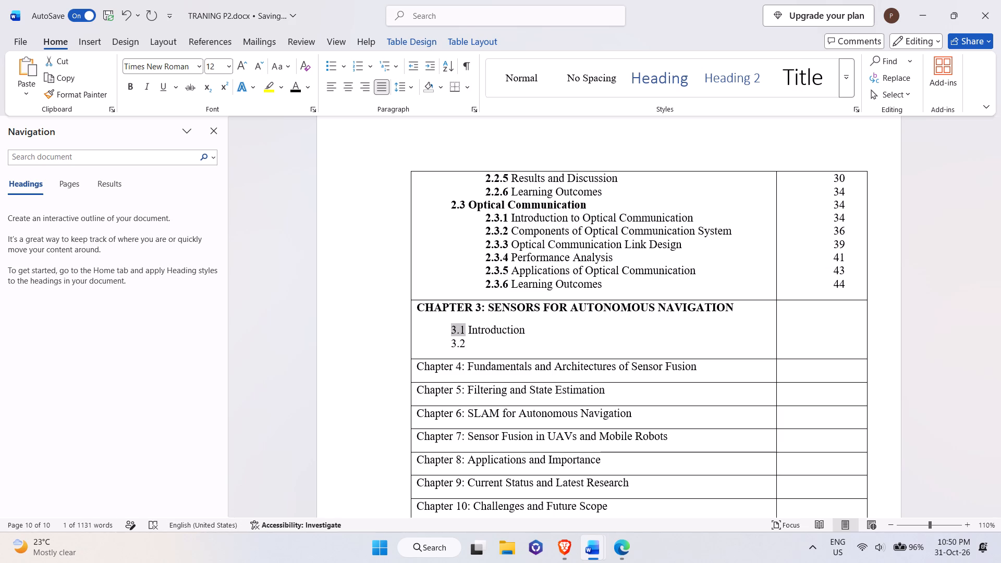
{"action": "key", "text": "ctrl+b"}
{"action": "key", "text": "Down"}
{"action": "key", "text": "ctrl+shift+Left"}
{"action": "key", "text": "ctrl+shift+Left"}
{"action": "key", "text": "ctrl+shift+Left"}
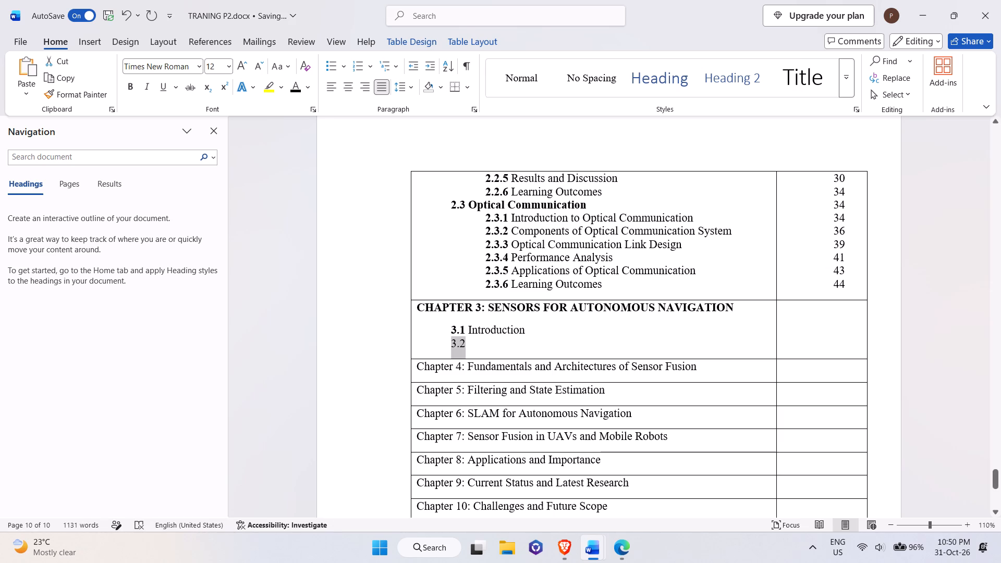
{"action": "key", "text": "ctrl+b"}
{"action": "key", "text": "Right"}
{"action": "key", "text": "space"}
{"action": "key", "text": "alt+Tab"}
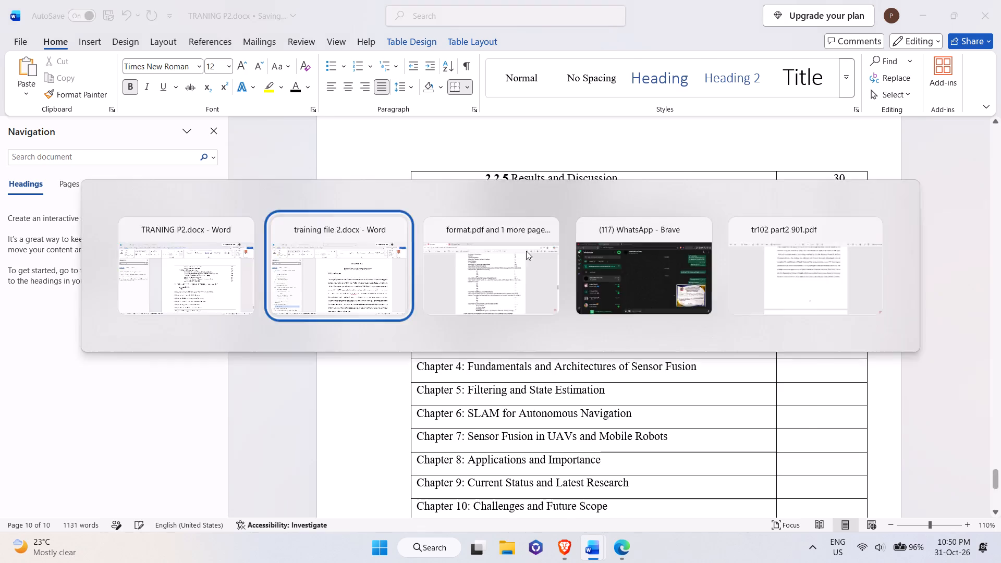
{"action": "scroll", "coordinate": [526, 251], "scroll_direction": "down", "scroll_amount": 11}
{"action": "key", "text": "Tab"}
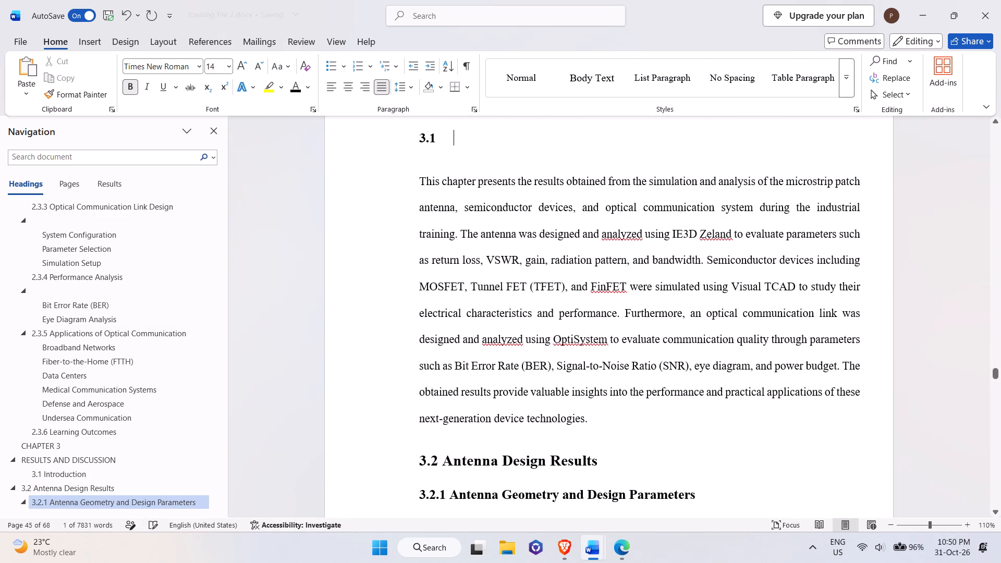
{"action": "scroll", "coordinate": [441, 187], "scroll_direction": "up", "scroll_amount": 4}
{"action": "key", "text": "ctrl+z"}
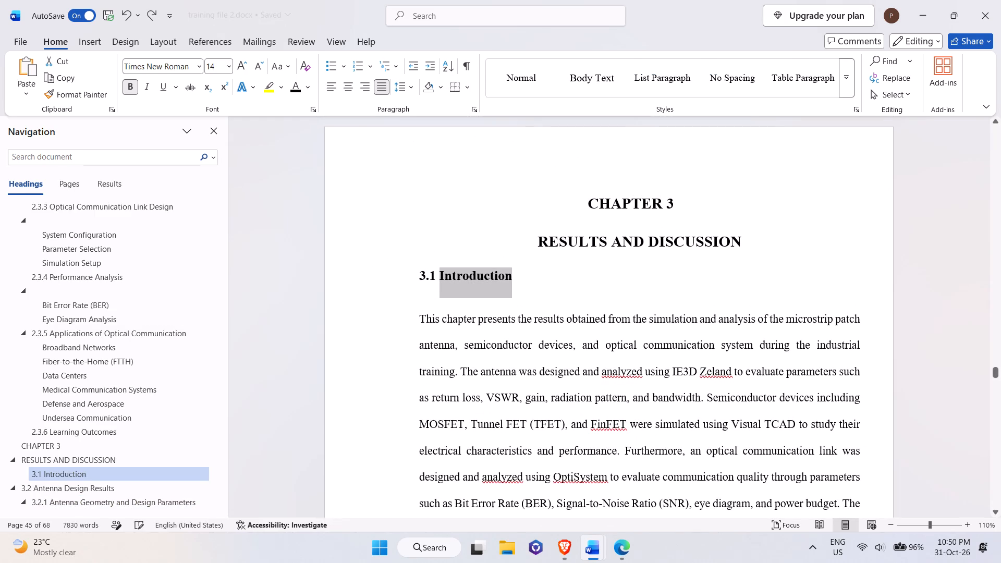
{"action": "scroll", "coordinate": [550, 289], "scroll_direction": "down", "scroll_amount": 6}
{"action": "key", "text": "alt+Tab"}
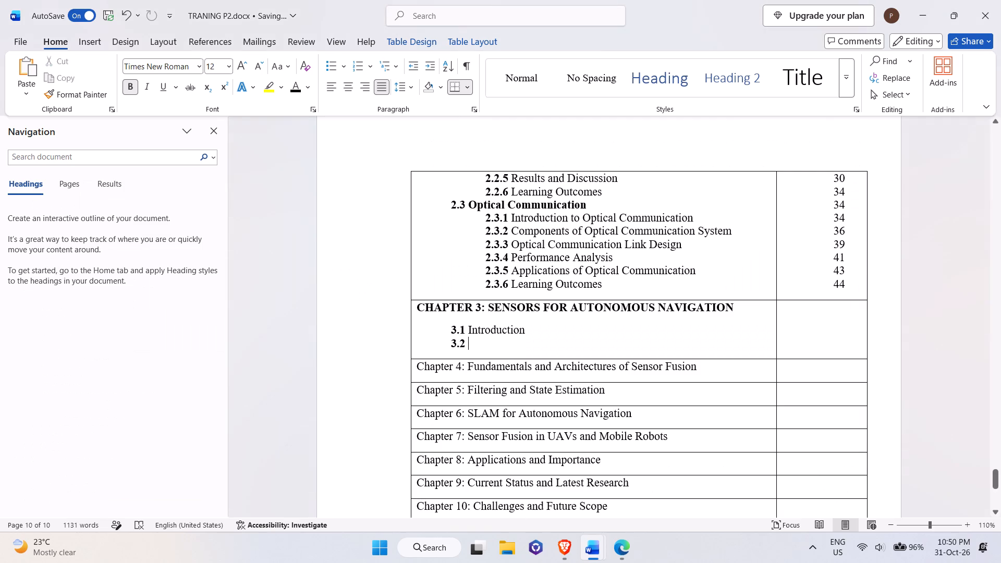
Extend the page number beside the Chapter 2 title in the contents table to the range 11-44.
{"action": "scroll", "coordinate": [810, 303], "scroll_direction": "up", "scroll_amount": 13}
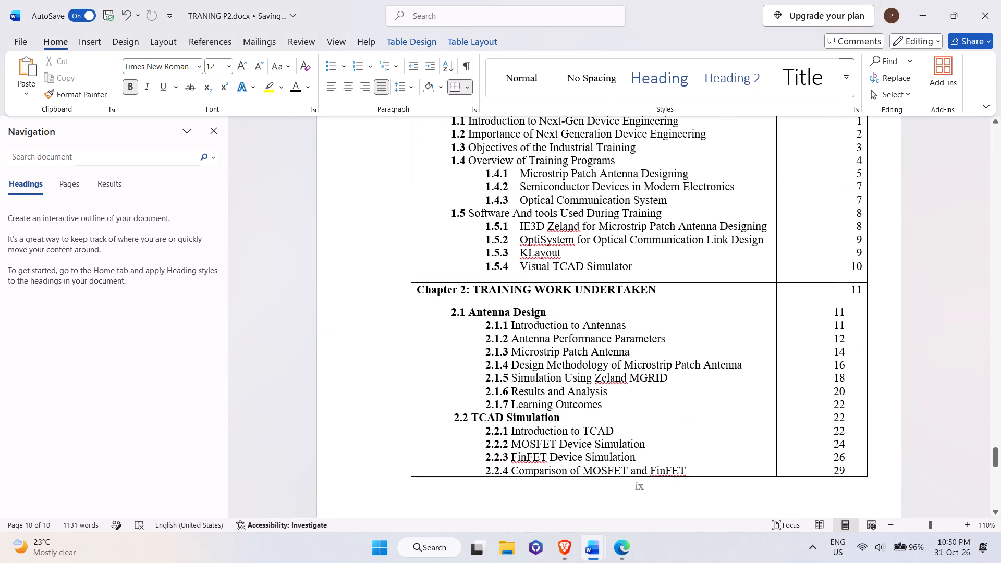
{"action": "left_click", "coordinate": [860, 286]}
{"action": "type", "text": "-44"}
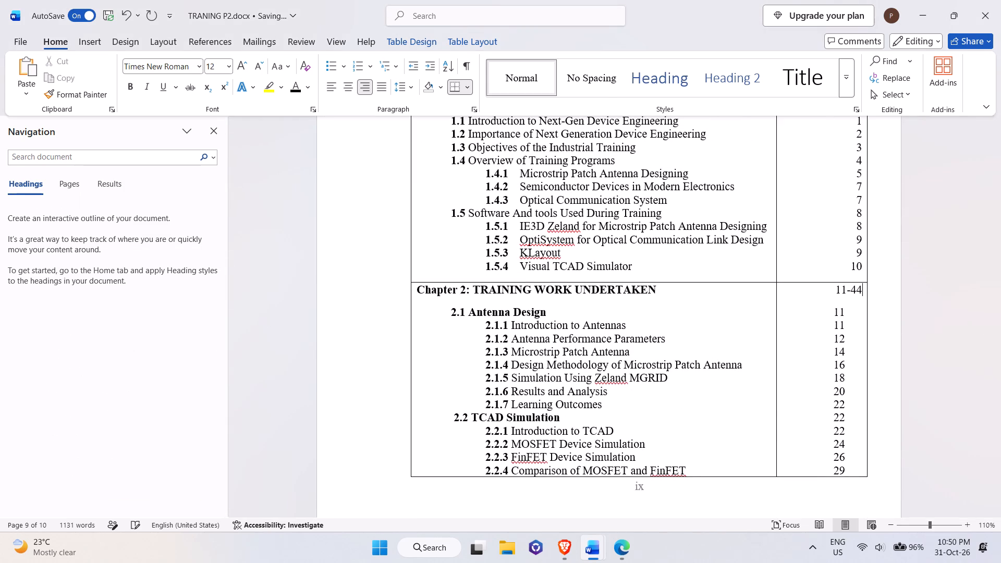
Right-align all the page numbers in the Chapter 2 cell of the contents table.
{"action": "left_click_drag", "start_coordinate": [831, 310], "coordinate": [871, 386]}
{"action": "scroll", "coordinate": [871, 385], "scroll_direction": "down", "scroll_amount": 4}
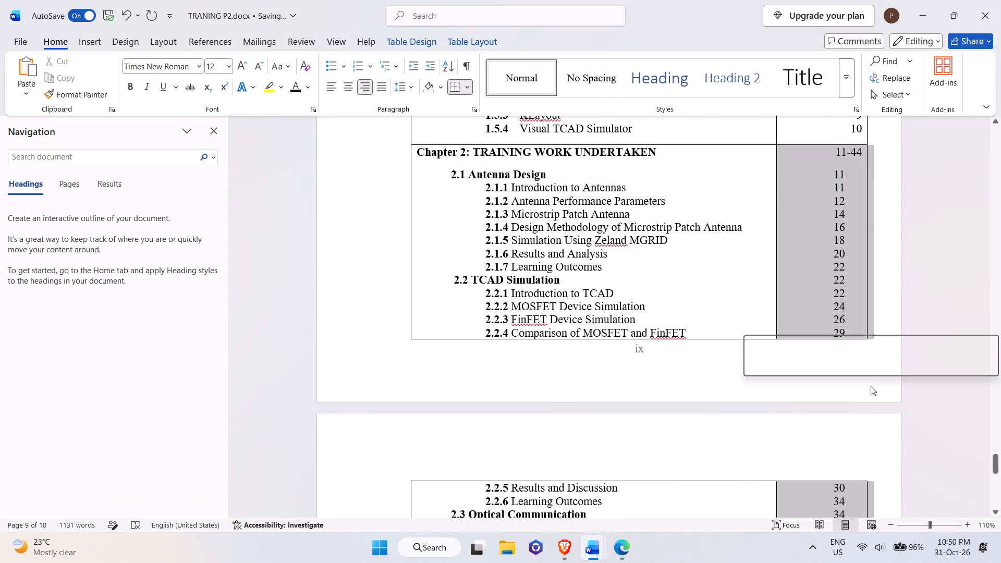
{"action": "scroll", "coordinate": [827, 263], "scroll_direction": "down", "scroll_amount": 8}
{"action": "scroll", "coordinate": [826, 266], "scroll_direction": "up", "scroll_amount": 4}
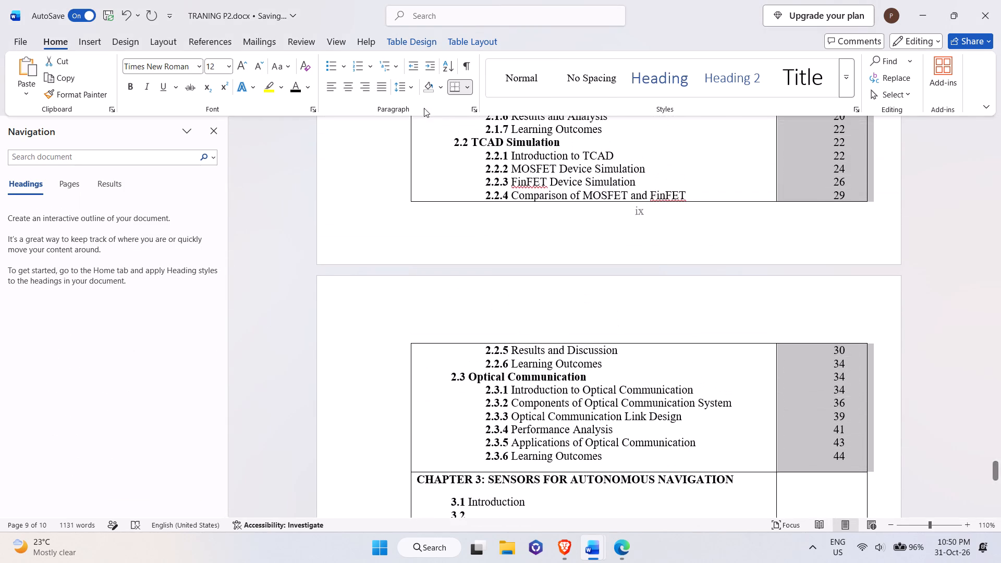
{"action": "left_click", "coordinate": [370, 83]}
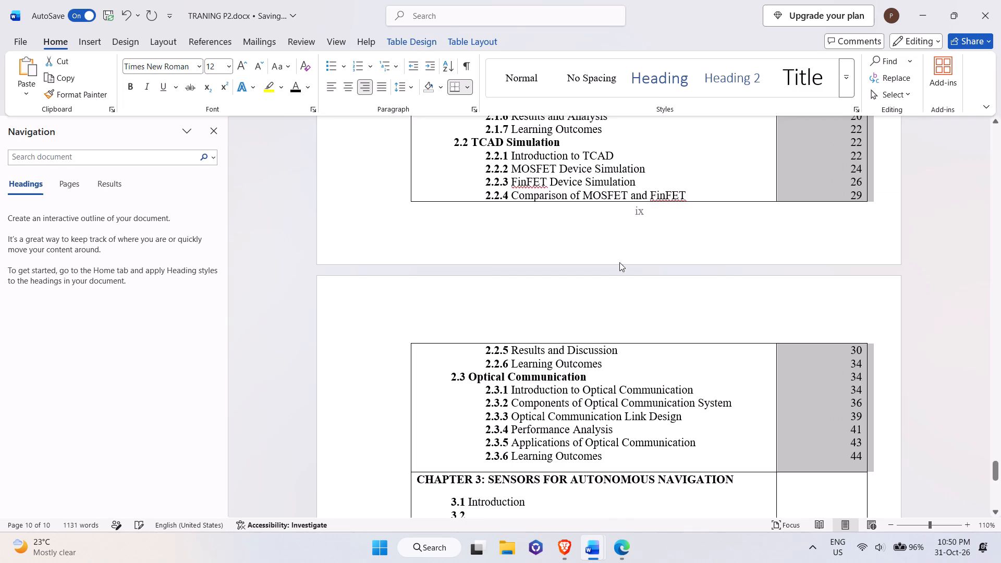
{"action": "scroll", "coordinate": [852, 333], "scroll_direction": "up", "scroll_amount": 5}
{"action": "scroll", "coordinate": [909, 305], "scroll_direction": "up", "scroll_amount": 1}
{"action": "left_click", "coordinate": [931, 250]}
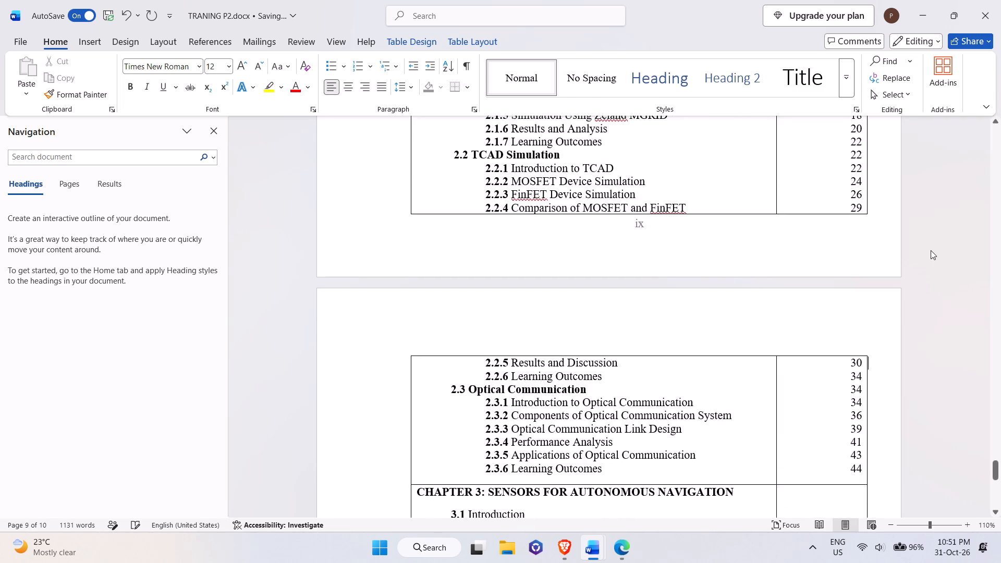
{"action": "scroll", "coordinate": [931, 250], "scroll_direction": "up", "scroll_amount": 2}
{"action": "scroll", "coordinate": [929, 259], "scroll_direction": "down", "scroll_amount": 8}
{"action": "scroll", "coordinate": [928, 270], "scroll_direction": "up", "scroll_amount": 20}
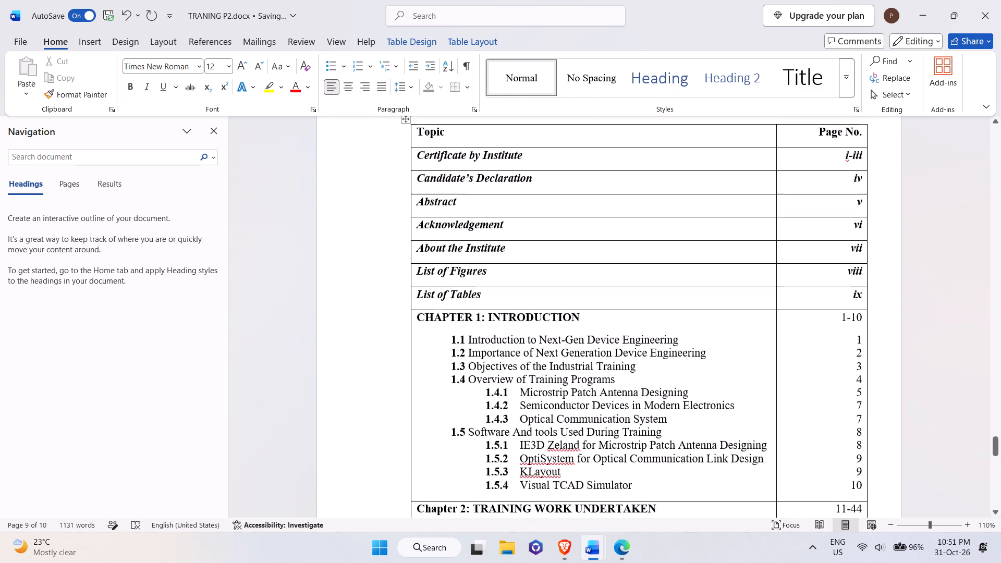
{"action": "scroll", "coordinate": [928, 270], "scroll_direction": "down", "scroll_amount": 18}
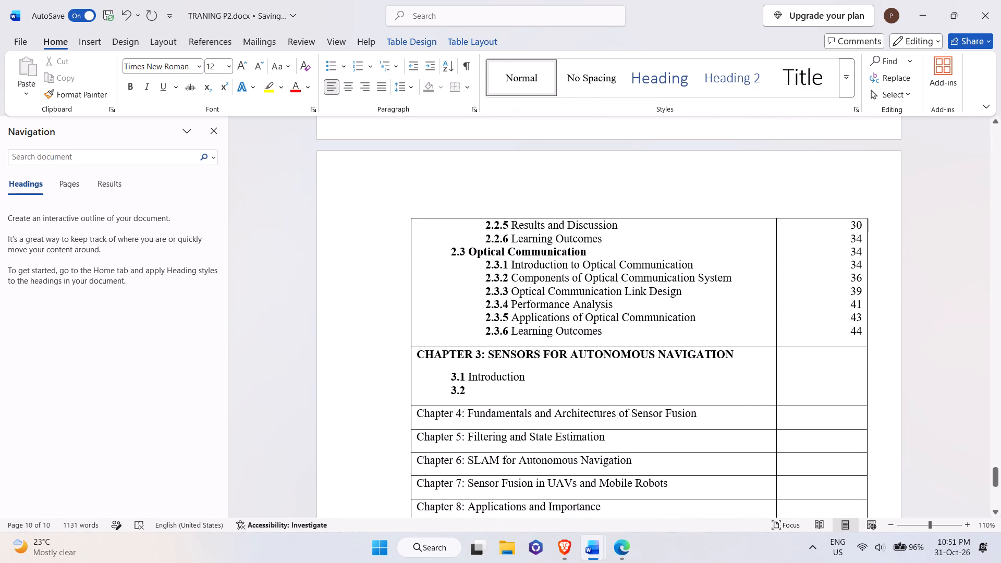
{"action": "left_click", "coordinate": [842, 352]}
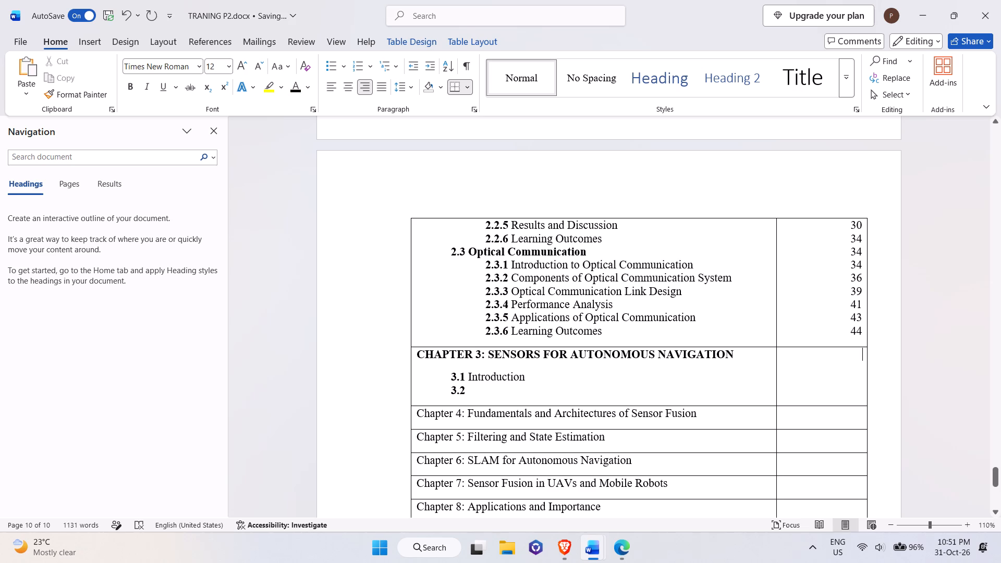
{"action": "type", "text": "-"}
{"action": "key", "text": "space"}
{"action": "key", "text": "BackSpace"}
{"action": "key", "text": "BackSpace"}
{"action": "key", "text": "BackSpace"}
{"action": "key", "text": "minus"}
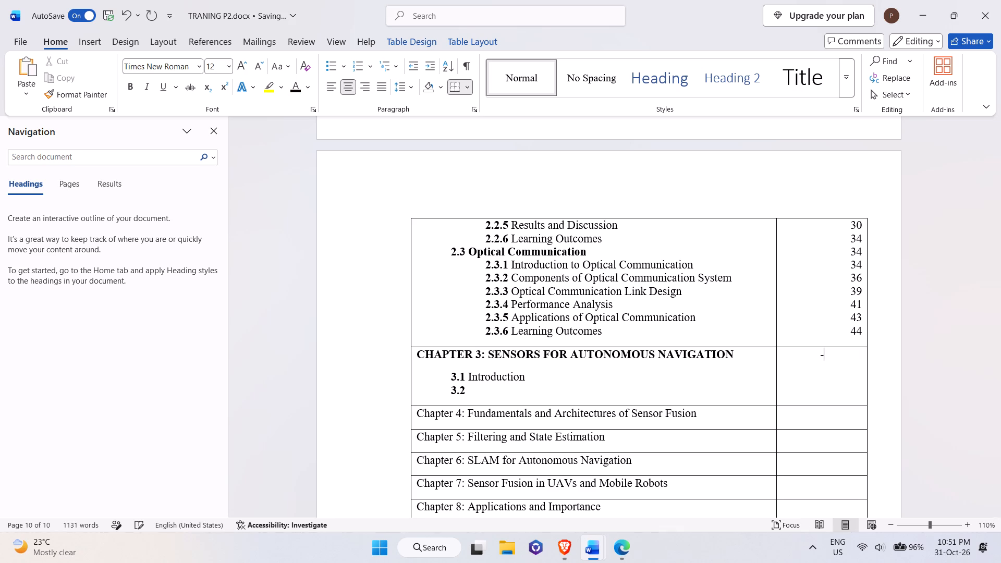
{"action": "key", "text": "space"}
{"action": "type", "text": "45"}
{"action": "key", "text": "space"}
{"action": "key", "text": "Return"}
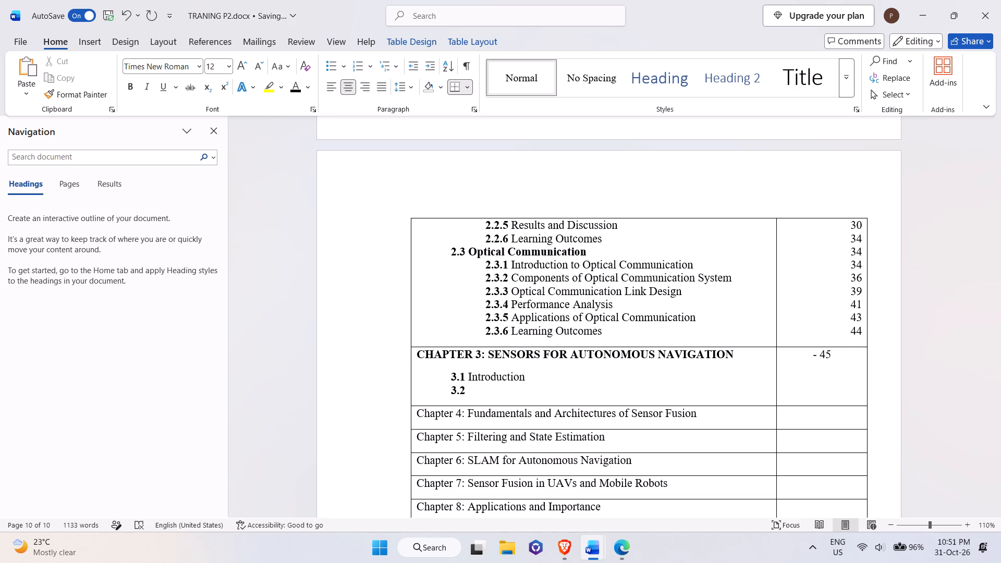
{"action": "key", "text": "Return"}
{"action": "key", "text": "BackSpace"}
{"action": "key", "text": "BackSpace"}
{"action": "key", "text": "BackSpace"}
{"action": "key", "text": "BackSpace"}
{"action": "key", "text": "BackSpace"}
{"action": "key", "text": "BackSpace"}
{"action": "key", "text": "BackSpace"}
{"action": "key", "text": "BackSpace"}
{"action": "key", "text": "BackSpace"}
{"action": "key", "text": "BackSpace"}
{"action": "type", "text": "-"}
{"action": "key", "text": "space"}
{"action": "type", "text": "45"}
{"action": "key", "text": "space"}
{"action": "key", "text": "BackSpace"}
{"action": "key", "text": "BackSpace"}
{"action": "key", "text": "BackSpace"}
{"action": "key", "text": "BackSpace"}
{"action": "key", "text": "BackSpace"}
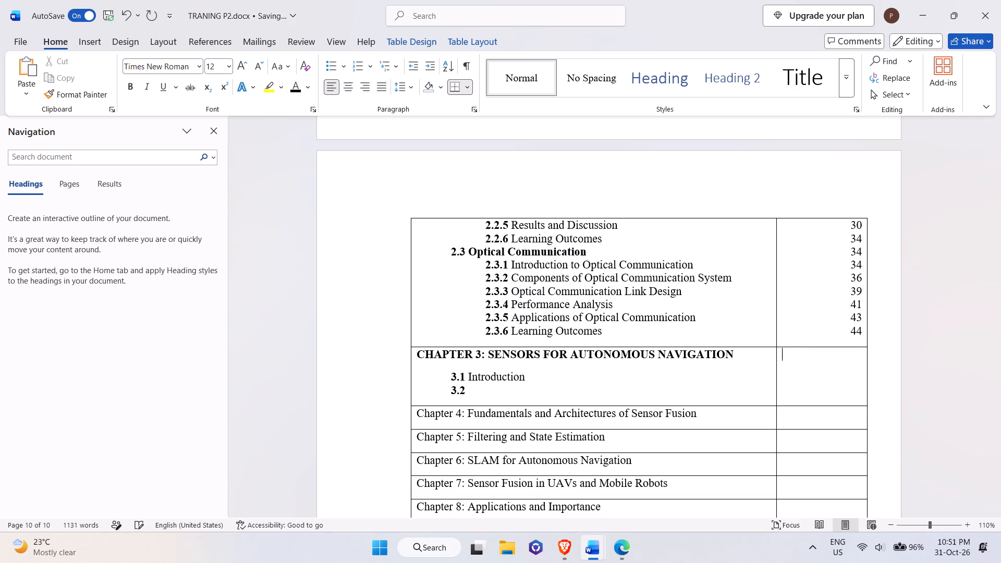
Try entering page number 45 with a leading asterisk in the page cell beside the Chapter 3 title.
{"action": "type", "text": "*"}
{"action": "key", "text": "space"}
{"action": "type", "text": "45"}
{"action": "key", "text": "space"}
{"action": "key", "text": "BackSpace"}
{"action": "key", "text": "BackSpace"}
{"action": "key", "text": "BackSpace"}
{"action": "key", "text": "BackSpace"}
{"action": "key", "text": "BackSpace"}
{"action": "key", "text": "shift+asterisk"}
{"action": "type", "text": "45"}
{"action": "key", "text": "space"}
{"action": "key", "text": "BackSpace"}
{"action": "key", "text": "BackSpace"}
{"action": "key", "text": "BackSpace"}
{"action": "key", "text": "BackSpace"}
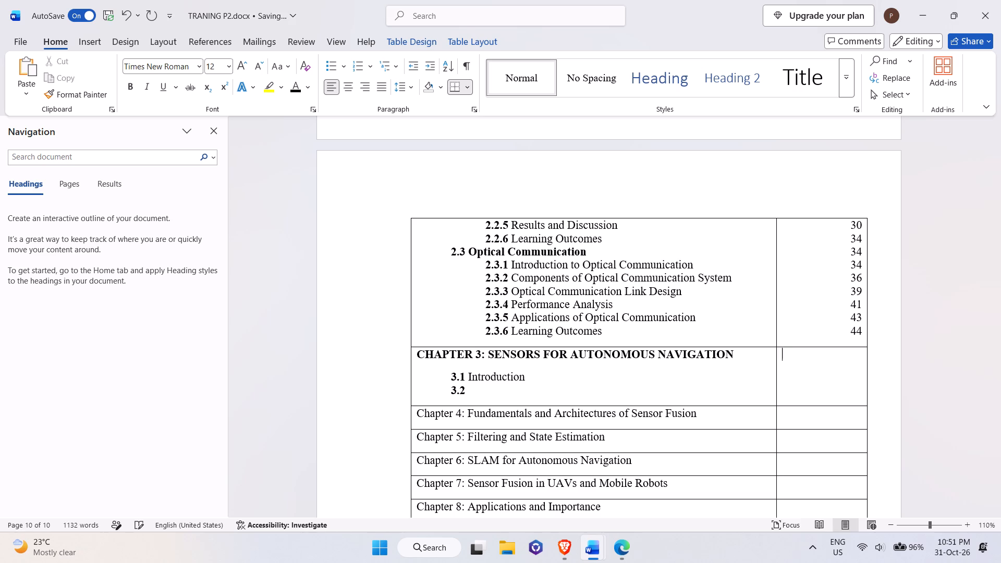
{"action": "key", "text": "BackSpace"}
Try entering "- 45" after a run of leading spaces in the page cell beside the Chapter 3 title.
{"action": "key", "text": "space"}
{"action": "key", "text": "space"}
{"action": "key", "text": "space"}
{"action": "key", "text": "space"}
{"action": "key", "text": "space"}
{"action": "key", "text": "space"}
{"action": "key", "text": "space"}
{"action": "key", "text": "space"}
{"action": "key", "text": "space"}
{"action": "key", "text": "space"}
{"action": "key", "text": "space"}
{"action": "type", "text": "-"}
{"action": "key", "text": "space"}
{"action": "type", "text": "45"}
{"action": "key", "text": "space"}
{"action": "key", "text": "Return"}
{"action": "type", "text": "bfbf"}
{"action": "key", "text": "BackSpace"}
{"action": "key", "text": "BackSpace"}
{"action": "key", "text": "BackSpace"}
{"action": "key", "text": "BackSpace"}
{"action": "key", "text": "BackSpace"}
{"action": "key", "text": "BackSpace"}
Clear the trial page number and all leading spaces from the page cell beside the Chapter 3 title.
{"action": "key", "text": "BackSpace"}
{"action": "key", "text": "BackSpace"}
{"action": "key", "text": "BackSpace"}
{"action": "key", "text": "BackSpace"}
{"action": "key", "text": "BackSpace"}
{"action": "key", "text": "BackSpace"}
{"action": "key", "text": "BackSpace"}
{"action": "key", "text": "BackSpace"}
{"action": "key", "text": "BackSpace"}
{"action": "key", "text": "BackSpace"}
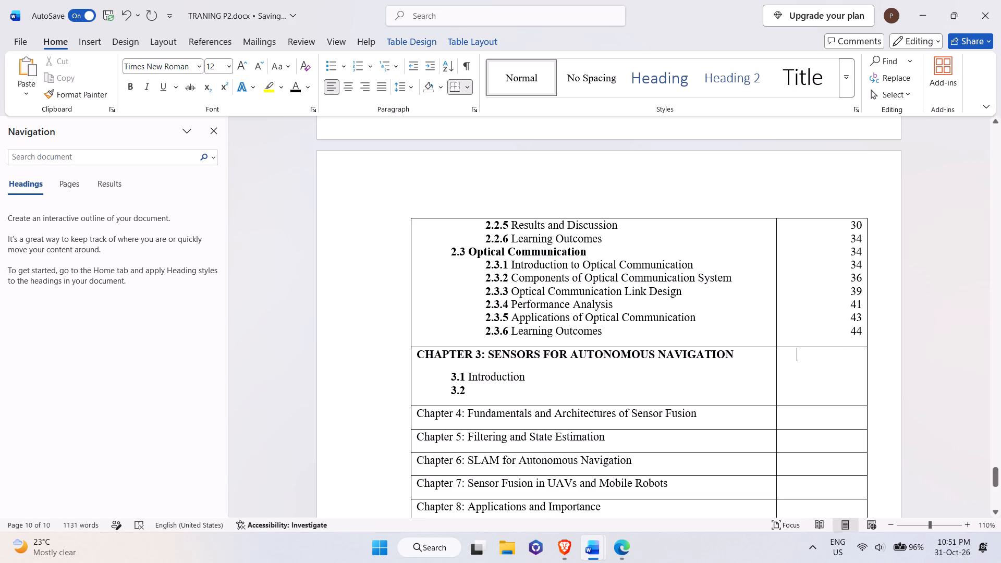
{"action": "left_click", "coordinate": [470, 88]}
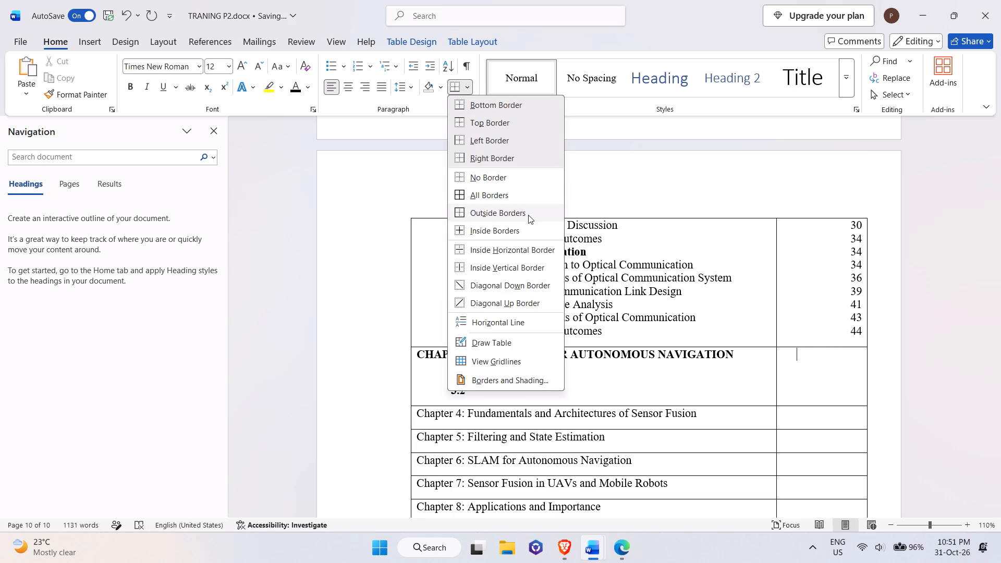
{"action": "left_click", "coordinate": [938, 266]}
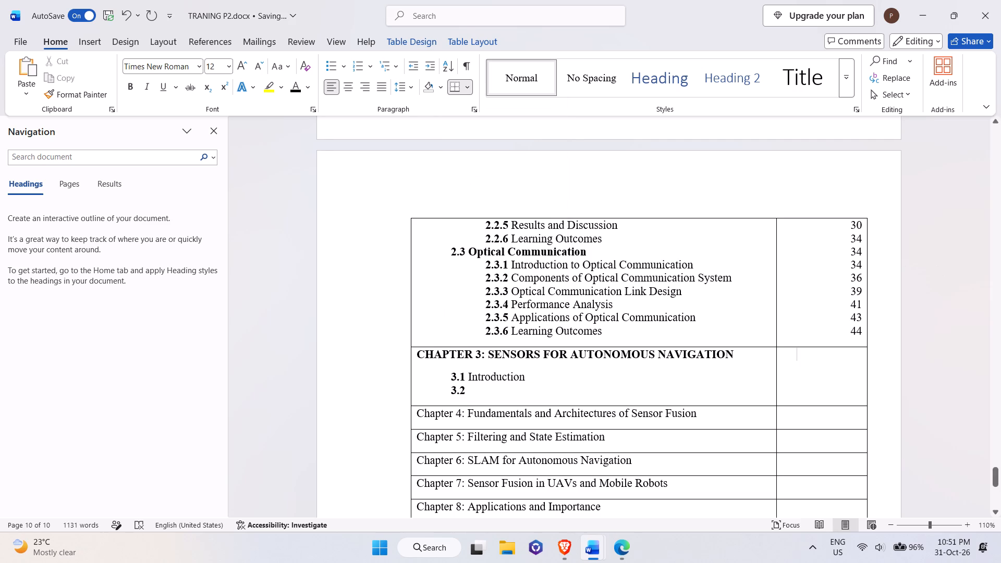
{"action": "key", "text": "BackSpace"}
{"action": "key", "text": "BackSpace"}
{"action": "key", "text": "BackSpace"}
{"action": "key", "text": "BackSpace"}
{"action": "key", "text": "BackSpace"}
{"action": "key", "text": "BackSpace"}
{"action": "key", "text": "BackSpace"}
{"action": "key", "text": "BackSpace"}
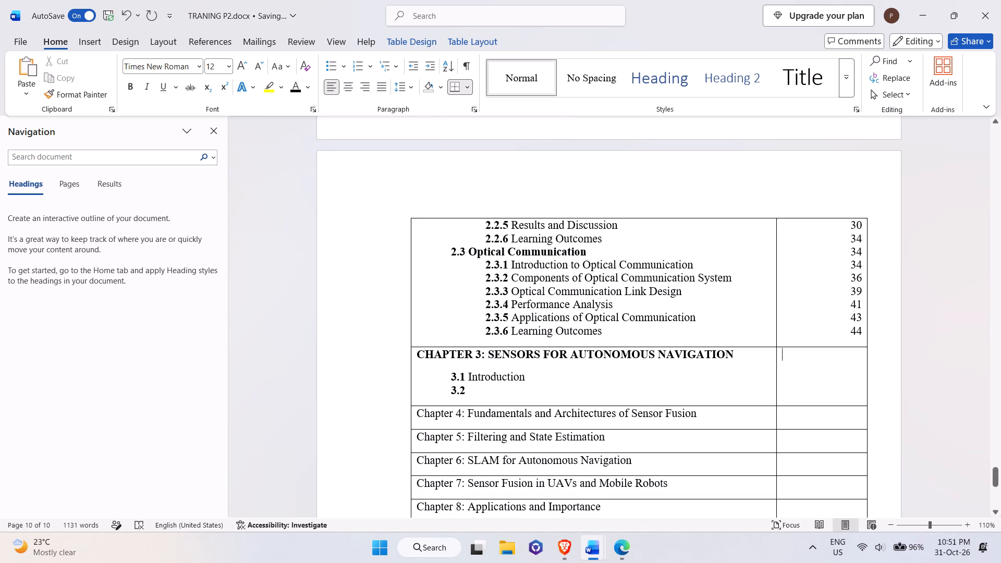
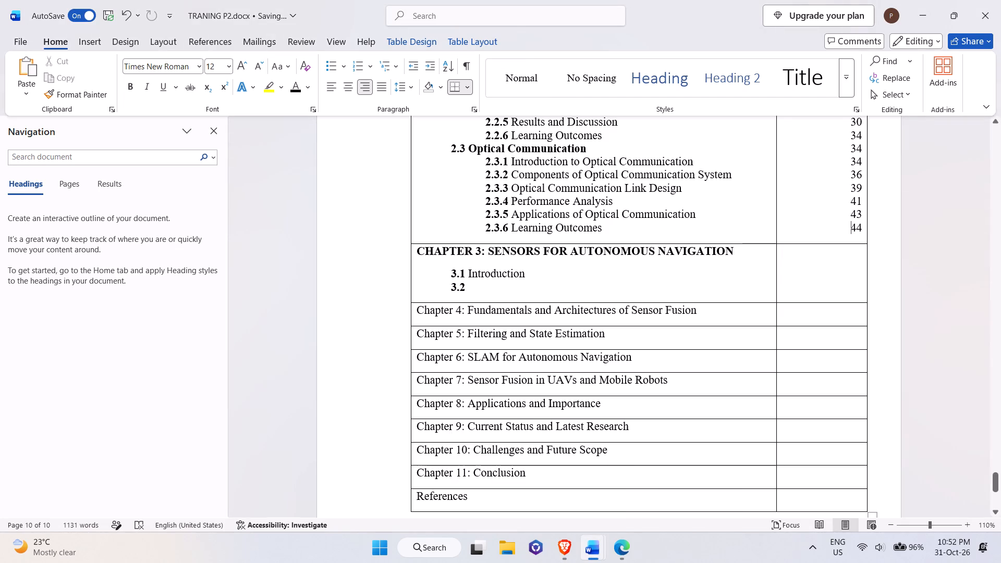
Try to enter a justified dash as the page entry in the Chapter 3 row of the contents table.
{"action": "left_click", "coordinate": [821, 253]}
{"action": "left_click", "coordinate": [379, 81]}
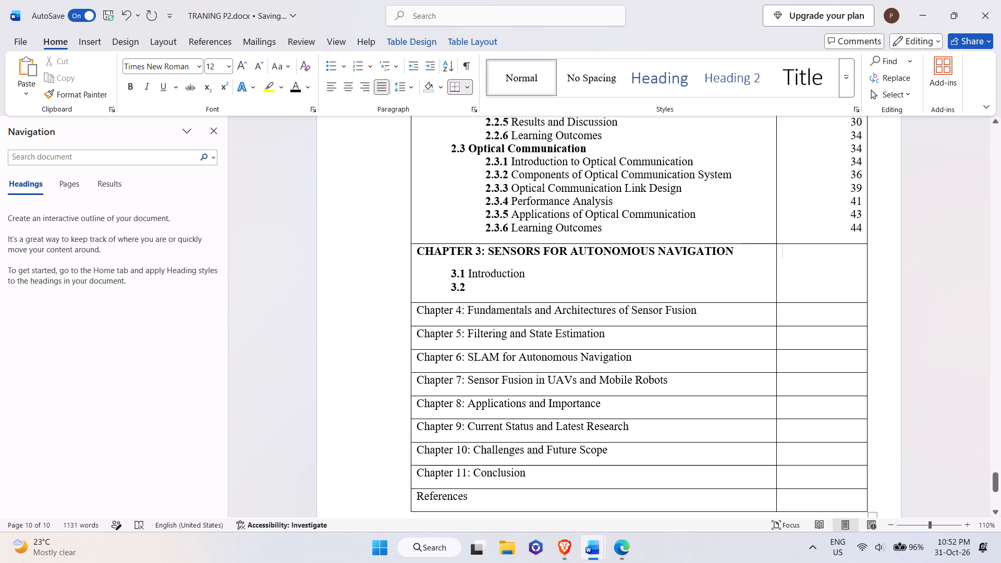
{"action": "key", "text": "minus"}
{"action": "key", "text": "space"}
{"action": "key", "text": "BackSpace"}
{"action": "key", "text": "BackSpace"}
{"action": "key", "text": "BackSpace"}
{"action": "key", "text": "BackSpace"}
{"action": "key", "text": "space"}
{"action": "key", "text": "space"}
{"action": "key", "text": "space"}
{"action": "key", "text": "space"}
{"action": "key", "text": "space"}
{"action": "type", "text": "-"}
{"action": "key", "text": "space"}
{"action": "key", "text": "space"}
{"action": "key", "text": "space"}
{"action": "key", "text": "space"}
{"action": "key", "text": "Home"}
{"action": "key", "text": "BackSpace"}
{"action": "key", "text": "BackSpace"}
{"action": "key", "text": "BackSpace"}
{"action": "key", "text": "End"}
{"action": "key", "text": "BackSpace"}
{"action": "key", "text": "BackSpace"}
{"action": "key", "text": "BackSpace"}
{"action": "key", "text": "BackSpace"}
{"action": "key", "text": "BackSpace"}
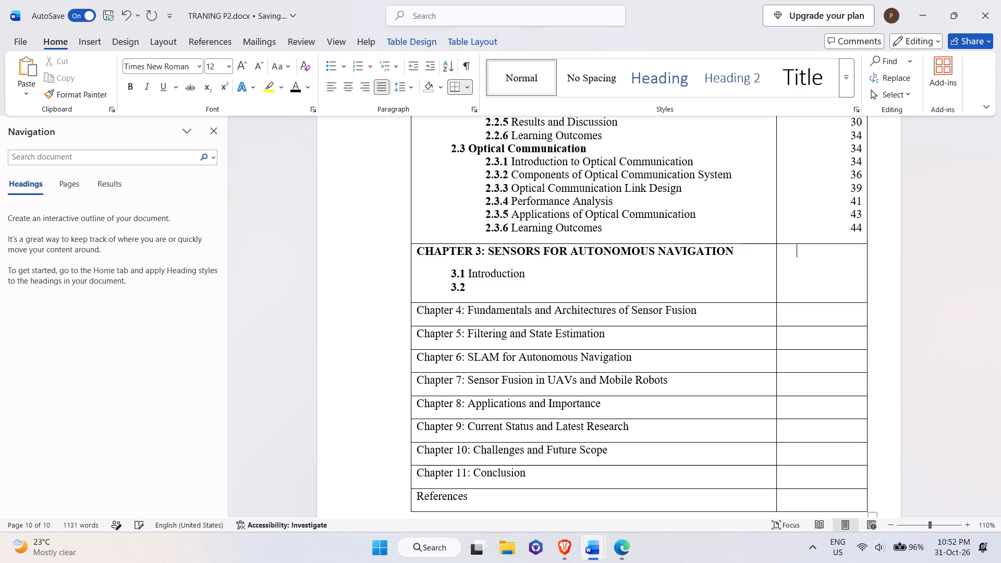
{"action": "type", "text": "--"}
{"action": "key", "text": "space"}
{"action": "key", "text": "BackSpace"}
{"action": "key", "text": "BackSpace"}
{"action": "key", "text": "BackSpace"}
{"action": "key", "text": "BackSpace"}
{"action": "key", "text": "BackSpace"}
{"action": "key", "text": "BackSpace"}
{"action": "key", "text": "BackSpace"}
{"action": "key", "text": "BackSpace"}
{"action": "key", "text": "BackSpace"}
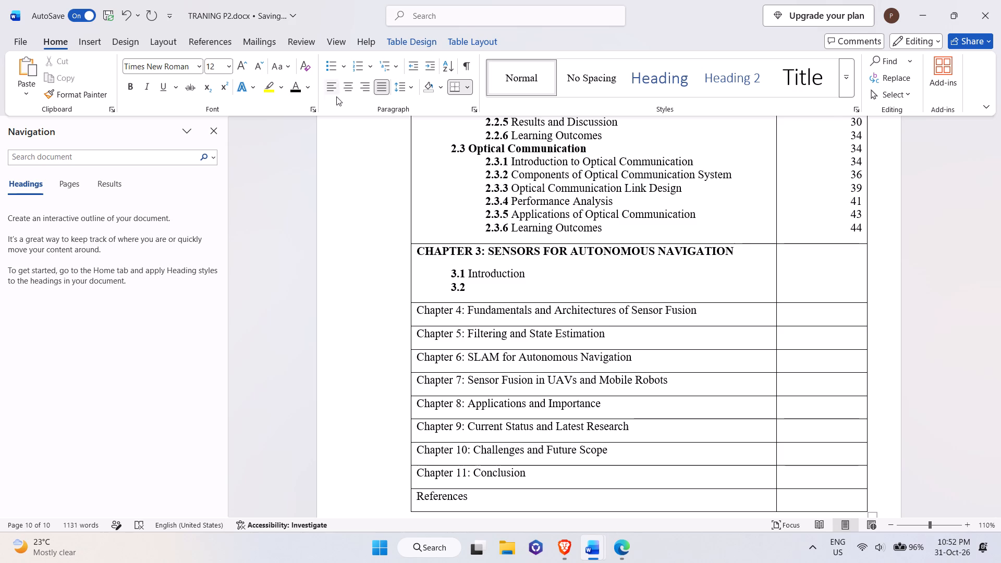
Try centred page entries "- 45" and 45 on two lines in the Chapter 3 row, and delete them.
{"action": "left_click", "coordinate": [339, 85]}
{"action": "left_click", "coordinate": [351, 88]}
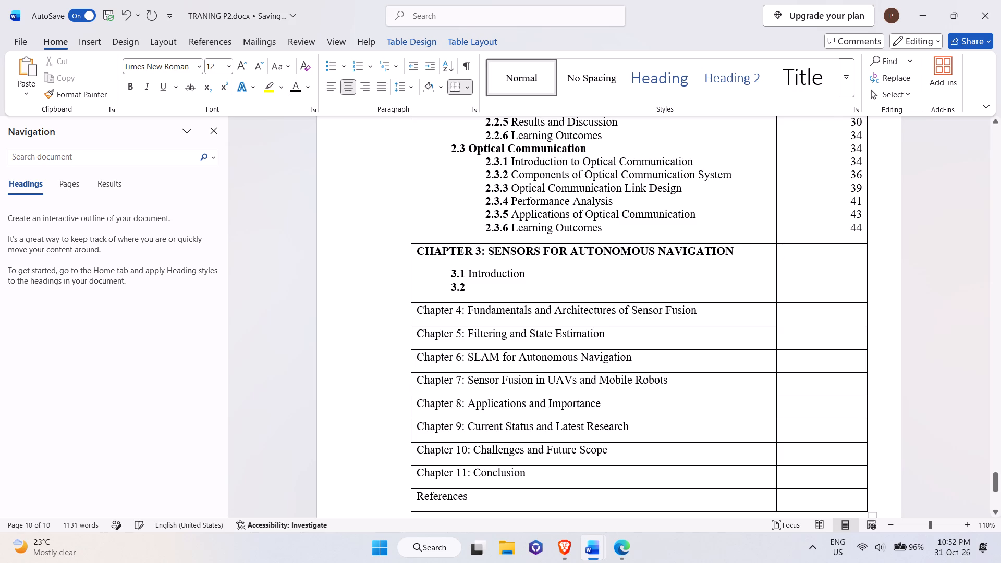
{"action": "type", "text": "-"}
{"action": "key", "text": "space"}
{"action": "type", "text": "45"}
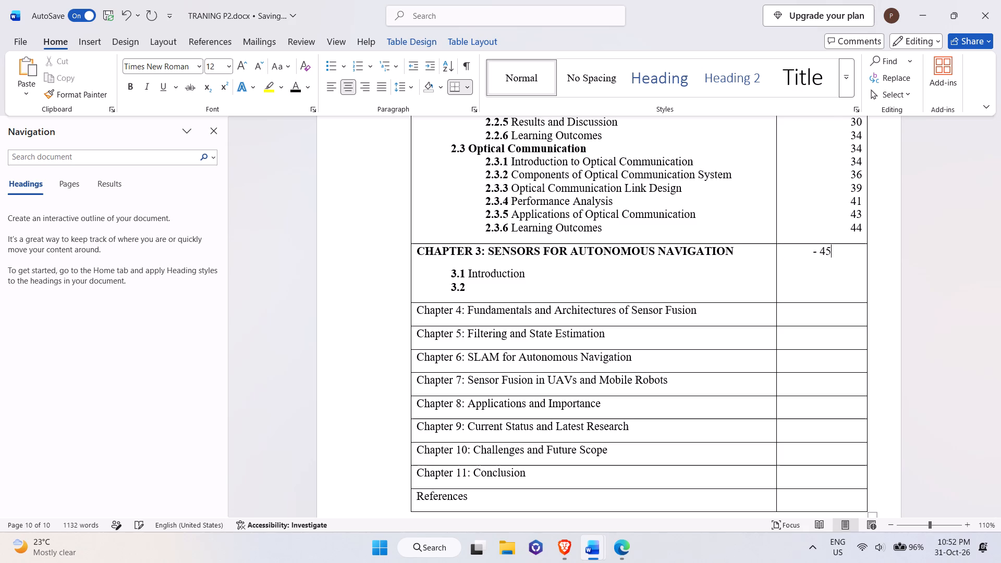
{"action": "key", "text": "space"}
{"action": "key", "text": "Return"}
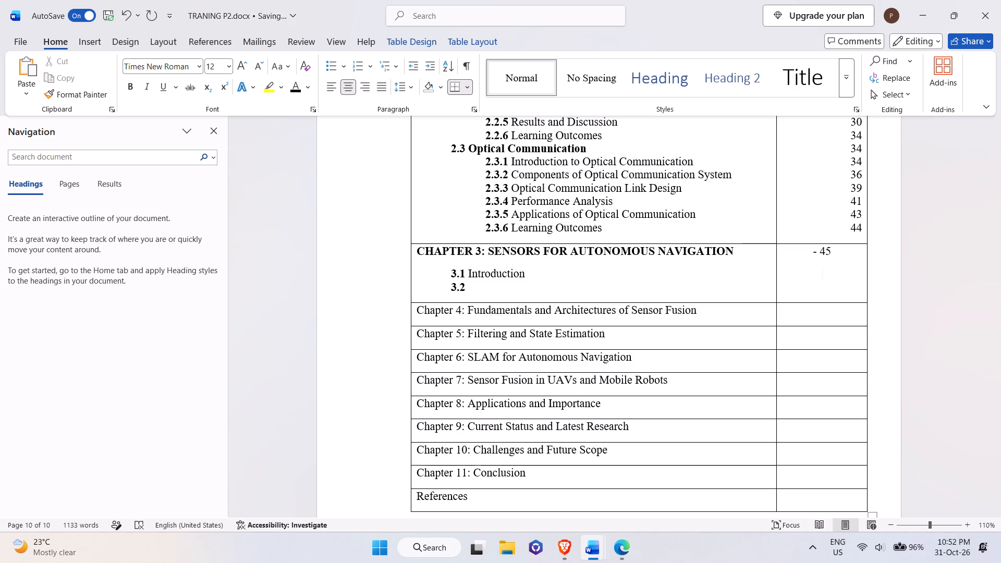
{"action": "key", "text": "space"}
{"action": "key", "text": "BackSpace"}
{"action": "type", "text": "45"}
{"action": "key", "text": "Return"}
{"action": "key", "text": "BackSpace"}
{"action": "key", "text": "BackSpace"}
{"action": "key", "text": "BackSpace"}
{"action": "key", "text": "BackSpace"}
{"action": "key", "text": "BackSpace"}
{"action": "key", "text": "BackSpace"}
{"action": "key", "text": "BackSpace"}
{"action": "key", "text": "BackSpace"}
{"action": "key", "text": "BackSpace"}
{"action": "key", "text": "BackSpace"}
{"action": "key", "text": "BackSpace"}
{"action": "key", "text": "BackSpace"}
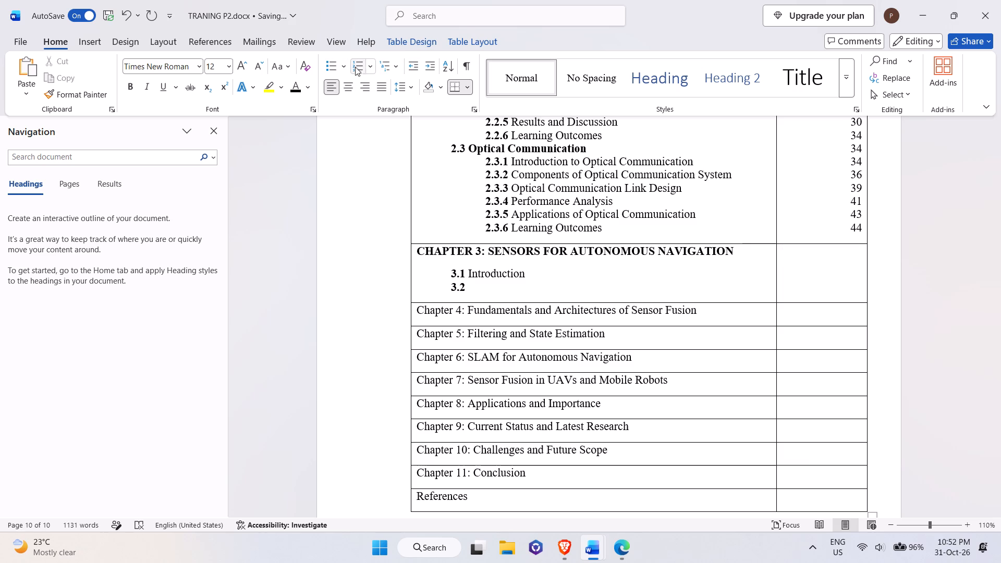
Enter 45 as a dash-list item in the Chapter 3 page cell, remove its dash and add an empty line below.
{"action": "left_click", "coordinate": [335, 65]}
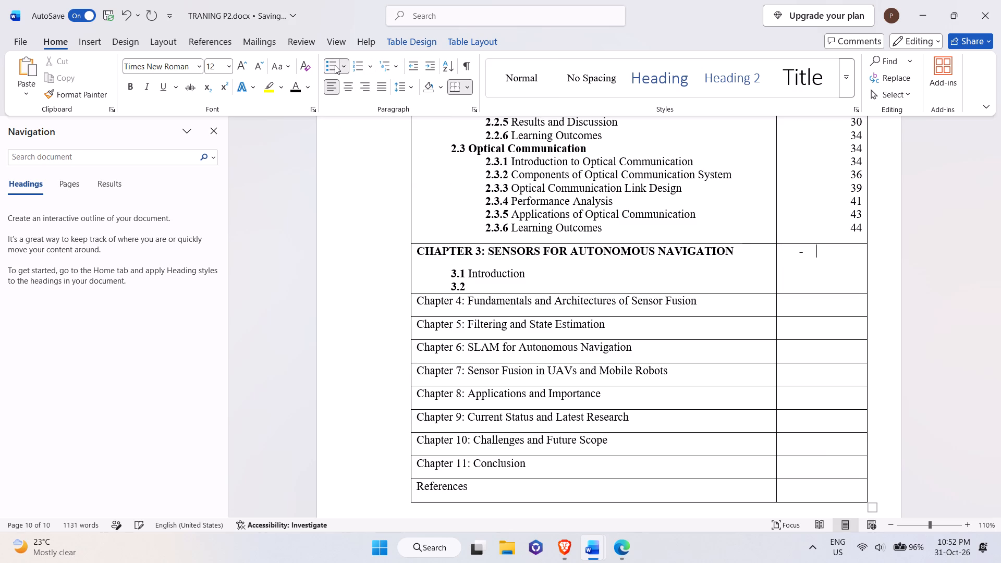
{"action": "key", "text": "1"}
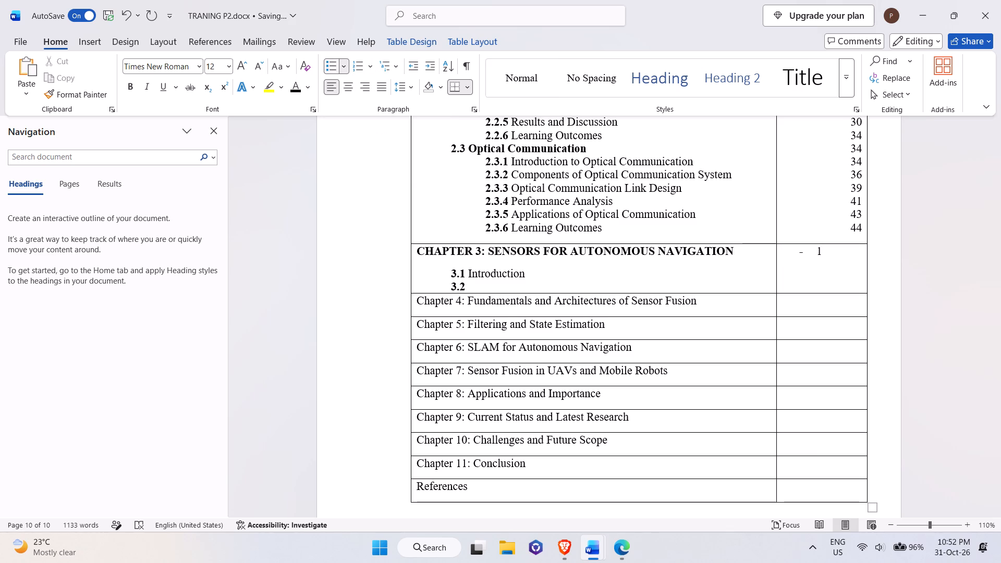
{"action": "key", "text": "BackSpace"}
{"action": "type", "text": "45"}
{"action": "key", "text": "Return"}
{"action": "key", "text": "Up"}
{"action": "key", "text": "BackSpace"}
{"action": "key", "text": "Right"}
{"action": "key", "text": "Right"}
{"action": "key", "text": "Return"}
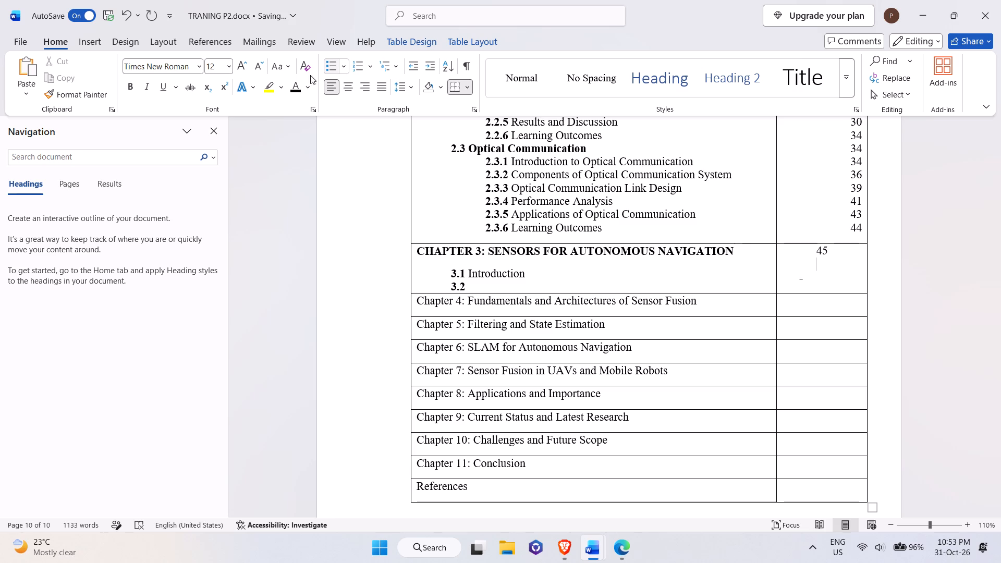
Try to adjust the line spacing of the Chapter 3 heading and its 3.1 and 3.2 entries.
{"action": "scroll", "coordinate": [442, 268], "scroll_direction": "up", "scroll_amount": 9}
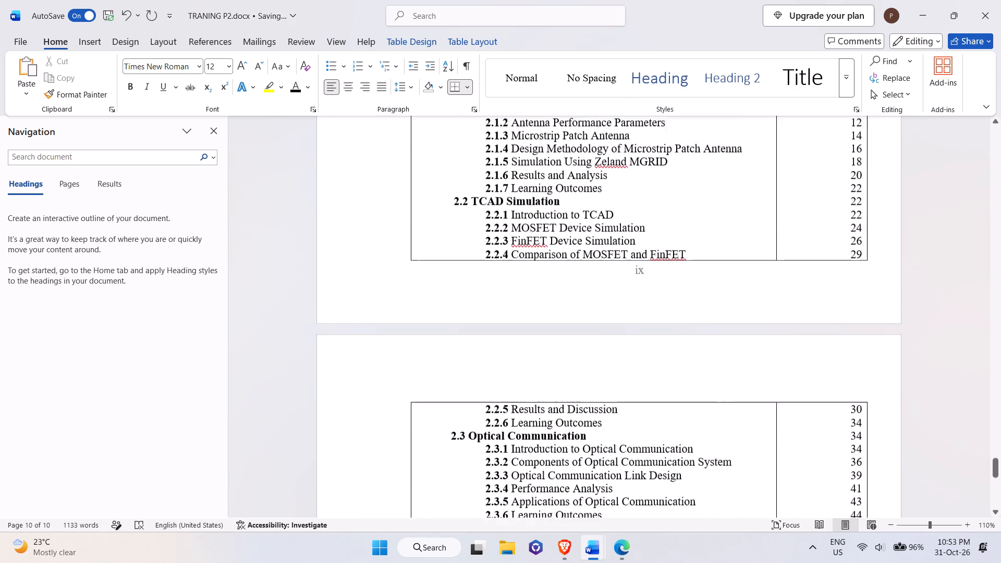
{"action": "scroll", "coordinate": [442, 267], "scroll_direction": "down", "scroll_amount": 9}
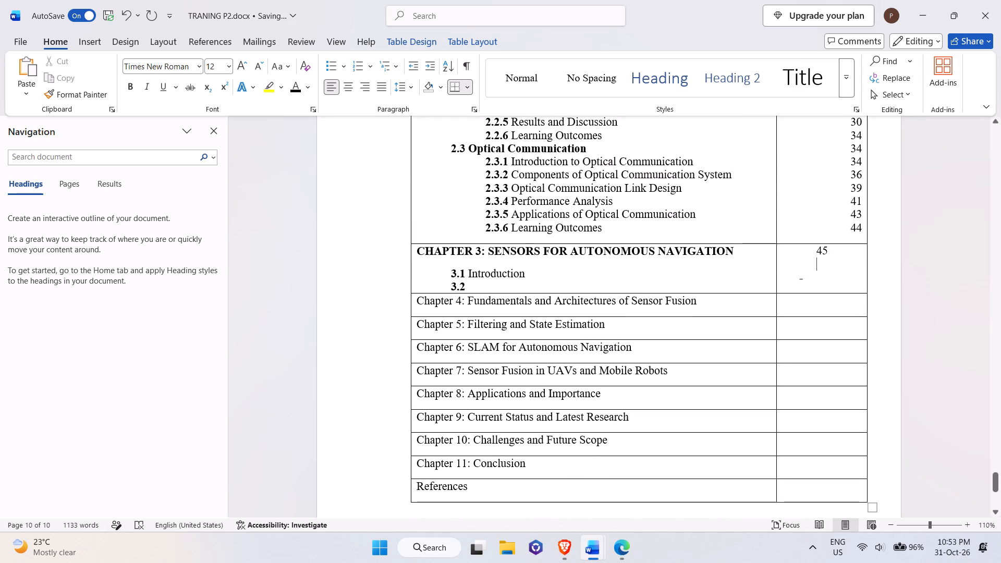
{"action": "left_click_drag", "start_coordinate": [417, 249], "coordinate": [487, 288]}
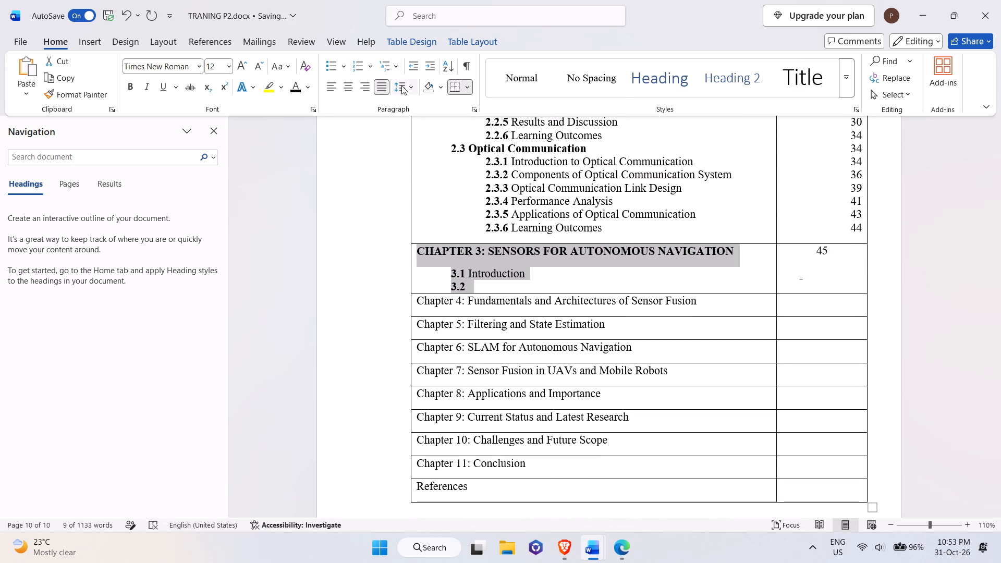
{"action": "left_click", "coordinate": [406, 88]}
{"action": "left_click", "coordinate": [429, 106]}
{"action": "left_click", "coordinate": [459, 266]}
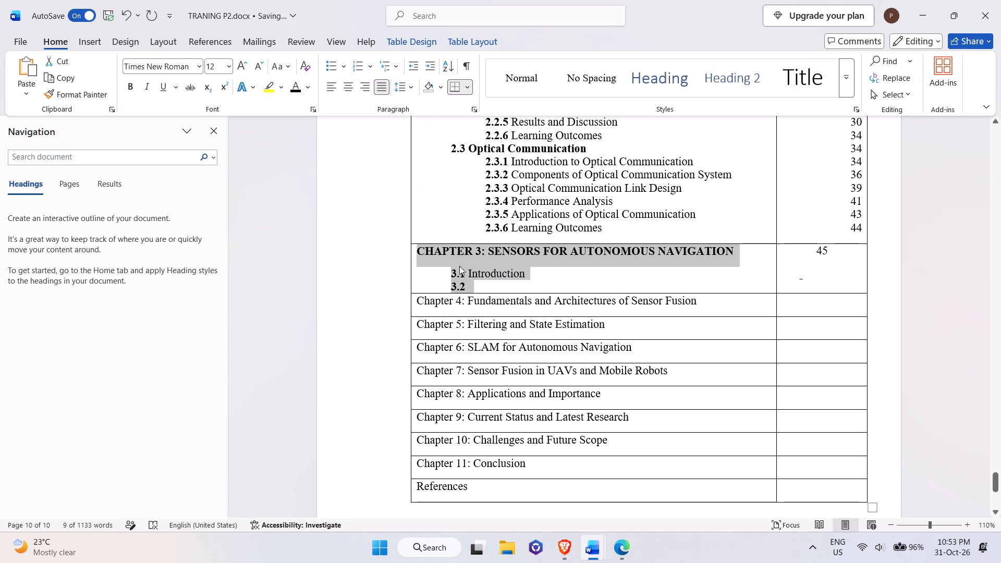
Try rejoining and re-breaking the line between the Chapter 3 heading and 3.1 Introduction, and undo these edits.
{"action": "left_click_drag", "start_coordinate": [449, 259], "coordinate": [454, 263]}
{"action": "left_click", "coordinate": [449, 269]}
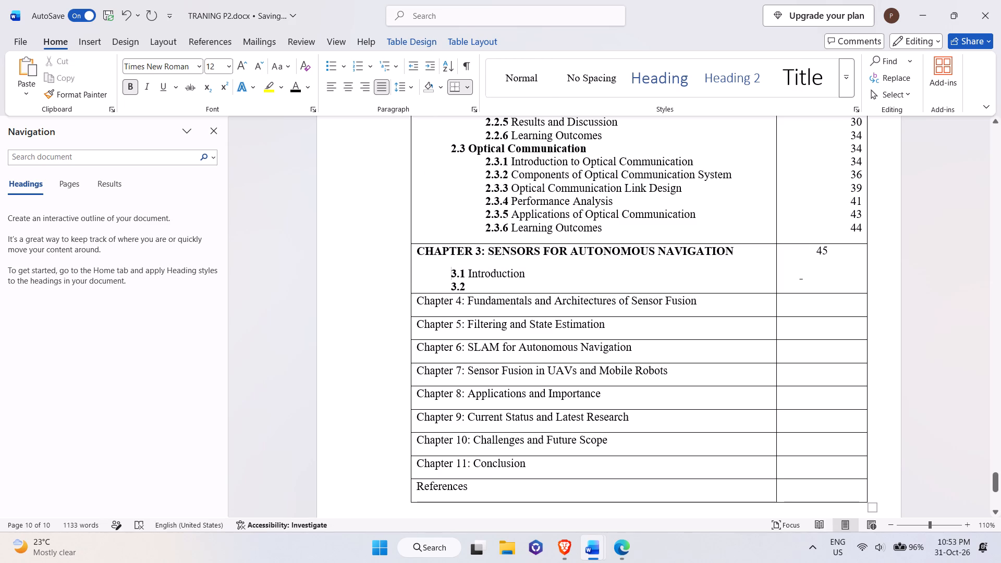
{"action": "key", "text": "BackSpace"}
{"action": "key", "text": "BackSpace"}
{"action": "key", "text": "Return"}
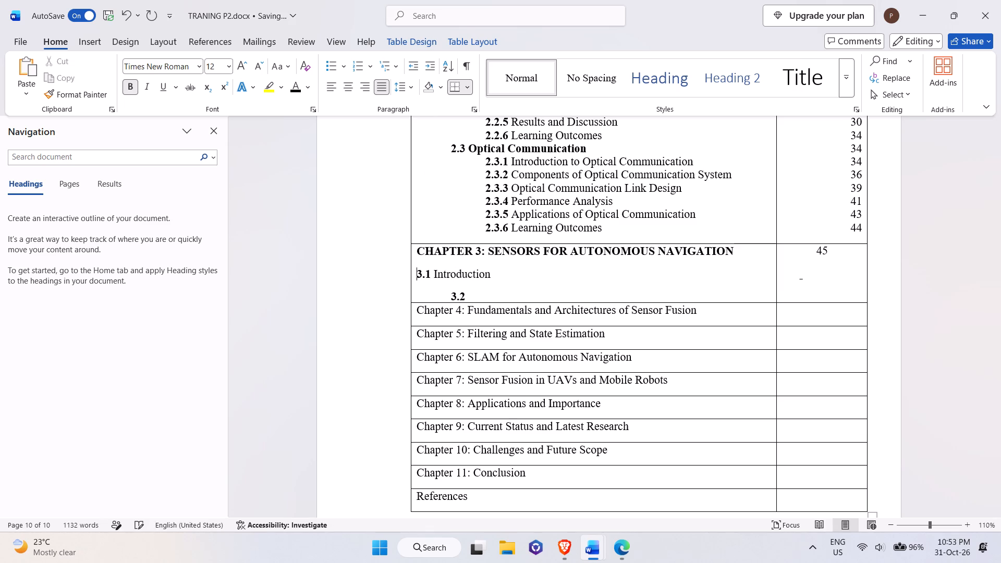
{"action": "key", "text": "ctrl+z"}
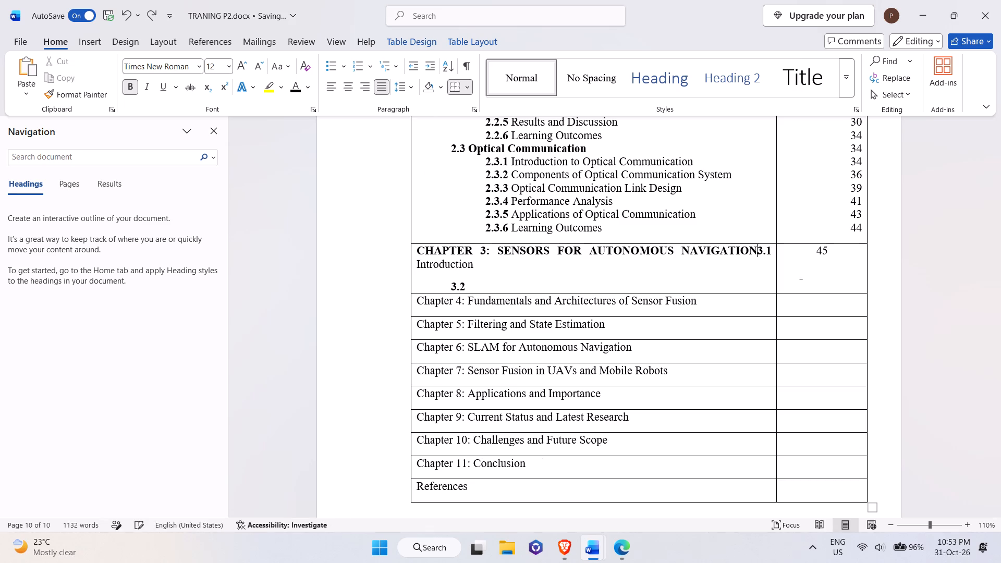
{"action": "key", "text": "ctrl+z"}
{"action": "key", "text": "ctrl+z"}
Right-align the page number 45 in the Chapter 3 row to match the other page numbers.
{"action": "scroll", "coordinate": [557, 267], "scroll_direction": "up", "scroll_amount": 15}
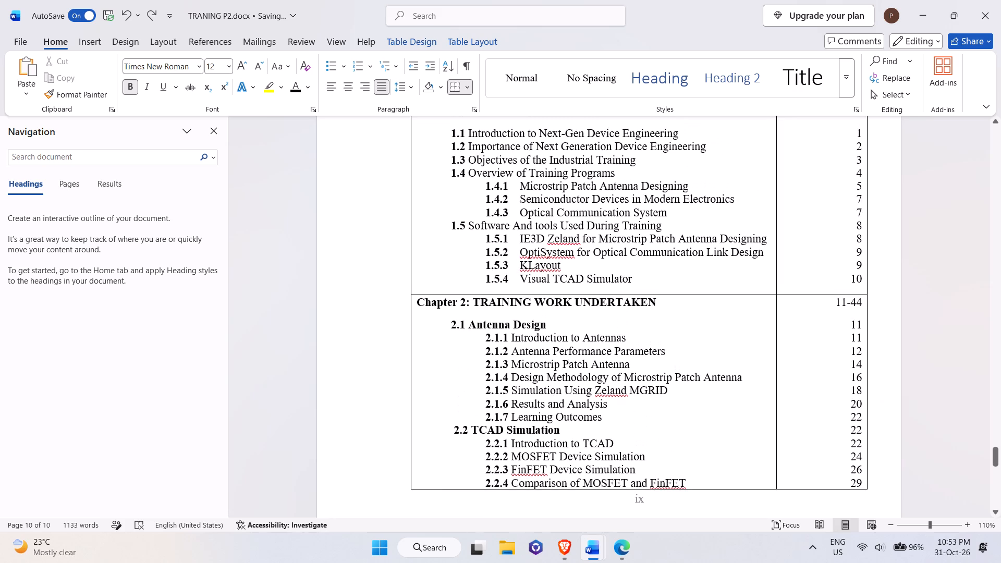
{"action": "scroll", "coordinate": [557, 267], "scroll_direction": "down", "scroll_amount": 9}
{"action": "scroll", "coordinate": [557, 267], "scroll_direction": "up", "scroll_amount": 6}
{"action": "scroll", "coordinate": [557, 267], "scroll_direction": "down", "scroll_amount": 7}
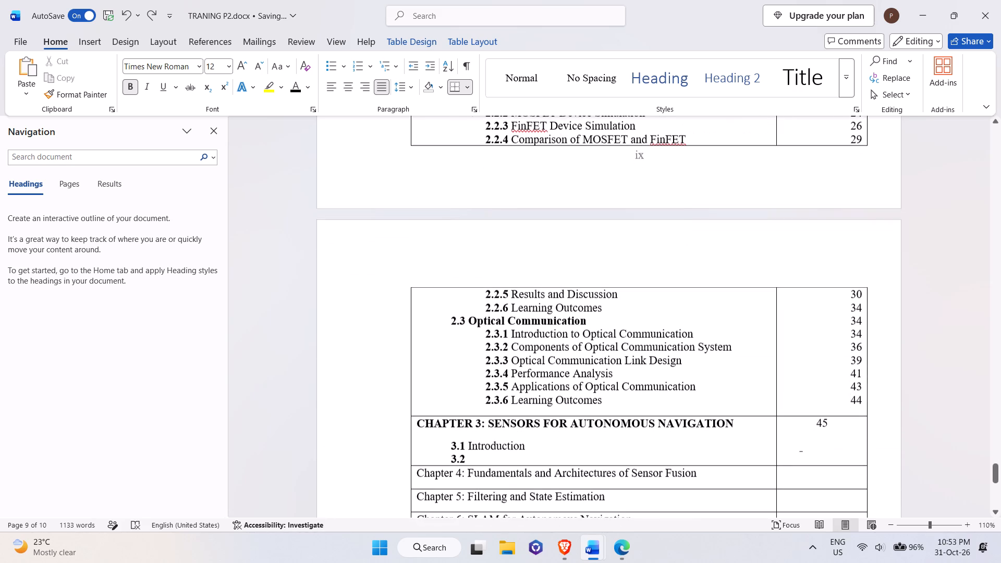
{"action": "scroll", "coordinate": [557, 267], "scroll_direction": "down", "scroll_amount": 2}
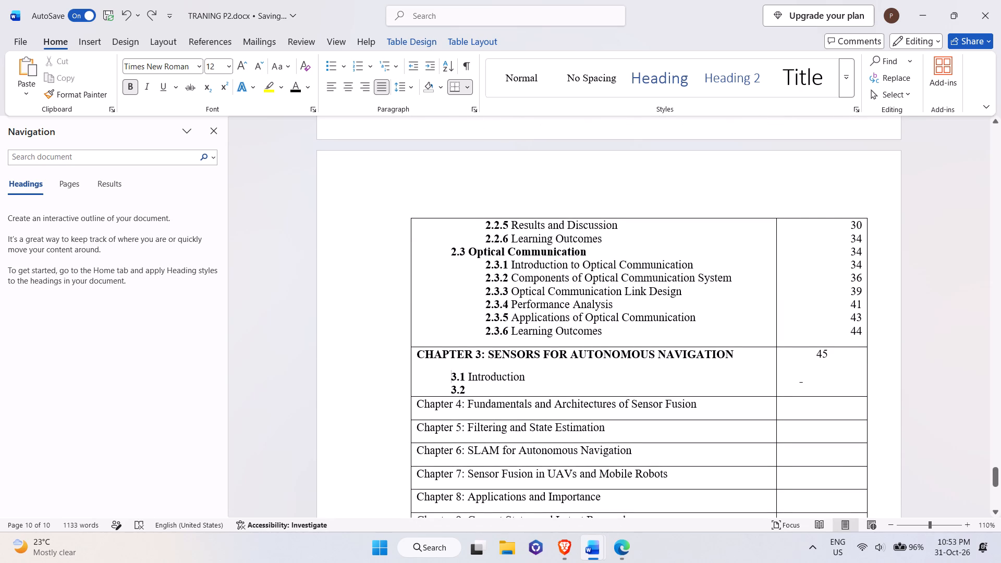
{"action": "left_click_drag", "start_coordinate": [816, 353], "coordinate": [829, 356]}
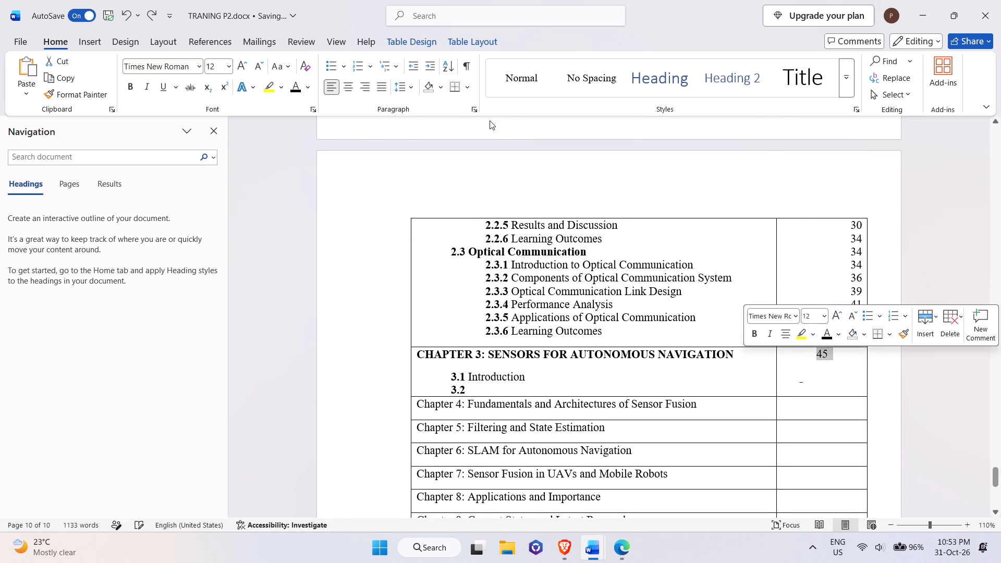
{"action": "left_click", "coordinate": [365, 81]}
{"action": "left_click", "coordinate": [822, 365]}
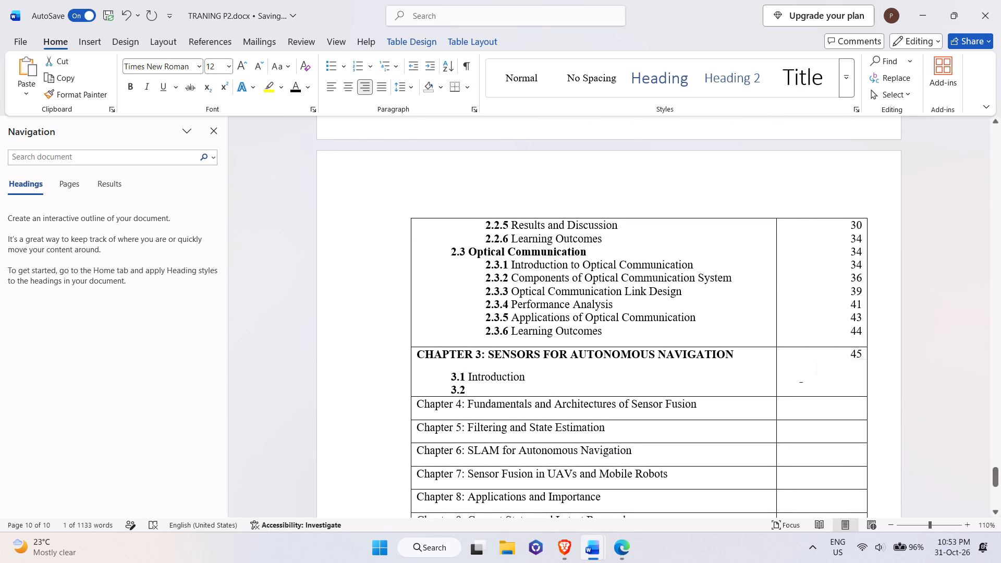
Add a right-aligned list line with page number 45 below the Chapter 3 page number, without its dash.
{"action": "left_click", "coordinate": [863, 353]}
{"action": "key", "text": "Return"}
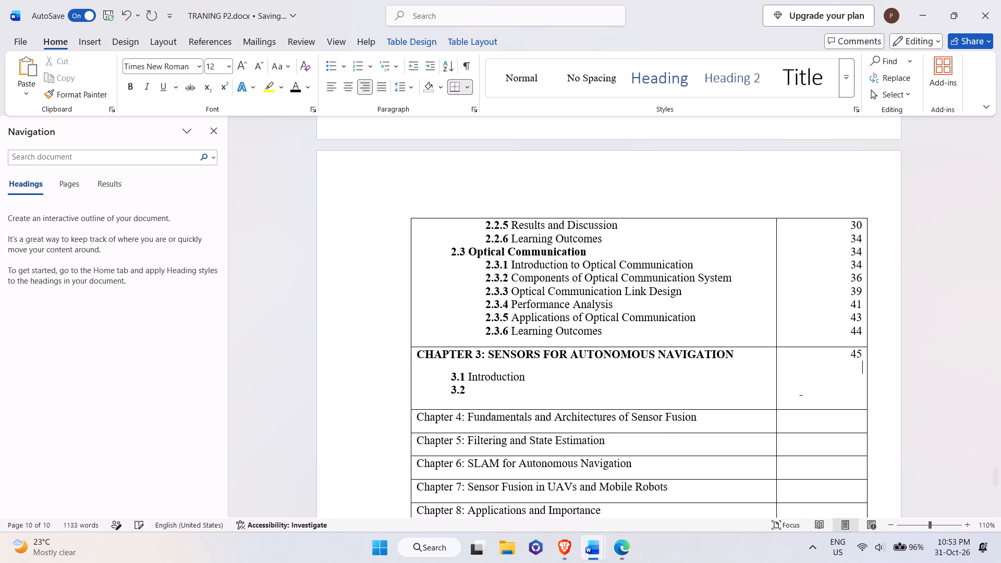
{"action": "left_click", "coordinate": [329, 66]}
{"action": "type", "text": "45"}
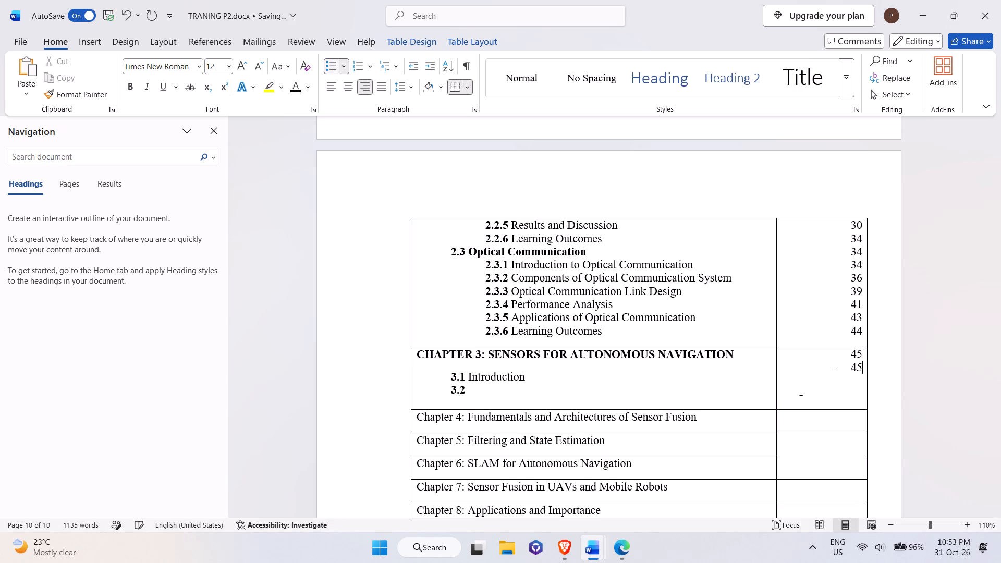
{"action": "key", "text": "Left"}
{"action": "key", "text": "Left"}
{"action": "key", "text": "BackSpace"}
Move the second page number 45 in the Chapter 3 row down one line, leaving a blank line above it.
{"action": "key", "text": "Right"}
{"action": "key", "text": "Right"}
{"action": "key", "text": "Return"}
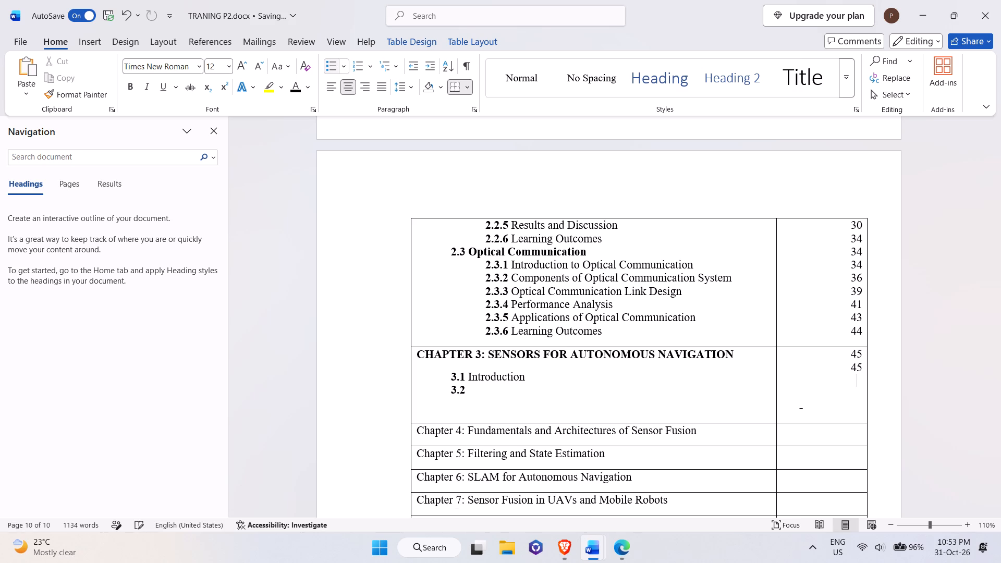
{"action": "type", "text": "45"}
{"action": "key", "text": "Up"}
{"action": "key", "text": "BackSpace"}
{"action": "key", "text": "BackSpace"}
{"action": "key", "text": "Down"}
{"action": "key", "text": "Right"}
Switch to training file 2 and examine the opening of Chapter 3 around its 3.1 and 3.2 headings.
{"action": "key", "text": "alt+Tab"}
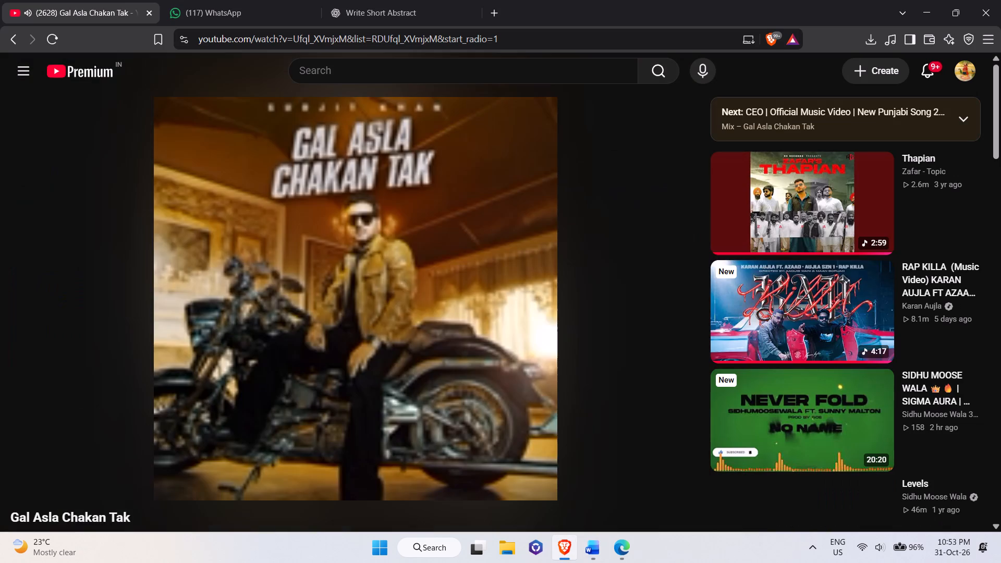
{"action": "key", "text": "alt+Tab"}
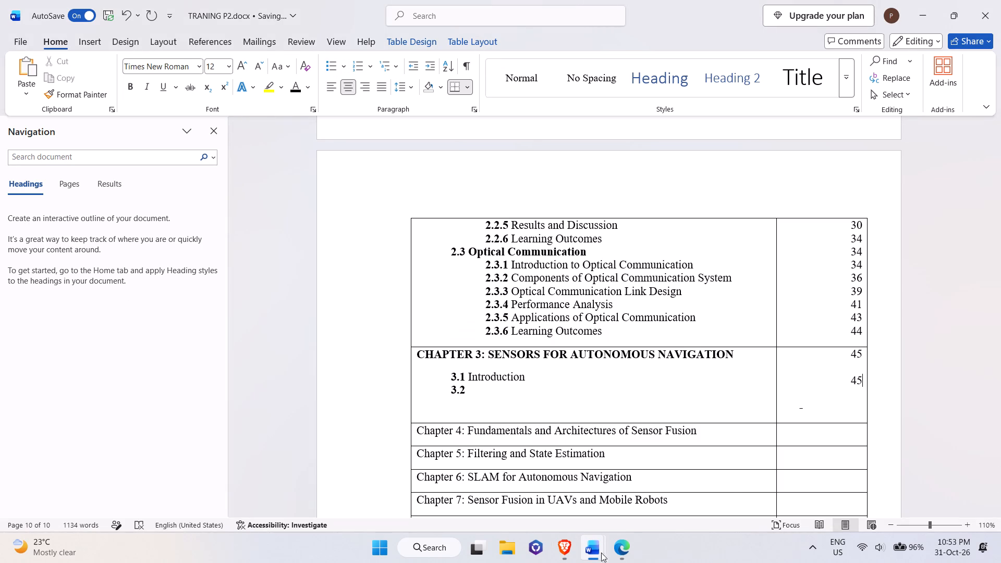
{"action": "left_click", "coordinate": [543, 484]}
{"action": "scroll", "coordinate": [538, 391], "scroll_direction": "down", "scroll_amount": 2}
{"action": "scroll", "coordinate": [538, 391], "scroll_direction": "up", "scroll_amount": 4}
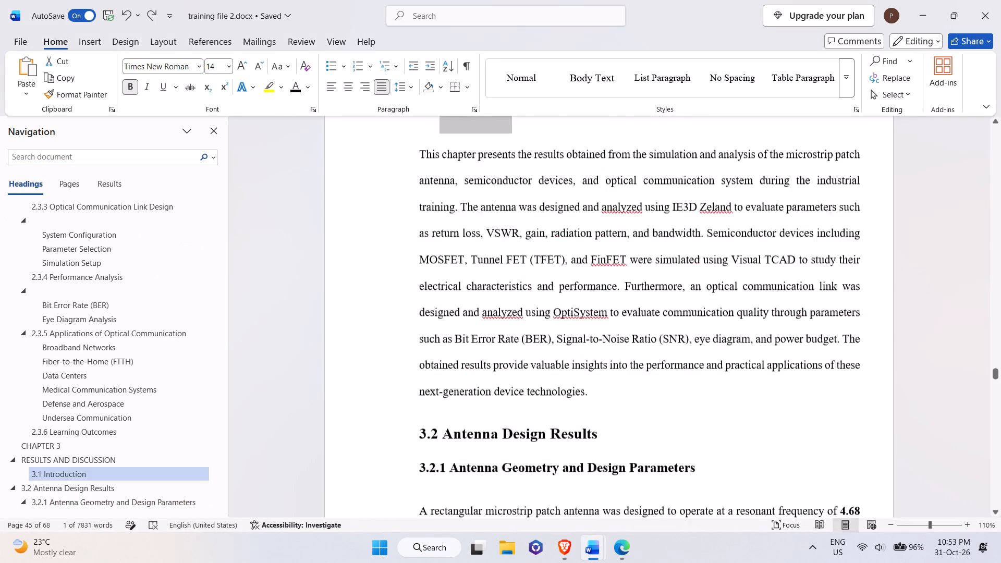
{"action": "scroll", "coordinate": [538, 391], "scroll_direction": "up", "scroll_amount": 2}
{"action": "key", "text": "alt+Tab"}
{"action": "key", "text": "alt+Tab"}
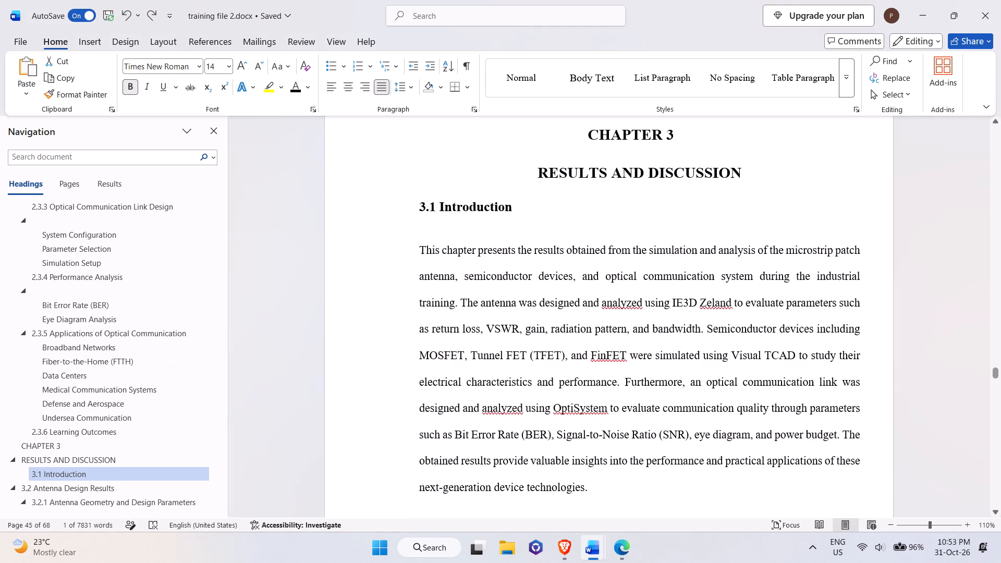
{"action": "scroll", "coordinate": [486, 387], "scroll_direction": "down", "scroll_amount": 3}
{"action": "key", "text": "alt+Tab"}
{"action": "key", "text": "alt+Tab"}
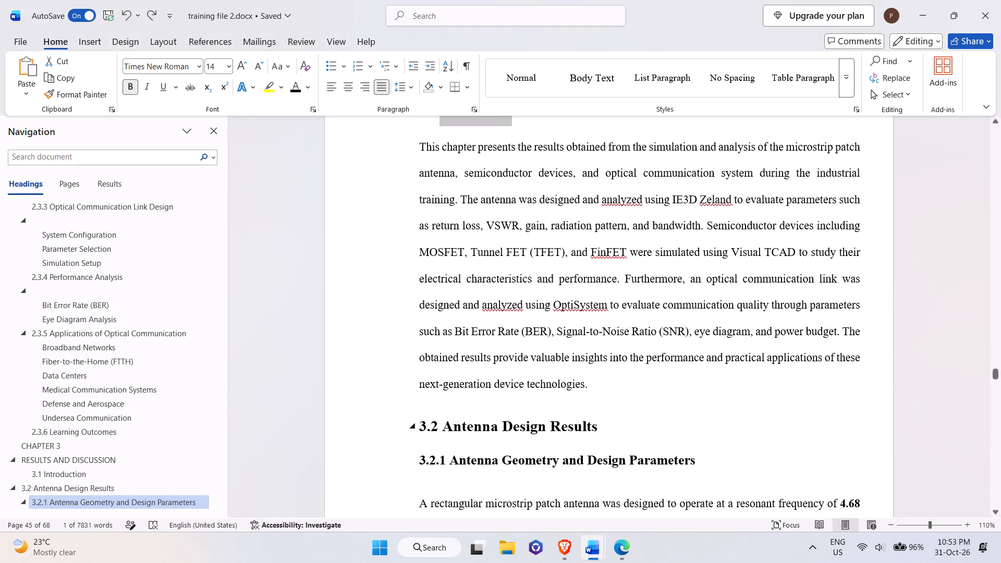
Copy the title "Antenna Design Results" from training file 2 into the 3.2 entry of TRANING P2, followed by a new line.
{"action": "left_click_drag", "start_coordinate": [447, 427], "coordinate": [579, 429]}
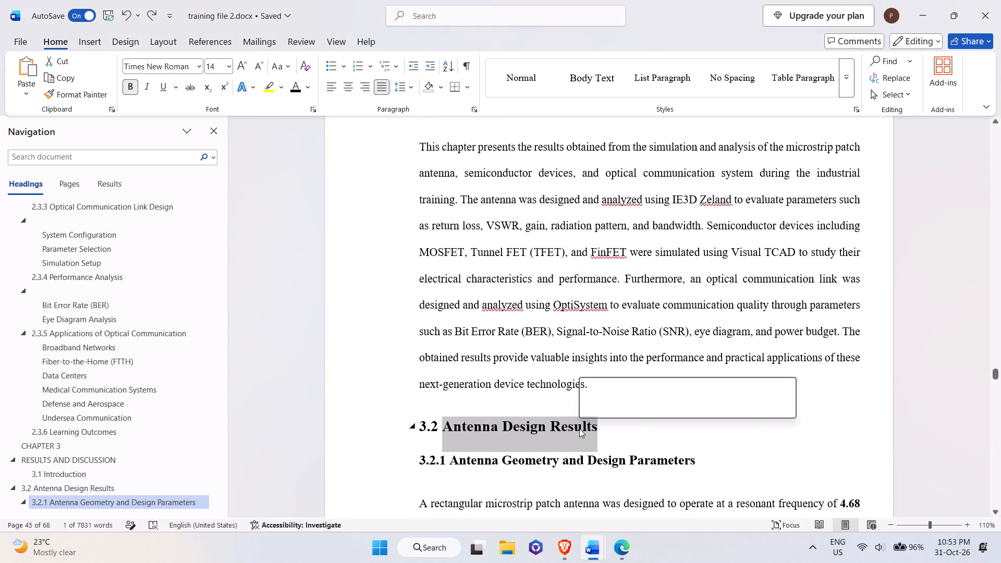
{"action": "key", "text": "ctrl+c"}
{"action": "key", "text": "alt+Tab"}
{"action": "key", "text": "ctrl+v"}
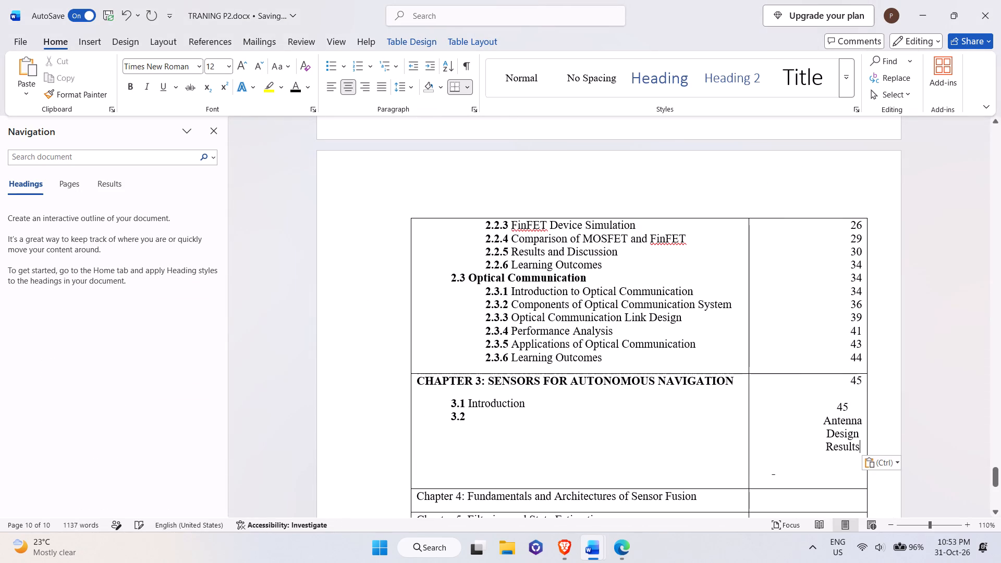
{"action": "key", "text": "ctrl+z"}
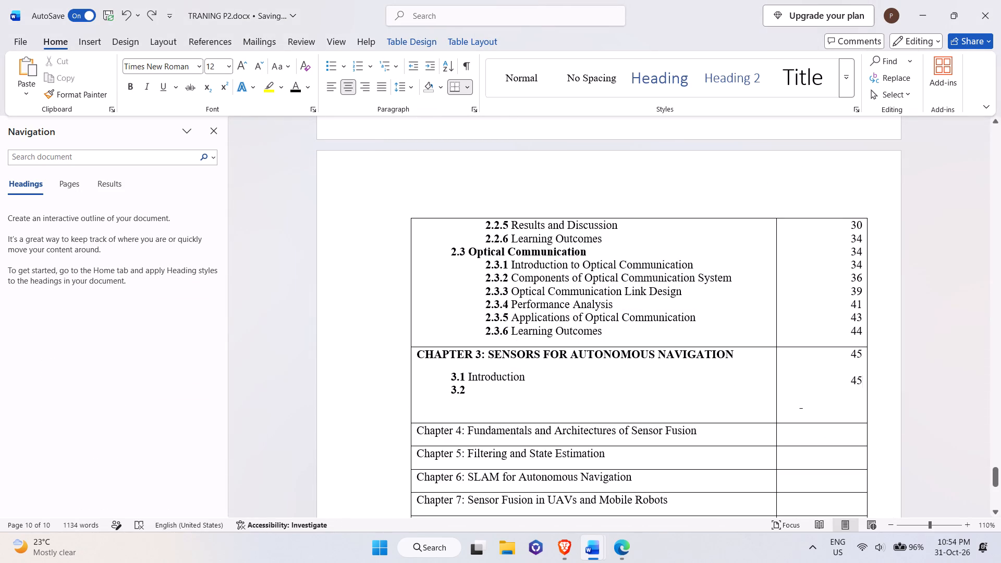
{"action": "left_click", "coordinate": [502, 396]}
{"action": "key", "text": "BackSpace"}
{"action": "key", "text": "BackSpace"}
{"action": "key", "text": "BackSpace"}
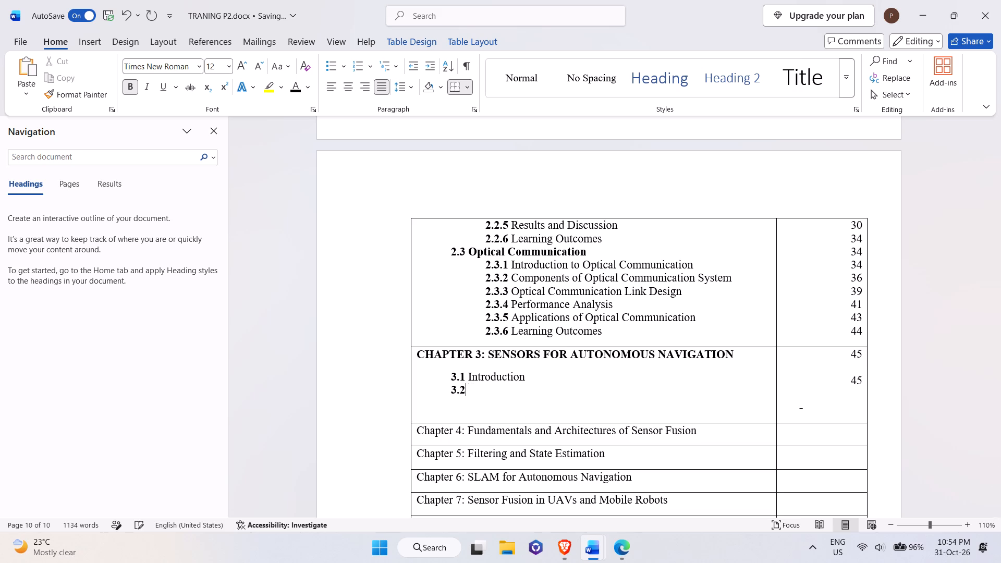
{"action": "key", "text": "space"}
{"action": "key", "text": "ctrl+v"}
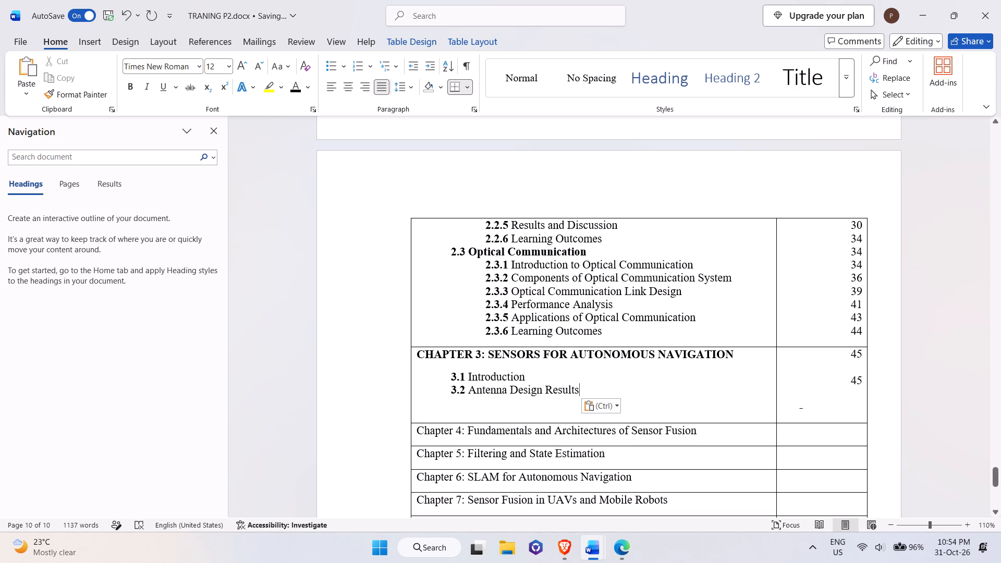
{"action": "key", "text": "Return"}
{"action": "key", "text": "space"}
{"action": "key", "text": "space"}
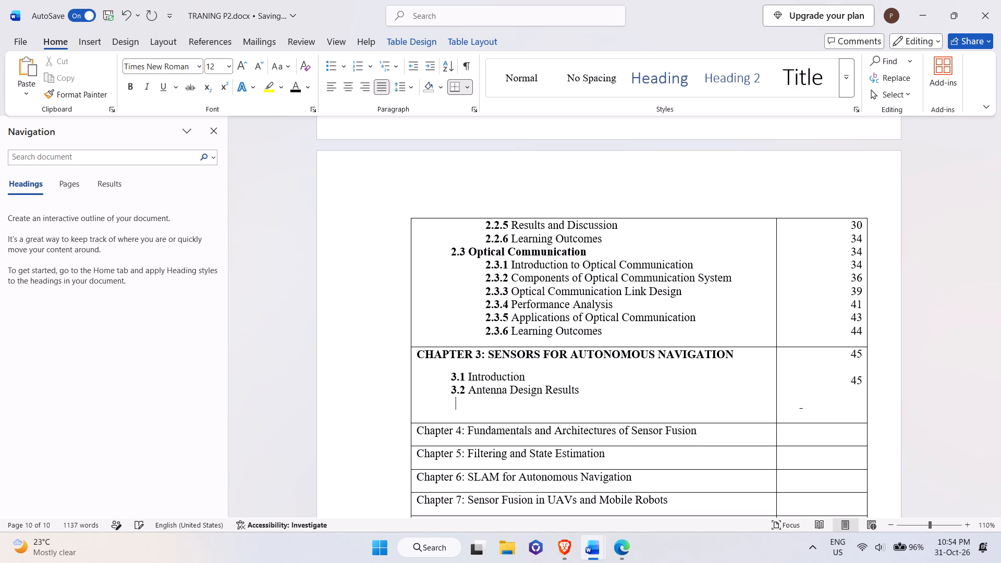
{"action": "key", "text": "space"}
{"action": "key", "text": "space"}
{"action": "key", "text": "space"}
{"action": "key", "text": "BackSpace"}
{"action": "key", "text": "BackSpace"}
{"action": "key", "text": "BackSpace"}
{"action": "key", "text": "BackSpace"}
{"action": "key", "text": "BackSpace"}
Add an indented list line numbered 3.2.1 below the 3.2 entry, without its dash.
{"action": "left_click", "coordinate": [331, 59]}
{"action": "type", "text": "3.2.1"}
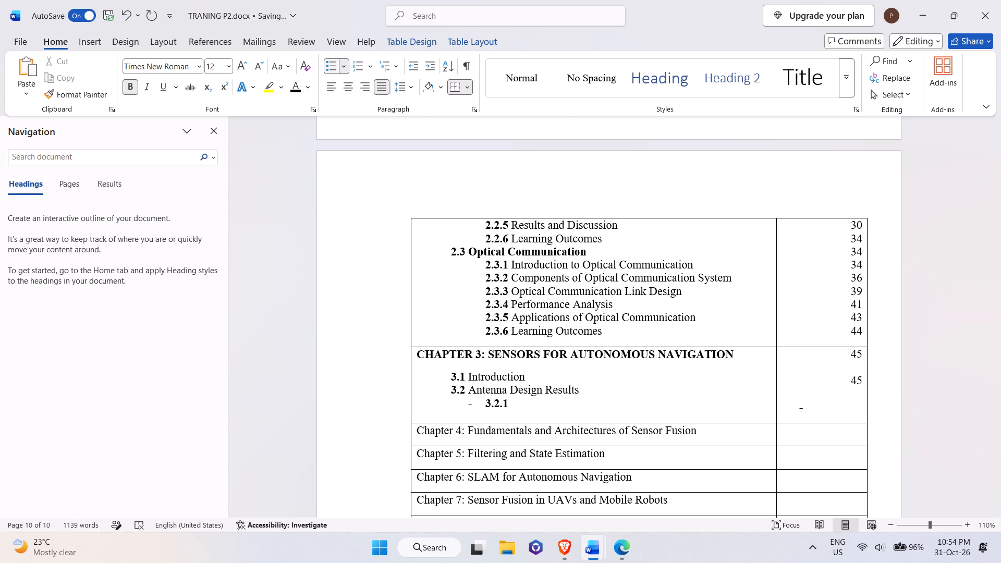
{"action": "key", "text": "Left"}
{"action": "key", "text": "Left"}
{"action": "key", "text": "Left"}
{"action": "key", "text": "Left"}
{"action": "key", "text": "Left"}
{"action": "key", "text": "BackSpace"}
{"action": "key", "text": "Right"}
{"action": "key", "text": "Right"}
{"action": "key", "text": "Right"}
{"action": "key", "text": "Right"}
{"action": "key", "text": "Right"}
{"action": "key", "text": "space"}
Copy the title "Antenna Geometry and Design Parameters" from training file 2 into the 3.2.1 entry.
{"action": "key", "text": "alt+Tab"}
{"action": "scroll", "coordinate": [410, 122], "scroll_direction": "down", "scroll_amount": 4}
{"action": "left_click_drag", "start_coordinate": [451, 326], "coordinate": [486, 325]}
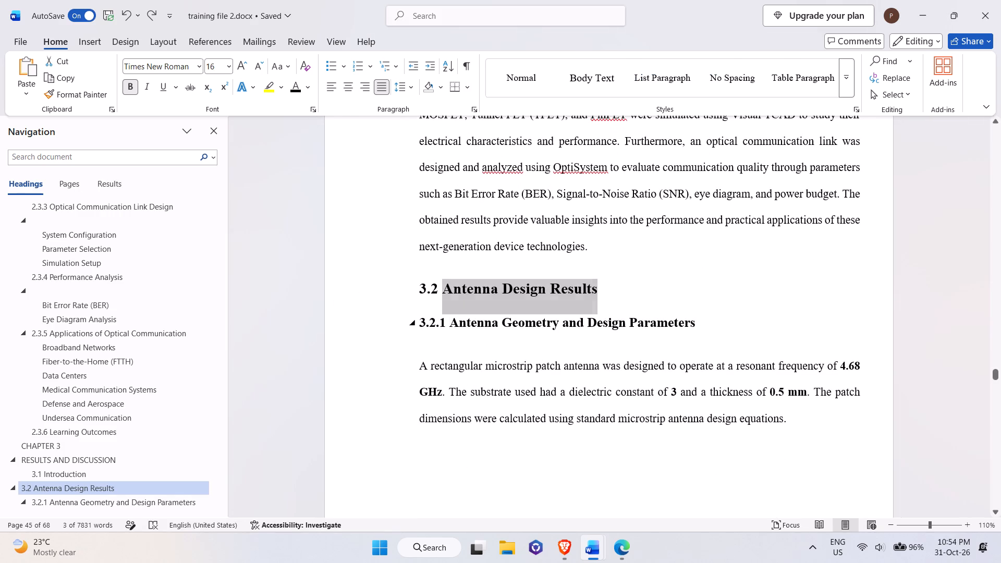
{"action": "left_click_drag", "start_coordinate": [486, 325], "coordinate": [680, 331]}
{"action": "key", "text": "ctrl+c"}
{"action": "key", "text": "alt+Tab"}
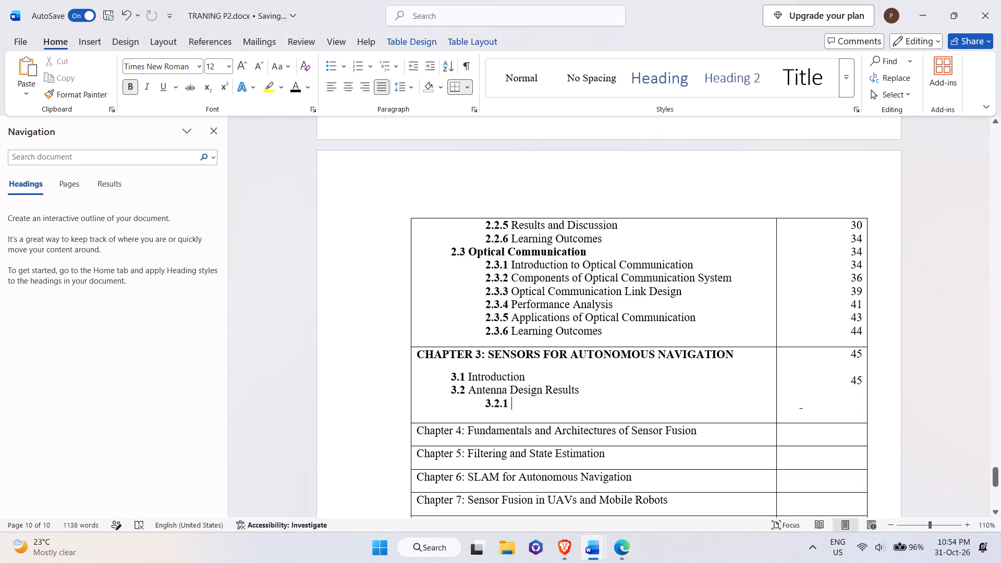
{"action": "key", "text": "ctrl+v"}
Remove the stray dash from the Chapter 3 page numbers and add page number 45 for both 3.2 and 3.2.1.
{"action": "left_click", "coordinate": [861, 378]}
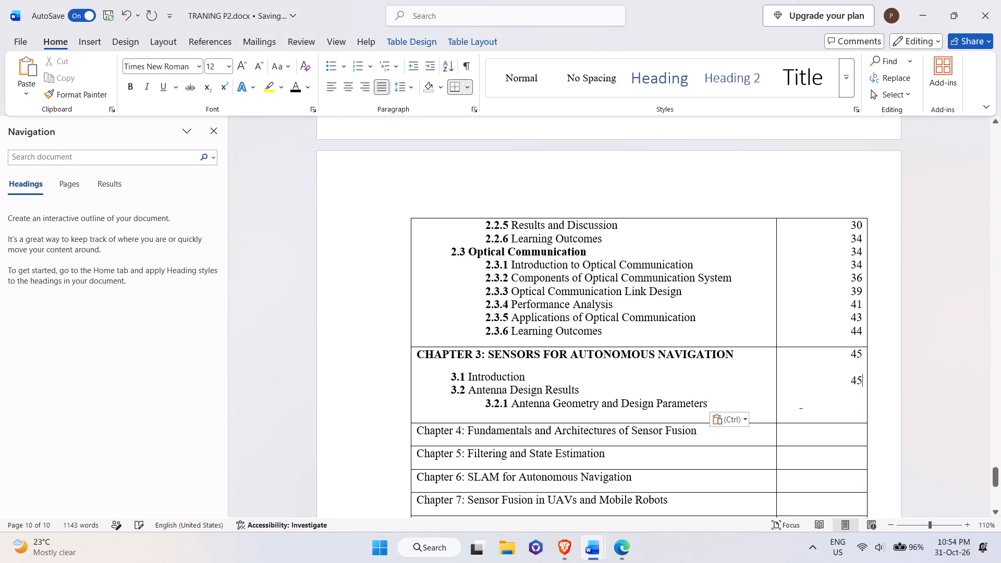
{"action": "left_click", "coordinate": [809, 405]}
{"action": "key", "text": "BackSpace"}
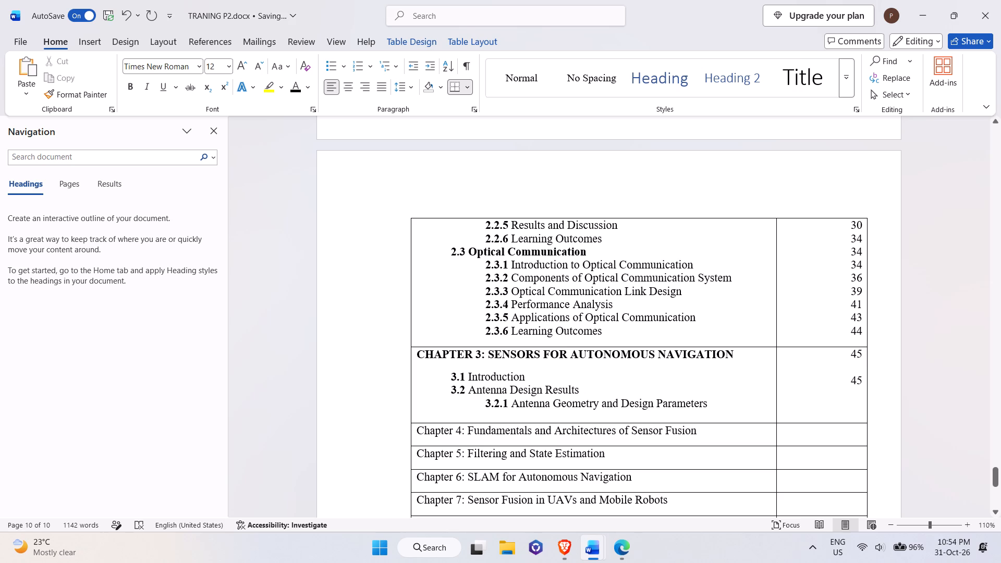
{"action": "left_click", "coordinate": [863, 380]}
{"action": "key", "text": "Return"}
{"action": "type", "text": "45"}
{"action": "key", "text": "Return"}
{"action": "type", "text": "45"}
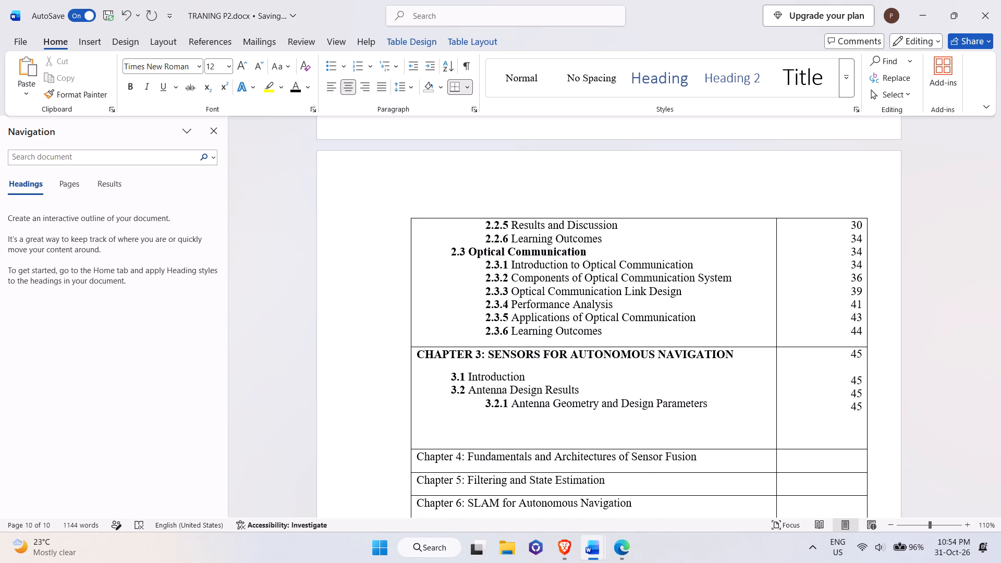
Add entry 3.2.2 below 3.2.1 with the title "Return Loss (S11) Analysis" copied from training file 2.
{"action": "key", "text": "alt+Tab"}
{"action": "scroll", "coordinate": [864, 380], "scroll_direction": "down", "scroll_amount": 9}
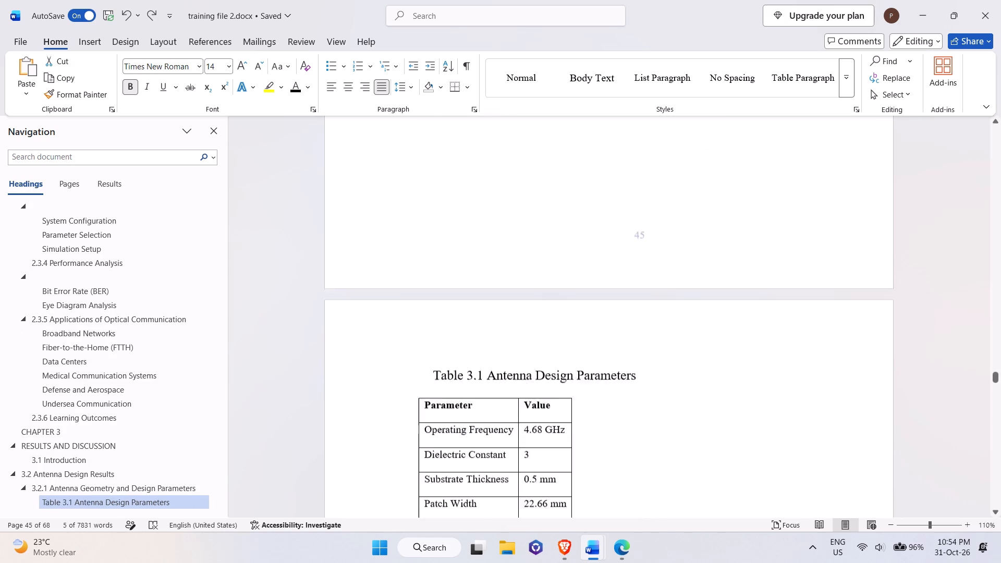
{"action": "scroll", "coordinate": [864, 380], "scroll_direction": "down", "scroll_amount": 7}
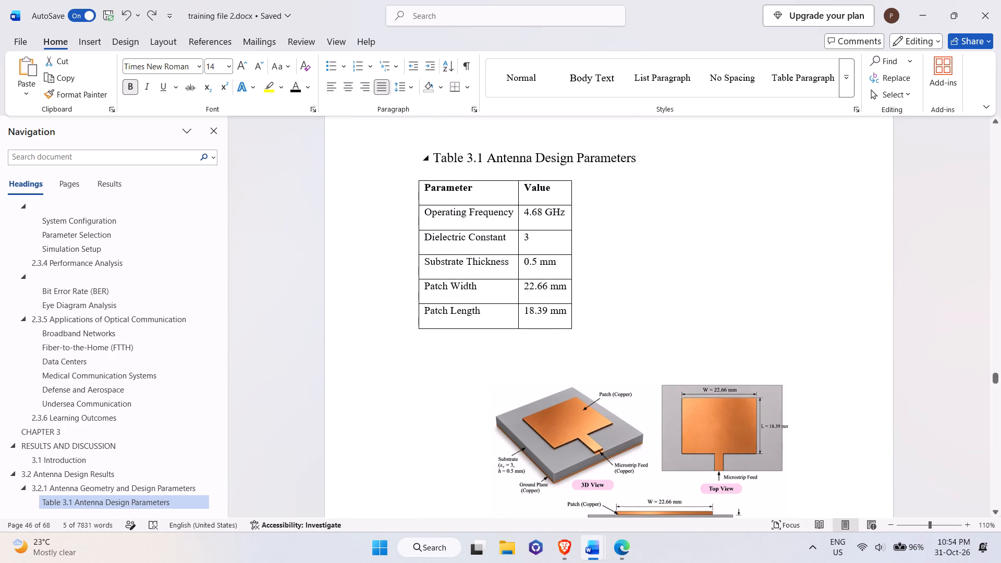
{"action": "scroll", "coordinate": [557, 237], "scroll_direction": "down", "scroll_amount": 4}
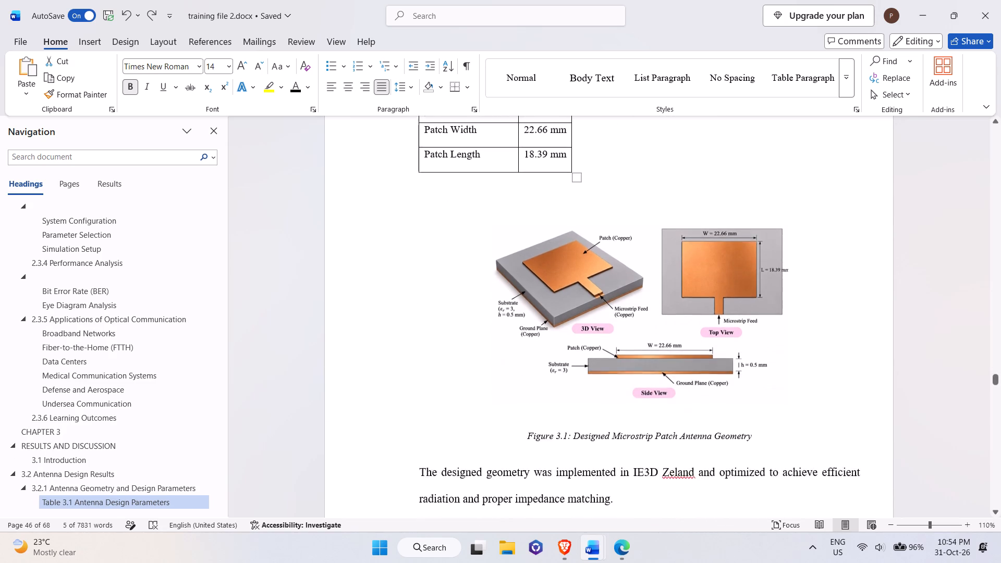
{"action": "scroll", "coordinate": [557, 237], "scroll_direction": "down", "scroll_amount": 7}
{"action": "scroll", "coordinate": [509, 262], "scroll_direction": "down", "scroll_amount": 3}
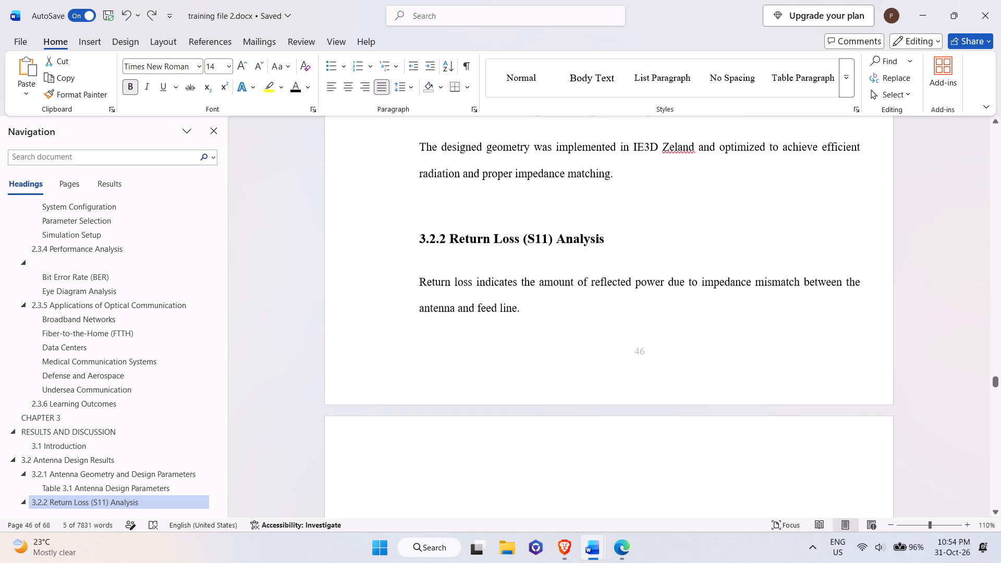
{"action": "left_click_drag", "start_coordinate": [453, 236], "coordinate": [597, 249]}
{"action": "key", "text": "ctrl+c"}
{"action": "key", "text": "alt+Tab"}
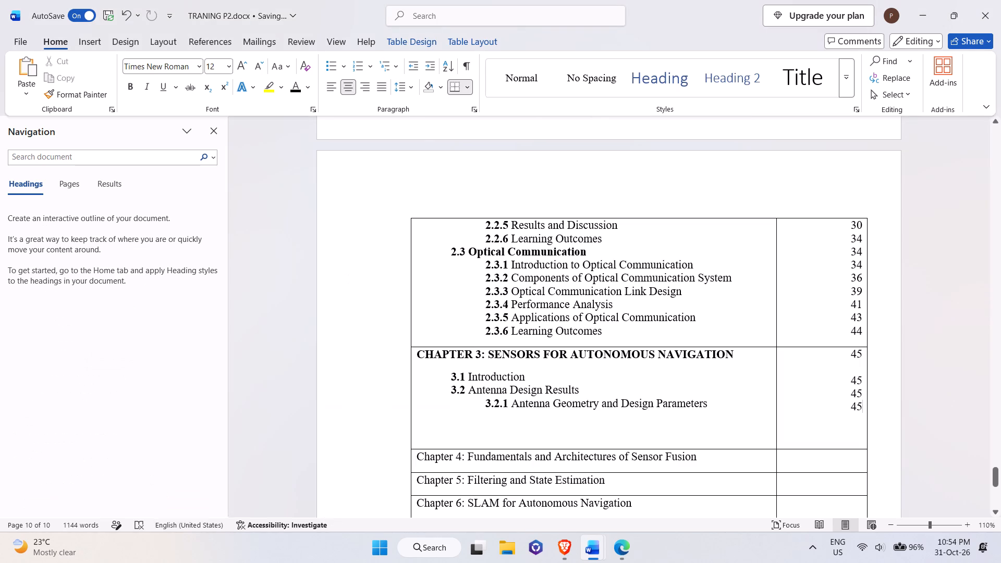
{"action": "left_click", "coordinate": [706, 405]}
{"action": "key", "text": "Return"}
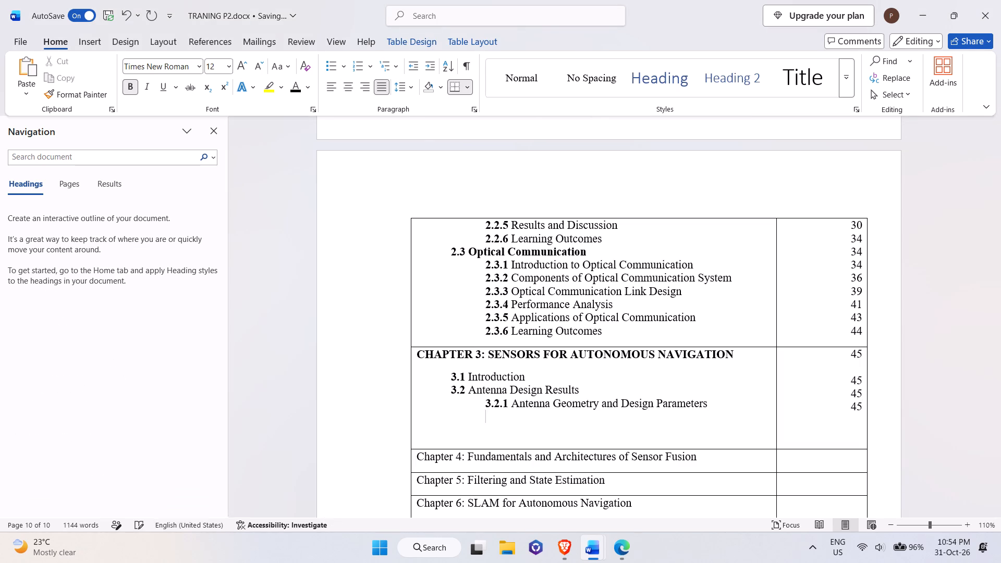
{"action": "type", "text": "3.2.2"}
{"action": "key", "text": "space"}
{"action": "key", "text": "ctrl+v"}
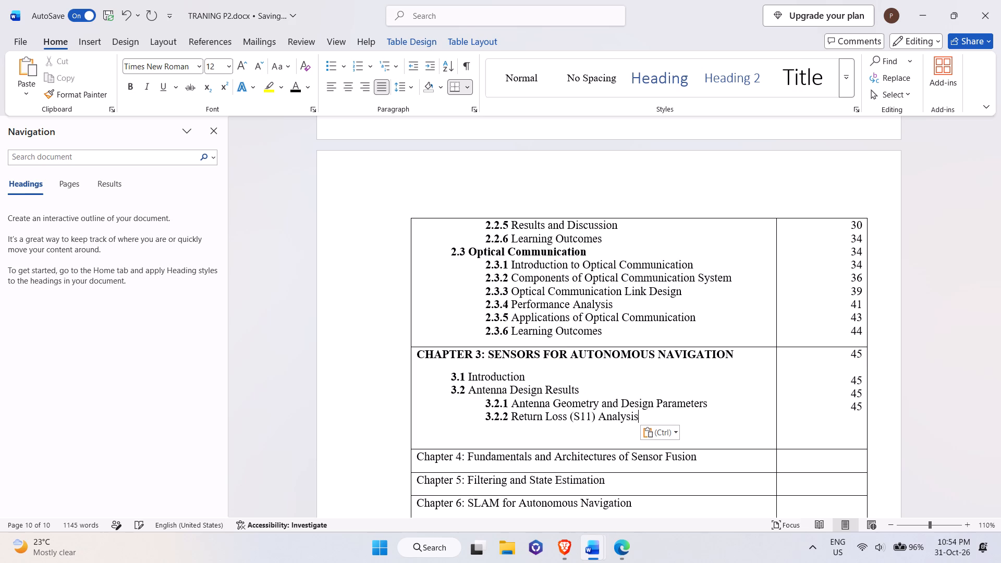
Check the page of the 3.2.2 heading in training file 2 and add page number 46 for that entry.
{"action": "key", "text": "alt+Tab"}
{"action": "scroll", "coordinate": [748, 424], "scroll_direction": "down", "scroll_amount": 6}
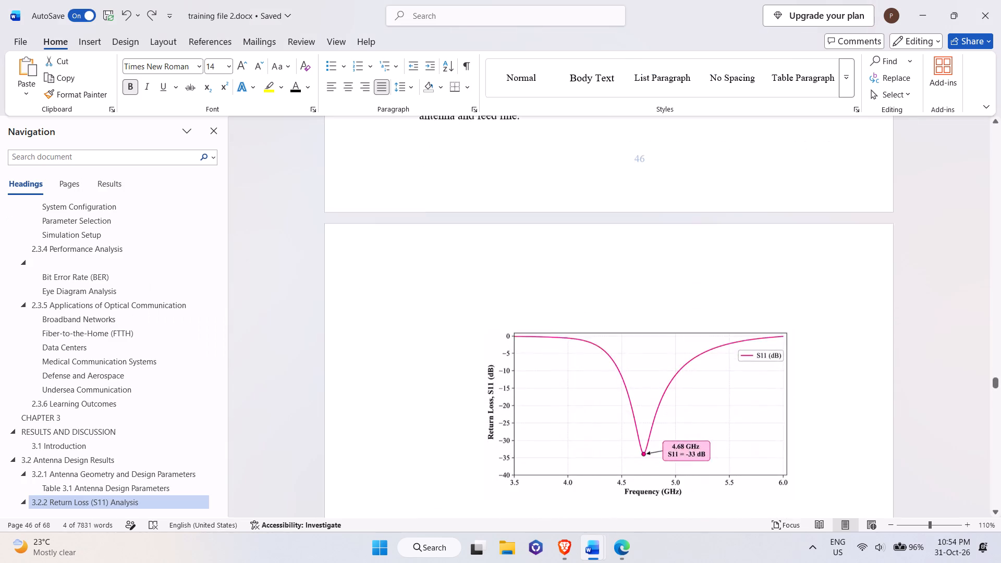
{"action": "key", "text": "alt+Tab"}
{"action": "left_click", "coordinate": [864, 404]}
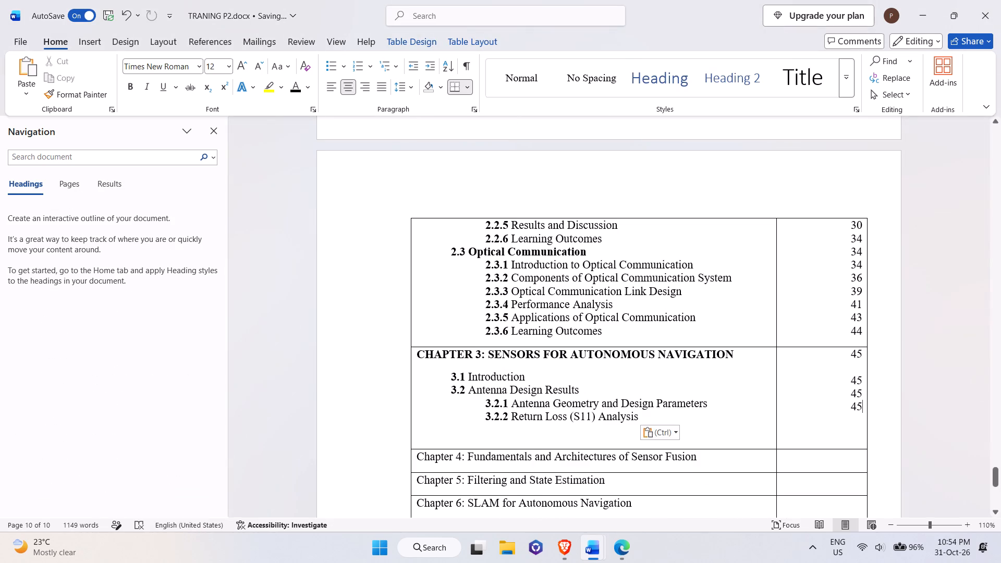
{"action": "key", "text": "Return"}
{"action": "type", "text": "46"}
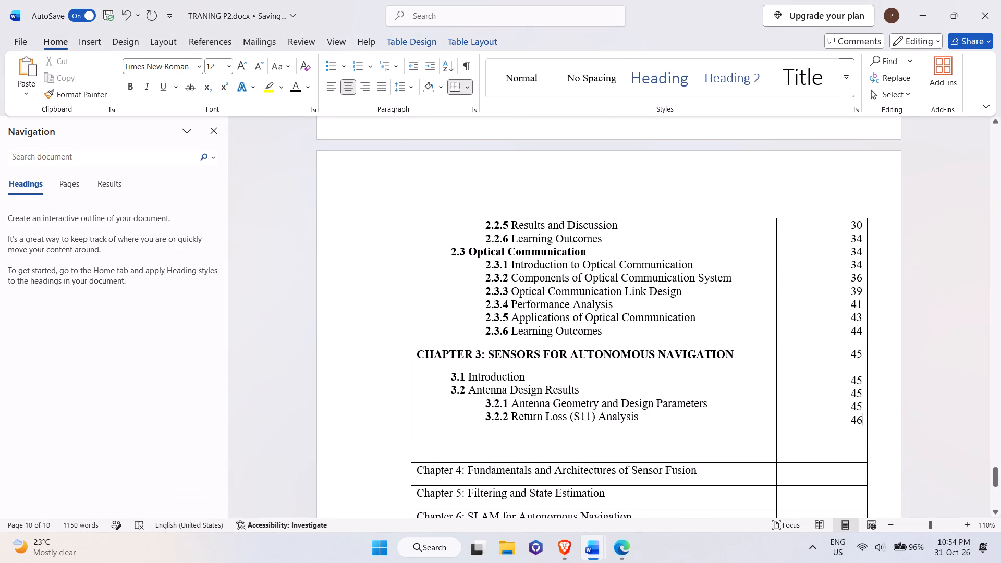
Add entry 3.2.3 below 3.2.2 with the title "VSWR Analysis" copied from training file 2, and give it page number 47.
{"action": "left_click", "coordinate": [674, 410]}
{"action": "key", "text": "Return"}
{"action": "key", "text": "alt+Tab"}
{"action": "scroll", "coordinate": [667, 406], "scroll_direction": "down", "scroll_amount": 14}
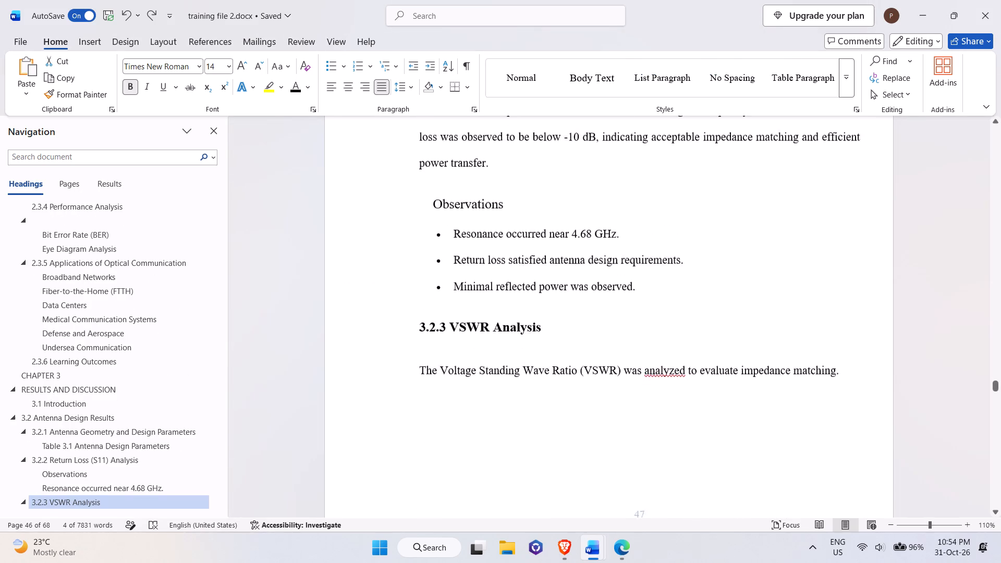
{"action": "left_click_drag", "start_coordinate": [452, 292], "coordinate": [521, 297]}
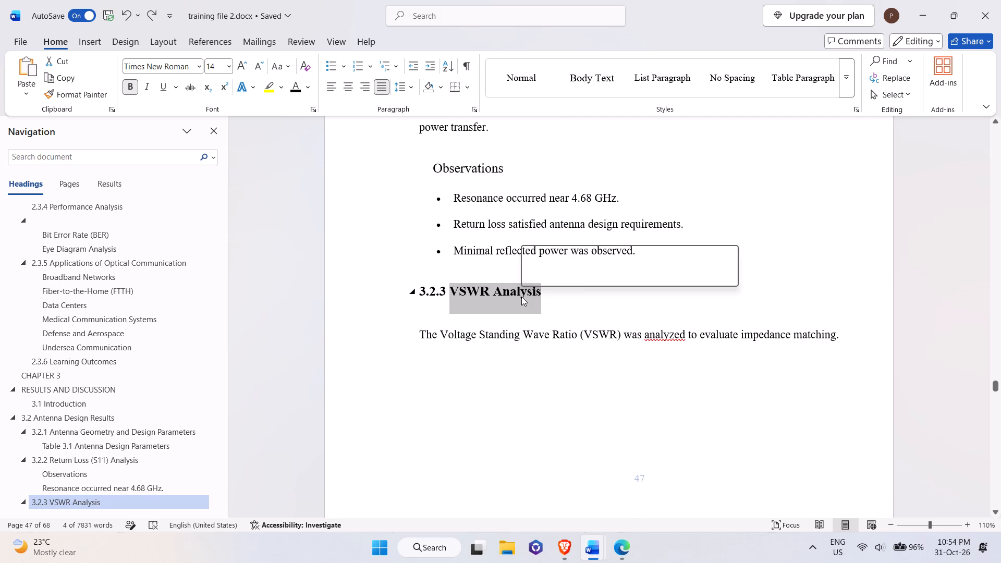
{"action": "key", "text": "ctrl+c"}
{"action": "key", "text": "alt+Tab"}
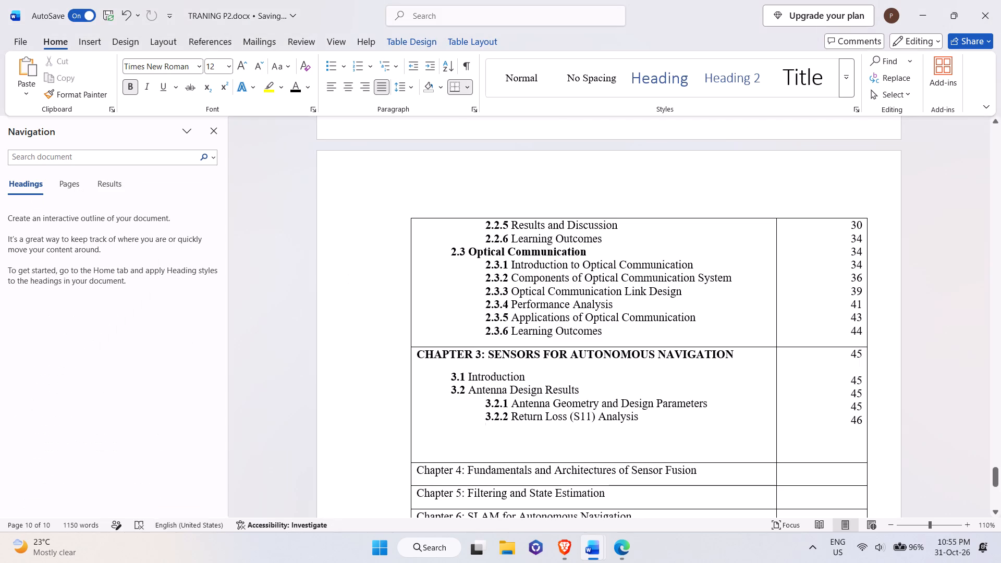
{"action": "type", "text": "3.2.3"}
{"action": "key", "text": "space"}
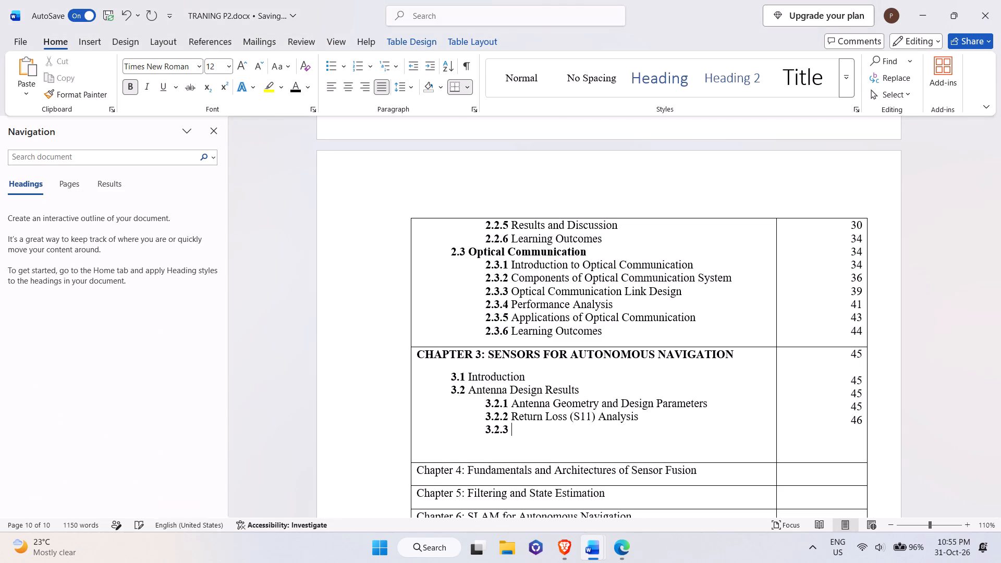
{"action": "key", "text": "ctrl+v"}
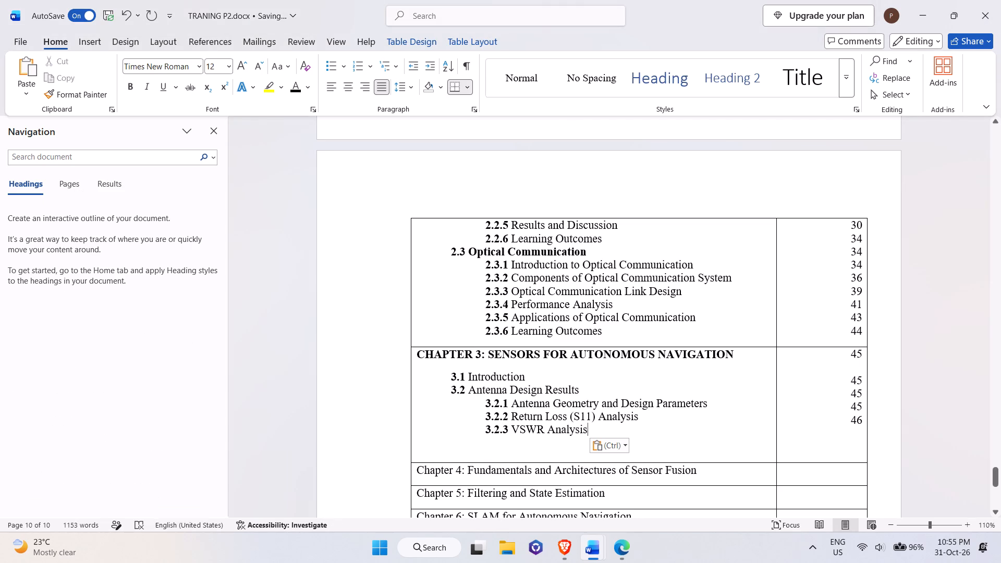
{"action": "left_click", "coordinate": [862, 418]}
{"action": "key", "text": "Return"}
{"action": "type", "text": "47"}
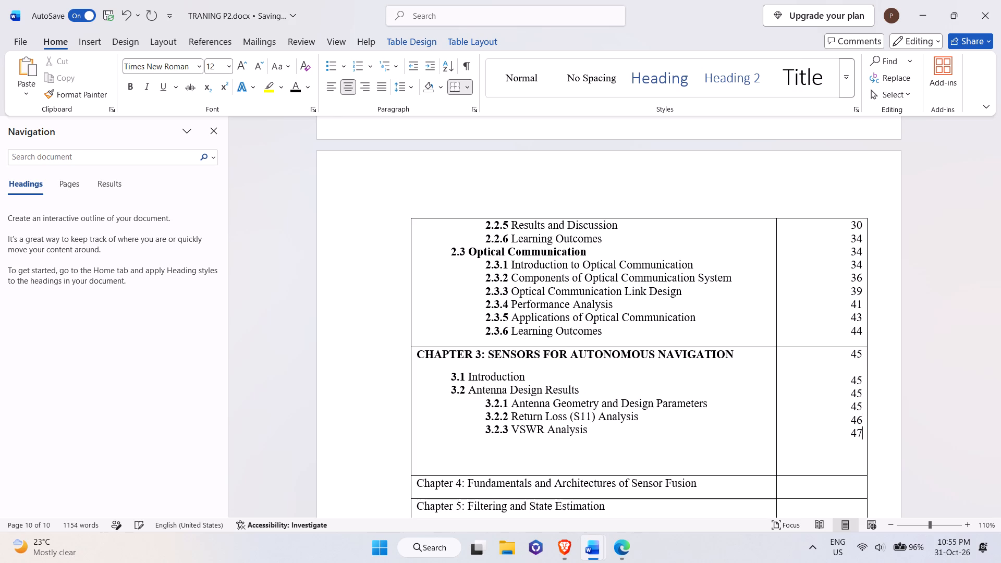
Add entry 3.2.4 below 3.2.3 with the title "Gain Analysis" copied from training file 2.
{"action": "key", "text": "alt+Tab"}
{"action": "scroll", "coordinate": [862, 418], "scroll_direction": "down", "scroll_amount": 14}
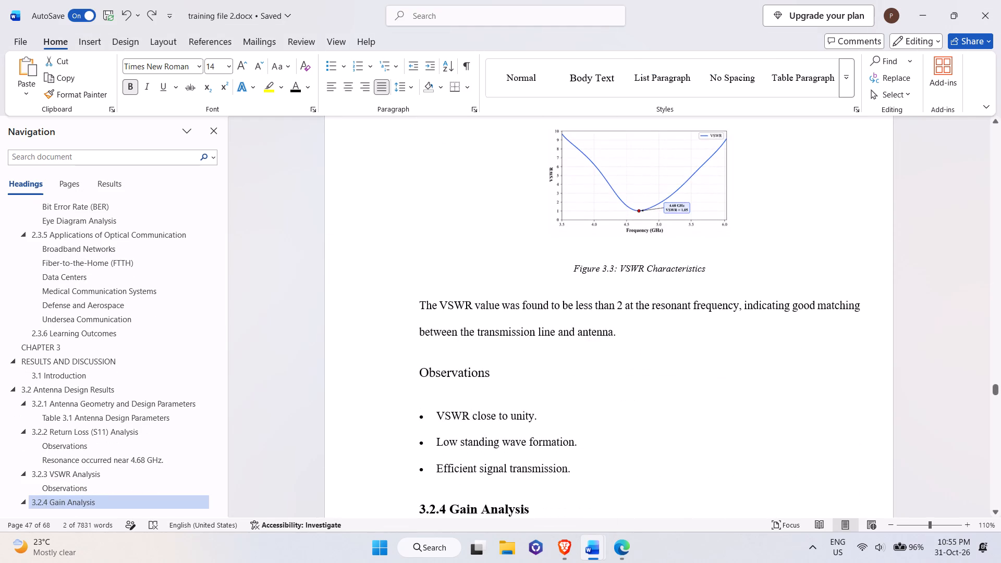
{"action": "scroll", "coordinate": [768, 407], "scroll_direction": "up", "scroll_amount": 9}
{"action": "scroll", "coordinate": [768, 407], "scroll_direction": "down", "scroll_amount": 19}
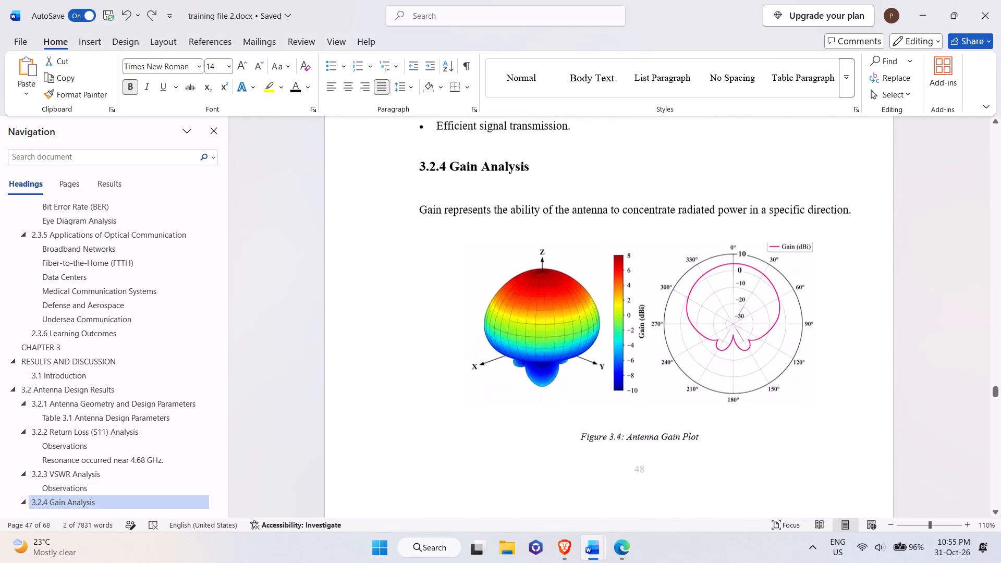
{"action": "key", "text": "alt+Tab"}
{"action": "key", "text": "alt+Tab"}
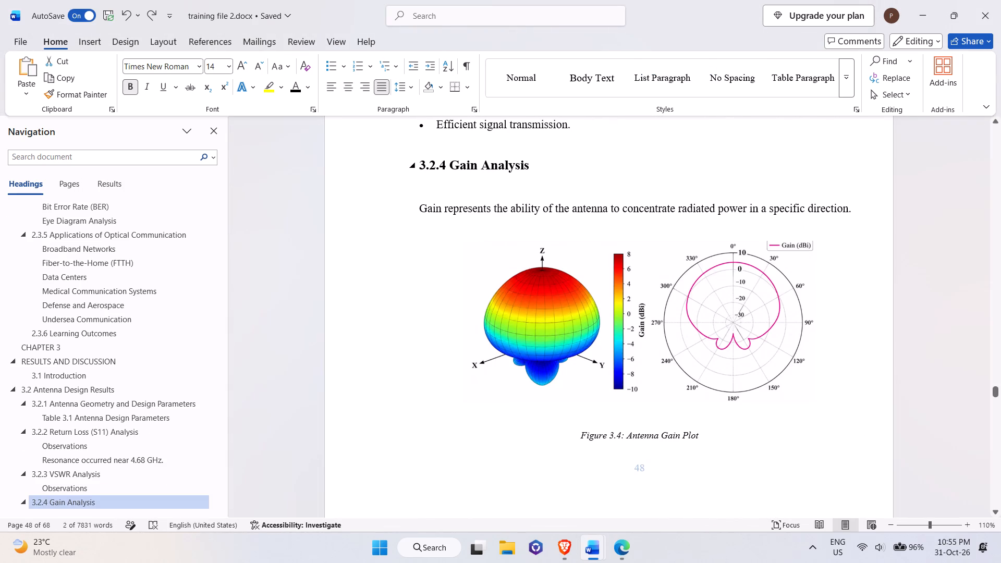
{"action": "left_click_drag", "start_coordinate": [454, 165], "coordinate": [526, 167]}
{"action": "key", "text": "ctrl+c"}
{"action": "key", "text": "alt+Tab"}
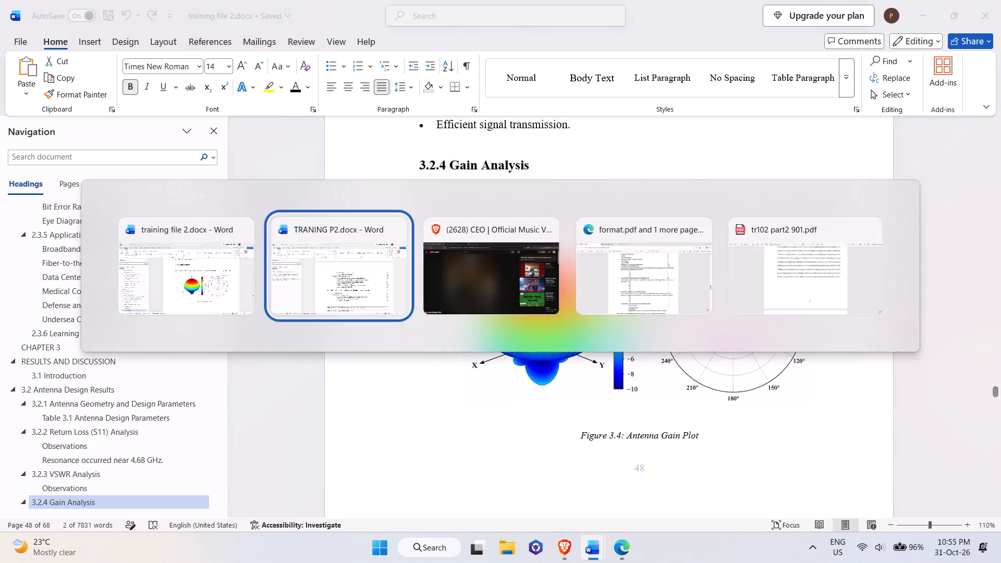
{"action": "left_click", "coordinate": [597, 426]}
{"action": "key", "text": "Return"}
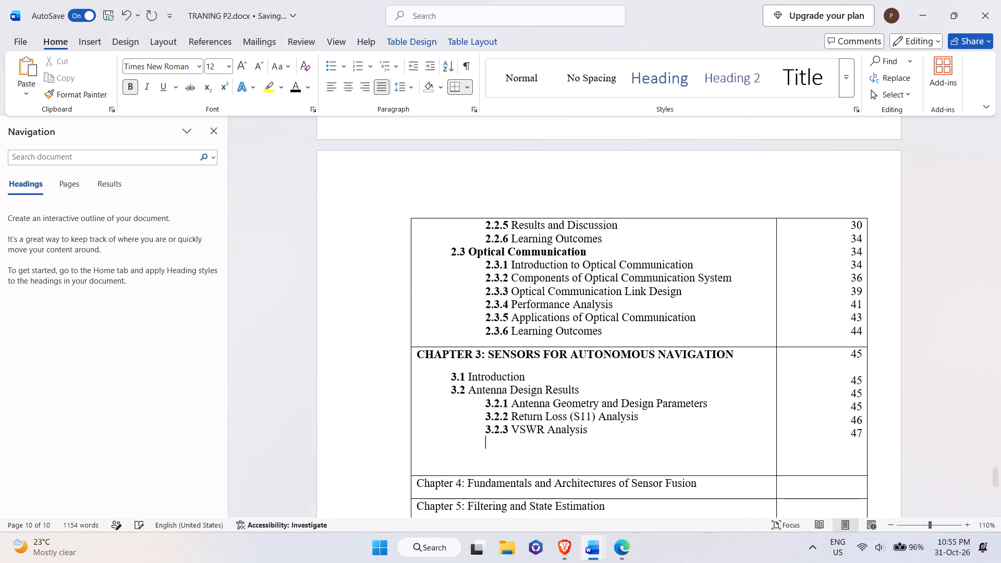
{"action": "type", "text": "3.2.4"}
{"action": "key", "text": "space"}
{"action": "key", "text": "ctrl+v"}
Add page number 48 for the 3.2.4 entry.
{"action": "left_click", "coordinate": [864, 434]}
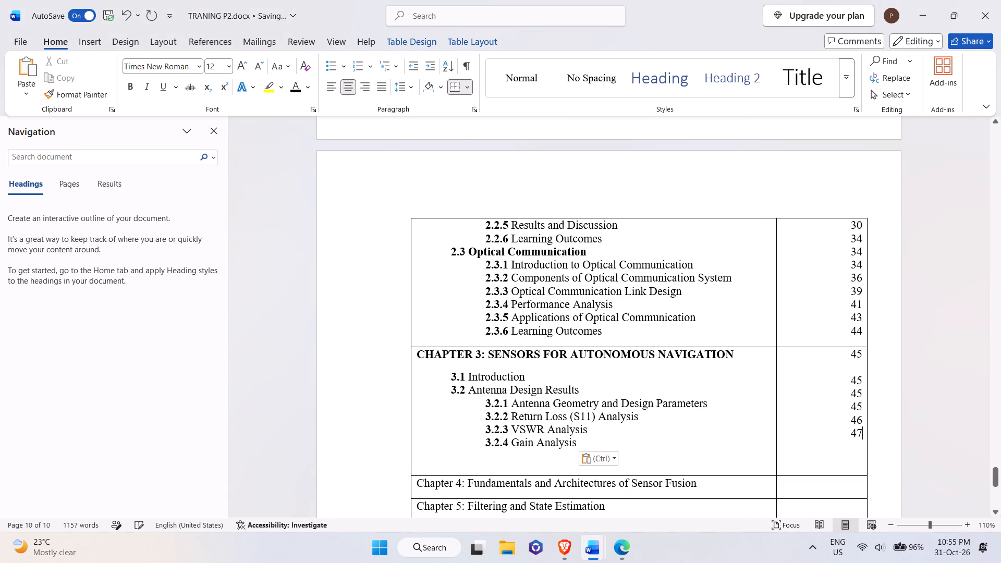
{"action": "key", "text": "Return"}
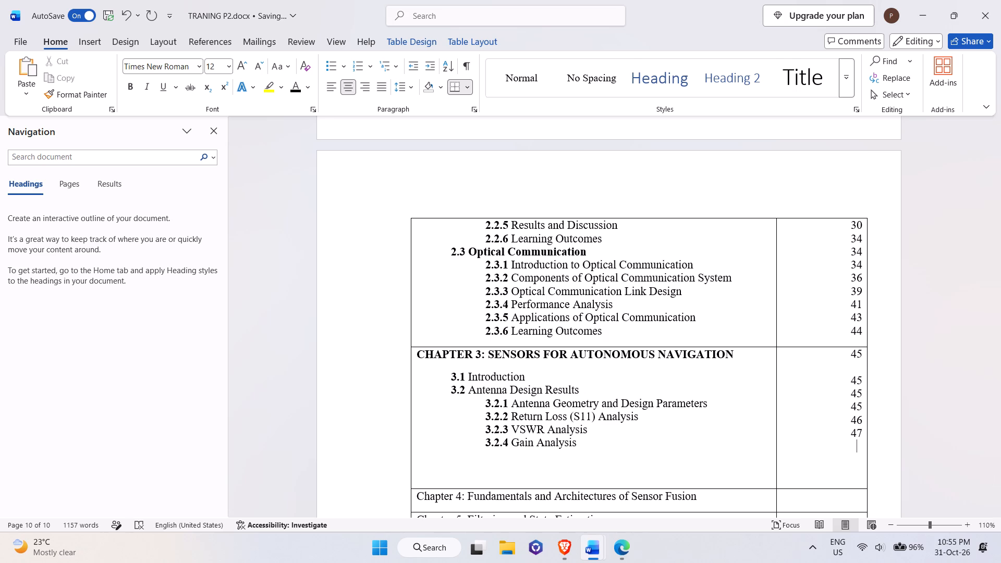
{"action": "key", "text": "alt+Tab"}
{"action": "key", "text": "alt+Tab"}
{"action": "type", "text": "48"}
Add entry 3.2.5 below 3.2.4 with the title "Radiation Pattern Analysis" copied from training file 2.
{"action": "key", "text": "alt+Tab"}
{"action": "scroll", "coordinate": [633, 304], "scroll_direction": "down", "scroll_amount": 20}
{"action": "scroll", "coordinate": [633, 304], "scroll_direction": "down", "scroll_amount": 2}
{"action": "scroll", "coordinate": [644, 312], "scroll_direction": "up", "scroll_amount": 4}
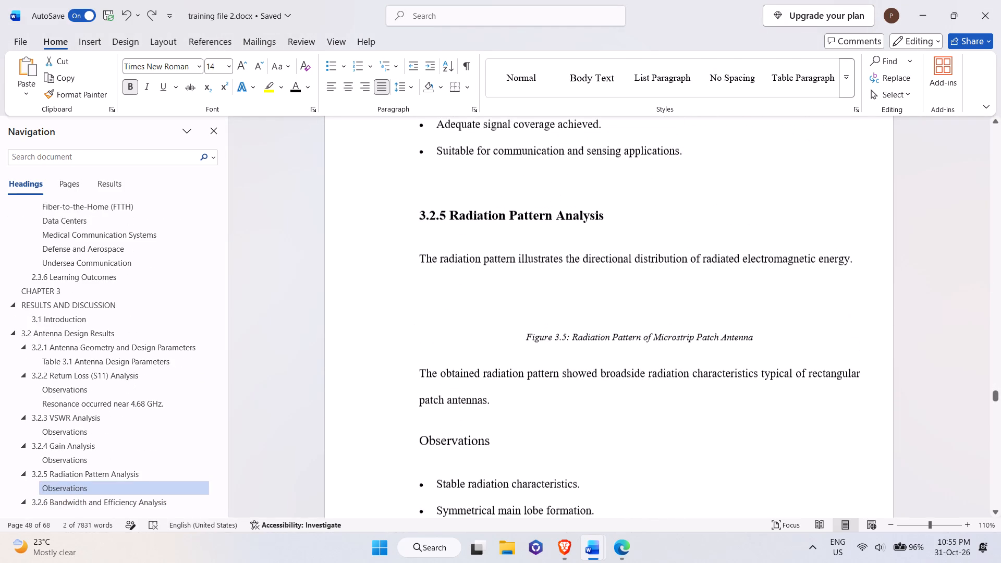
{"action": "left_click_drag", "start_coordinate": [449, 224], "coordinate": [576, 227]}
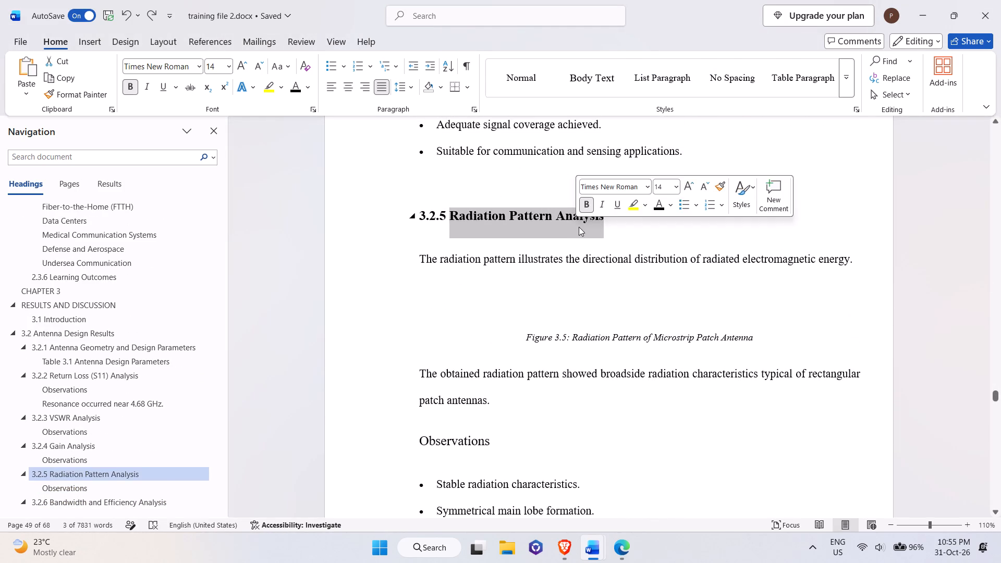
{"action": "key", "text": "ctrl+c"}
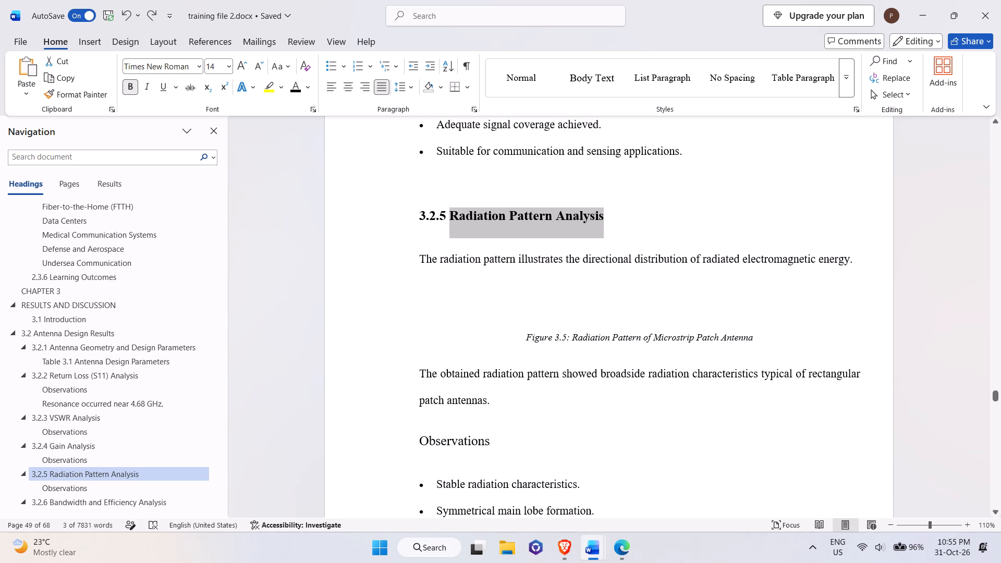
{"action": "key", "text": "alt+Tab"}
{"action": "left_click", "coordinate": [598, 446]}
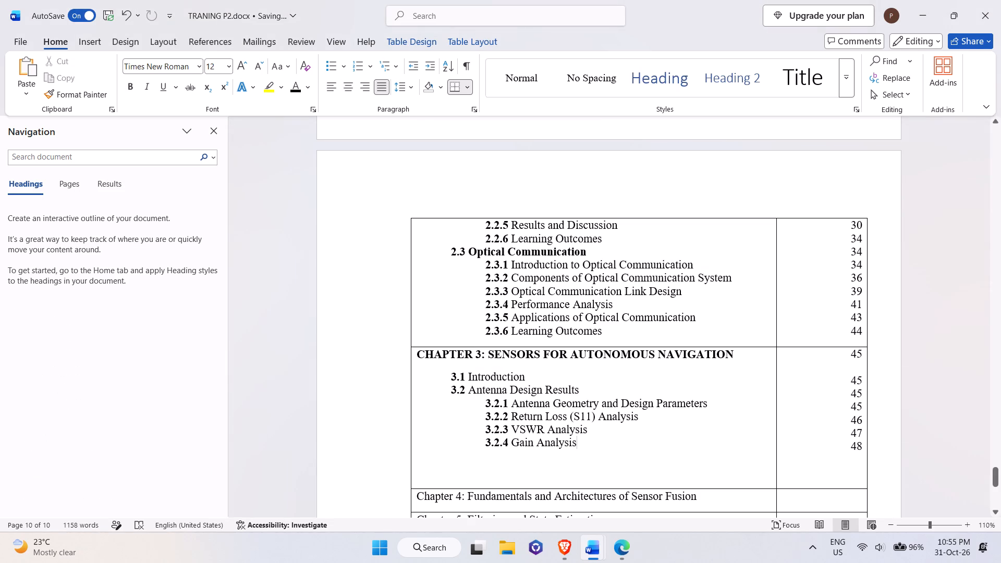
{"action": "key", "text": "Return"}
{"action": "type", "text": "3.2."}
{"action": "type", "text": "5"}
{"action": "key", "text": "space"}
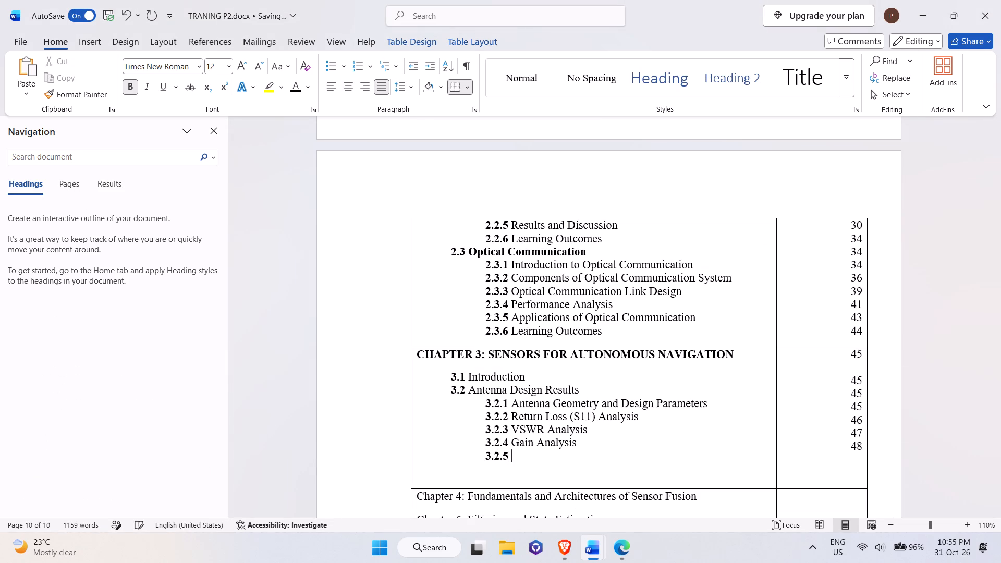
{"action": "key", "text": "ctrl+v"}
Check the page of the 3.2.5 heading in training file 2 and add page number 49 for that entry.
{"action": "left_click", "coordinate": [863, 443]}
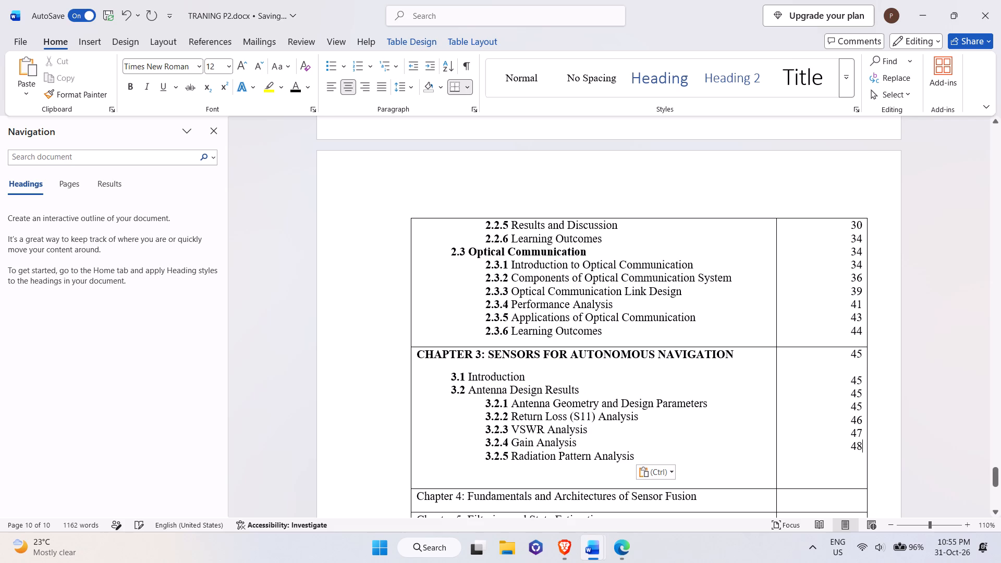
{"action": "key", "text": "alt+Tab"}
{"action": "scroll", "coordinate": [863, 443], "scroll_direction": "down", "scroll_amount": 13}
{"action": "scroll", "coordinate": [863, 446], "scroll_direction": "up", "scroll_amount": 13}
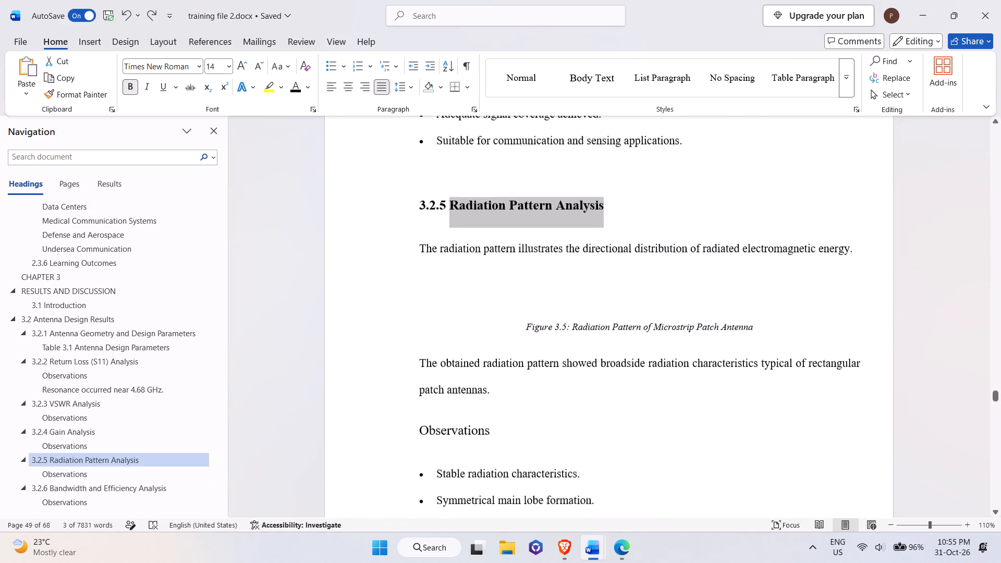
{"action": "scroll", "coordinate": [863, 446], "scroll_direction": "down", "scroll_amount": 8}
{"action": "key", "text": "alt+Tab"}
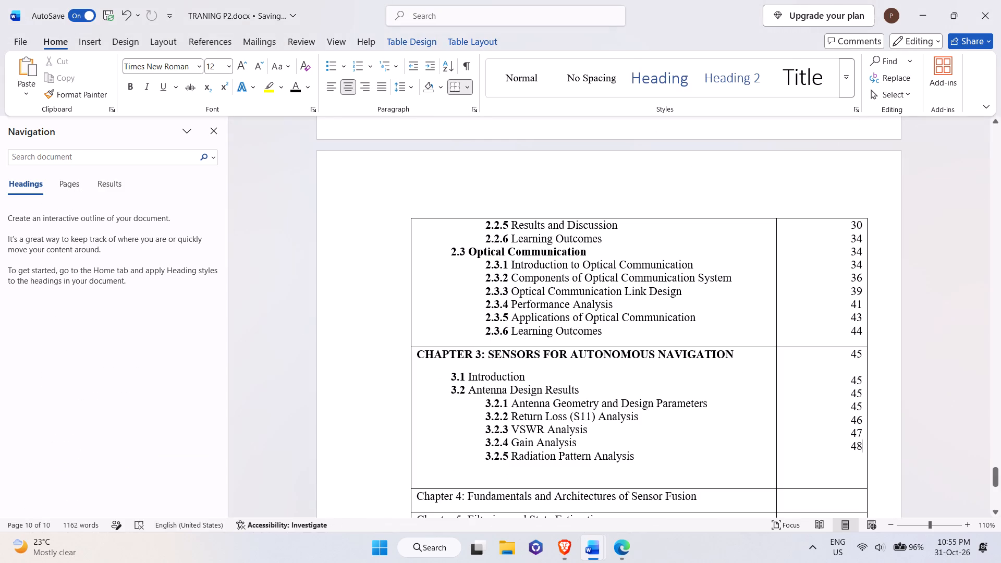
{"action": "key", "text": "Return"}
{"action": "type", "text": "49"}
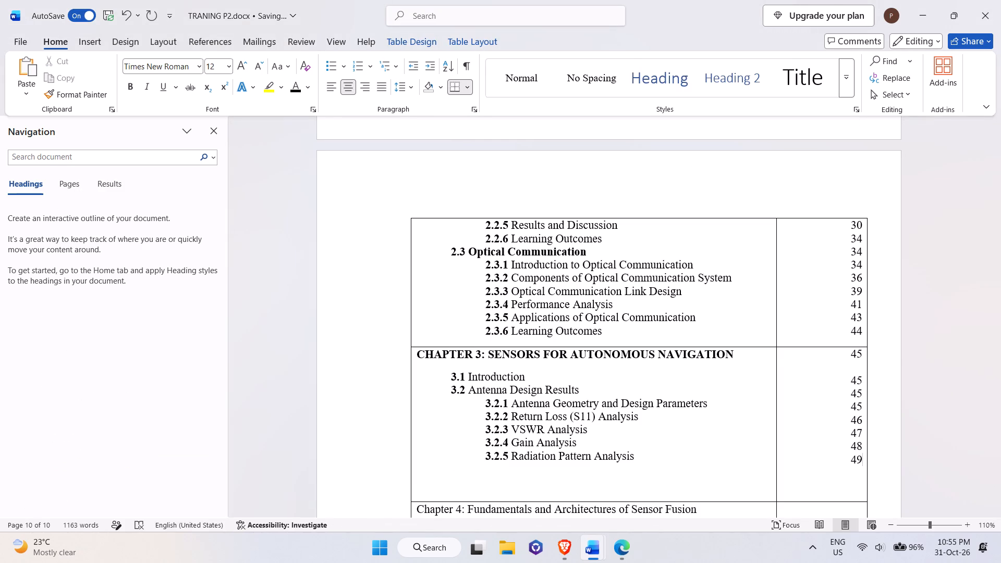
Copy the Figure 3.5 caption "Radiation Pattern of Microstrip Patch Antenna" from training file 2 and search Google Images for it in Brave.
{"action": "key", "text": "alt+Tab"}
{"action": "scroll", "coordinate": [467, 322], "scroll_direction": "up", "scroll_amount": 8}
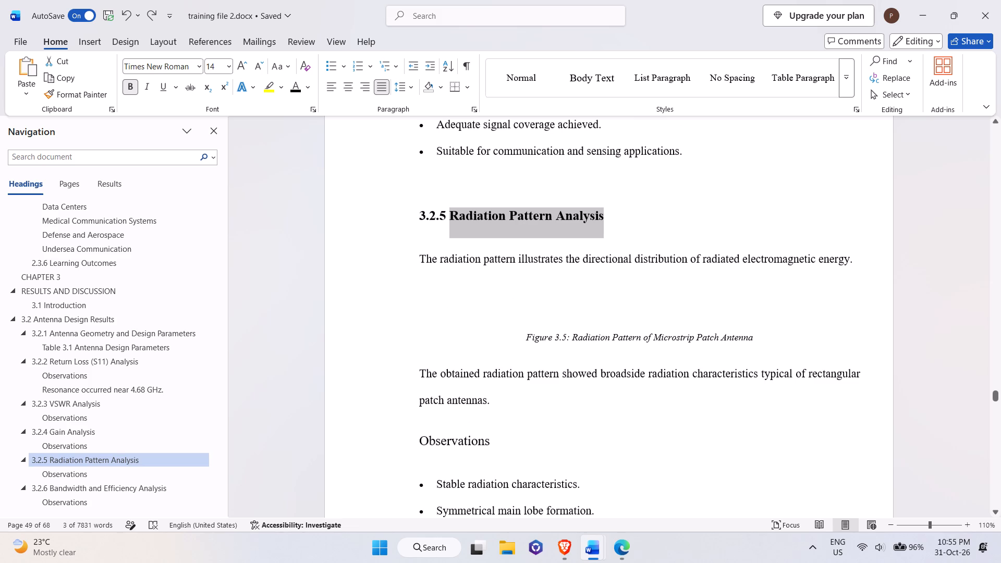
{"action": "left_click_drag", "start_coordinate": [576, 336], "coordinate": [741, 346]}
{"action": "key", "text": "ctrl+c"}
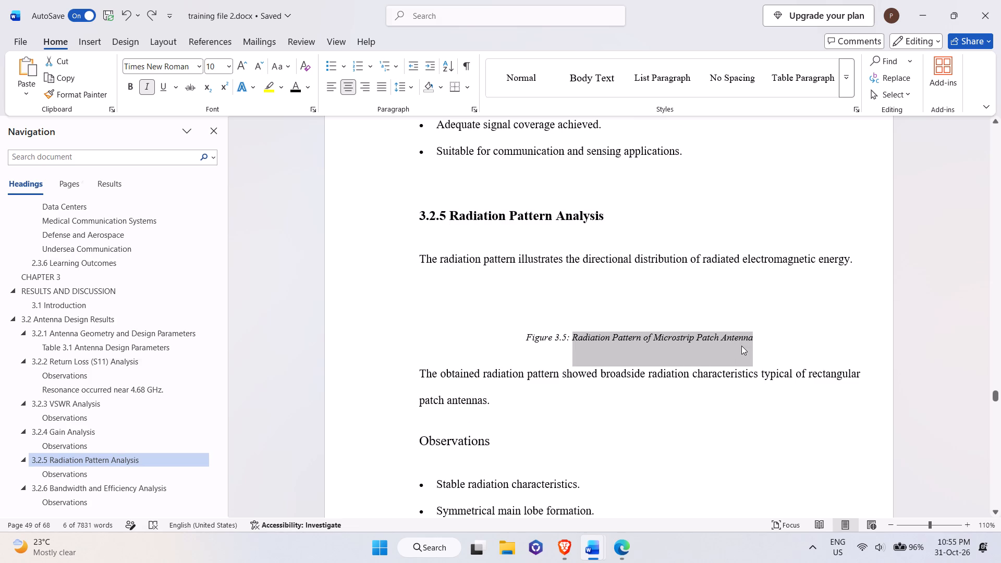
{"action": "key", "text": "alt+Tab"}
{"action": "left_click", "coordinate": [564, 548]}
{"action": "left_click", "coordinate": [494, 16]}
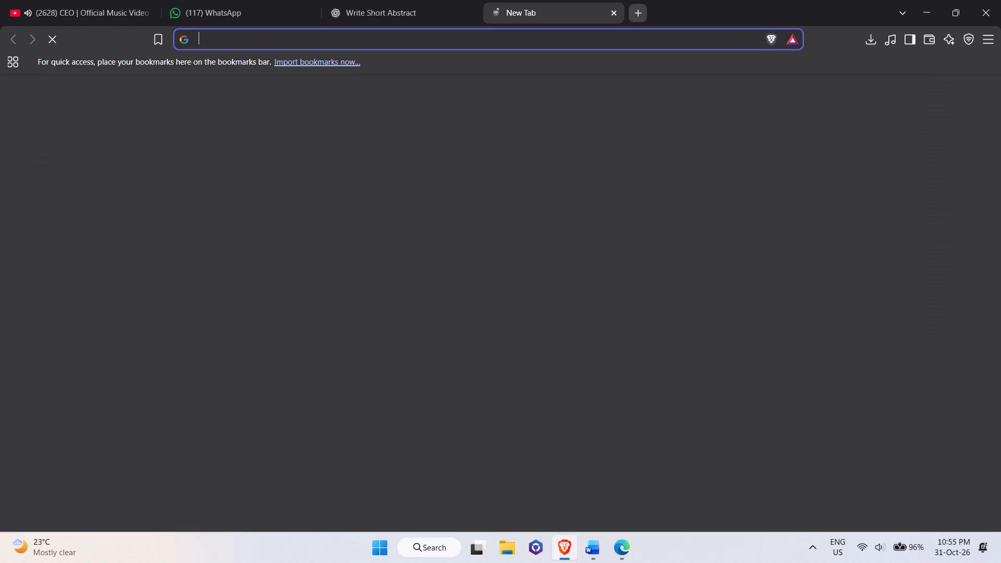
{"action": "key", "text": "ctrl+v"}
{"action": "key", "text": "Return"}
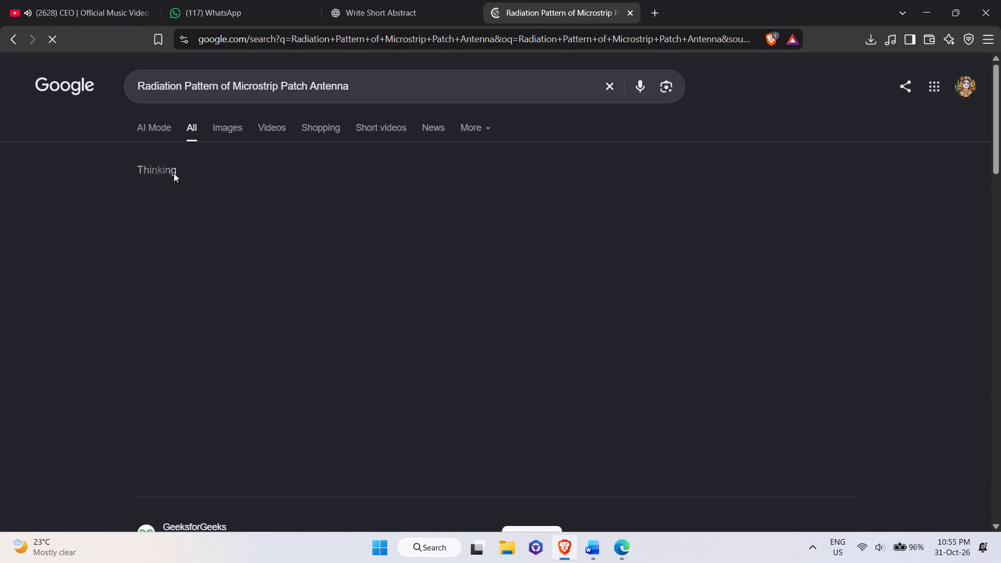
{"action": "left_click", "coordinate": [226, 129]}
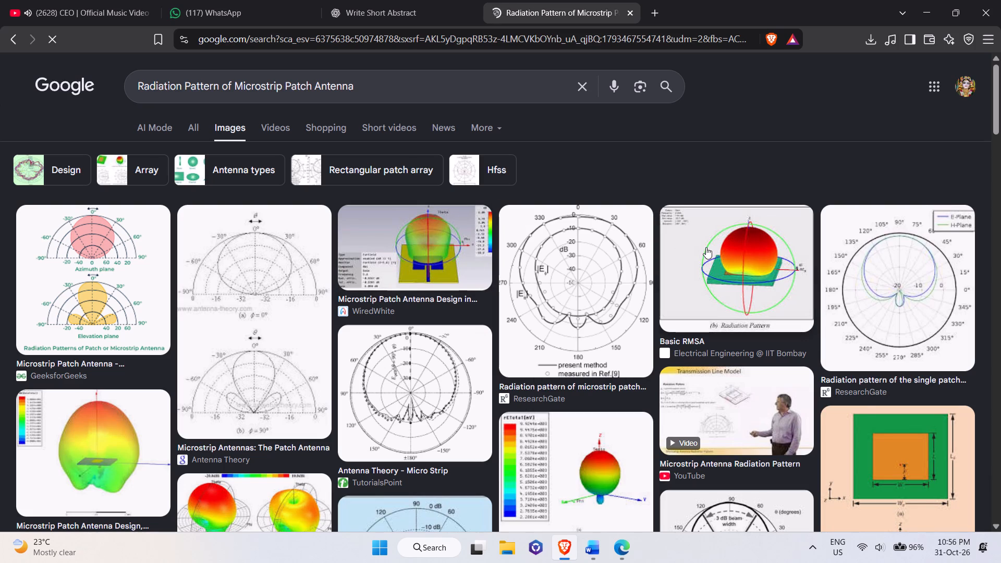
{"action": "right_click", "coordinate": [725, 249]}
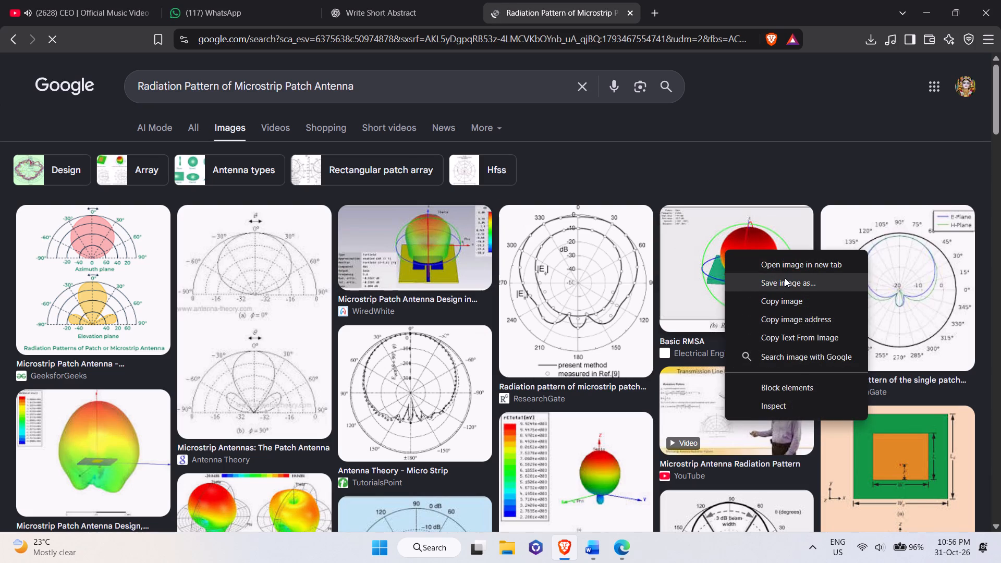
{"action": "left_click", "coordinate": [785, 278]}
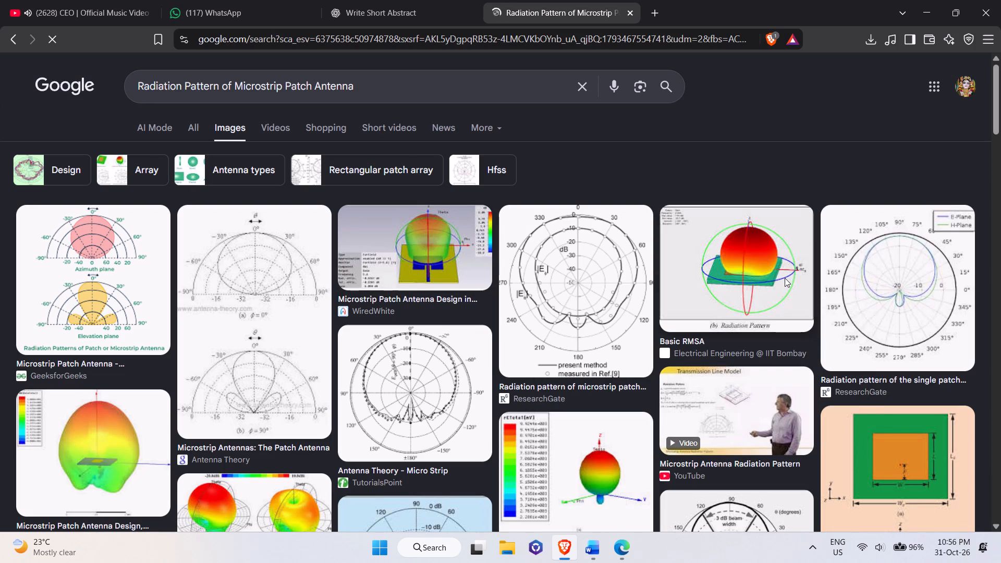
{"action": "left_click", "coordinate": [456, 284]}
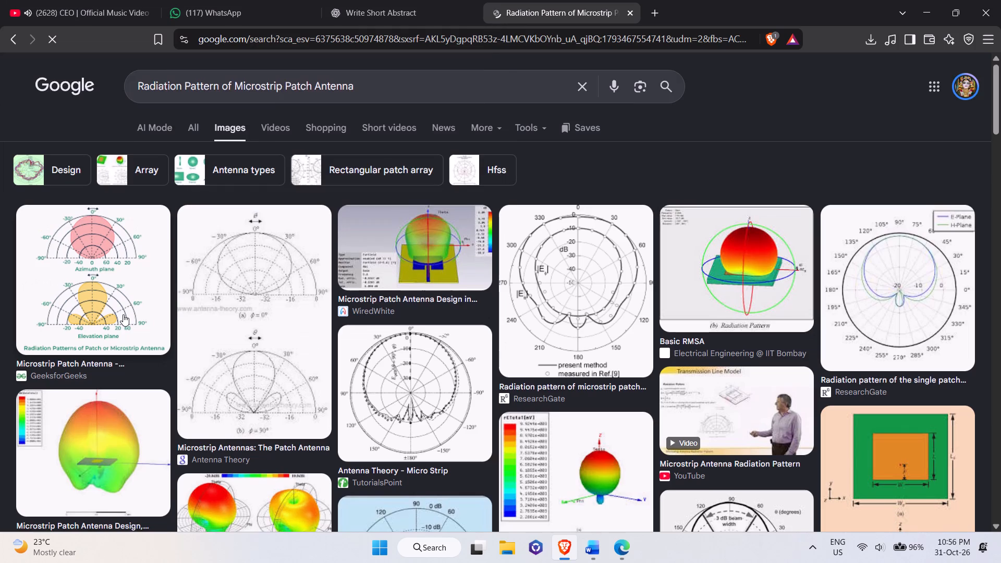
Save the louis.uah.edu 3D radiation pattern image to Downloads as "Radiation Pattern of Microstrip Patch Antenna".
{"action": "scroll", "coordinate": [121, 316], "scroll_direction": "down", "scroll_amount": 3}
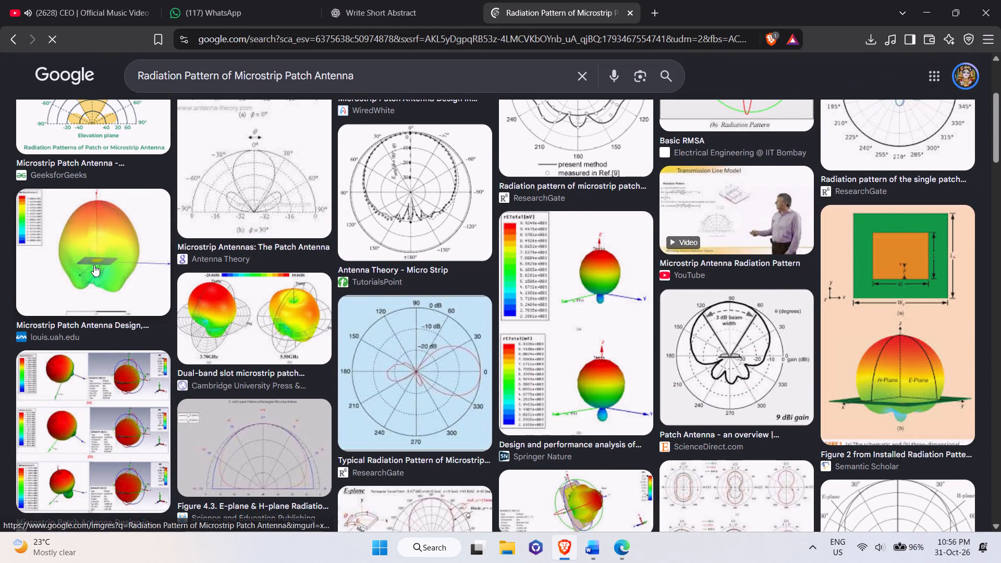
{"action": "right_click", "coordinate": [95, 263]}
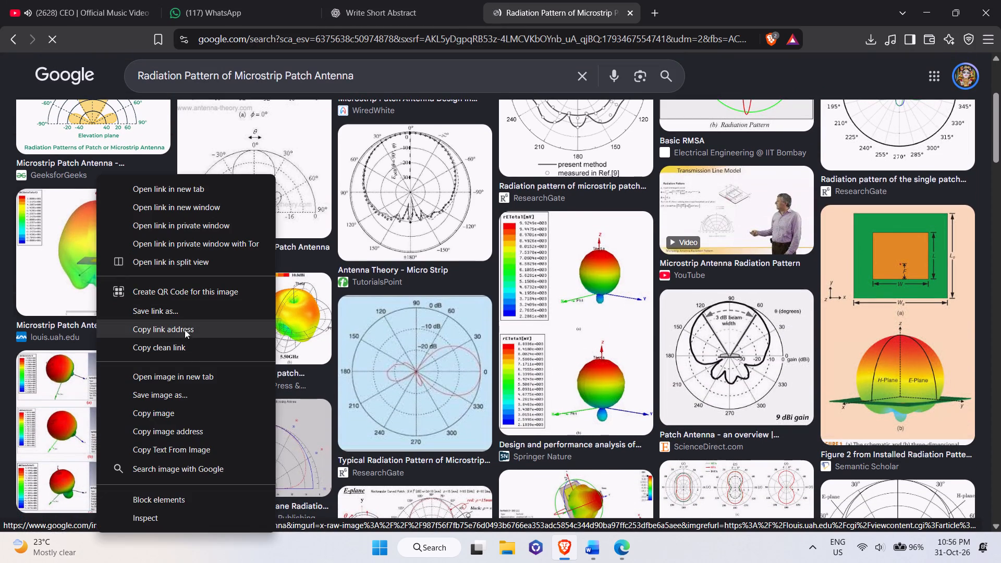
{"action": "left_click", "coordinate": [178, 388]}
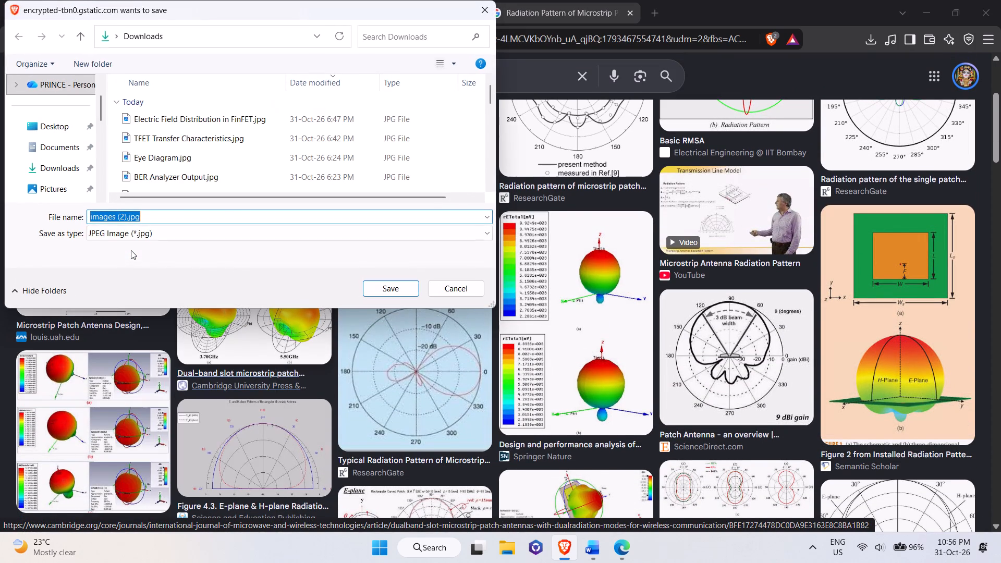
{"action": "key", "text": "ctrl+v"}
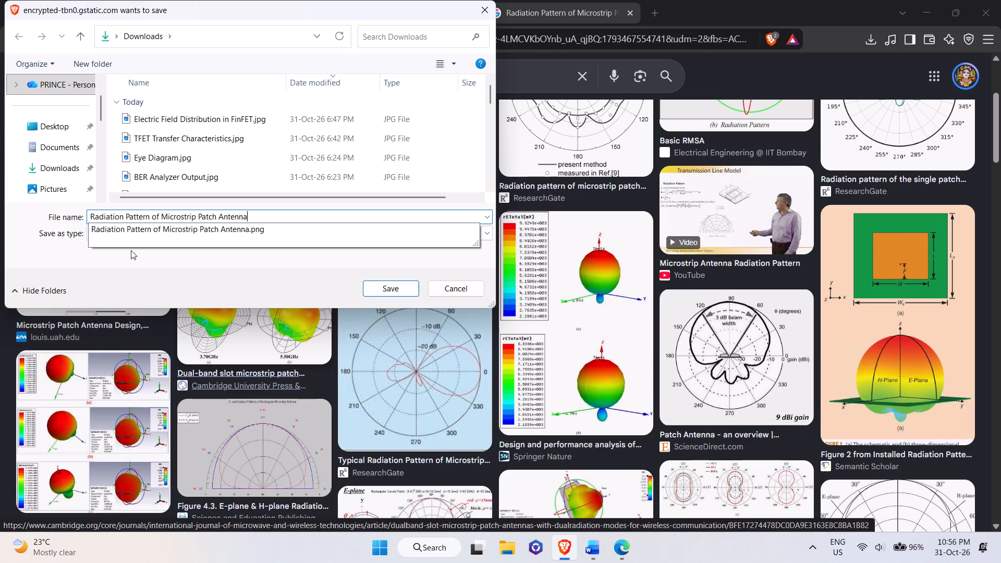
{"action": "key", "text": "Return"}
Insert the saved radiation pattern picture from this device, centred above the Figure 3.5 caption in training file 2.
{"action": "key", "text": "alt+Tab"}
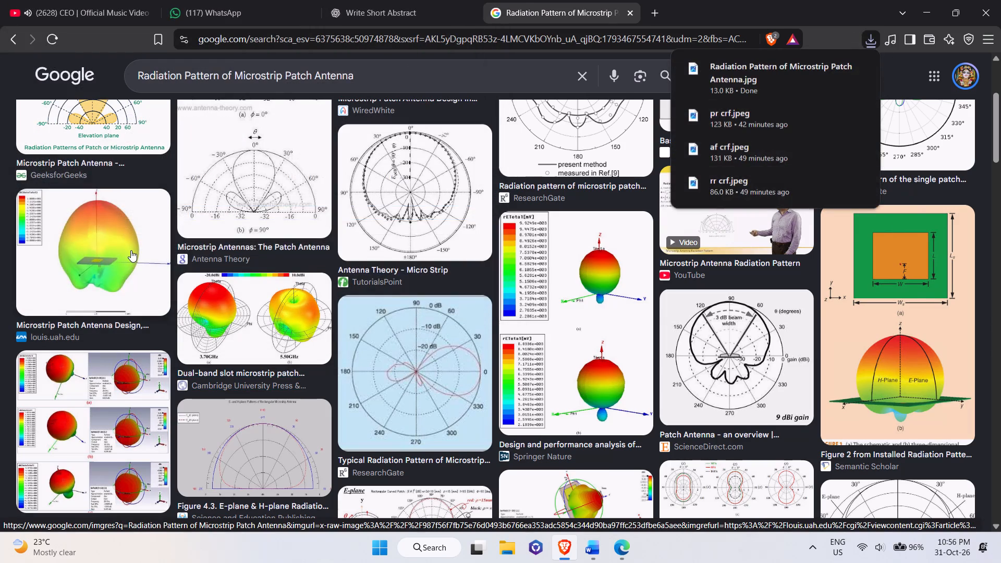
{"action": "key", "text": "alt+Tab"}
{"action": "key", "text": "alt+Tab"}
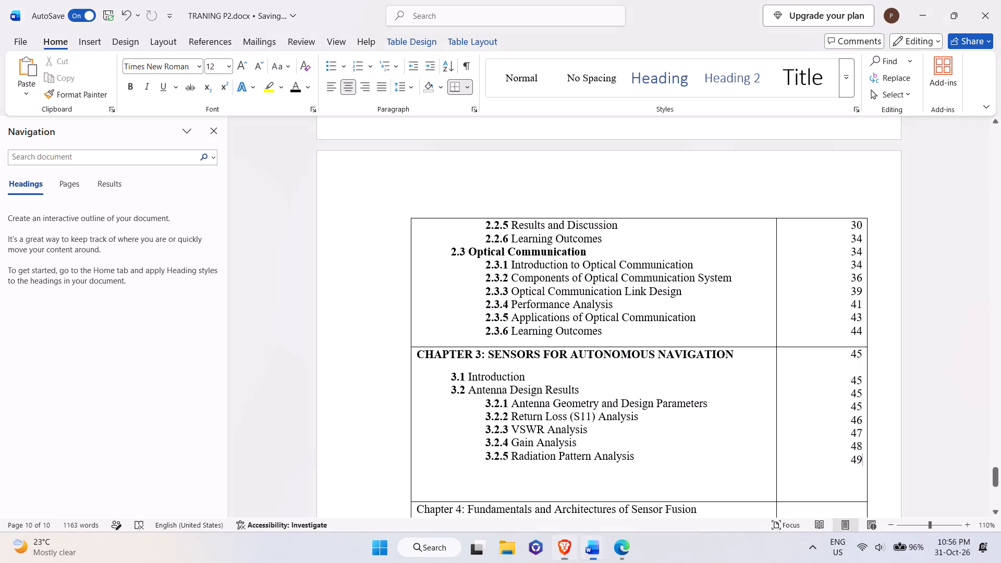
{"action": "left_click", "coordinate": [551, 502]}
{"action": "left_click", "coordinate": [622, 303]}
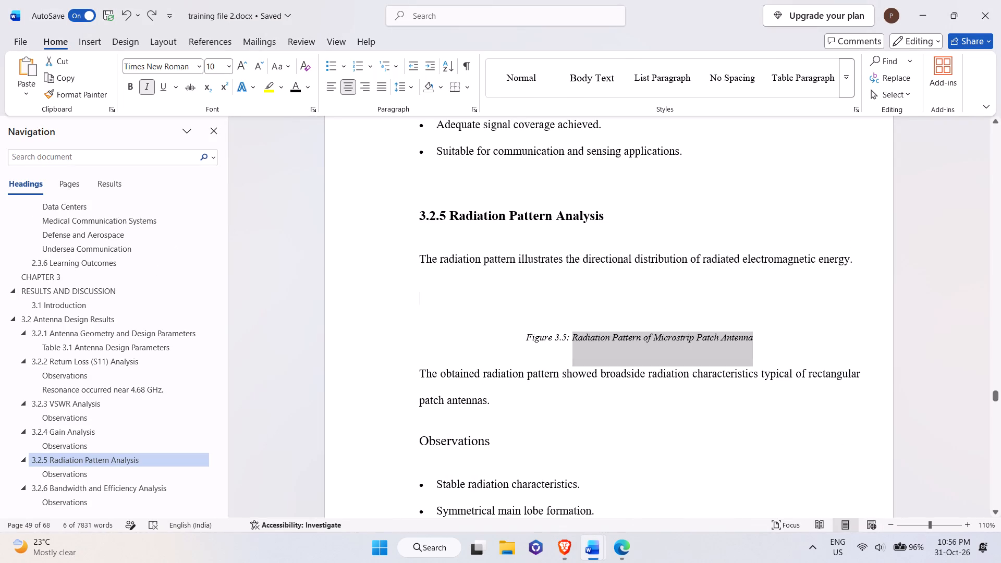
{"action": "key", "text": "ctrl+e"}
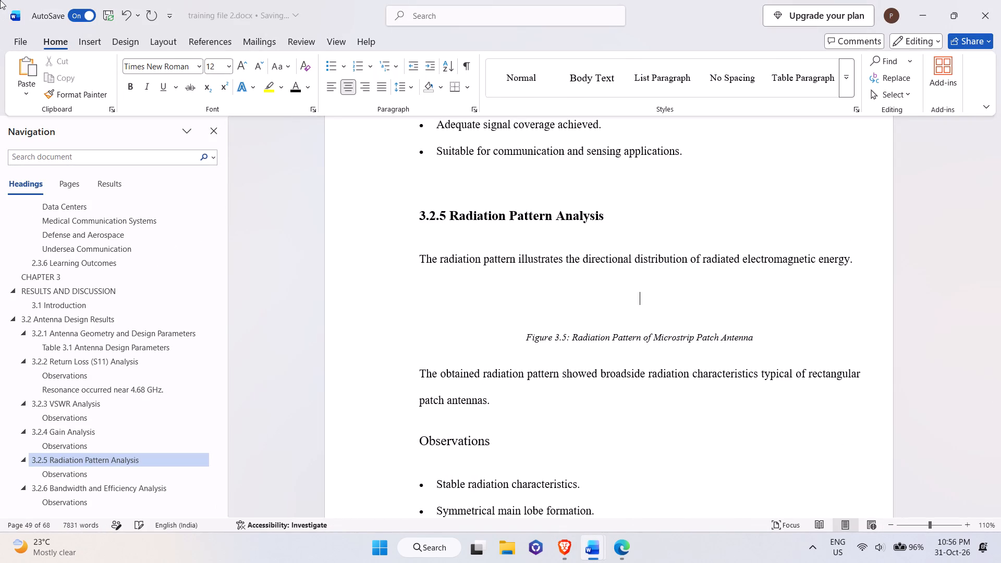
{"action": "left_click", "coordinate": [84, 46]}
{"action": "left_click", "coordinate": [142, 91]}
{"action": "left_click_drag", "start_coordinate": [164, 121], "coordinate": [164, 128]}
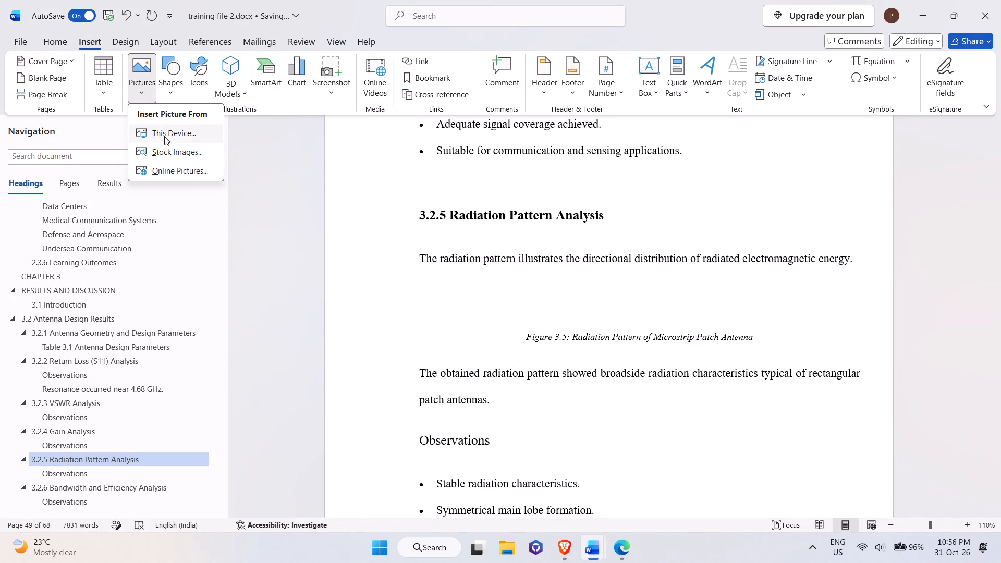
{"action": "left_click", "coordinate": [164, 136]}
{"action": "left_click", "coordinate": [193, 121]}
{"action": "key", "text": "Return"}
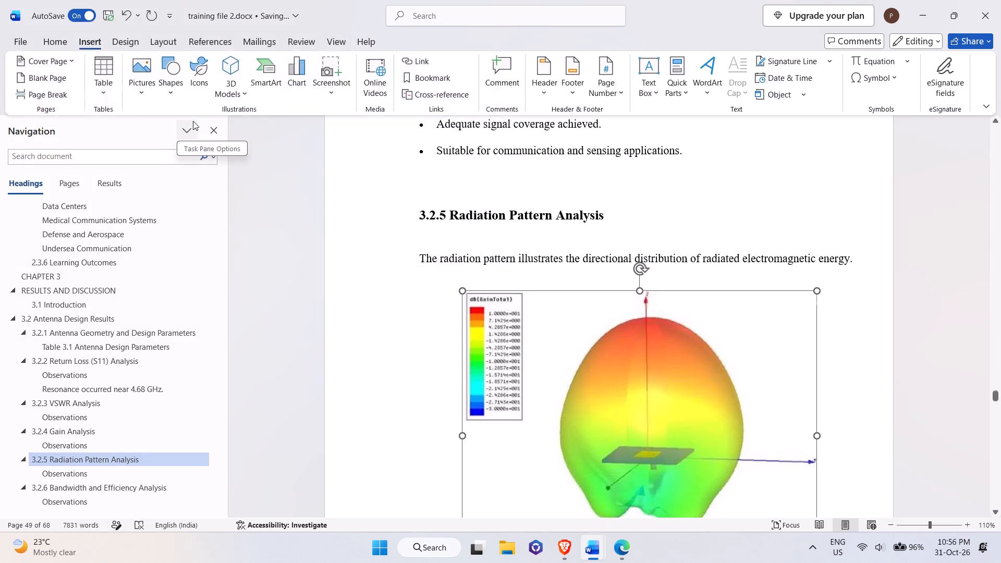
Shrink the Figure 3.5 radiation pattern picture to about 2.32" high by 2.83" wide.
{"action": "scroll", "coordinate": [642, 418], "scroll_direction": "down", "scroll_amount": 4}
{"action": "left_click_drag", "start_coordinate": [813, 443], "coordinate": [648, 249]}
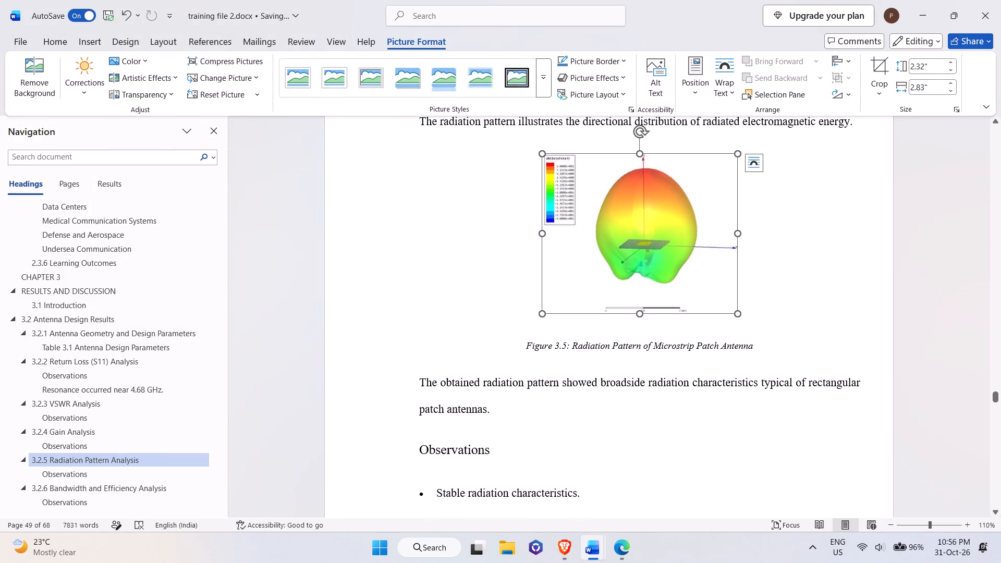
{"action": "left_click_drag", "start_coordinate": [478, 137], "coordinate": [587, 248]}
{"action": "left_click", "coordinate": [457, 188]}
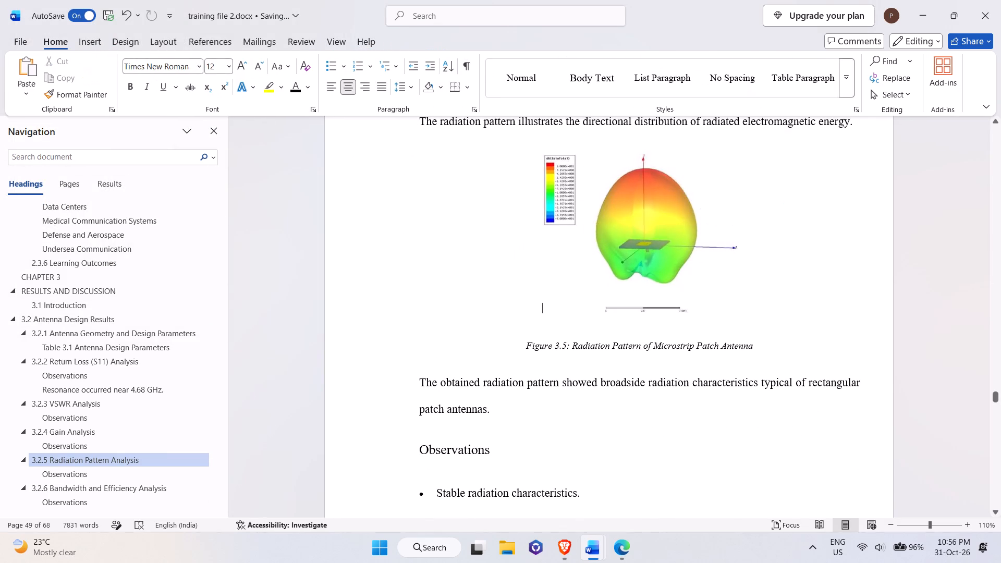
Reduce the line spacing of the Figure 3.5 picture and its caption.
{"action": "left_click_drag", "start_coordinate": [434, 169], "coordinate": [760, 352]}
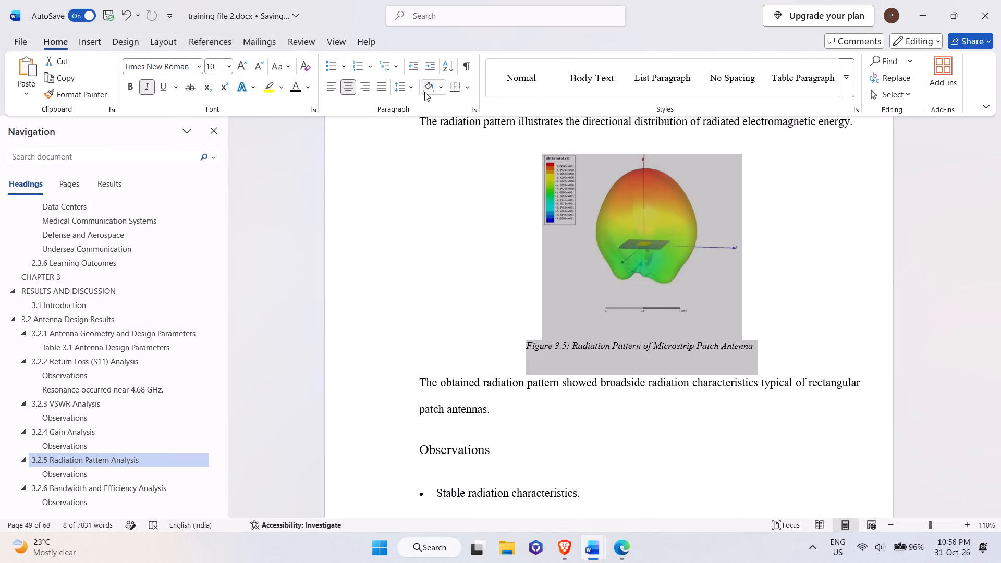
{"action": "left_click", "coordinate": [411, 86]}
{"action": "left_click", "coordinate": [423, 110]}
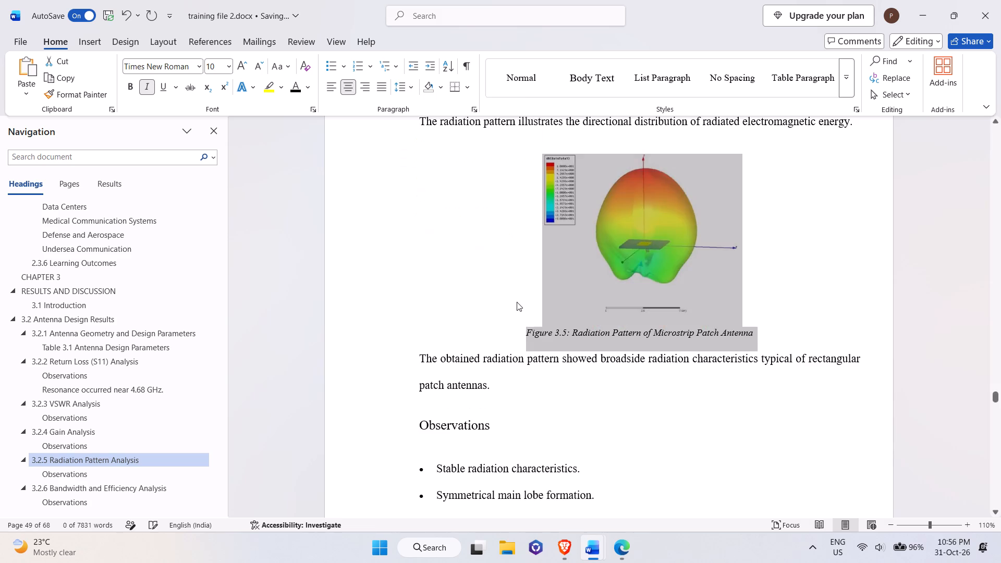
{"action": "scroll", "coordinate": [517, 302], "scroll_direction": "up", "scroll_amount": 4}
{"action": "left_click", "coordinate": [762, 349]}
Remove the blank line above the 3.2.5 Radiation Pattern Analysis heading.
{"action": "scroll", "coordinate": [475, 240], "scroll_direction": "up", "scroll_amount": 3}
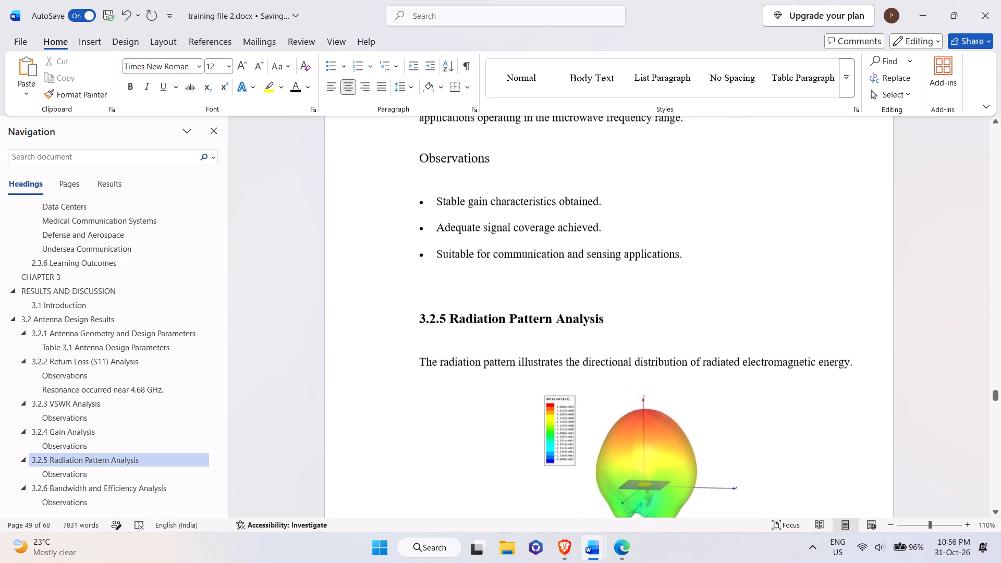
{"action": "left_click", "coordinate": [421, 286]}
{"action": "left_click", "coordinate": [432, 289]}
{"action": "key", "text": "BackSpace"}
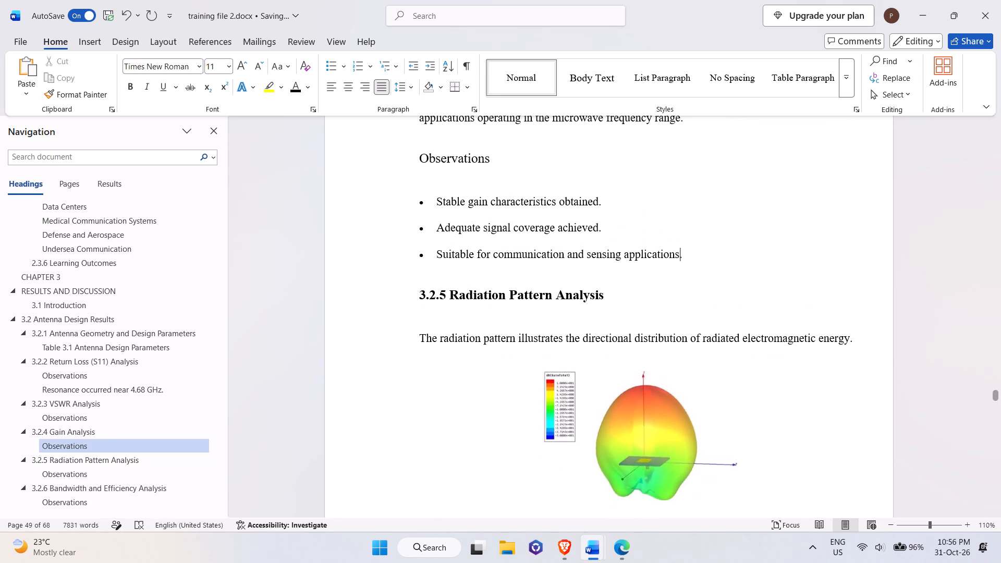
Add entry 3.2.6 below 3.2.5 in the TRANING P2 contents with the title "Bandwidth and Efficiency Analysis" copied from training file 2.
{"action": "key", "text": "alt+Tab"}
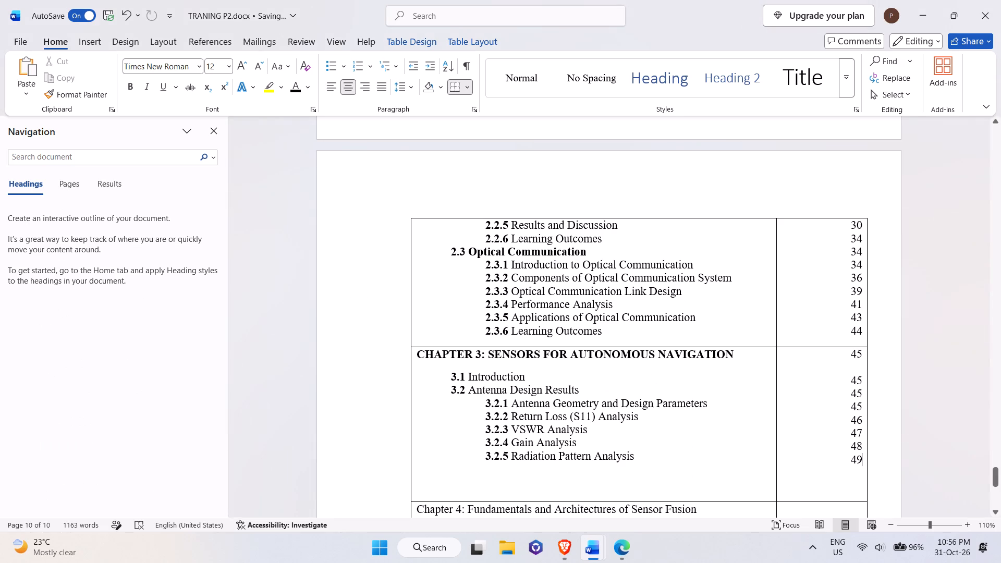
{"action": "scroll", "coordinate": [541, 420], "scroll_direction": "down", "scroll_amount": 2}
{"action": "key", "text": "alt+Tab"}
{"action": "scroll", "coordinate": [657, 359], "scroll_direction": "down", "scroll_amount": 3}
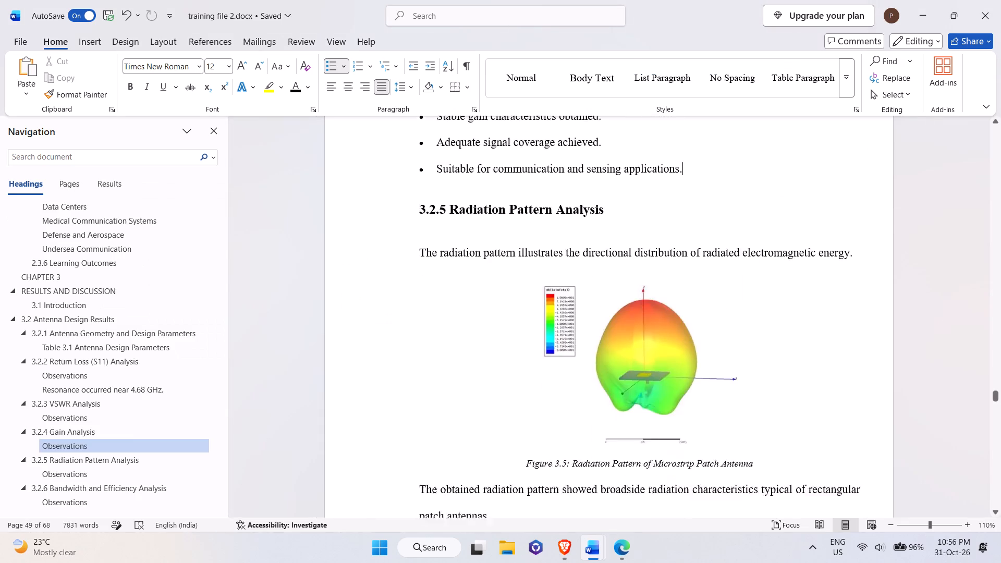
{"action": "scroll", "coordinate": [657, 359], "scroll_direction": "down", "scroll_amount": 15}
{"action": "left_click_drag", "start_coordinate": [449, 318], "coordinate": [493, 319]}
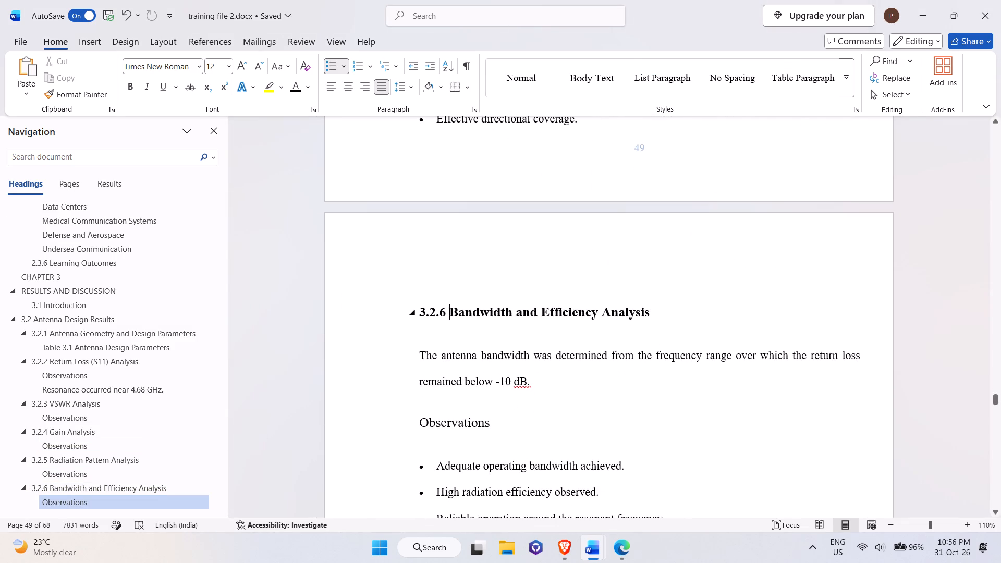
{"action": "left_click_drag", "start_coordinate": [493, 319], "coordinate": [621, 315]}
{"action": "key", "text": "ctrl+c"}
{"action": "key", "text": "alt+Tab"}
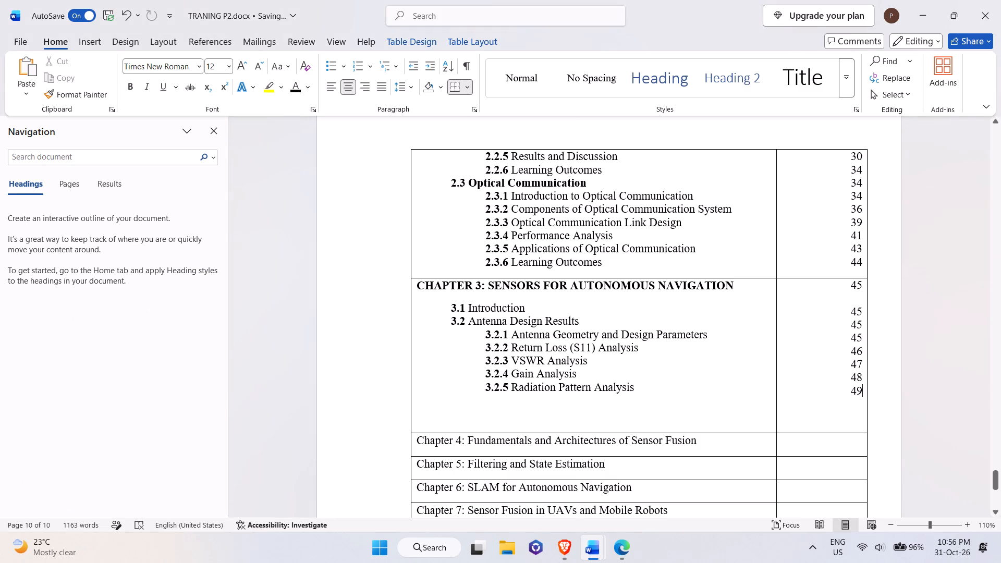
{"action": "left_click", "coordinate": [646, 388]}
{"action": "key", "text": "Return"}
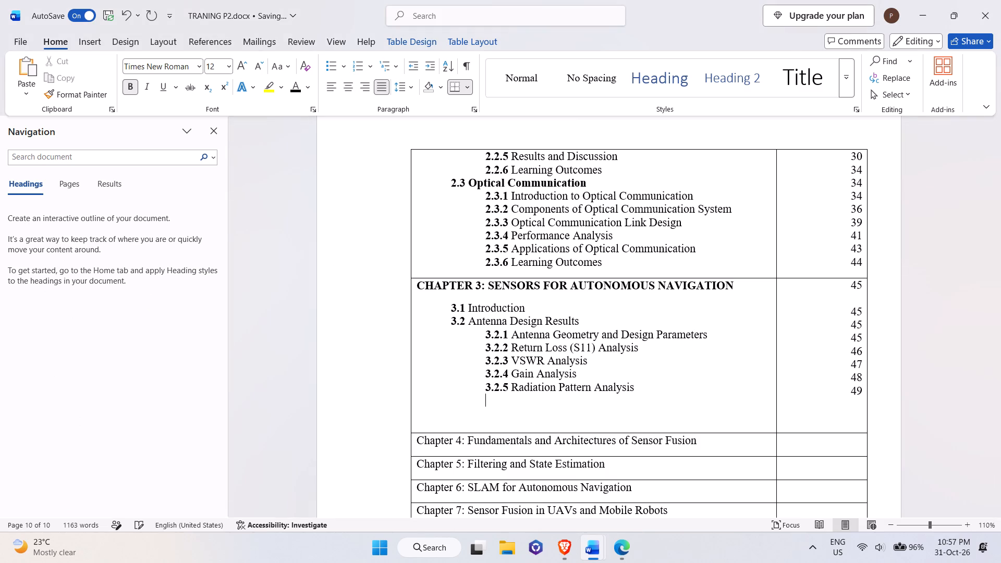
{"action": "type", "text": "3.2.6"}
{"action": "key", "text": "space"}
{"action": "key", "text": "ctrl+v"}
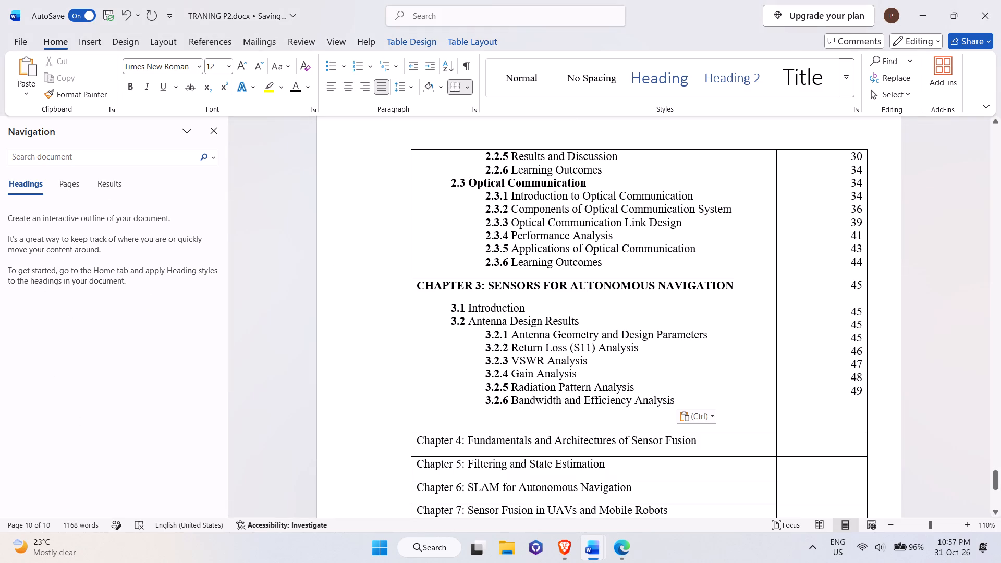
Add page number 50 for the 3.2.6 entry.
{"action": "left_click", "coordinate": [862, 394]}
{"action": "key", "text": "Return"}
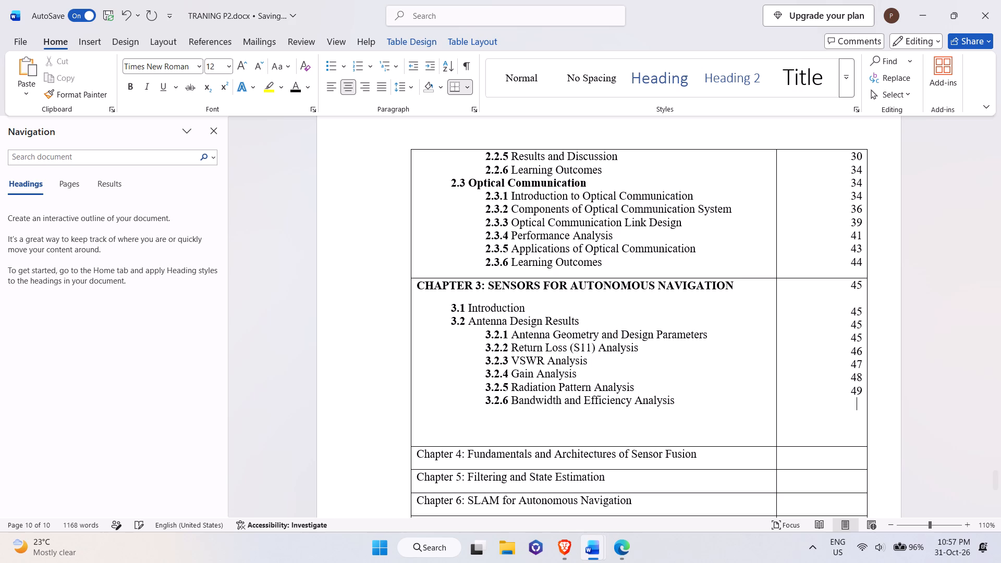
{"action": "type", "text": "50"}
{"action": "key", "text": "Return"}
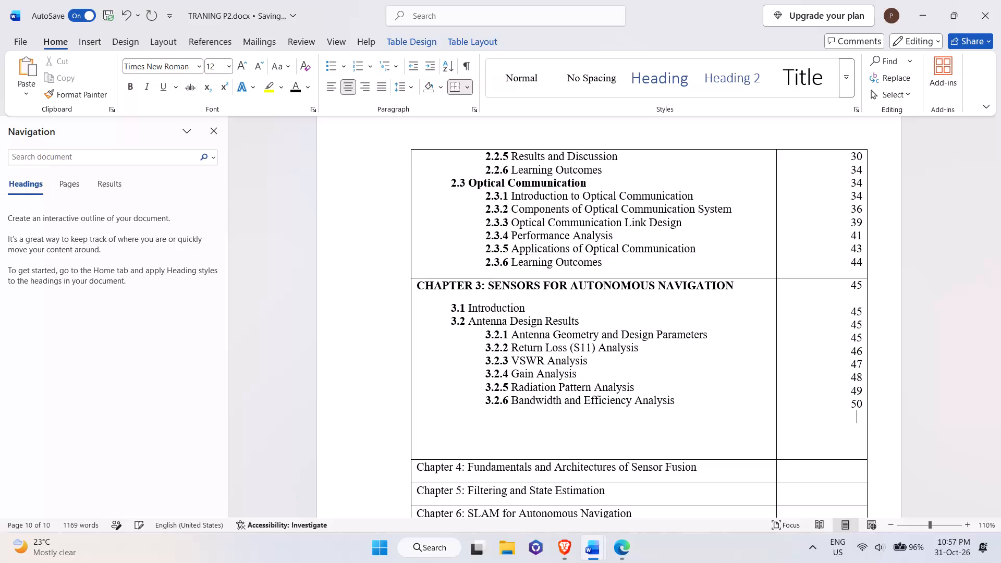
{"action": "key", "text": "BackSpace"}
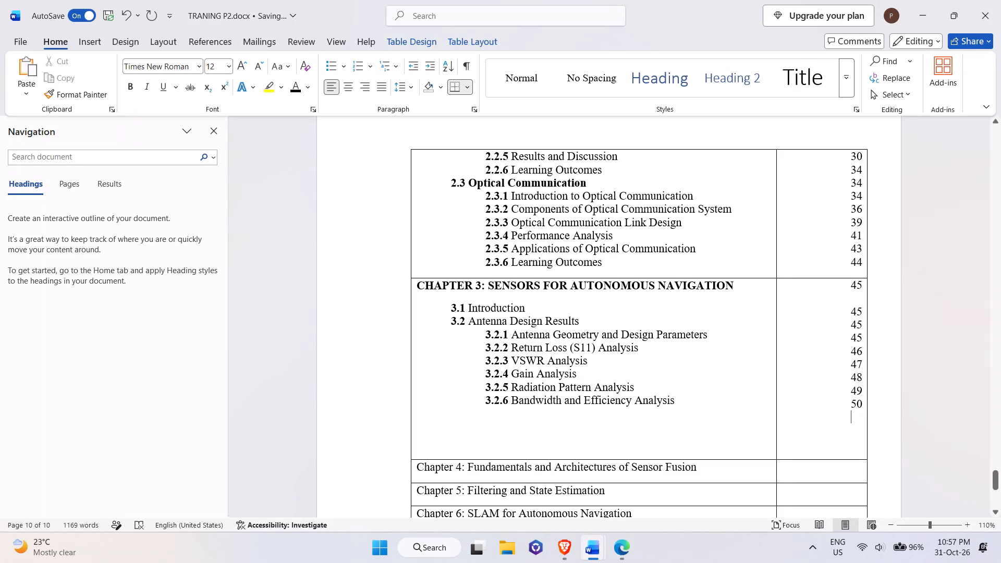
Add entry 3.2.7 below 3.2.6 with the title "Discussion of Antenna Performance" copied from training file 2.
{"action": "left_click", "coordinate": [516, 420]}
{"action": "left_click", "coordinate": [689, 399]}
{"action": "key", "text": "Return"}
{"action": "key", "text": "alt+Tab"}
{"action": "scroll", "coordinate": [620, 378], "scroll_direction": "down", "scroll_amount": 16}
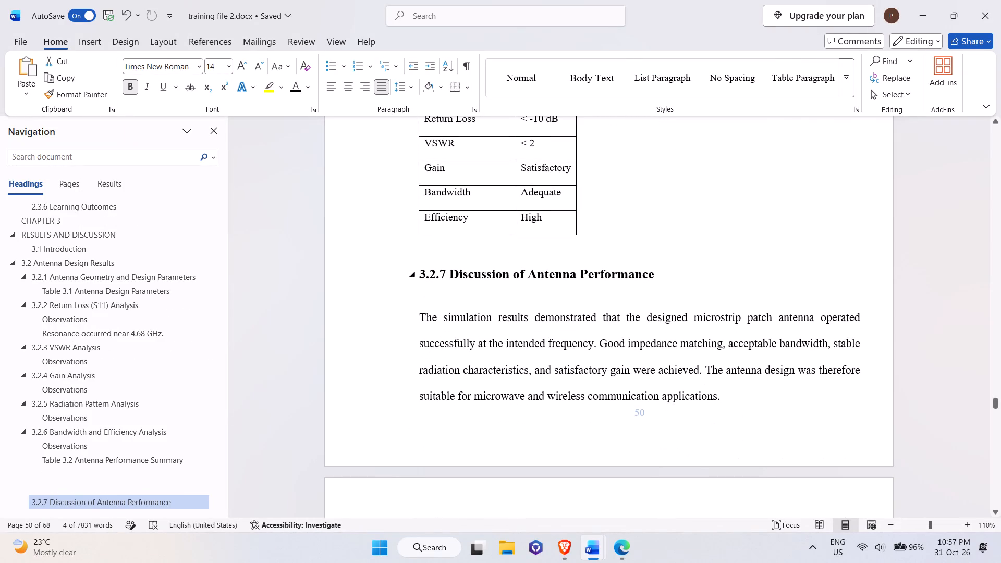
{"action": "left_click_drag", "start_coordinate": [455, 276], "coordinate": [656, 274]}
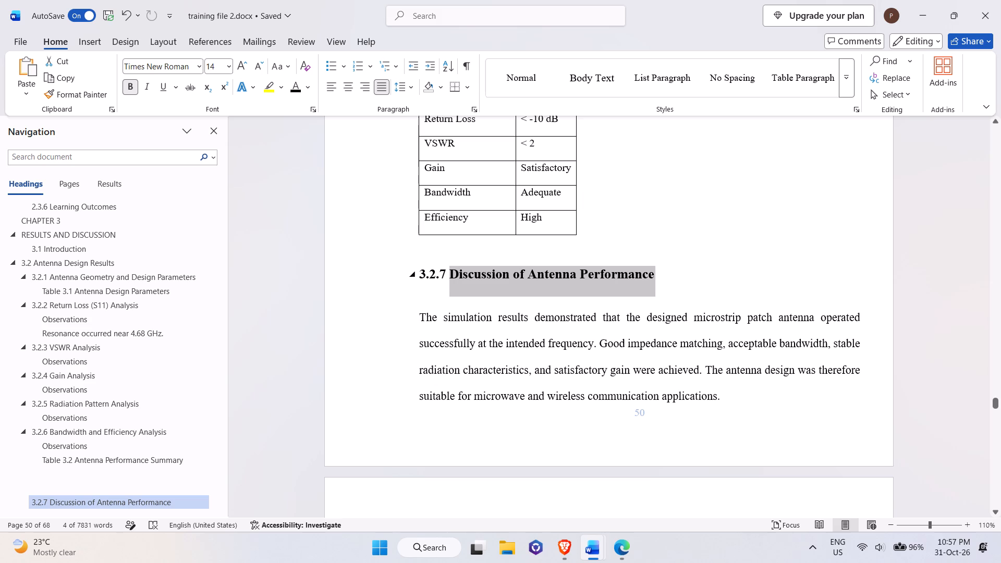
{"action": "left_click_drag", "start_coordinate": [656, 274], "coordinate": [654, 273]}
{"action": "key", "text": "ctrl+c"}
{"action": "key", "text": "alt+Tab"}
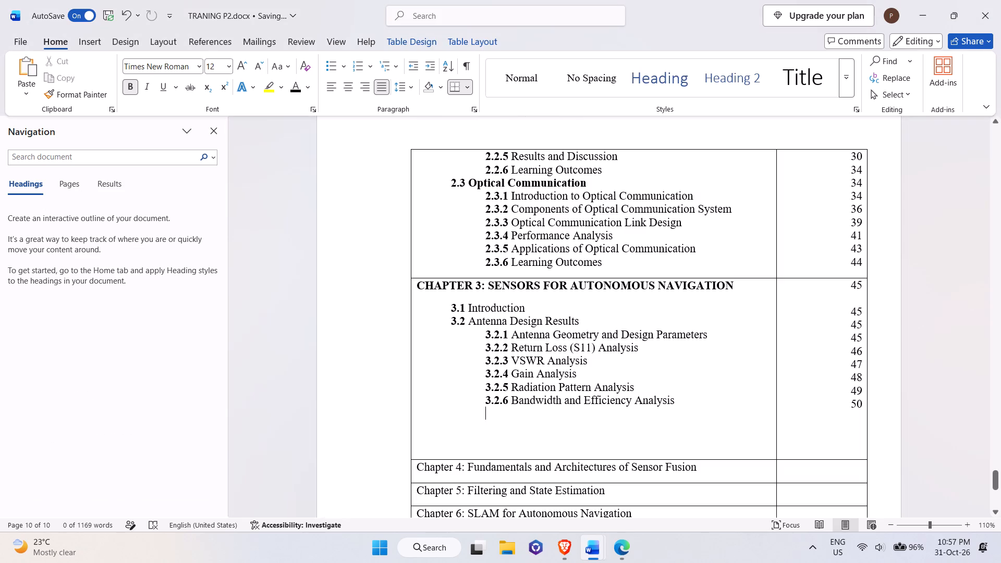
{"action": "type", "text": "3.2.7"}
{"action": "key", "text": "space"}
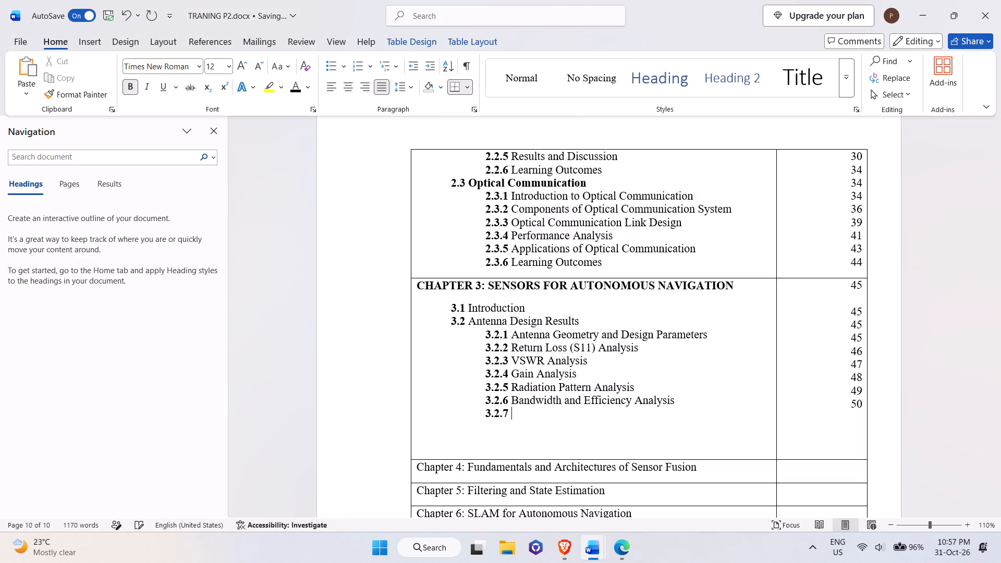
{"action": "key", "text": "ctrl+v"}
Add page number 51 for the 3.2.7 entry.
{"action": "left_click", "coordinate": [867, 405]}
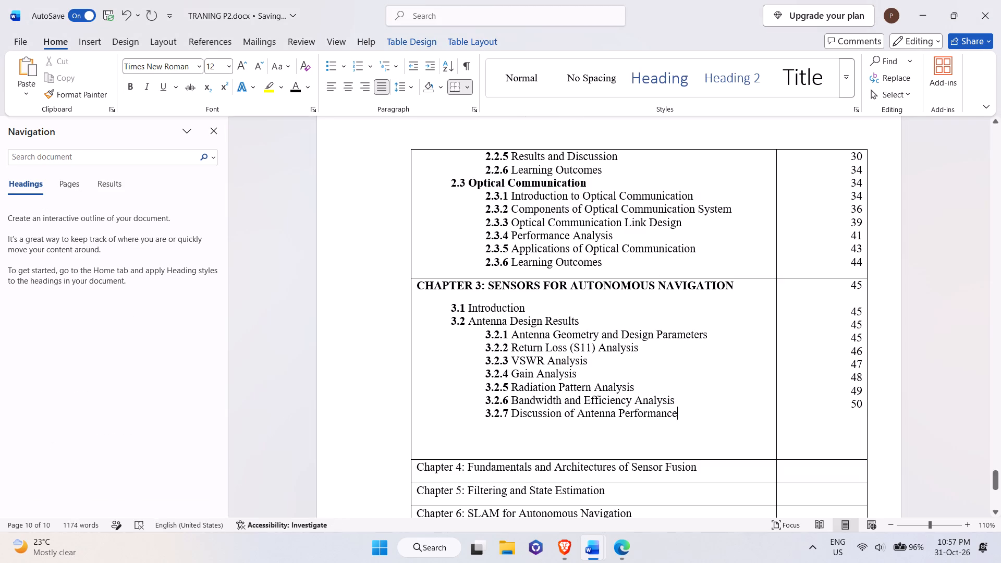
{"action": "left_click", "coordinate": [861, 402]}
{"action": "key", "text": "Return"}
{"action": "type", "text": "51"}
Start a new section line numbered 3.3 below the 3.2.7 entry in the Chapter 3 contents, without a bullet dash.
{"action": "left_click", "coordinate": [689, 417]}
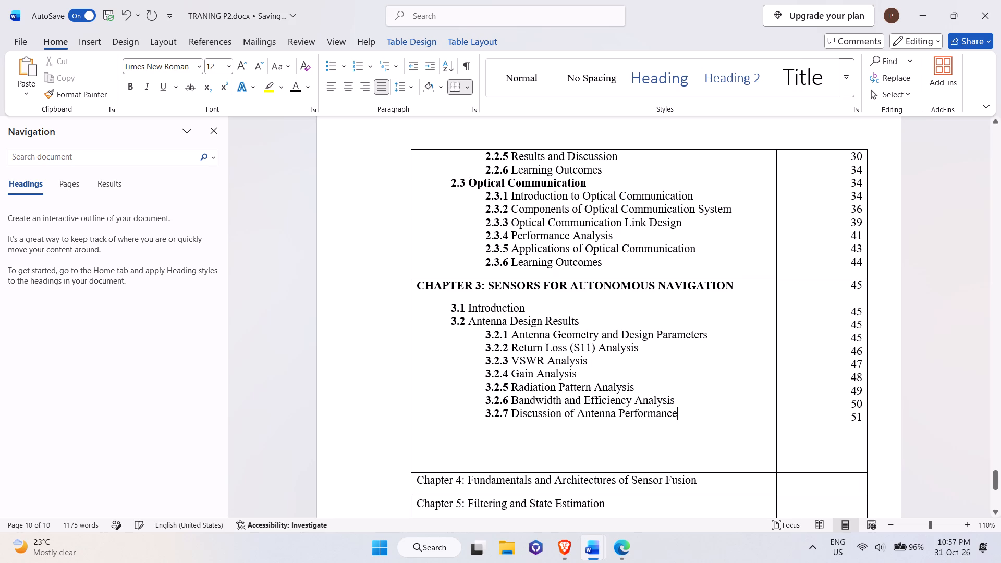
{"action": "key", "text": "Return"}
{"action": "key", "text": "alt+Tab"}
{"action": "scroll", "coordinate": [647, 384], "scroll_direction": "down", "scroll_amount": 14}
{"action": "scroll", "coordinate": [649, 376], "scroll_direction": "up", "scroll_amount": 4}
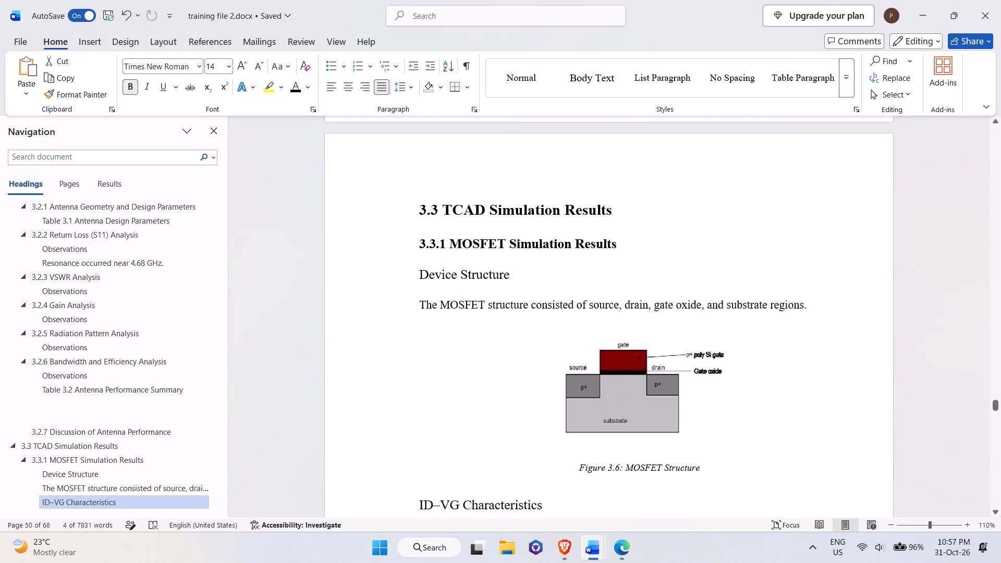
{"action": "key", "text": "alt+Tab"}
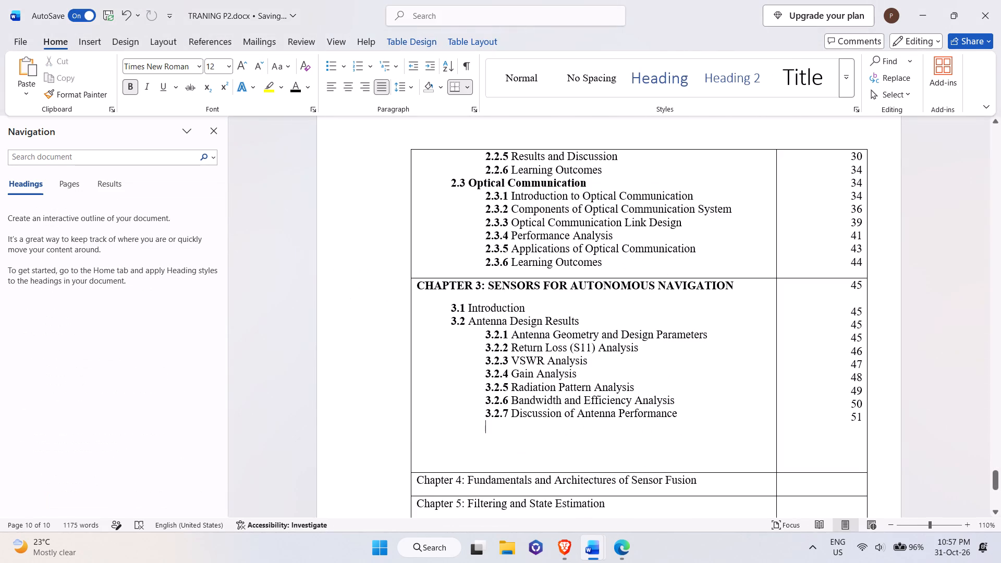
{"action": "key", "text": "BackSpace"}
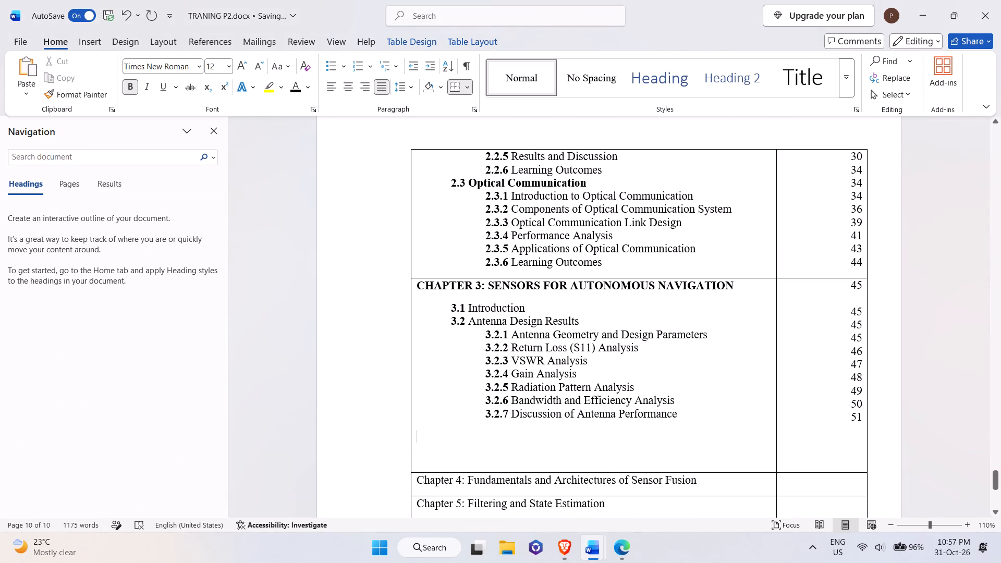
{"action": "left_click", "coordinate": [326, 66]}
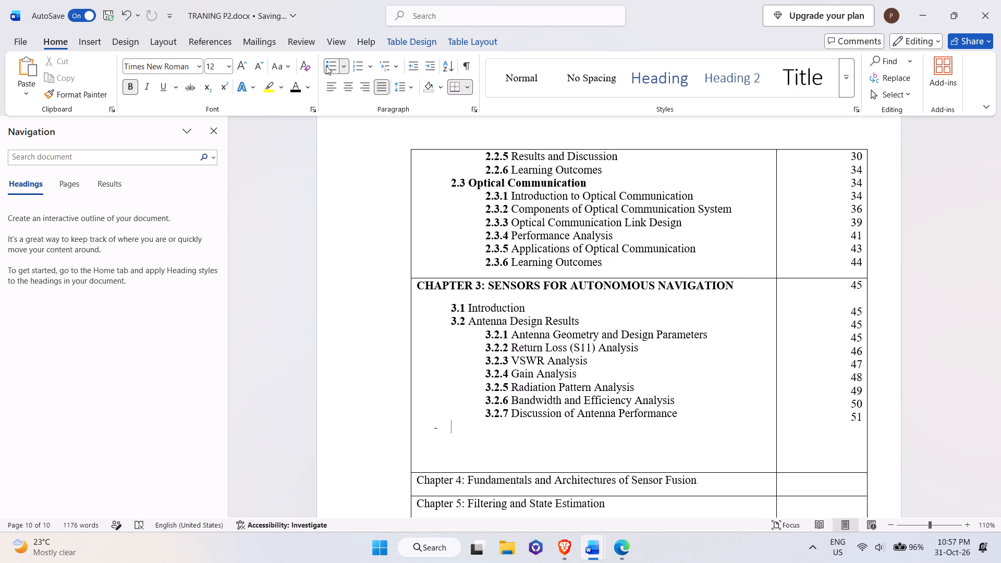
{"action": "type", "text": "3.3"}
{"action": "key", "text": "Left"}
{"action": "key", "text": "Left"}
{"action": "key", "text": "Left"}
{"action": "key", "text": "BackSpace"}
{"action": "type", "text": "00"}
{"action": "key", "text": "BackSpace"}
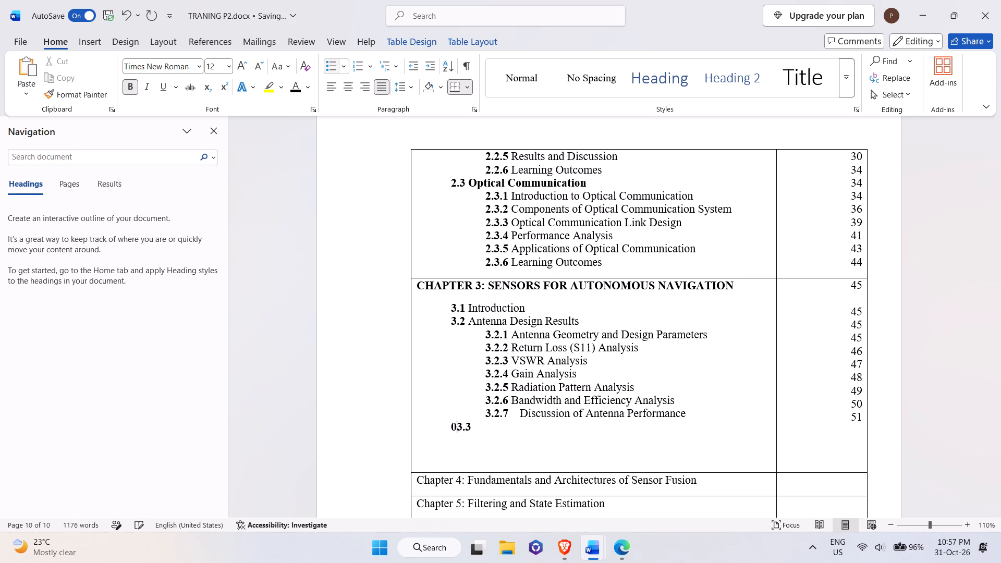
{"action": "key", "text": "BackSpace"}
{"action": "key", "text": "Right"}
{"action": "key", "text": "Right"}
{"action": "key", "text": "Right"}
{"action": "key", "text": "space"}
Add the title "TCAD Simulation Results" copied from training file 2 after the number 3.3.
{"action": "key", "text": "alt+Tab"}
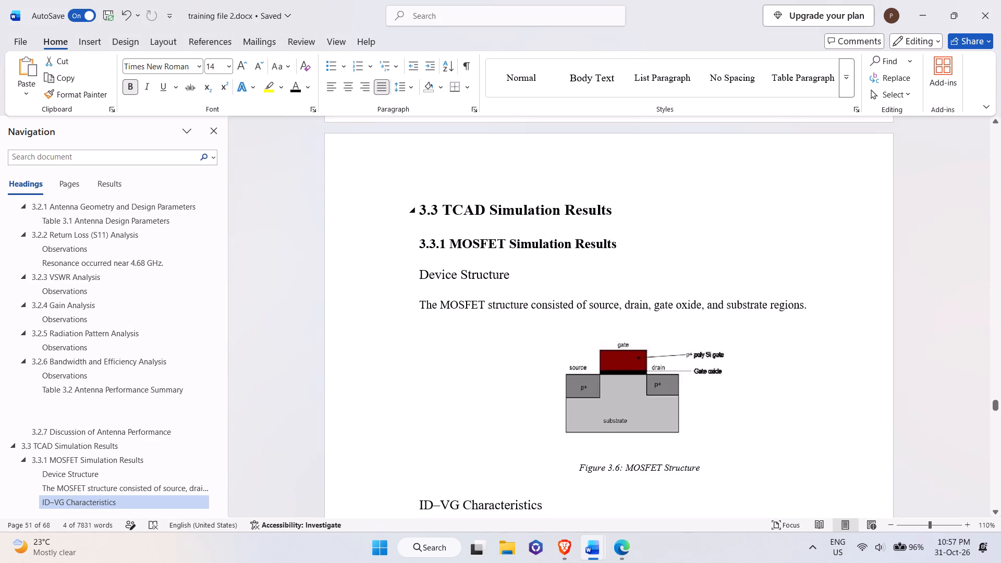
{"action": "left_click_drag", "start_coordinate": [445, 211], "coordinate": [606, 213]}
{"action": "key", "text": "ctrl+c"}
{"action": "key", "text": "alt+Tab"}
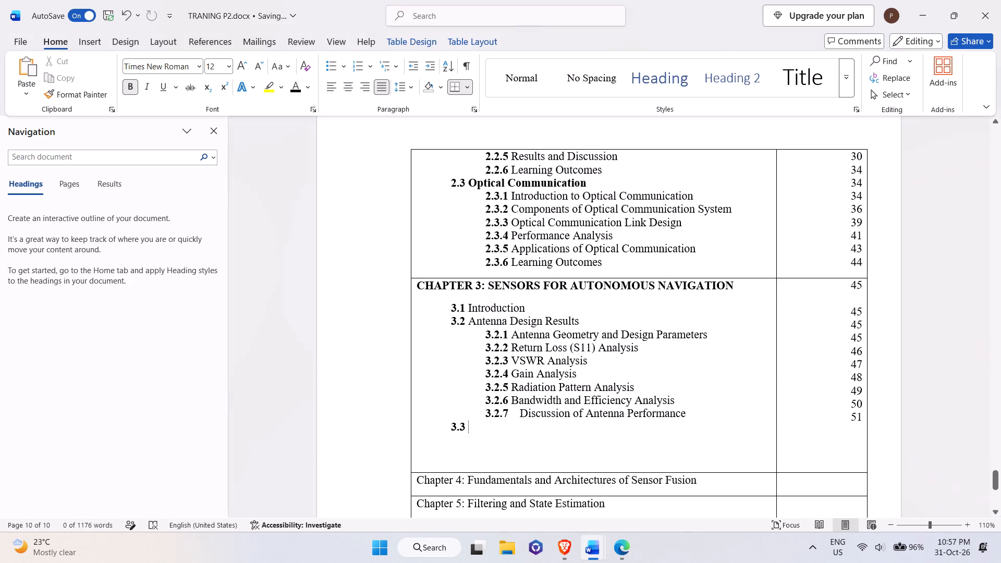
{"action": "key", "text": "ctrl+v"}
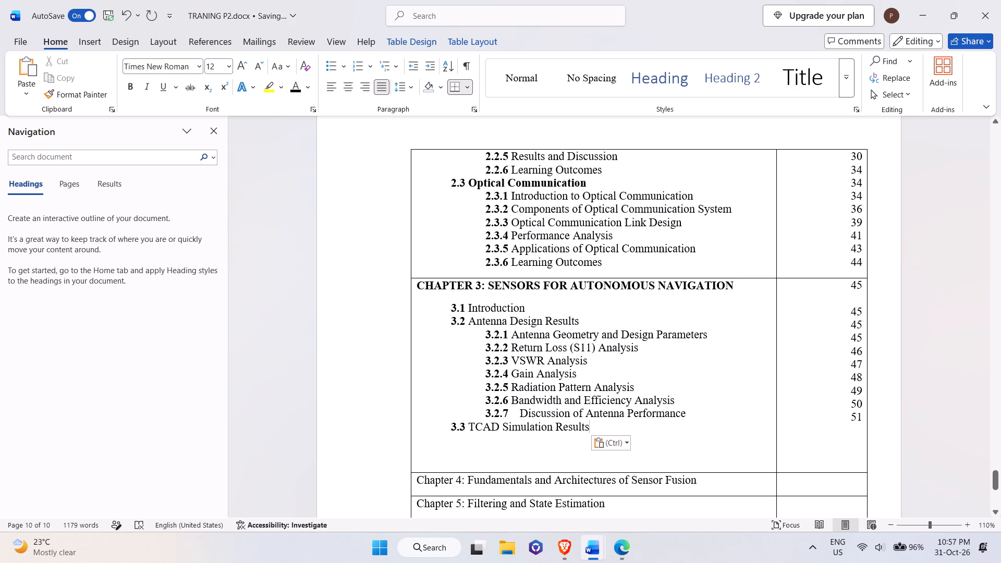
Make the full text of the 3.1, 3.2 and 3.3 section entries in Chapter 3 bold.
{"action": "left_click_drag", "start_coordinate": [530, 308], "coordinate": [445, 303]}
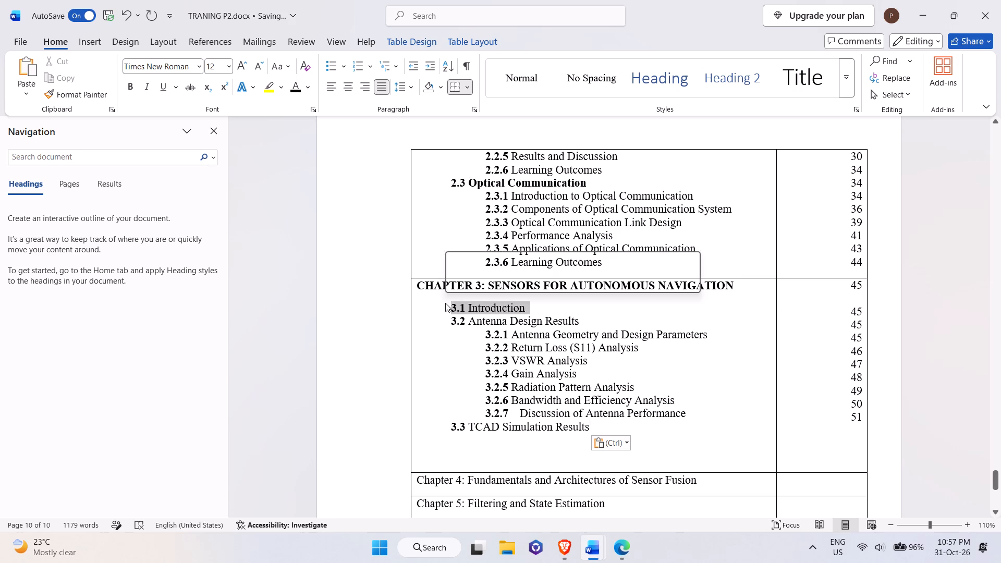
{"action": "key", "text": "ctrl+b"}
{"action": "key", "text": "ctrl+b"}
{"action": "left_click_drag", "start_coordinate": [589, 324], "coordinate": [462, 323]}
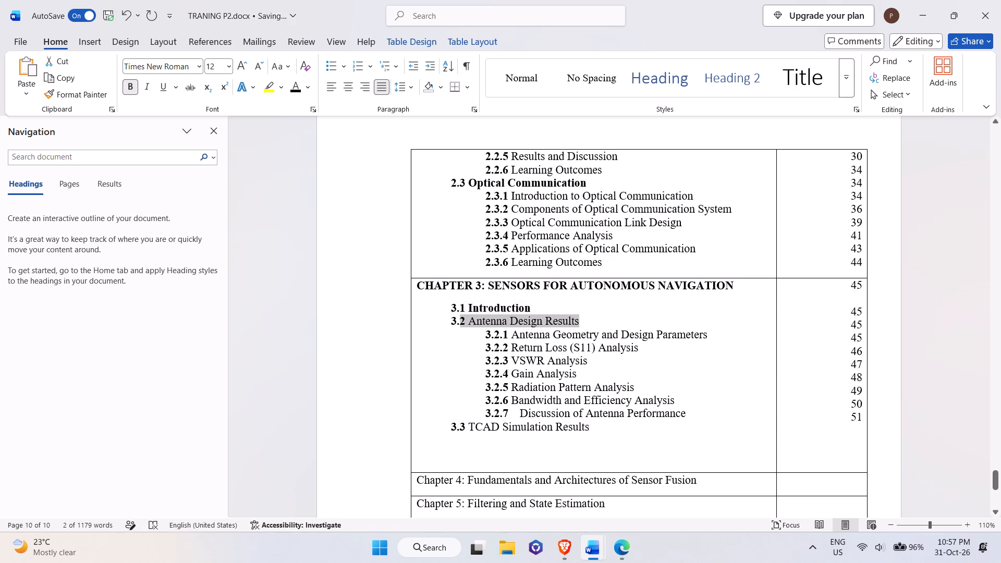
{"action": "left_click_drag", "start_coordinate": [462, 323], "coordinate": [451, 319]}
{"action": "key", "text": "ctrl+b"}
{"action": "key", "text": "ctrl+b"}
{"action": "left_click_drag", "start_coordinate": [609, 432], "coordinate": [548, 429]}
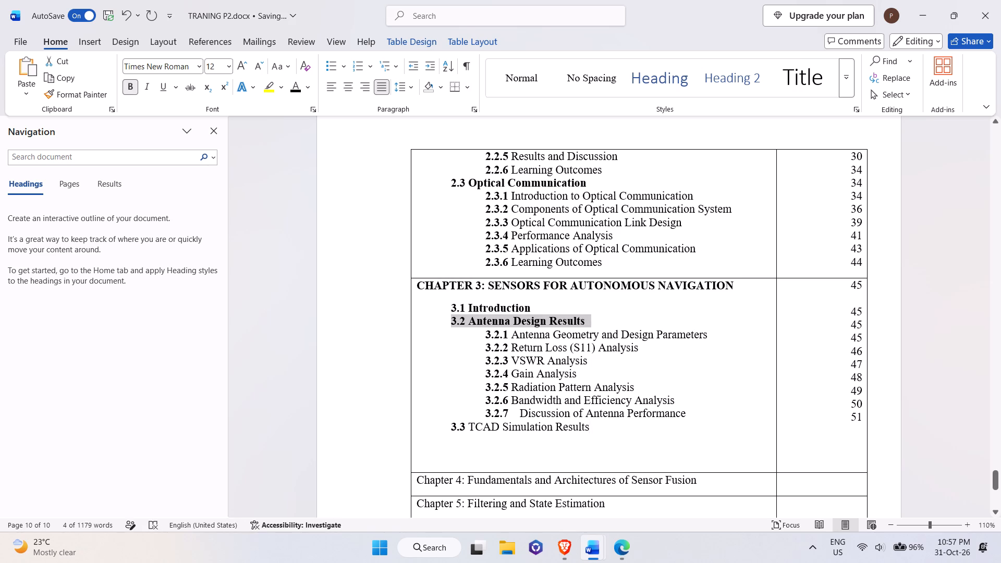
{"action": "left_click_drag", "start_coordinate": [548, 429], "coordinate": [446, 429]}
{"action": "key", "text": "ctrl+b"}
{"action": "key", "text": "ctrl+b"}
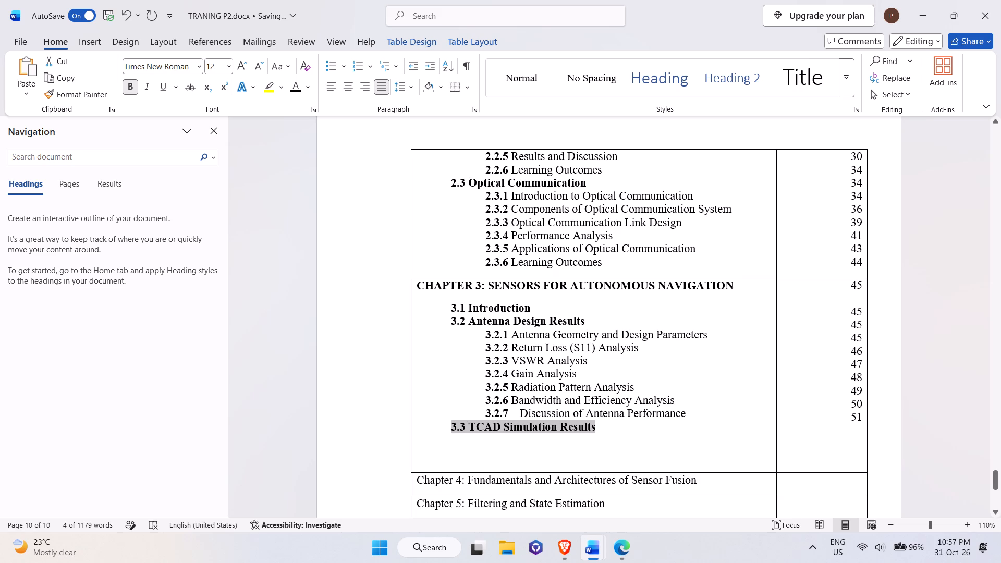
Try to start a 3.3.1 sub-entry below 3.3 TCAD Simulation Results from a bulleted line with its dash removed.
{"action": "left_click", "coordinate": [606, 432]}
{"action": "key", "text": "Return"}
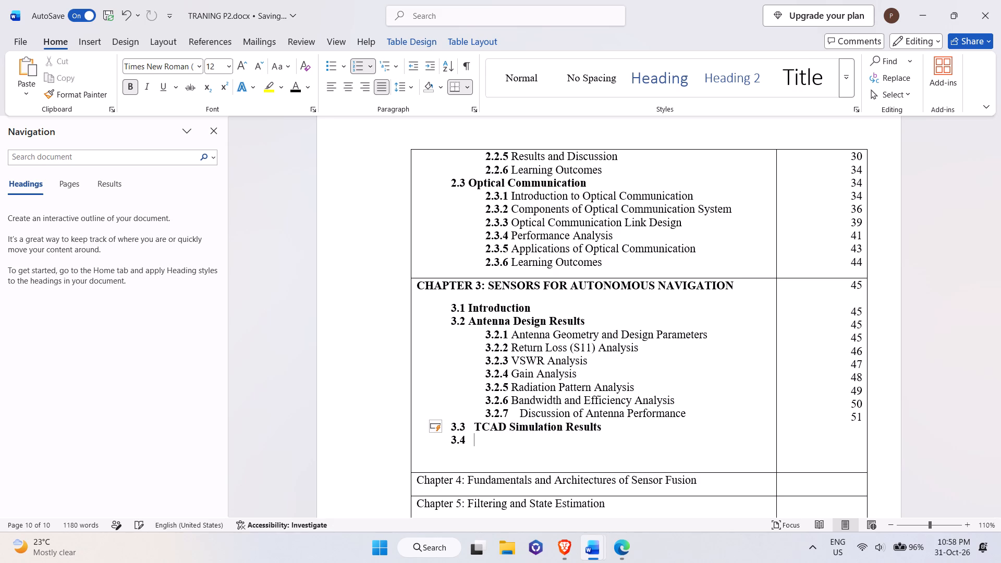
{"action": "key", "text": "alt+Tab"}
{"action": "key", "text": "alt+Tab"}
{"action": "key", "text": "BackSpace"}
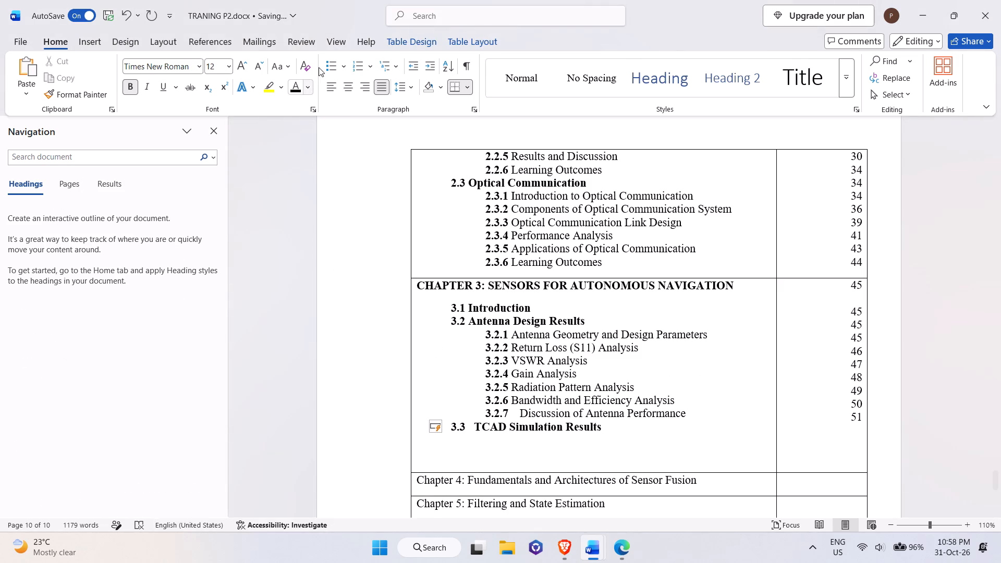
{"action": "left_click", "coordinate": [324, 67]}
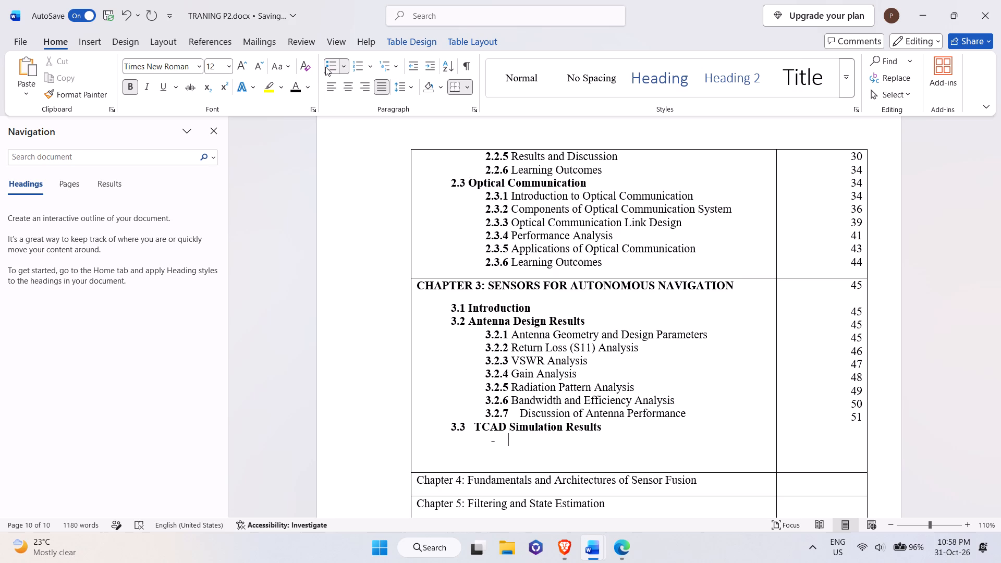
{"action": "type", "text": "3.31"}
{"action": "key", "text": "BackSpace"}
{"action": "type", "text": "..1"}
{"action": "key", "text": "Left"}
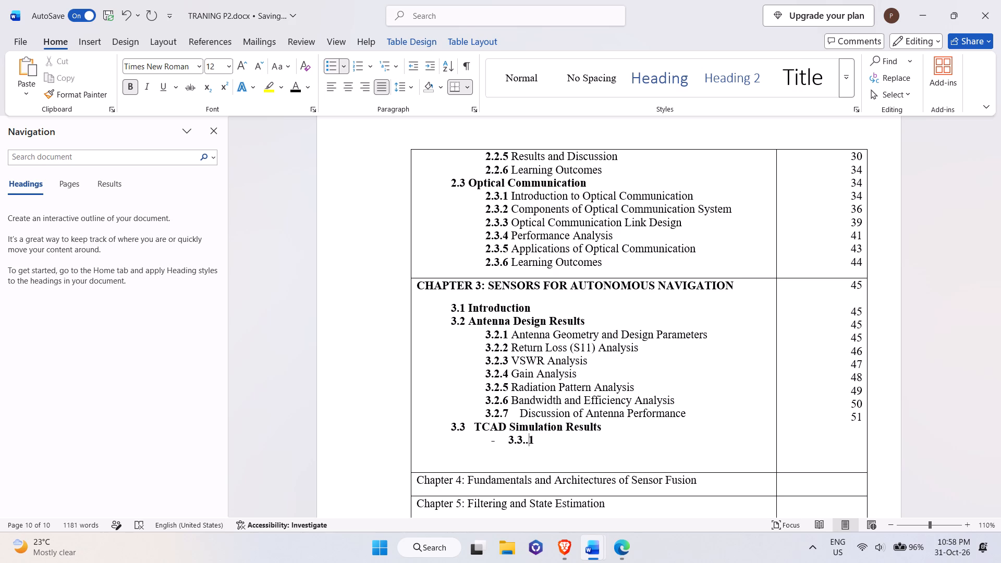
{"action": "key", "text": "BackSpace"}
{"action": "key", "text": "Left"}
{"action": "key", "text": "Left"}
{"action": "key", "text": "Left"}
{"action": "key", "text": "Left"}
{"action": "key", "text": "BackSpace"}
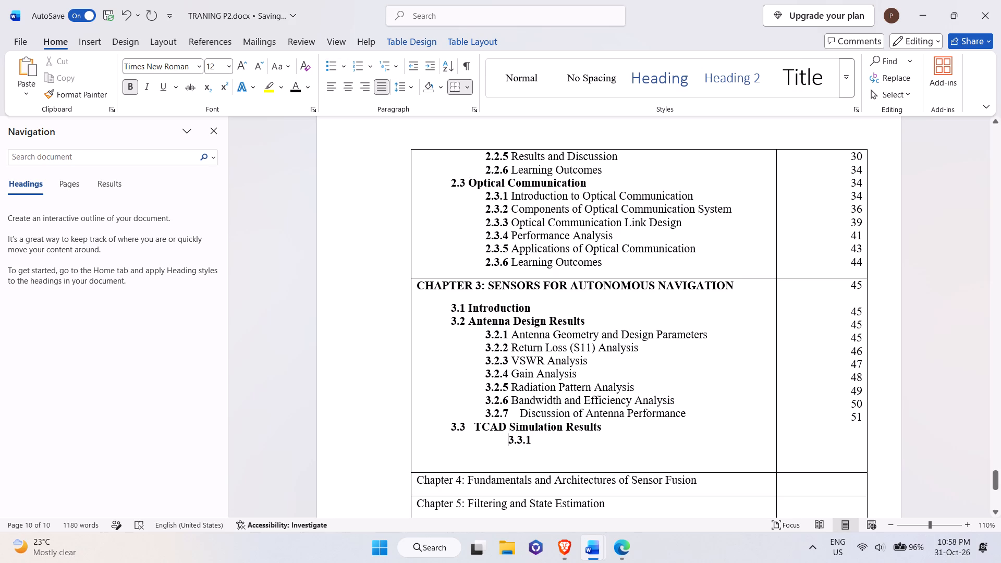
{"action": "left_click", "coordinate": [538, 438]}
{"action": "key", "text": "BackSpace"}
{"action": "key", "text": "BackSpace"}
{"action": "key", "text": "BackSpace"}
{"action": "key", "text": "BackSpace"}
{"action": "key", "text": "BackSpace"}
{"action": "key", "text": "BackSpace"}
Start an automatically numbered third-level line below the 3.3 TCAD Simulation Results entry.
{"action": "left_click", "coordinate": [616, 414]}
{"action": "left_click", "coordinate": [611, 427]}
{"action": "key", "text": "Return"}
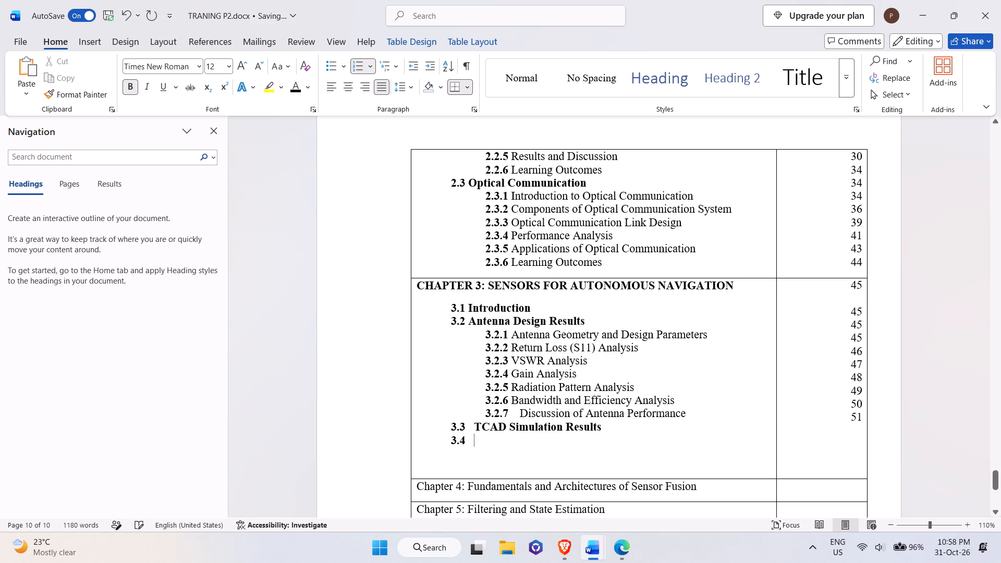
{"action": "key", "text": "BackSpace"}
{"action": "left_click", "coordinate": [362, 63]}
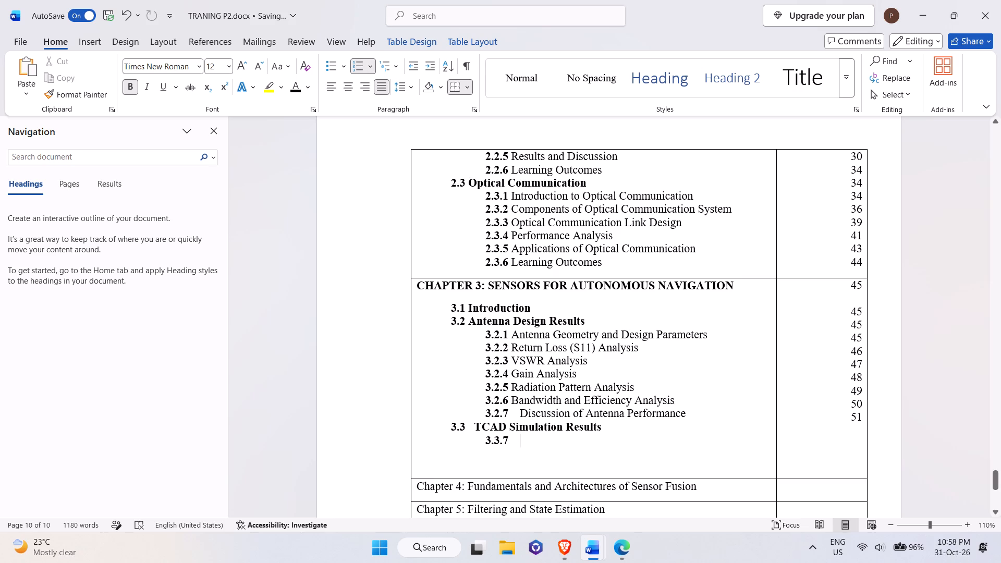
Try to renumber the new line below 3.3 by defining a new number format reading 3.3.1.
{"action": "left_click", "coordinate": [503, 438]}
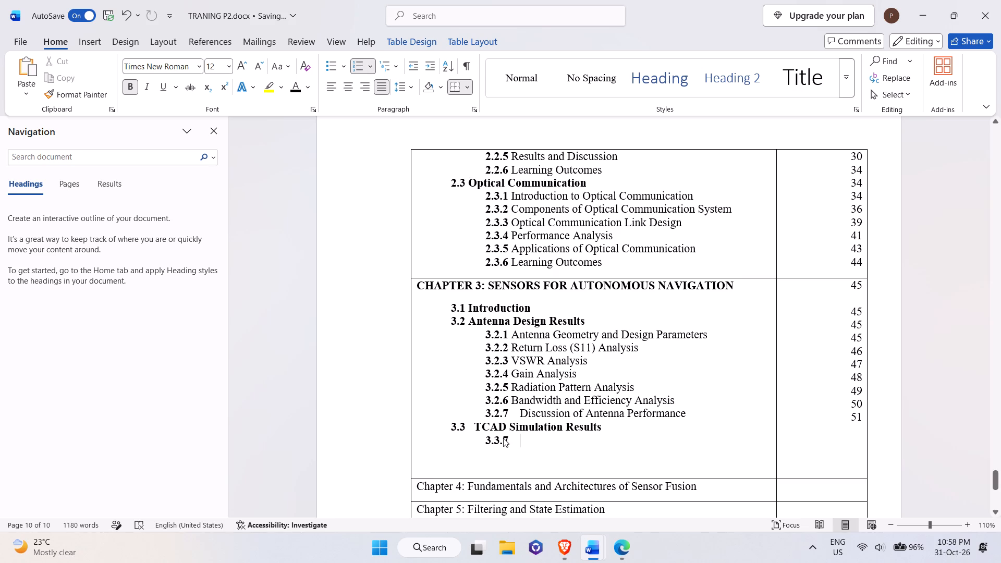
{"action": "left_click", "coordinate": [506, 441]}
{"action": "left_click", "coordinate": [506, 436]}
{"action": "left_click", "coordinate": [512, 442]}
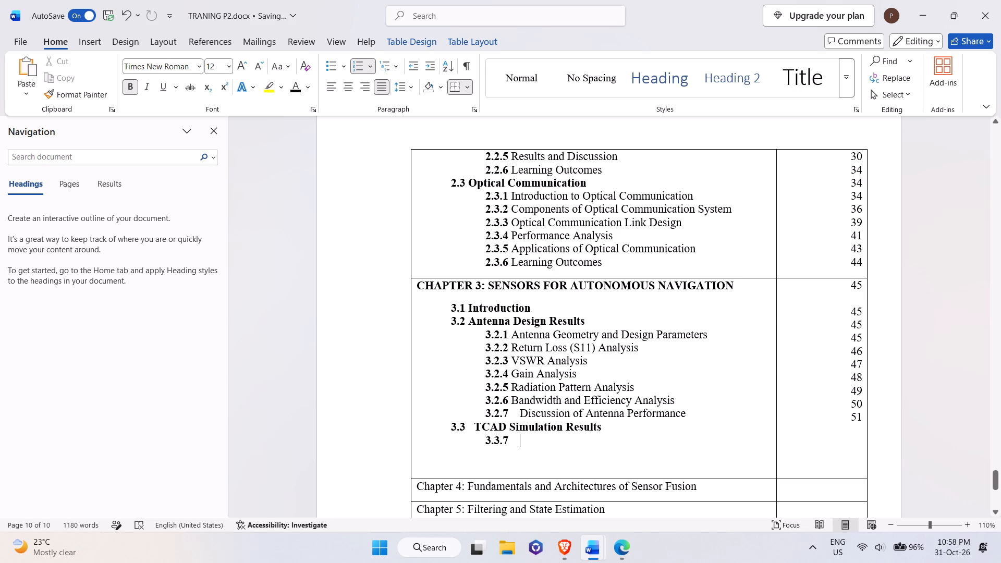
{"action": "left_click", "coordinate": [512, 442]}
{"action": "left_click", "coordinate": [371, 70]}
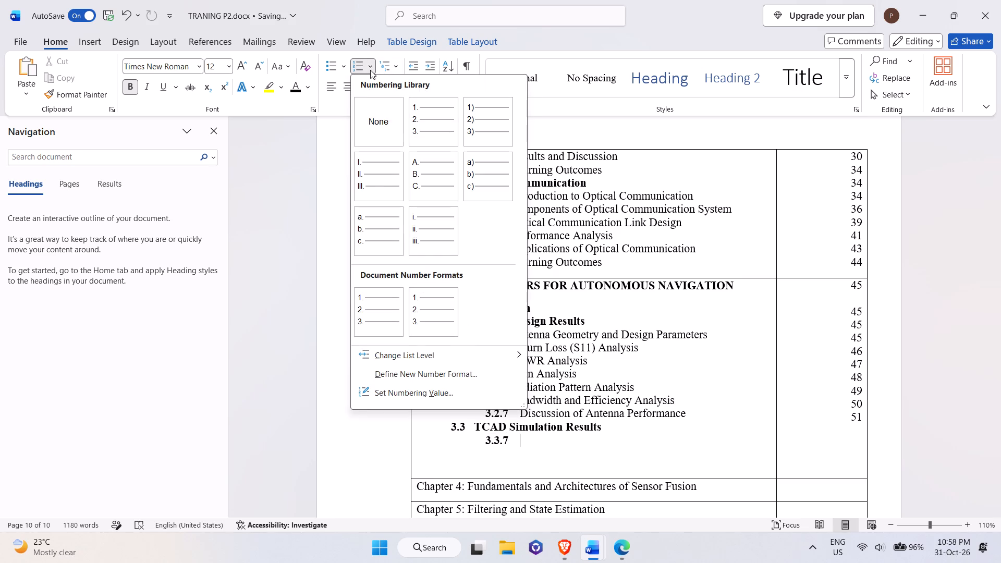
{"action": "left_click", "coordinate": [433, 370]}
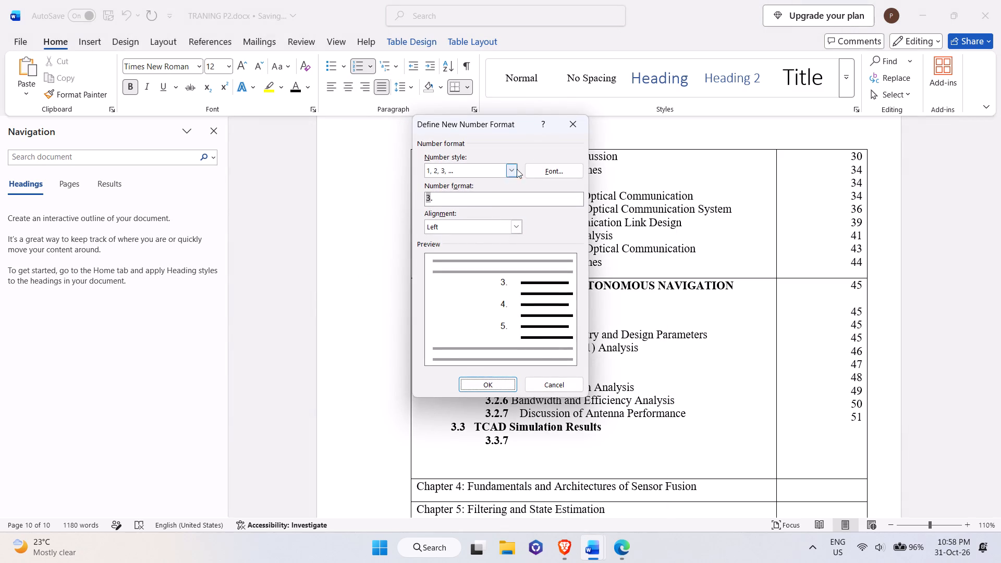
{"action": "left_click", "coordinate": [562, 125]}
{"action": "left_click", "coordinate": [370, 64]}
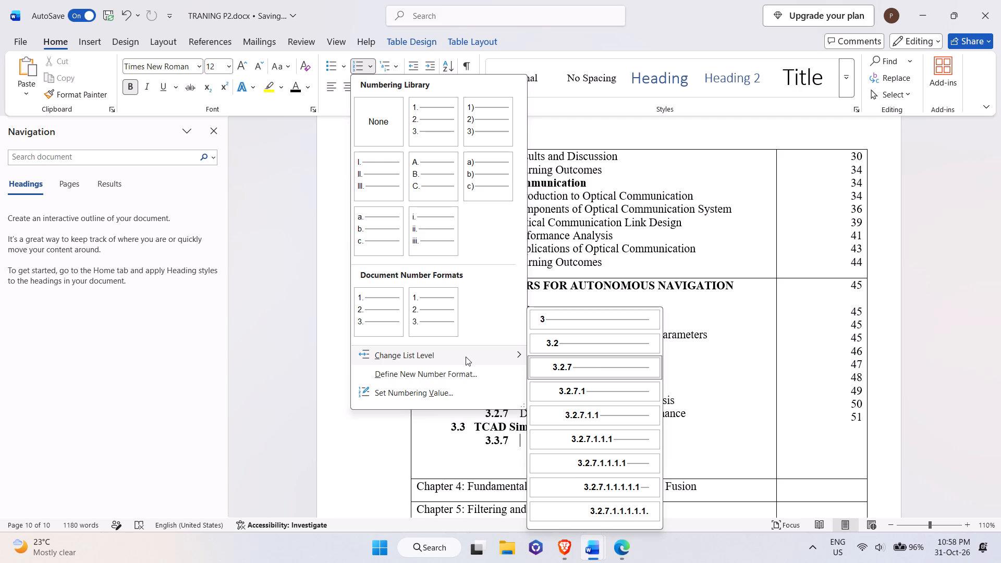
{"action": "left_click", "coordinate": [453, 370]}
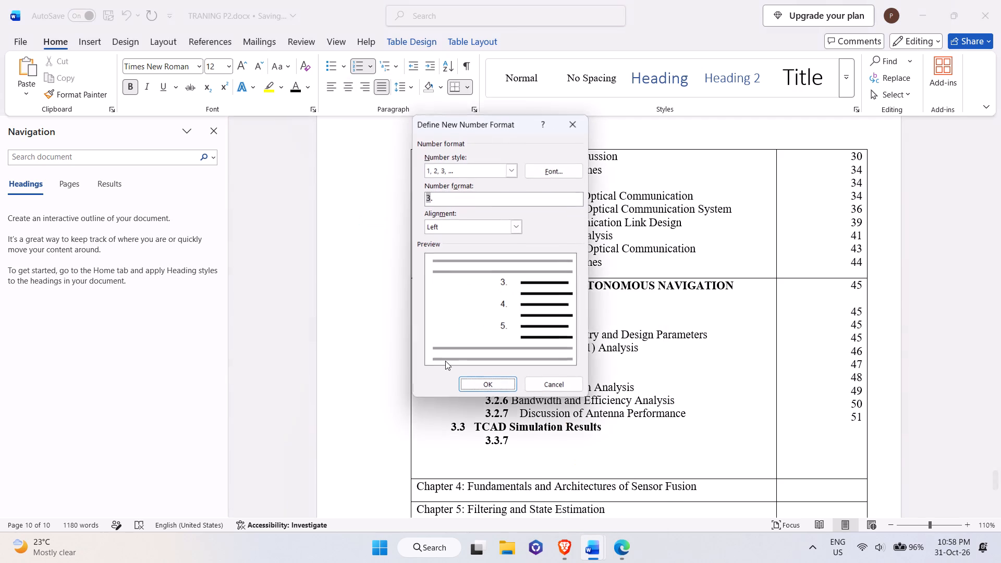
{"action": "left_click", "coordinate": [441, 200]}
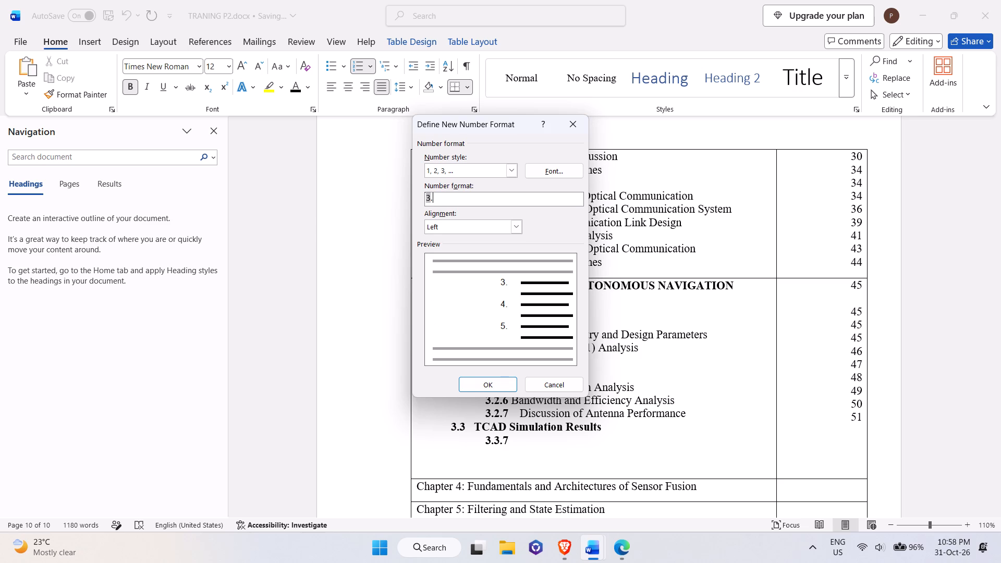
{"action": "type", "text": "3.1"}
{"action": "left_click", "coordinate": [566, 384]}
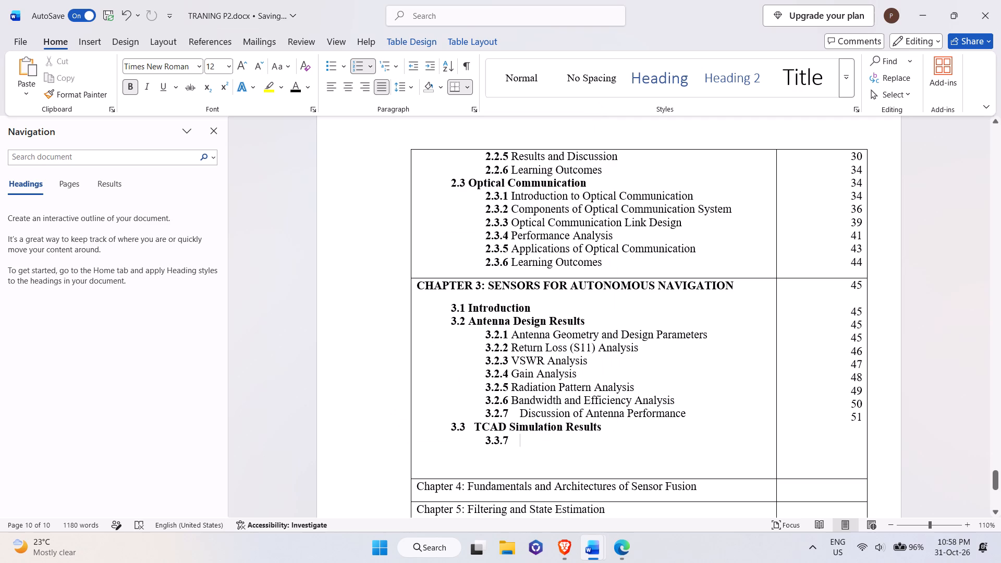
Delete the automatically numbered 3.3.7 line below the 3.3 TCAD Simulation Results entry.
{"action": "key", "text": "BackSpace"}
{"action": "key", "text": "BackSpace"}
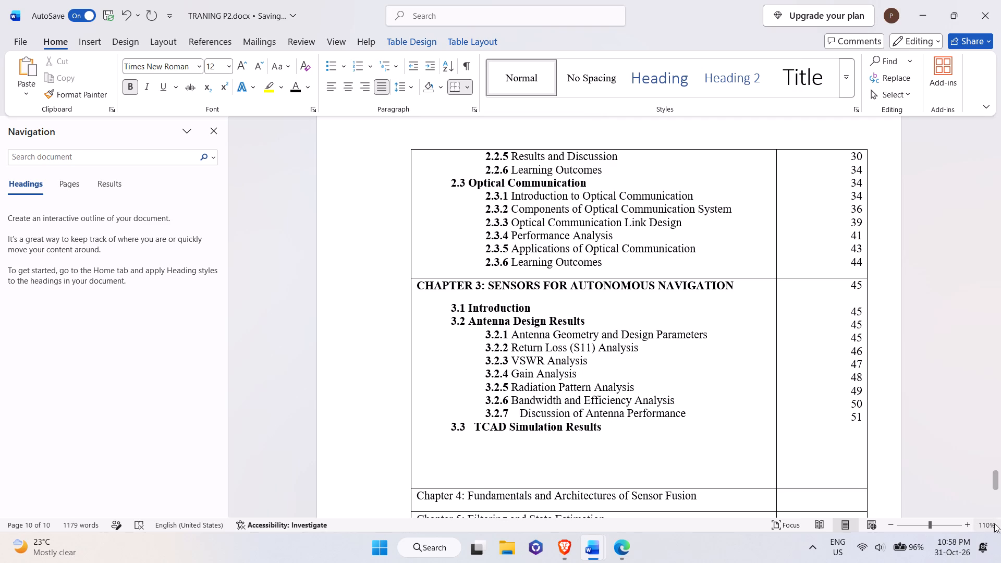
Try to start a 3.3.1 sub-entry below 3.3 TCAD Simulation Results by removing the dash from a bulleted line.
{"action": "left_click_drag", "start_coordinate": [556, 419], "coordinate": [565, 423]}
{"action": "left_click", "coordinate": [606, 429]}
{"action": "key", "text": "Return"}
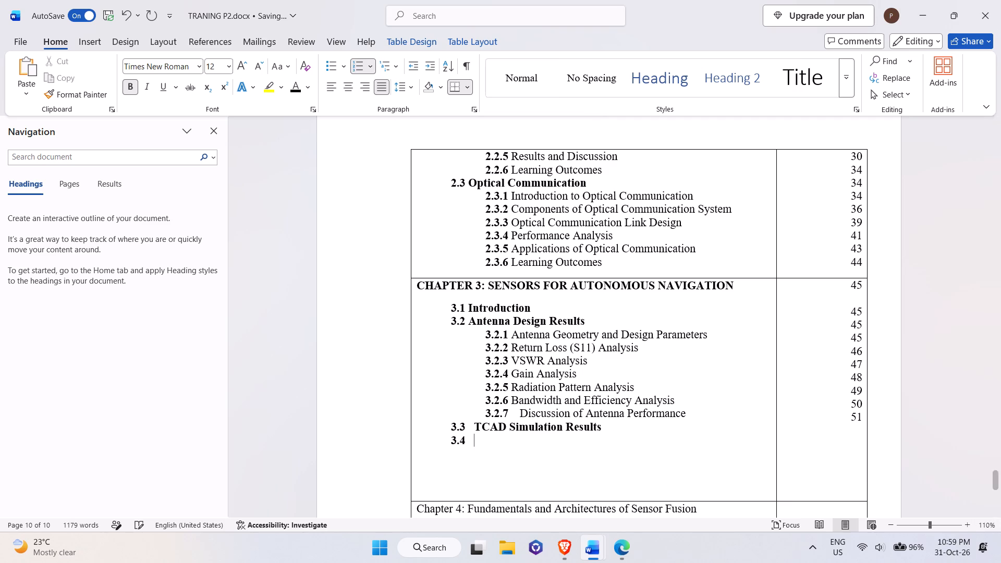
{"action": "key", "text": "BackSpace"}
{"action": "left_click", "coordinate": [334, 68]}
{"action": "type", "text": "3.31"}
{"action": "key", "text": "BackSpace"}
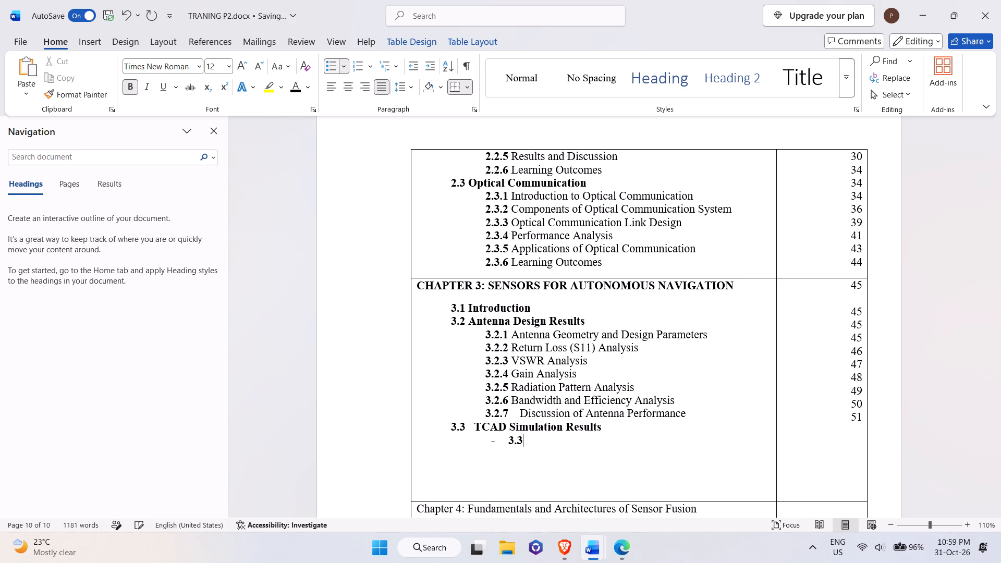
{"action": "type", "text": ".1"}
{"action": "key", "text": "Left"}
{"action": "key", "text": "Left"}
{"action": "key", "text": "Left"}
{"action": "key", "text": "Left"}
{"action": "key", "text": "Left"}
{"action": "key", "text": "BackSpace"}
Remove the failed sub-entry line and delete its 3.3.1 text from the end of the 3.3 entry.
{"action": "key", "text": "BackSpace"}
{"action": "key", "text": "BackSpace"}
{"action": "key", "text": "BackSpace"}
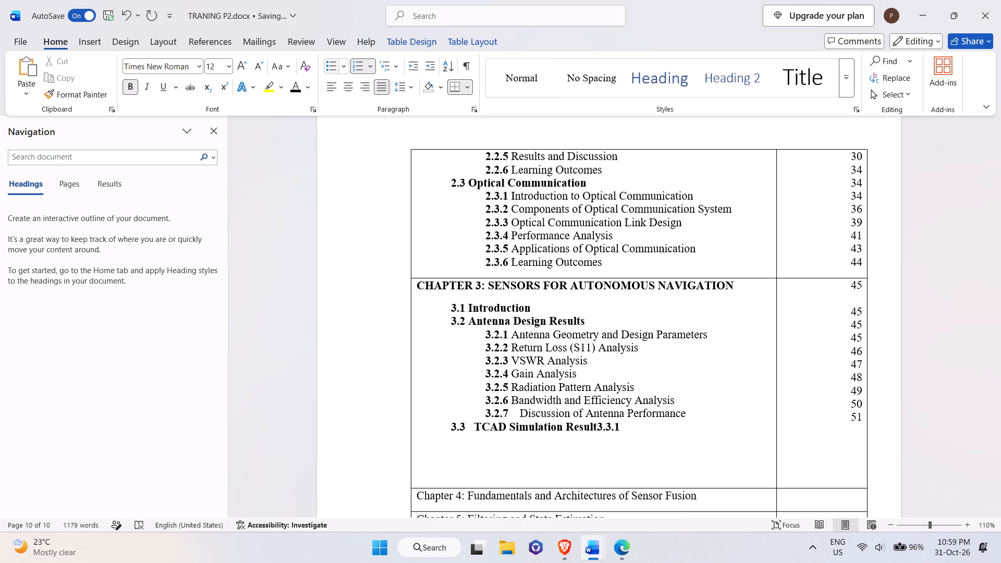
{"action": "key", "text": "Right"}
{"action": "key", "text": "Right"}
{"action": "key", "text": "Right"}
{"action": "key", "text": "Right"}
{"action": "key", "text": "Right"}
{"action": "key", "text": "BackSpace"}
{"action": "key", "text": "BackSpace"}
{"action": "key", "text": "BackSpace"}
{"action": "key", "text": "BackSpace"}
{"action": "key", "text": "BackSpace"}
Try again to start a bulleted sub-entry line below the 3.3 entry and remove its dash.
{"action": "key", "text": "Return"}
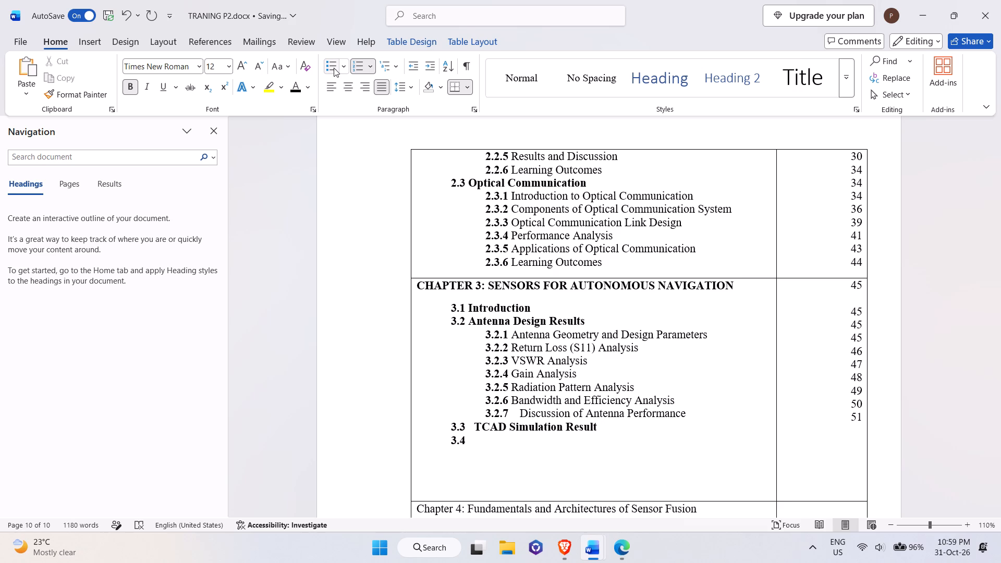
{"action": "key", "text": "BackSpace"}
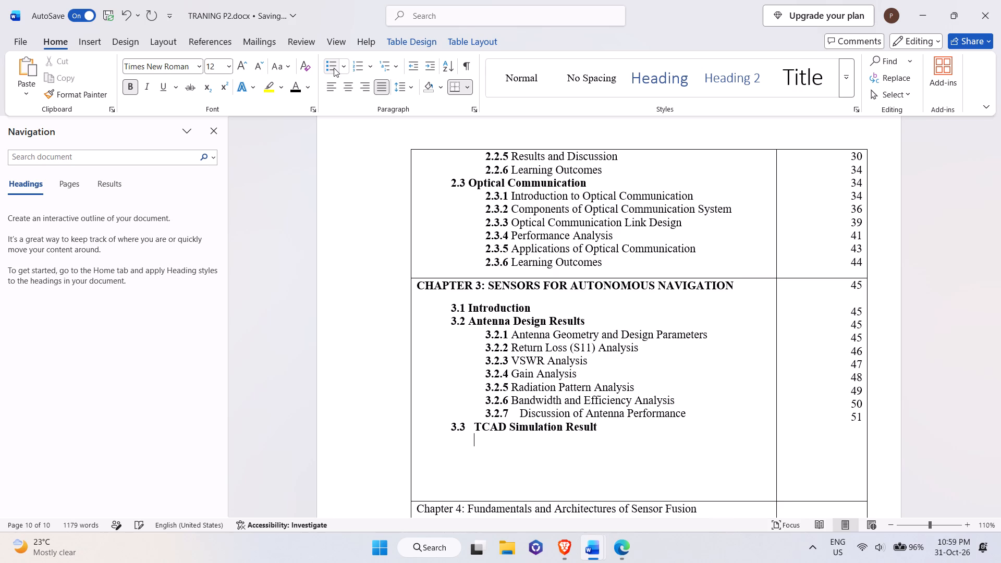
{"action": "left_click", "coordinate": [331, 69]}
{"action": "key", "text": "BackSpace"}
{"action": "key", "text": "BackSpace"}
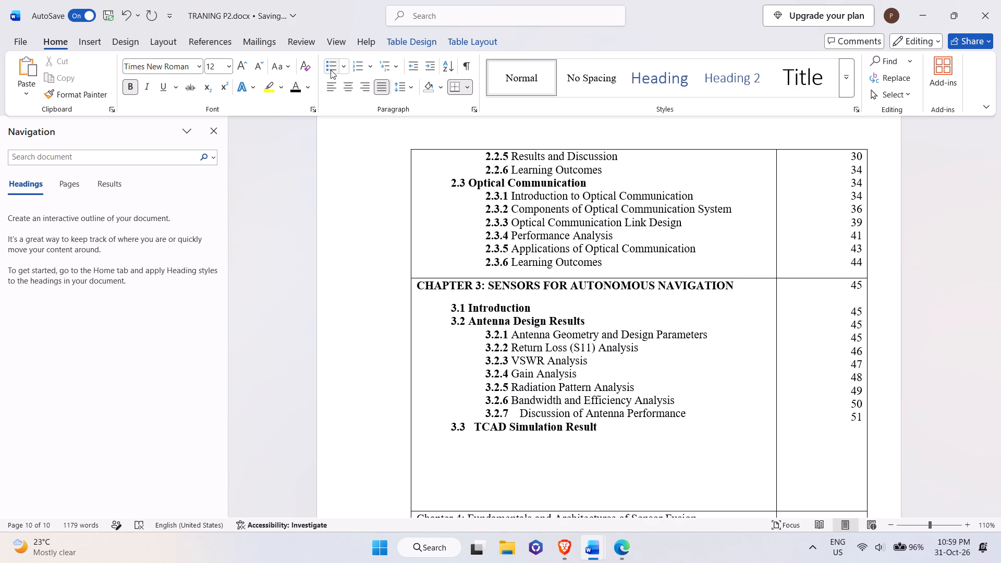
Add a bold 3.3.1 number on a dash-free line below the 3.3 entry, aligned with the 3.2 sub-entries.
{"action": "left_click", "coordinate": [608, 432]}
{"action": "key", "text": "Return"}
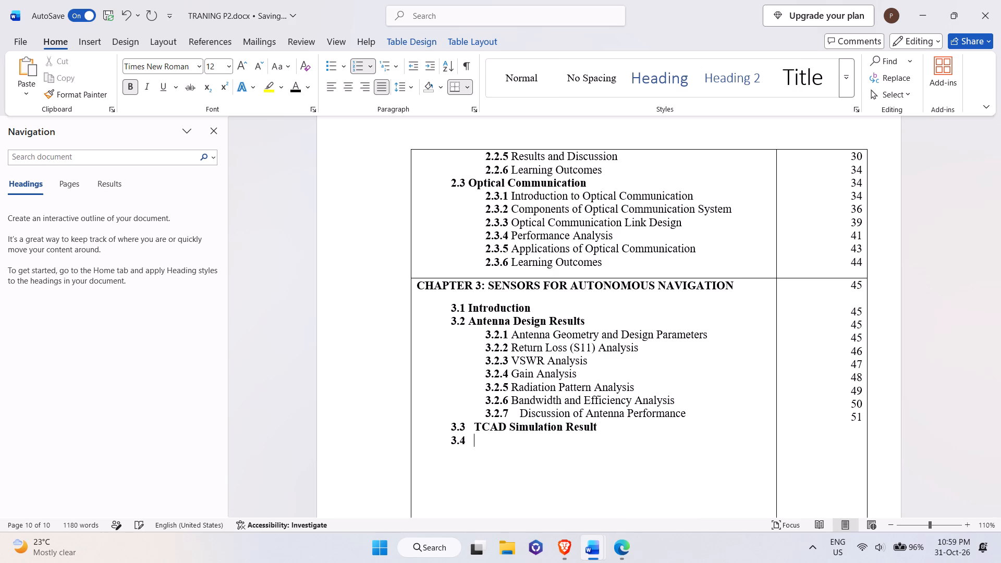
{"action": "key", "text": "BackSpace"}
{"action": "key", "text": "BackSpace"}
{"action": "key", "text": "minus"}
{"action": "key", "text": "BackSpace"}
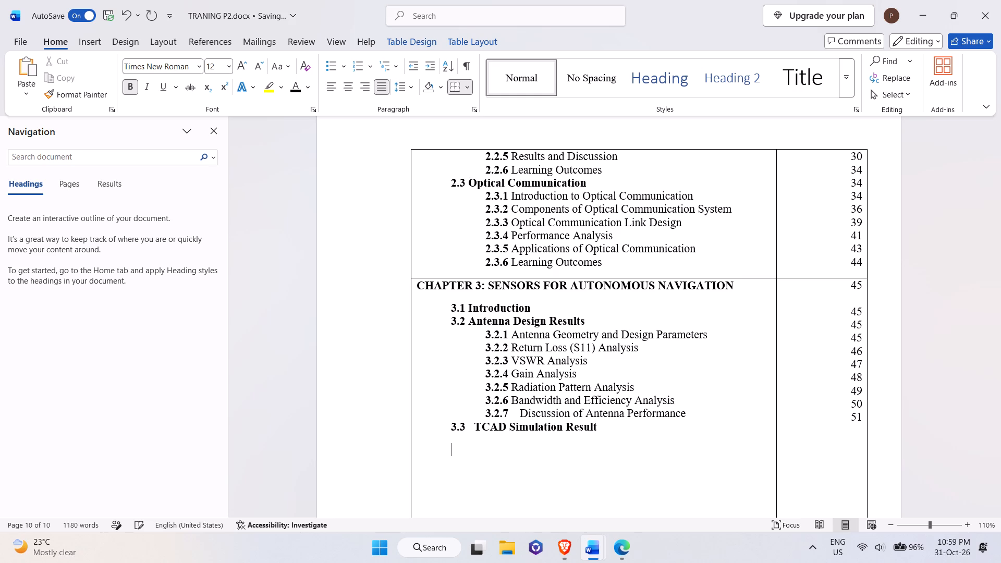
{"action": "left_click", "coordinate": [333, 66]}
{"action": "type", "text": "3.3.1"}
{"action": "key", "text": "Home"}
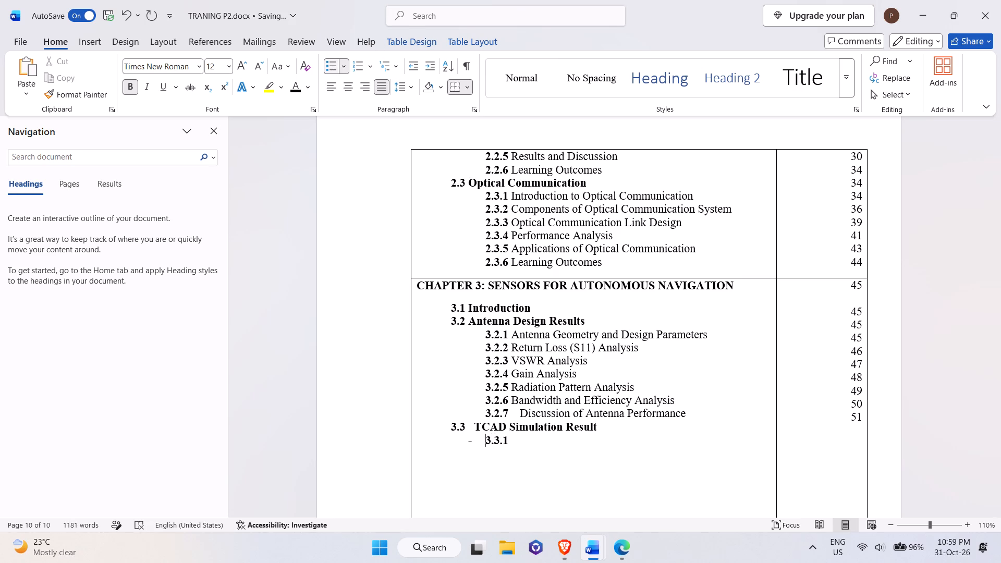
{"action": "key", "text": "BackSpace"}
{"action": "key", "text": "End"}
{"action": "key", "text": "space"}
Copy the heading text MOSFET Simulation Results from training file 2 into the 3.3.1 contents entry.
{"action": "key", "text": "alt+space"}
{"action": "key", "text": "alt+Tab"}
{"action": "key", "text": "alt+Tab"}
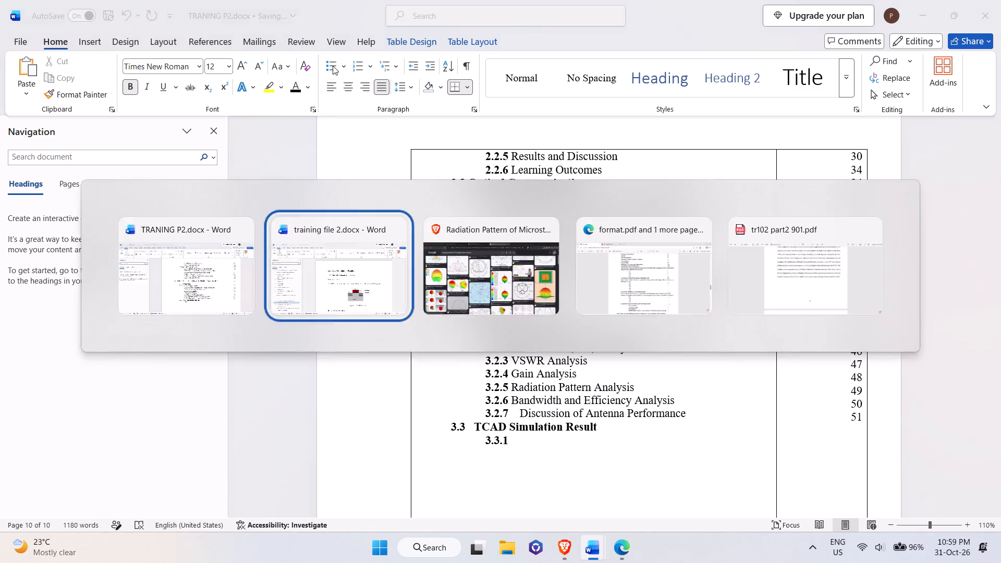
{"action": "left_click", "coordinate": [446, 251]}
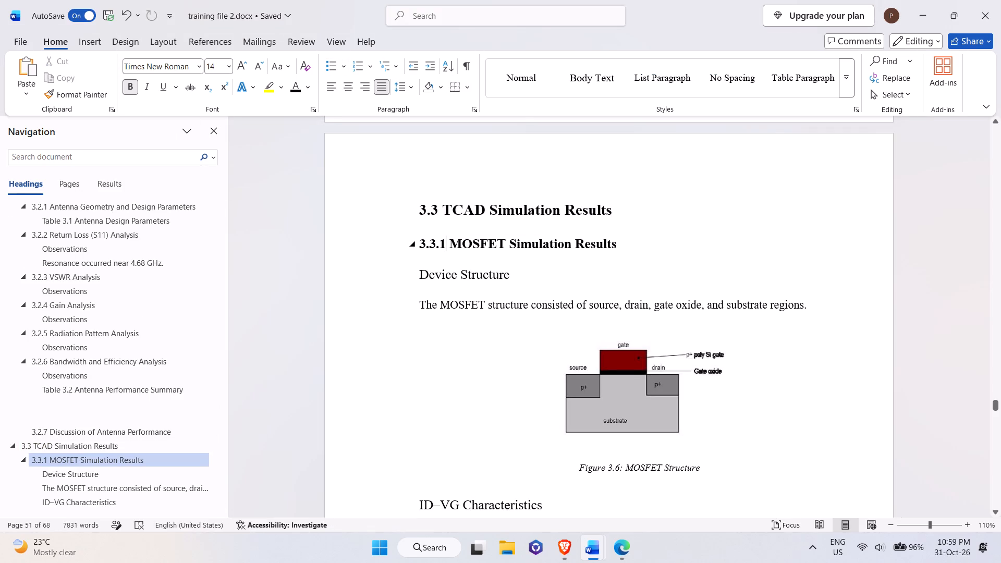
{"action": "left_click", "coordinate": [449, 246]}
{"action": "left_click_drag", "start_coordinate": [451, 246], "coordinate": [597, 248]}
{"action": "key", "text": "ctrl+c"}
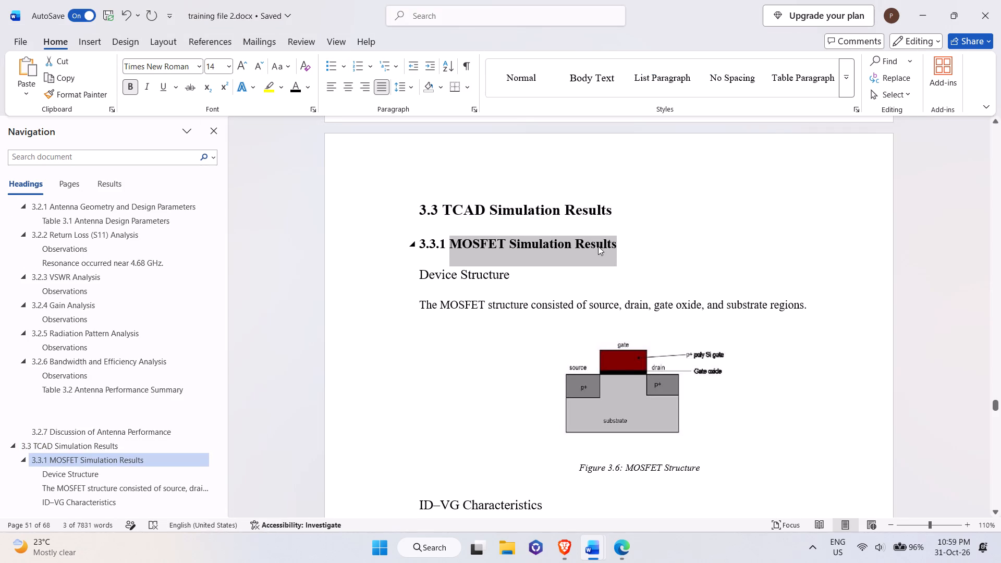
{"action": "key", "text": "alt+Tab"}
{"action": "key", "text": "ctrl+v"}
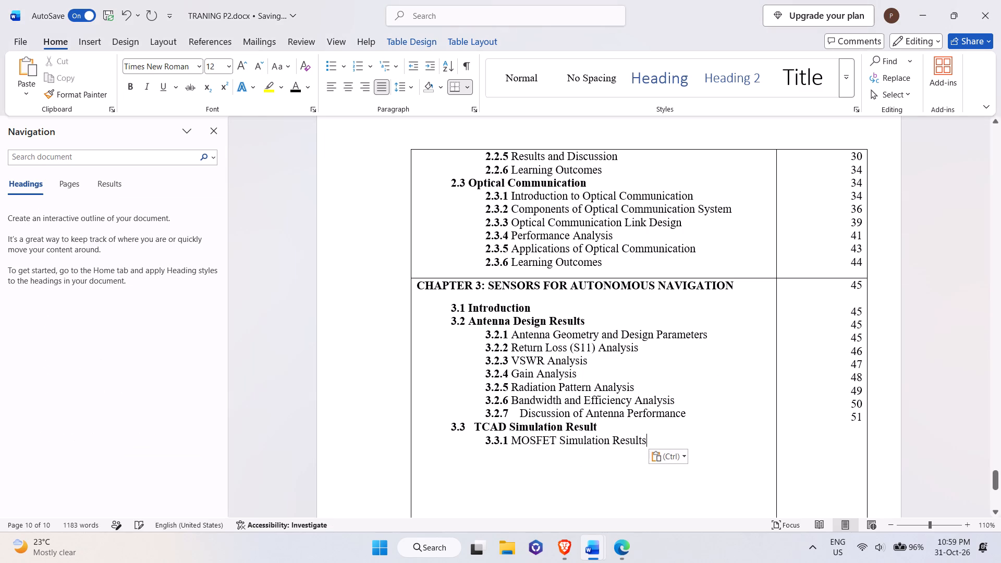
Check section 3.2.7 and 3.3 page positions in training file 2 and set the 3.2.7 entry's page number to 50.
{"action": "key", "text": "alt+Tab"}
{"action": "scroll", "coordinate": [569, 389], "scroll_direction": "down", "scroll_amount": 13}
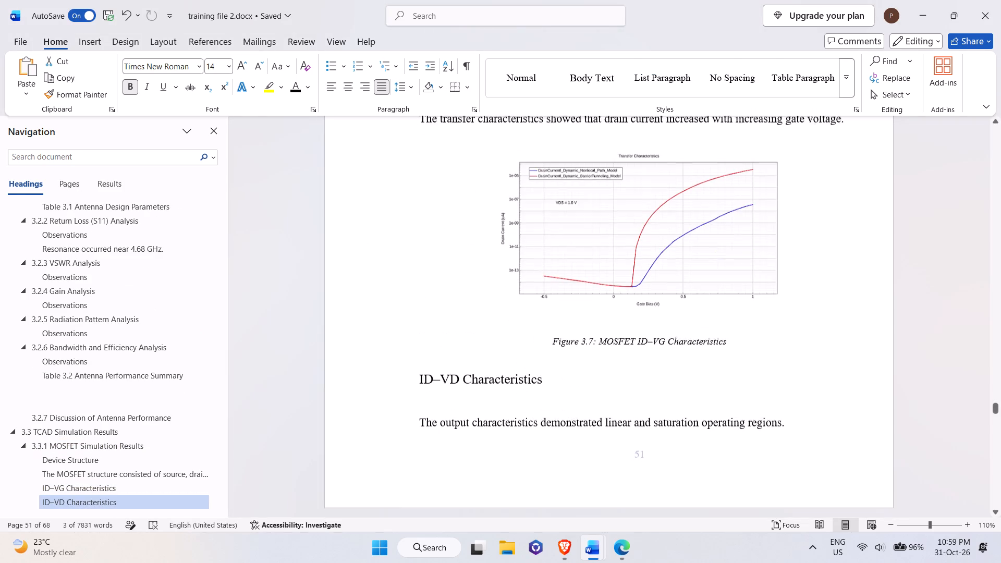
{"action": "key", "text": "alt+Tab"}
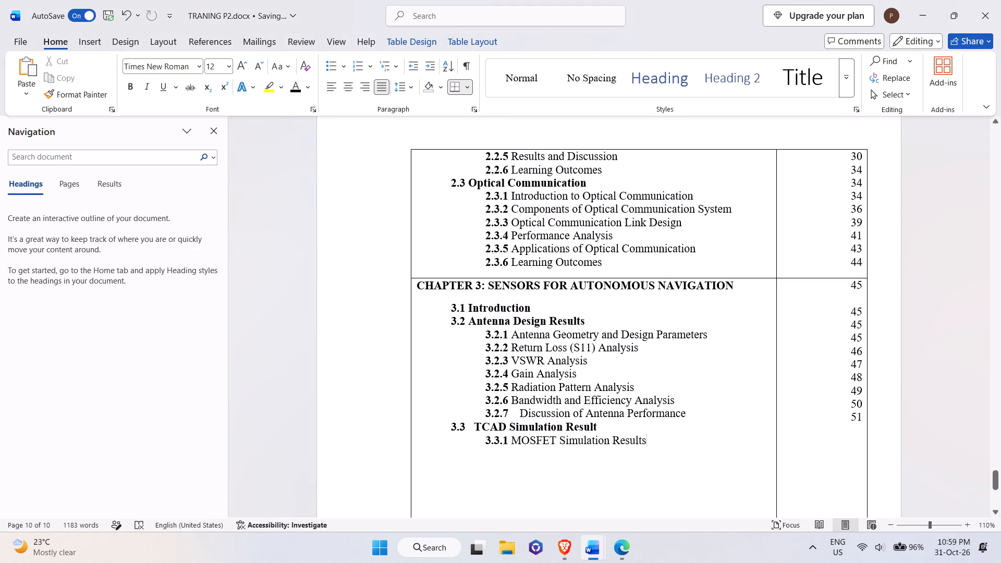
{"action": "key", "text": "alt+Tab"}
{"action": "scroll", "coordinate": [565, 326], "scroll_direction": "up", "scroll_amount": 11}
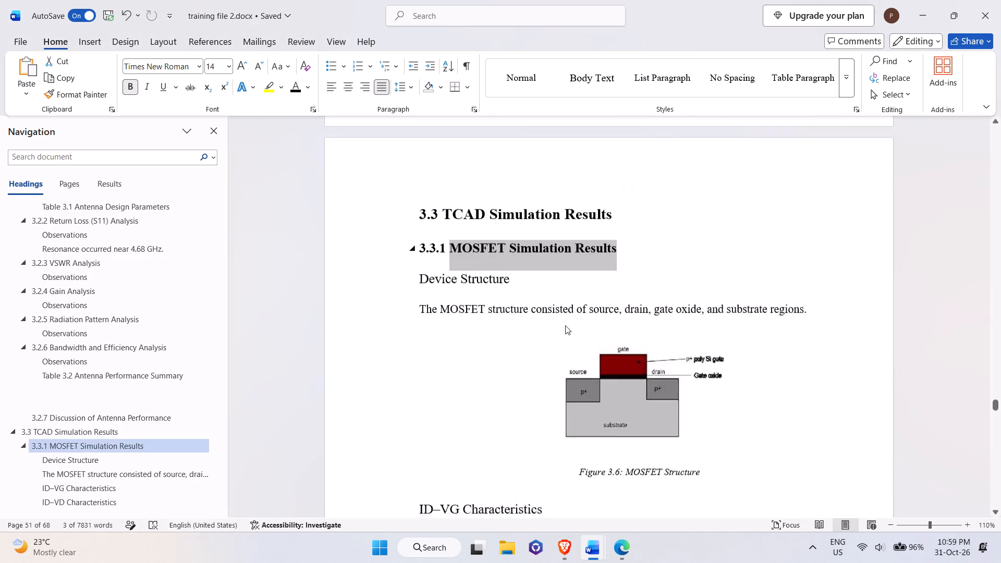
{"action": "scroll", "coordinate": [565, 325], "scroll_direction": "up", "scroll_amount": 15}
{"action": "scroll", "coordinate": [565, 325], "scroll_direction": "down", "scroll_amount": 4}
{"action": "key", "text": "alt+Tab"}
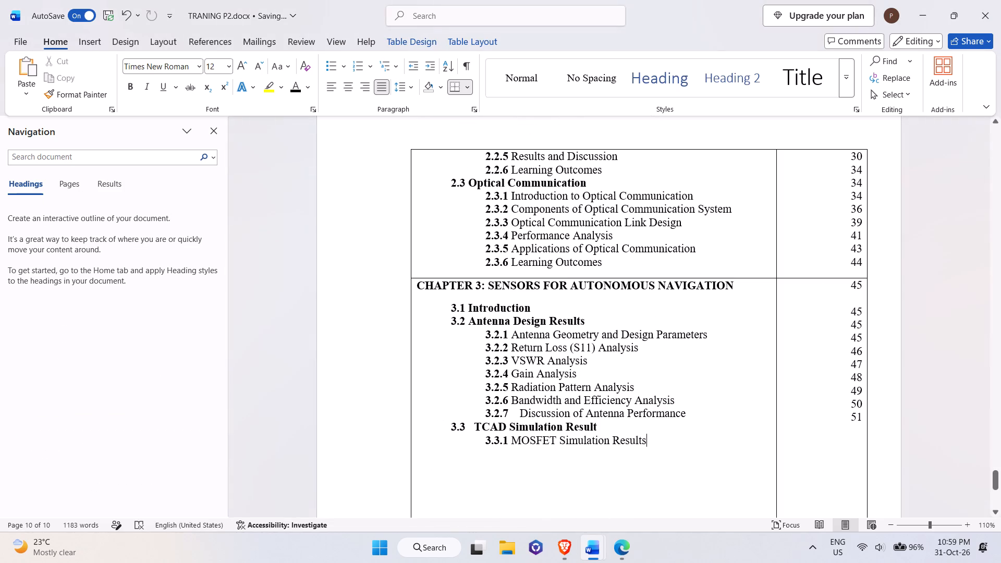
{"action": "left_click", "coordinate": [863, 422]}
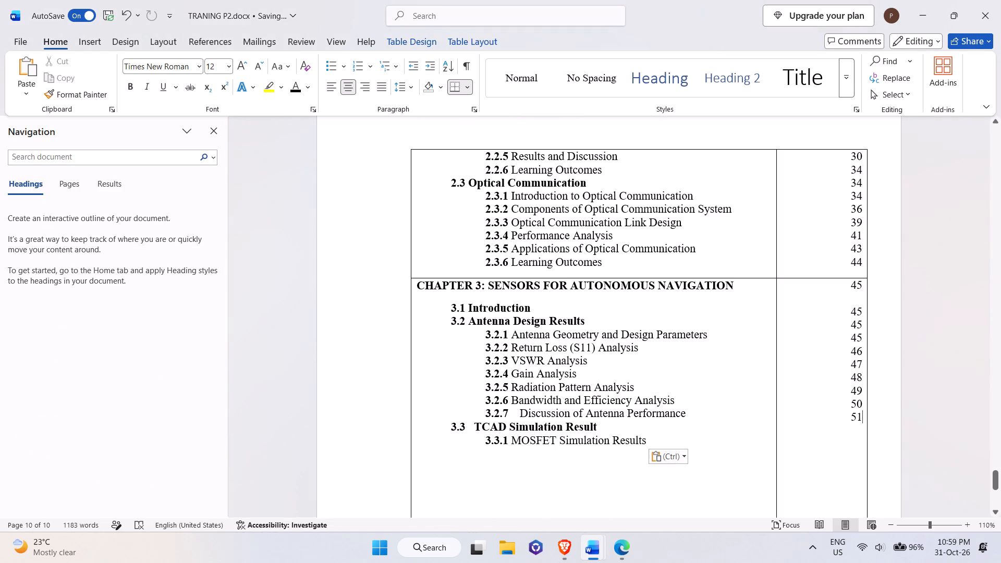
{"action": "key", "text": "BackSpace"}
{"action": "key", "text": "0"}
Add page number 51 for both the 3.3 and 3.3.1 entries in the page column.
{"action": "key", "text": "Return"}
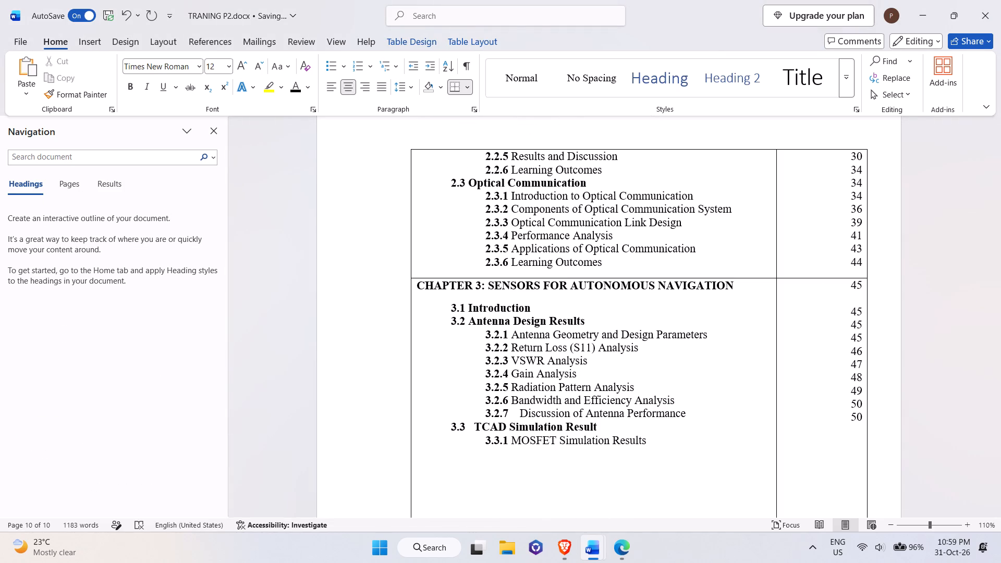
{"action": "type", "text": "51"}
{"action": "key", "text": "Return"}
{"action": "type", "text": "51"}
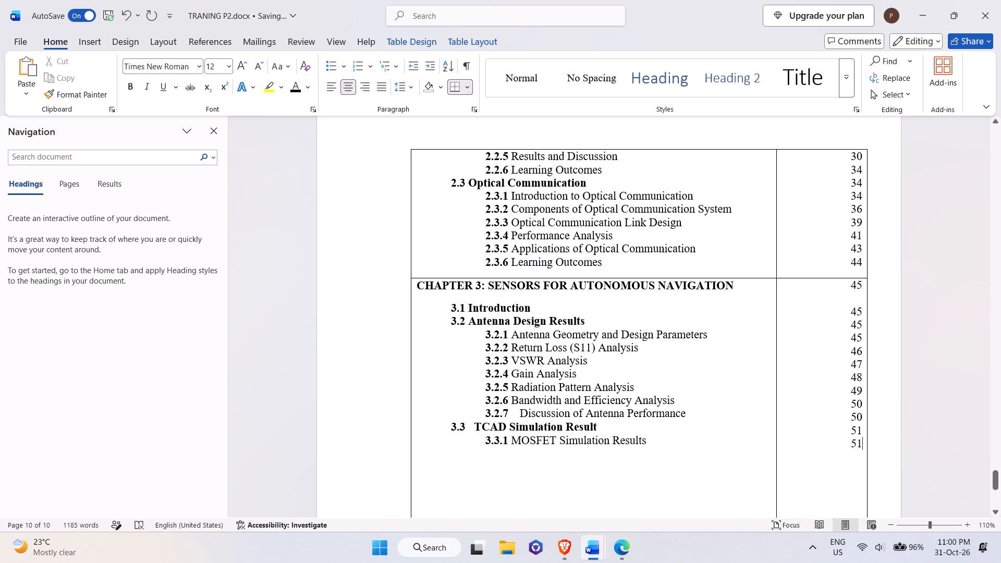
Start a new line below the 3.3.1 MOSFET Simulation Results entry.
{"action": "left_click", "coordinate": [664, 441]}
{"action": "key", "text": "Return"}
In training file 2, insert an unbulleted blank line before the 3.3.2 Tunnel FET heading to push it onto the next page.
{"action": "key", "text": "alt+Tab"}
{"action": "scroll", "coordinate": [620, 422], "scroll_direction": "down", "scroll_amount": 6}
{"action": "scroll", "coordinate": [620, 422], "scroll_direction": "up", "scroll_amount": 4}
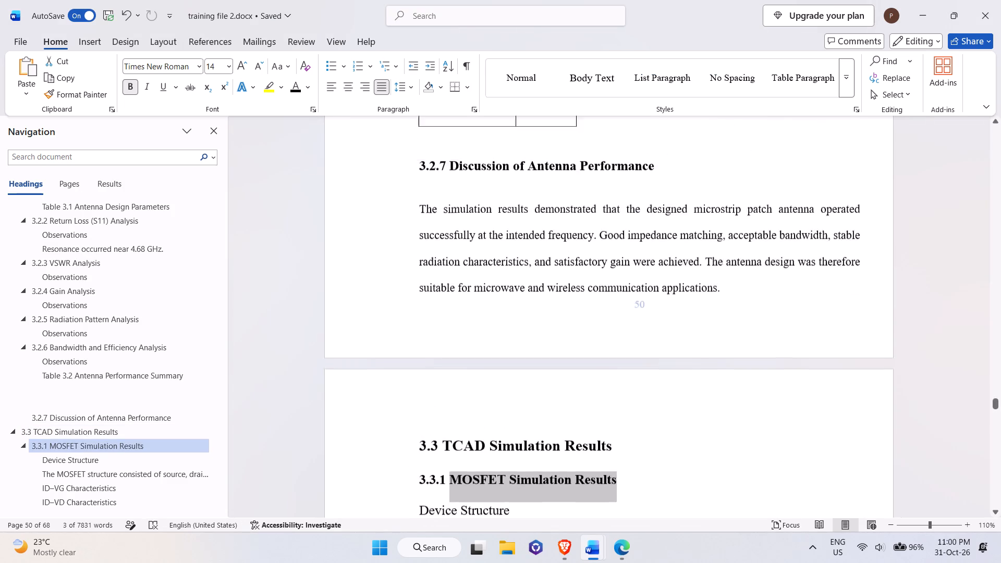
{"action": "scroll", "coordinate": [620, 422], "scroll_direction": "down", "scroll_amount": 20}
{"action": "scroll", "coordinate": [620, 422], "scroll_direction": "down", "scroll_amount": 20}
{"action": "scroll", "coordinate": [620, 422], "scroll_direction": "down", "scroll_amount": 11}
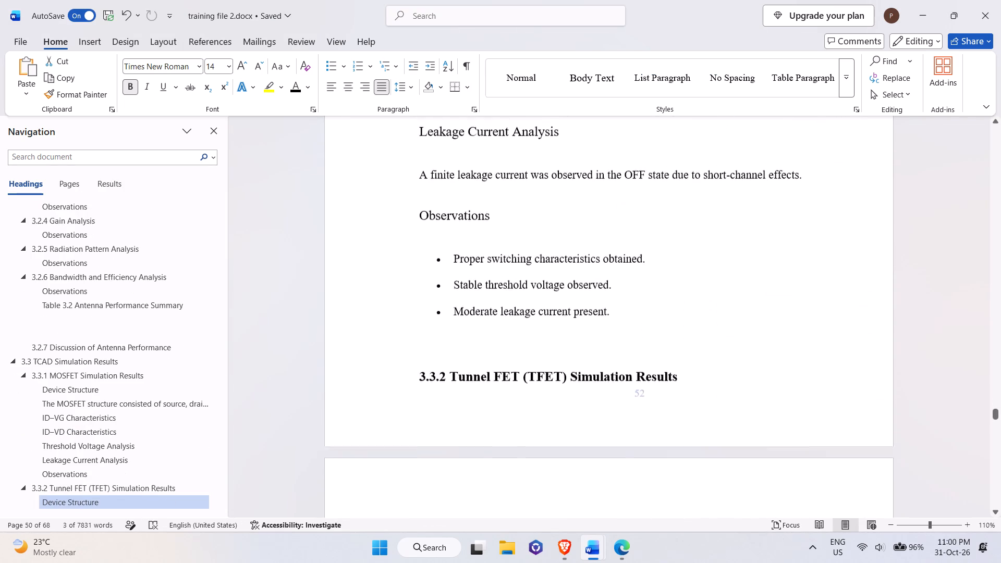
{"action": "scroll", "coordinate": [622, 420], "scroll_direction": "down", "scroll_amount": 2}
{"action": "scroll", "coordinate": [645, 290], "scroll_direction": "up", "scroll_amount": 5}
{"action": "left_click", "coordinate": [624, 238]}
{"action": "key", "text": "Return"}
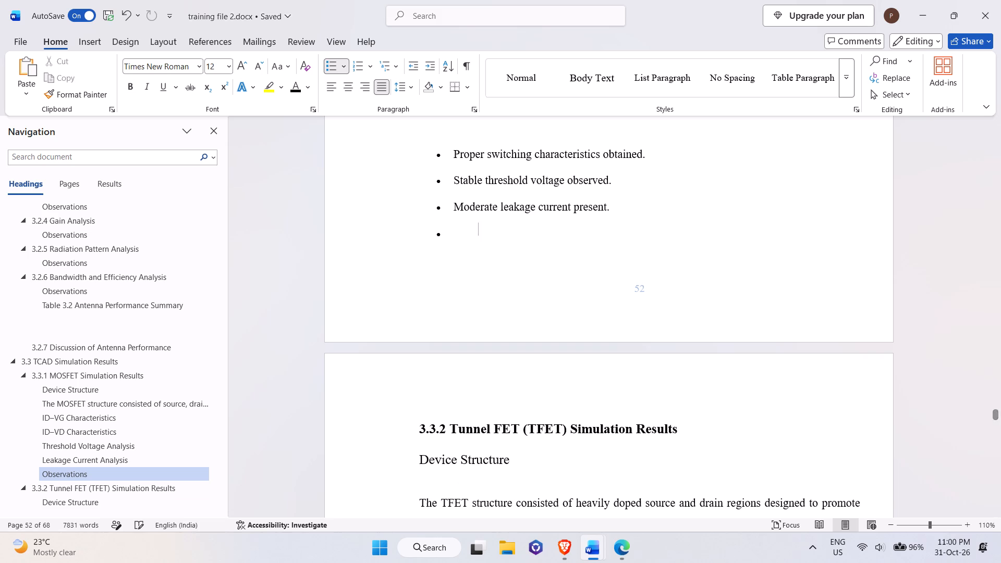
{"action": "key", "text": "BackSpace"}
{"action": "key", "text": "BackSpace"}
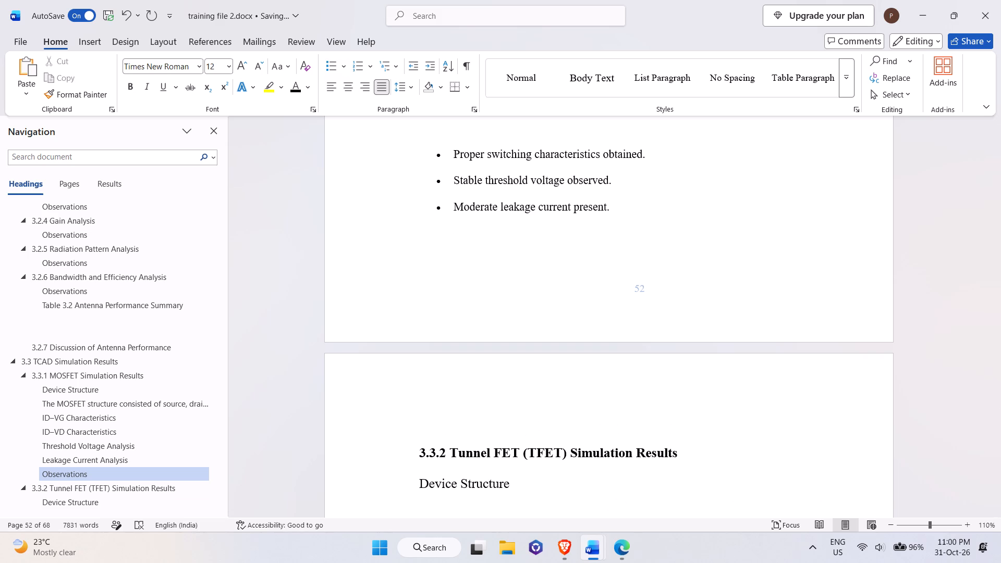
Add the entry "3.3.2 Tunnel FET (TFET) Simulation Results" to the contents table, copying its title from training file 2.
{"action": "scroll", "coordinate": [619, 317], "scroll_direction": "down", "scroll_amount": 4}
{"action": "left_click_drag", "start_coordinate": [454, 314], "coordinate": [650, 322]}
{"action": "key", "text": "ctrl+c"}
{"action": "key", "text": "alt+Tab"}
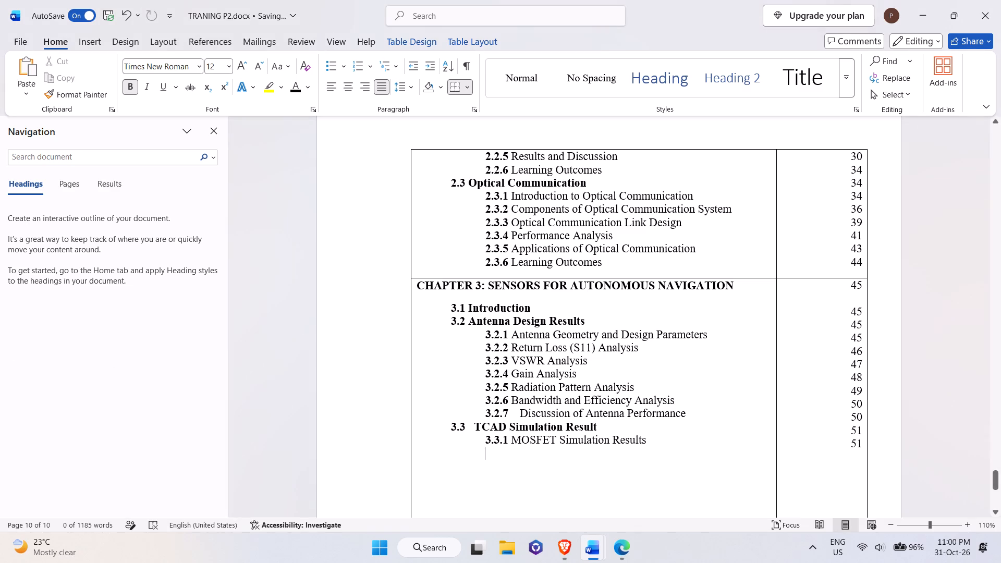
{"action": "type", "text": "3.3.2"}
{"action": "key", "text": "space"}
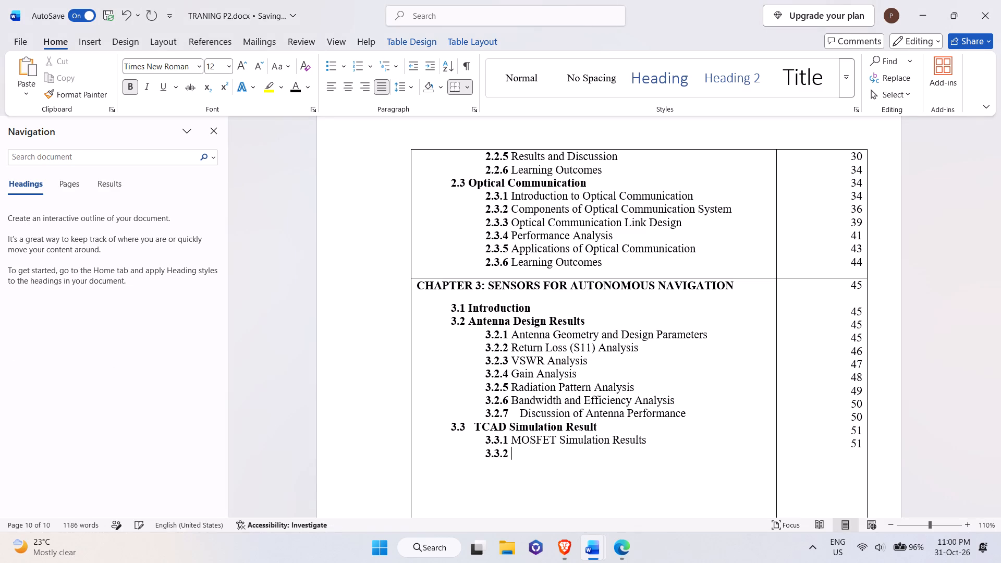
{"action": "key", "text": "ctrl+v"}
In training file 2, insert a blank line below the Figure 3.10 caption to push the Output Characteristics heading onto the next page.
{"action": "key", "text": "alt+Tab"}
{"action": "scroll", "coordinate": [678, 418], "scroll_direction": "down", "scroll_amount": 13}
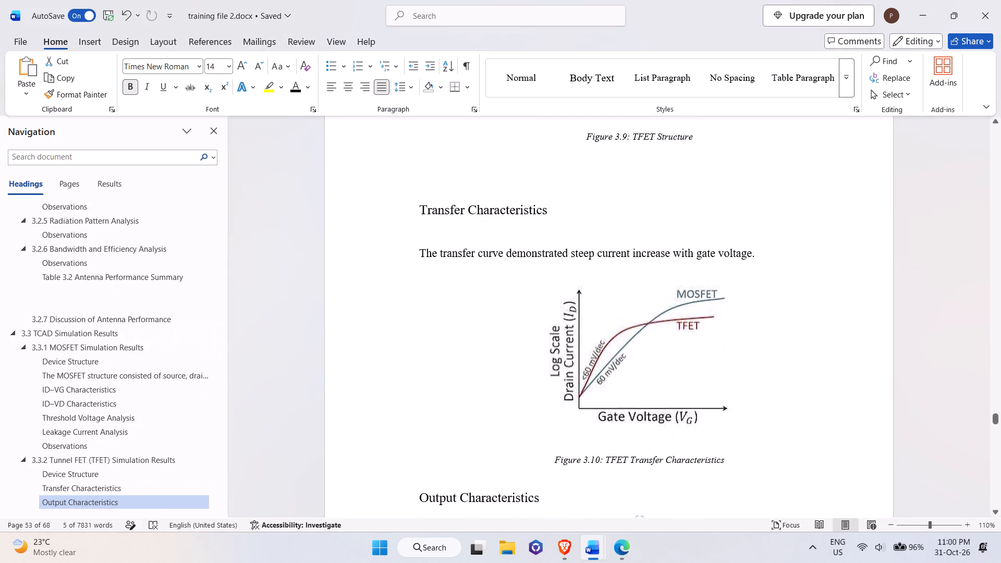
{"action": "scroll", "coordinate": [676, 417], "scroll_direction": "down", "scroll_amount": 14}
{"action": "scroll", "coordinate": [676, 417], "scroll_direction": "up", "scroll_amount": 8}
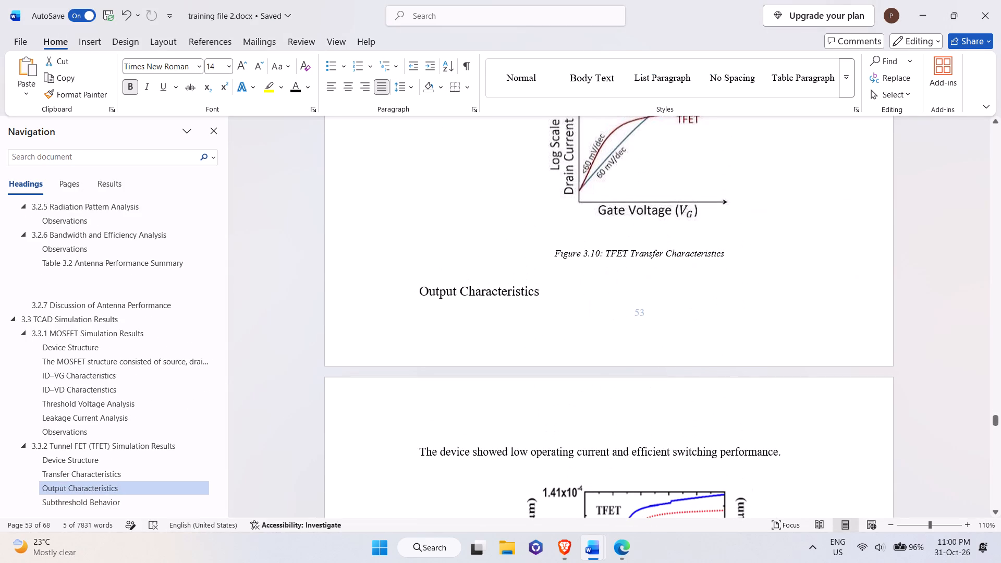
{"action": "left_click", "coordinate": [747, 266]}
{"action": "key", "text": "Return"}
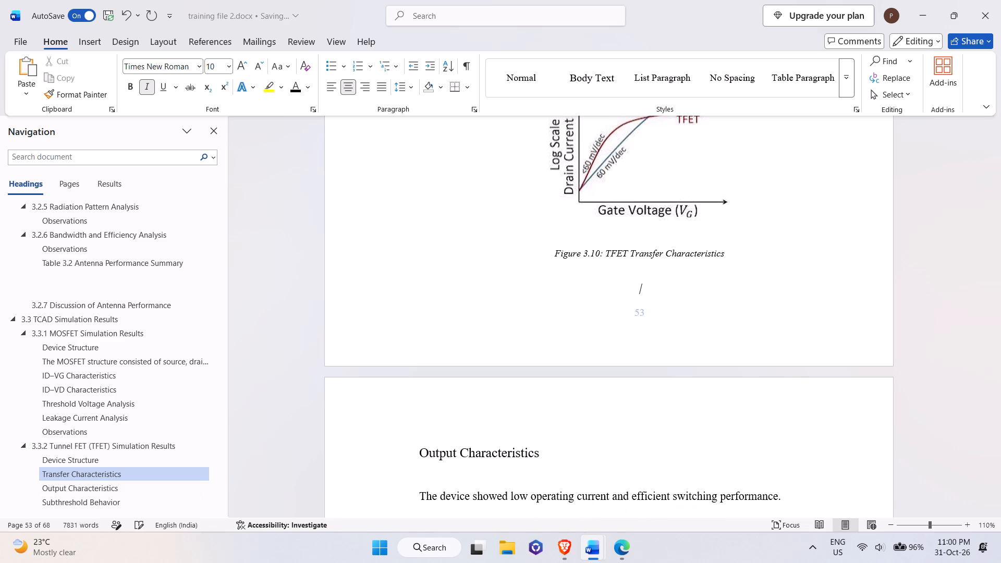
{"action": "scroll", "coordinate": [744, 277], "scroll_direction": "down", "scroll_amount": 20}
{"action": "scroll", "coordinate": [746, 291], "scroll_direction": "up", "scroll_amount": 19}
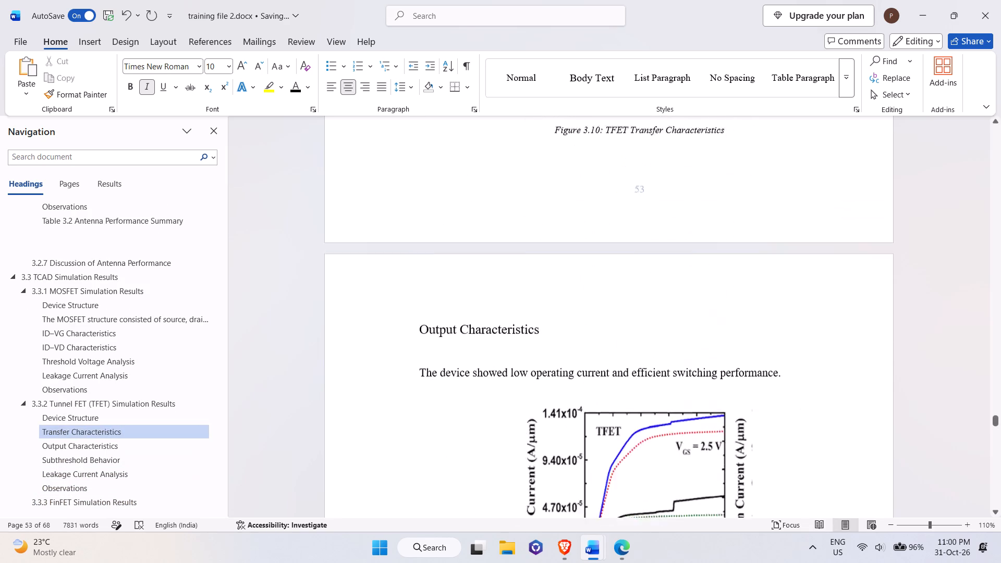
Add page number 53 for the 3.3.2 entry in the contents table's page column.
{"action": "scroll", "coordinate": [746, 292], "scroll_direction": "up", "scroll_amount": 1}
{"action": "key", "text": "alt+Tab"}
{"action": "left_click", "coordinate": [861, 444]}
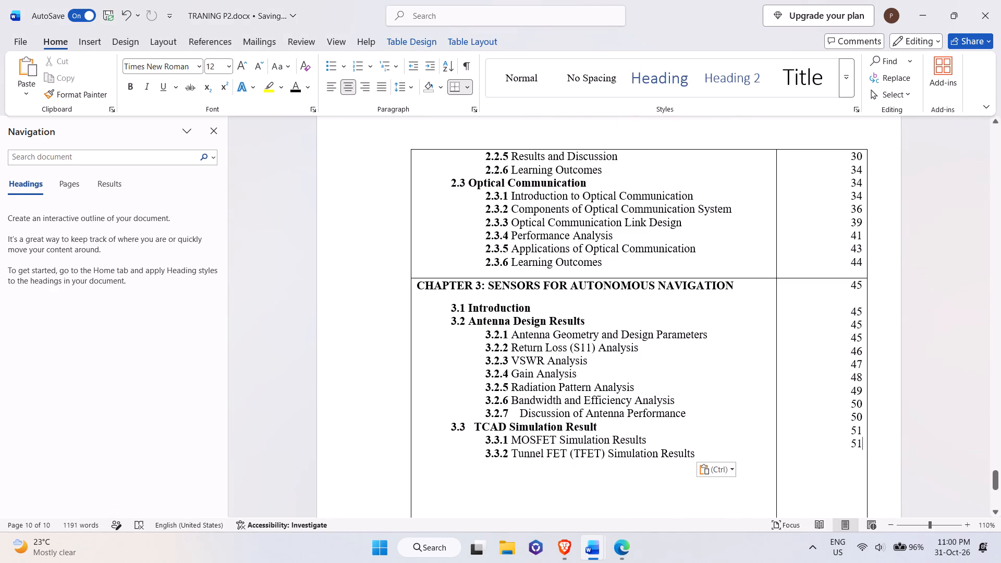
{"action": "key", "text": "Return"}
{"action": "type", "text": "53"}
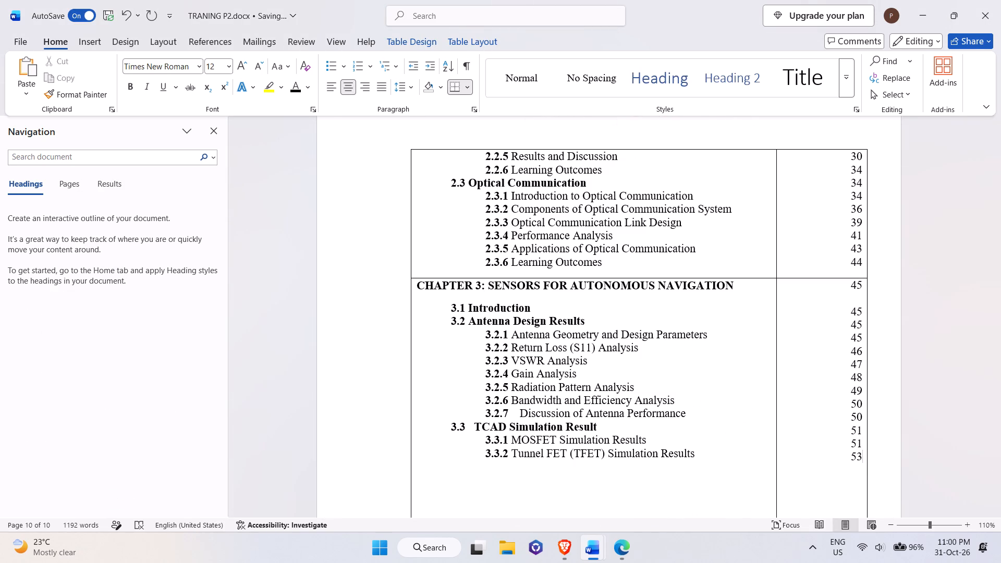
Start a new contents line below the 3.3.2 entry and number it 3.3.3.
{"action": "left_click", "coordinate": [705, 458]}
{"action": "key", "text": "backslash"}
{"action": "key", "text": "BackSpace"}
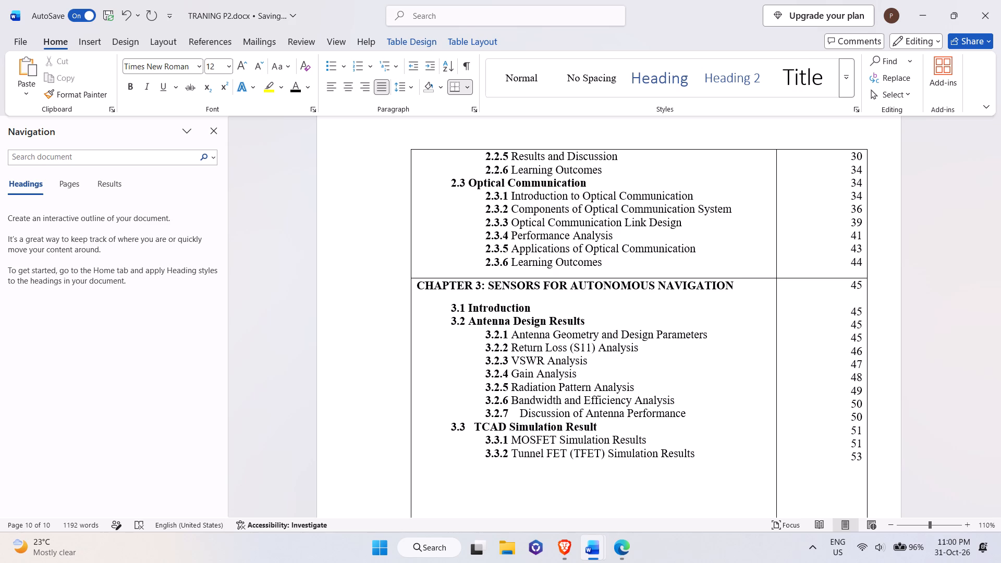
{"action": "key", "text": "shift+Tab"}
{"action": "scroll", "coordinate": [645, 424], "scroll_direction": "down", "scroll_amount": 7}
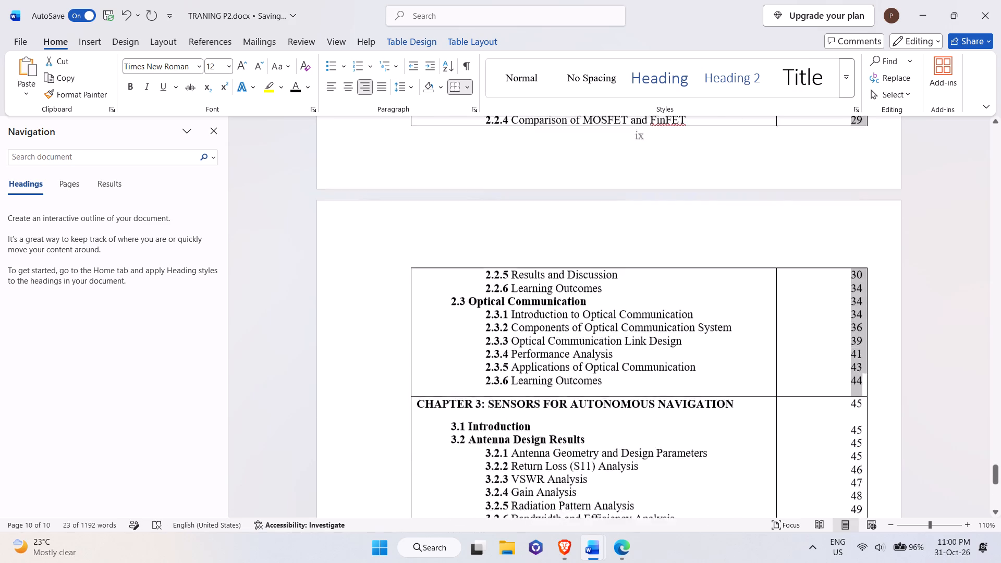
{"action": "scroll", "coordinate": [673, 411], "scroll_direction": "down", "scroll_amount": 7}
{"action": "left_click", "coordinate": [709, 301]}
{"action": "key", "text": "Return"}
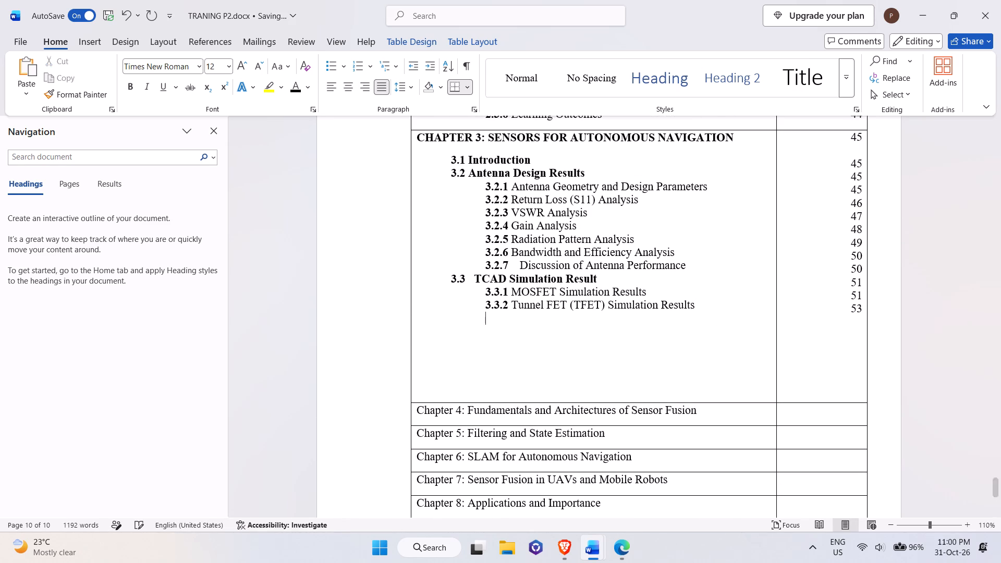
{"action": "key", "text": "alt+Tab"}
{"action": "scroll", "coordinate": [718, 299], "scroll_direction": "down", "scroll_amount": 4}
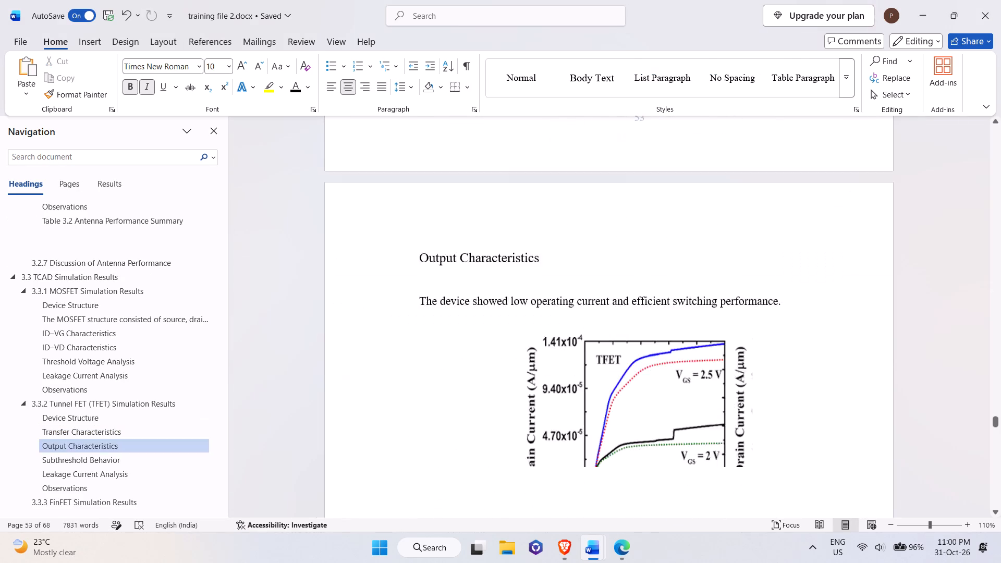
{"action": "scroll", "coordinate": [718, 299], "scroll_direction": "down", "scroll_amount": 18}
{"action": "key", "text": "alt+Tab"}
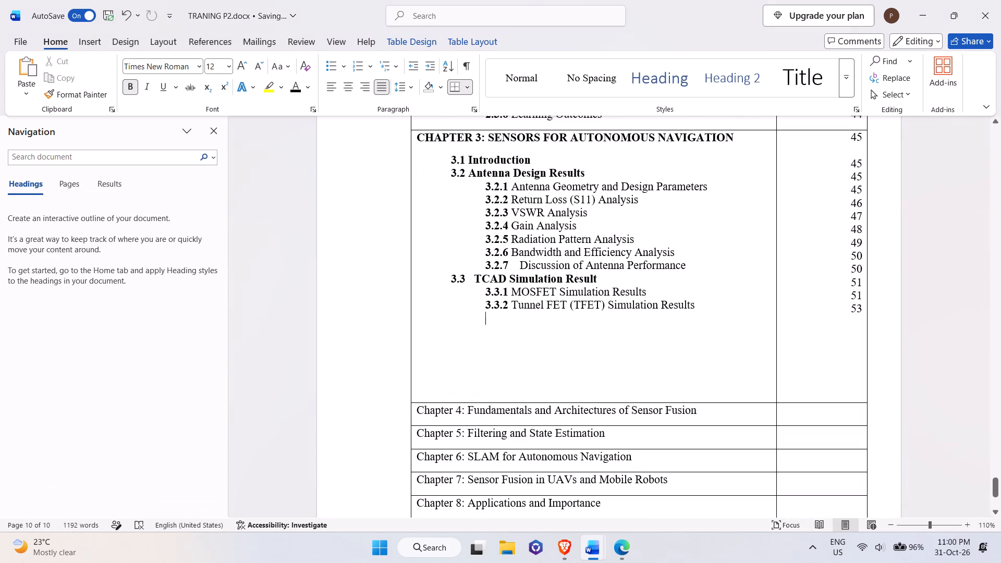
{"action": "type", "text": "3.3.3"}
{"action": "key", "text": "space"}
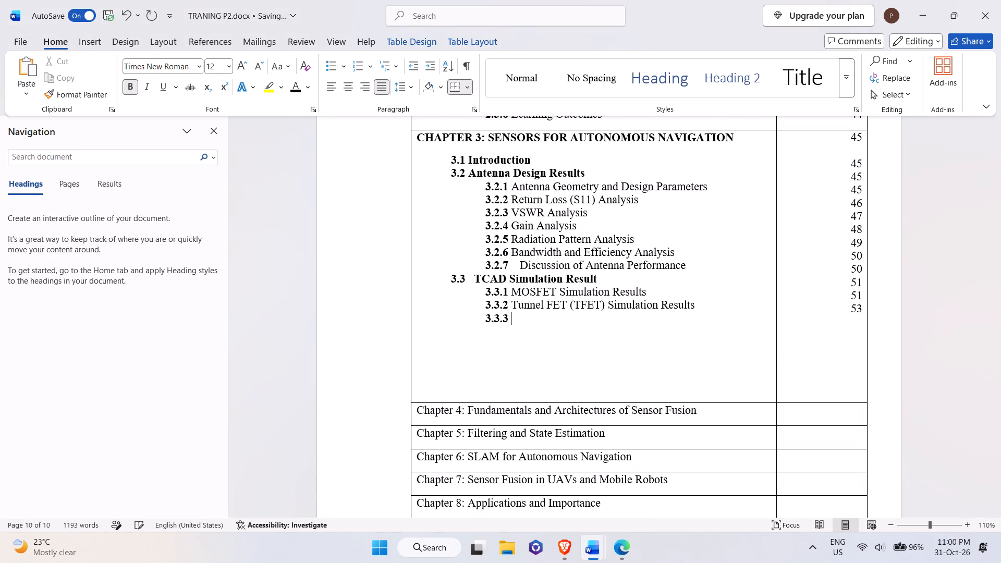
In training file 2, insert an unbulleted blank line after "Reduced power consumption.", before the 3.3.3 FinFET heading.
{"action": "key", "text": "alt+Tab"}
{"action": "left_click", "coordinate": [644, 320]}
{"action": "key", "text": "Return"}
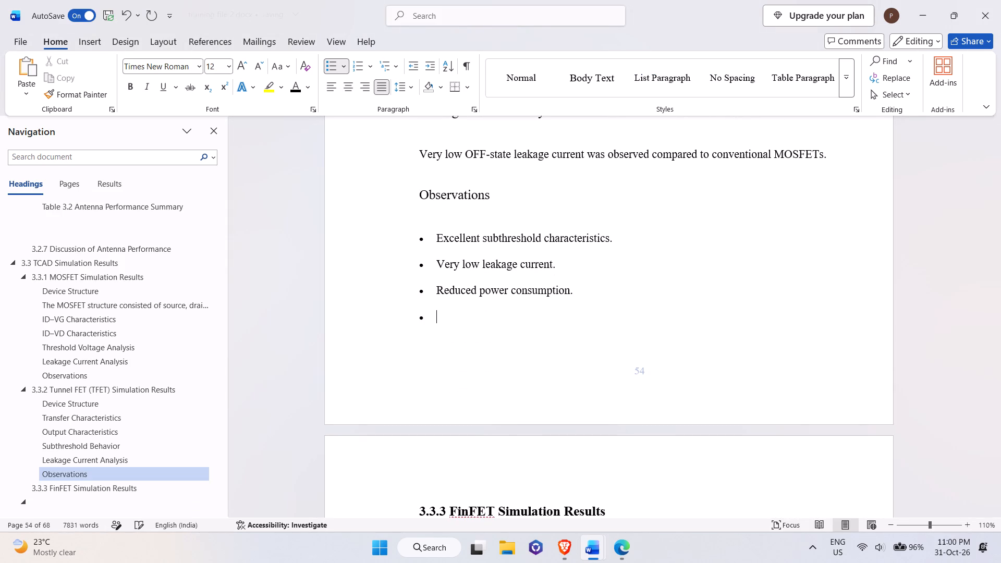
{"action": "key", "text": "BackSpace"}
{"action": "scroll", "coordinate": [644, 326], "scroll_direction": "down", "scroll_amount": 18}
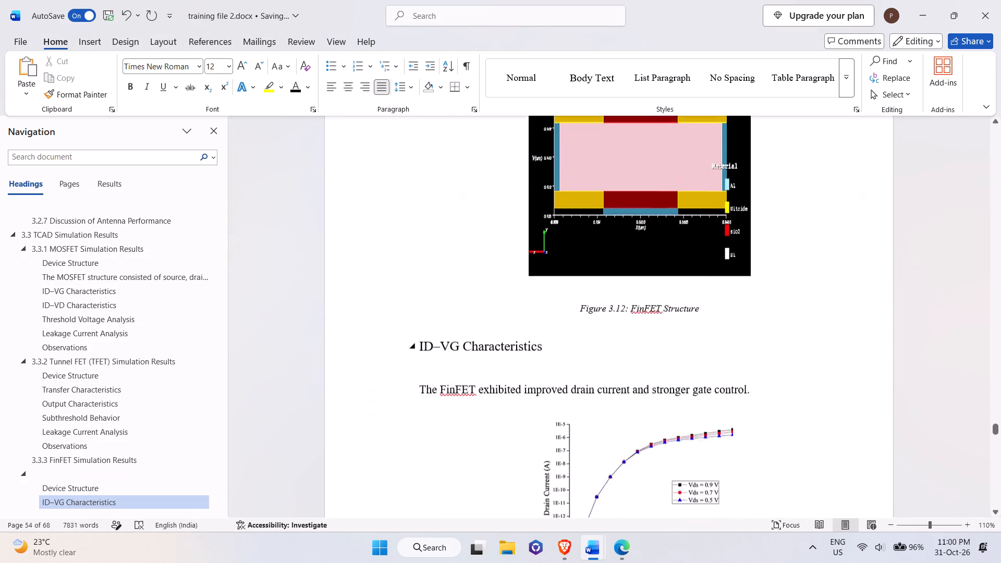
{"action": "scroll", "coordinate": [643, 339], "scroll_direction": "down", "scroll_amount": 5}
{"action": "scroll", "coordinate": [641, 345], "scroll_direction": "up", "scroll_amount": 17}
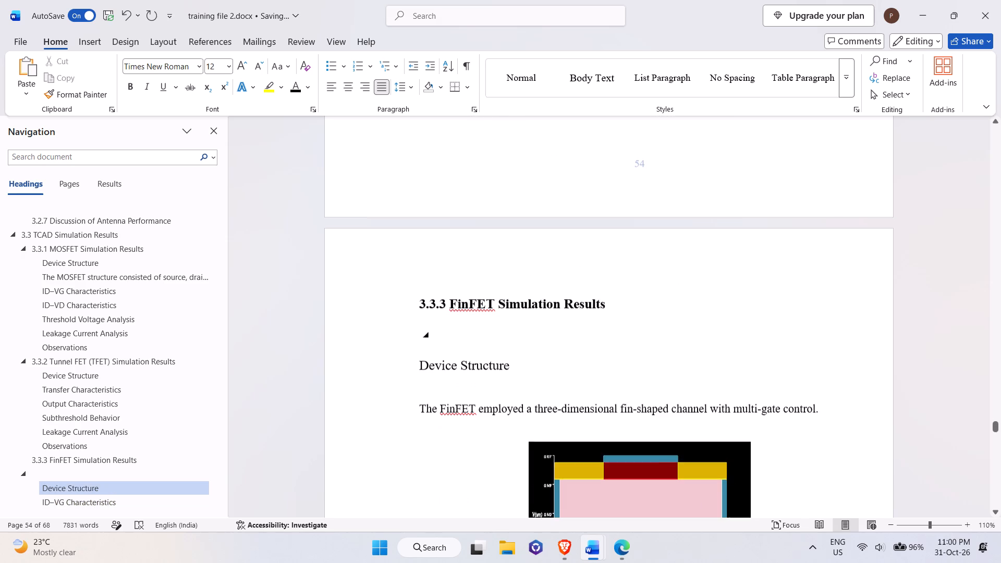
Copy the title "FinFET Simulation Results" from training file 2 into the 3.3.3 contents entry.
{"action": "left_click_drag", "start_coordinate": [448, 300], "coordinate": [576, 309]}
{"action": "scroll", "coordinate": [576, 309], "scroll_direction": "up", "scroll_amount": 1}
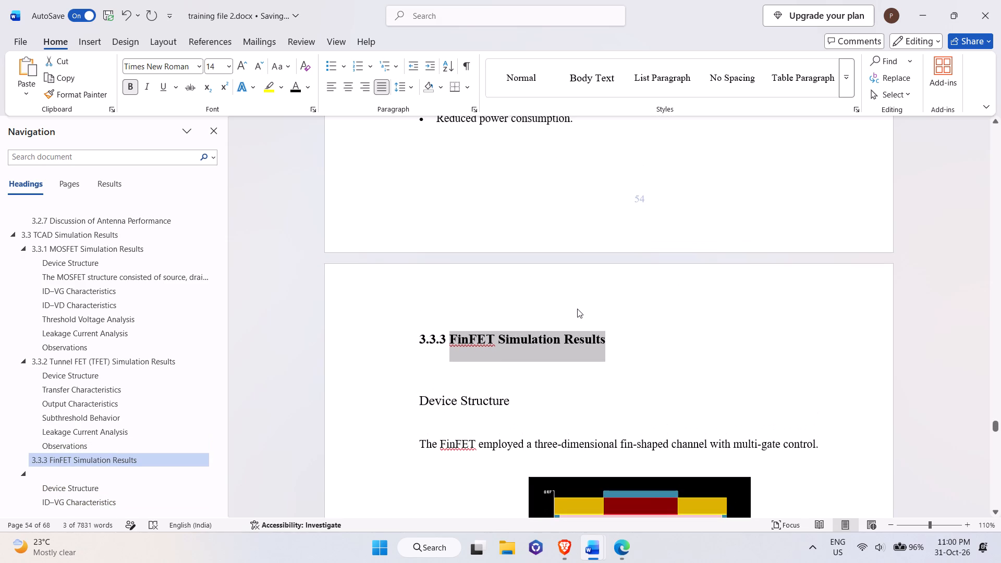
{"action": "key", "text": "ctrl+c"}
{"action": "key", "text": "alt+Tab"}
{"action": "key", "text": "ctrl+v"}
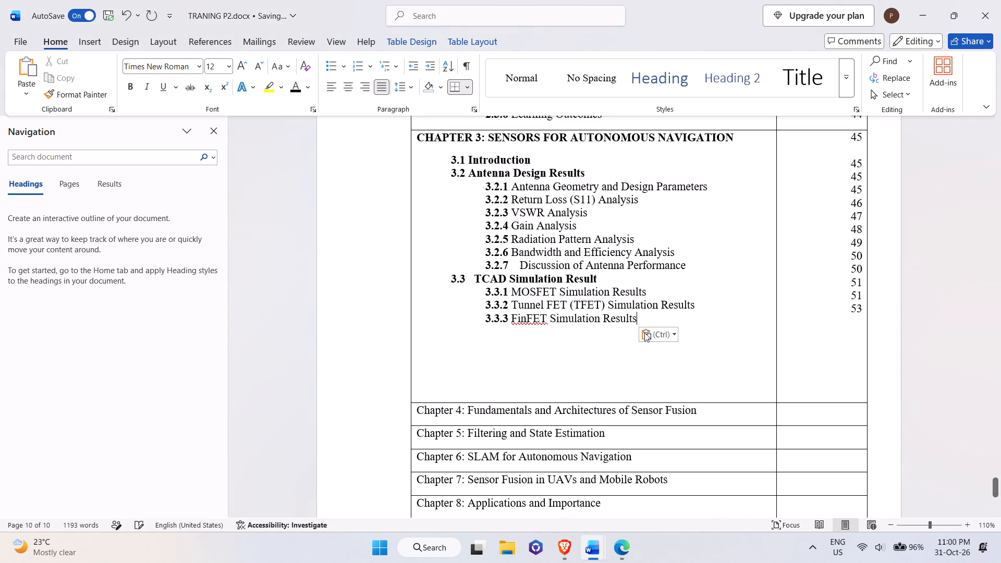
Add page number 54 for the 3.3.3 entry in the page column.
{"action": "left_click", "coordinate": [862, 309]}
{"action": "key", "text": "Return"}
{"action": "type", "text": "54"}
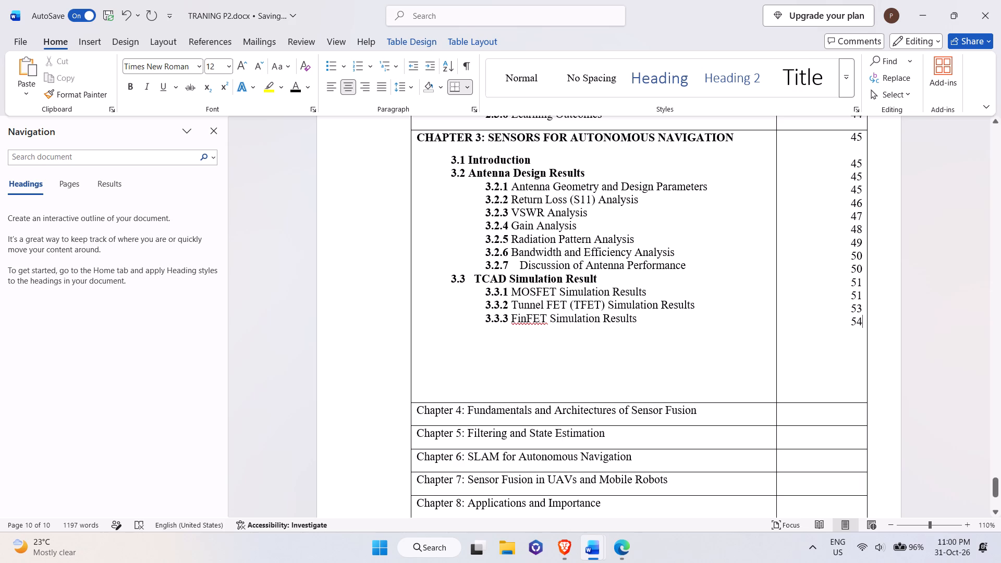
Add the entry "3.3.4 Comparative Analysis of MOSFET, TFET, and FinFET" below 3.3.3, copying its title from training file 2.
{"action": "left_click", "coordinate": [641, 326]}
{"action": "key", "text": "Return"}
{"action": "key", "text": "alt+Tab"}
{"action": "scroll", "coordinate": [643, 331], "scroll_direction": "down", "scroll_amount": 5}
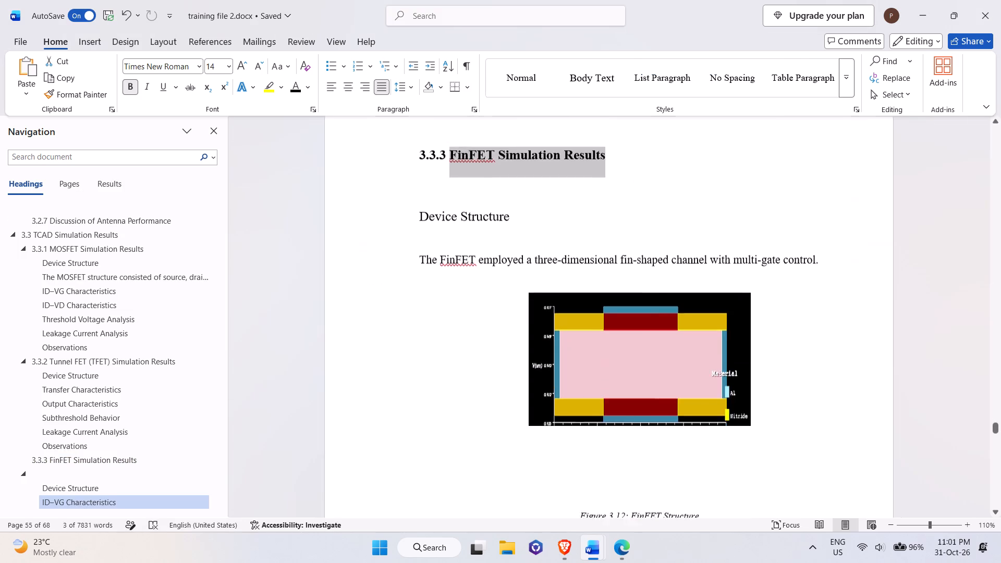
{"action": "scroll", "coordinate": [643, 331], "scroll_direction": "down", "scroll_amount": 20}
{"action": "scroll", "coordinate": [643, 331], "scroll_direction": "down", "scroll_amount": 20}
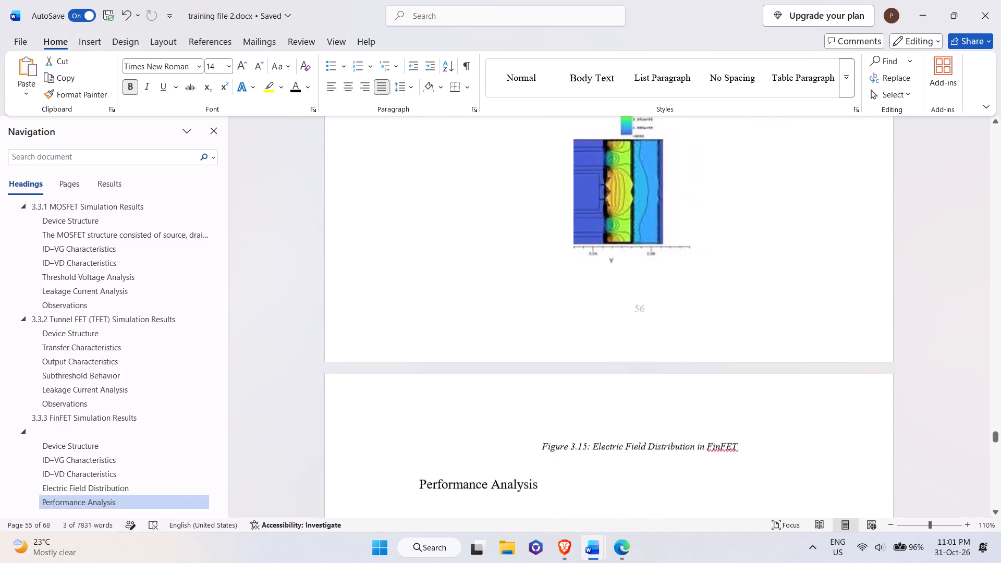
{"action": "scroll", "coordinate": [645, 332], "scroll_direction": "down", "scroll_amount": 17}
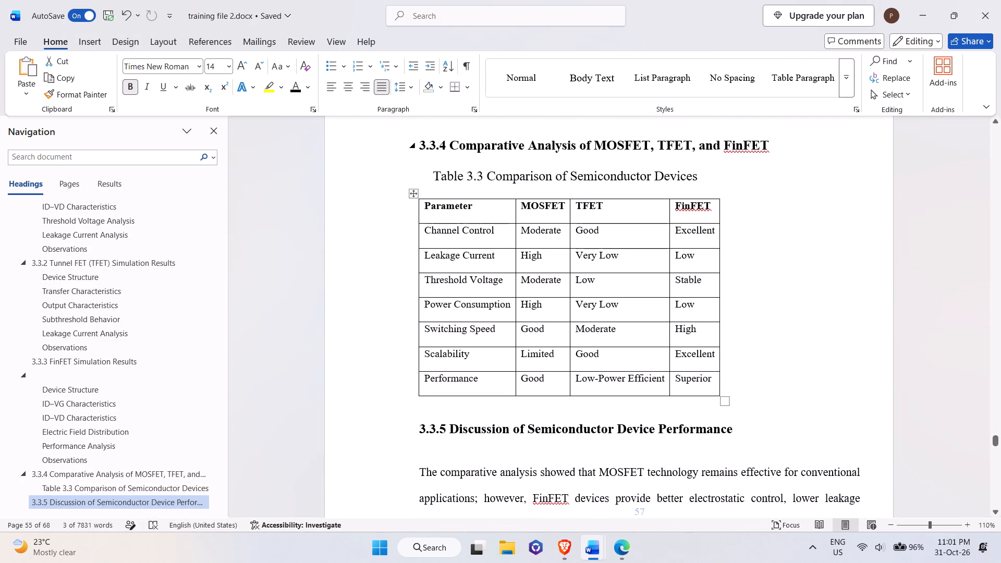
{"action": "left_click_drag", "start_coordinate": [451, 144], "coordinate": [744, 144]}
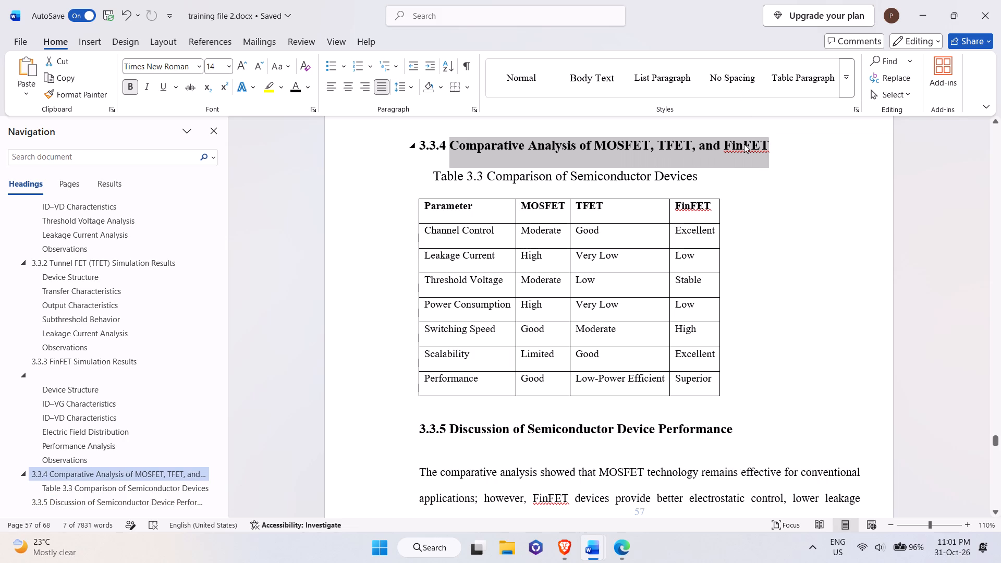
{"action": "key", "text": "ctrl+c"}
{"action": "scroll", "coordinate": [738, 164], "scroll_direction": "down", "scroll_amount": 8}
{"action": "key", "text": "alt+Tab"}
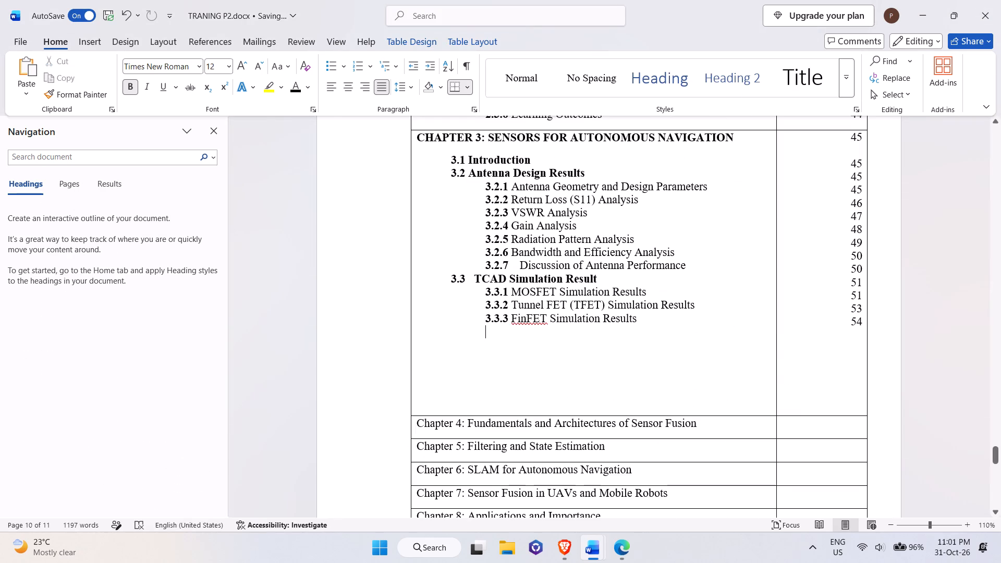
{"action": "type", "text": "3.3.4"}
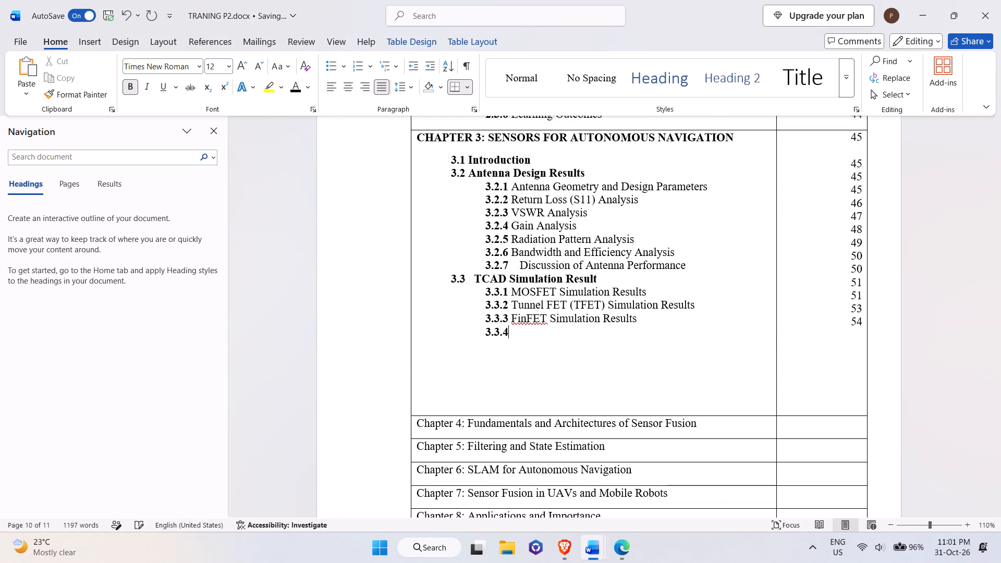
{"action": "key", "text": "space"}
{"action": "key", "text": "ctrl+v"}
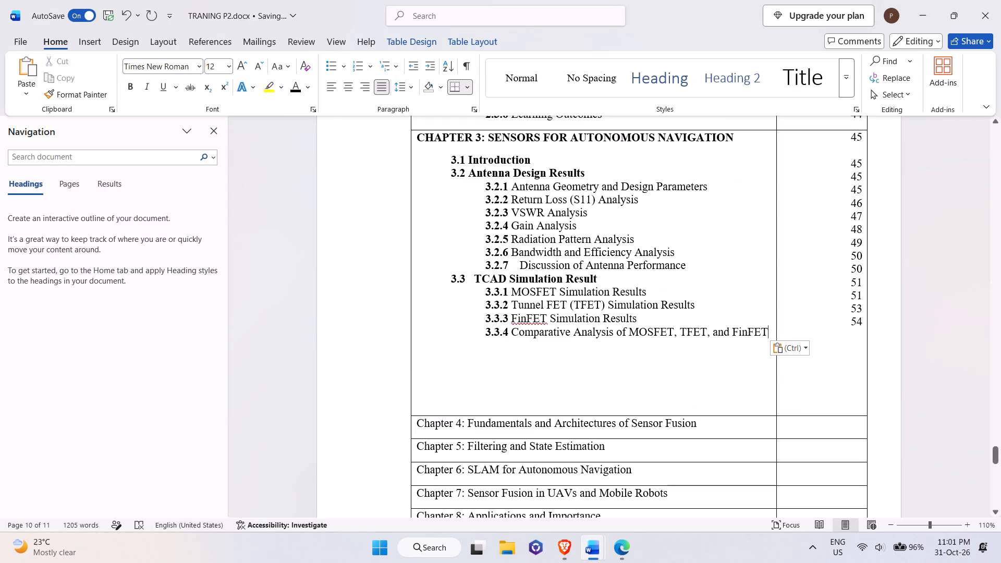
Add page number 57 for the 3.3.4 entry in the page column.
{"action": "left_click", "coordinate": [864, 325]}
{"action": "key", "text": "alt+Tab"}
{"action": "key", "text": "alt+Tab"}
{"action": "key", "text": "Return"}
{"action": "type", "text": "57"}
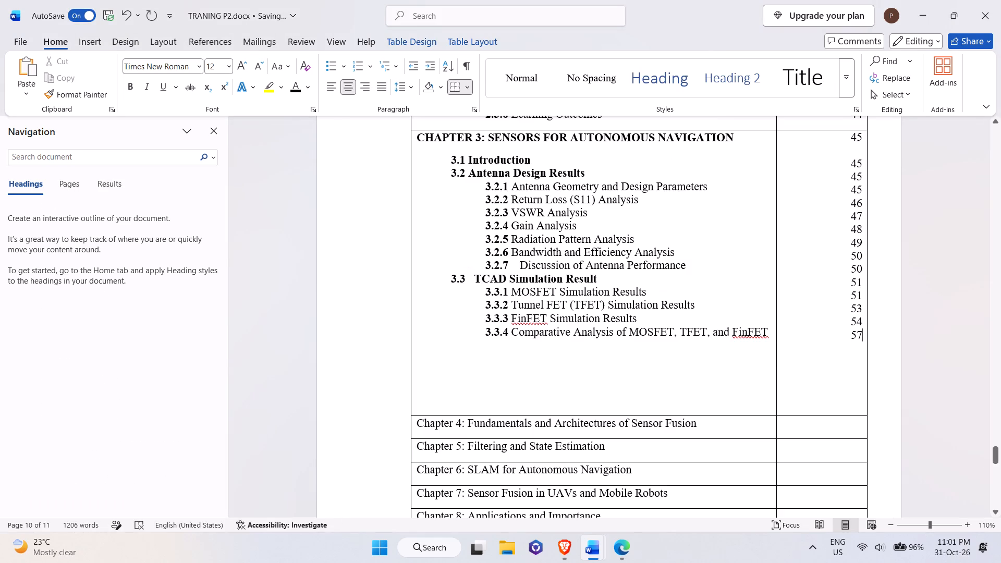
Add the unbulleted entry "3.4 Optical Communication Results" below 3.3.4, with a bold number and its title copied from training file 2.
{"action": "left_click", "coordinate": [769, 328]}
{"action": "key", "text": "Return"}
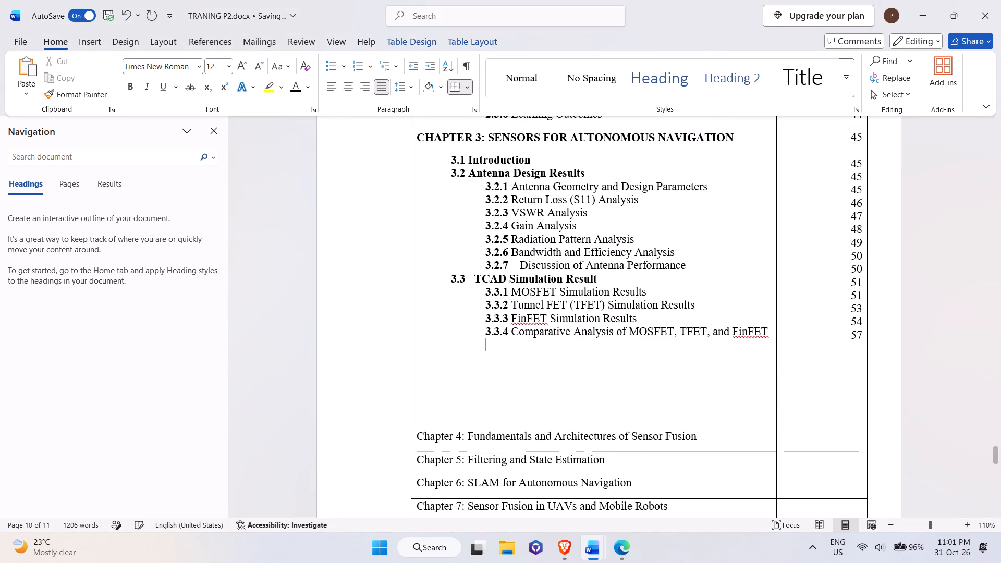
{"action": "key", "text": "alt+Tab"}
{"action": "scroll", "coordinate": [766, 328], "scroll_direction": "down", "scroll_amount": 9}
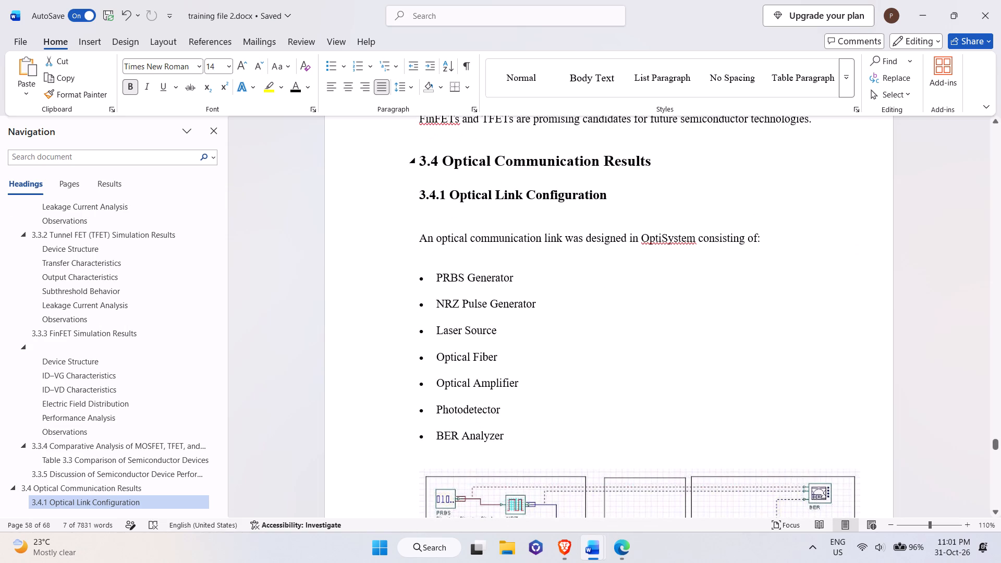
{"action": "left_click_drag", "start_coordinate": [448, 159], "coordinate": [642, 169]}
{"action": "key", "text": "ctrl+c"}
{"action": "key", "text": "alt+Tab"}
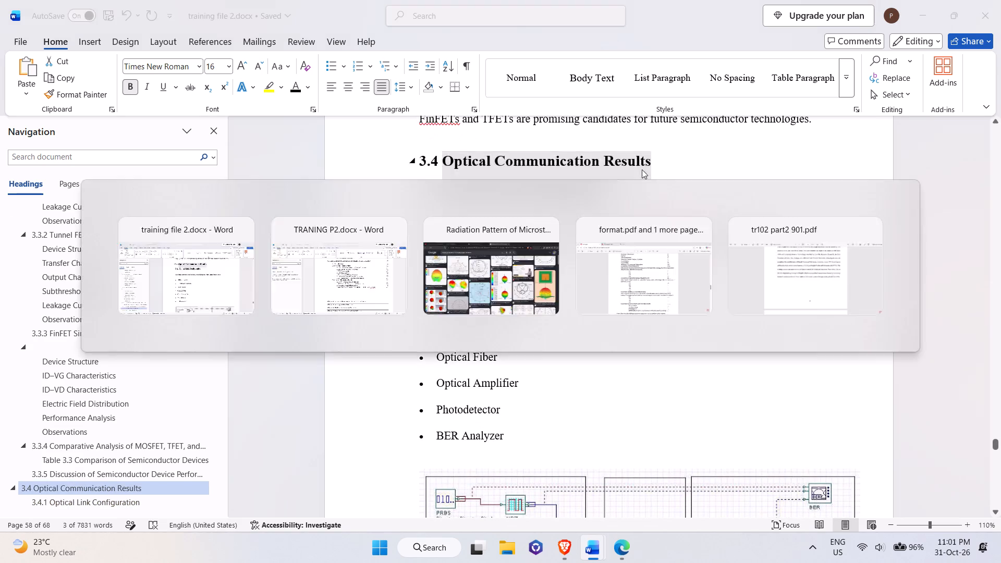
{"action": "key", "text": "BackSpace"}
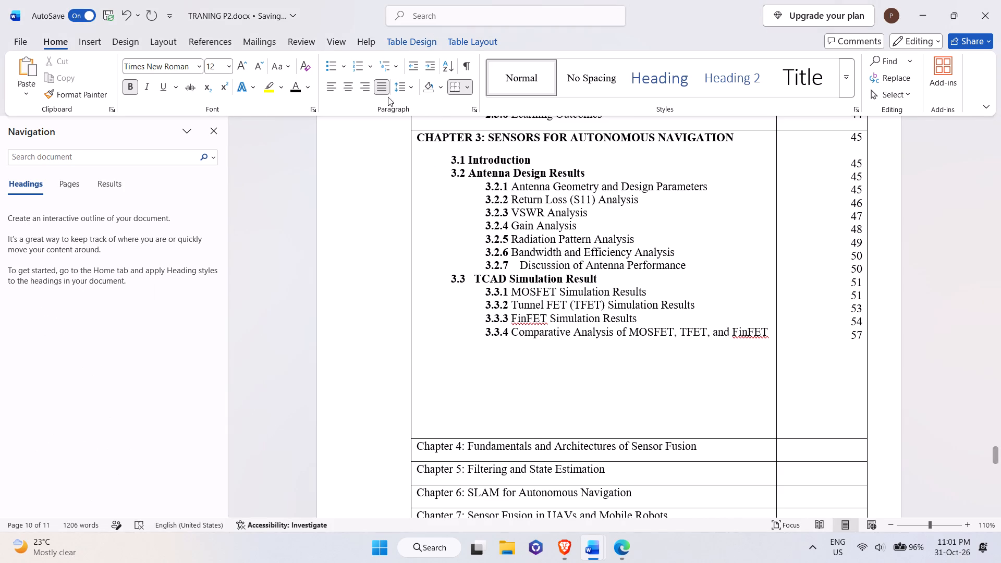
{"action": "left_click", "coordinate": [336, 74]}
{"action": "type", "text": "3.4"}
{"action": "key", "text": "space"}
{"action": "key", "text": "Left"}
{"action": "key", "text": "Left"}
{"action": "key", "text": "Left"}
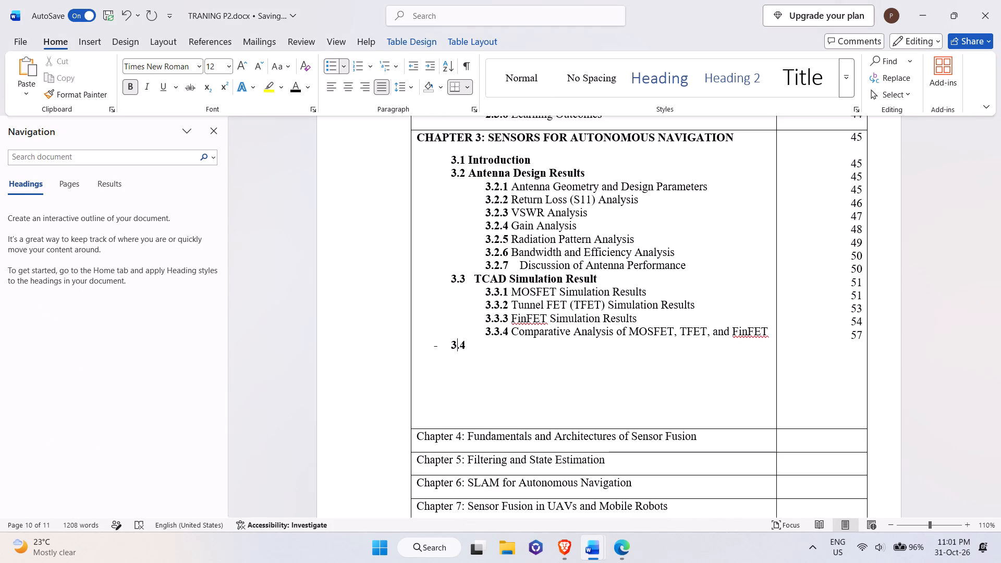
{"action": "key", "text": "Left"}
{"action": "key", "text": "BackSpace"}
{"action": "key", "text": "Right"}
{"action": "key", "text": "Right"}
{"action": "key", "text": "Right"}
{"action": "key", "text": "Right"}
{"action": "key", "text": "ctrl+v"}
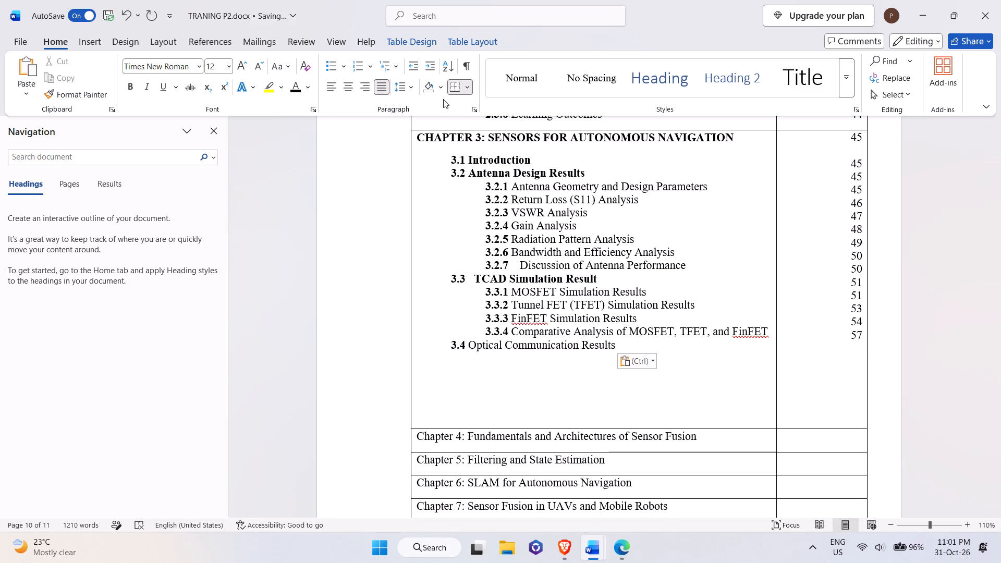
Start an indented sub-entry below 3.4 with the bold number 3.4.1.
{"action": "key", "text": "Return"}
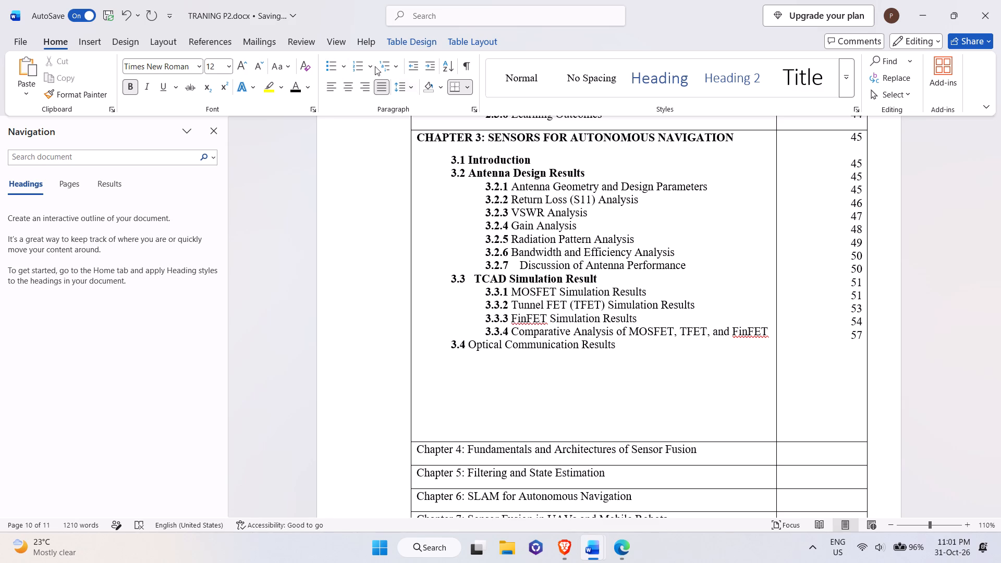
{"action": "left_click", "coordinate": [335, 68]}
{"action": "key", "text": "3"}
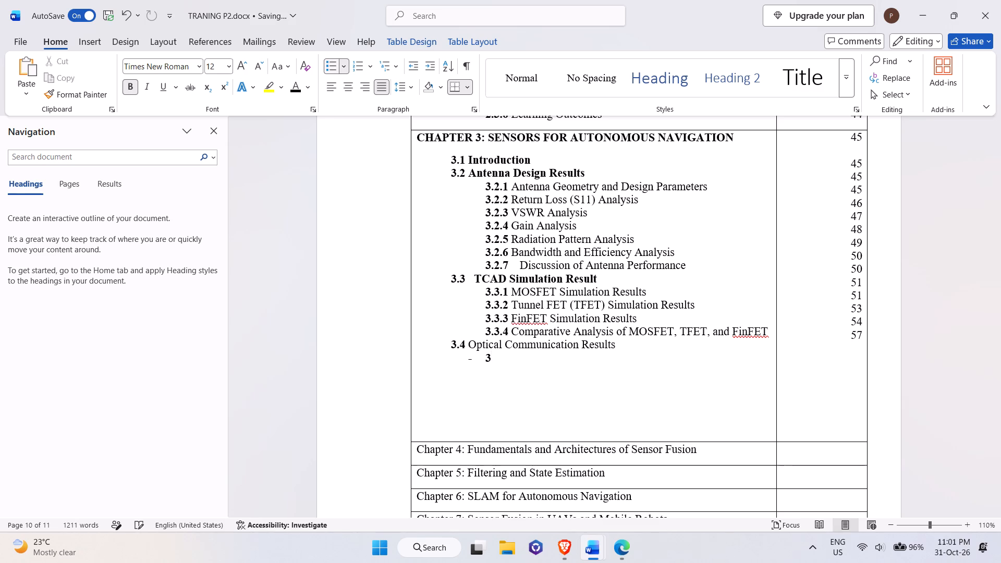
{"action": "type", "text": ".41"}
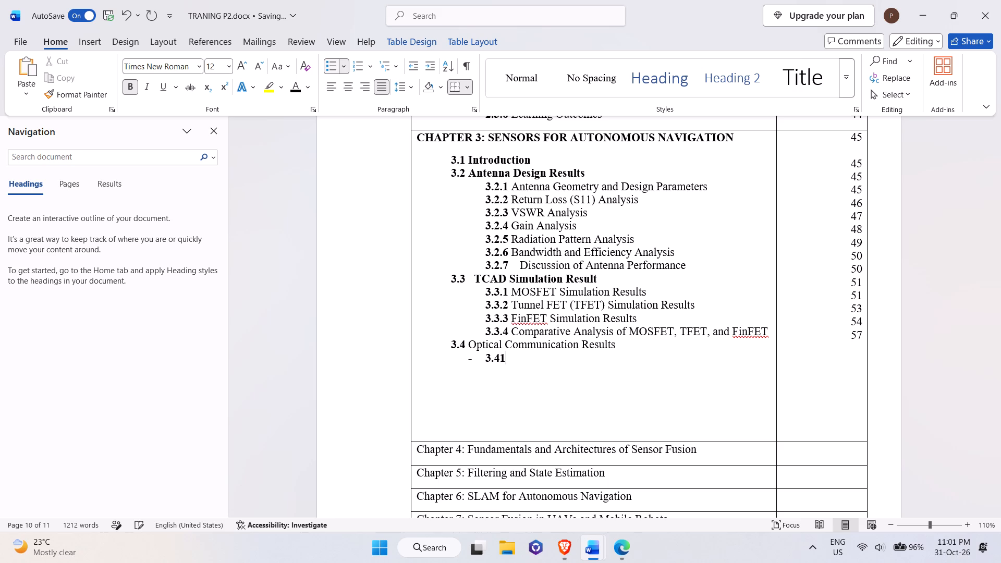
{"action": "key", "text": "BackSpace"}
{"action": "type", "text": ".1"}
{"action": "key", "text": "space"}
Copy the title "Optical Link Configuration" from training file 2 into the 3.4.1 entry in regular weight and remove the entry's bullet.
{"action": "key", "text": "alt+Tab"}
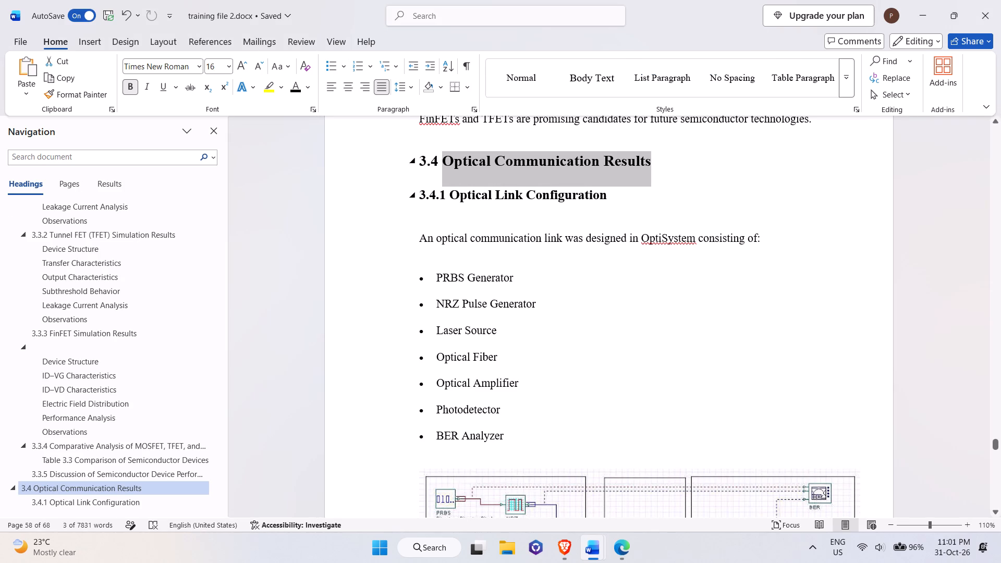
{"action": "key", "text": "alt+Tab"}
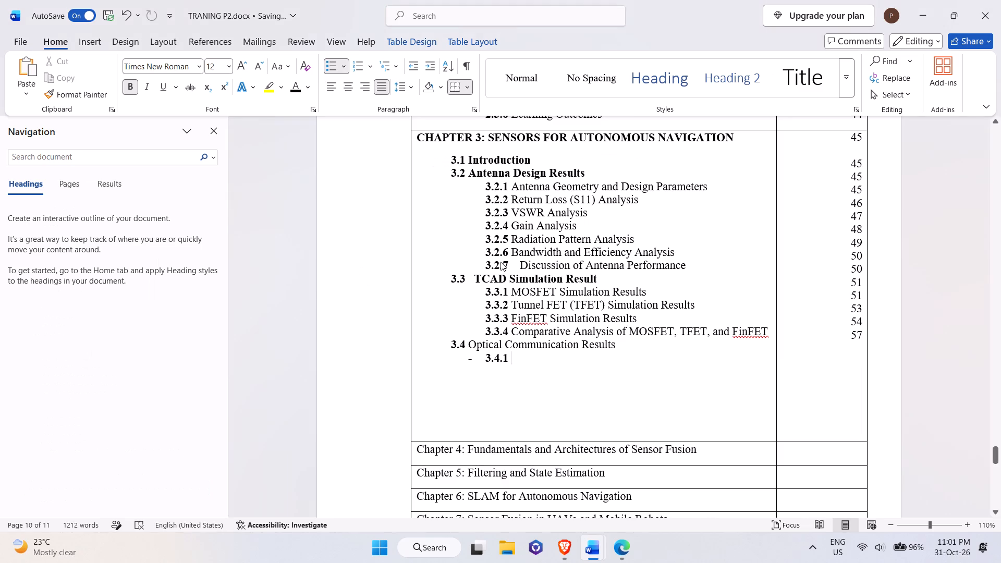
{"action": "key", "text": "alt+Tab"}
{"action": "left_click_drag", "start_coordinate": [451, 198], "coordinate": [608, 199]}
{"action": "key", "text": "ctrl+c"}
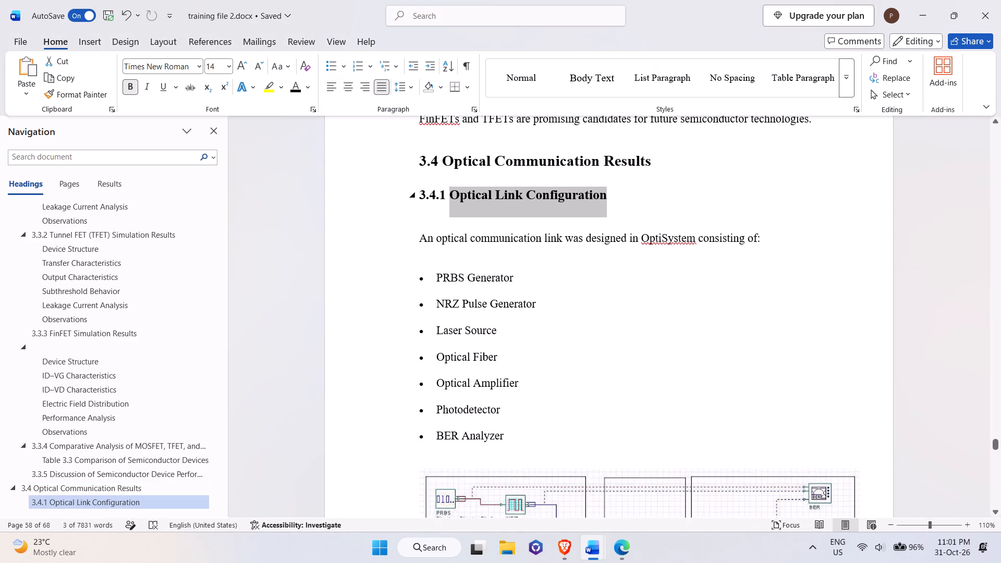
{"action": "key", "text": "alt+Tab"}
{"action": "key", "text": "ctrl+b"}
{"action": "key", "text": "ctrl+v"}
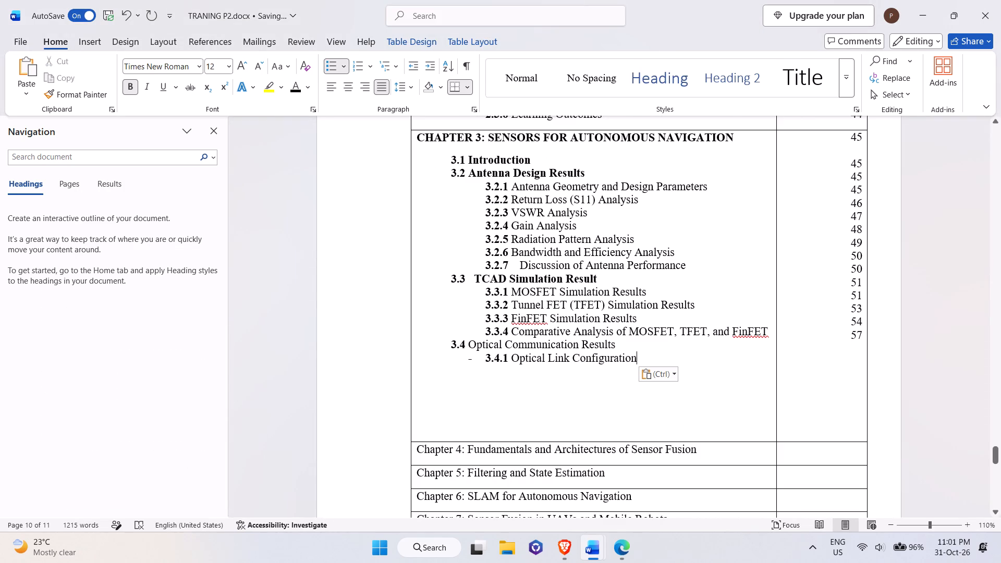
{"action": "left_click", "coordinate": [476, 356]}
{"action": "key", "text": "BackSpace"}
{"action": "left_click", "coordinate": [659, 359]}
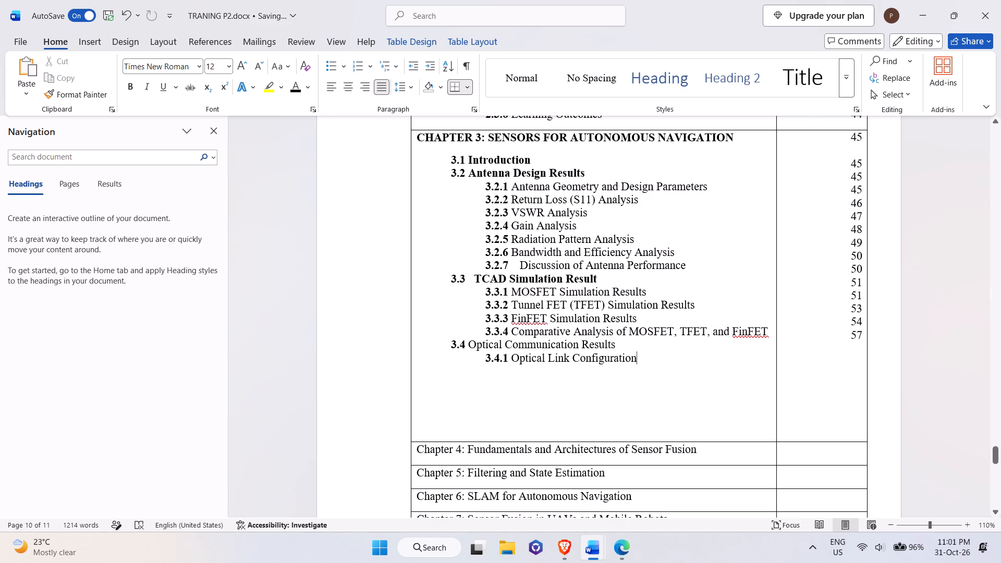
In training file 2, adjust the blank lines after the Figure 3.16 caption so heading 3.4.2 starts on the next page.
{"action": "key", "text": "alt+Tab"}
{"action": "scroll", "coordinate": [659, 359], "scroll_direction": "down", "scroll_amount": 11}
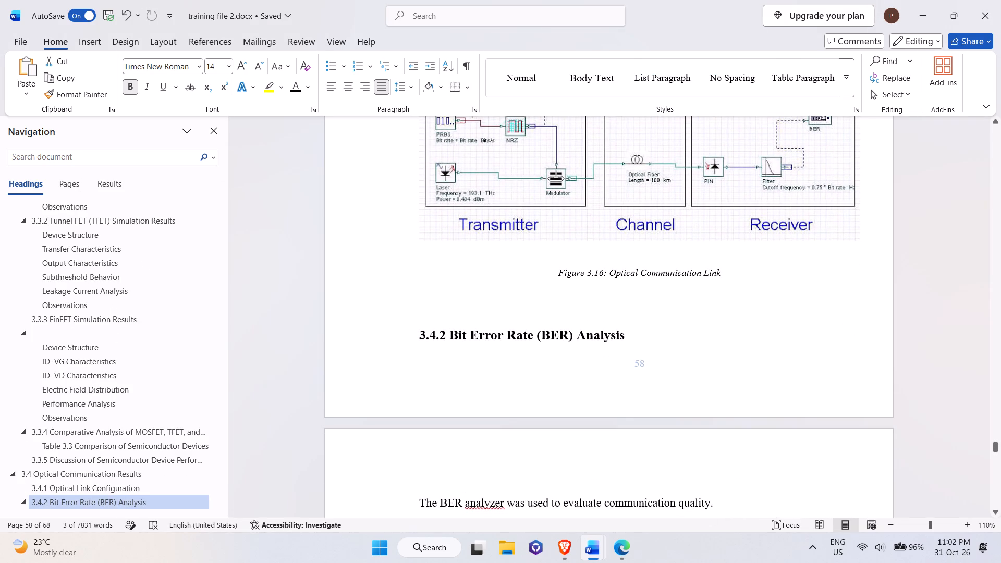
{"action": "left_click", "coordinate": [477, 320]}
{"action": "key", "text": "BackSpace"}
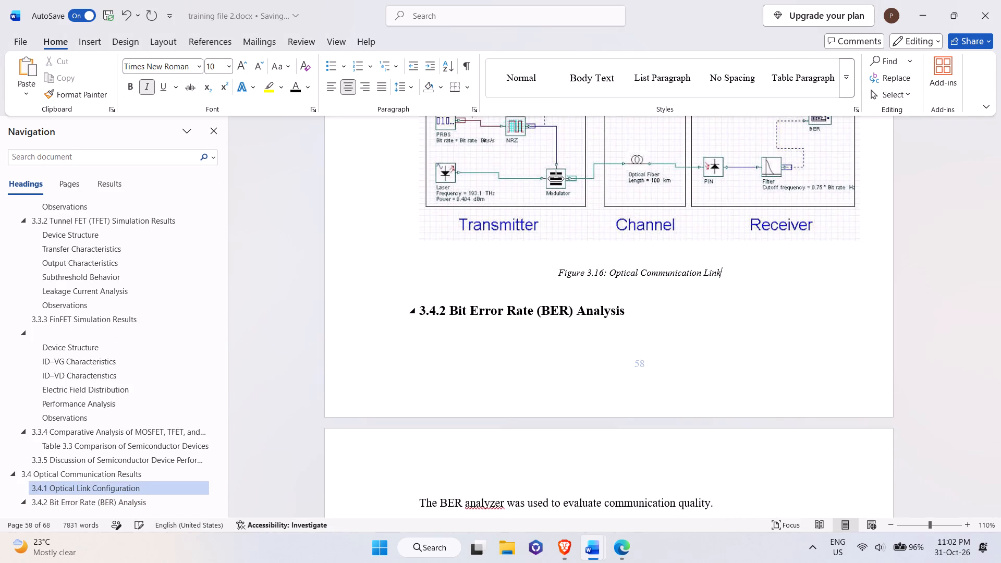
{"action": "key", "text": "Return"}
{"action": "key", "text": "Return"}
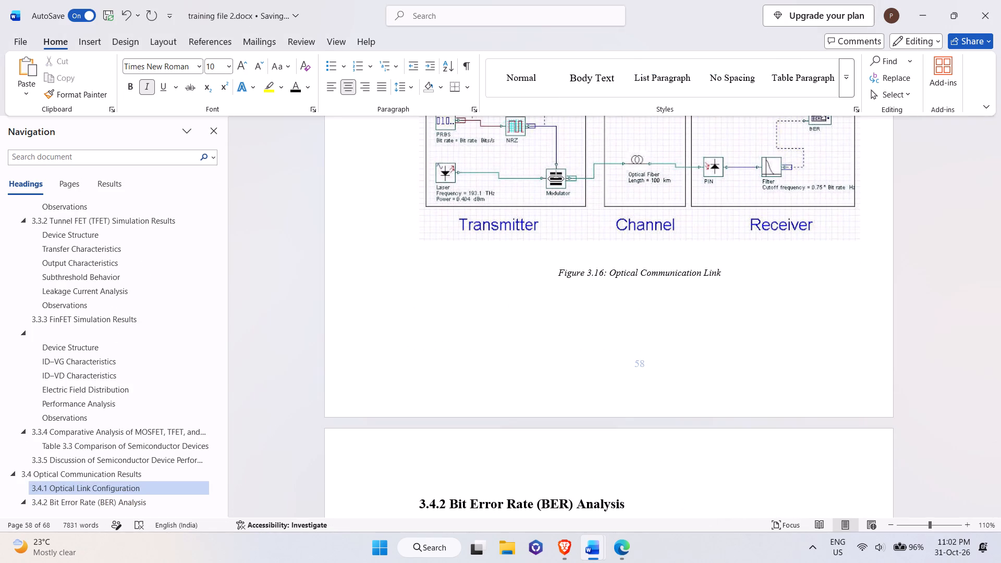
Add page number 58 for both the 3.4 and 3.4.1 entries in the contents page column.
{"action": "scroll", "coordinate": [478, 319], "scroll_direction": "down", "scroll_amount": 20}
{"action": "scroll", "coordinate": [478, 319], "scroll_direction": "down", "scroll_amount": 2}
{"action": "scroll", "coordinate": [478, 319], "scroll_direction": "up", "scroll_amount": 19}
{"action": "key", "text": "alt+Tab"}
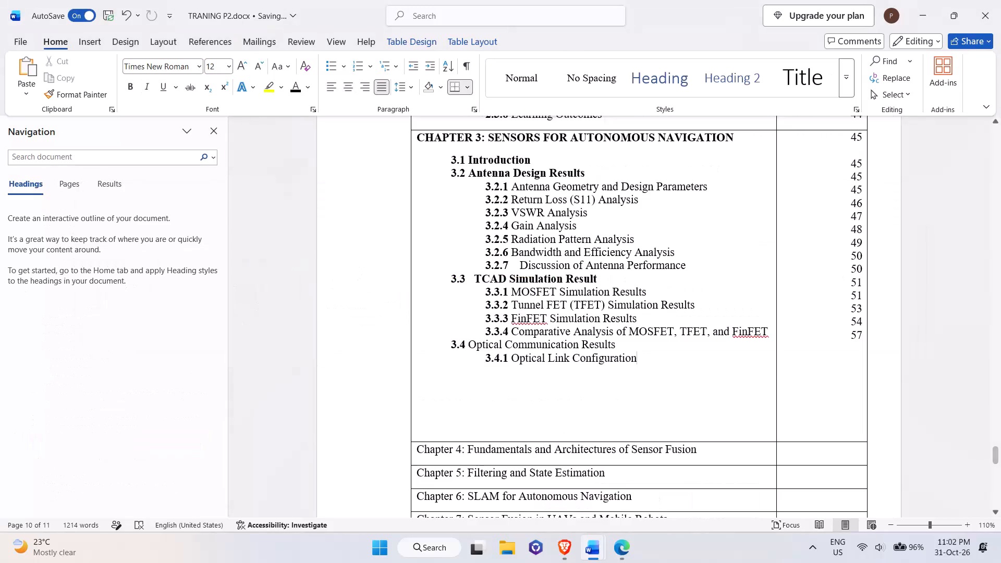
{"action": "left_click", "coordinate": [865, 336]}
{"action": "left_click", "coordinate": [863, 334]}
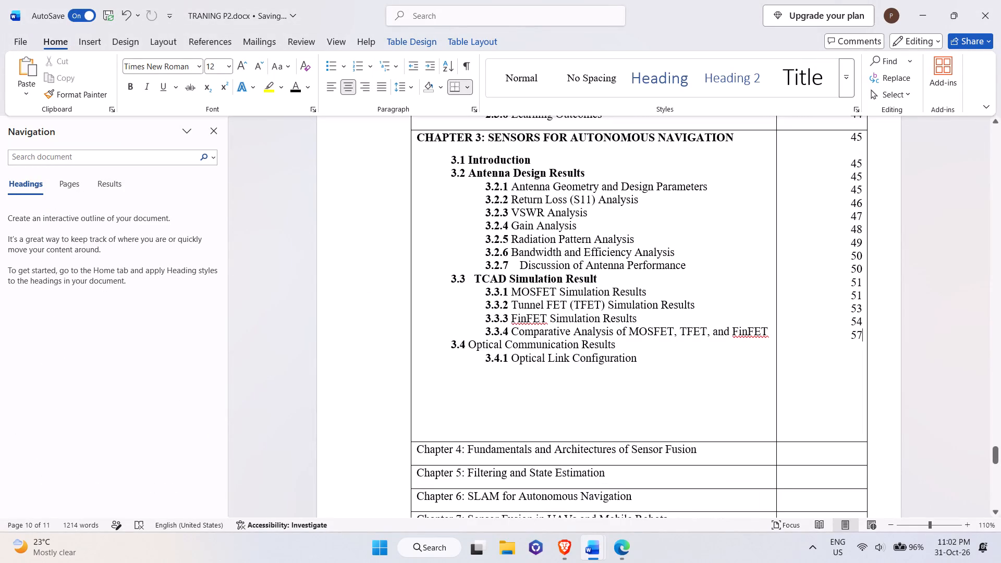
{"action": "key", "text": "Return"}
{"action": "type", "text": "58"}
{"action": "key", "text": "Return"}
{"action": "type", "text": "58"}
Add the entry "3.4.2 Bit Error Rate (BER) Analysis" below 3.4.1, copying its title from training file 2.
{"action": "left_click", "coordinate": [645, 362]}
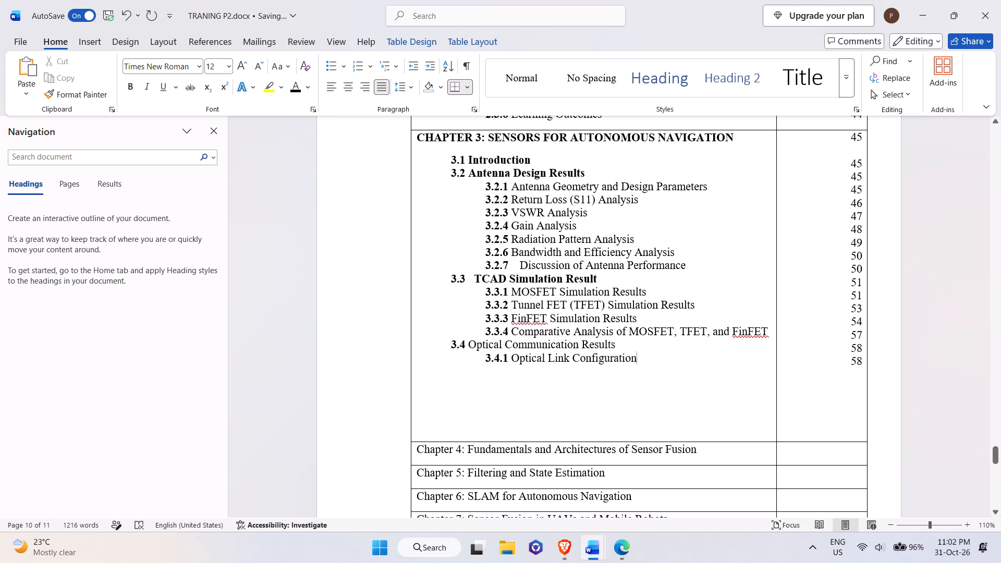
{"action": "key", "text": "Return"}
{"action": "key", "text": "alt+Tab"}
{"action": "scroll", "coordinate": [645, 362], "scroll_direction": "down", "scroll_amount": 4}
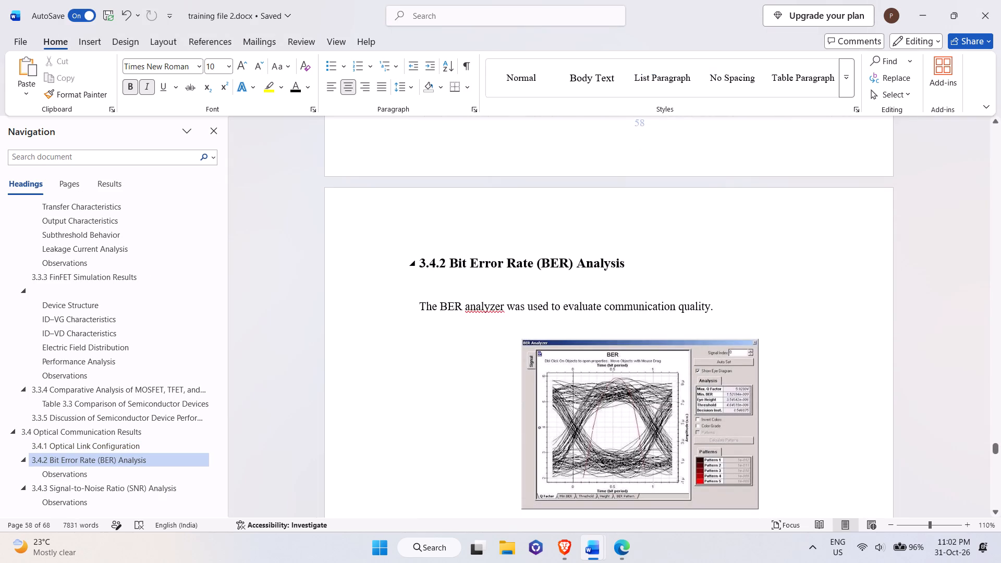
{"action": "left_click_drag", "start_coordinate": [450, 262], "coordinate": [619, 233]}
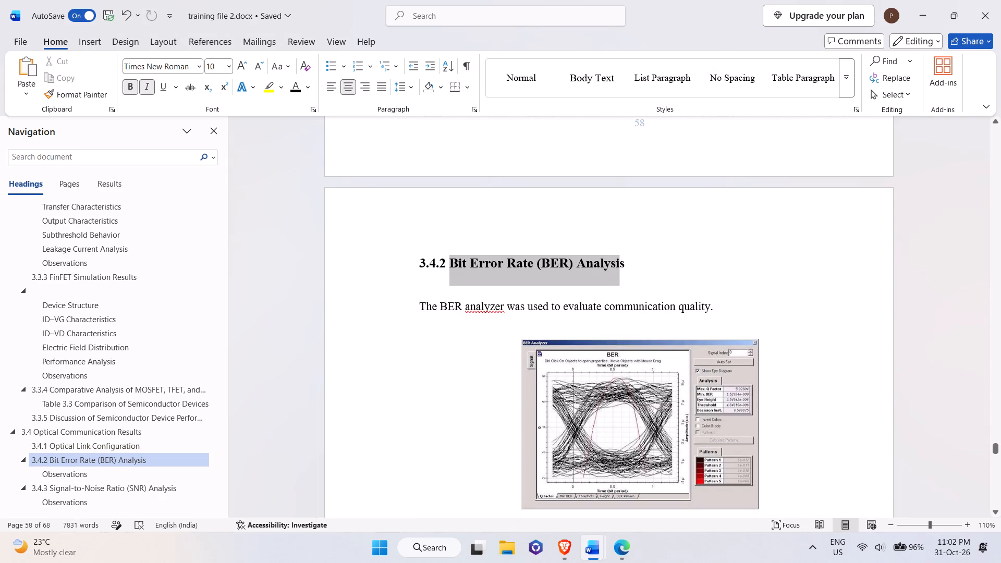
{"action": "left_click_drag", "start_coordinate": [619, 233], "coordinate": [622, 239]}
{"action": "key", "text": "ctrl+c"}
{"action": "key", "text": "alt+Tab"}
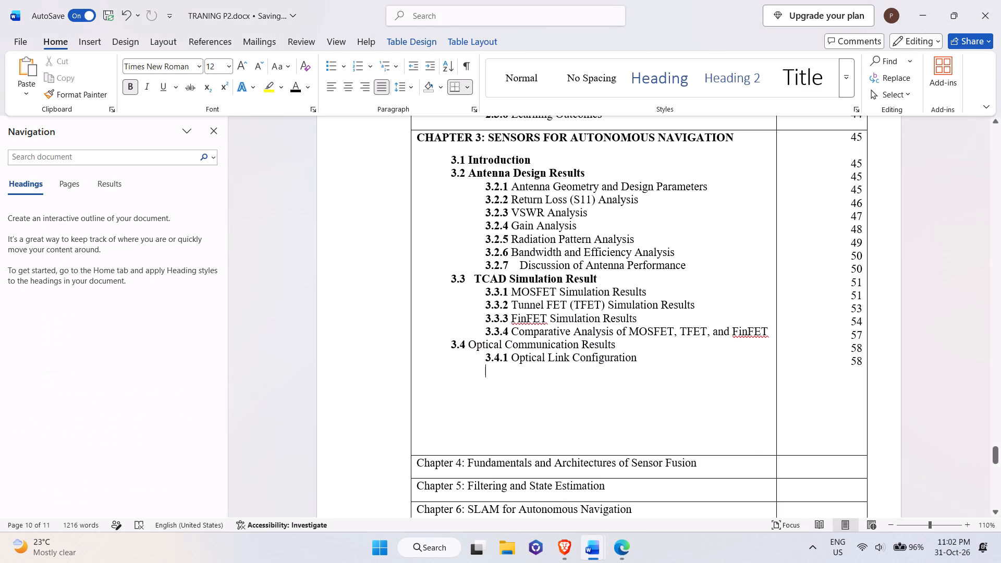
{"action": "type", "text": "3.4.2"}
{"action": "key", "text": "space"}
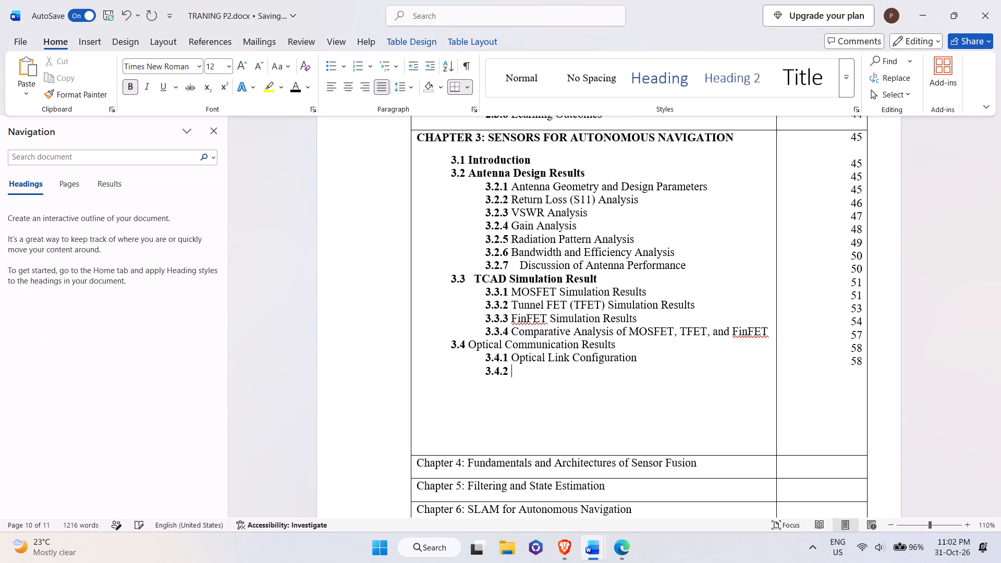
{"action": "key", "text": "ctrl+v"}
Start a new entry below 3.4.2 with the number 3.4.3 in bold, followed by a space.
{"action": "key", "text": "Return"}
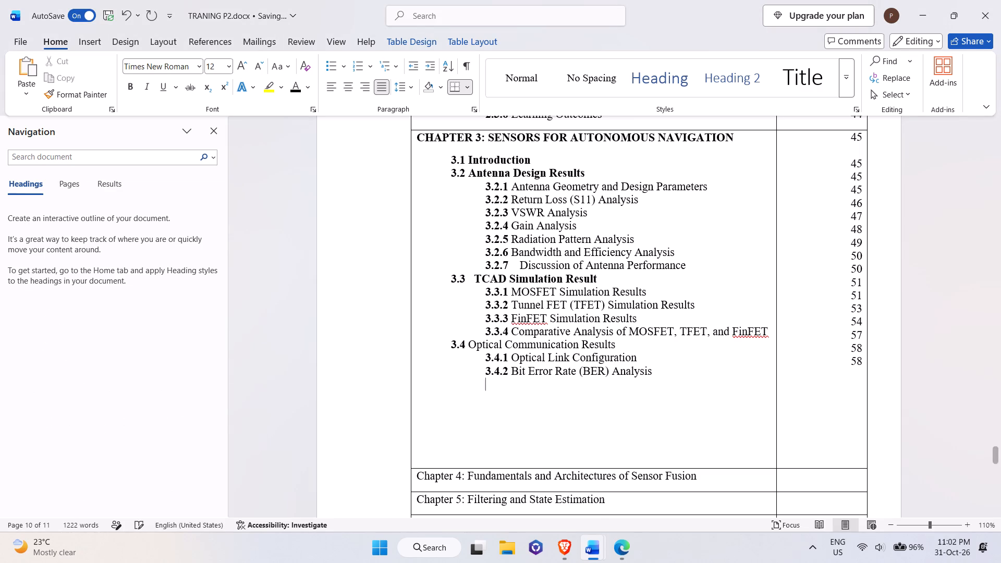
{"action": "type", "text": "3.4.3"}
{"action": "key", "text": "space"}
{"action": "key", "text": "Home"}
{"action": "key", "text": "Home"}
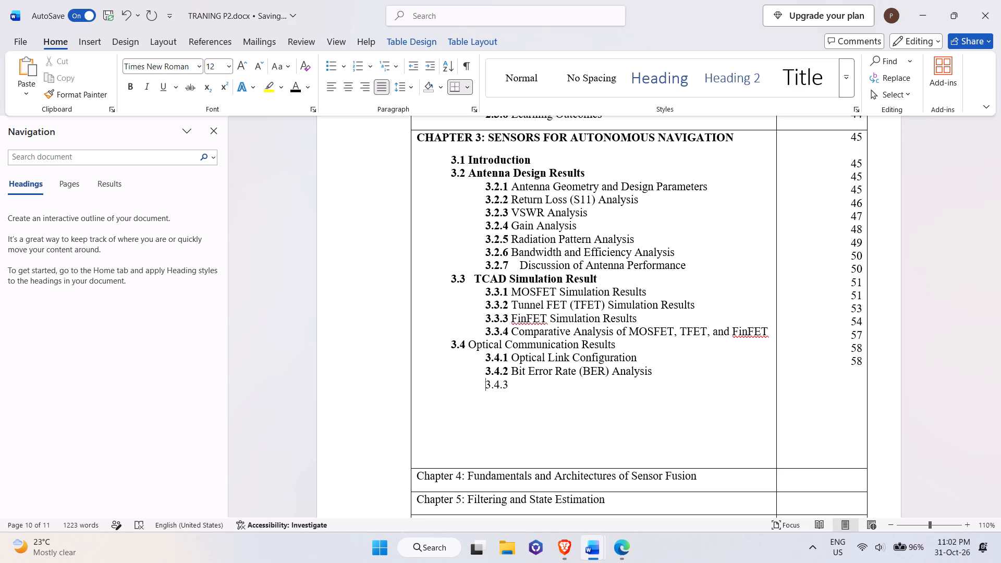
{"action": "key", "text": "ctrl+shift+Right"}
{"action": "key", "text": "ctrl+shift+Right"}
{"action": "key", "text": "ctrl+shift+Right"}
{"action": "key", "text": "ctrl+shift+Right"}
{"action": "key", "text": "ctrl+shift+Right"}
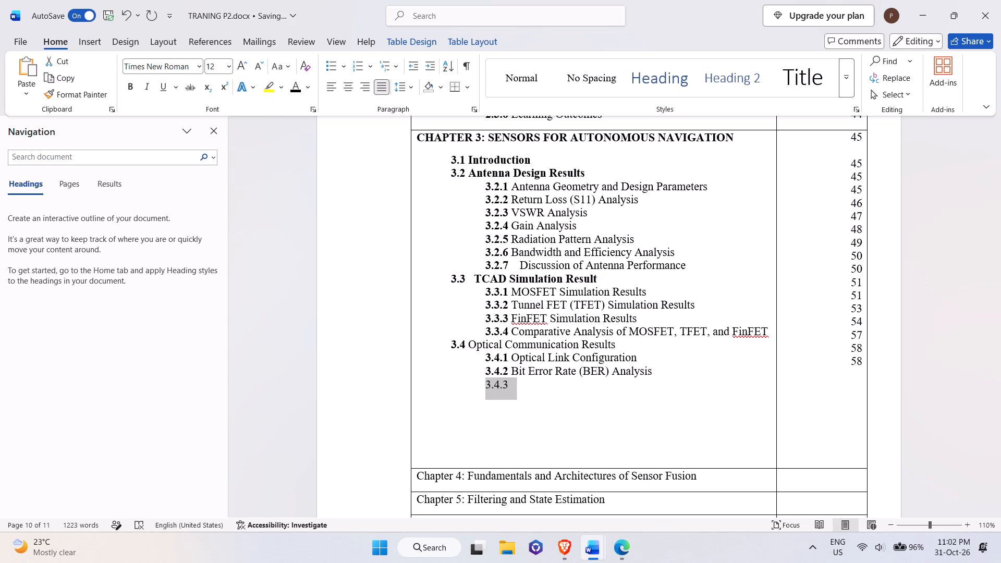
{"action": "key", "text": "ctrl+b"}
{"action": "key", "text": "Right"}
{"action": "key", "text": "Right"}
{"action": "key", "text": "Left"}
{"action": "key", "text": "Left"}
{"action": "key", "text": "Left"}
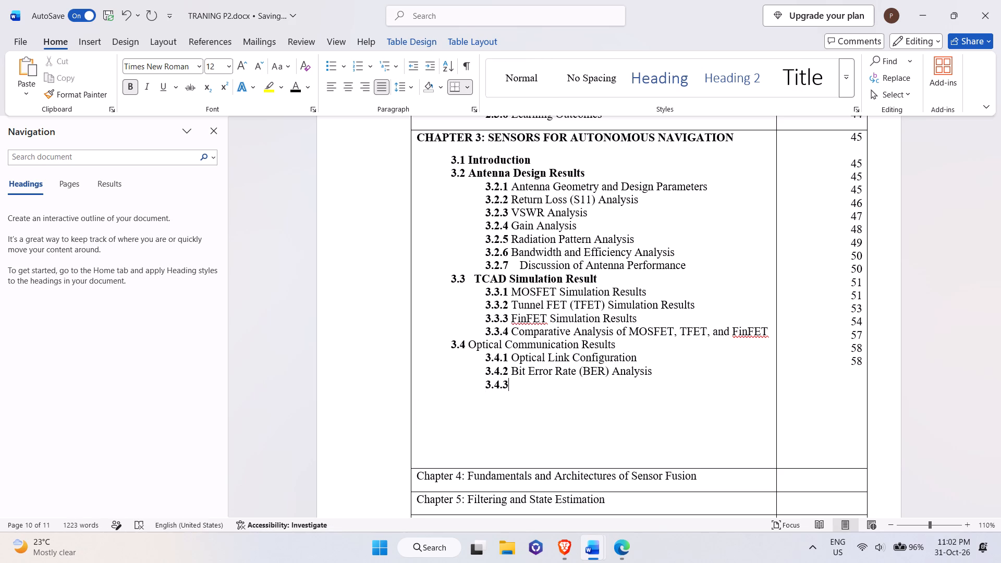
{"action": "key", "text": "space"}
Complete the 3.4.3 contents entry with the title "Signal-to-Noise Ratio (SNR) Analysis" copied from training file 2.
{"action": "key", "text": "alt+Tab"}
{"action": "scroll", "coordinate": [663, 371], "scroll_direction": "down", "scroll_amount": 6}
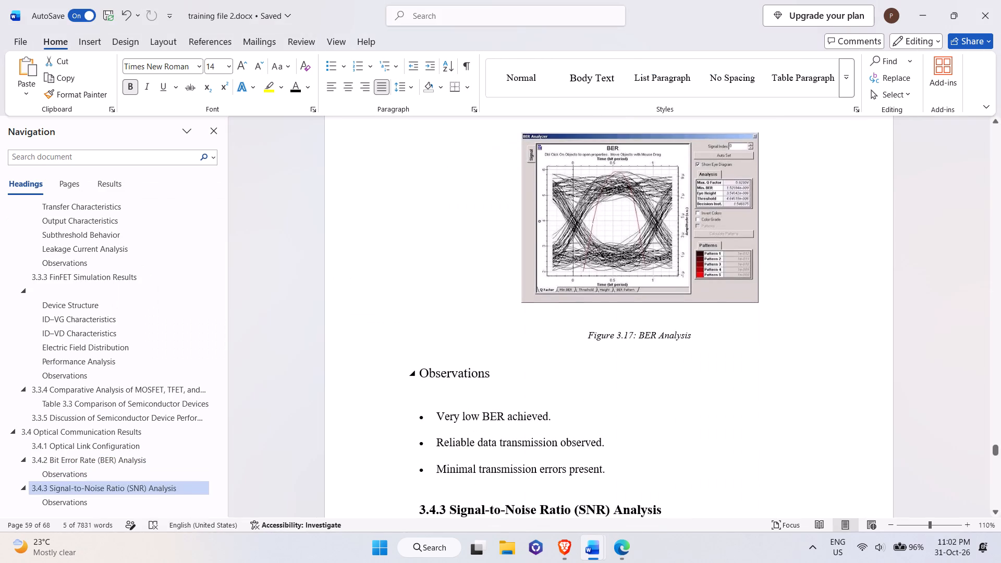
{"action": "scroll", "coordinate": [663, 371], "scroll_direction": "up", "scroll_amount": 7}
{"action": "key", "text": "alt+Tab"}
{"action": "key", "text": "alt+Tab"}
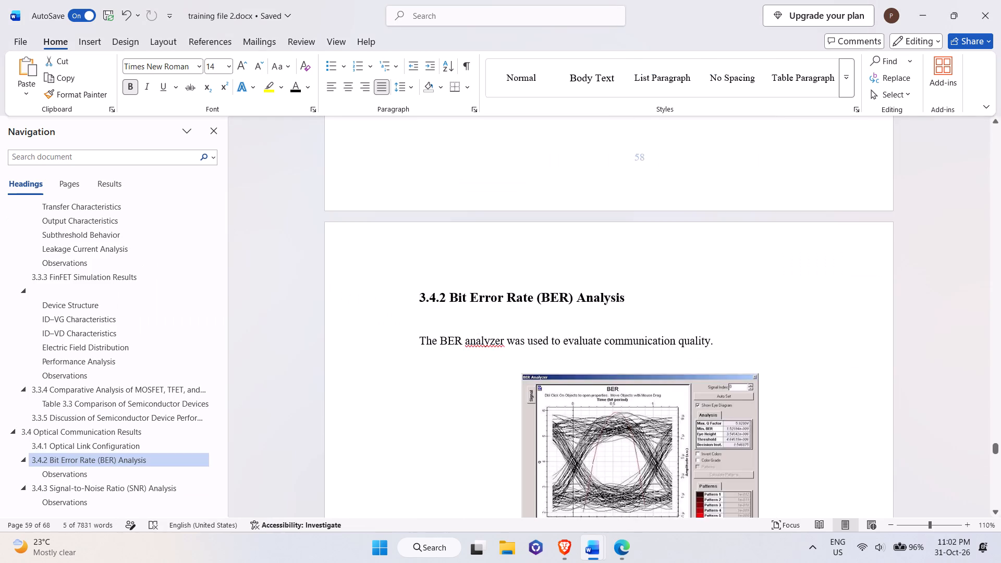
{"action": "scroll", "coordinate": [651, 374], "scroll_direction": "down", "scroll_amount": 8}
{"action": "scroll", "coordinate": [529, 410], "scroll_direction": "down", "scroll_amount": 4}
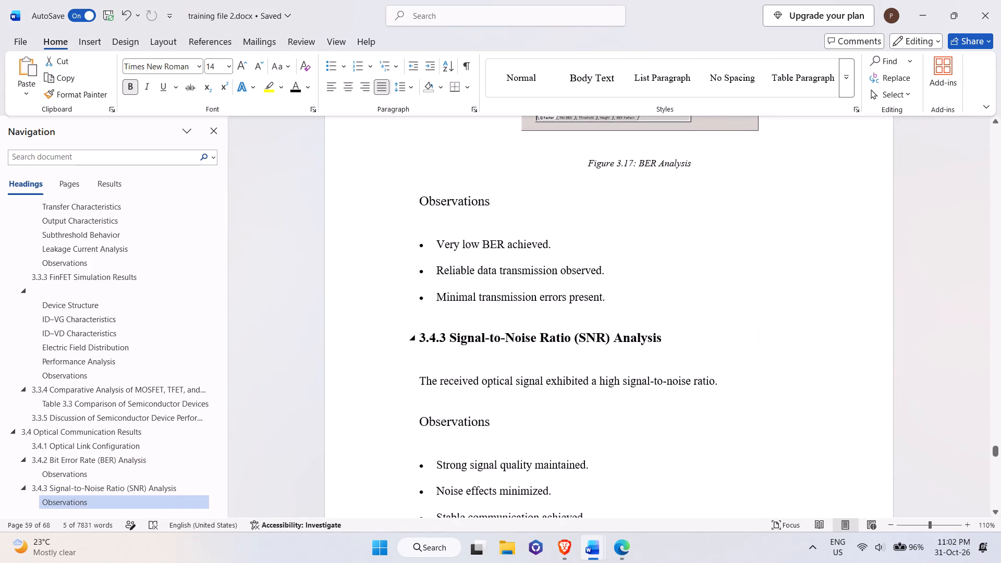
{"action": "left_click_drag", "start_coordinate": [452, 335], "coordinate": [645, 338]}
{"action": "key", "text": "ctrl+c"}
{"action": "key", "text": "alt+Tab"}
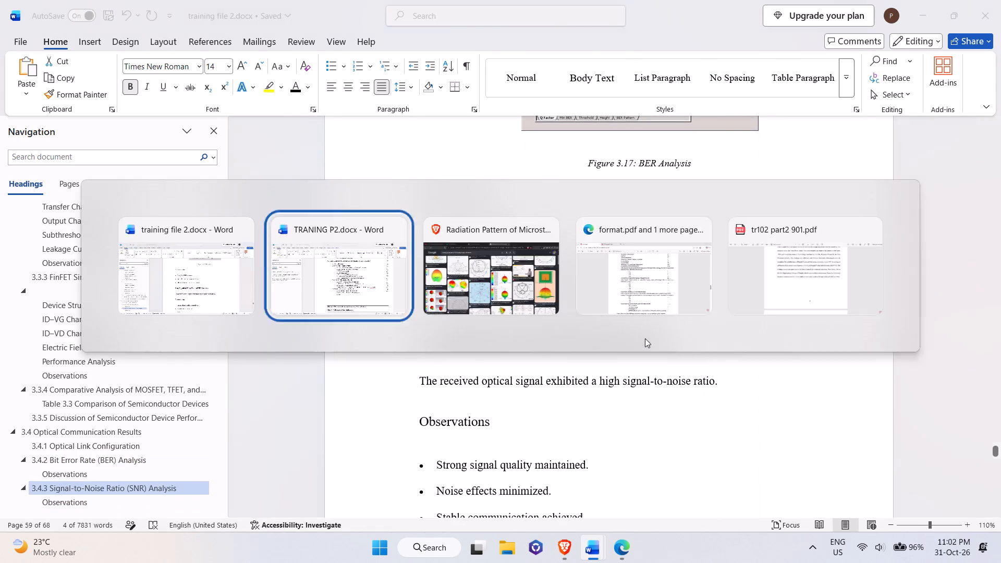
{"action": "key", "text": "ctrl+v"}
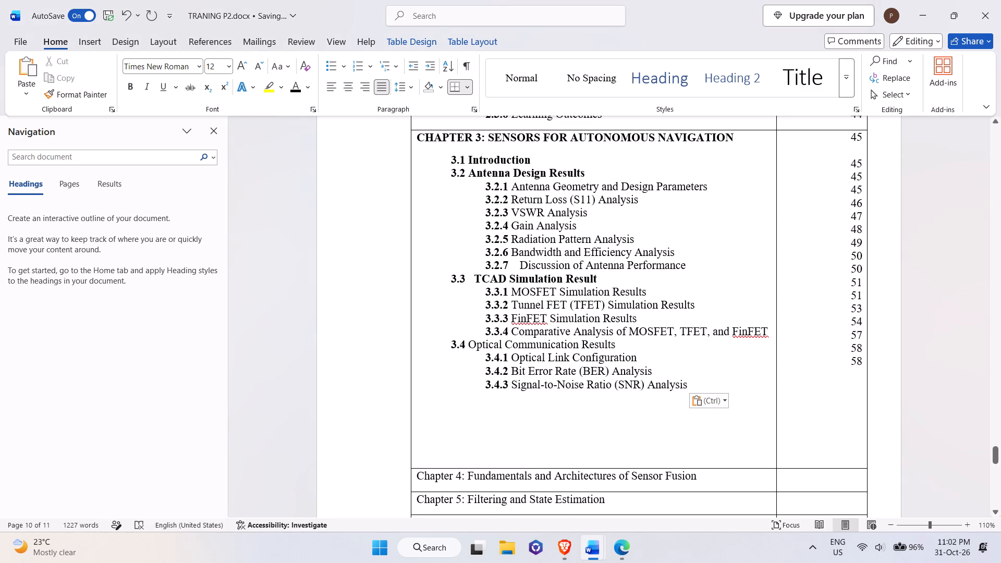
Add page number 59 for both the 3.4.2 and 3.4.3 entries in the contents page column.
{"action": "left_click", "coordinate": [860, 362]}
{"action": "key", "text": "Return"}
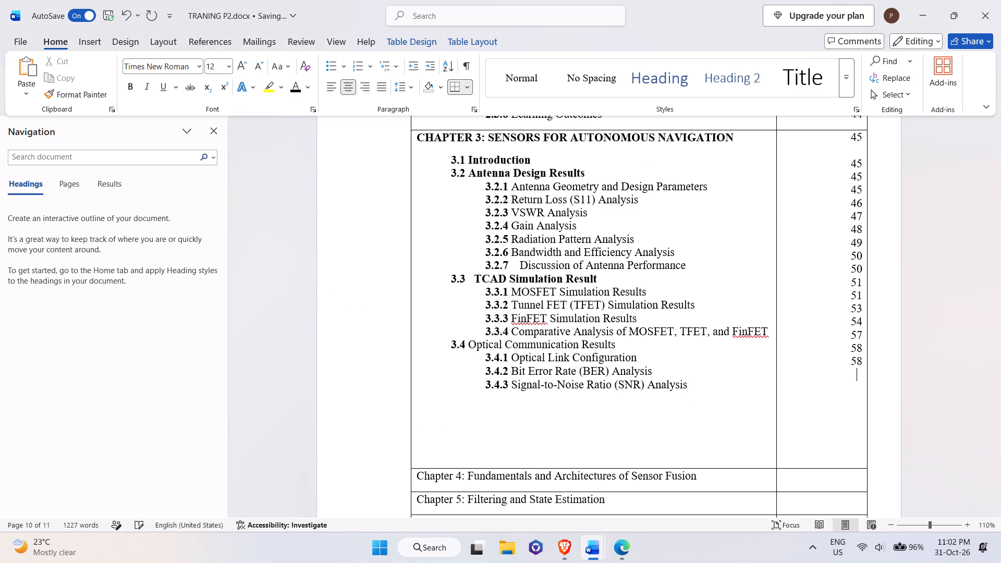
{"action": "type", "text": "59"}
{"action": "key", "text": "Return"}
{"action": "type", "text": "59"}
Copy the section 3.4.4 title "Eye Diagram Analysis" from training file 2 and return to the contents table.
{"action": "key", "text": "alt+Tab"}
{"action": "scroll", "coordinate": [928, 357], "scroll_direction": "down", "scroll_amount": 9}
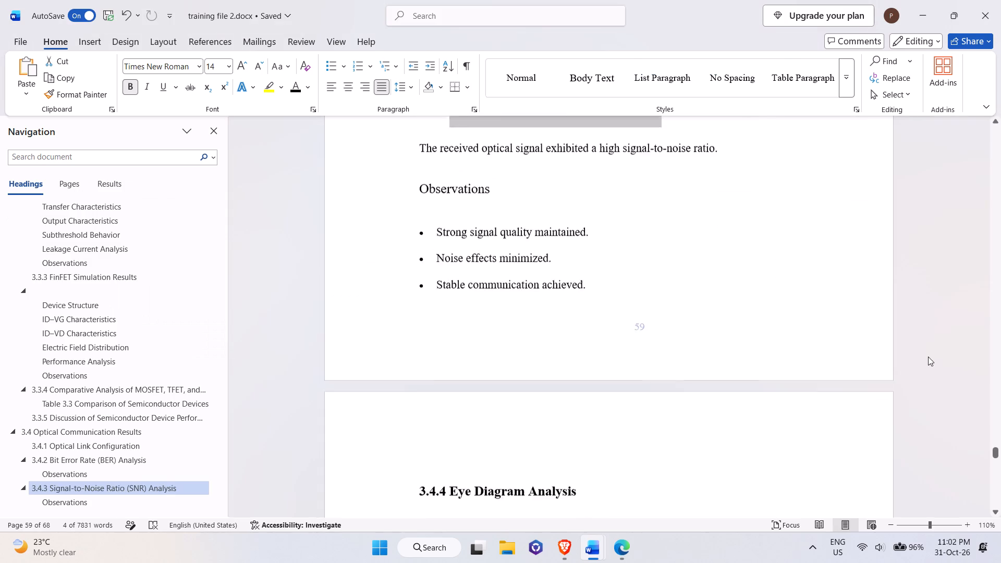
{"action": "scroll", "coordinate": [928, 357], "scroll_direction": "down", "scroll_amount": 3}
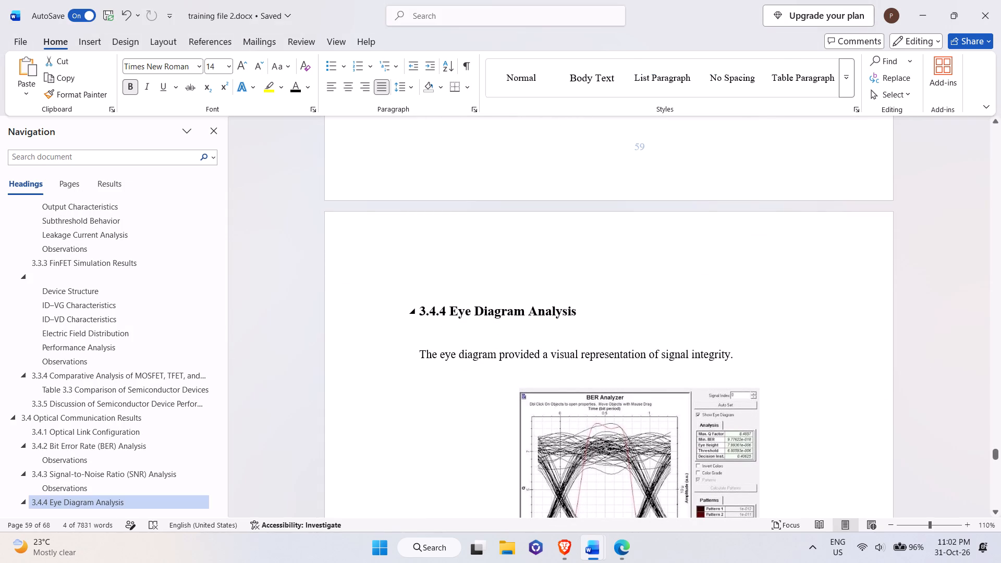
{"action": "left_click_drag", "start_coordinate": [453, 309], "coordinate": [567, 319]}
{"action": "key", "text": "ctrl+c"}
{"action": "key", "text": "alt+Tab"}
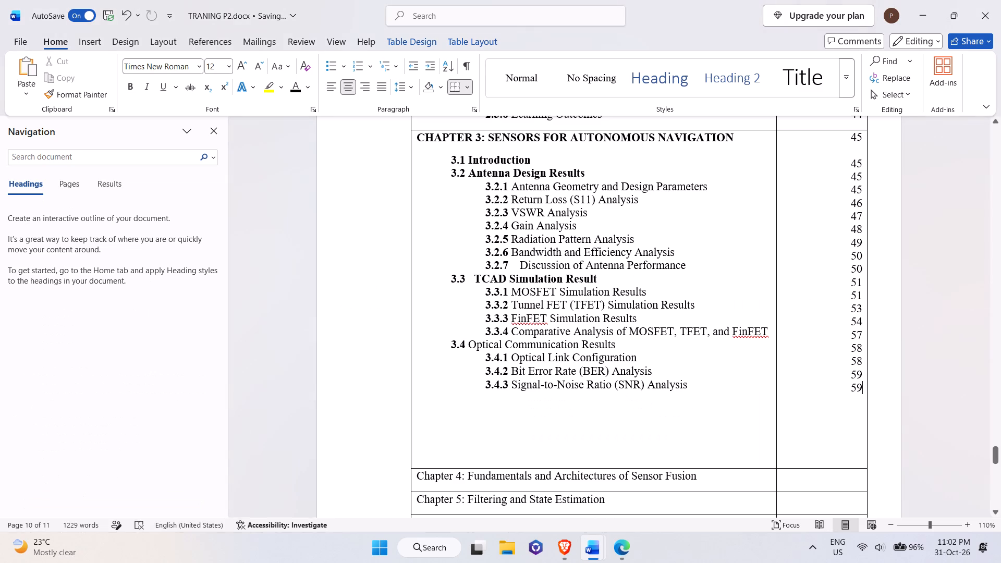
{"action": "key", "text": "Return"}
Add a contents entry below 3.4.3 with the number 3.4.4 in bold and the copied title "Eye Diagram Analysis".
{"action": "left_click", "coordinate": [724, 379]}
{"action": "key", "text": "Left"}
{"action": "key", "text": "Return"}
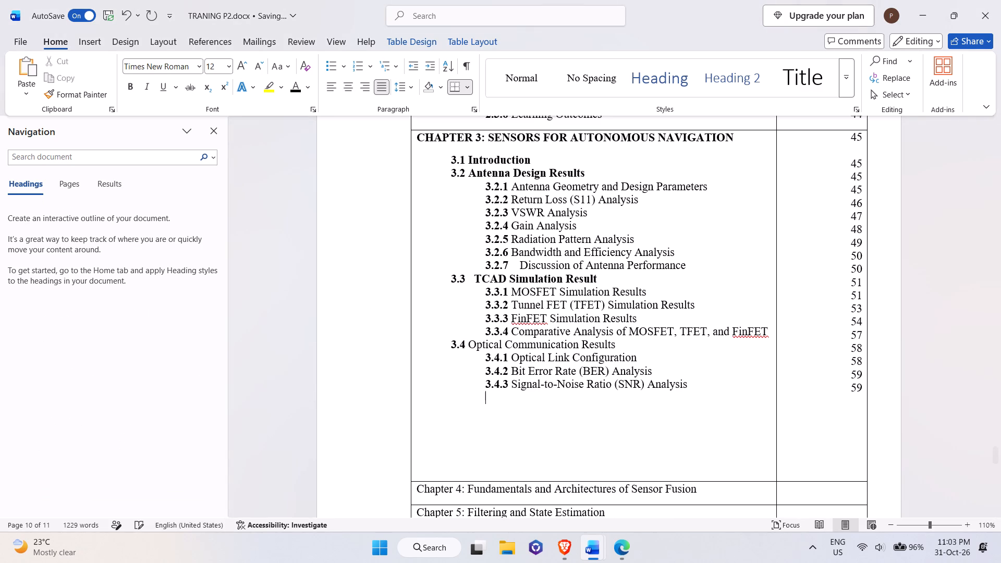
{"action": "type", "text": "3.3"}
{"action": "key", "text": "BackSpace"}
{"action": "type", "text": "4.4"}
{"action": "key", "text": "Left"}
{"action": "key", "text": "Right"}
{"action": "key", "text": "ctrl+shift+Left"}
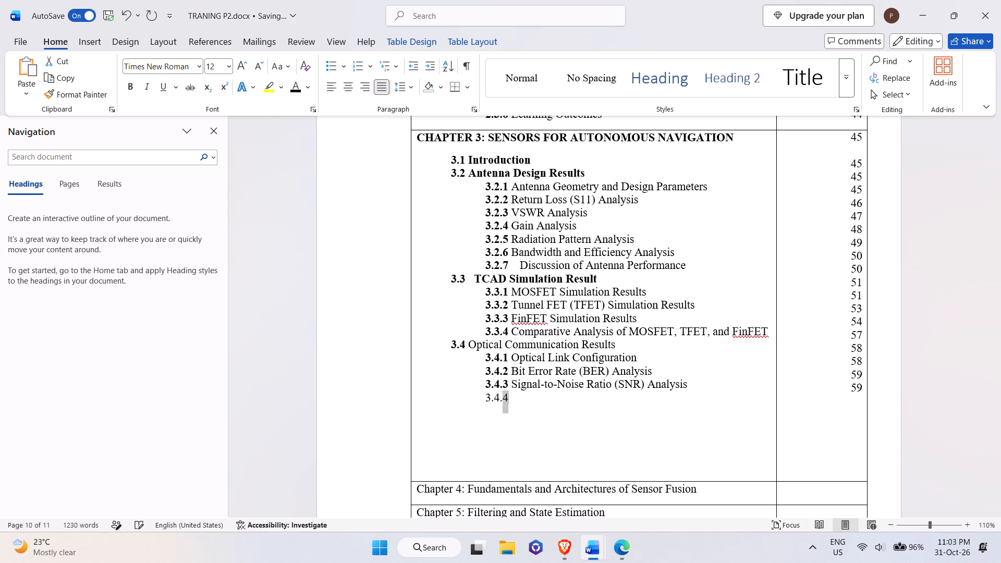
{"action": "key", "text": "ctrl+shift+Left"}
{"action": "key", "text": "ctrl+shift+Left"}
{"action": "key", "text": "ctrl+shift+Left"}
{"action": "key", "text": "ctrl+shift+Left"}
{"action": "key", "text": "ctrl+b"}
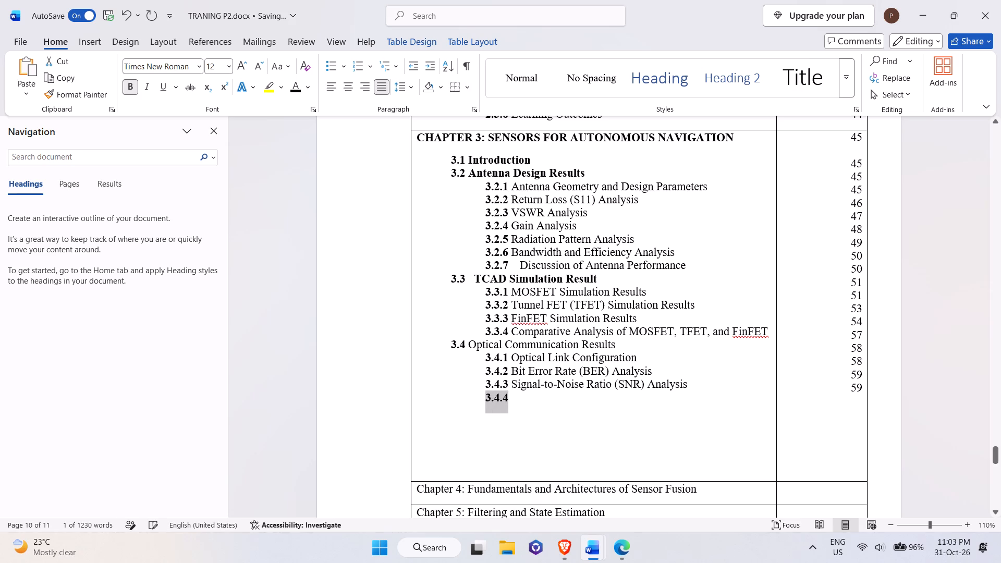
{"action": "key", "text": "Right"}
{"action": "key", "text": "space"}
{"action": "key", "text": "ctrl+v"}
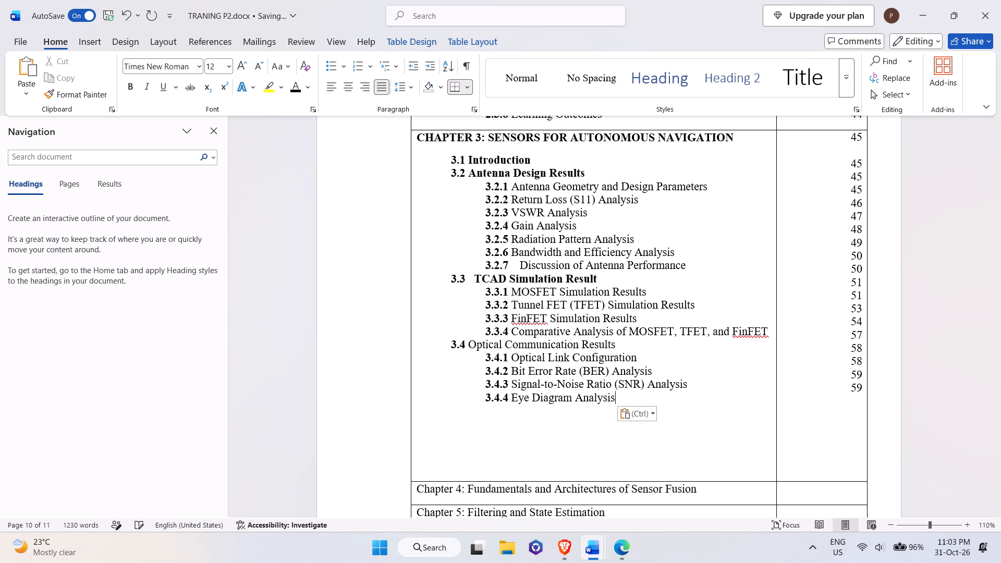
{"action": "key", "text": "Return"}
In training file 2, renumber the heading "Discussion of Optical Communication Performance" as 3.4.5.
{"action": "key", "text": "alt+Tab"}
{"action": "scroll", "coordinate": [724, 387], "scroll_direction": "down", "scroll_amount": 18}
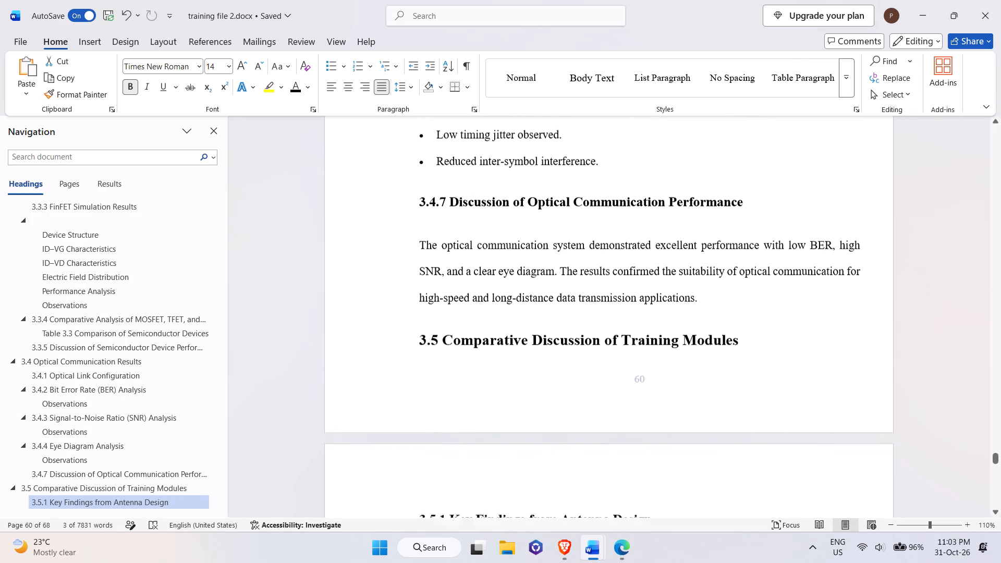
{"action": "scroll", "coordinate": [526, 279], "scroll_direction": "up", "scroll_amount": 15}
{"action": "scroll", "coordinate": [599, 394], "scroll_direction": "down", "scroll_amount": 8}
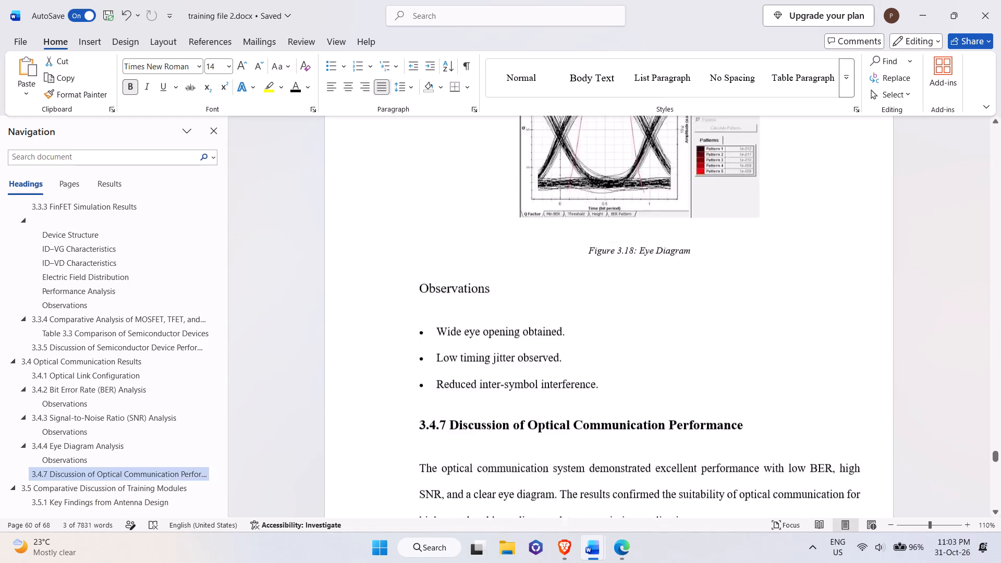
{"action": "scroll", "coordinate": [599, 394], "scroll_direction": "down", "scroll_amount": 4}
{"action": "scroll", "coordinate": [471, 305], "scroll_direction": "up", "scroll_amount": 14}
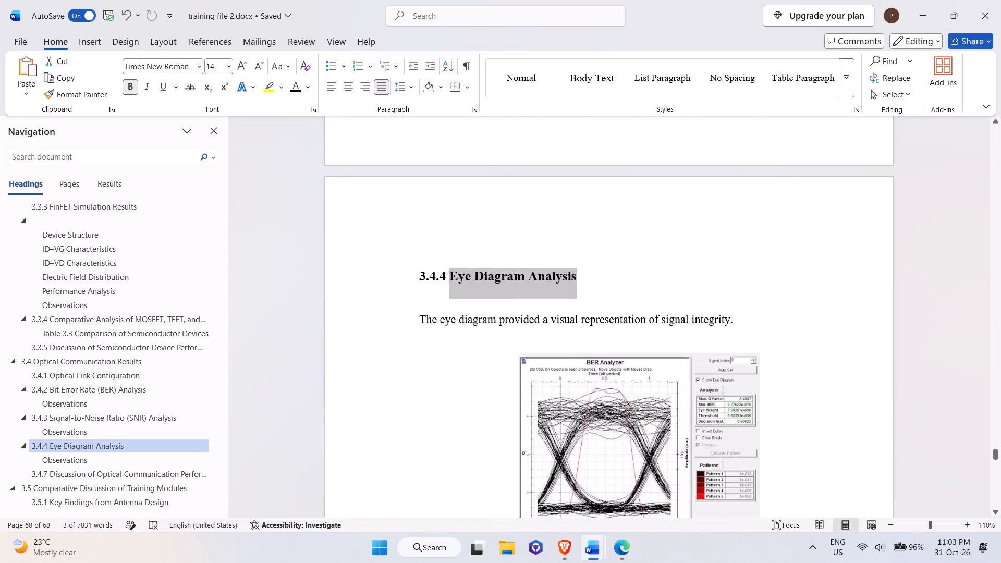
{"action": "scroll", "coordinate": [473, 309], "scroll_direction": "down", "scroll_amount": 10}
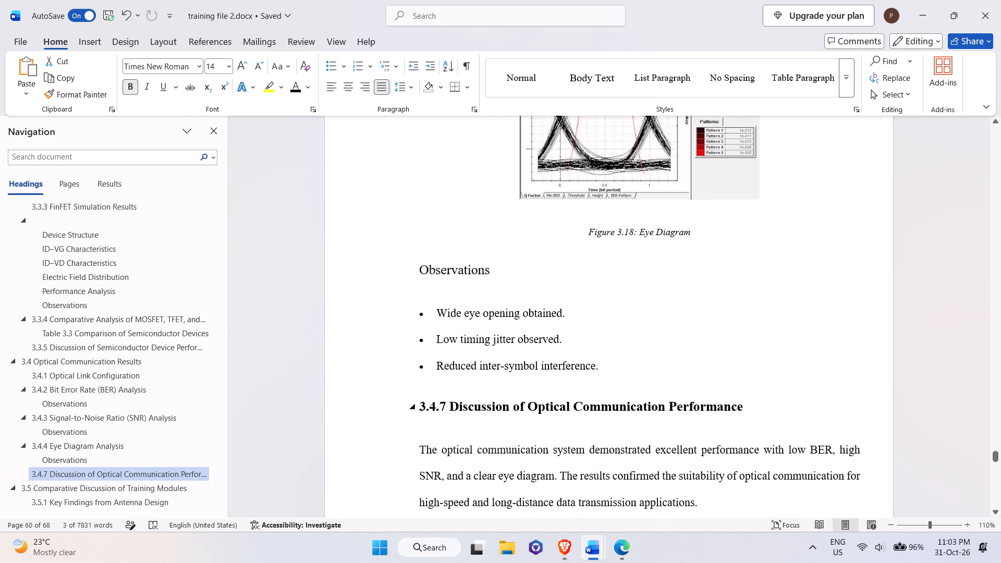
{"action": "left_click", "coordinate": [445, 405]}
{"action": "key", "text": "BackSpace"}
{"action": "key", "text": "5"}
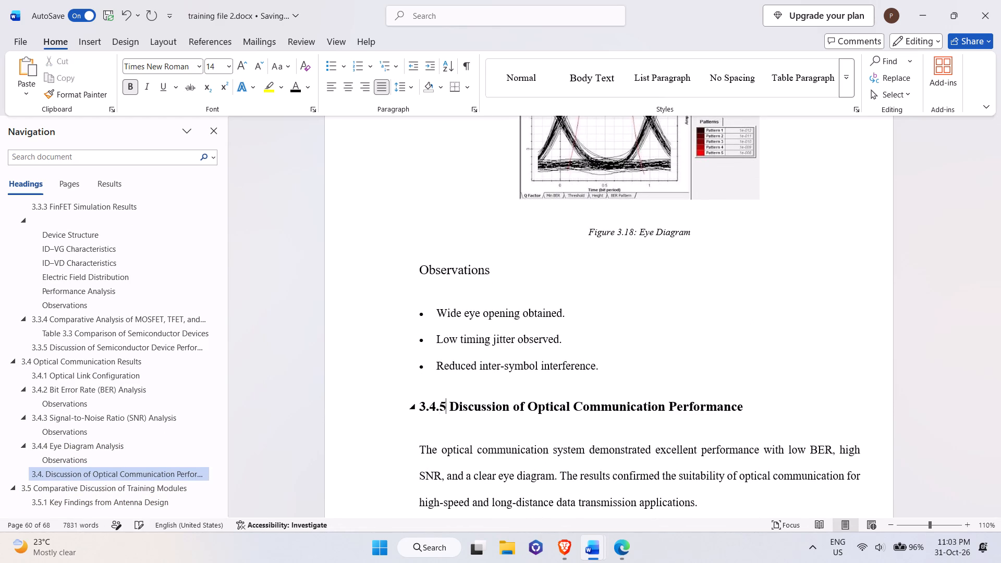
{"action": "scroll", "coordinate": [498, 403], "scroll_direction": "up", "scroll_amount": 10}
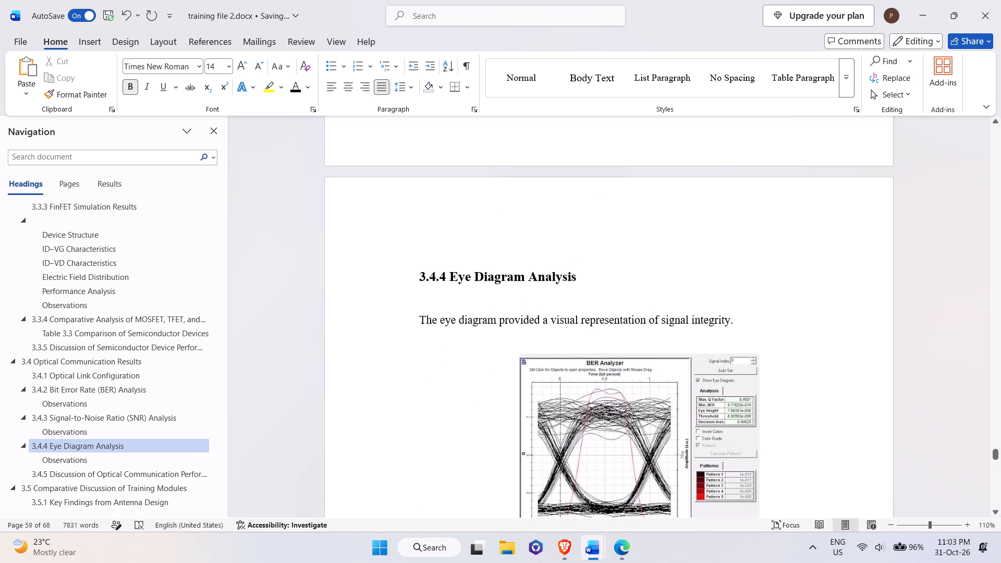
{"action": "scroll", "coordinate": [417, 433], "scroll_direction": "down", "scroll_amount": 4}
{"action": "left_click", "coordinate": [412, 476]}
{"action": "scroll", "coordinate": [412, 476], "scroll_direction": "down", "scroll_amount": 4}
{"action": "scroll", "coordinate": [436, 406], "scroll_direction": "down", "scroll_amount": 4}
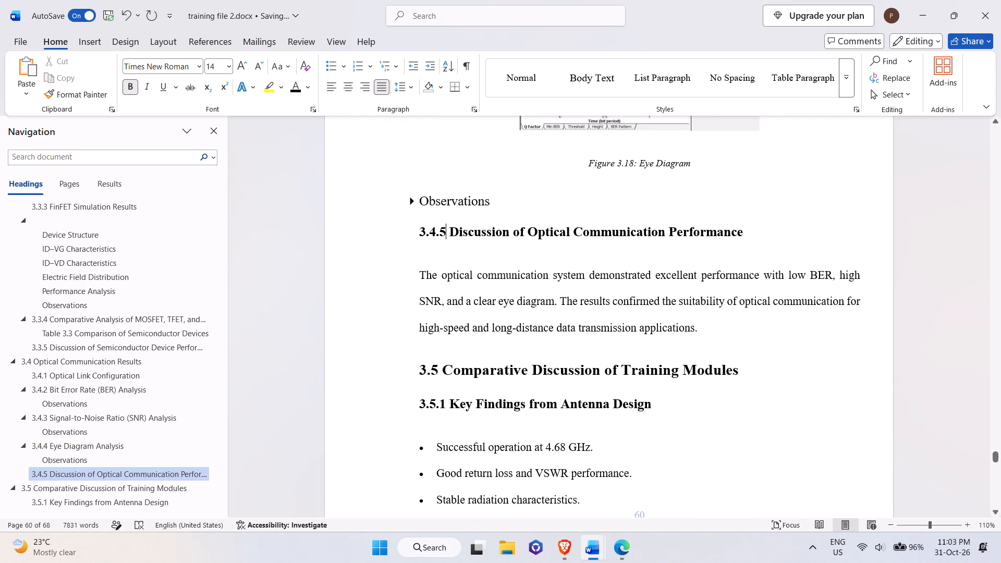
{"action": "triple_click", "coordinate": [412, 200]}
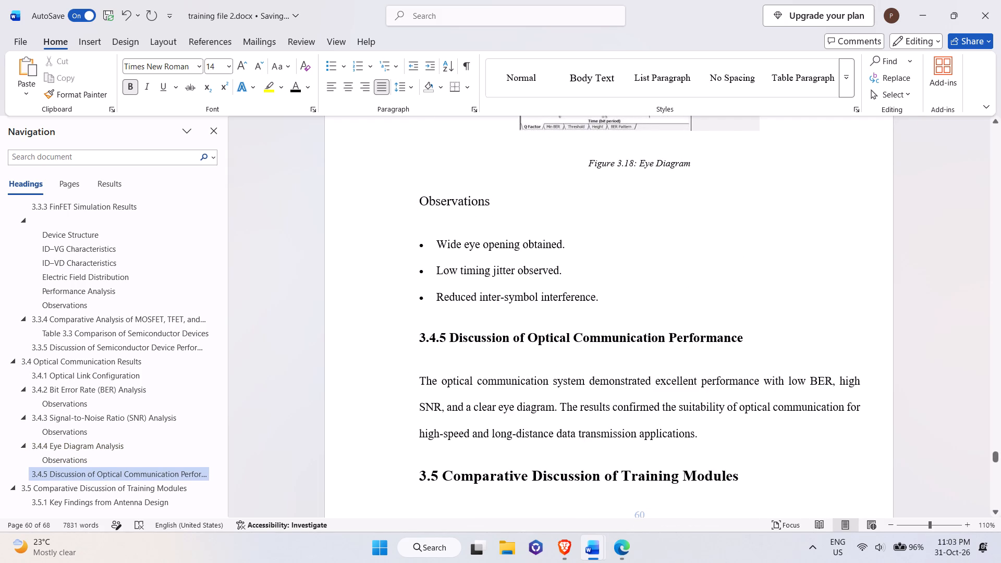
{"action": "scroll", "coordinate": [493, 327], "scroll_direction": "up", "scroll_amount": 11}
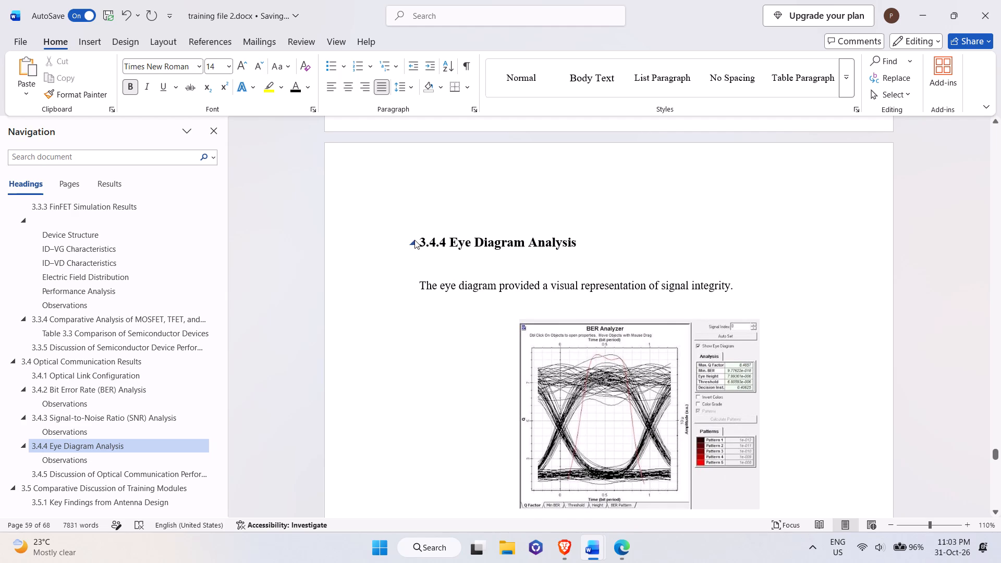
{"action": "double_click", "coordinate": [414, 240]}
Add the contents entry "3.4.5 Discussion of Optical Communication Performance" below 3.4.4, copying its title from training file 2.
{"action": "scroll", "coordinate": [446, 307], "scroll_direction": "down", "scroll_amount": 12}
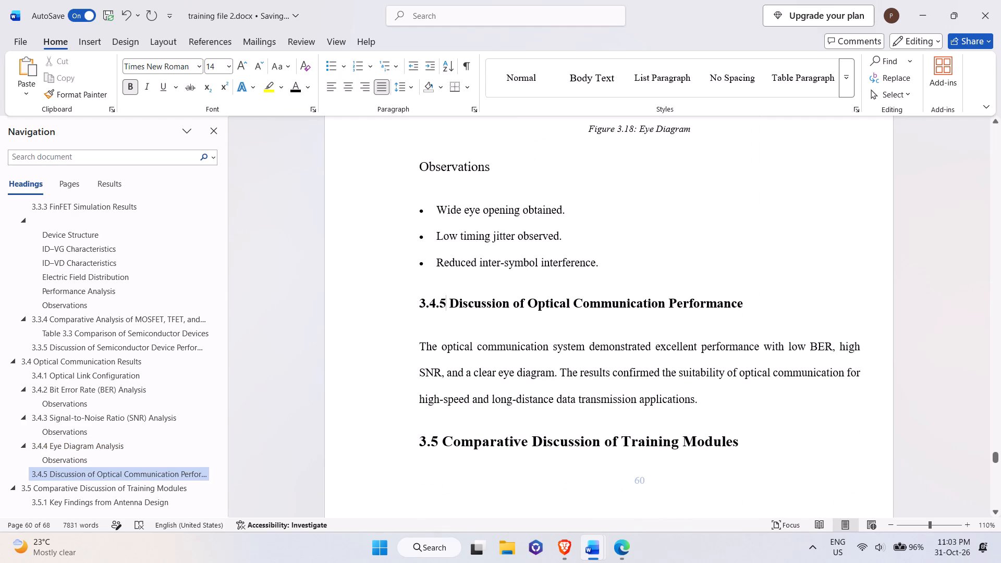
{"action": "left_click_drag", "start_coordinate": [451, 299], "coordinate": [719, 297]}
{"action": "key", "text": "ctrl+c"}
{"action": "key", "text": "alt+Tab"}
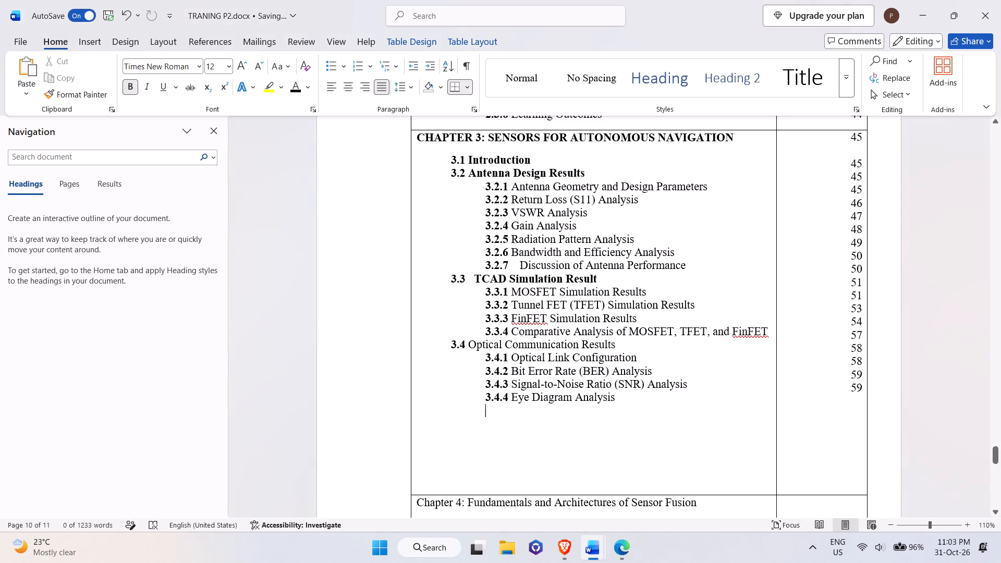
{"action": "type", "text": "3.4.5"}
{"action": "key", "text": "space"}
{"action": "key", "text": "ctrl+v"}
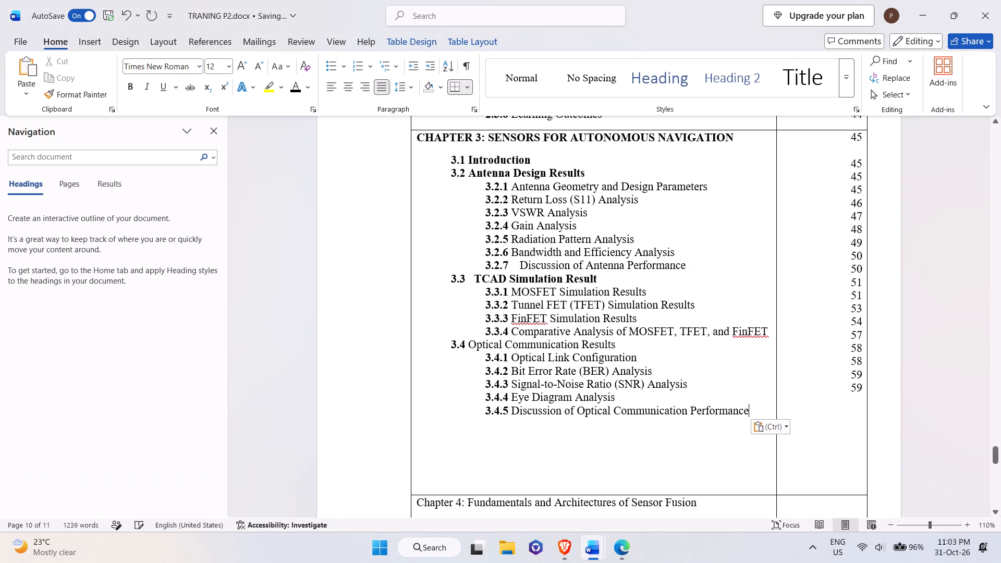
Copy the section 3.5 title "Comparative Discussion of Training Modules" from training file 2 and return to the contents table.
{"action": "key", "text": "alt+Tab"}
{"action": "scroll", "coordinate": [607, 373], "scroll_direction": "down", "scroll_amount": 4}
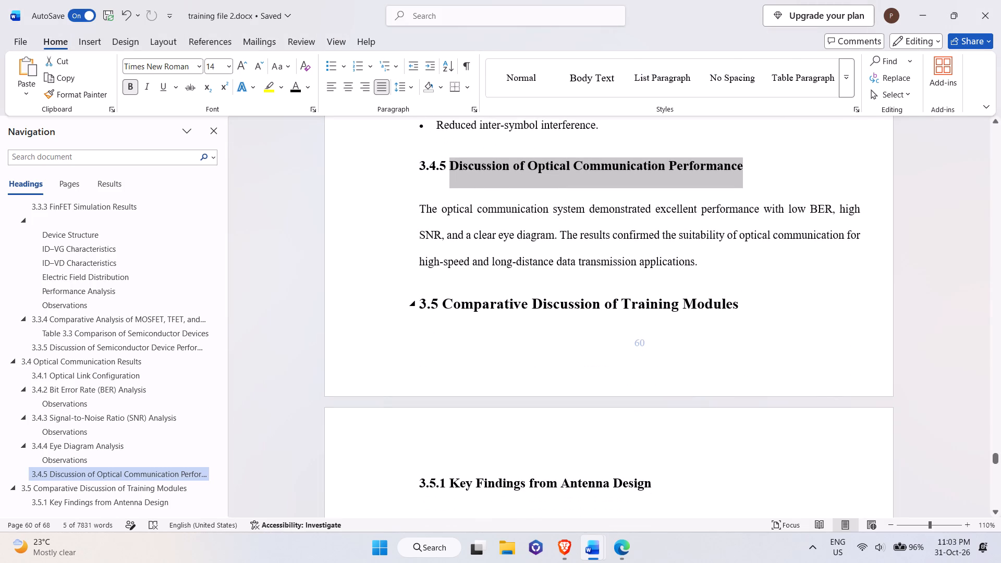
{"action": "left_click_drag", "start_coordinate": [446, 305], "coordinate": [712, 303]}
{"action": "key", "text": "ctrl+c"}
{"action": "key", "text": "alt+Tab"}
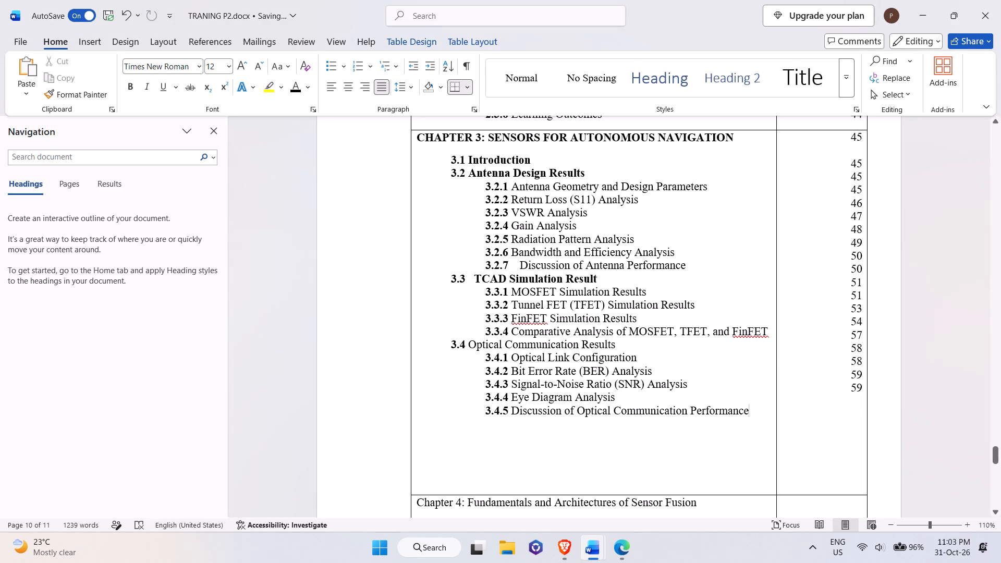
{"action": "key", "text": "alt+Tab"}
{"action": "key", "text": "alt+Tab"}
Add page number 60 for both the 3.4.4 and 3.4.5 entries in the contents page column.
{"action": "left_click", "coordinate": [862, 383]}
{"action": "key", "text": "Return"}
{"action": "type", "text": "60"}
{"action": "key", "text": "Return"}
{"action": "type", "text": "60"}
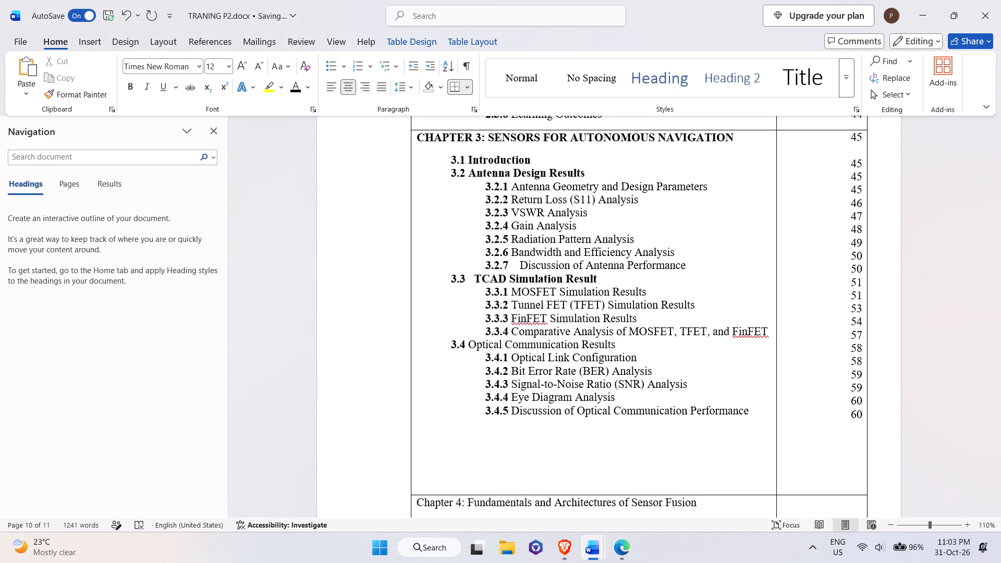
Make the whole contents entry "3.4 Optical Communication Results" bold.
{"action": "left_click", "coordinate": [762, 412]}
{"action": "key", "text": "Return"}
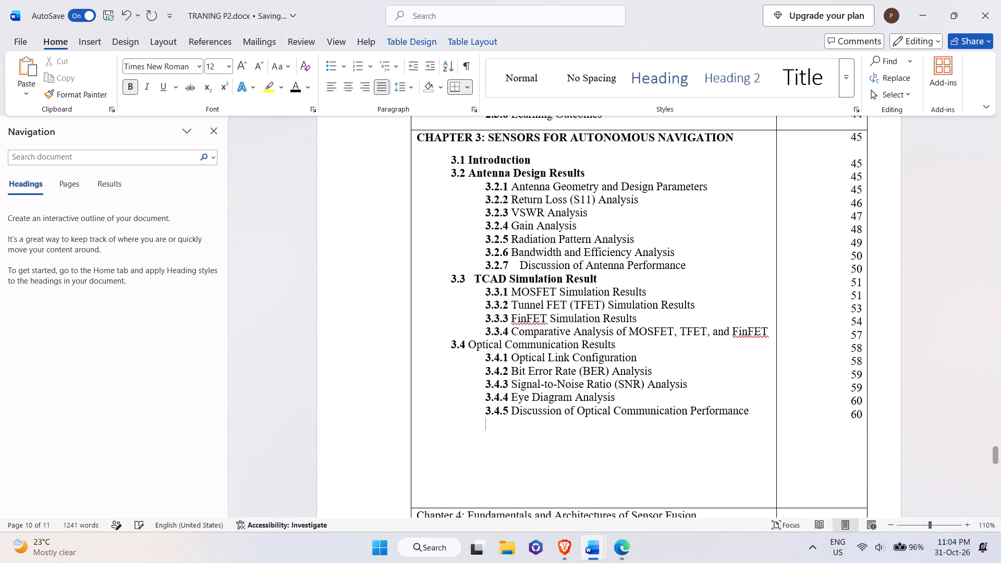
{"action": "key", "text": "BackSpace"}
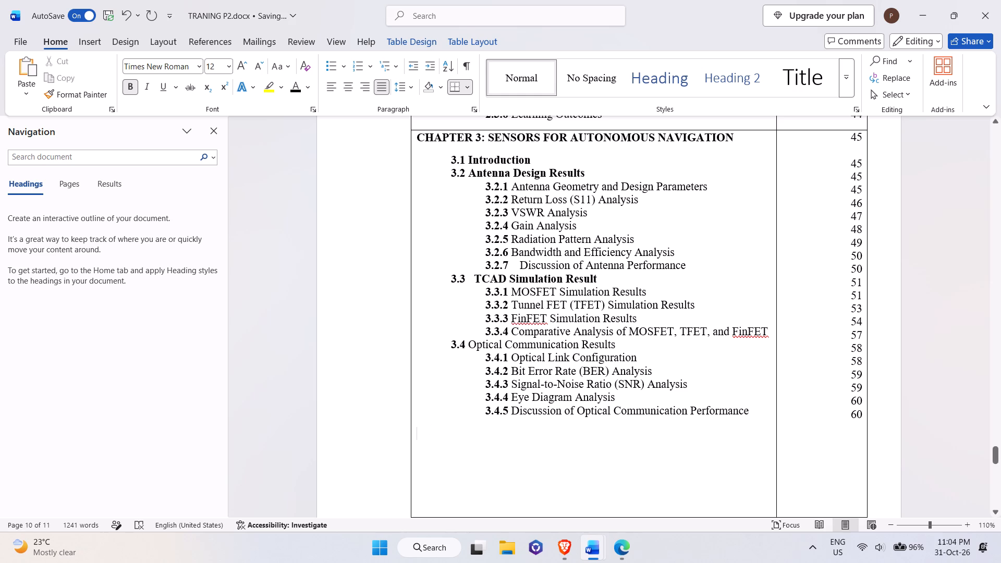
{"action": "left_click_drag", "start_coordinate": [641, 348], "coordinate": [418, 352]}
{"action": "left_click_drag", "start_coordinate": [418, 352], "coordinate": [431, 339]}
{"action": "key", "text": "ctrl+b"}
{"action": "key", "text": "ctrl+b"}
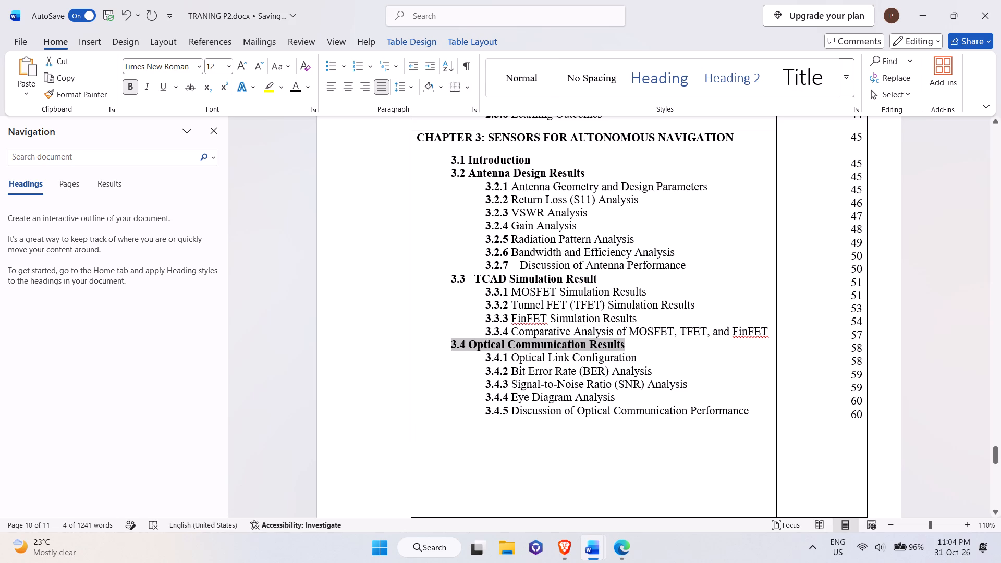
Add the contents entry "3.5 Comparative Discussion of Training Modules" below 3.4.5 as a dash-bulleted line with a bold number, pasting the copied title.
{"action": "left_click", "coordinate": [758, 420]}
{"action": "key", "text": "Return"}
{"action": "key", "text": "BackSpace"}
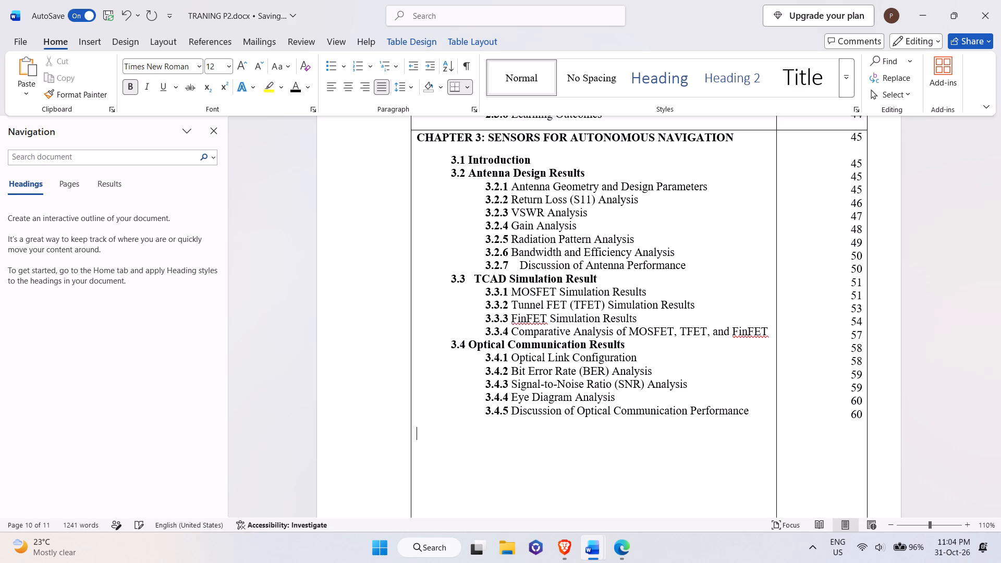
{"action": "left_click", "coordinate": [327, 71]}
{"action": "type", "text": "3.5"}
{"action": "key", "text": "space"}
{"action": "key", "text": "alt+Tab"}
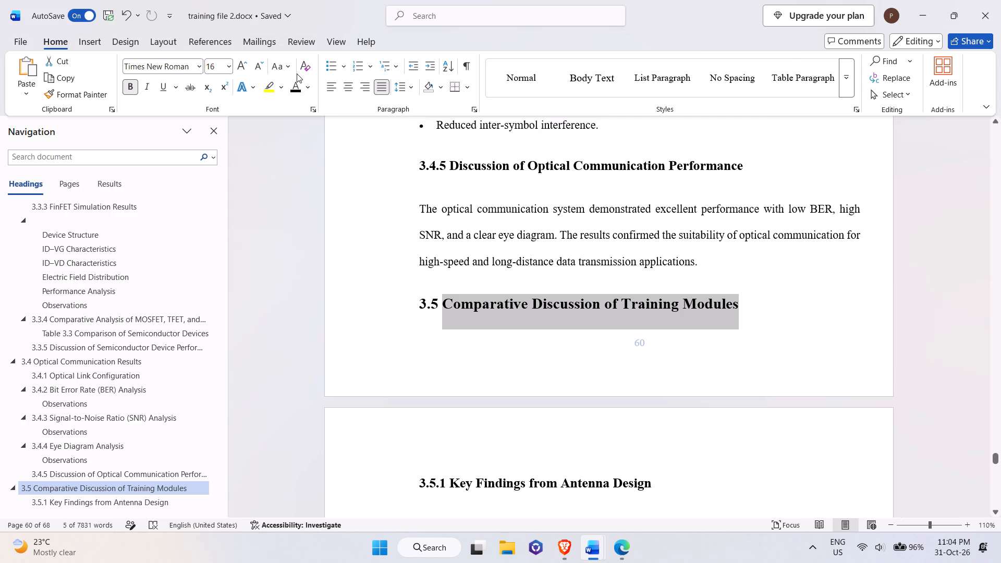
{"action": "key", "text": "alt+Tab"}
{"action": "key", "text": "ctrl+v"}
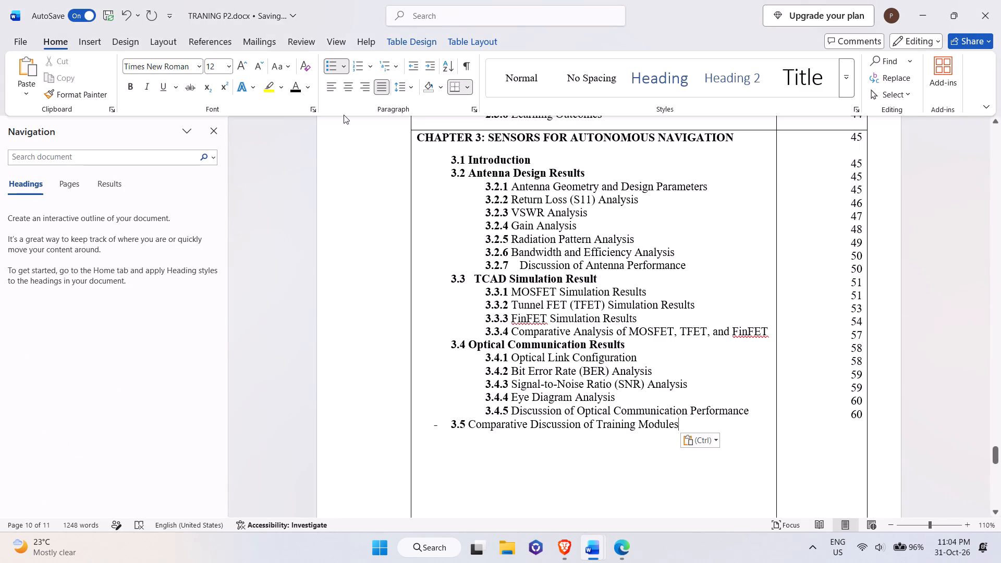
Remove the dash bullet in front of the 3.5 contents entry, keeping its indent aligned with 3.4.
{"action": "key", "text": "Return"}
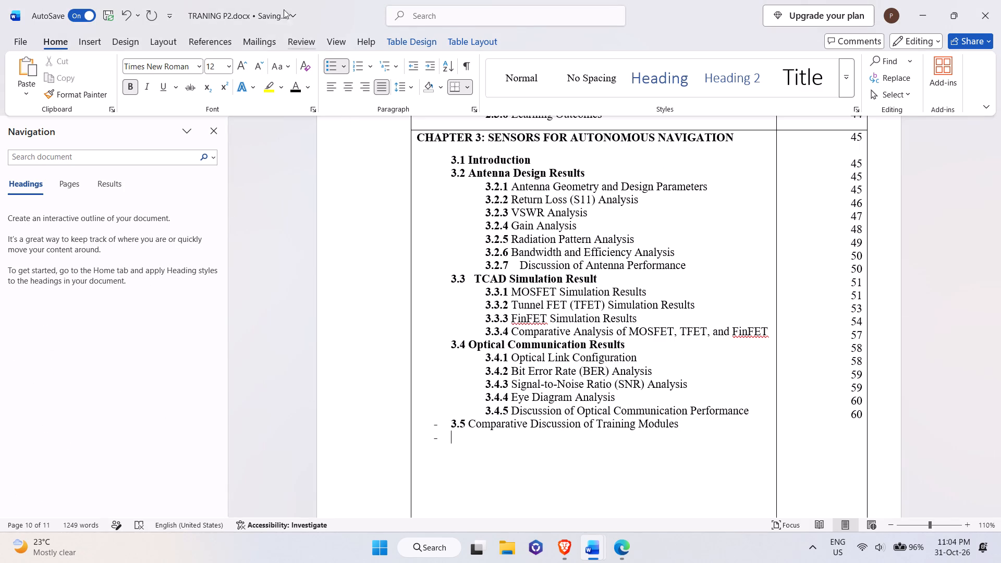
{"action": "left_click", "coordinate": [332, 64]}
{"action": "left_click", "coordinate": [332, 64]}
{"action": "key", "text": "BackSpace"}
{"action": "key", "text": "BackSpace"}
{"action": "key", "text": "Up"}
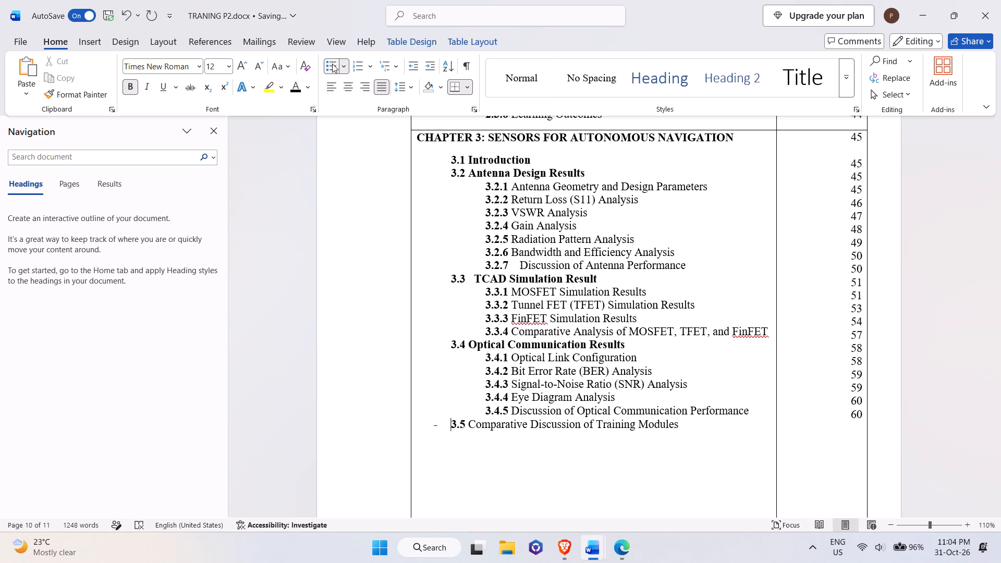
{"action": "key", "text": "BackSpace"}
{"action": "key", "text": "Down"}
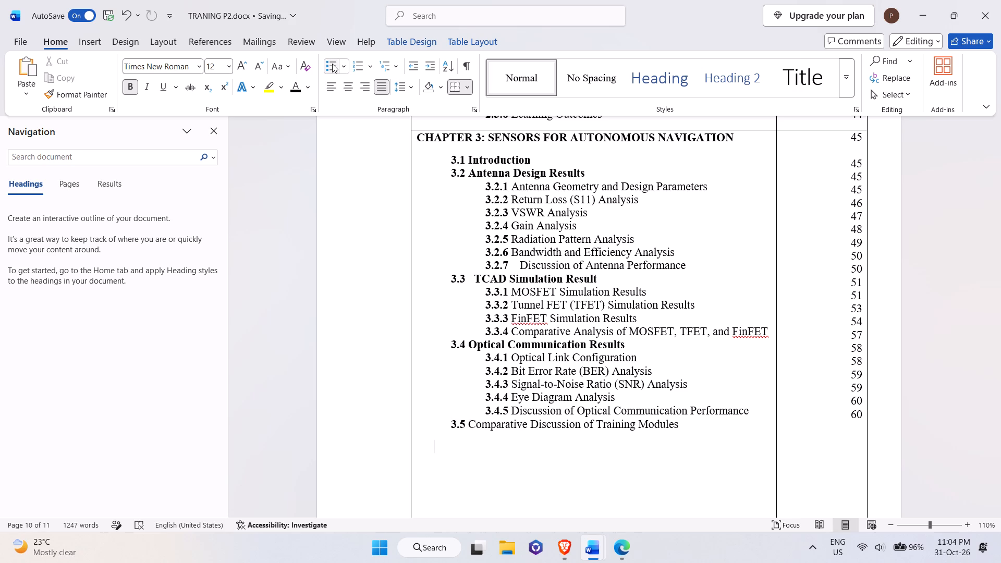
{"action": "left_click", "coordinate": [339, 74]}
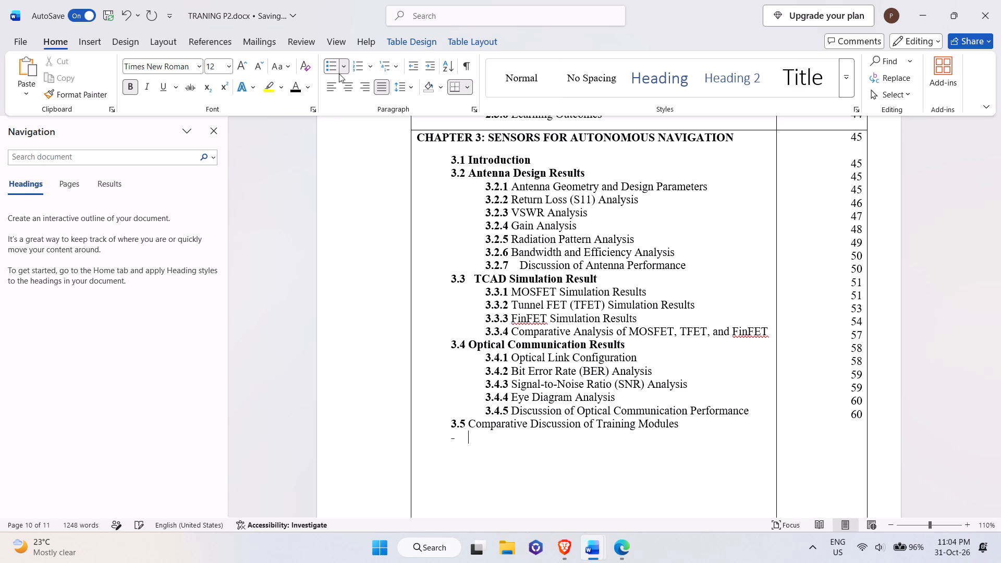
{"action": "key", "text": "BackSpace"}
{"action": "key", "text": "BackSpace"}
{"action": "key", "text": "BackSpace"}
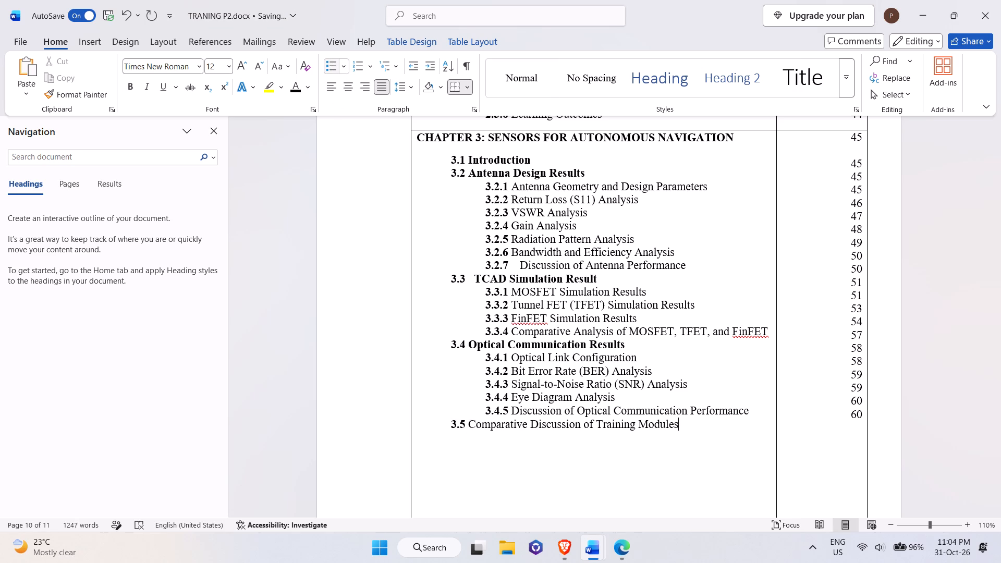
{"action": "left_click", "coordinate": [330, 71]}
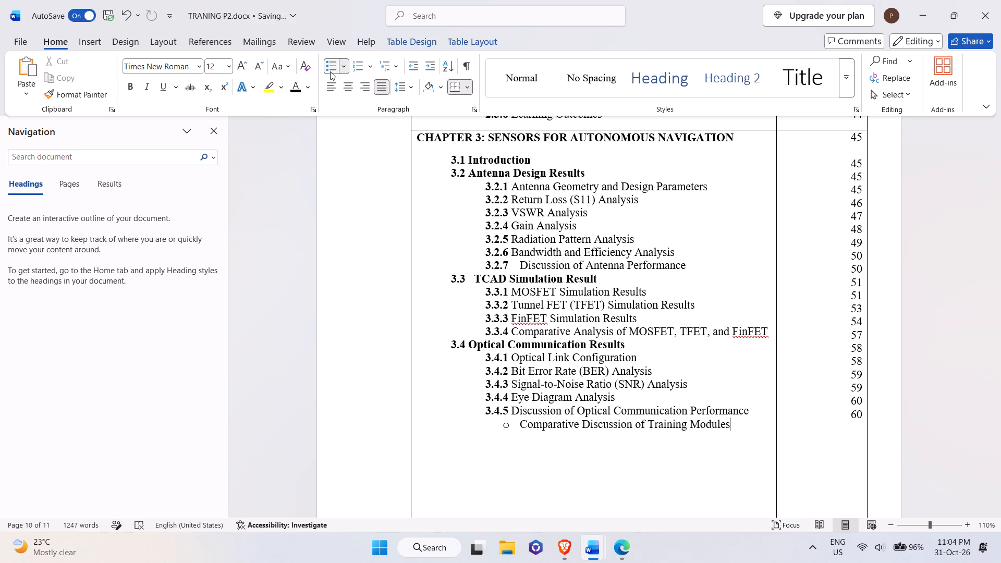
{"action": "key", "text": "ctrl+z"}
Add the bulleted contents entry "3.5.1 Key Findings from Antenna Design" below 3.5, copying its title from training file 2.
{"action": "key", "text": "Return"}
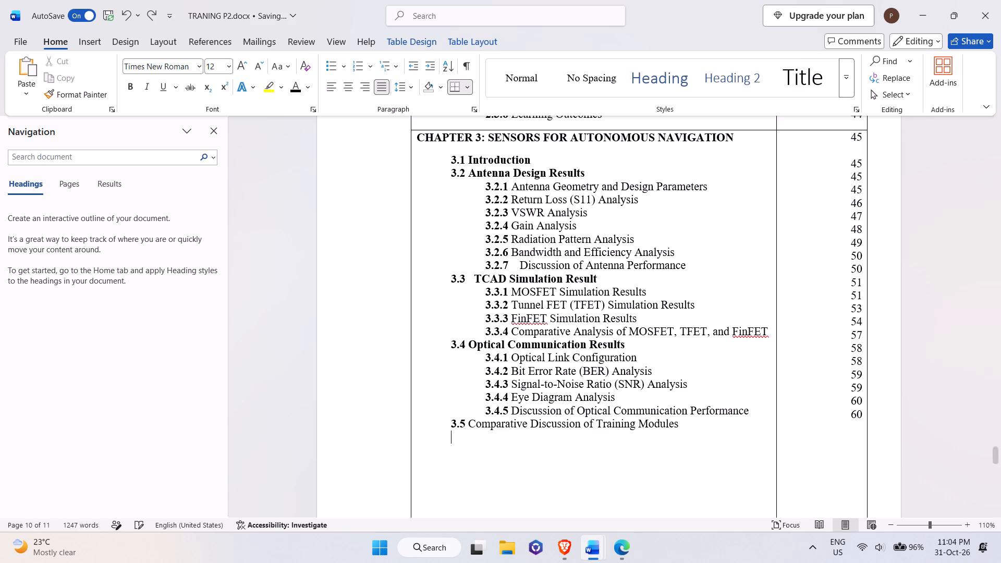
{"action": "left_click", "coordinate": [330, 62]}
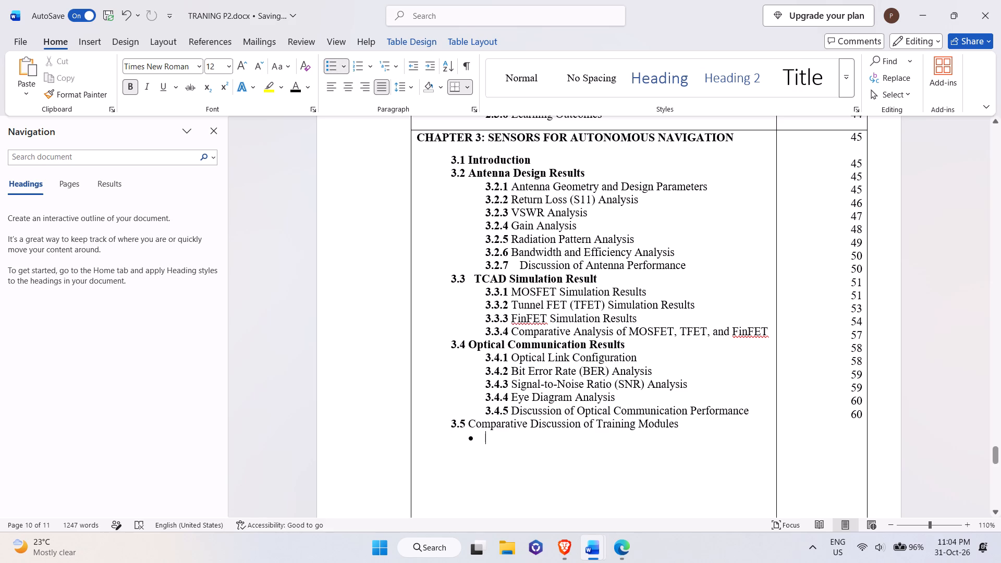
{"action": "type", "text": "3.5.1"}
{"action": "key", "text": "space"}
{"action": "key", "text": "alt+Tab"}
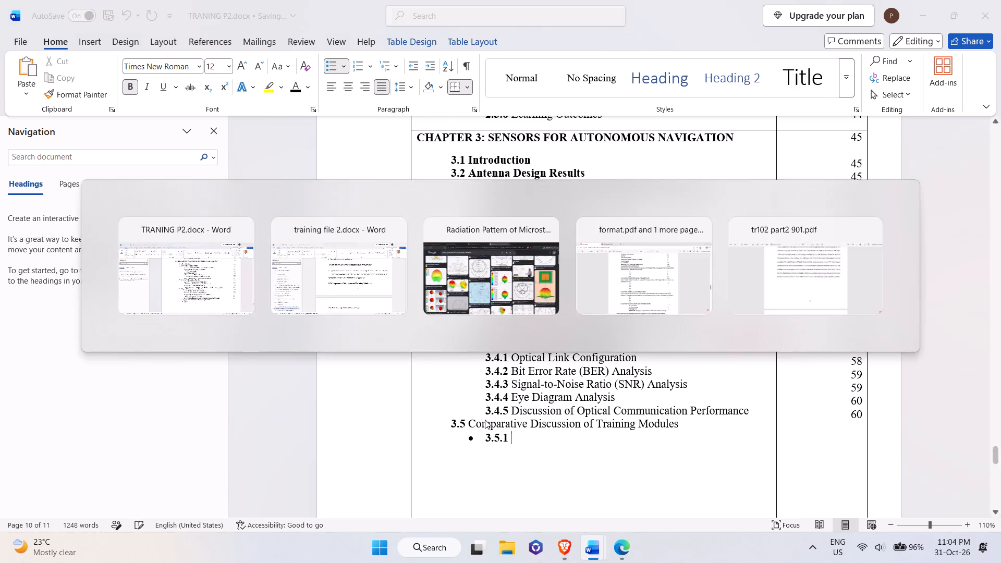
{"action": "scroll", "coordinate": [495, 376], "scroll_direction": "down", "scroll_amount": 5}
{"action": "key", "text": "alt+Tab"}
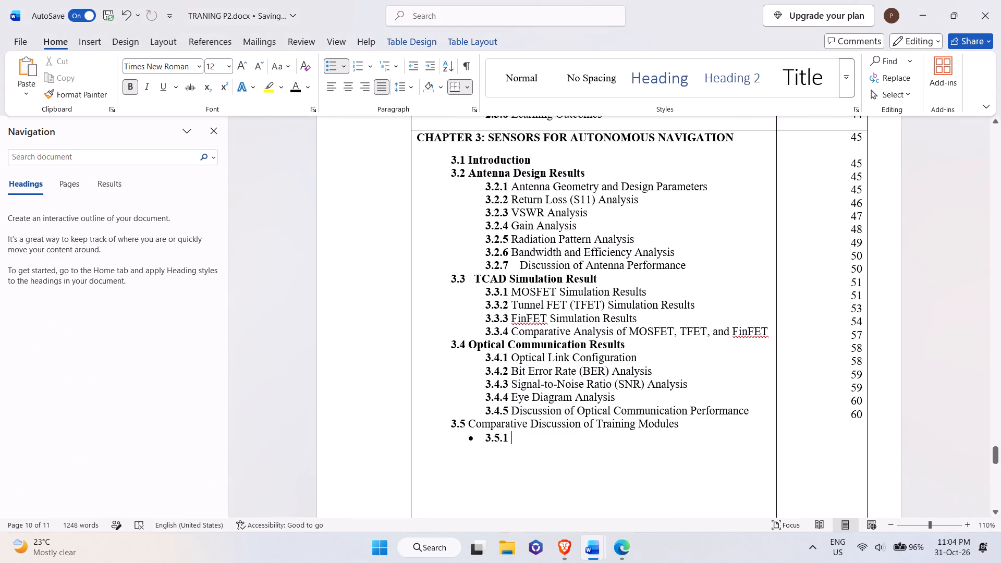
{"action": "key", "text": "alt+Tab"}
{"action": "left_click_drag", "start_coordinate": [451, 312], "coordinate": [648, 305]}
{"action": "key", "text": "ctrl+c"}
{"action": "key", "text": "alt+Tab"}
{"action": "key", "text": "ctrl+v"}
In training file 2, insert a blank line after the 3.4.5 paragraph to push the 3.5 heading onto the next page.
{"action": "key", "text": "alt+Tab"}
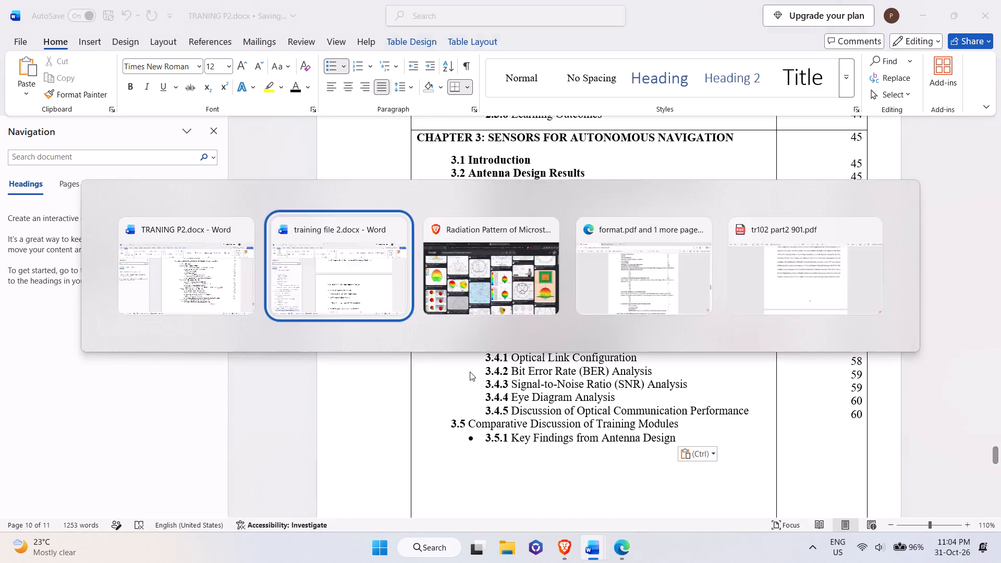
{"action": "scroll", "coordinate": [642, 185], "scroll_direction": "up", "scroll_amount": 3}
{"action": "left_click", "coordinate": [697, 212]}
{"action": "key", "text": "Return"}
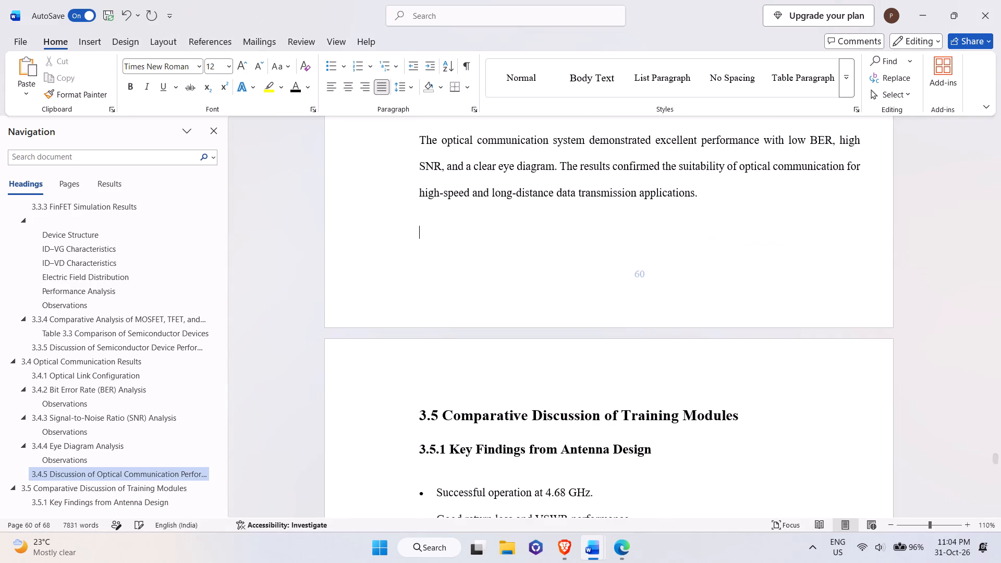
Back in the contents table, add page number 61 for both the 3.5 and 3.5.1 entries.
{"action": "key", "text": "alt+Tab"}
{"action": "scroll", "coordinate": [718, 243], "scroll_direction": "down", "scroll_amount": 5}
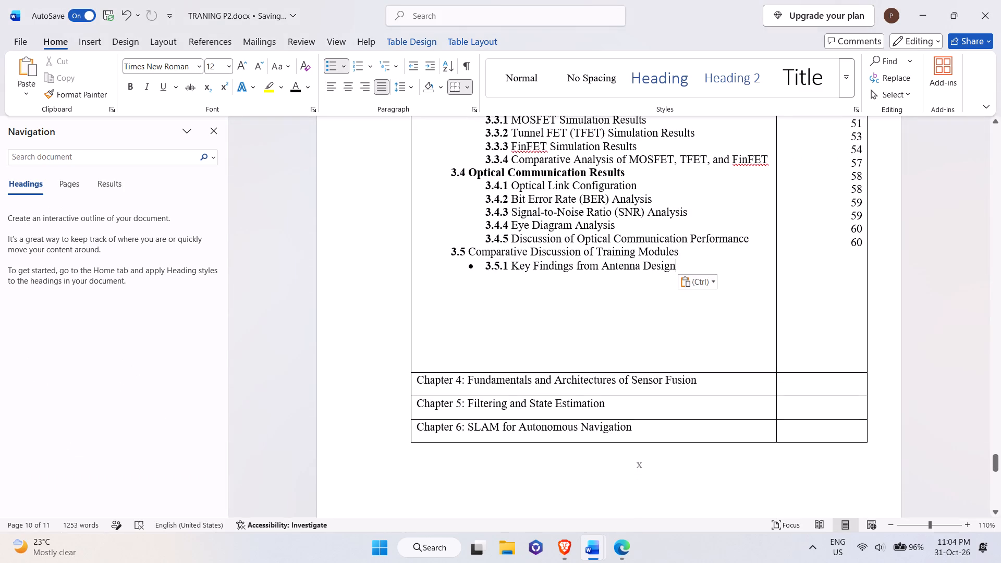
{"action": "left_click", "coordinate": [865, 242]}
{"action": "key", "text": "Return"}
{"action": "type", "text": "61"}
{"action": "key", "text": "Return"}
{"action": "type", "text": "61"}
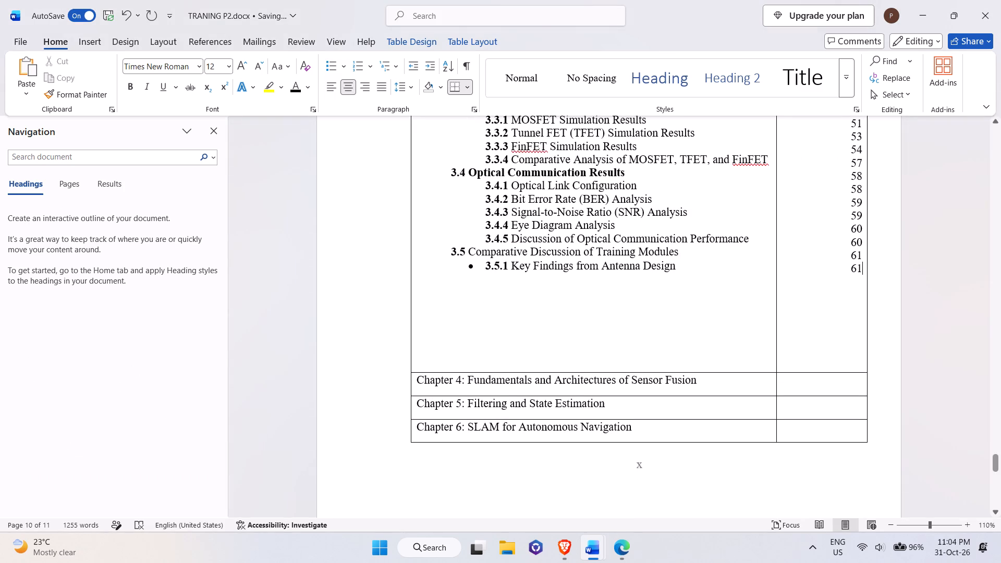
Remove the bullet in front of the 3.5.1 contents entry.
{"action": "left_click", "coordinate": [489, 268]}
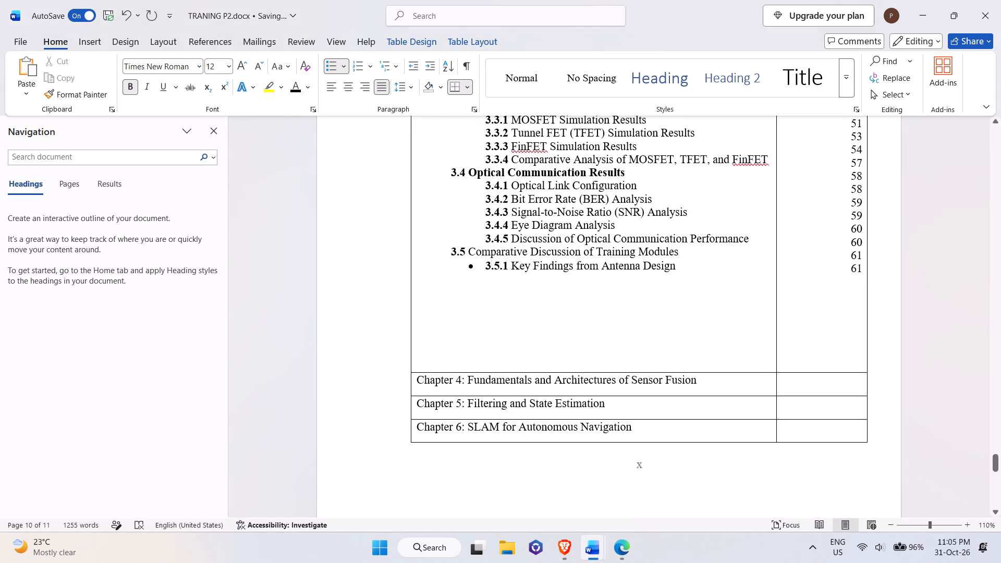
{"action": "key", "text": "Left"}
{"action": "key", "text": "BackSpace"}
{"action": "key", "text": "End"}
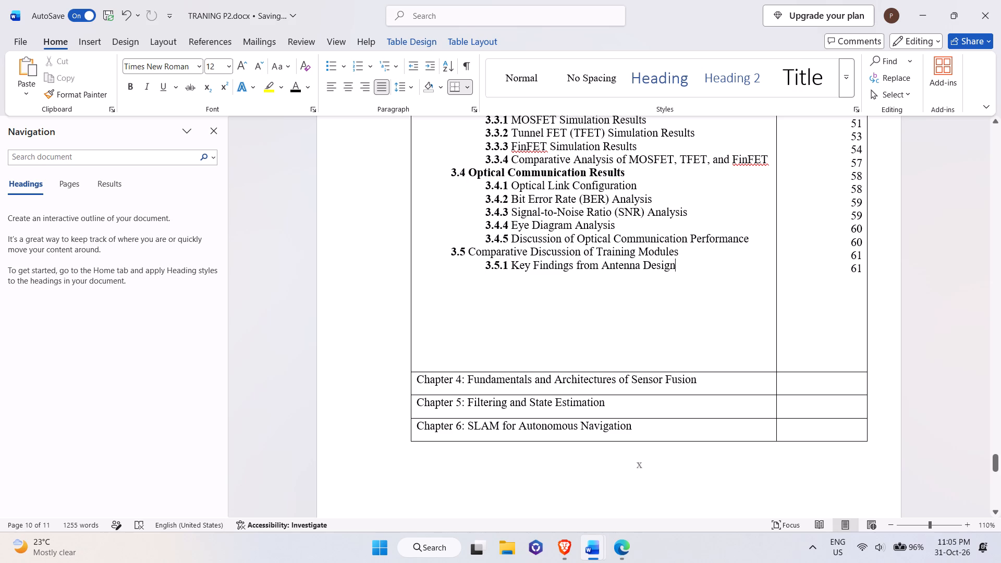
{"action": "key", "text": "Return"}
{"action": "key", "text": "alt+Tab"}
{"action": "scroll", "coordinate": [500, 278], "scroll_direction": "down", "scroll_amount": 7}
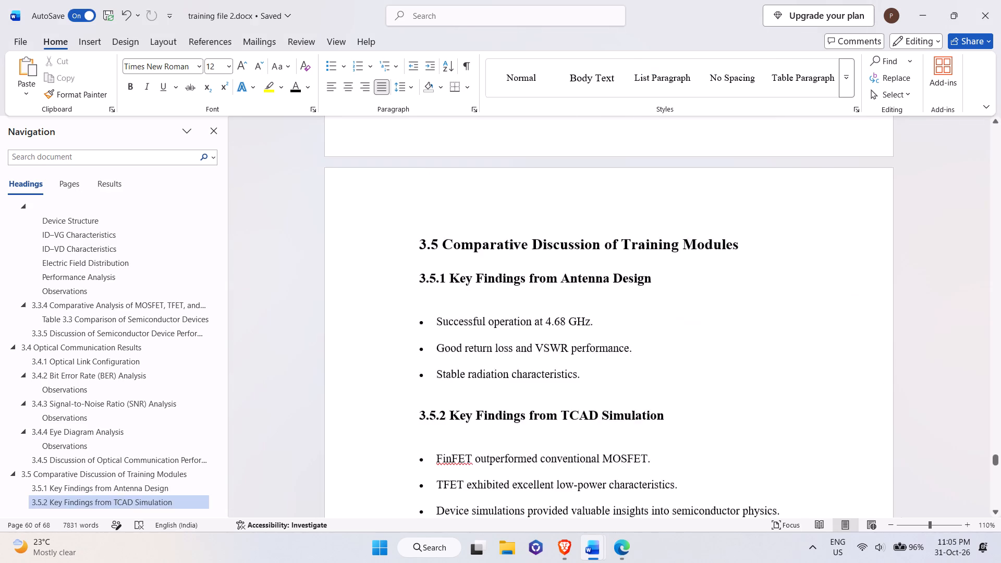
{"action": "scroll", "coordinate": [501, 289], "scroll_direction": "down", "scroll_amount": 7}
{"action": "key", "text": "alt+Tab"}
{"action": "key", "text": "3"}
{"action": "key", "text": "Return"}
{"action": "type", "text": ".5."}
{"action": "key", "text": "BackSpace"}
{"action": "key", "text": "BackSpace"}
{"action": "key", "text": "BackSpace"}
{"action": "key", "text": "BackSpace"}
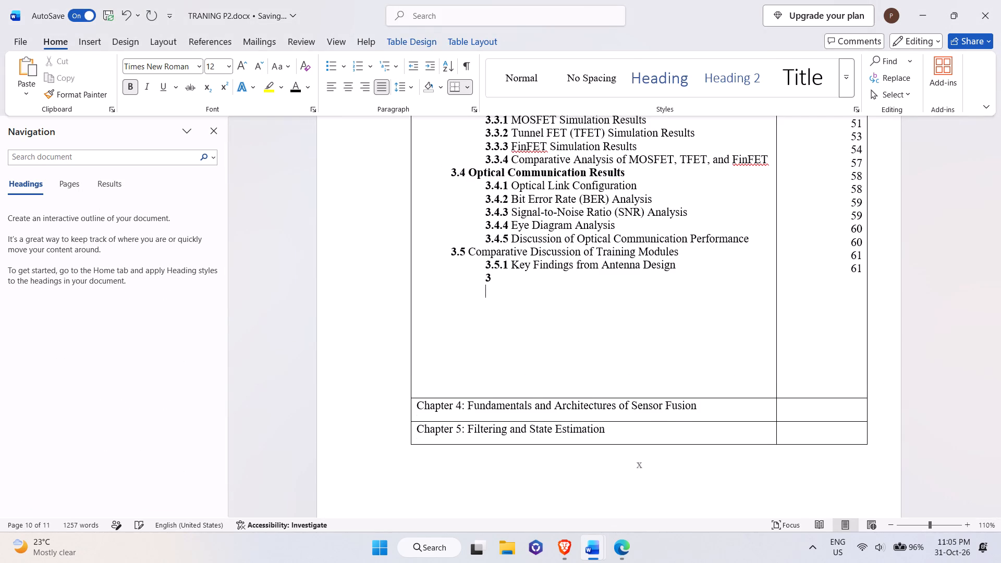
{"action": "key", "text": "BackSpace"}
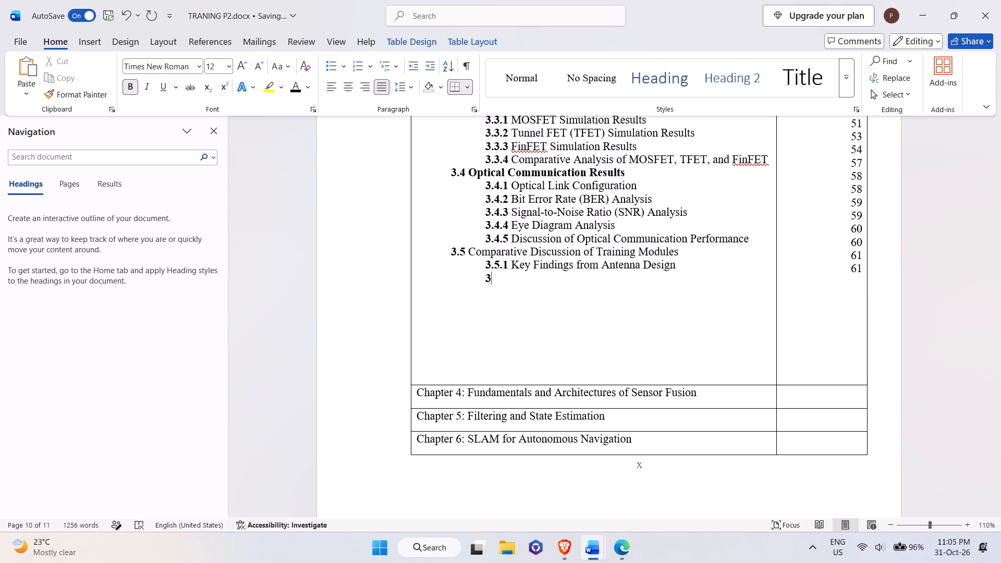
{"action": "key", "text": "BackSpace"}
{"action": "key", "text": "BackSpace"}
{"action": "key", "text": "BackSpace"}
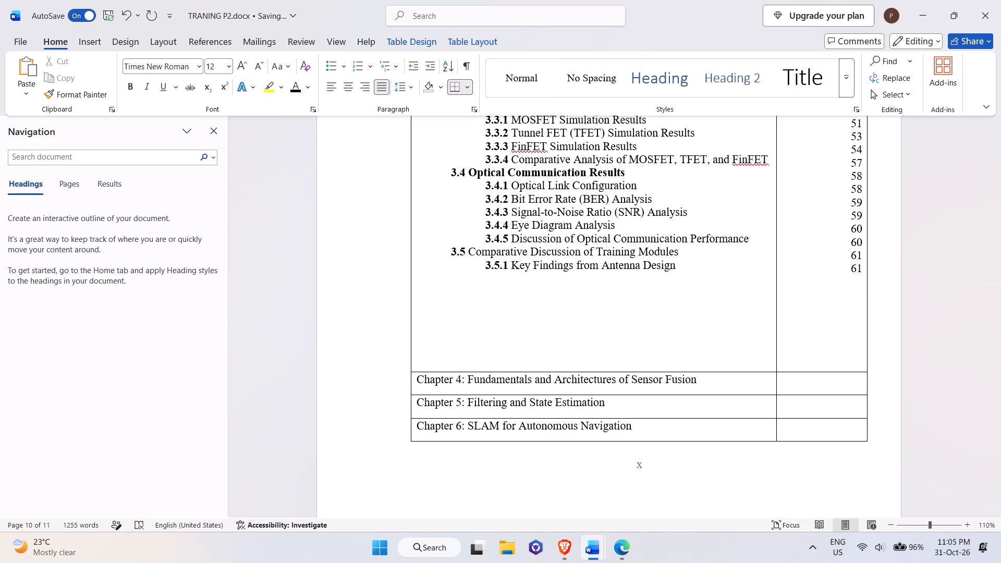
Add the contents entry "3.5.2 Key Findings from TCAD Simulation" below 3.5.1, copying its title from training file 2.
{"action": "key", "text": "Return"}
{"action": "key", "text": "2"}
{"action": "key", "text": "BackSpace"}
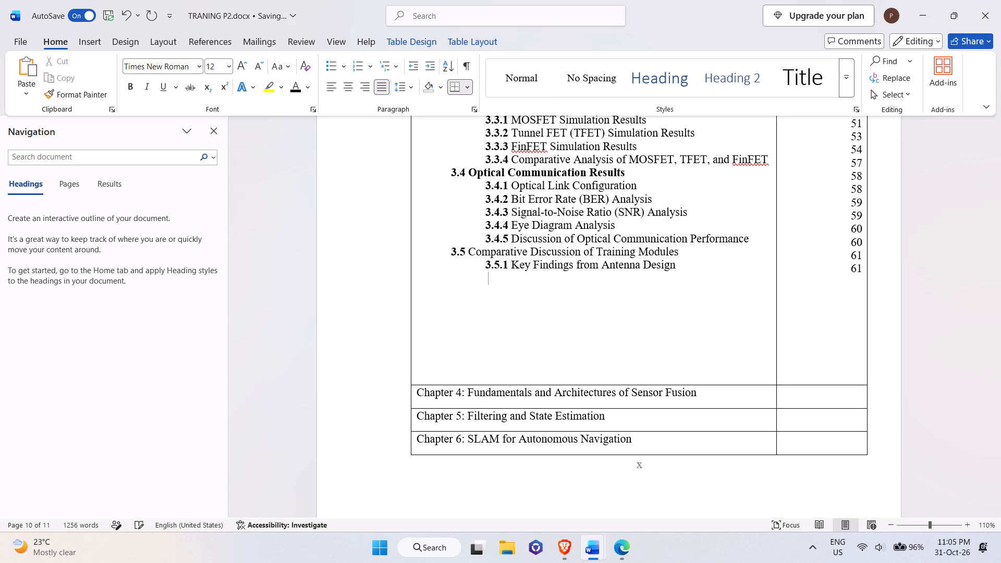
{"action": "type", "text": "3.5.2"}
{"action": "key", "text": "space"}
{"action": "key", "text": "alt+Tab"}
{"action": "scroll", "coordinate": [457, 236], "scroll_direction": "up", "scroll_amount": 7}
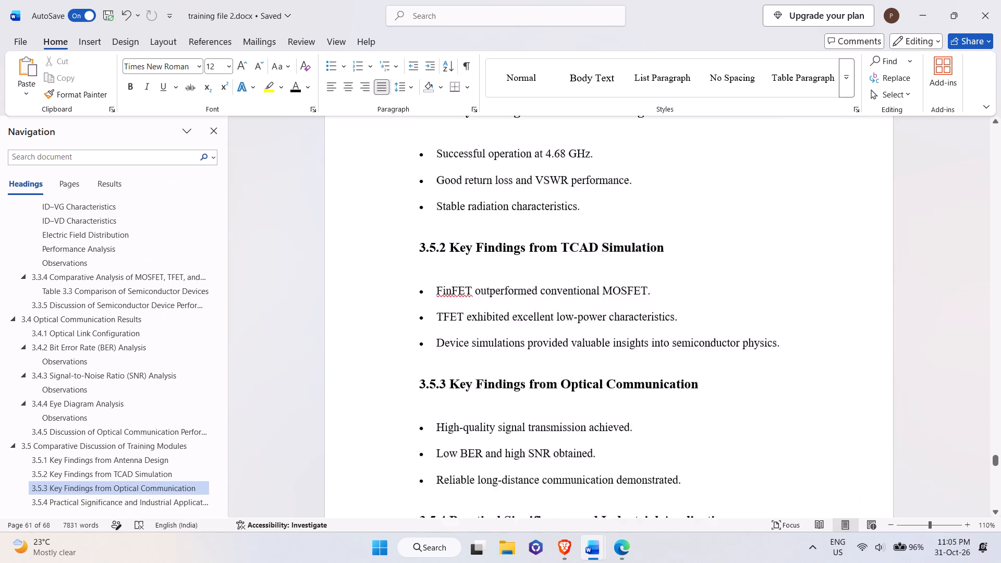
{"action": "left_click_drag", "start_coordinate": [451, 349], "coordinate": [634, 342]}
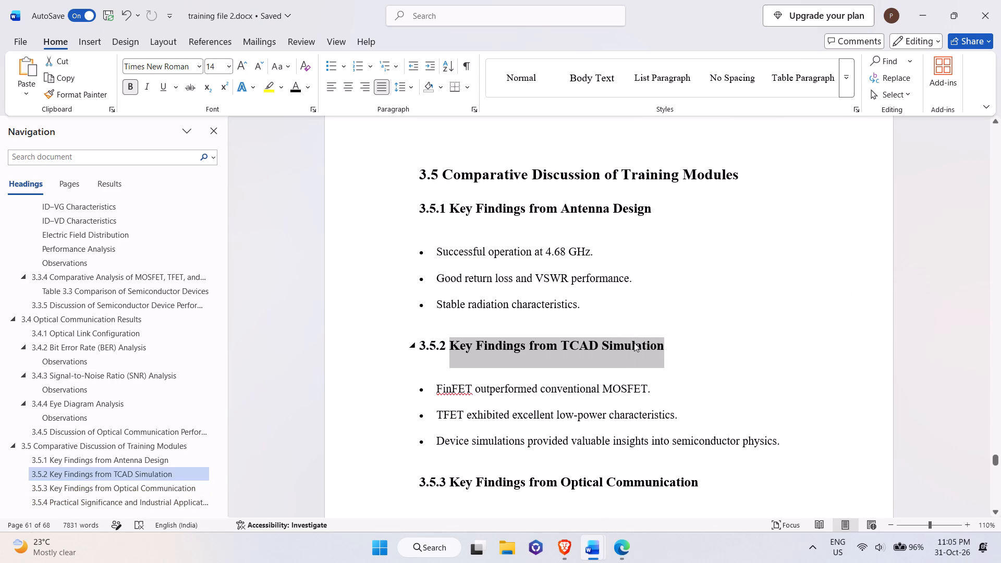
{"action": "key", "text": "ctrl+c"}
{"action": "key", "text": "alt+Tab"}
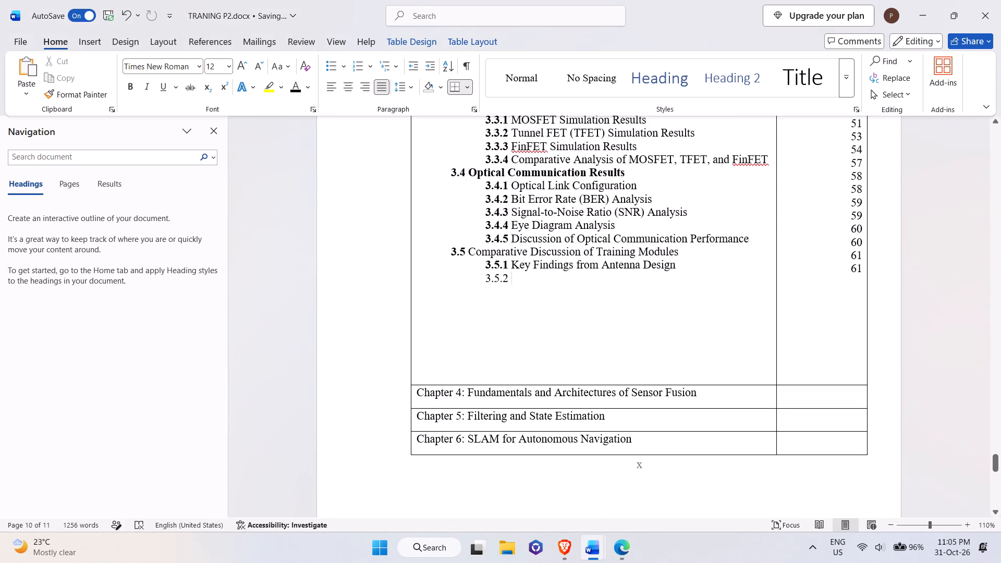
{"action": "key", "text": "ctrl+v"}
Arrange the contents document and training file 2 side by side and hide the heading navigation in both.
{"action": "left_click_drag", "start_coordinate": [638, 13], "coordinate": [656, 81]}
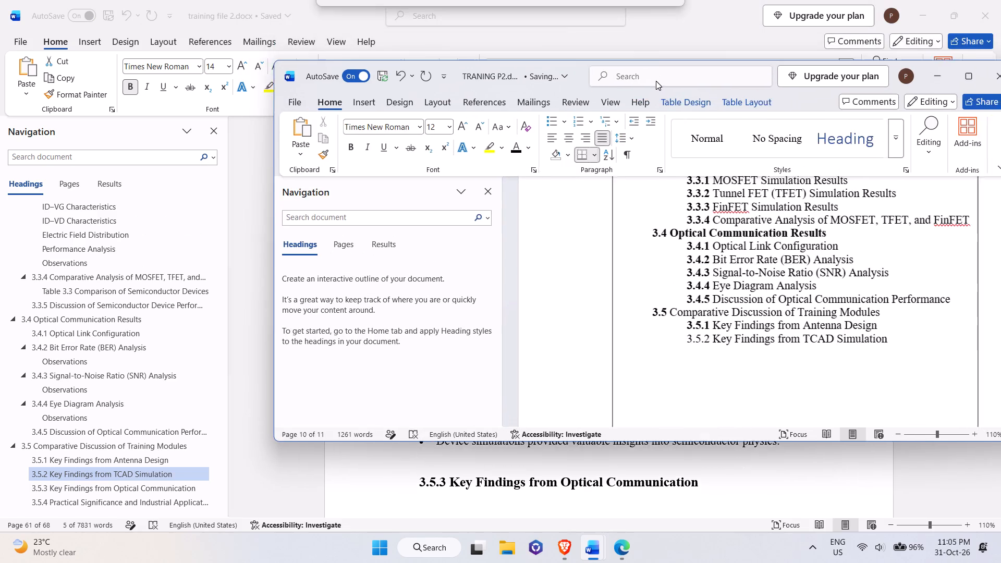
{"action": "left_click_drag", "start_coordinate": [656, 81], "coordinate": [457, 47]}
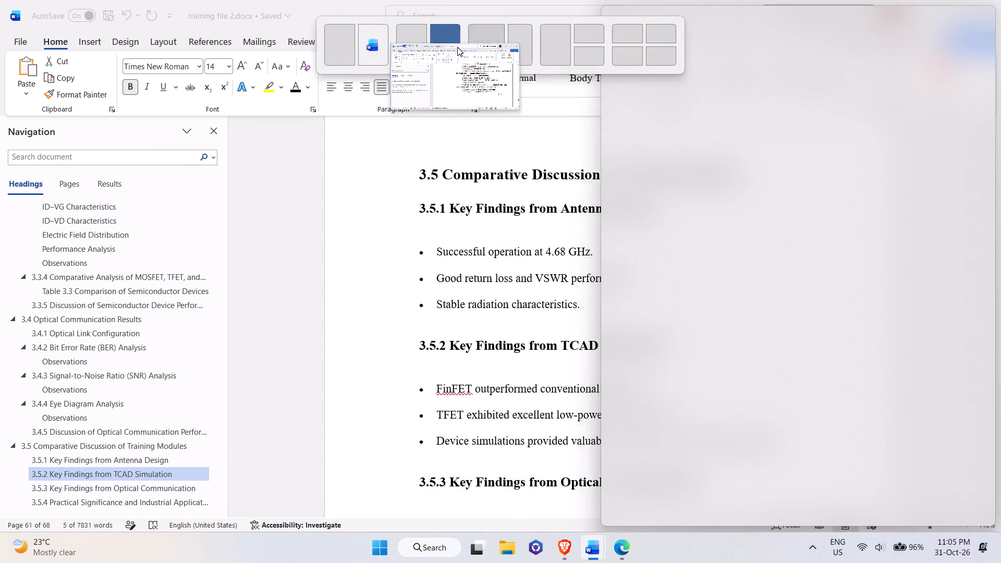
{"action": "left_click_drag", "start_coordinate": [457, 47], "coordinate": [453, 47]}
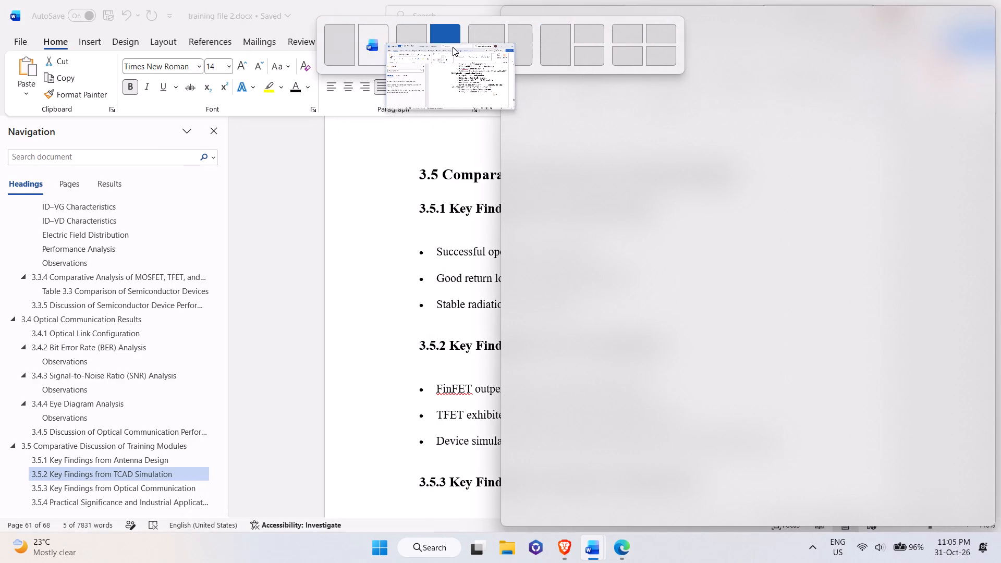
{"action": "left_click_drag", "start_coordinate": [453, 47], "coordinate": [341, 40]}
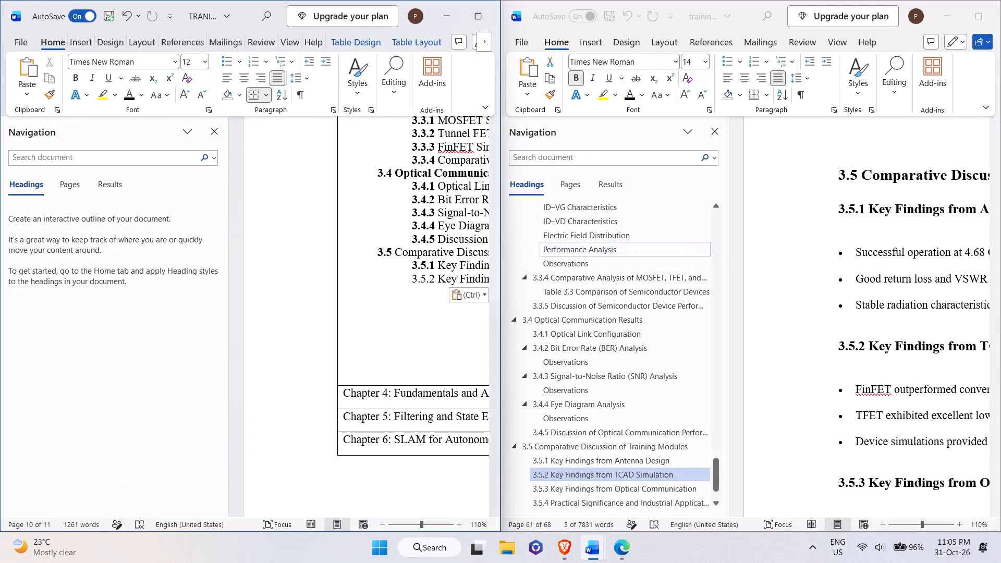
{"action": "left_click", "coordinate": [707, 138]}
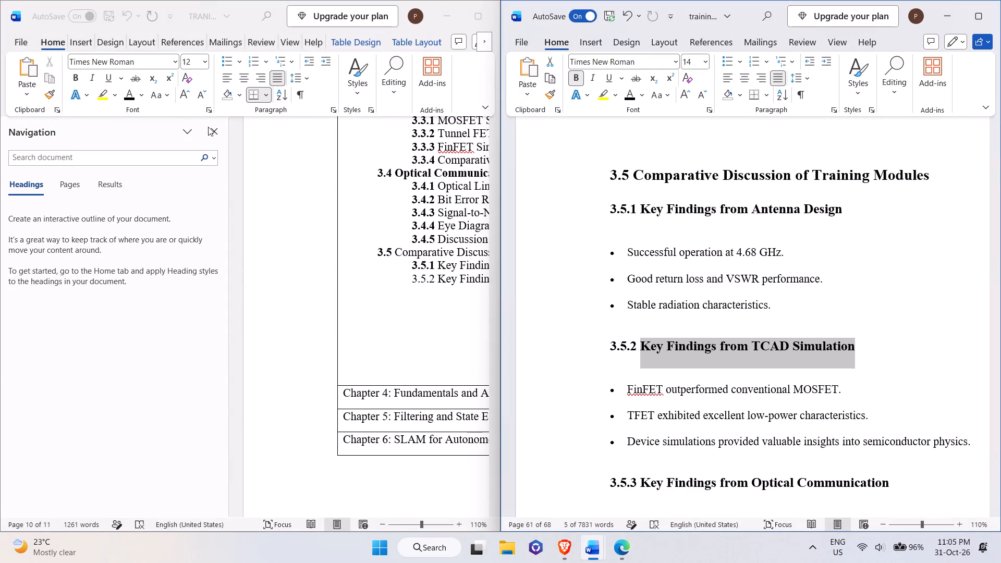
{"action": "left_click", "coordinate": [217, 133]}
{"action": "left_click", "coordinate": [217, 134]}
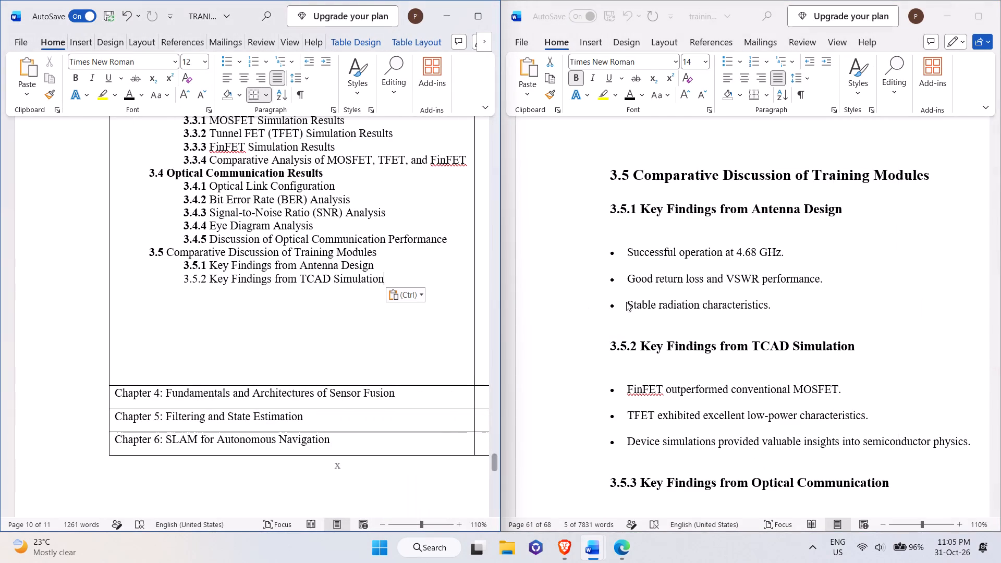
{"action": "scroll", "coordinate": [696, 287], "scroll_direction": "down", "scroll_amount": 2}
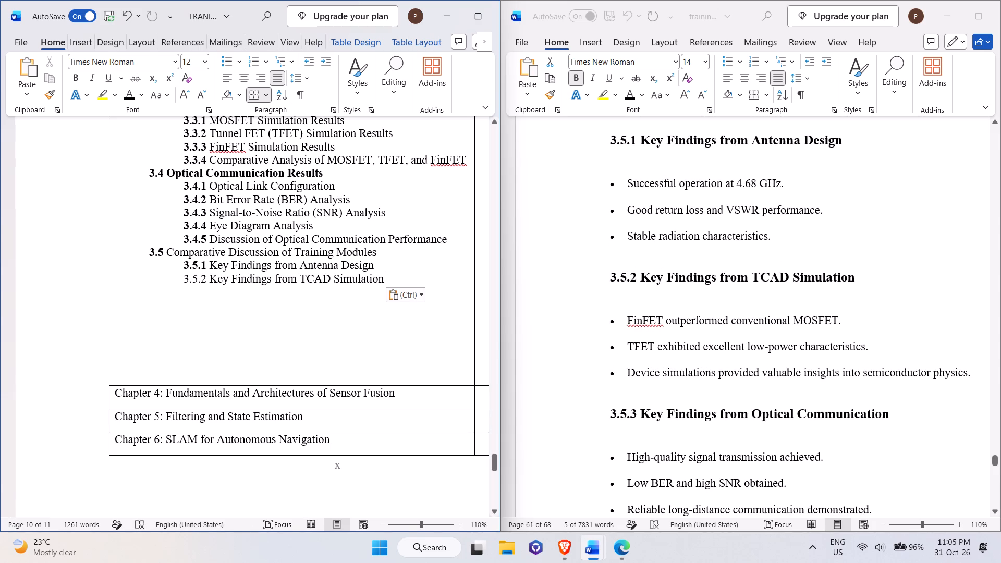
{"action": "scroll", "coordinate": [345, 389], "scroll_direction": "left", "scroll_amount": 1}
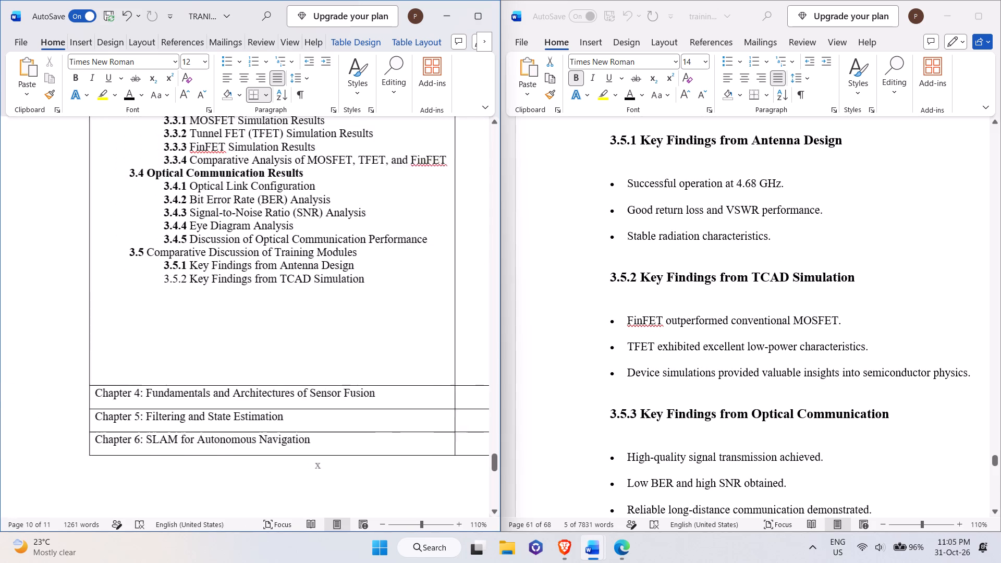
{"action": "scroll", "coordinate": [345, 389], "scroll_direction": "left", "scroll_amount": 2}
{"action": "scroll", "coordinate": [632, 332], "scroll_direction": "down", "scroll_amount": 2}
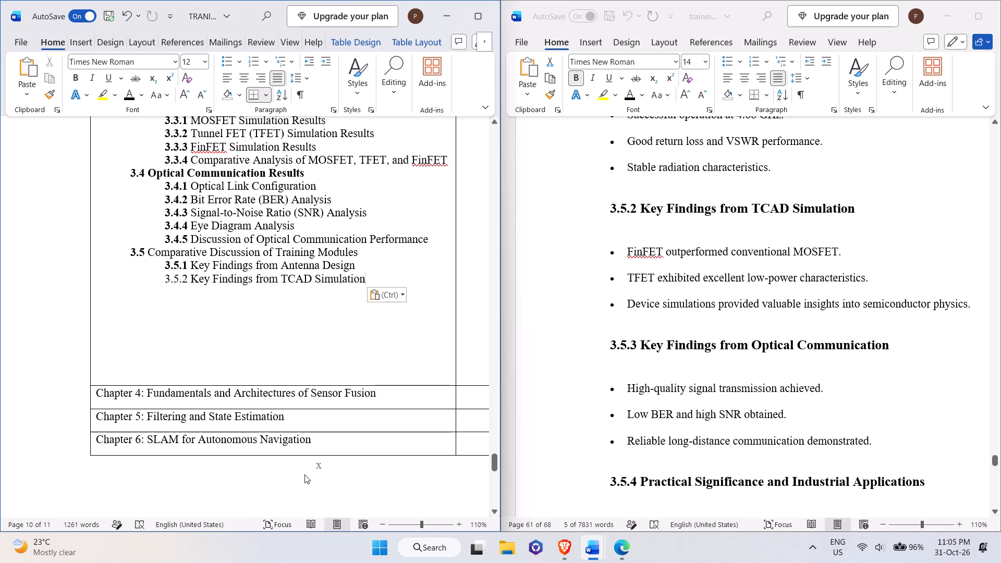
{"action": "scroll", "coordinate": [312, 463], "scroll_direction": "down", "scroll_amount": 3}
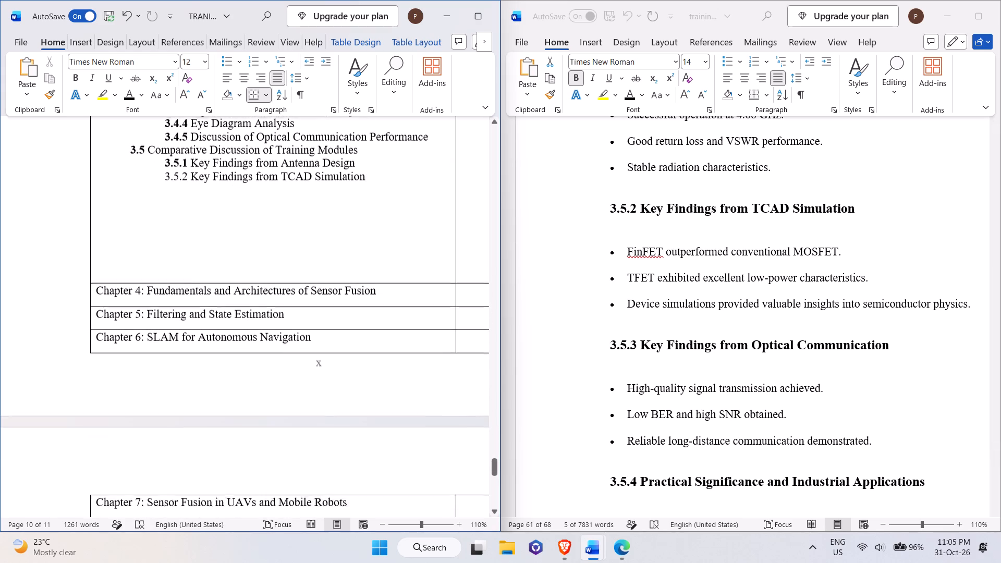
{"action": "scroll", "coordinate": [312, 462], "scroll_direction": "up", "scroll_amount": 1}
{"action": "scroll", "coordinate": [312, 462], "scroll_direction": "down", "scroll_amount": 3, "text": "shift"}
{"action": "scroll", "coordinate": [312, 462], "scroll_direction": "up", "scroll_amount": 3, "text": "shift"}
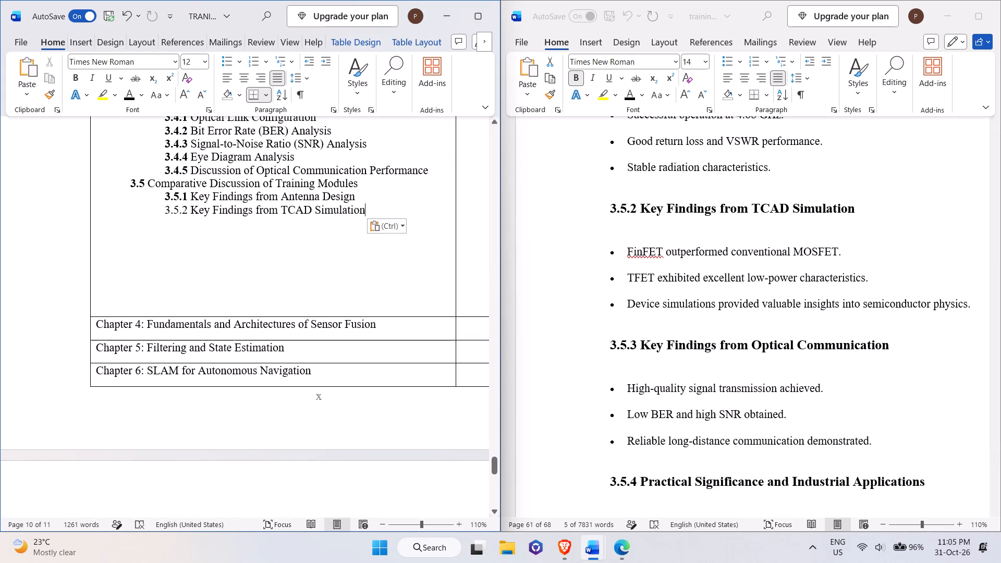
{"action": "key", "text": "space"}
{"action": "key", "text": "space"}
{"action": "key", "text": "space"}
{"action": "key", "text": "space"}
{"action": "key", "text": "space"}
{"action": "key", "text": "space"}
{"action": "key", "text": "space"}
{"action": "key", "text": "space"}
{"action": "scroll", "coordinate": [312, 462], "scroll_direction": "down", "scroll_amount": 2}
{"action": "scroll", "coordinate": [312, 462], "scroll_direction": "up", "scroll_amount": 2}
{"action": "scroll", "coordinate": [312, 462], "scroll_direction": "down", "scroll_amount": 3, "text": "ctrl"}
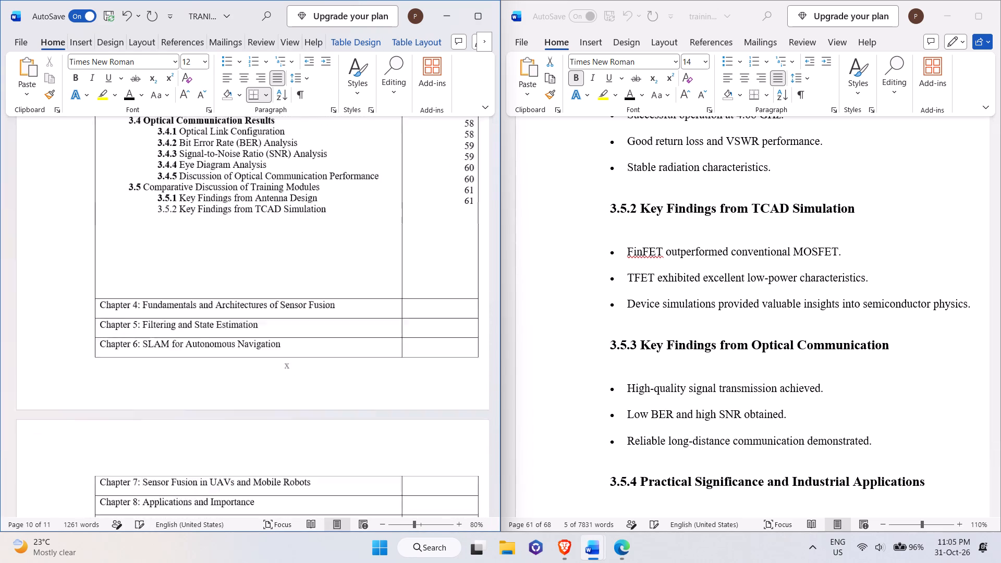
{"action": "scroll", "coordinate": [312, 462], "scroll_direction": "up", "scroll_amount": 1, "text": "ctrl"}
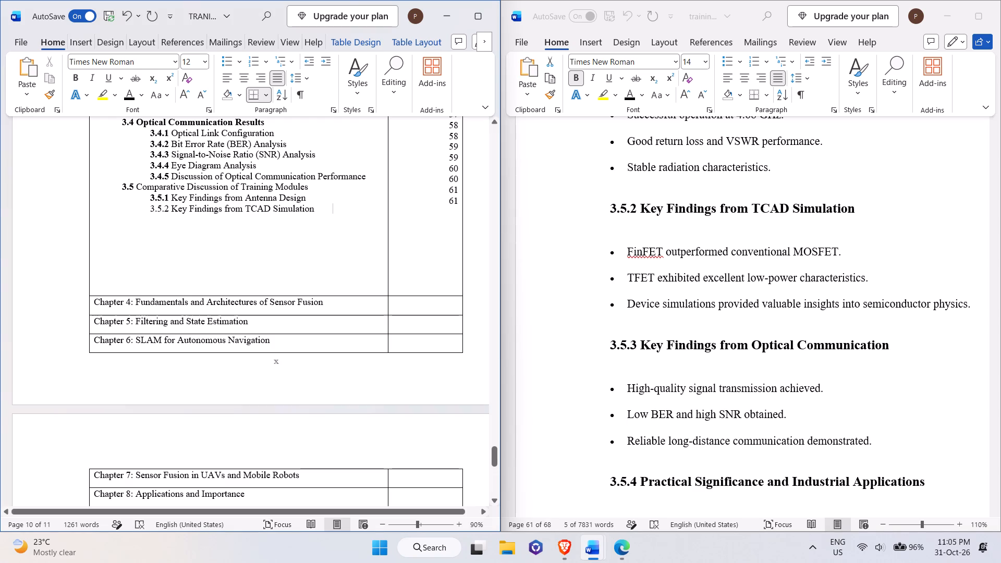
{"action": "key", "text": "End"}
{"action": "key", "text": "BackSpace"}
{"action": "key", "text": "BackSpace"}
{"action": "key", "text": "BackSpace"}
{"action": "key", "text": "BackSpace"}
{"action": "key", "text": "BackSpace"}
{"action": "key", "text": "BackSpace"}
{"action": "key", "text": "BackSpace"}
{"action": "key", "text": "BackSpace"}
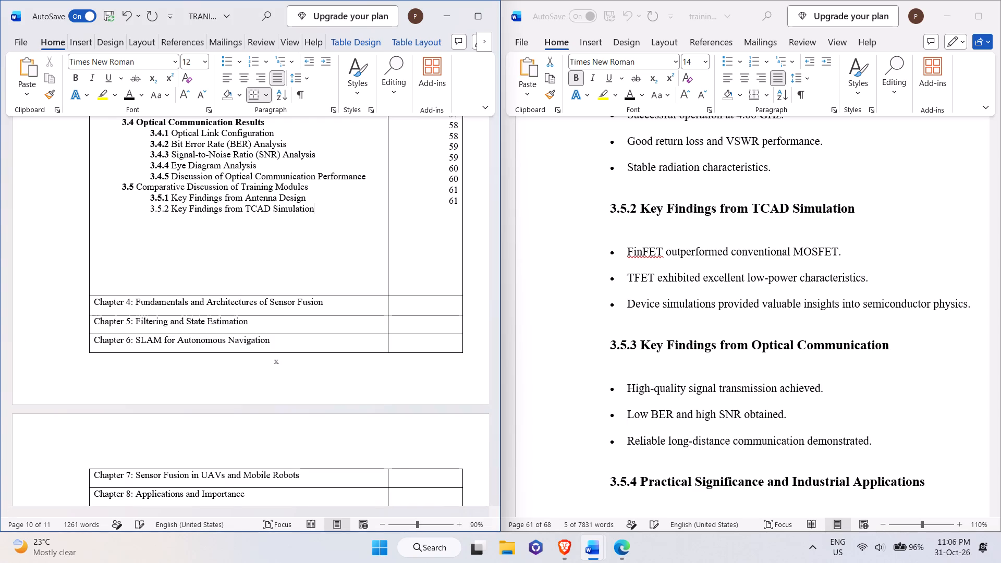
Add the contents entry "3.5.3 Key Findings from Optical Communication" below 3.5.2, copying its title from training file 2.
{"action": "key", "text": "Return"}
{"action": "type", "text": "3.5.3"}
{"action": "key", "text": "space"}
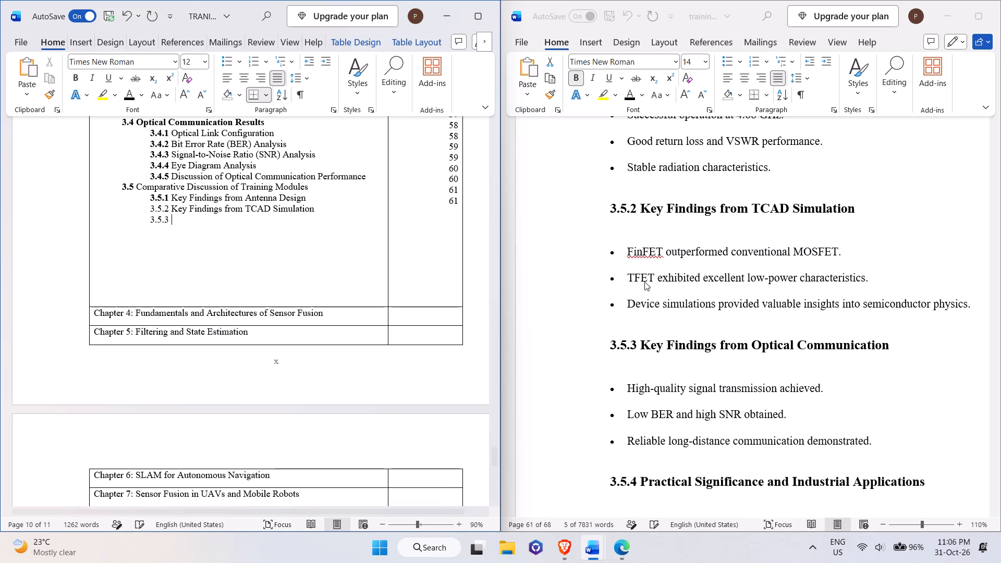
{"action": "left_click_drag", "start_coordinate": [640, 344], "coordinate": [645, 345]}
{"action": "left_click", "coordinate": [645, 345]}
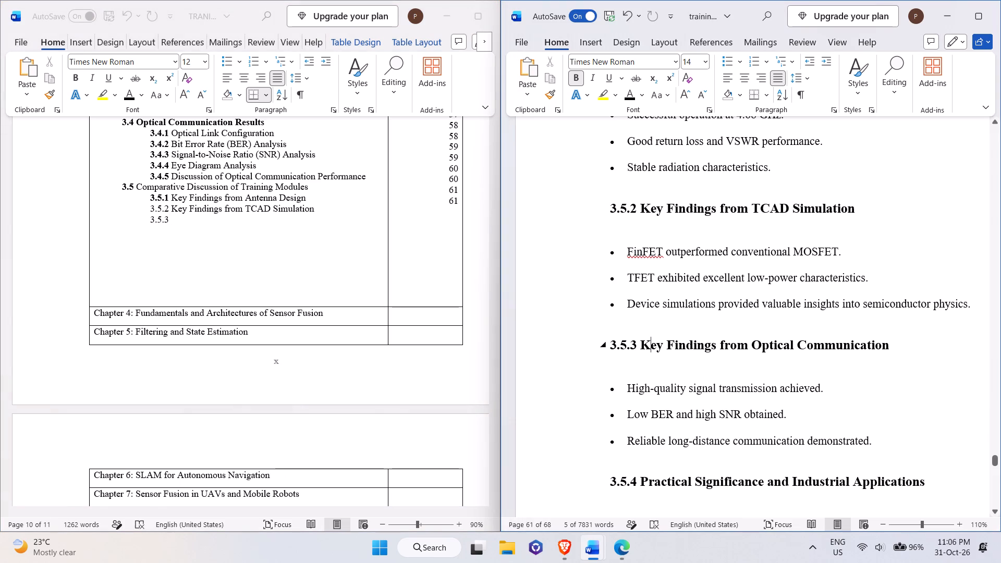
{"action": "left_click_drag", "start_coordinate": [641, 347], "coordinate": [849, 345]}
{"action": "key", "text": "ctrl+c"}
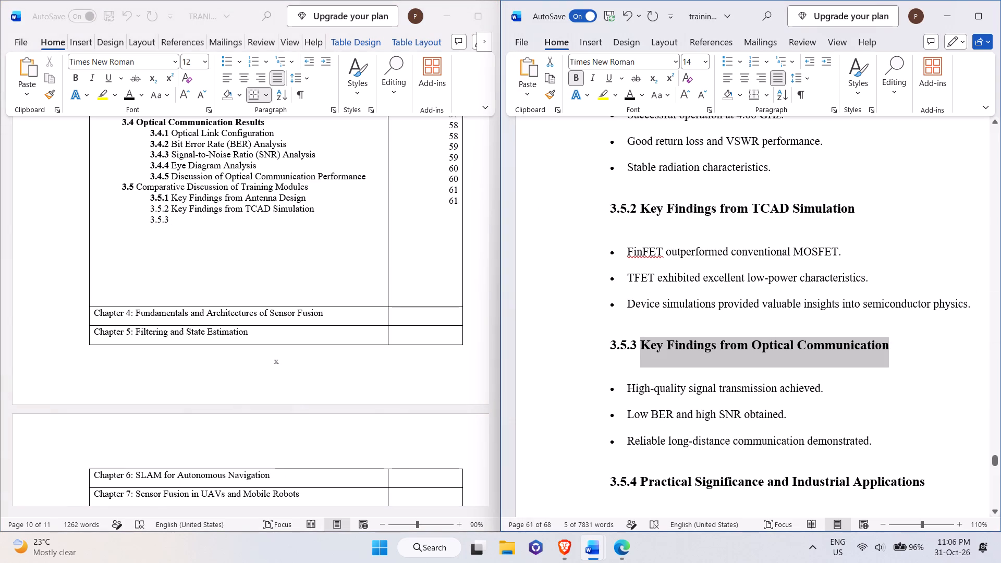
{"action": "left_click", "coordinate": [183, 217]}
{"action": "key", "text": "ctrl+v"}
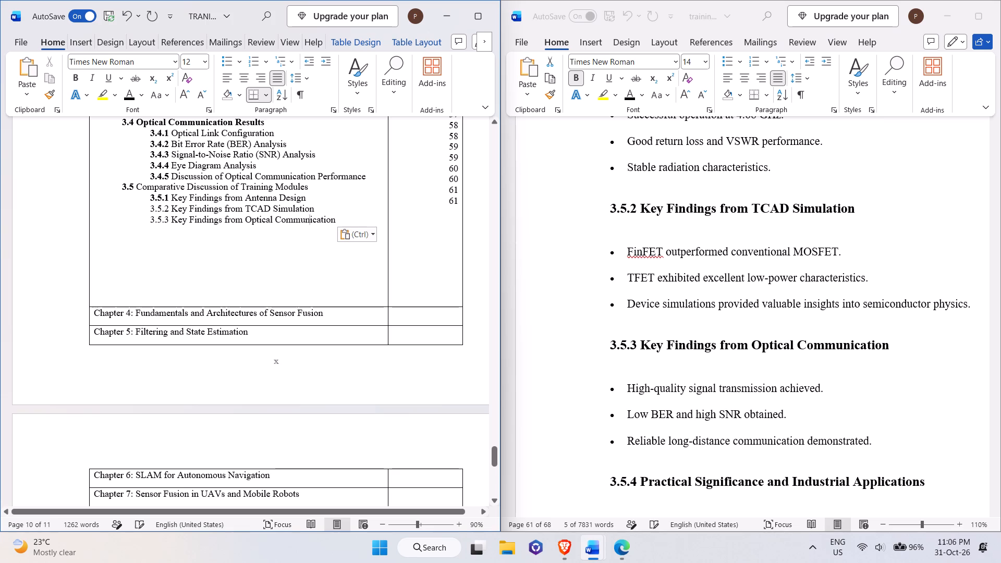
Add the contents entry "3.5.4 Practical Significance and Industrial Applications" below 3.5.3, copying its title from training file 2.
{"action": "key", "text": "Return"}
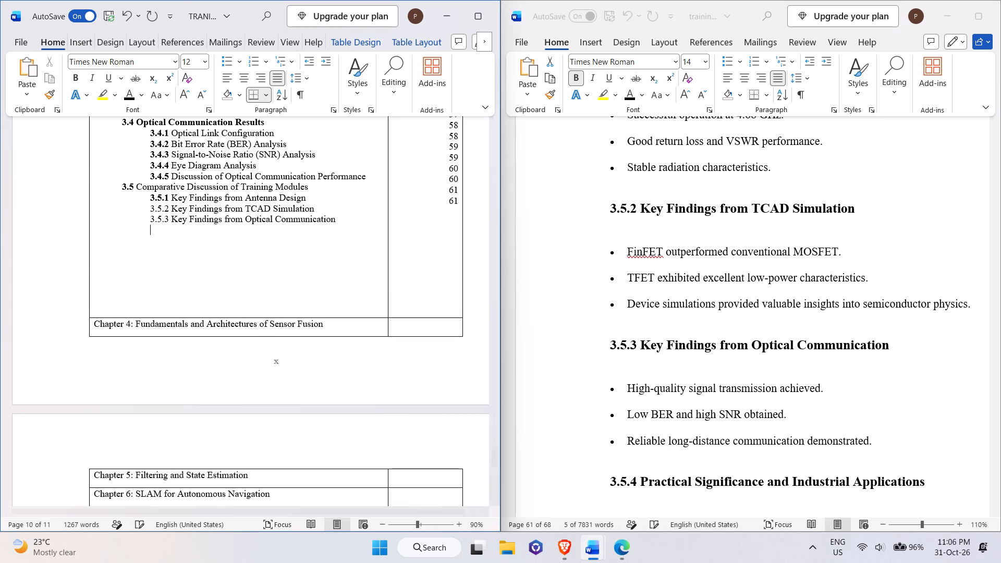
{"action": "type", "text": "3.5.4"}
{"action": "key", "text": "space"}
{"action": "scroll", "coordinate": [647, 263], "scroll_direction": "down", "scroll_amount": 3}
{"action": "left_click", "coordinate": [643, 376]}
{"action": "left_click_drag", "start_coordinate": [645, 379], "coordinate": [683, 383]}
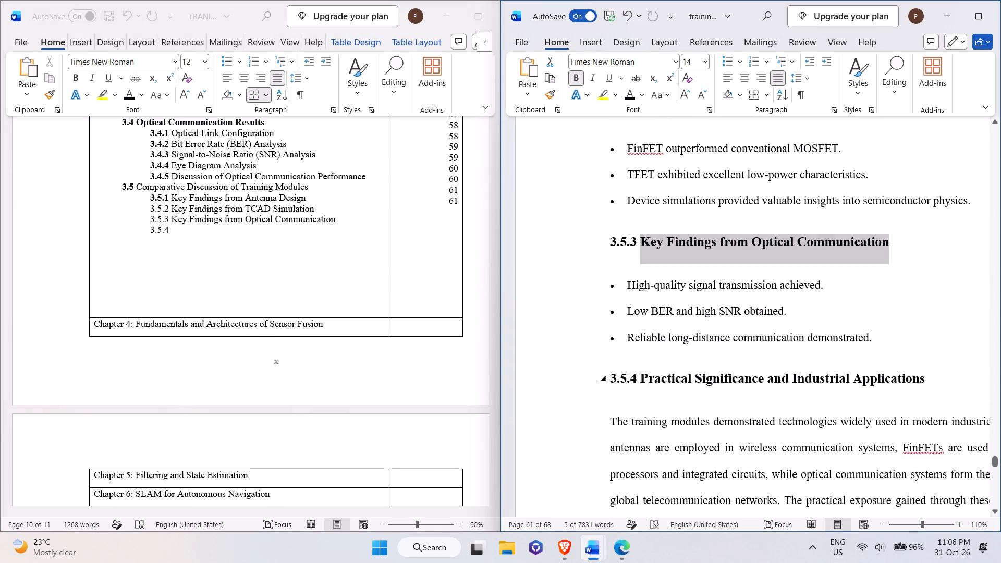
{"action": "left_click_drag", "start_coordinate": [683, 383], "coordinate": [899, 385]}
{"action": "key", "text": "ctrl+c"}
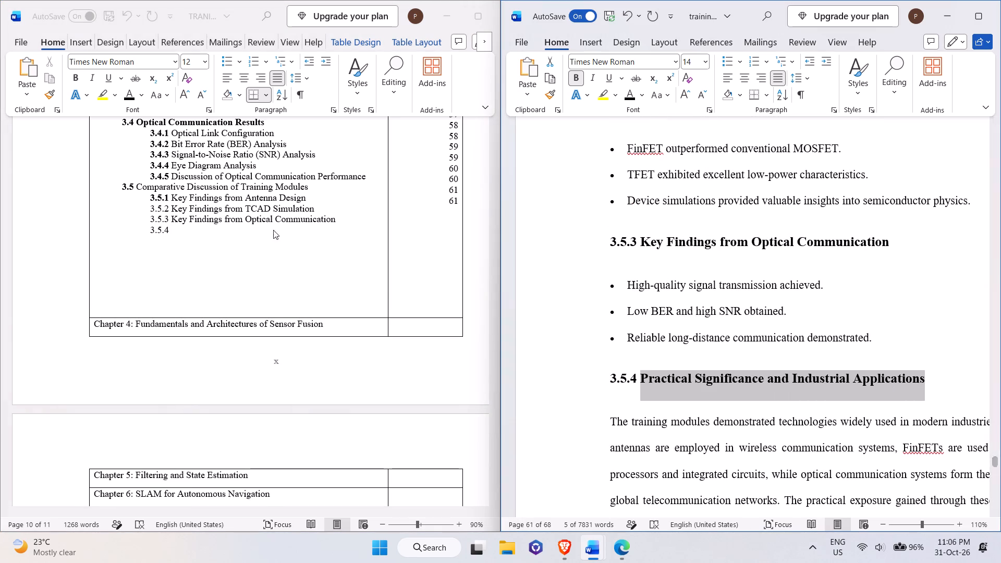
{"action": "left_click", "coordinate": [174, 231]}
{"action": "key", "text": "ctrl+v"}
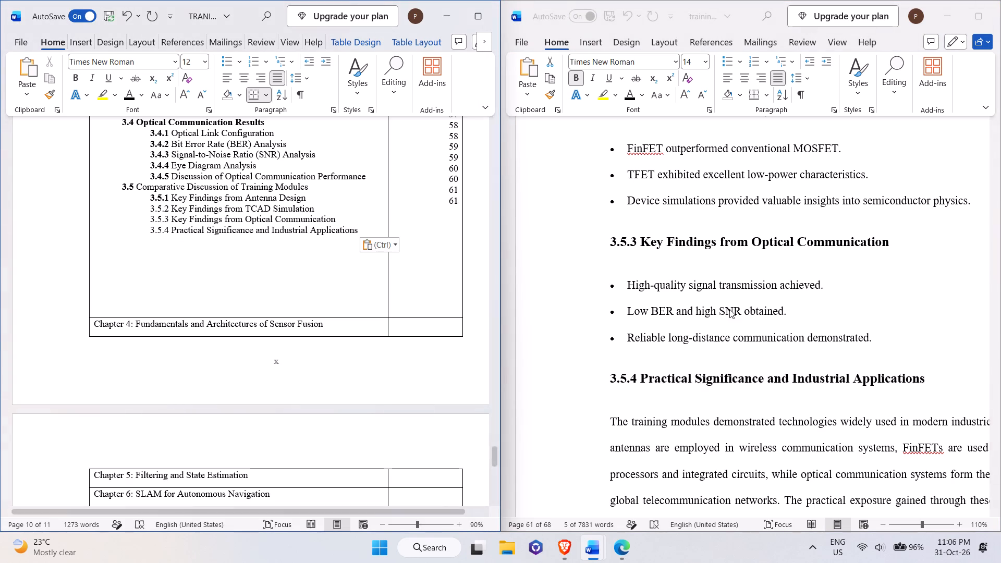
In training file 2, delete the surplus blank lines above the CHAPTER 4 heading so it starts at the top of its page.
{"action": "scroll", "coordinate": [729, 309], "scroll_direction": "down", "scroll_amount": 20}
{"action": "scroll", "coordinate": [729, 309], "scroll_direction": "down", "scroll_amount": 7}
{"action": "left_click", "coordinate": [799, 293]}
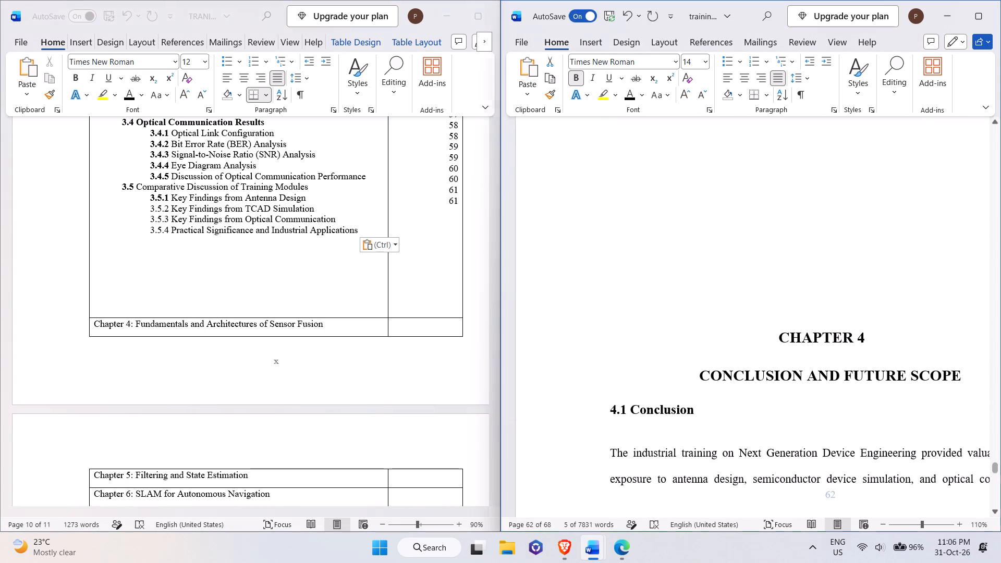
{"action": "left_click", "coordinate": [775, 332]}
{"action": "left_click", "coordinate": [784, 319]}
{"action": "key", "text": "BackSpace"}
{"action": "key", "text": "BackSpace"}
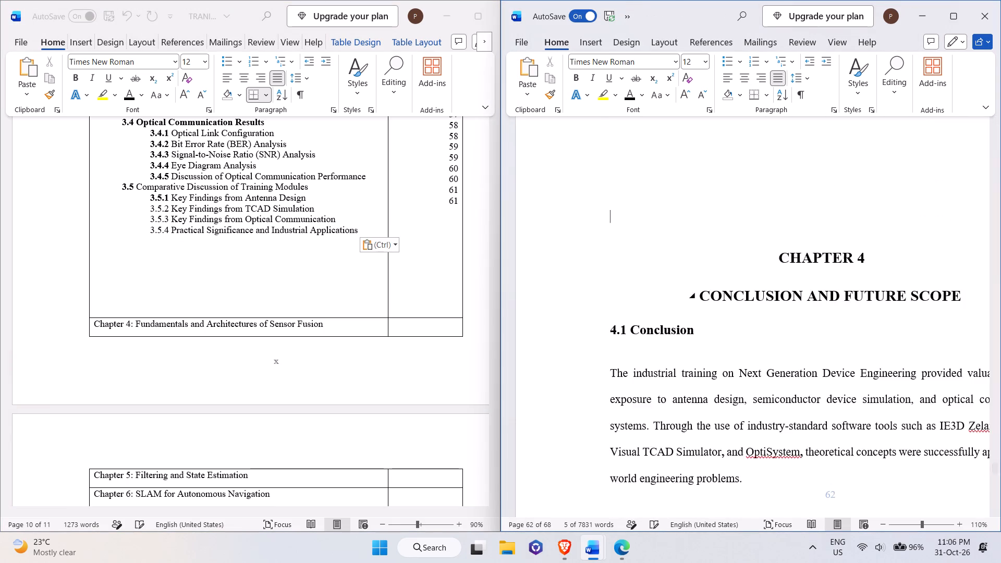
{"action": "key", "text": "BackSpace"}
{"action": "key", "text": "BackSpace"}
{"action": "key", "text": "BackSpace"}
{"action": "scroll", "coordinate": [748, 344], "scroll_direction": "up", "scroll_amount": 3}
{"action": "key", "text": "BackSpace"}
{"action": "key", "text": "BackSpace"}
{"action": "key", "text": "BackSpace"}
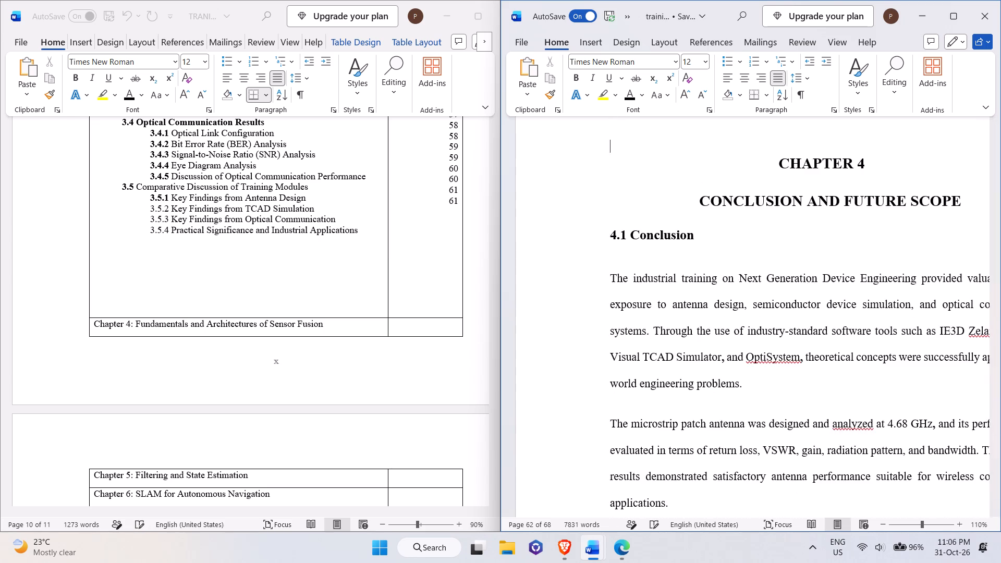
{"action": "scroll", "coordinate": [723, 487], "scroll_direction": "up", "scroll_amount": 5}
{"action": "key", "text": "BackSpace"}
{"action": "key", "text": "BackSpace"}
{"action": "key", "text": "BackSpace"}
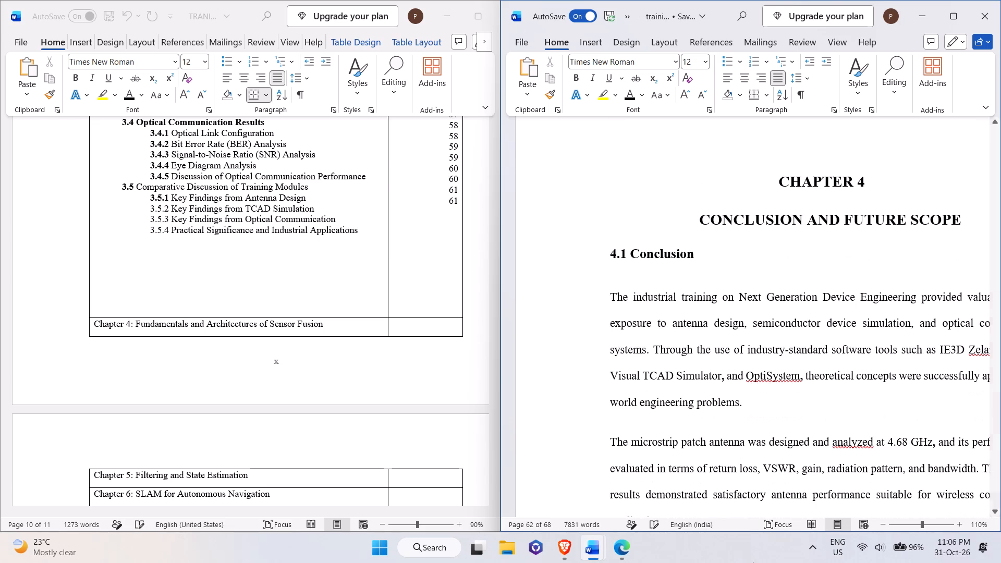
{"action": "scroll", "coordinate": [753, 562], "scroll_direction": "up", "scroll_amount": 5}
{"action": "scroll", "coordinate": [765, 260], "scroll_direction": "up", "scroll_amount": 5}
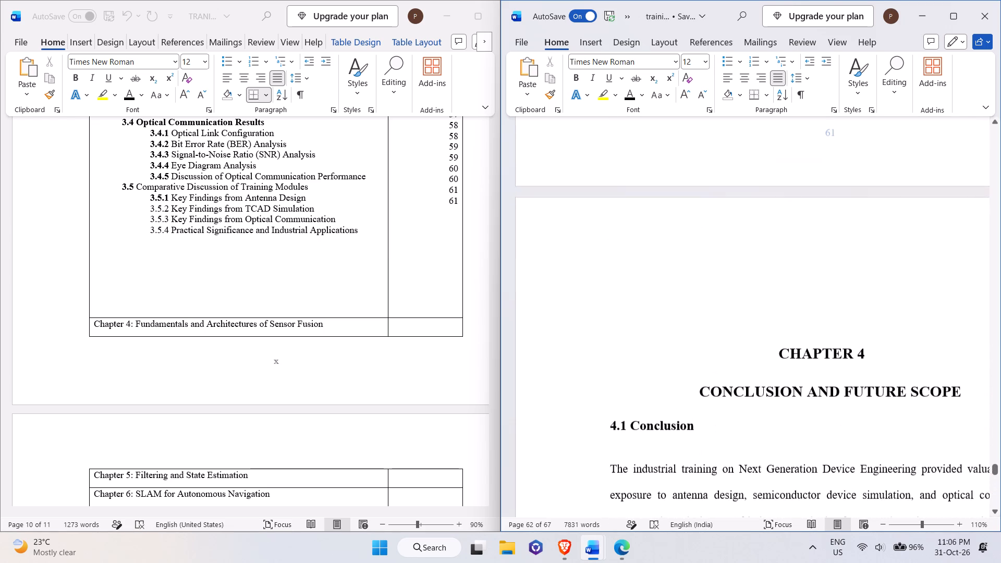
{"action": "key", "text": "BackSpace"}
{"action": "key", "text": "BackSpace"}
{"action": "scroll", "coordinate": [726, 258], "scroll_direction": "down", "scroll_amount": 3}
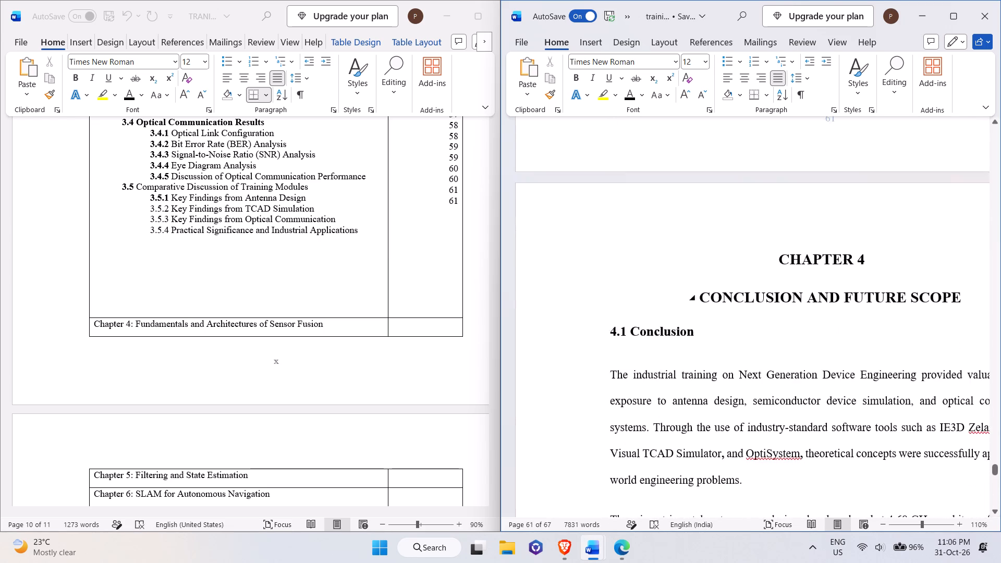
Delete the surplus blank lines below entry 3.5.4 in both the title and page-number cells of the Chapter 3 row.
{"action": "left_click", "coordinate": [153, 292]}
{"action": "left_click", "coordinate": [153, 303]}
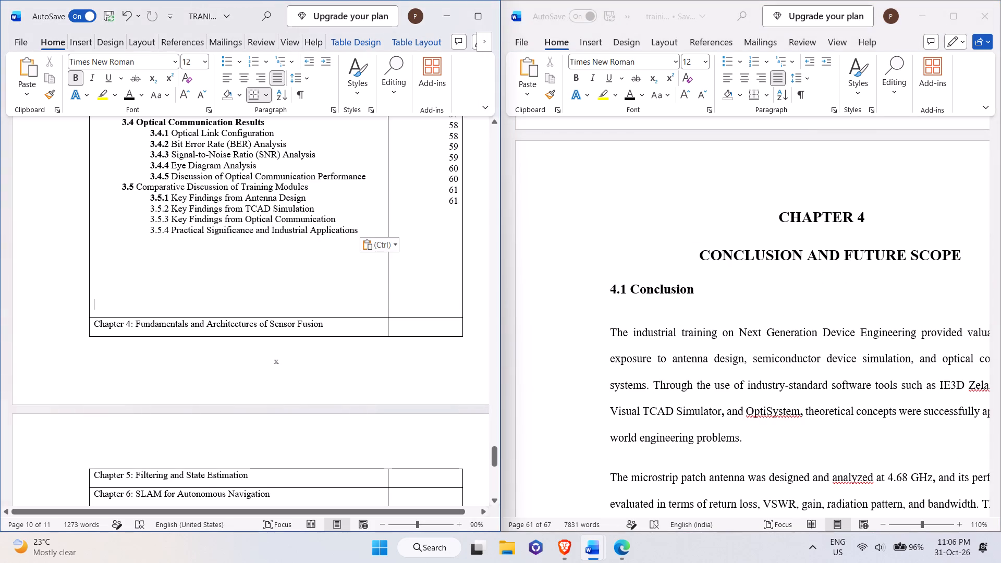
{"action": "key", "text": "BackSpace"}
{"action": "key", "text": "BackSpace"}
{"action": "key", "text": "BackSpace"}
{"action": "key", "text": "BackSpace"}
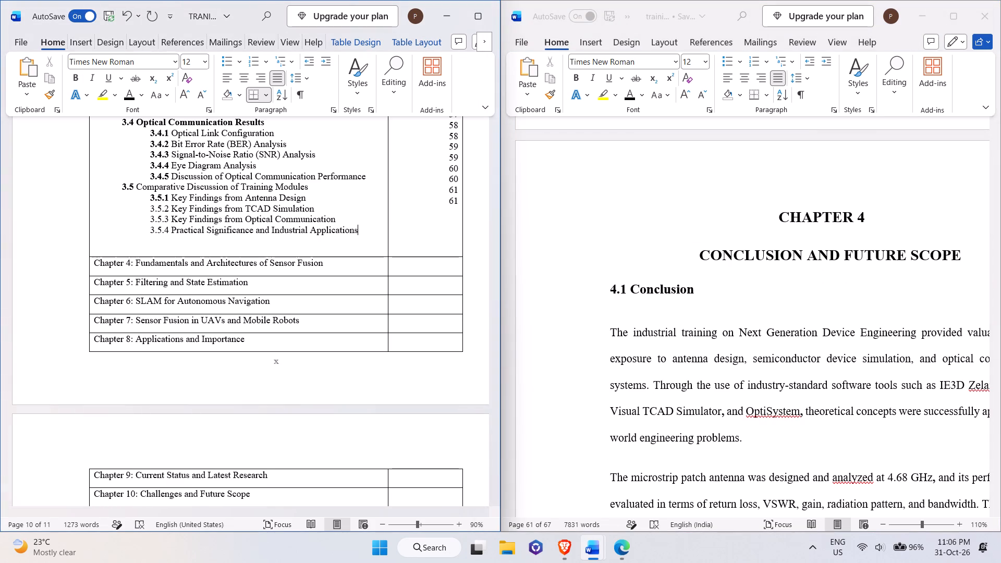
{"action": "key", "text": "Right"}
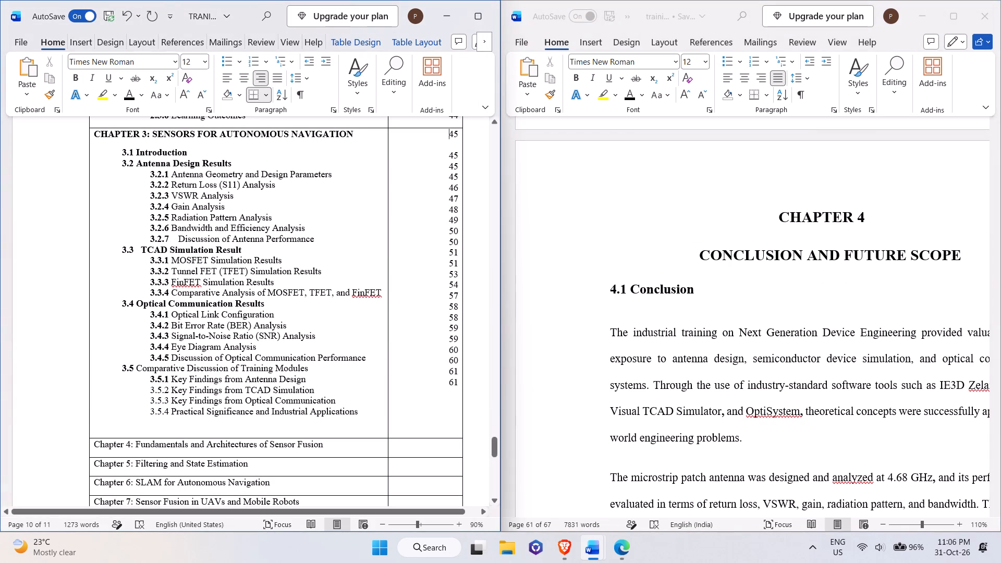
{"action": "left_click", "coordinate": [418, 430]}
{"action": "key", "text": "BackSpace"}
{"action": "key", "text": "BackSpace"}
{"action": "key", "text": "BackSpace"}
{"action": "key", "text": "BackSpace"}
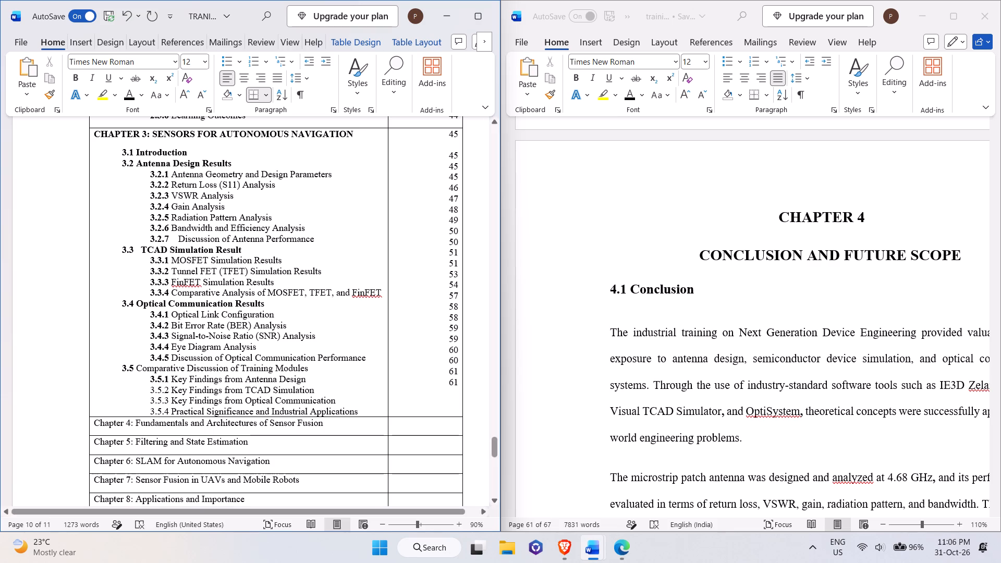
Enter page number 61 for each of 3.5.2, 3.5.3 and 3.5.4, and remove the spare blank line at the end of the Chapter 3 row.
{"action": "scroll", "coordinate": [874, 244], "scroll_direction": "up", "scroll_amount": 3}
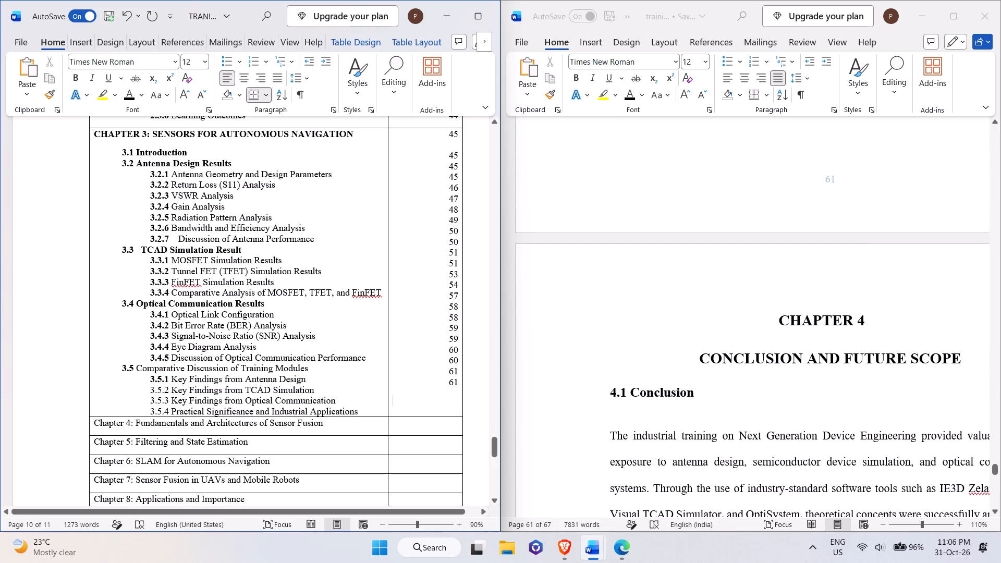
{"action": "left_click", "coordinate": [460, 386]}
{"action": "key", "text": "Return"}
{"action": "type", "text": "61"}
{"action": "key", "text": "Return"}
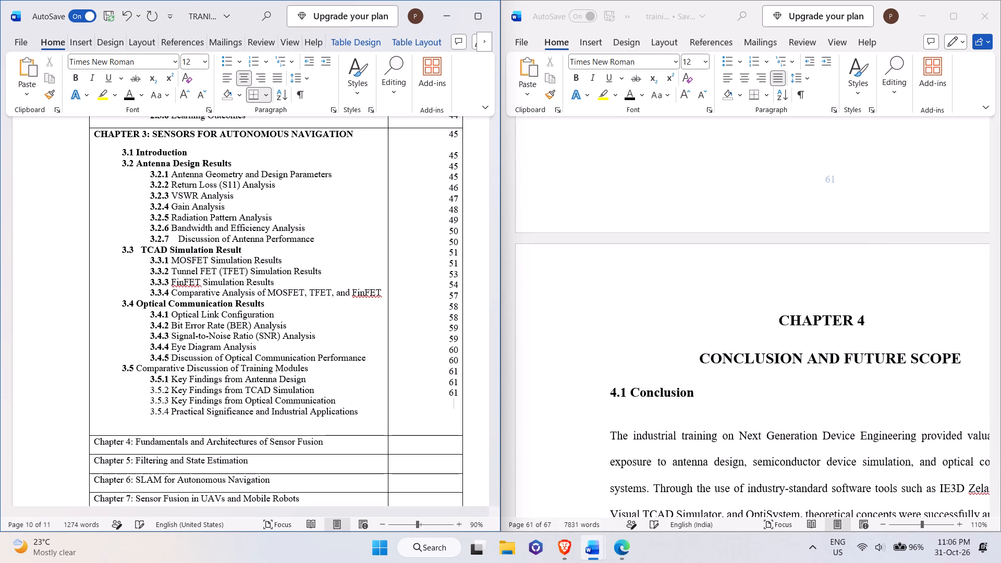
{"action": "type", "text": "61"}
{"action": "key", "text": "Return"}
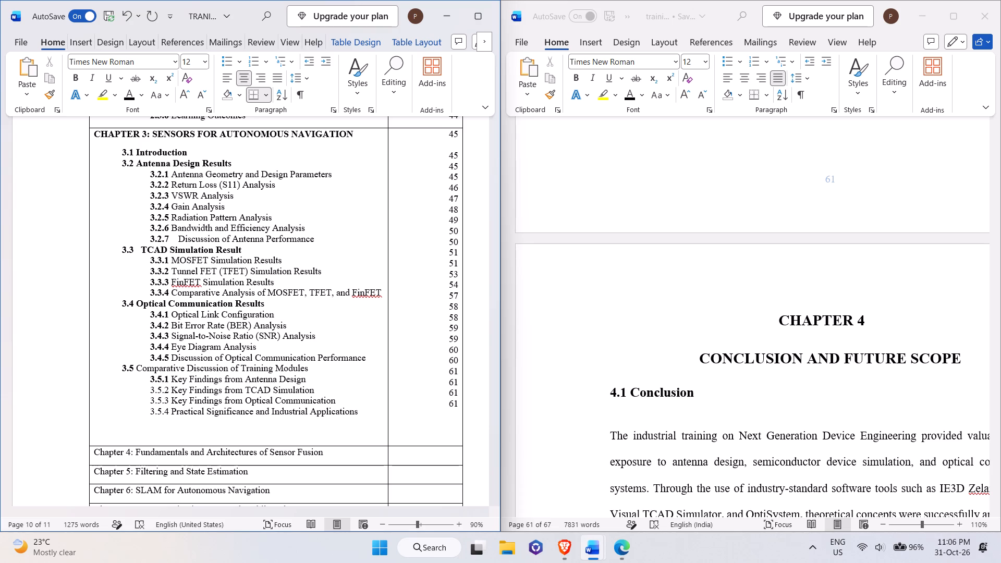
{"action": "type", "text": "61"}
{"action": "scroll", "coordinate": [540, 368], "scroll_direction": "up", "scroll_amount": 3}
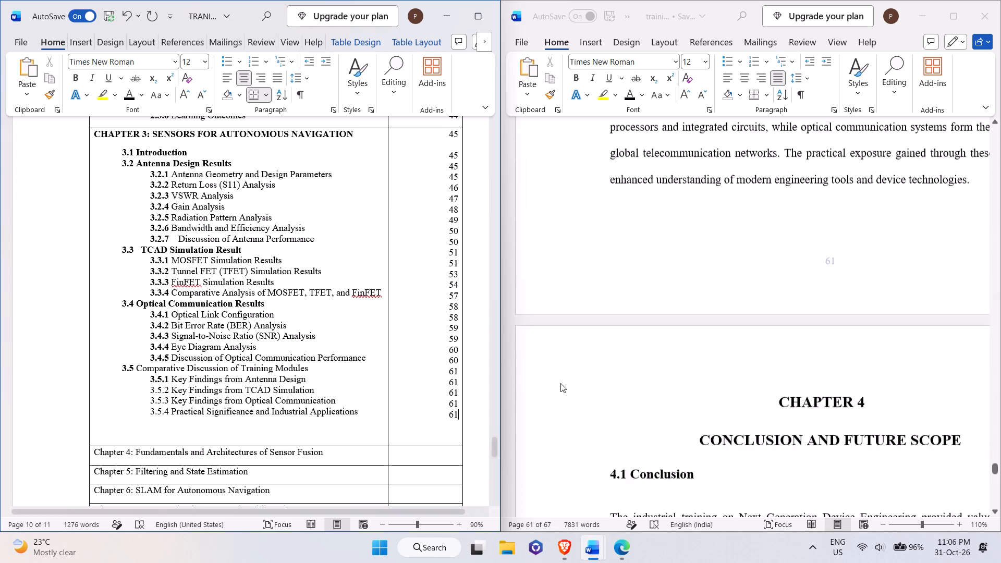
{"action": "scroll", "coordinate": [560, 383], "scroll_direction": "up", "scroll_amount": 8}
{"action": "scroll", "coordinate": [577, 408], "scroll_direction": "up", "scroll_amount": 13}
{"action": "scroll", "coordinate": [577, 408], "scroll_direction": "down", "scroll_amount": 13}
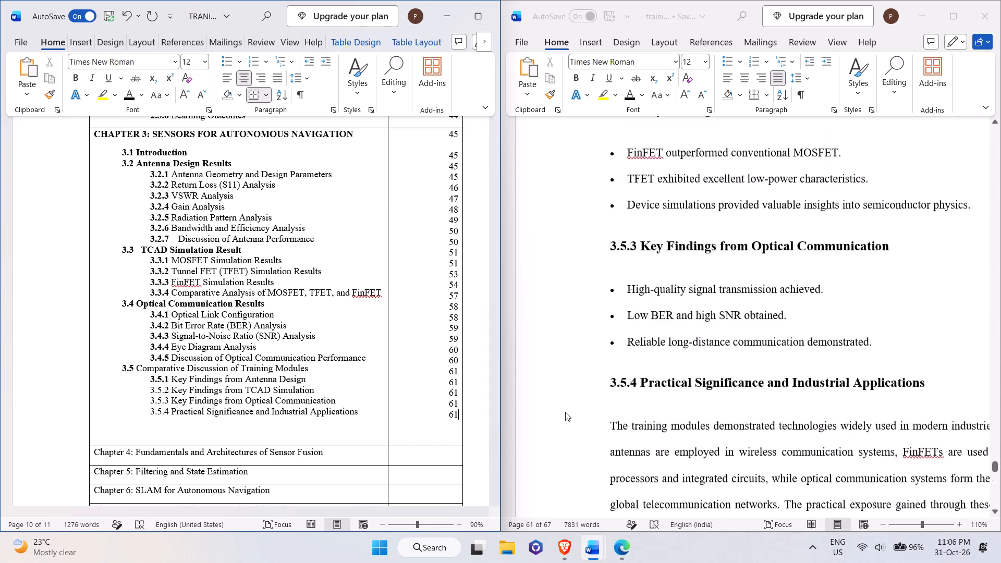
{"action": "left_click", "coordinate": [425, 440]}
{"action": "key", "text": "BackSpace"}
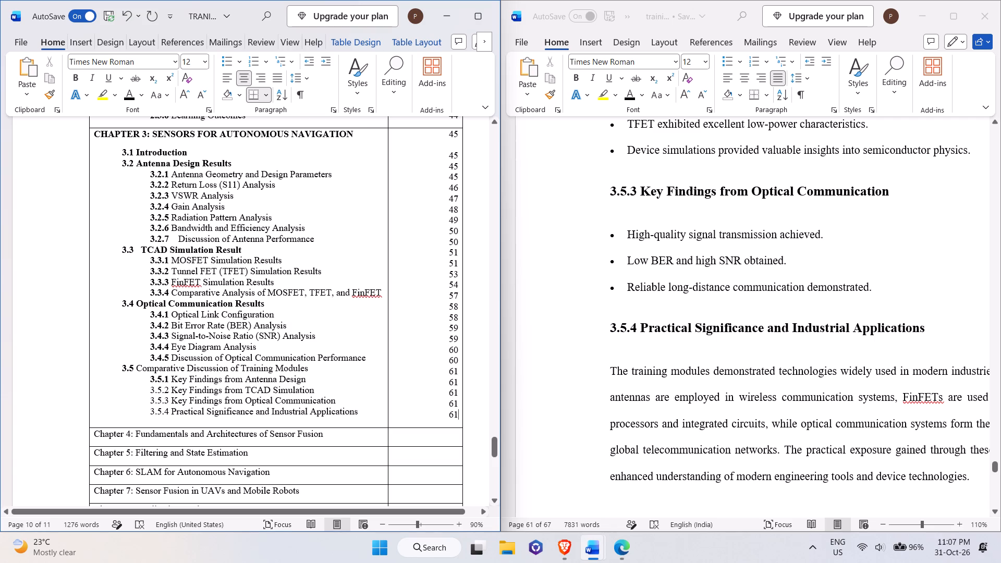
Replace the Chapter 4 title in the contents with "CONCLUSION AND FUTURE SCOPE" copied from training file 2.
{"action": "scroll", "coordinate": [108, 401], "scroll_direction": "down", "scroll_amount": 4}
{"action": "scroll", "coordinate": [738, 347], "scroll_direction": "down", "scroll_amount": 13}
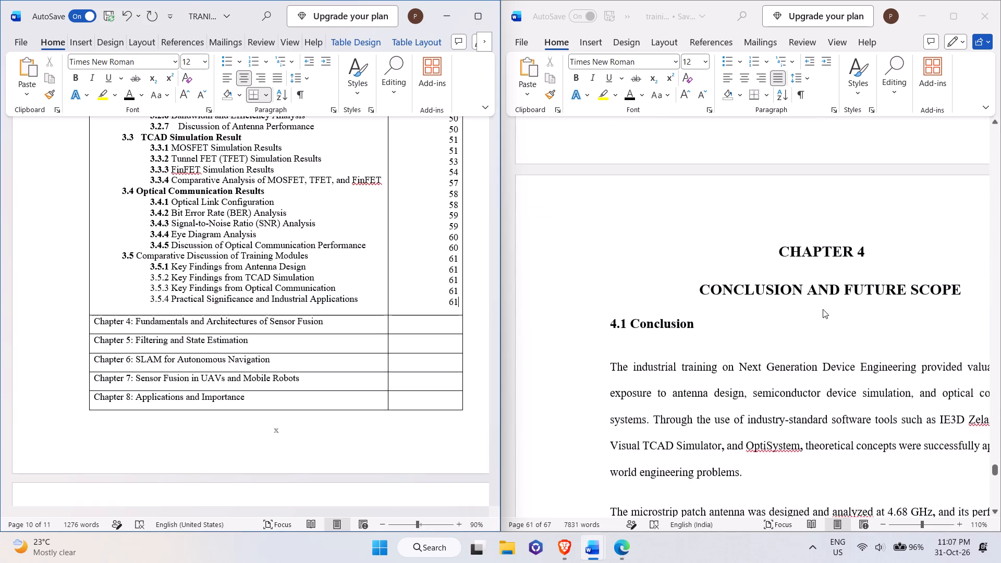
{"action": "left_click", "coordinate": [702, 296]}
{"action": "left_click_drag", "start_coordinate": [702, 288], "coordinate": [865, 286]}
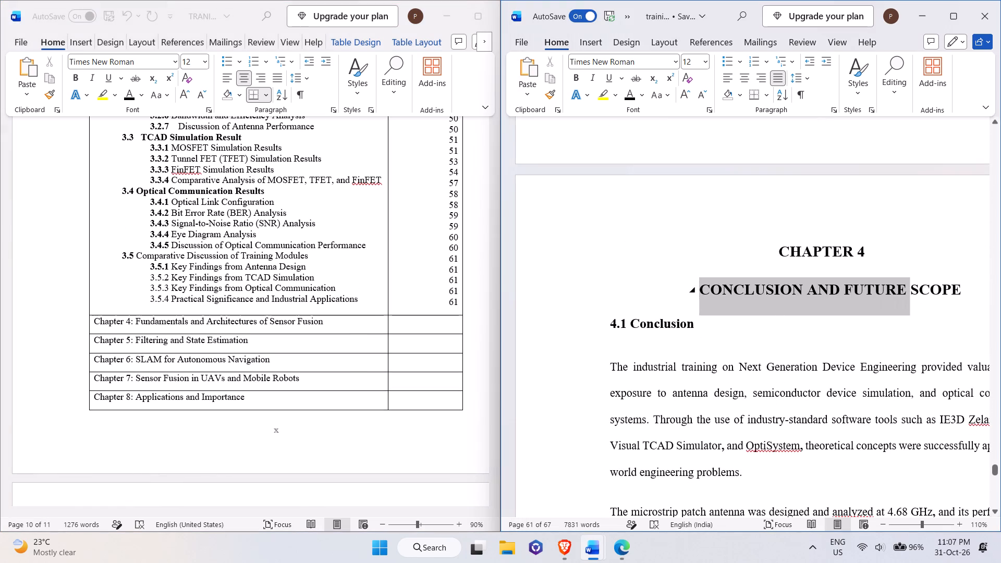
{"action": "left_click_drag", "start_coordinate": [865, 286], "coordinate": [958, 286]}
{"action": "key", "text": "ctrl+c"}
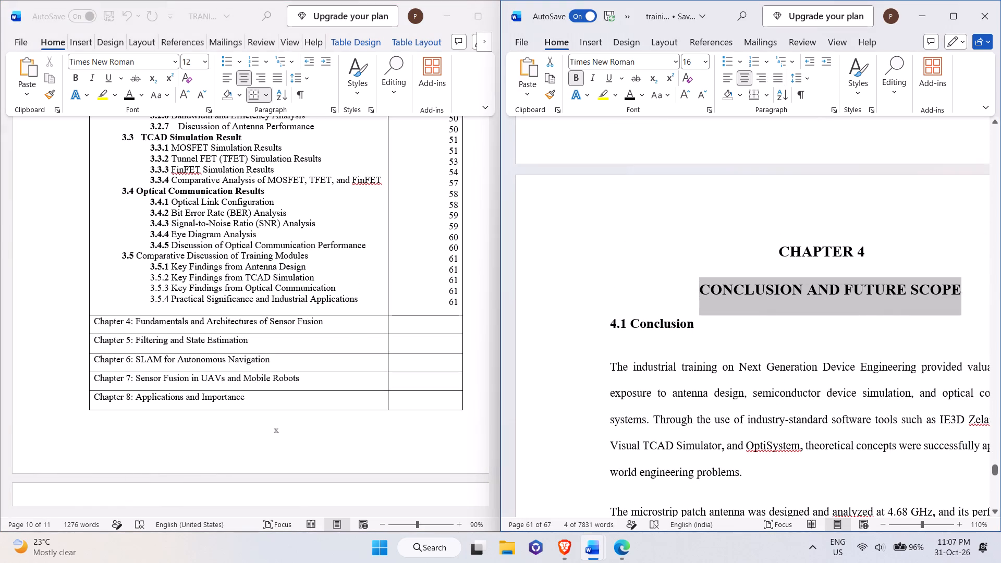
{"action": "left_click", "coordinate": [136, 321]}
{"action": "left_click_drag", "start_coordinate": [136, 321], "coordinate": [294, 324]}
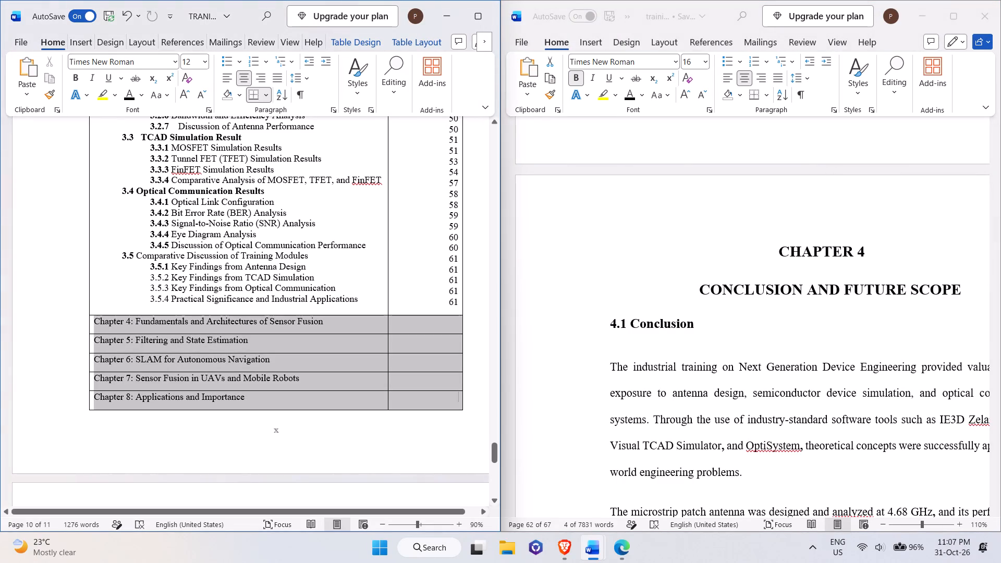
{"action": "left_click_drag", "start_coordinate": [294, 324], "coordinate": [331, 322]}
{"action": "left_click", "coordinate": [336, 322]}
{"action": "left_click_drag", "start_coordinate": [335, 322], "coordinate": [153, 324]}
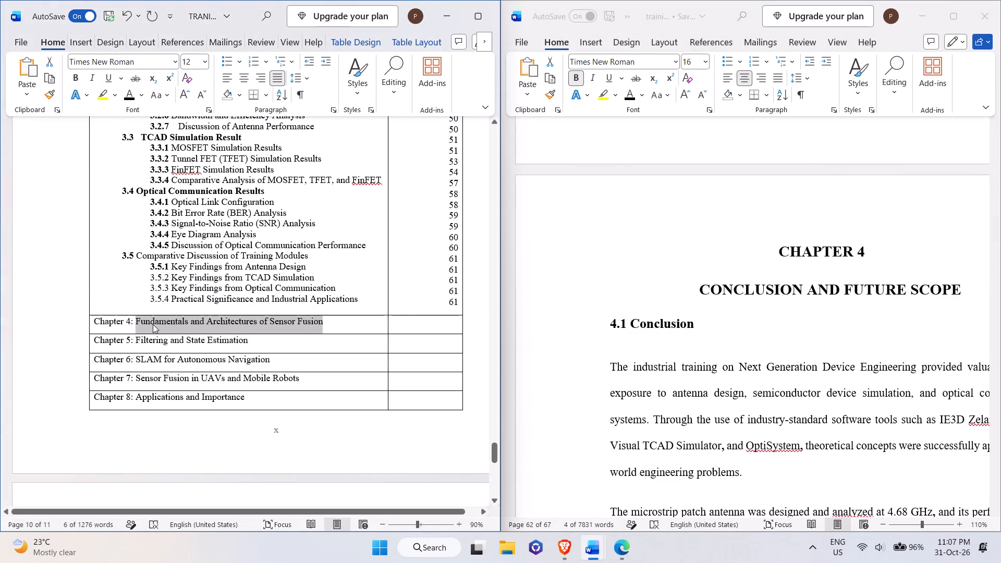
{"action": "key", "text": "ctrl+v"}
Format the whole Chapter 4 heading line in the contents as uppercase and bold.
{"action": "left_click_drag", "start_coordinate": [309, 321], "coordinate": [83, 323]}
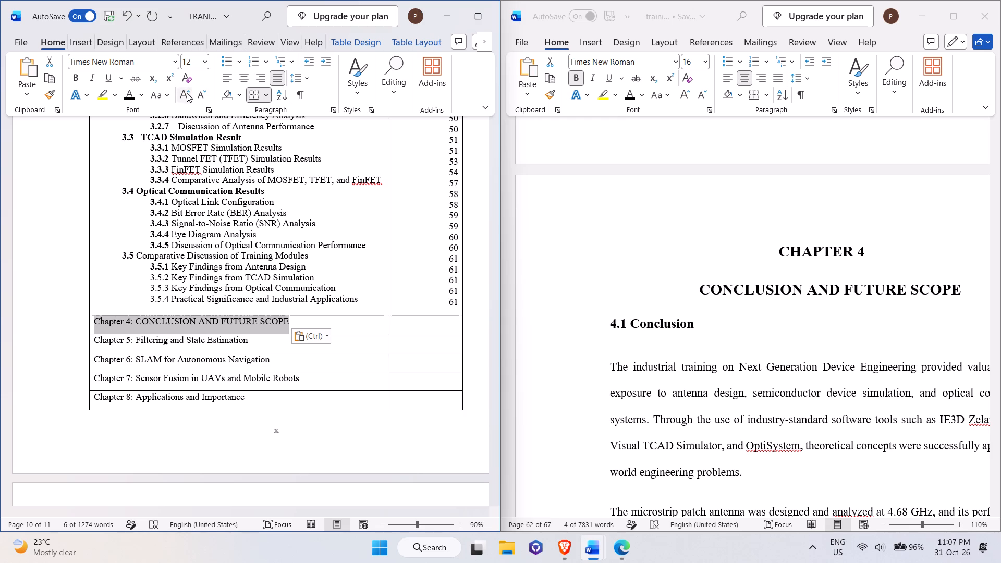
{"action": "left_click", "coordinate": [157, 91]}
{"action": "left_click", "coordinate": [202, 145]}
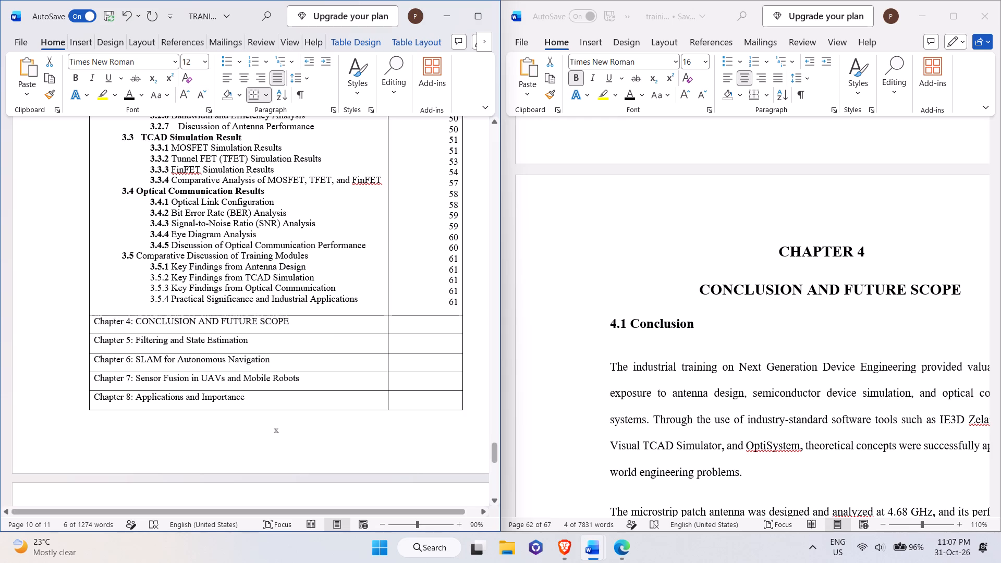
{"action": "key", "text": "ctrl+b"}
Add an indented contents entry "4.1 Conclusion" without a bullet below the Chapter 4 heading, copying its title from training file 2.
{"action": "left_click", "coordinate": [338, 323]}
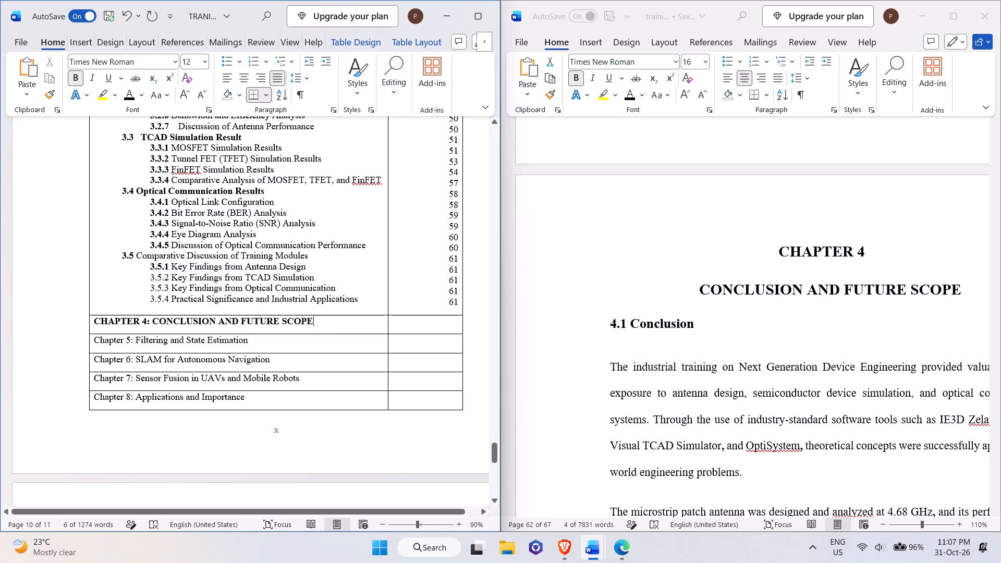
{"action": "key", "text": "Return"}
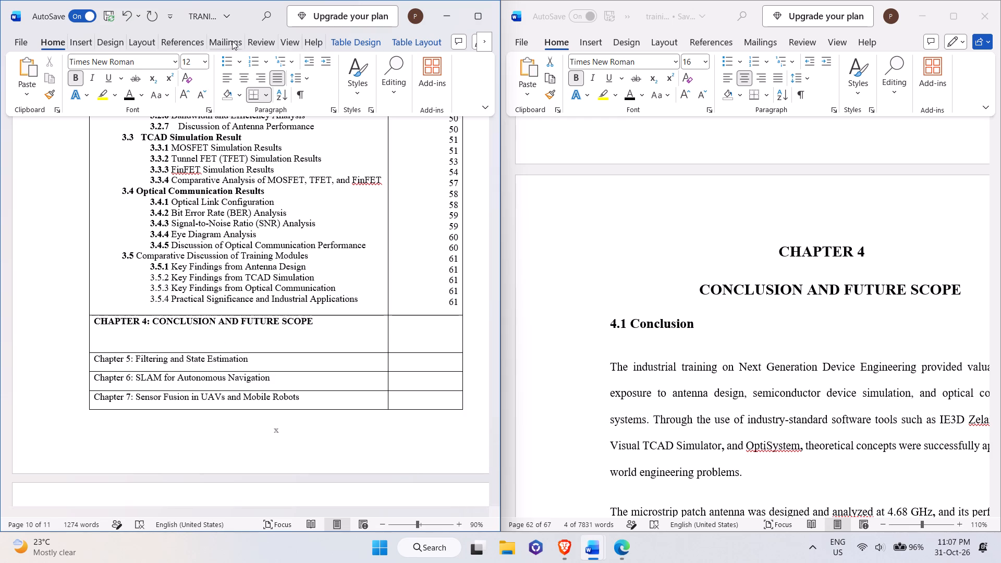
{"action": "left_click", "coordinate": [227, 57]}
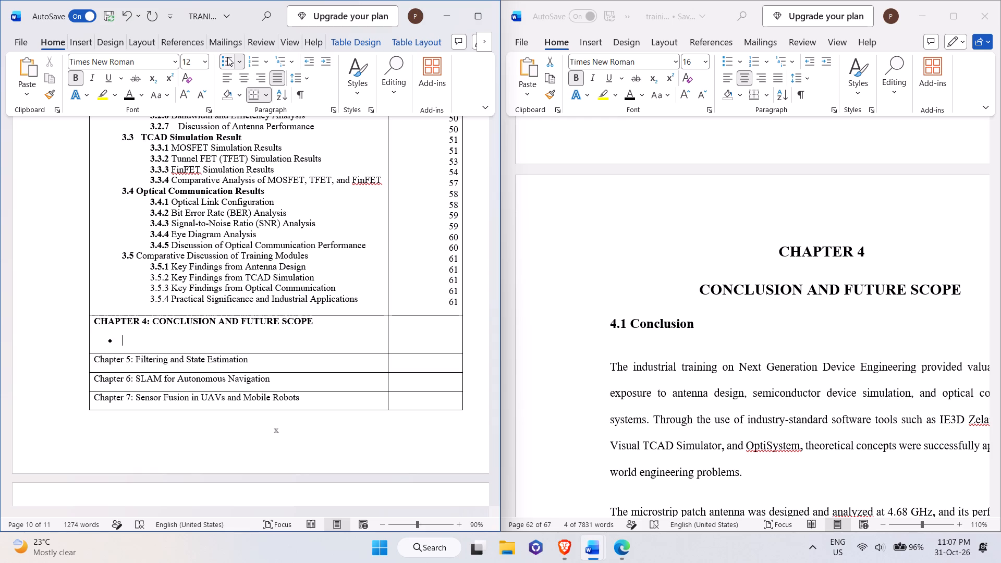
{"action": "type", "text": "4.1"}
{"action": "key", "text": "Left"}
{"action": "key", "text": "Left"}
{"action": "key", "text": "Left"}
{"action": "key", "text": "BackSpace"}
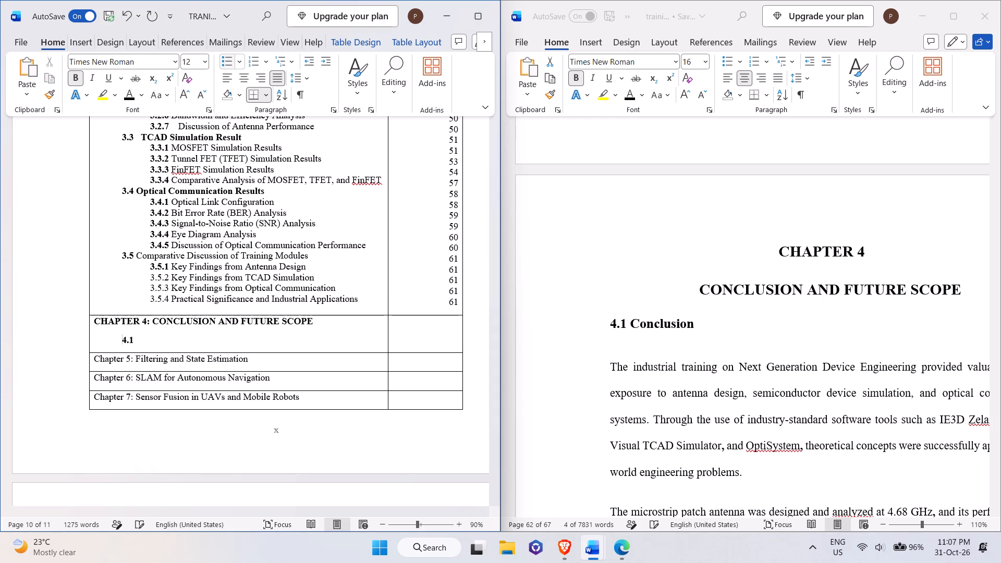
{"action": "key", "text": "End"}
{"action": "key", "text": "space"}
{"action": "left_click", "coordinate": [637, 320]}
{"action": "left_click", "coordinate": [632, 326]}
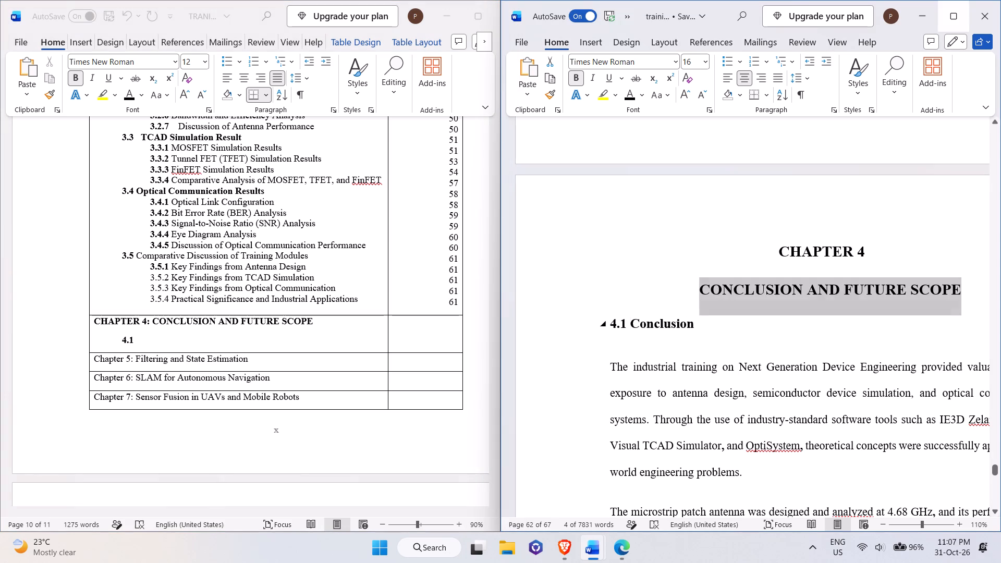
{"action": "left_click_drag", "start_coordinate": [633, 328], "coordinate": [694, 333]}
{"action": "key", "text": "ctrl+c"}
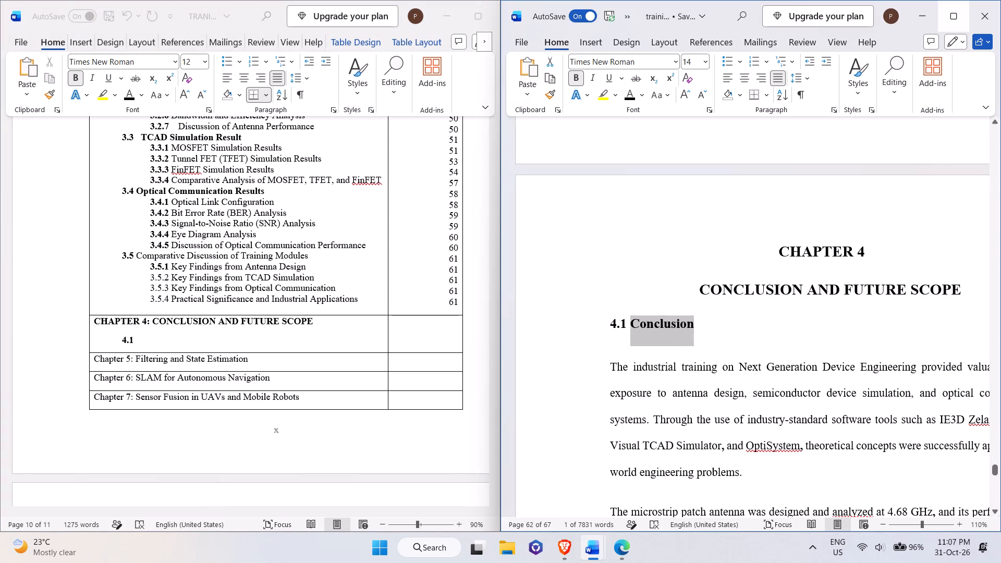
{"action": "left_click", "coordinate": [151, 342]}
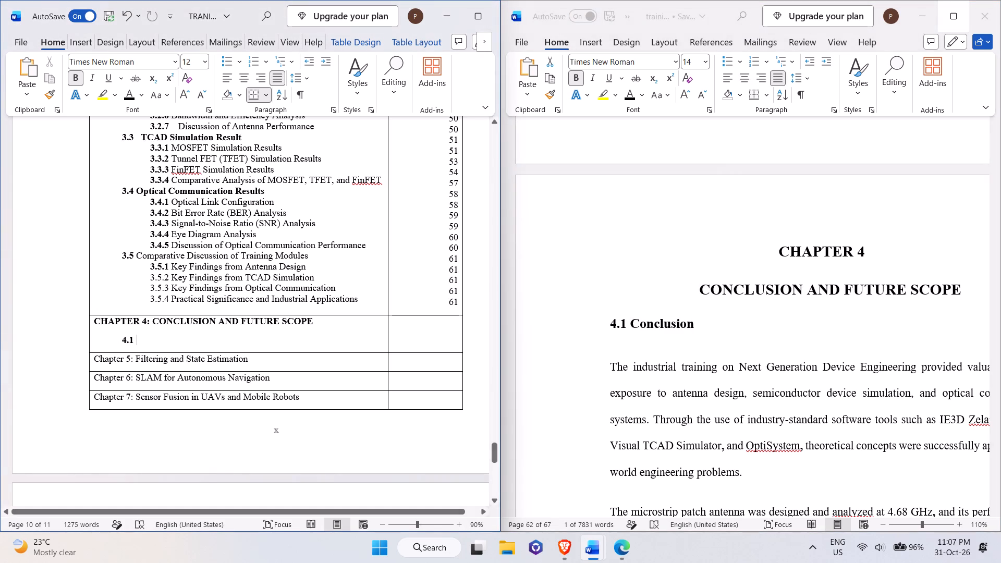
{"action": "key", "text": "ctrl+v"}
Check the Chapter 4 page in training file 2 and enter page number 62 beside the Chapter 4 heading.
{"action": "left_click", "coordinate": [436, 320]}
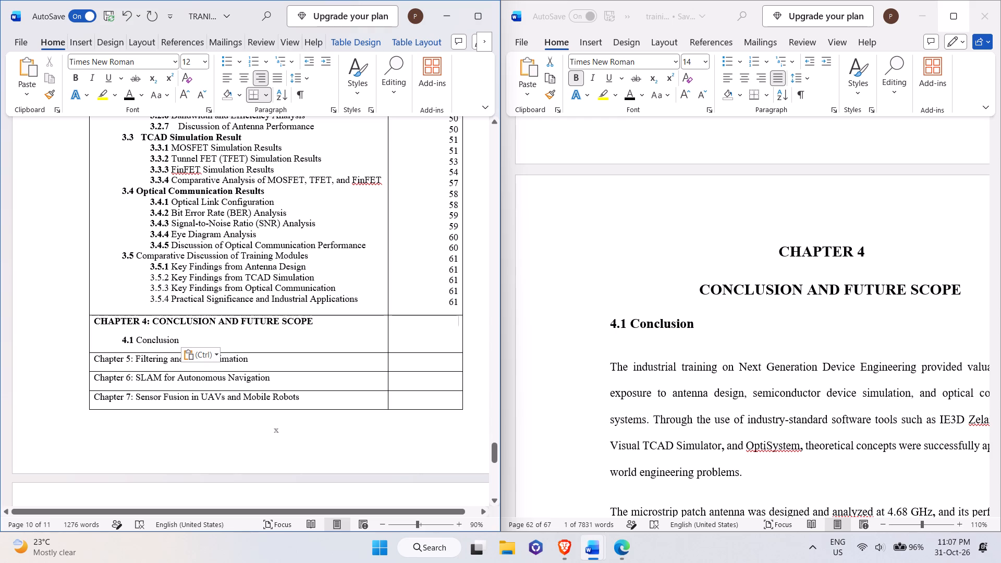
{"action": "scroll", "coordinate": [882, 398], "scroll_direction": "down", "scroll_amount": 16}
{"action": "scroll", "coordinate": [880, 397], "scroll_direction": "up", "scroll_amount": 3}
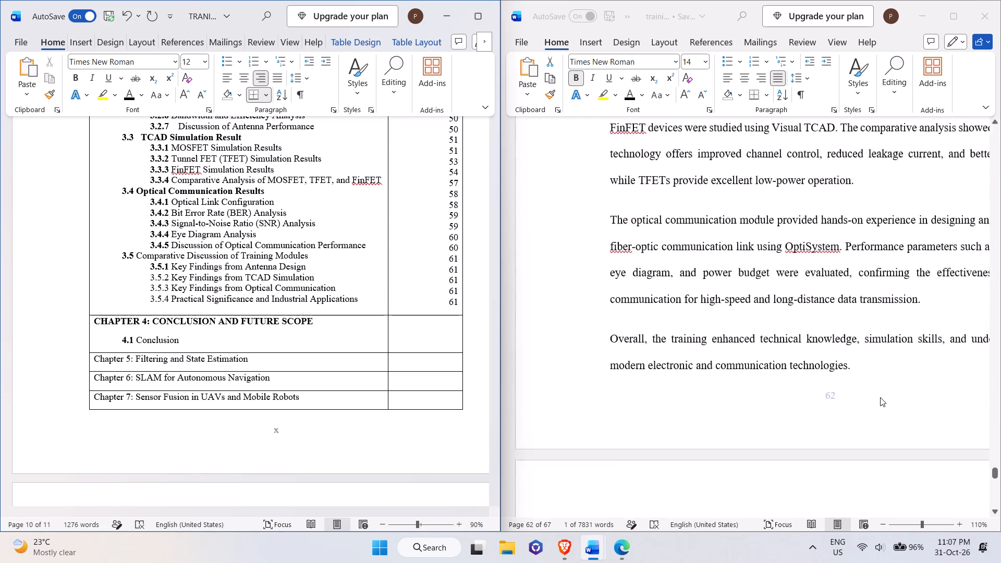
{"action": "scroll", "coordinate": [880, 397], "scroll_direction": "up", "scroll_amount": 3}
{"action": "type", "text": "62"}
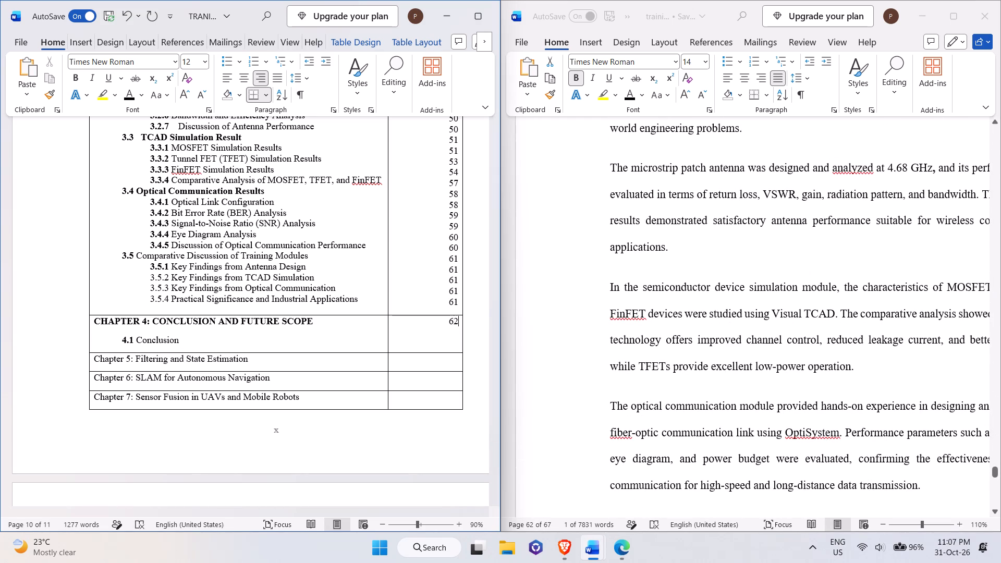
Enter page number 62 without a bullet beside "4.1 Conclusion" and start a new line below it.
{"action": "key", "text": "Return"}
{"action": "left_click", "coordinate": [233, 64]}
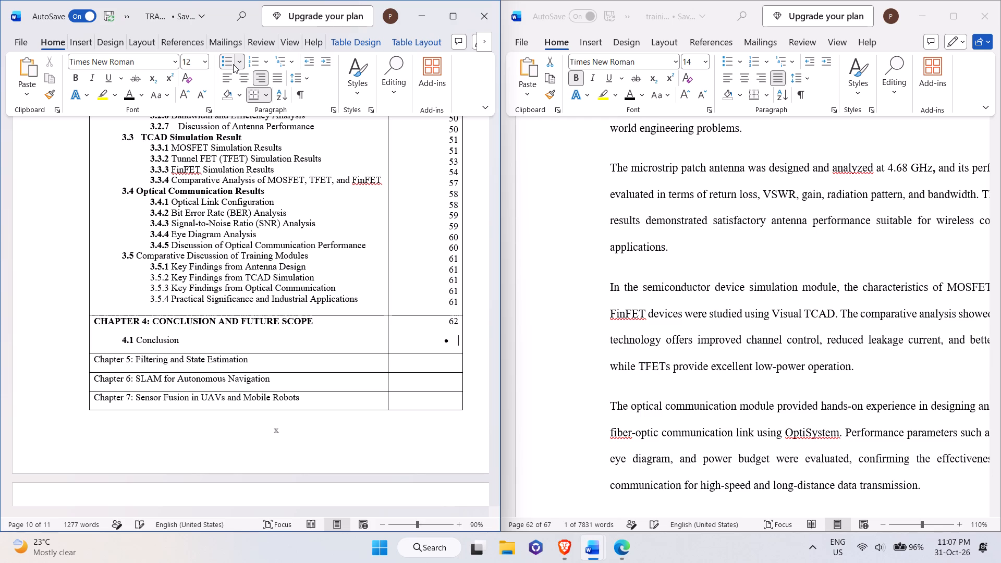
{"action": "type", "text": "62"}
{"action": "key", "text": "Left"}
{"action": "key", "text": "Left"}
{"action": "key", "text": "BackSpace"}
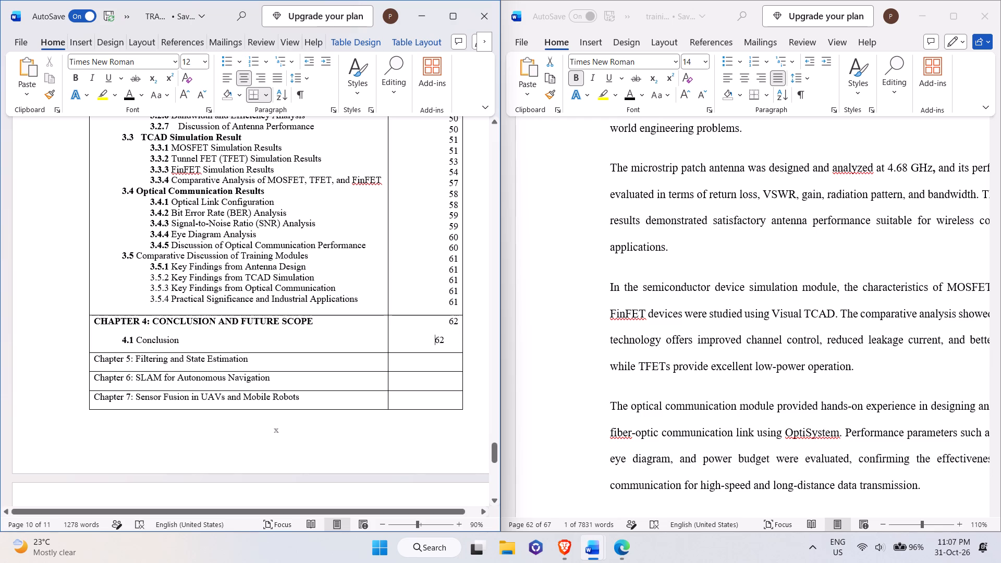
{"action": "left_click", "coordinate": [459, 340]}
{"action": "key", "text": "Return"}
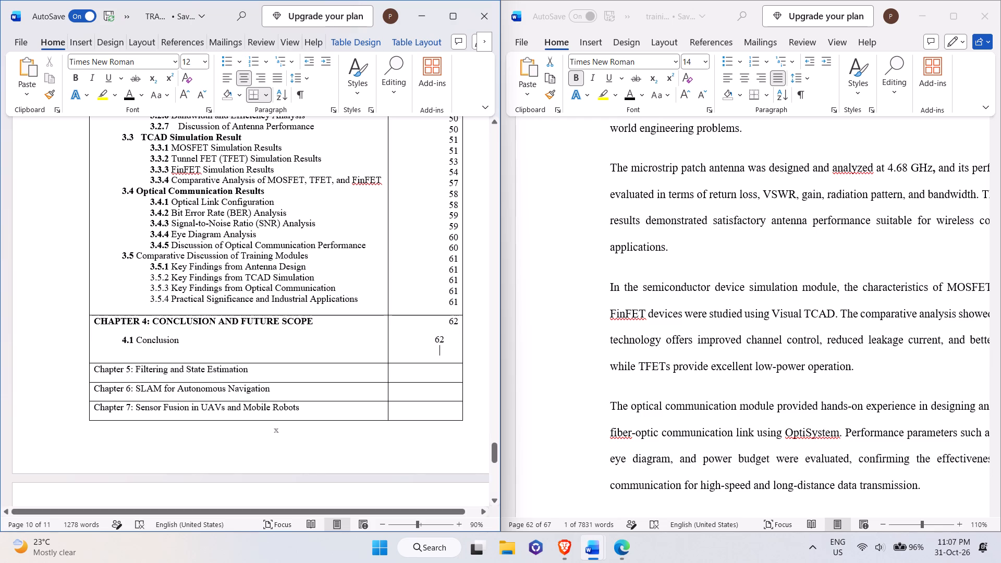
Add the contents entry "4.2 Future Scope" below "4.1 Conclusion", copying its title from training file 2.
{"action": "left_click", "coordinate": [185, 342]}
{"action": "key", "text": "Return"}
{"action": "scroll", "coordinate": [651, 381], "scroll_direction": "down", "scroll_amount": 4}
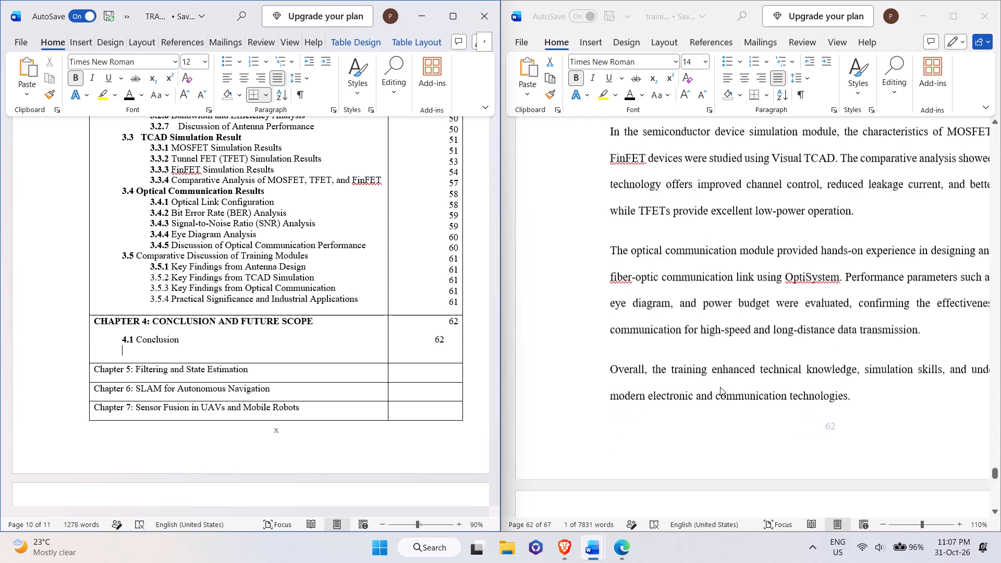
{"action": "scroll", "coordinate": [720, 387], "scroll_direction": "down", "scroll_amount": 9}
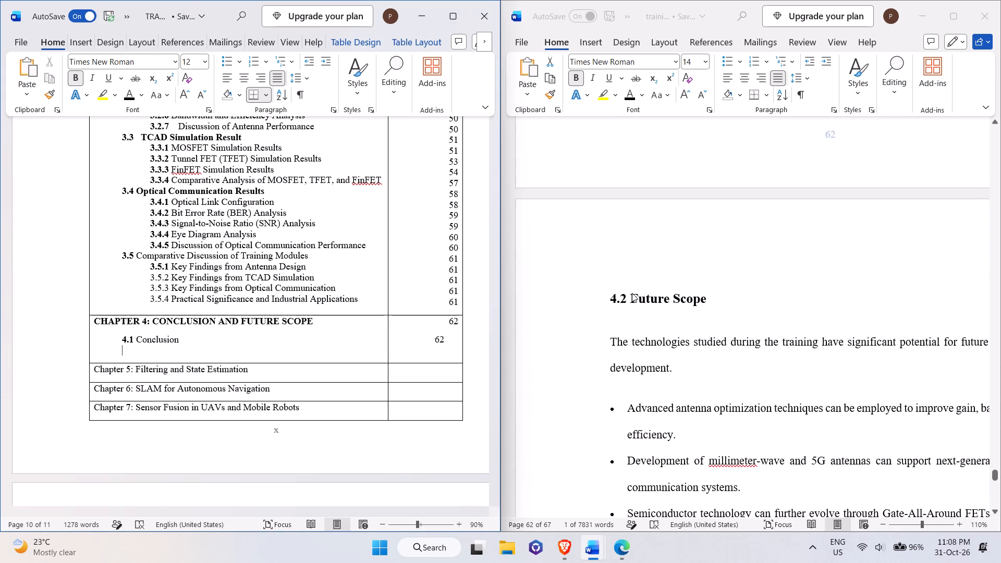
{"action": "type", "text": "4.2"}
{"action": "key", "text": "space"}
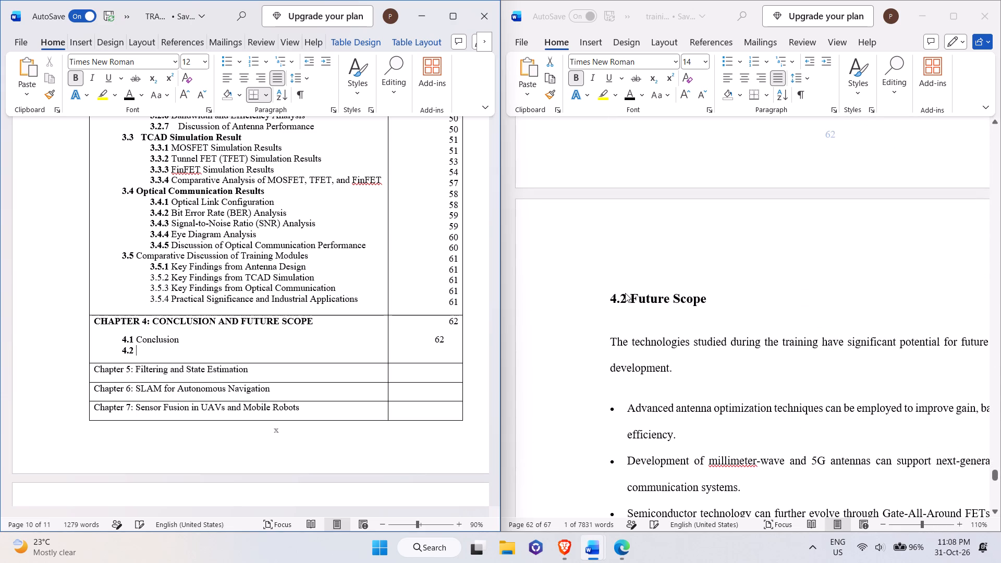
{"action": "left_click", "coordinate": [636, 296]}
{"action": "left_click_drag", "start_coordinate": [629, 304], "coordinate": [692, 310]}
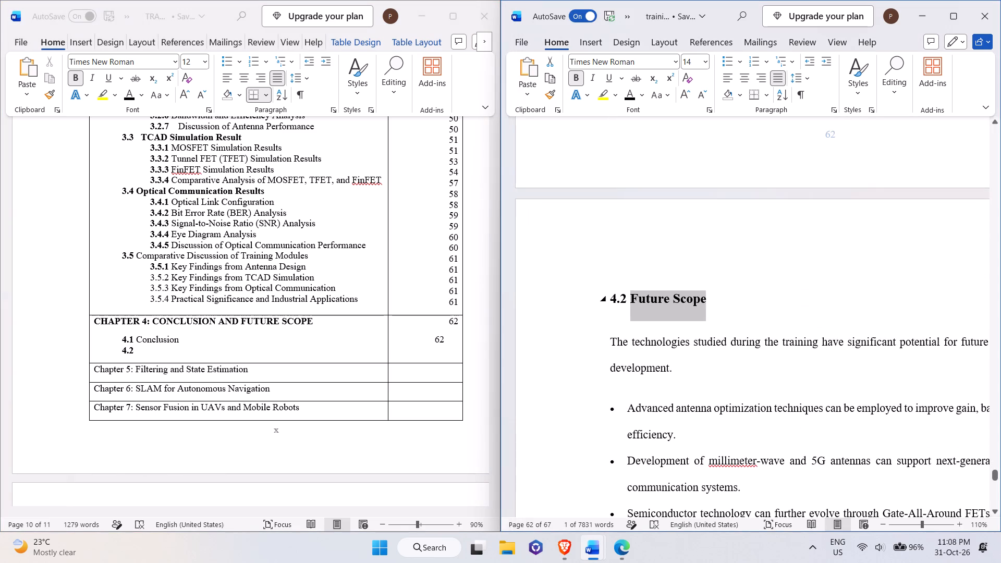
{"action": "left_click_drag", "start_coordinate": [692, 310], "coordinate": [694, 312]}
{"action": "key", "text": "ctrl+c"}
{"action": "left_click", "coordinate": [149, 350]}
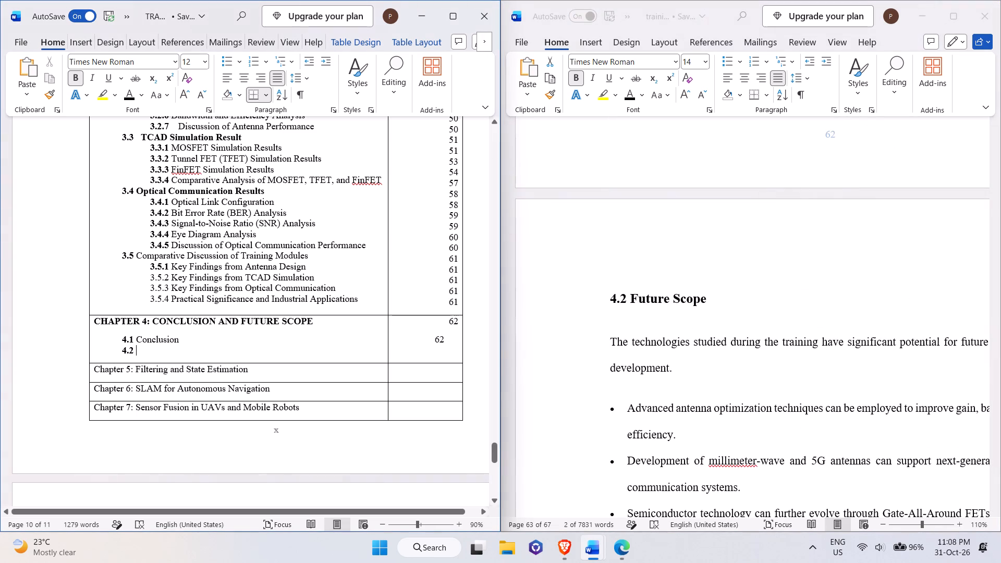
{"action": "key", "text": "ctrl+v"}
Enter page number 63 beside "4.2 Future Scope" and remove the extra blank line below it.
{"action": "left_click", "coordinate": [449, 338]}
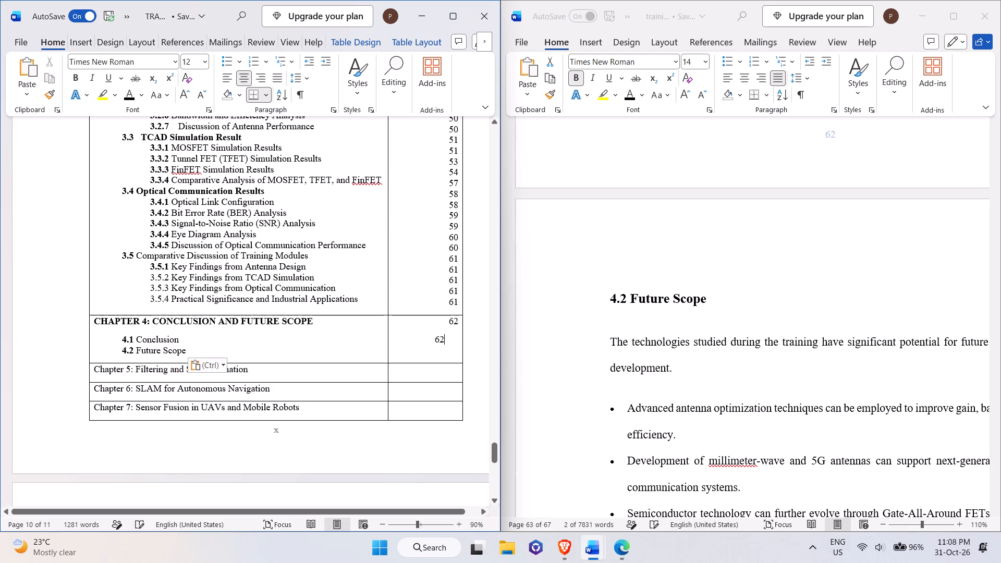
{"action": "key", "text": "Return"}
{"action": "type", "text": "63"}
{"action": "scroll", "coordinate": [676, 299], "scroll_direction": "down", "scroll_amount": 7}
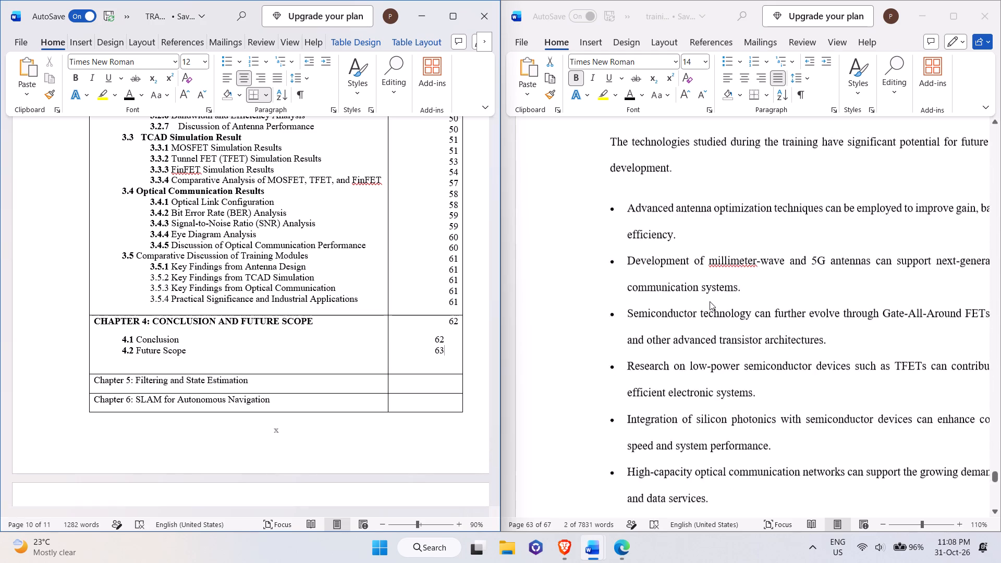
{"action": "scroll", "coordinate": [710, 301], "scroll_direction": "down", "scroll_amount": 20}
{"action": "scroll", "coordinate": [710, 301], "scroll_direction": "down", "scroll_amount": 2}
{"action": "scroll", "coordinate": [710, 301], "scroll_direction": "up", "scroll_amount": 6}
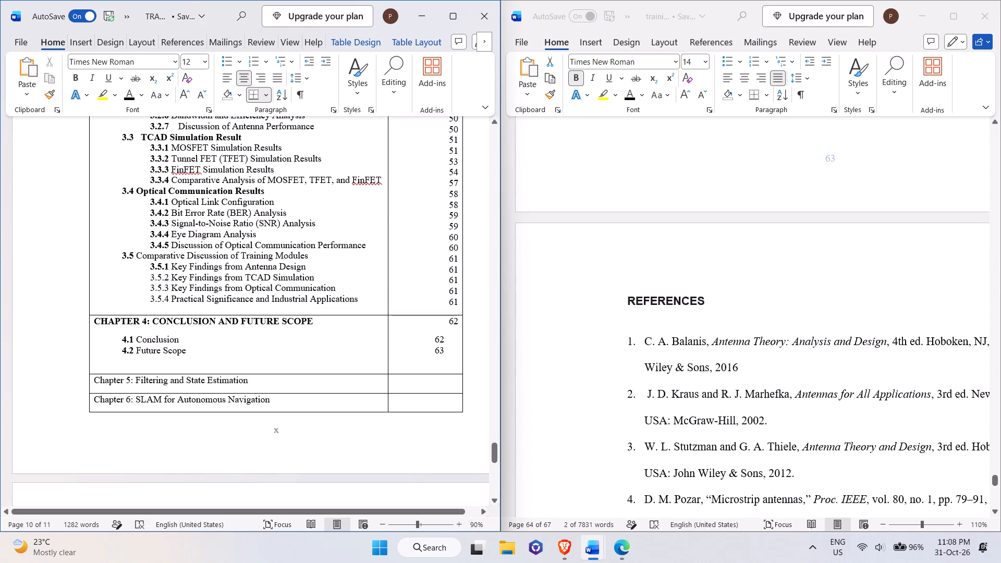
{"action": "left_click", "coordinate": [152, 369]}
{"action": "left_click", "coordinate": [445, 363]}
{"action": "key", "text": "BackSpace"}
{"action": "key", "text": "BackSpace"}
{"action": "key", "text": "BackSpace"}
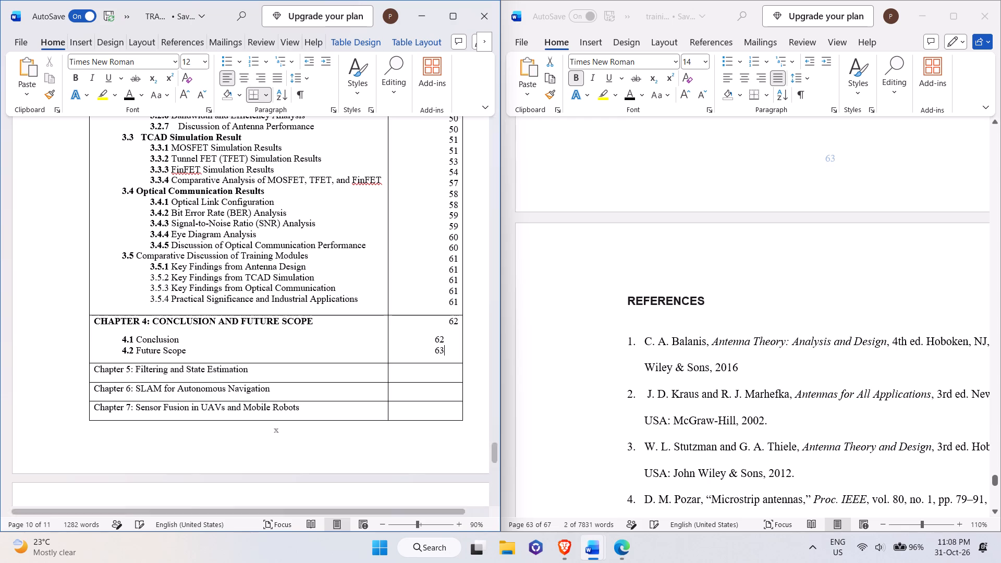
Right-align the page numbers of entries 4.1 and 4.2 in the contents.
{"action": "left_click_drag", "start_coordinate": [426, 340], "coordinate": [451, 357]}
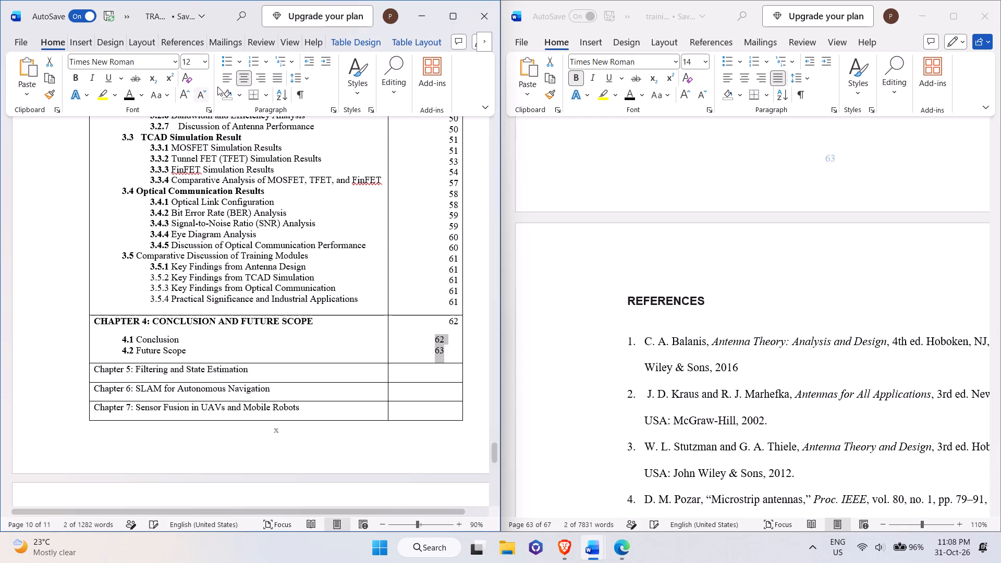
{"action": "left_click", "coordinate": [266, 78]}
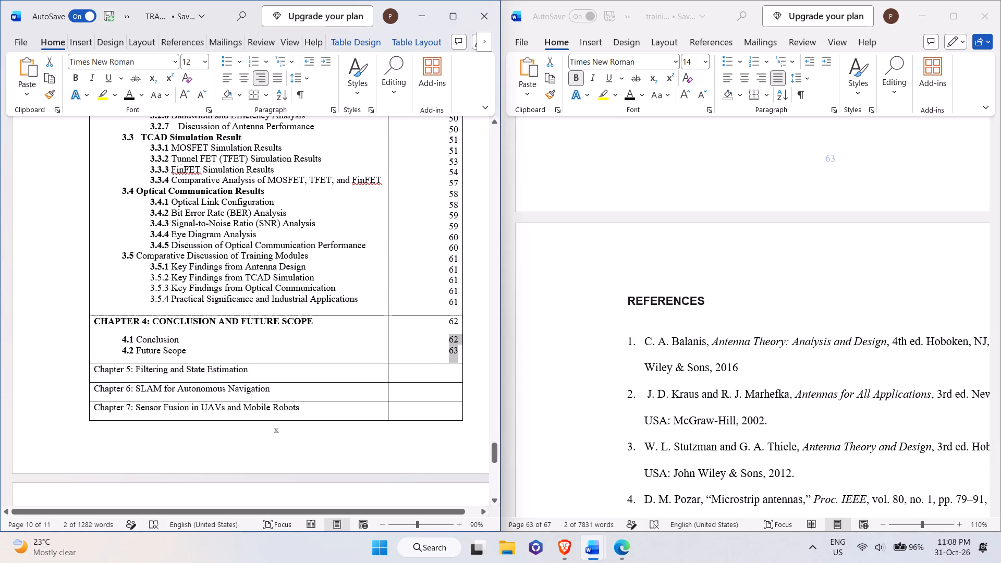
Make the whole contents entry "3.5 Comparative Discussion of Training Modules" bold.
{"action": "left_click", "coordinate": [202, 352]}
{"action": "scroll", "coordinate": [182, 337], "scroll_direction": "up", "scroll_amount": 6}
{"action": "scroll", "coordinate": [182, 337], "scroll_direction": "down", "scroll_amount": 3}
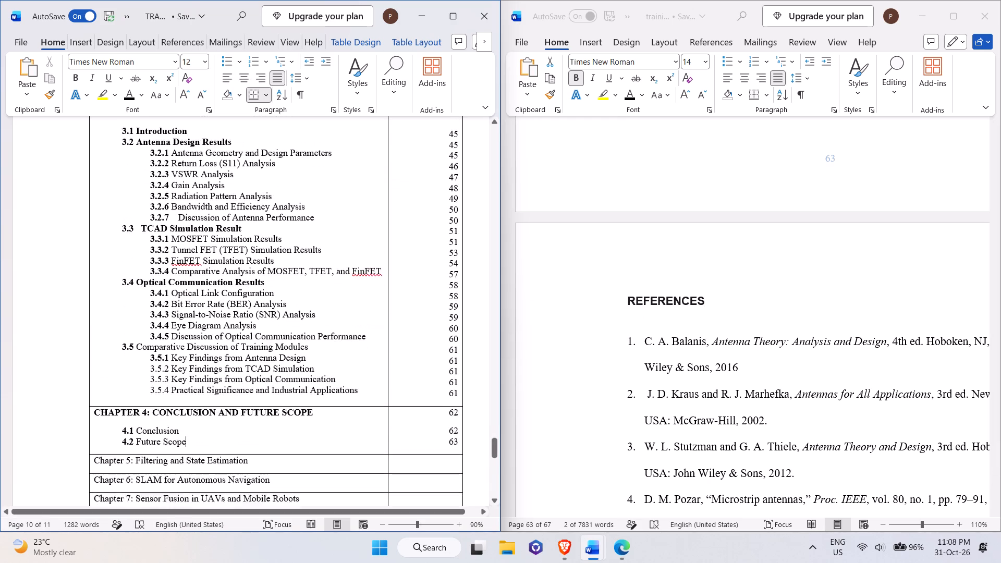
{"action": "left_click", "coordinate": [118, 340]}
{"action": "left_click_drag", "start_coordinate": [118, 340], "coordinate": [298, 341]}
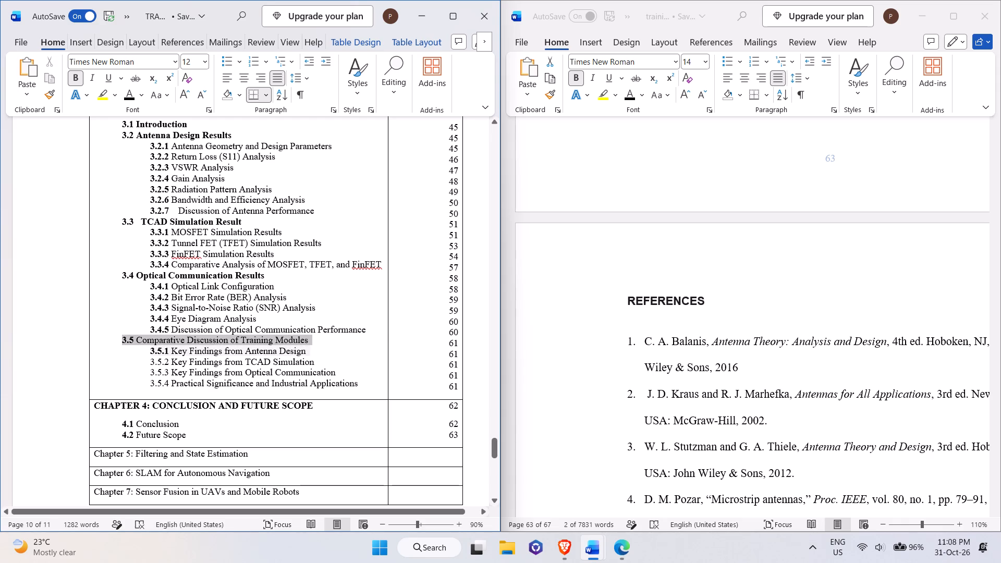
{"action": "left_click_drag", "start_coordinate": [298, 341], "coordinate": [300, 338]}
{"action": "key", "text": "ctrl+b"}
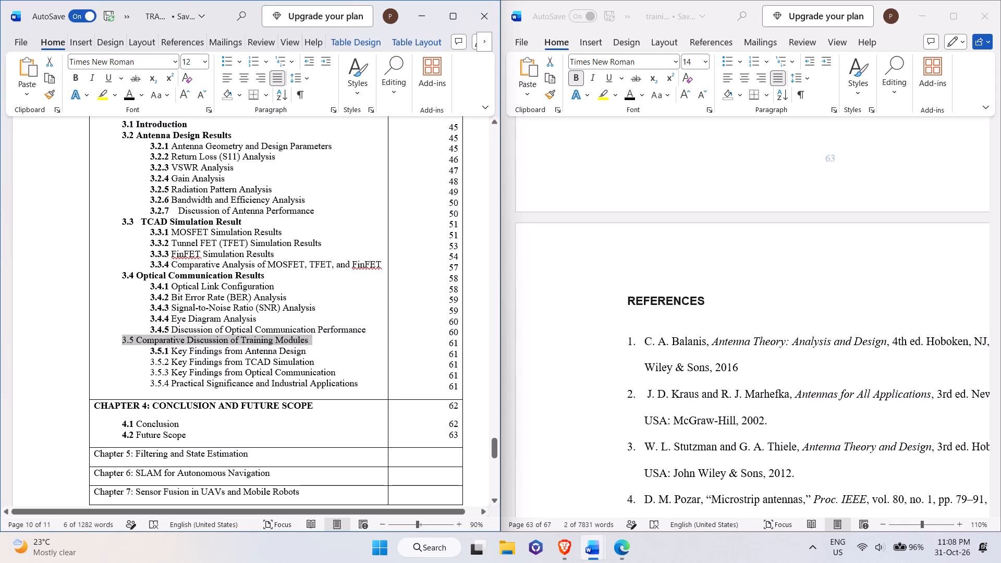
{"action": "key", "text": "ctrl+b"}
Make the whole contents entries "4.1 Conclusion" and "4.2 Future Scope" bold.
{"action": "left_click", "coordinate": [120, 424]}
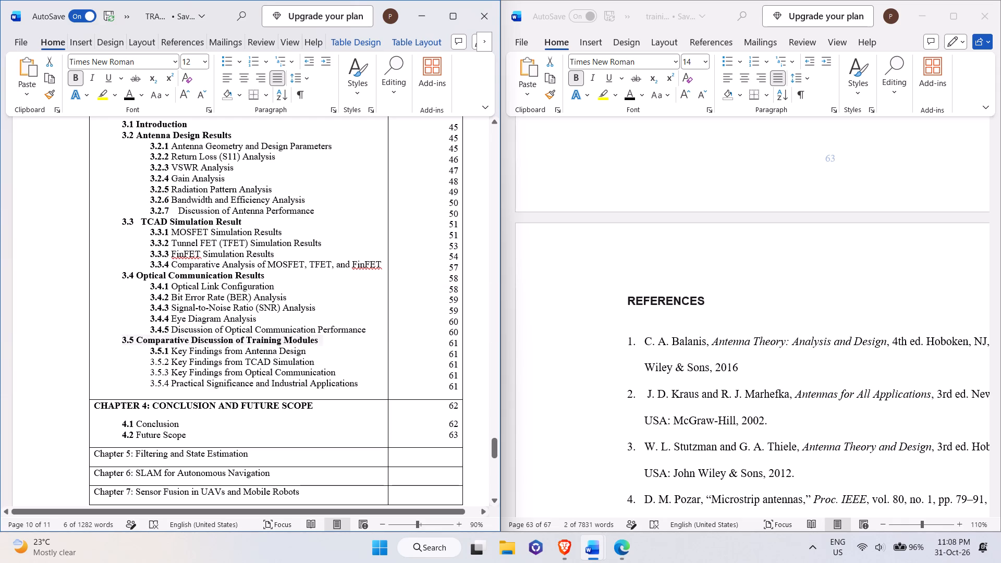
{"action": "left_click_drag", "start_coordinate": [120, 424], "coordinate": [229, 452]}
{"action": "left_click", "coordinate": [228, 452]}
{"action": "left_click_drag", "start_coordinate": [189, 443], "coordinate": [129, 430]}
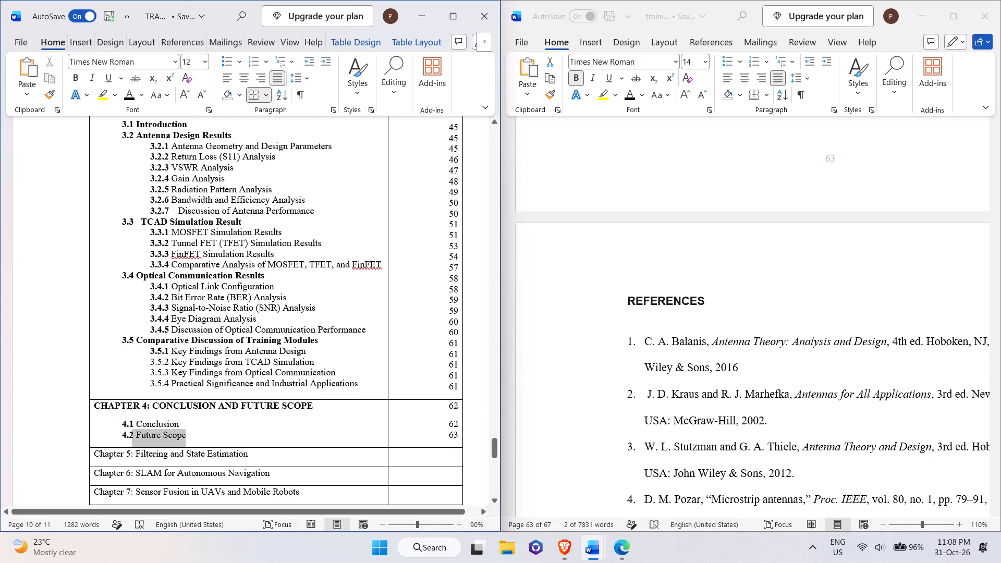
{"action": "left_click_drag", "start_coordinate": [129, 430], "coordinate": [109, 422]}
{"action": "key", "text": "ctrl+b"}
{"action": "key", "text": "ctrl+b"}
{"action": "scroll", "coordinate": [270, 431], "scroll_direction": "down", "scroll_amount": 3}
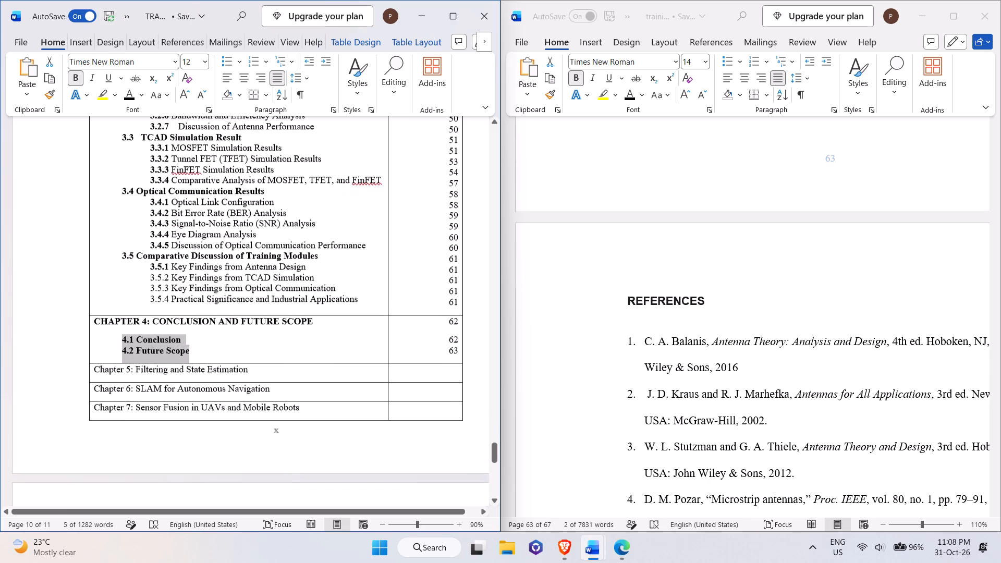
{"action": "left_click", "coordinate": [9, 299]}
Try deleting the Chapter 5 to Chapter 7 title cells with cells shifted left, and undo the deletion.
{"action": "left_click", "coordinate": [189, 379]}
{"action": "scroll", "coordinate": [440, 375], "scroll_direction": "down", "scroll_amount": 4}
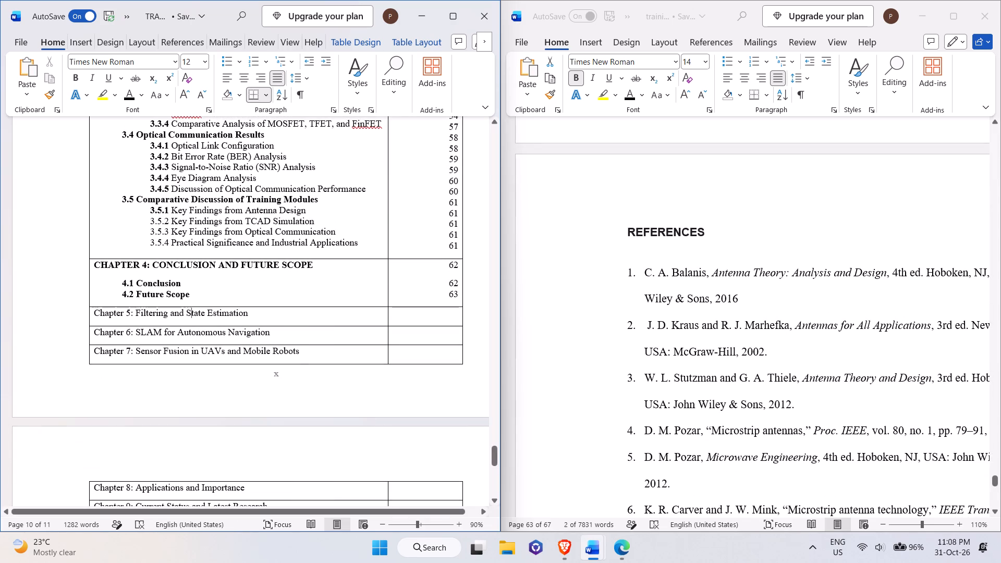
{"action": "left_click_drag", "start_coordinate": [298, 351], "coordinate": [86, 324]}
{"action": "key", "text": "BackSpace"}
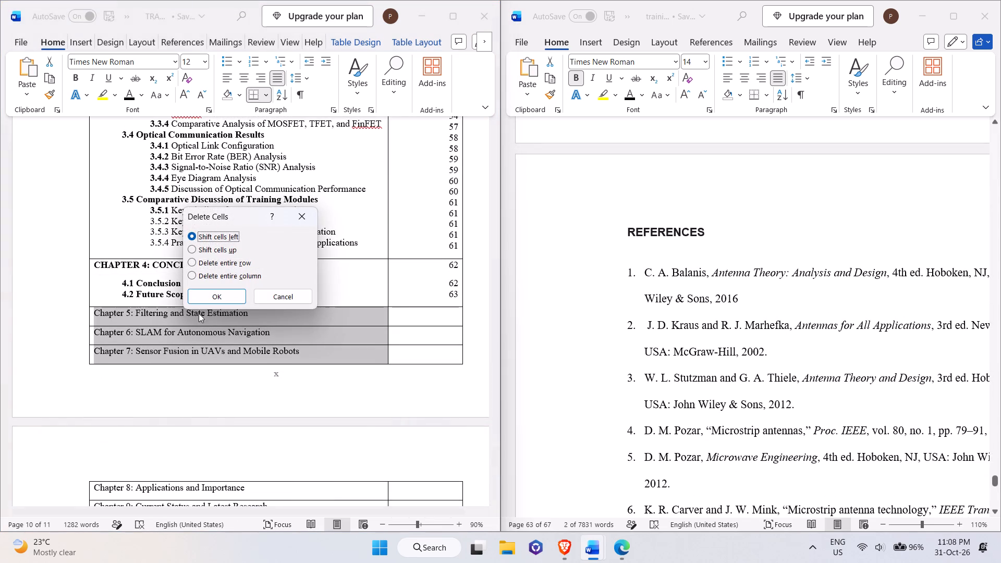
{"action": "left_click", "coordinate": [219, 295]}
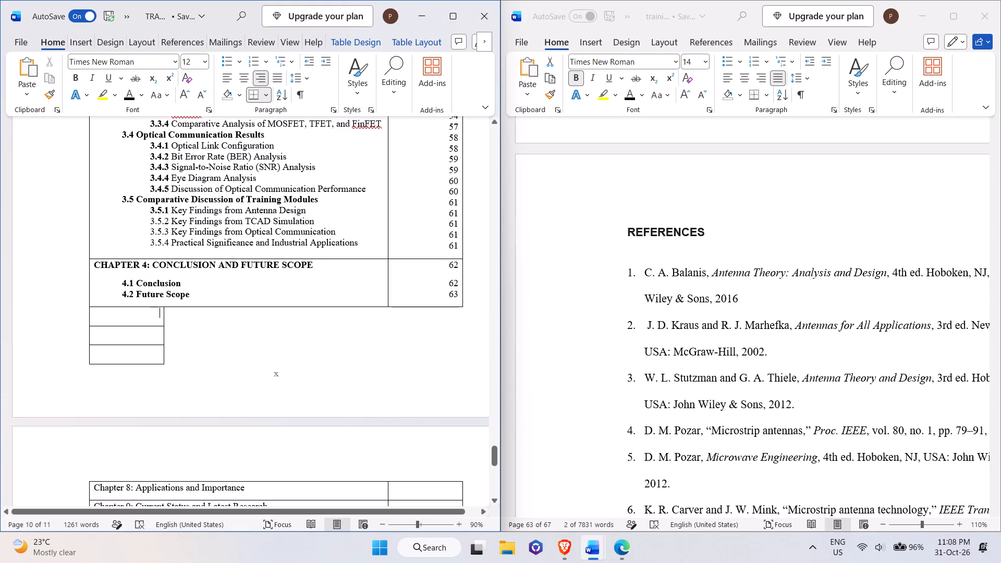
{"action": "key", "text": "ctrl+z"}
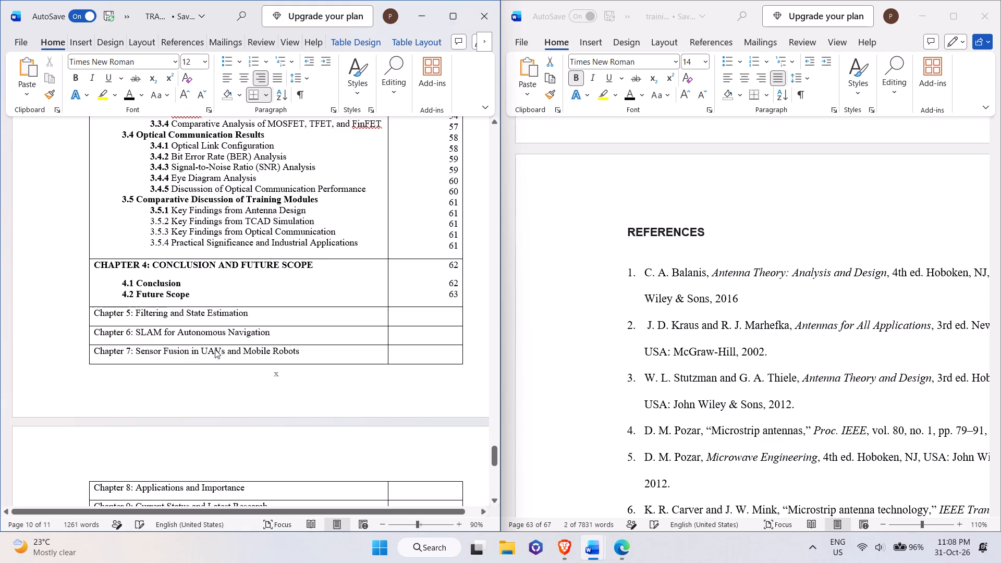
Clear the leftover Chapter 7, Chapter 6 and Chapter 5 titles from their contents rows, keeping the empty rows.
{"action": "left_click", "coordinate": [297, 349]}
{"action": "left_click_drag", "start_coordinate": [300, 353], "coordinate": [87, 354]}
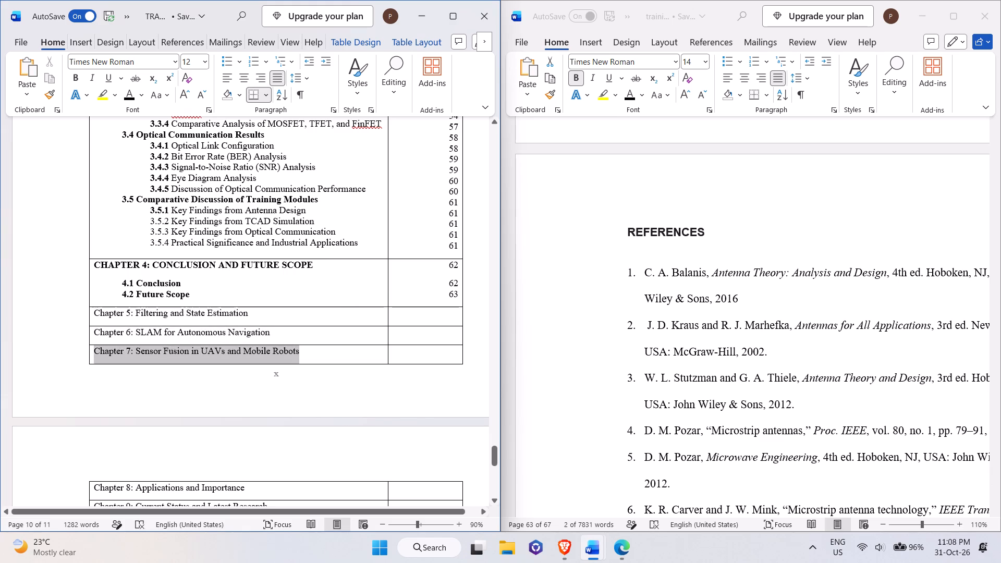
{"action": "left_click_drag", "start_coordinate": [87, 354], "coordinate": [86, 354]}
{"action": "key", "text": "BackSpace"}
{"action": "left_click_drag", "start_coordinate": [296, 331], "coordinate": [81, 324]}
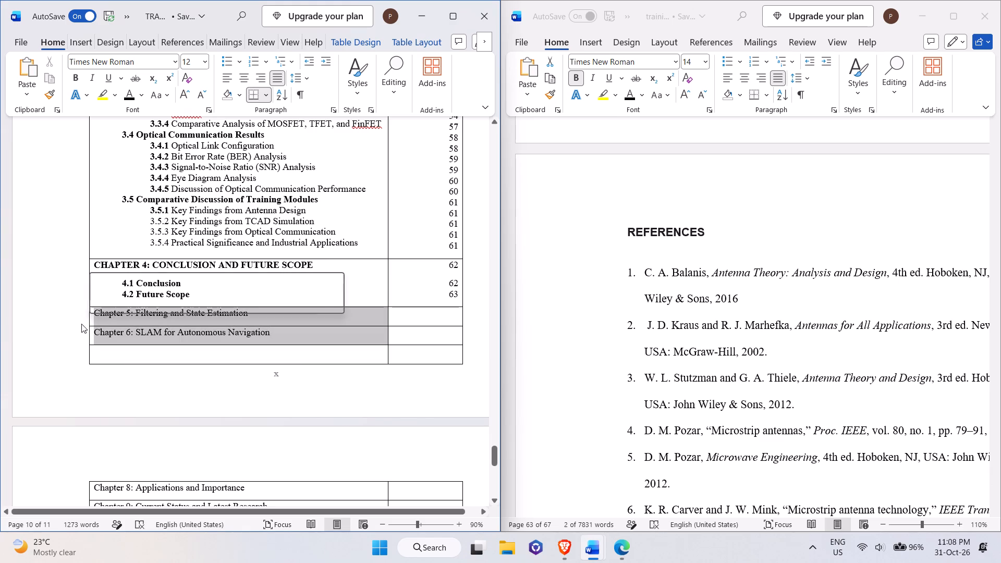
{"action": "left_click", "coordinate": [286, 327]}
{"action": "left_click", "coordinate": [287, 335]}
{"action": "left_click_drag", "start_coordinate": [287, 335], "coordinate": [86, 334]}
{"action": "key", "text": "BackSpace"}
{"action": "key", "text": "BackSpace"}
{"action": "left_click_drag", "start_coordinate": [257, 319], "coordinate": [101, 316]}
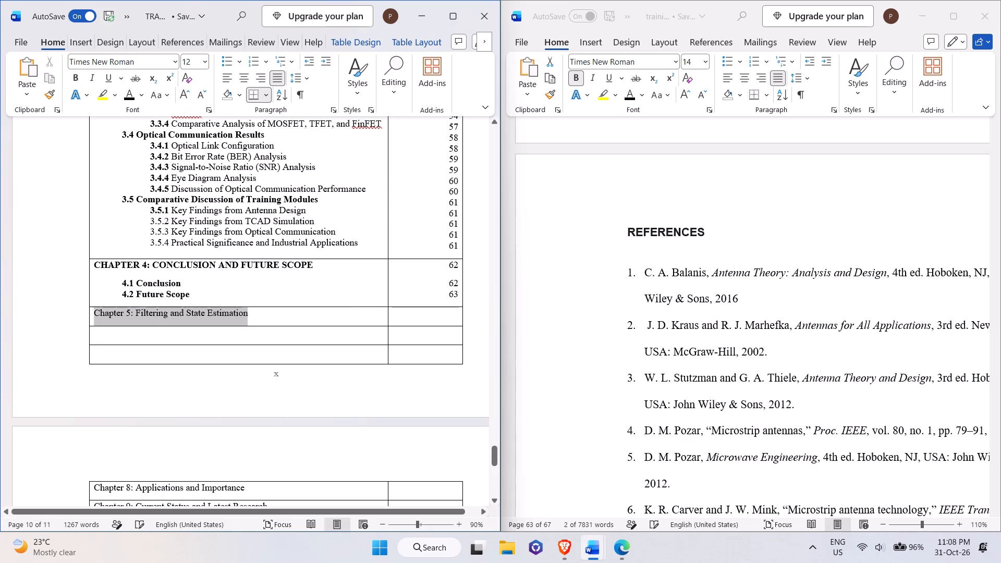
{"action": "left_click_drag", "start_coordinate": [101, 316], "coordinate": [99, 316]}
{"action": "key", "text": "BackSpace"}
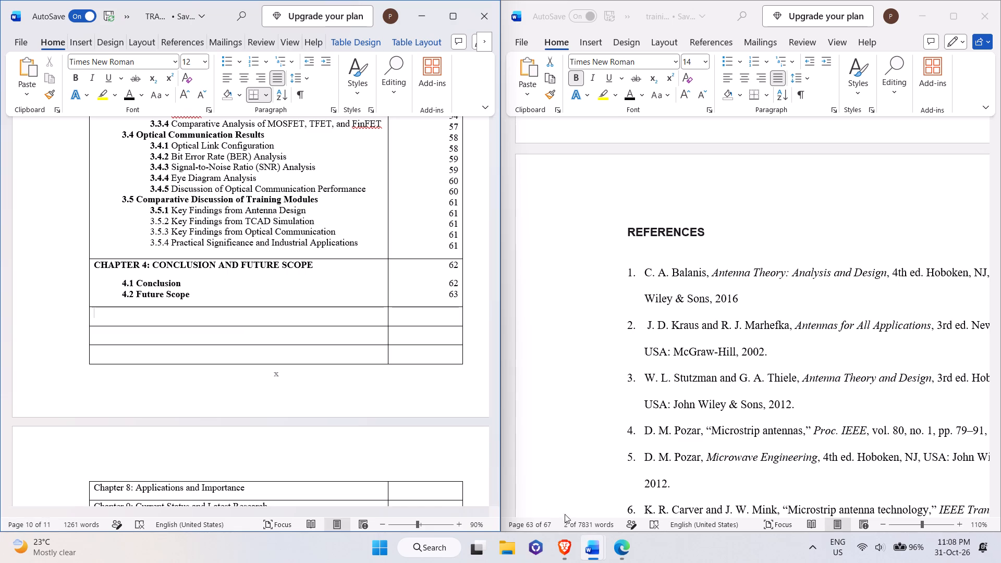
Check the contents layout in format.pdf in Edge and add a bold "REFRENCES" line below "4.2 Future Scope" in Word.
{"action": "left_click", "coordinate": [624, 545]}
{"action": "scroll", "coordinate": [544, 333], "scroll_direction": "down", "scroll_amount": 5}
{"action": "scroll", "coordinate": [543, 334], "scroll_direction": "up", "scroll_amount": 1}
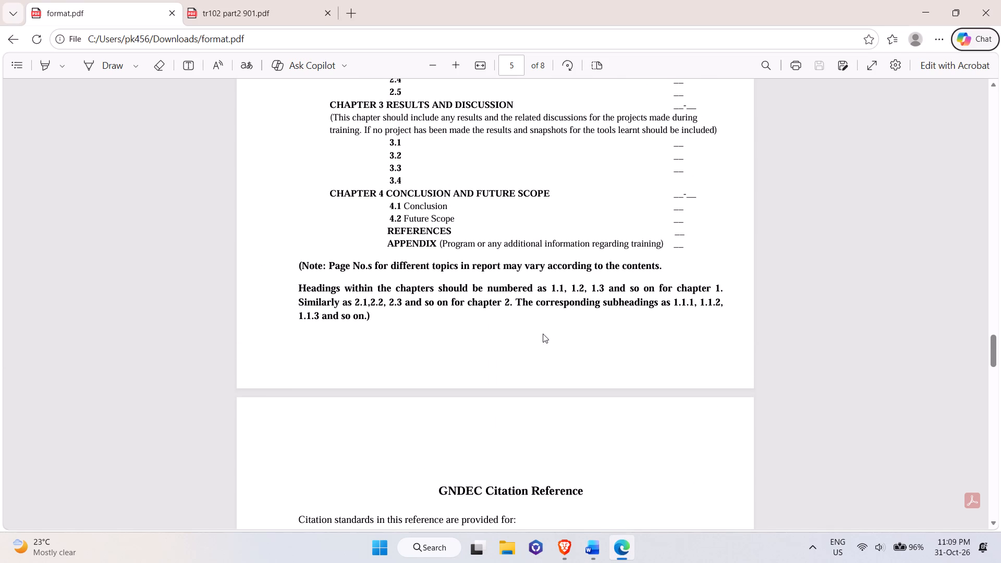
{"action": "key", "text": "alt+Tab"}
{"action": "left_click", "coordinate": [200, 290]}
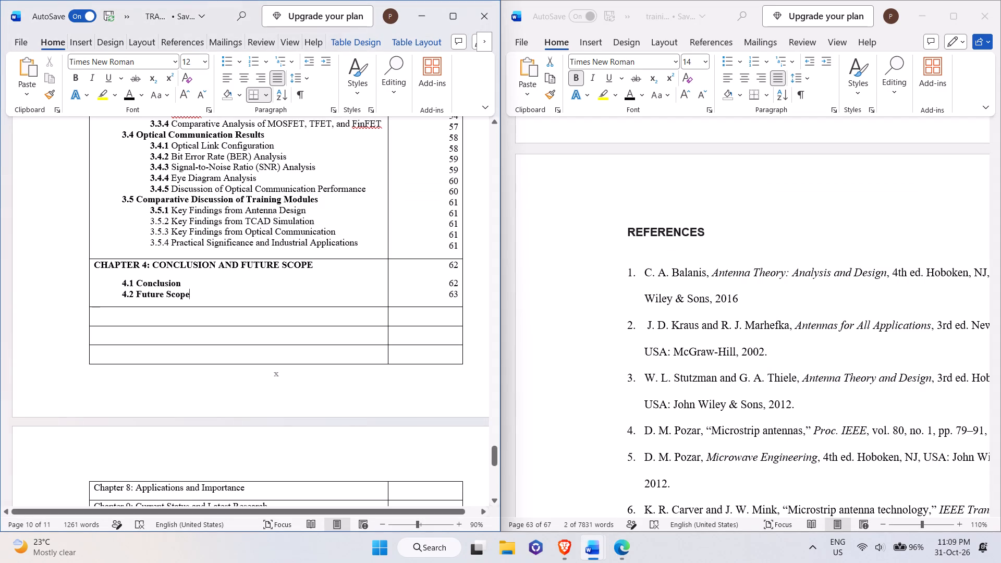
{"action": "key", "text": "Return"}
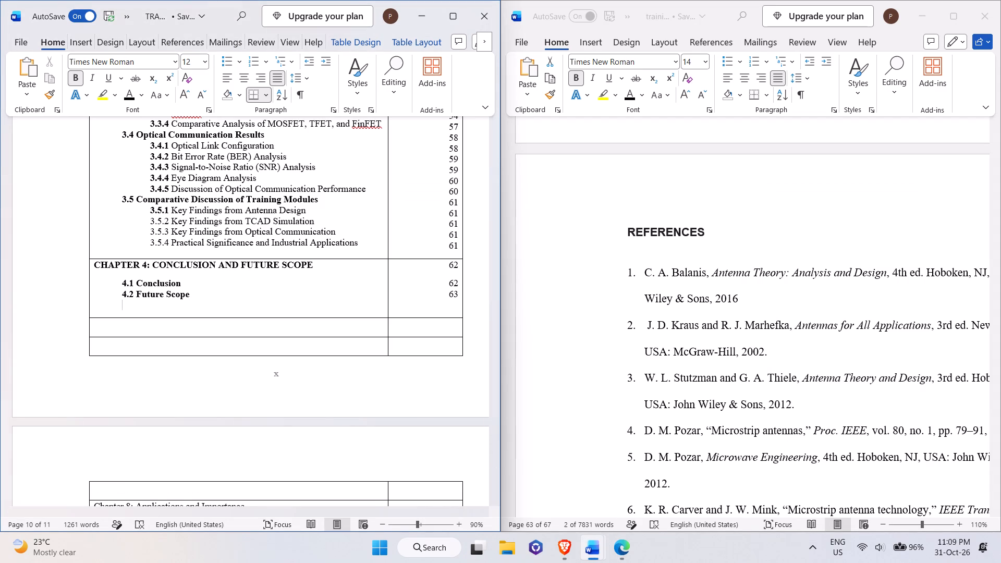
{"action": "type", "text": "REFRE"}
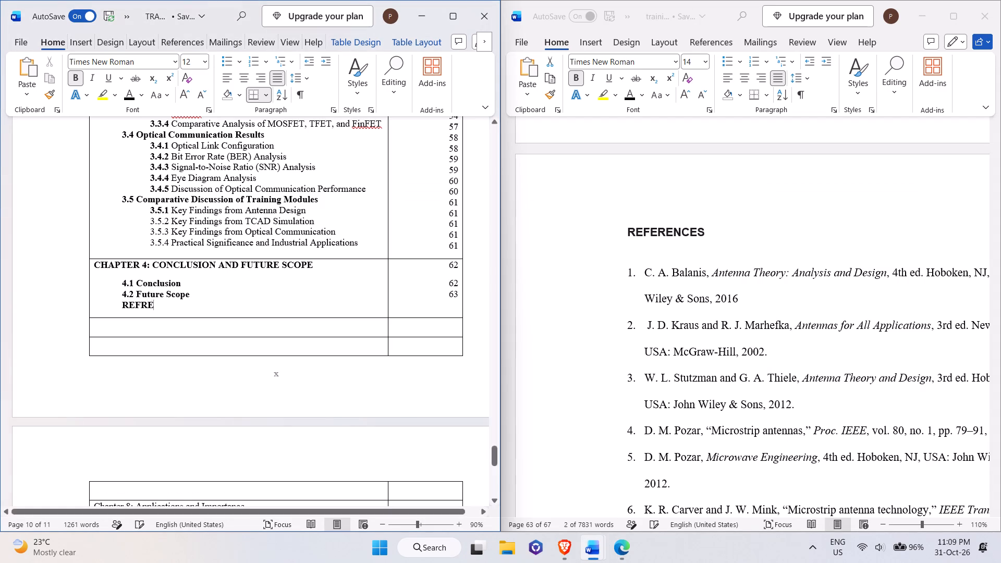
{"action": "type", "text": "NCES"}
{"action": "key", "text": "alt+Tab"}
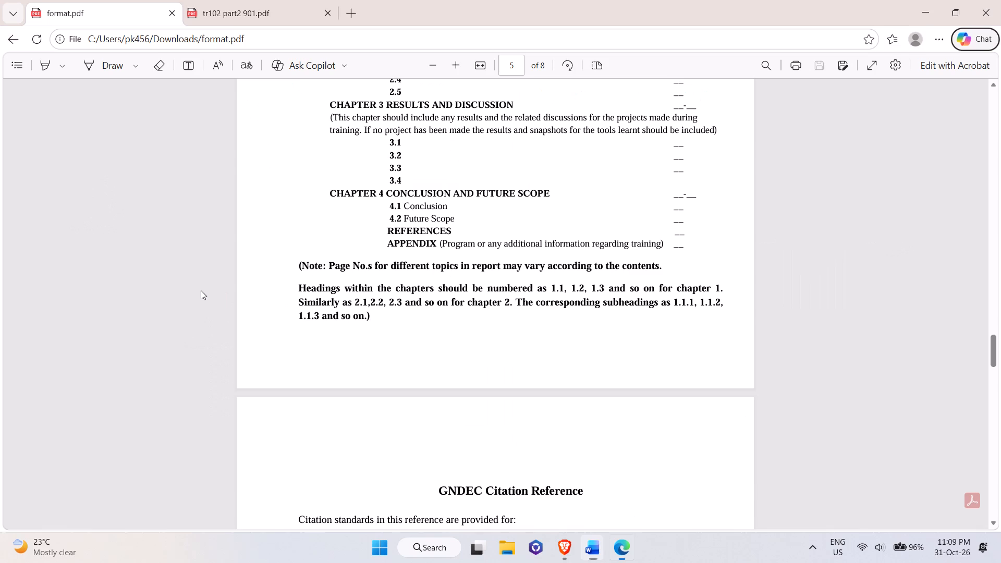
{"action": "key", "text": "alt+Tab"}
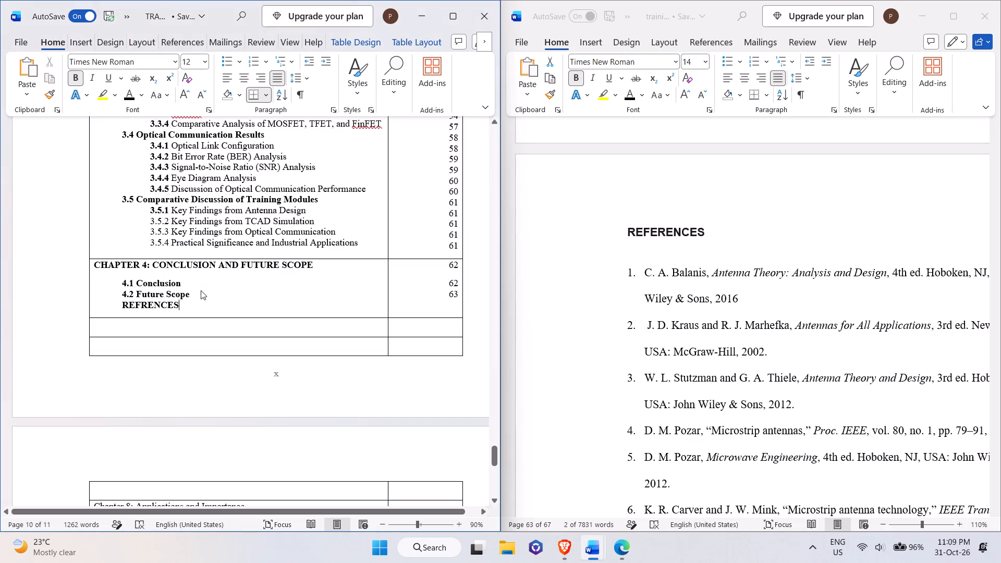
Check the References page in training file 2 and enter page number 64 beside the "REFRENCES" contents line.
{"action": "scroll", "coordinate": [699, 347], "scroll_direction": "down", "scroll_amount": 15}
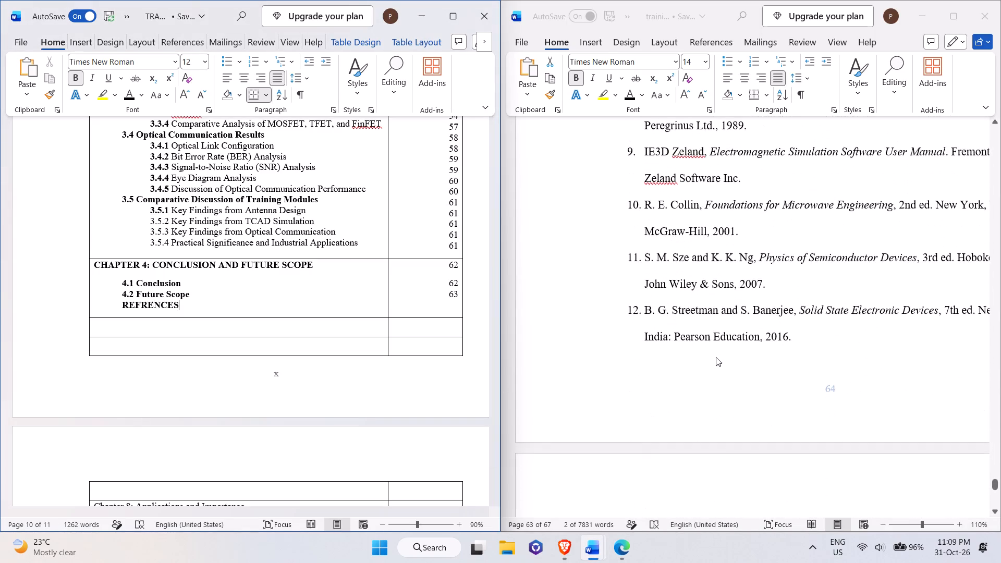
{"action": "scroll", "coordinate": [716, 357], "scroll_direction": "up", "scroll_amount": 6}
{"action": "left_click", "coordinate": [460, 292]}
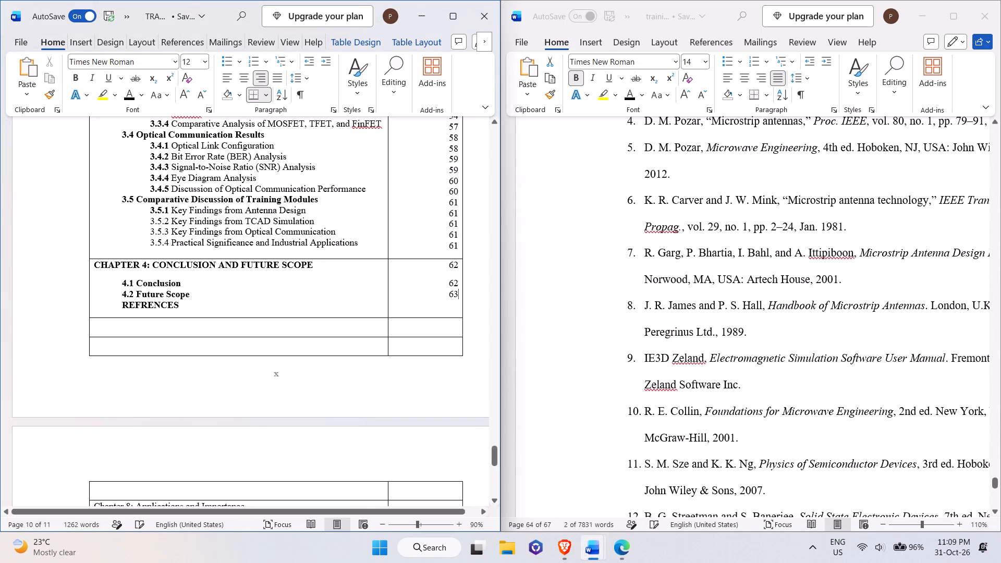
{"action": "key", "text": "Return"}
{"action": "type", "text": "64"}
Delete all leftover contents table rows below the "REFRENCES" line, including the Chapter 8 to Chapter 11 and References rows and the empty ones.
{"action": "scroll", "coordinate": [540, 299], "scroll_direction": "down", "scroll_amount": 13}
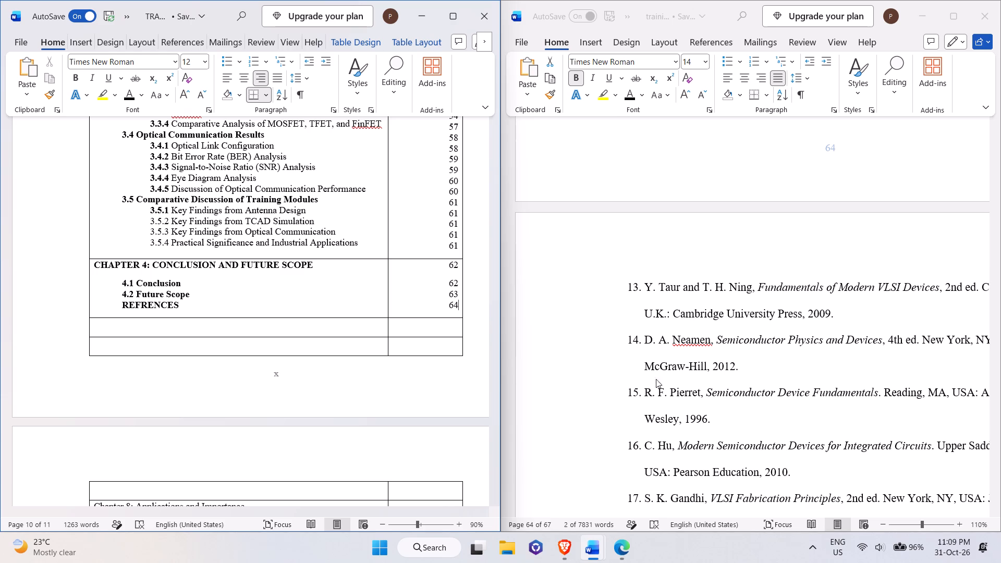
{"action": "scroll", "coordinate": [613, 356], "scroll_direction": "down", "scroll_amount": 1}
{"action": "scroll", "coordinate": [90, 299], "scroll_direction": "down", "scroll_amount": 4}
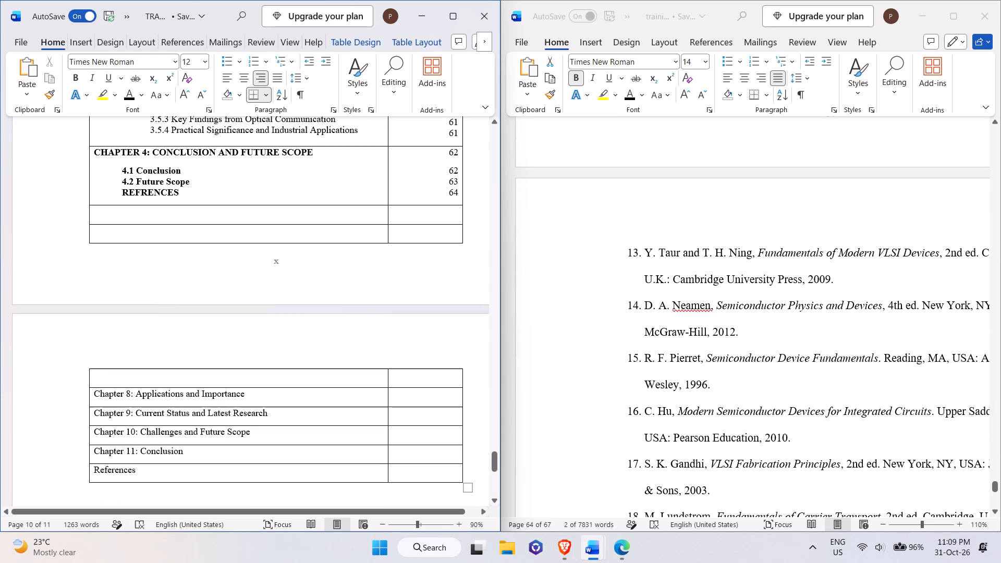
{"action": "scroll", "coordinate": [295, 471], "scroll_direction": "down", "scroll_amount": 3}
{"action": "left_click_drag", "start_coordinate": [464, 419], "coordinate": [131, 271]}
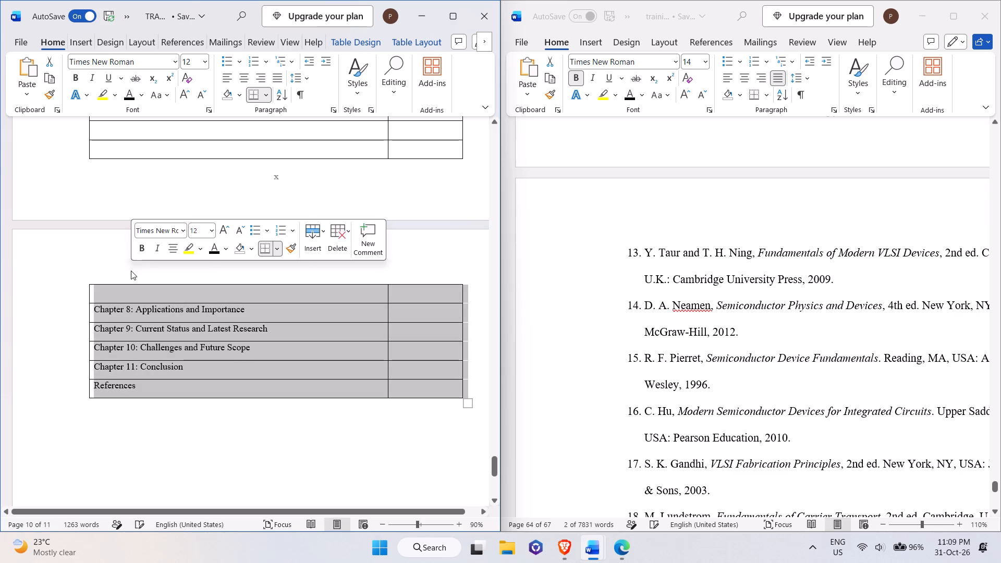
{"action": "key", "text": "Delete"}
{"action": "left_click_drag", "start_coordinate": [376, 461], "coordinate": [196, 363]}
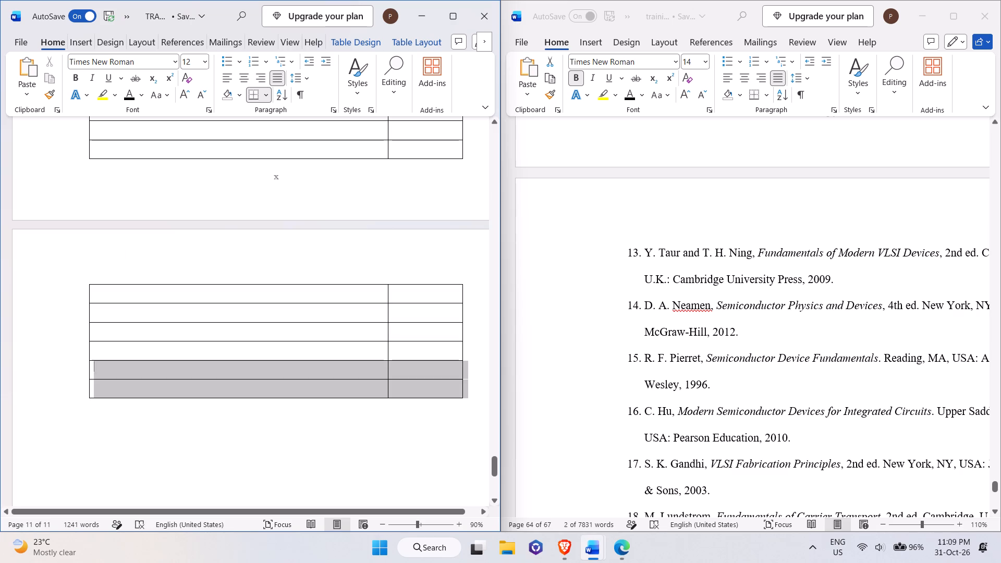
{"action": "left_click_drag", "start_coordinate": [196, 363], "coordinate": [34, 256]}
{"action": "key", "text": "BackSpace"}
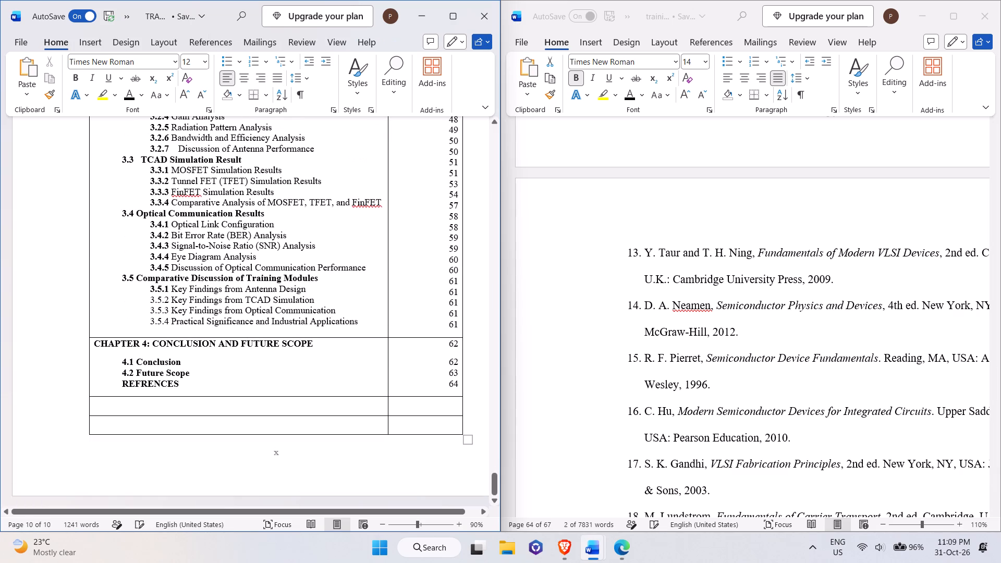
{"action": "left_click_drag", "start_coordinate": [66, 442], "coordinate": [65, 405]}
{"action": "key", "text": "BackSpace"}
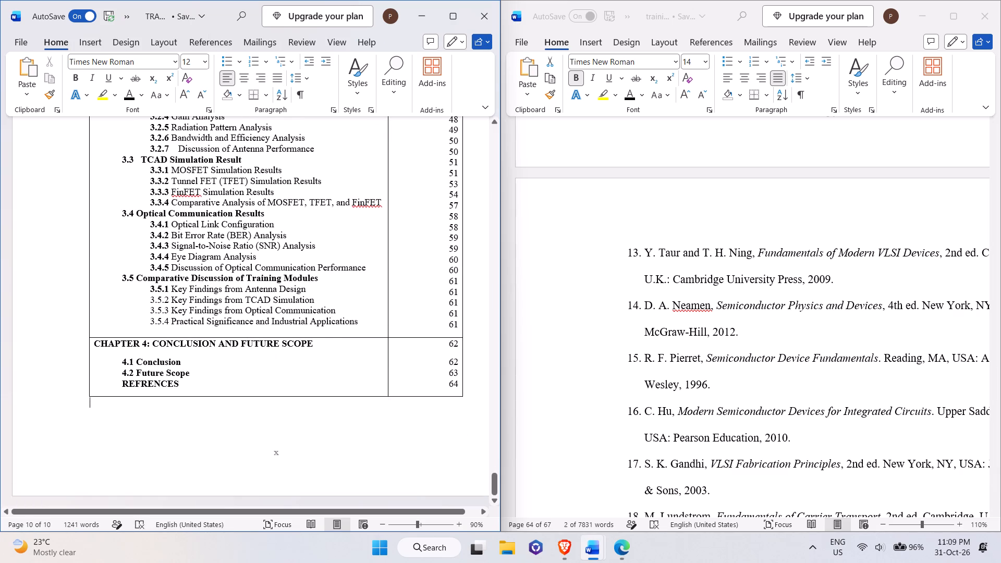
Review the contents table's entries and page numbers from the front matter through Chapter 4 and "REFRENCES".
{"action": "scroll", "coordinate": [153, 412], "scroll_direction": "up", "scroll_amount": 10}
{"action": "scroll", "coordinate": [153, 412], "scroll_direction": "up", "scroll_amount": 15}
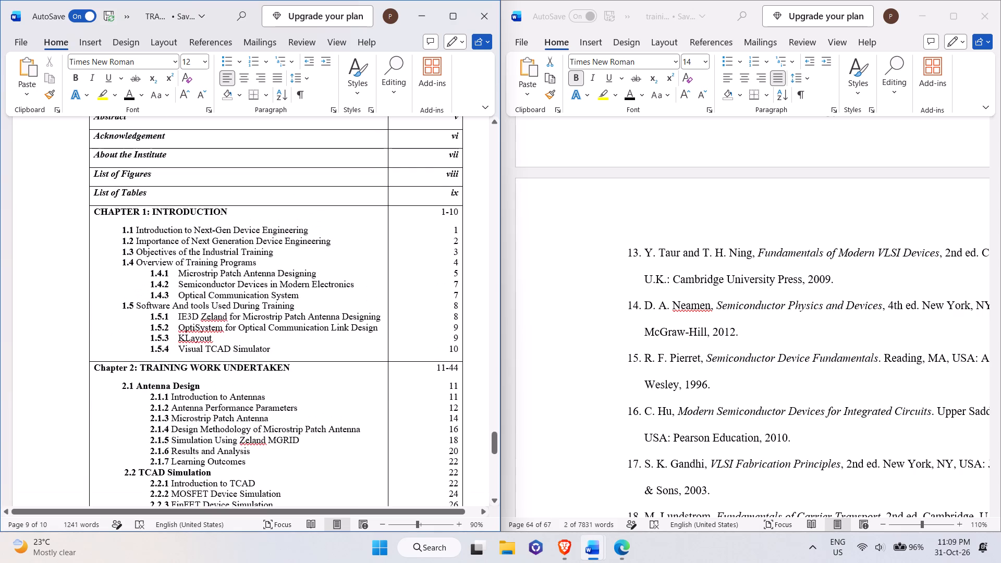
{"action": "left_click", "coordinate": [239, 246]}
{"action": "scroll", "coordinate": [235, 255], "scroll_direction": "down", "scroll_amount": 20}
{"action": "scroll", "coordinate": [235, 255], "scroll_direction": "down", "scroll_amount": 1}
{"action": "left_click", "coordinate": [205, 301]}
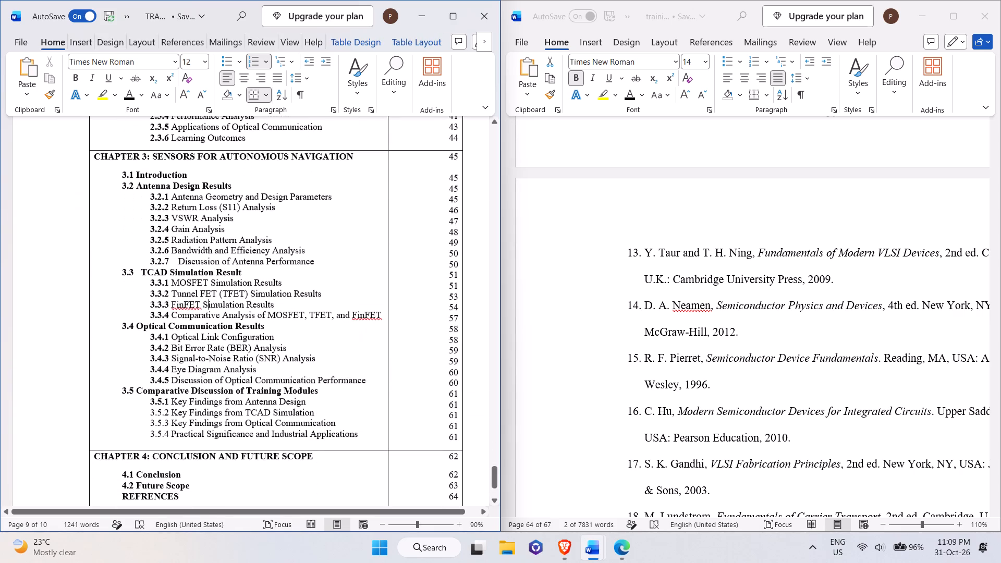
{"action": "scroll", "coordinate": [205, 301], "scroll_direction": "down", "scroll_amount": 12}
{"action": "left_click", "coordinate": [156, 362]}
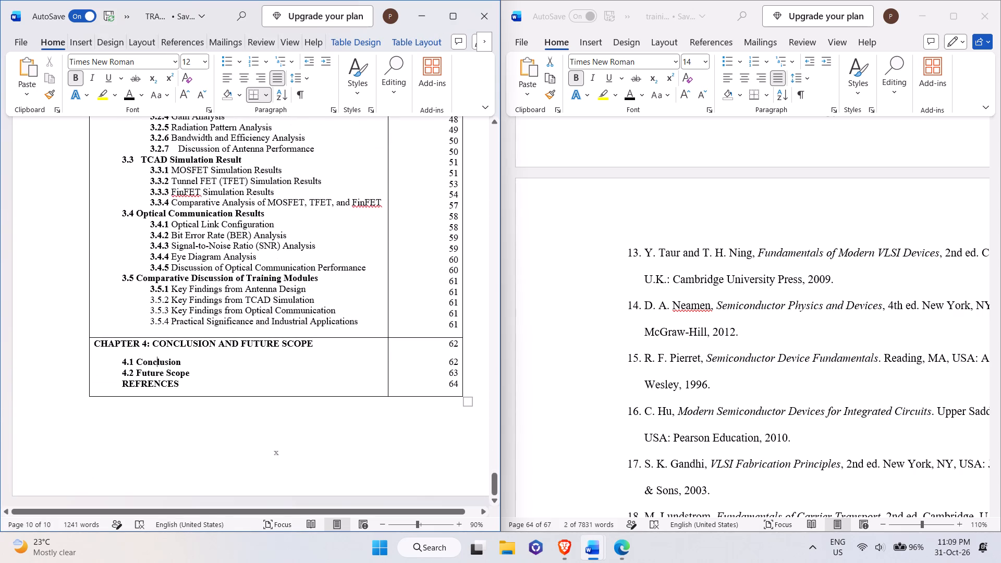
{"action": "scroll", "coordinate": [203, 278], "scroll_direction": "up", "scroll_amount": 20}
{"action": "scroll", "coordinate": [204, 278], "scroll_direction": "down", "scroll_amount": 20}
{"action": "scroll", "coordinate": [204, 278], "scroll_direction": "down", "scroll_amount": 1}
Try to remove the blank last page after the references in training file 2.
{"action": "scroll", "coordinate": [824, 396], "scroll_direction": "down", "scroll_amount": 18}
{"action": "scroll", "coordinate": [823, 395], "scroll_direction": "down", "scroll_amount": 14}
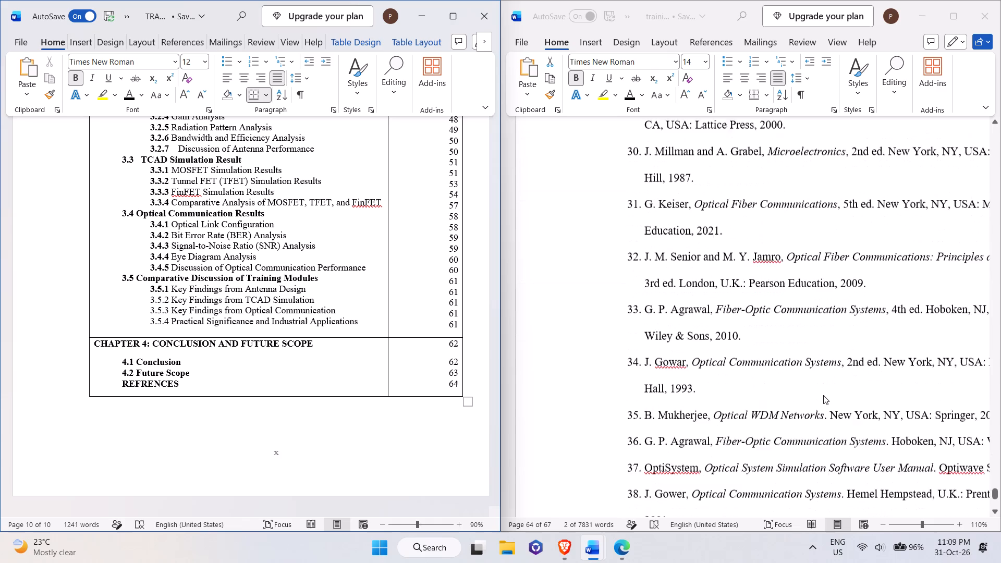
{"action": "scroll", "coordinate": [823, 395], "scroll_direction": "down", "scroll_amount": 2}
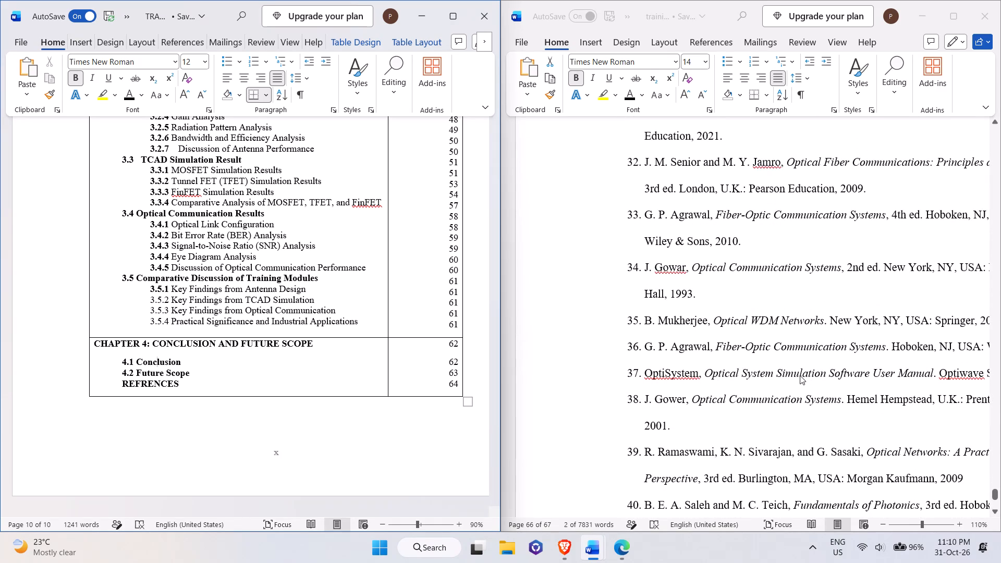
{"action": "scroll", "coordinate": [800, 375], "scroll_direction": "down", "scroll_amount": 2, "text": "ctrl"}
{"action": "scroll", "coordinate": [800, 375], "scroll_direction": "down", "scroll_amount": 17}
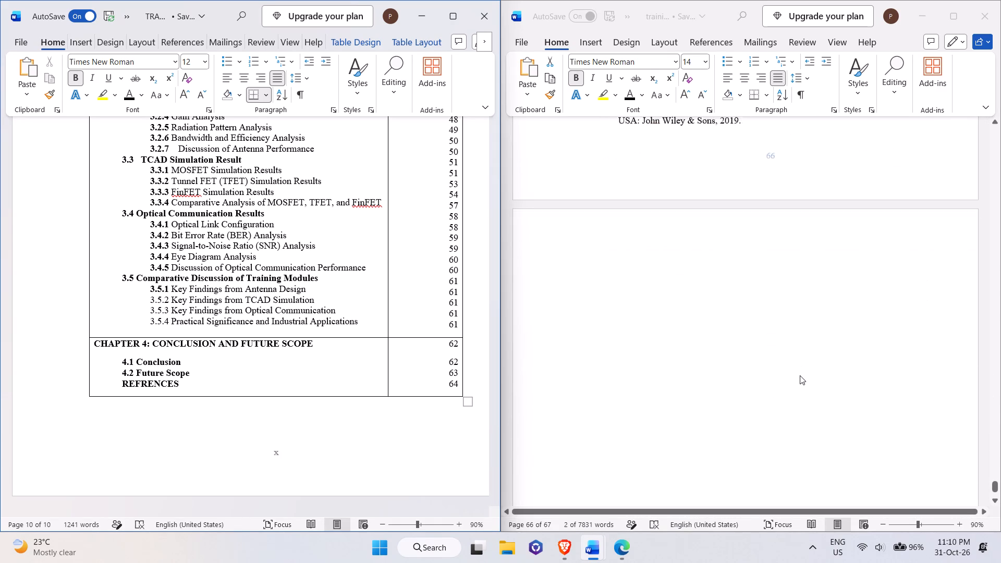
{"action": "scroll", "coordinate": [800, 375], "scroll_direction": "down", "scroll_amount": 11}
{"action": "left_click", "coordinate": [786, 409]}
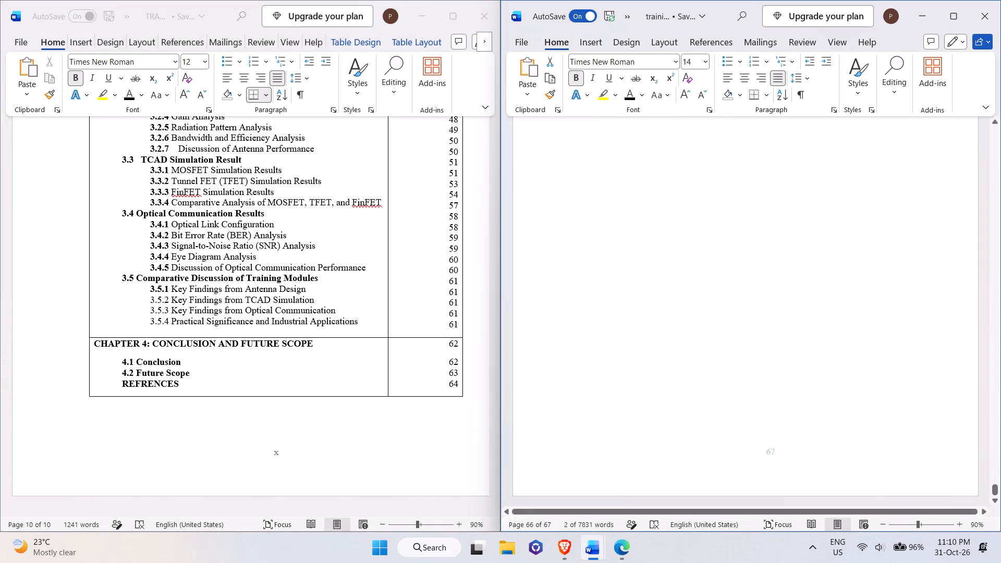
{"action": "key", "text": "BackSpace"}
Look through the Future Scope ending and the numbered References pages in training file 2.
{"action": "scroll", "coordinate": [786, 409], "scroll_direction": "down", "scroll_amount": 16}
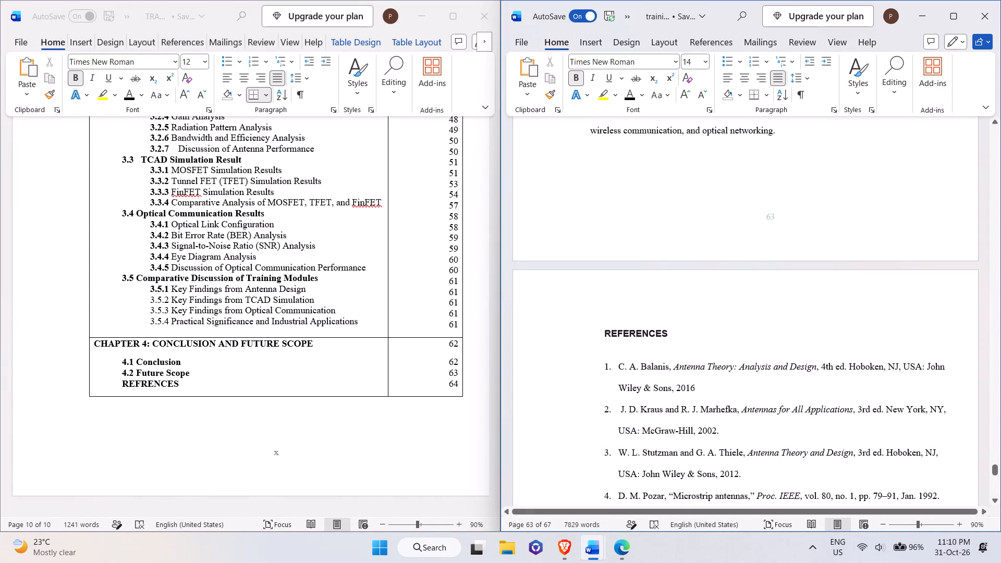
{"action": "scroll", "coordinate": [786, 409], "scroll_direction": "down", "scroll_amount": 20}
{"action": "scroll", "coordinate": [786, 409], "scroll_direction": "down", "scroll_amount": 19}
{"action": "scroll", "coordinate": [786, 409], "scroll_direction": "up", "scroll_amount": 17}
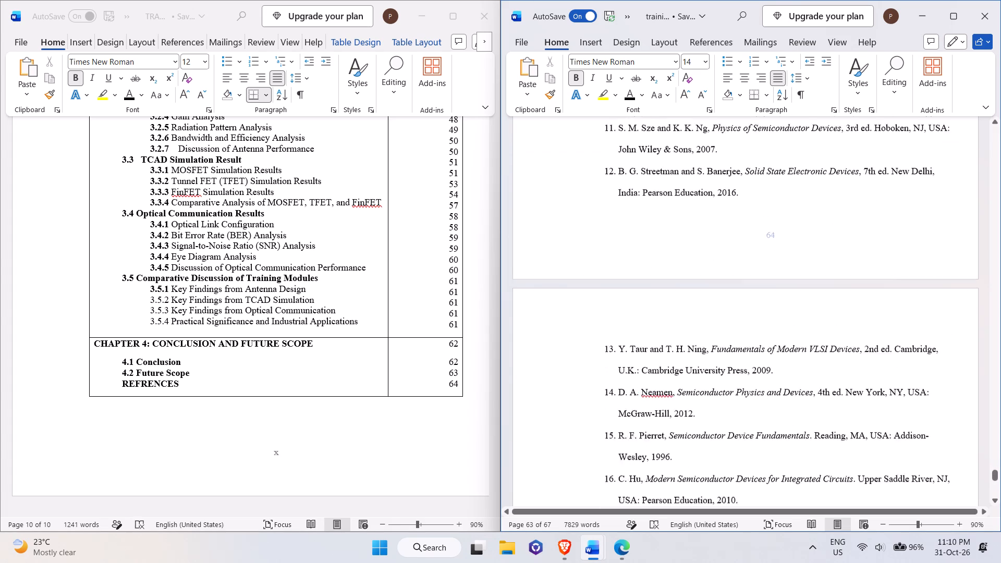
{"action": "scroll", "coordinate": [786, 409], "scroll_direction": "up", "scroll_amount": 20}
{"action": "scroll", "coordinate": [786, 409], "scroll_direction": "up", "scroll_amount": 15}
{"action": "scroll", "coordinate": [785, 412], "scroll_direction": "down", "scroll_amount": 1}
{"action": "scroll", "coordinate": [785, 412], "scroll_direction": "up", "scroll_amount": 4}
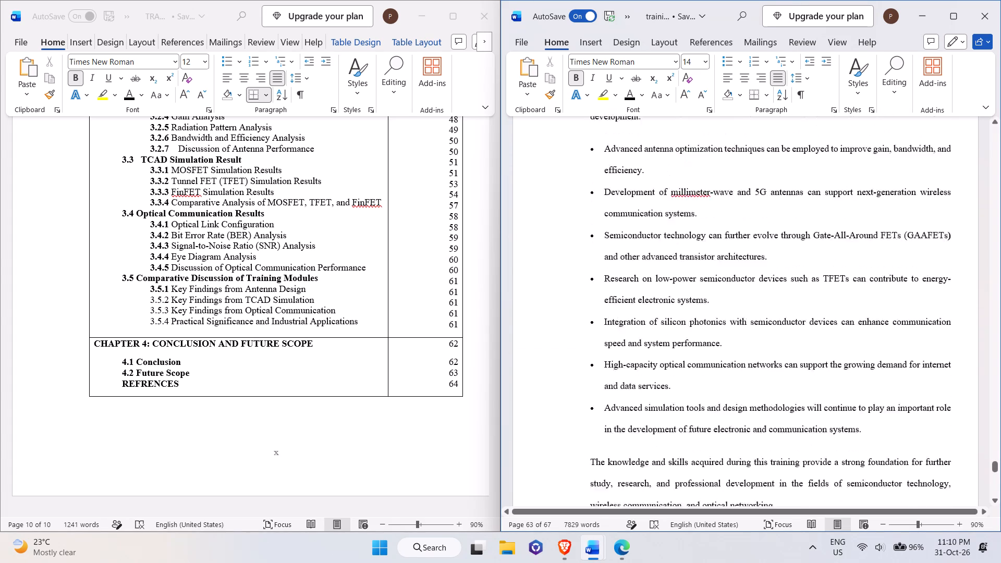
{"action": "scroll", "coordinate": [785, 412], "scroll_direction": "up", "scroll_amount": 2}
{"action": "scroll", "coordinate": [785, 412], "scroll_direction": "down", "scroll_amount": 10}
{"action": "scroll", "coordinate": [785, 412], "scroll_direction": "up", "scroll_amount": 8}
{"action": "scroll", "coordinate": [785, 412], "scroll_direction": "down", "scroll_amount": 4}
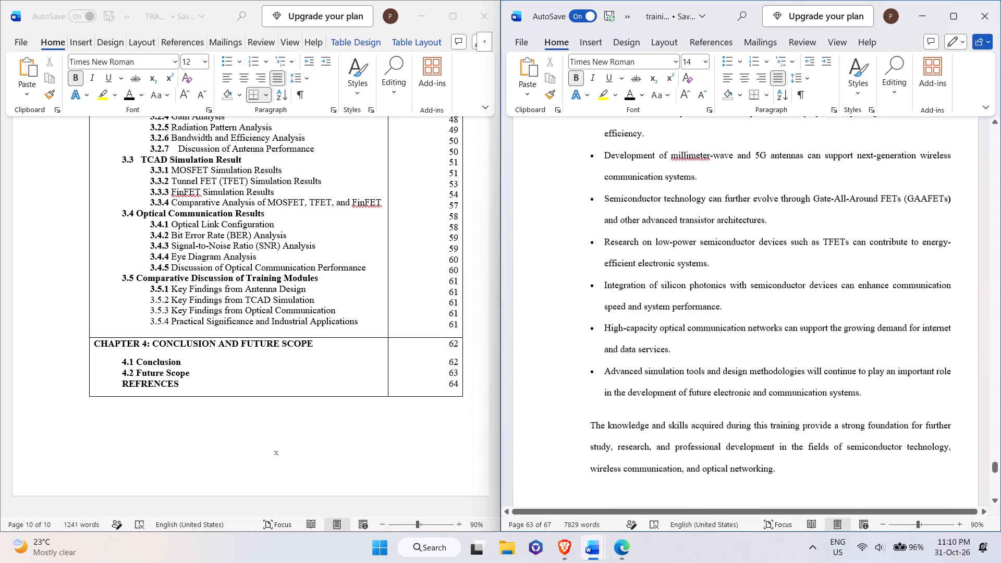
{"action": "scroll", "coordinate": [785, 412], "scroll_direction": "down", "scroll_amount": 20}
{"action": "scroll", "coordinate": [785, 412], "scroll_direction": "down", "scroll_amount": 4}
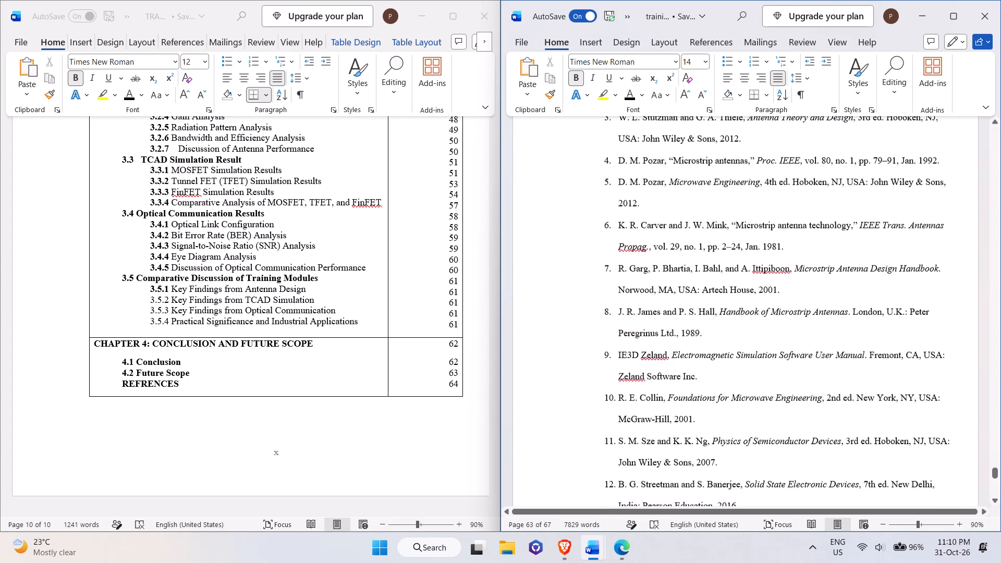
{"action": "scroll", "coordinate": [785, 412], "scroll_direction": "down", "scroll_amount": 17}
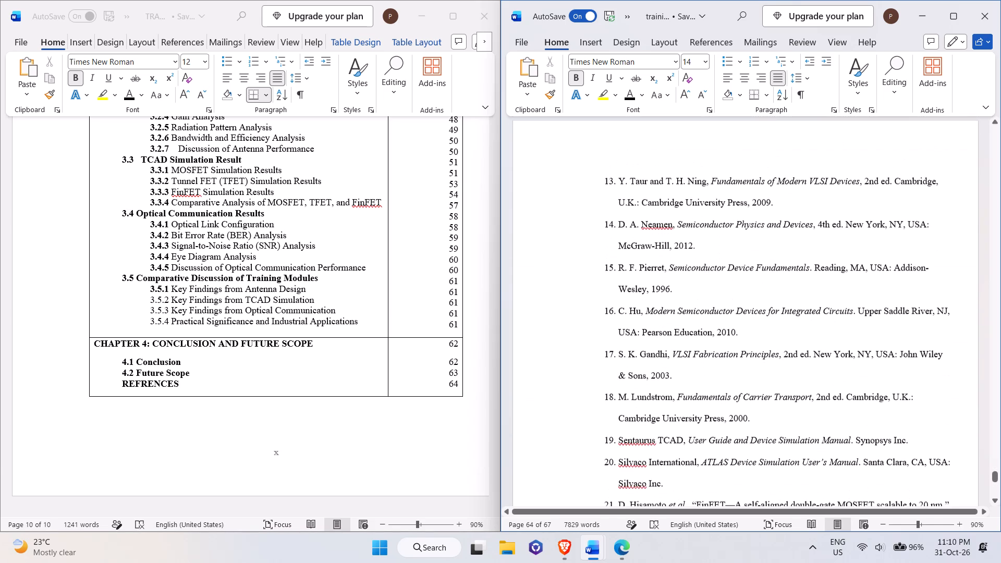
{"action": "scroll", "coordinate": [785, 412], "scroll_direction": "down", "scroll_amount": 7}
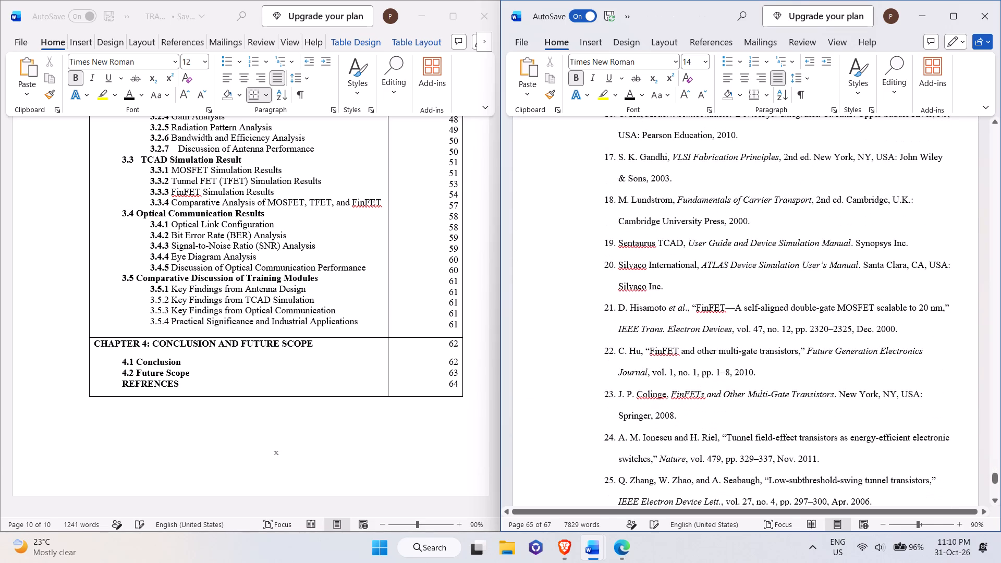
Copy the whole References section of training file 2, from its heading through entry 40.
{"action": "scroll", "coordinate": [785, 412], "scroll_direction": "up", "scroll_amount": 14}
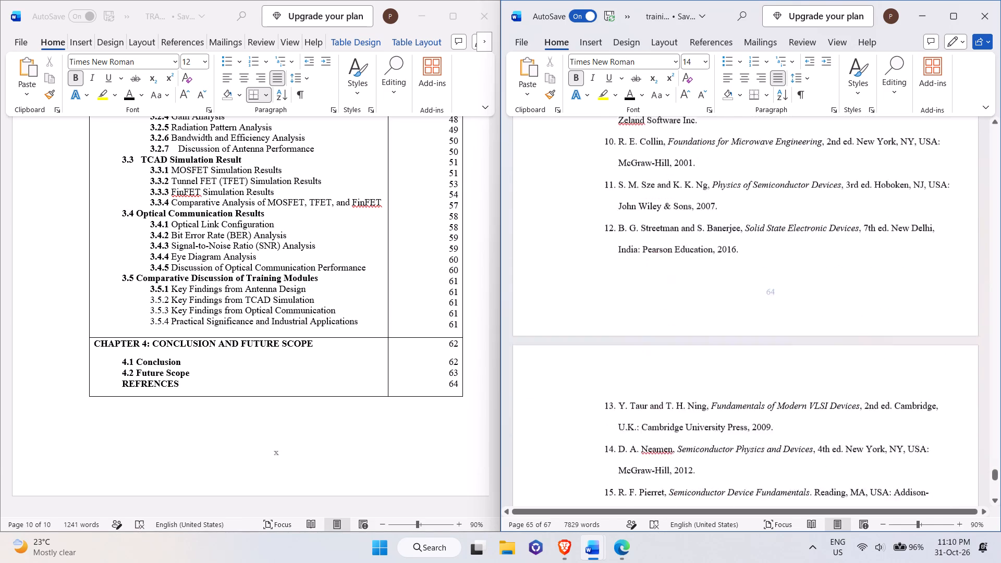
{"action": "scroll", "coordinate": [785, 412], "scroll_direction": "up", "scroll_amount": 18}
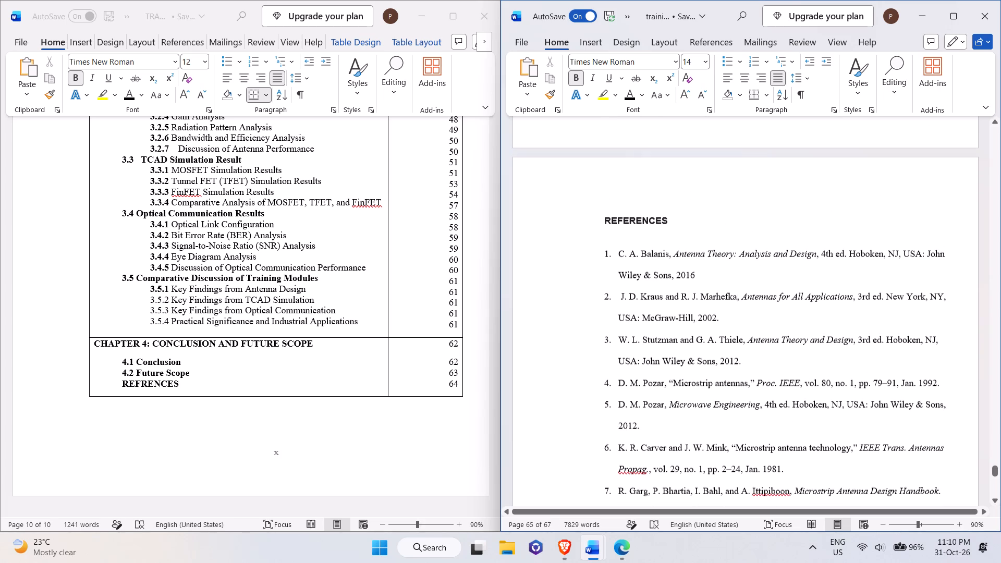
{"action": "left_click_drag", "start_coordinate": [618, 254], "coordinate": [644, 299]}
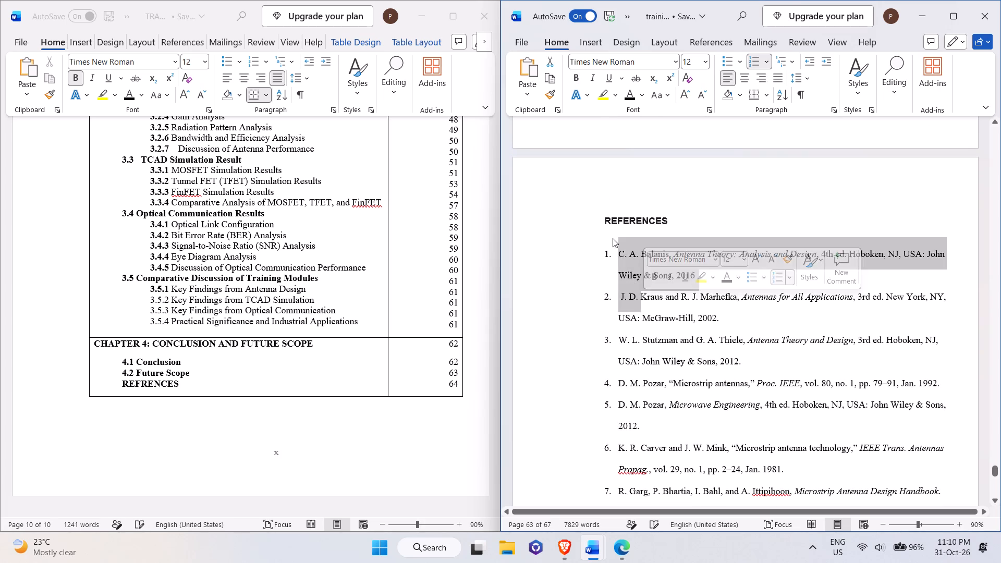
{"action": "left_click", "coordinate": [606, 223]}
{"action": "left_click_drag", "start_coordinate": [604, 221], "coordinate": [697, 334]}
{"action": "scroll", "coordinate": [697, 334], "scroll_direction": "down", "scroll_amount": 20}
{"action": "scroll", "coordinate": [697, 334], "scroll_direction": "down", "scroll_amount": 6}
{"action": "scroll", "coordinate": [697, 334], "scroll_direction": "down", "scroll_amount": 20}
{"action": "scroll", "coordinate": [697, 334], "scroll_direction": "down", "scroll_amount": 20}
{"action": "scroll", "coordinate": [697, 334], "scroll_direction": "down", "scroll_amount": 10}
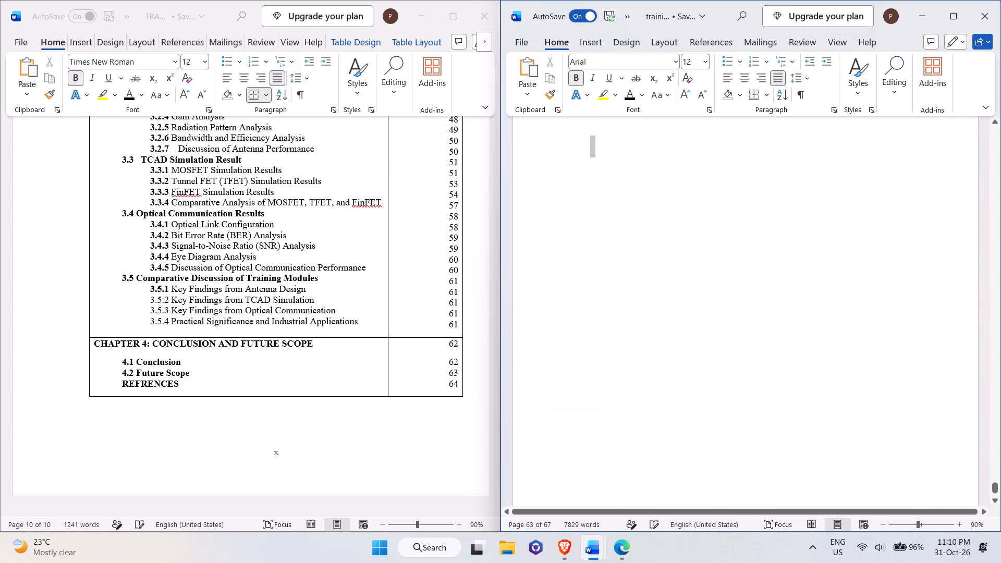
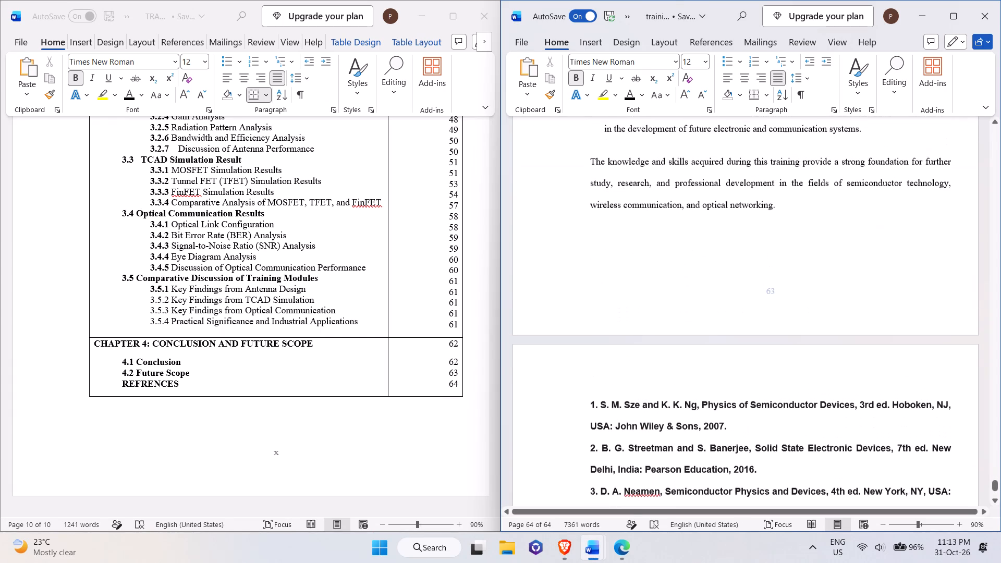
{"action": "scroll", "coordinate": [670, 361], "scroll_direction": "down", "scroll_amount": 1}
{"action": "left_click", "coordinate": [591, 373]}
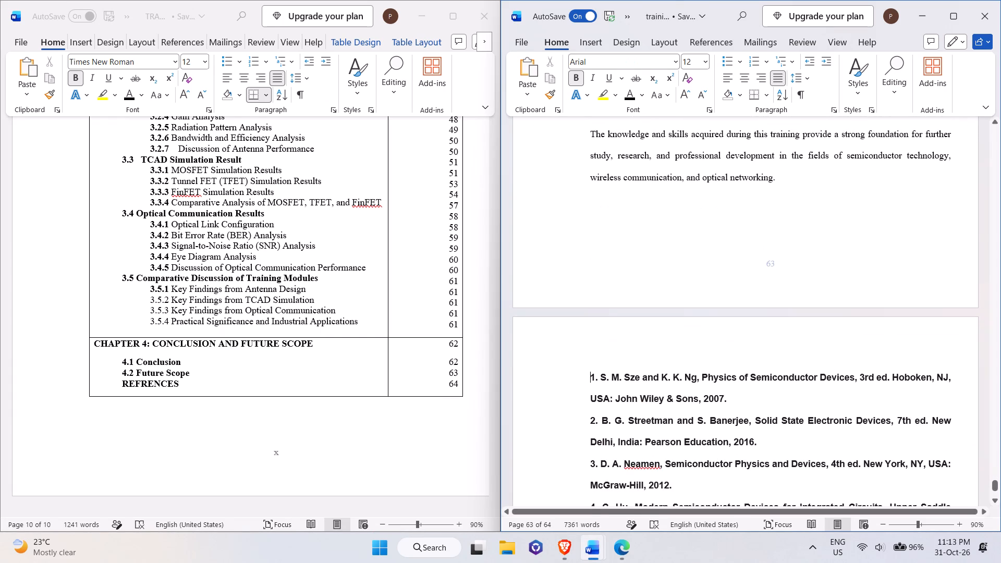
{"action": "key", "text": "Return"}
{"action": "left_click", "coordinate": [692, 381]}
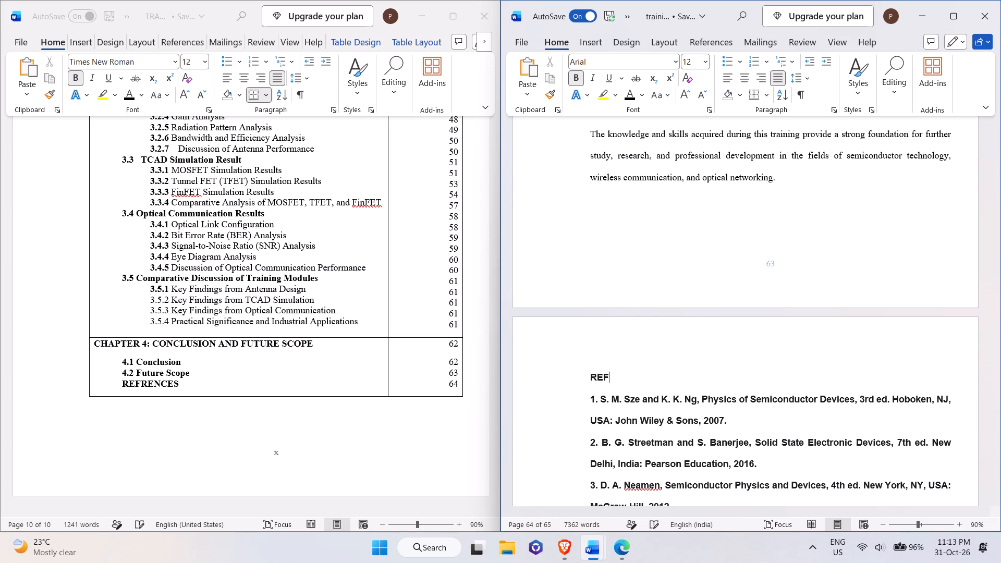
{"action": "key", "text": "n"}
{"action": "key", "text": "BackSpace"}
{"action": "type", "text": "REM"}
{"action": "key", "text": "BackSpace"}
{"action": "type", "text": "NCES"}
Remove bold from the REFERENCES heading and all 13 reference entries.
{"action": "key", "text": "ctrl+shift+Left"}
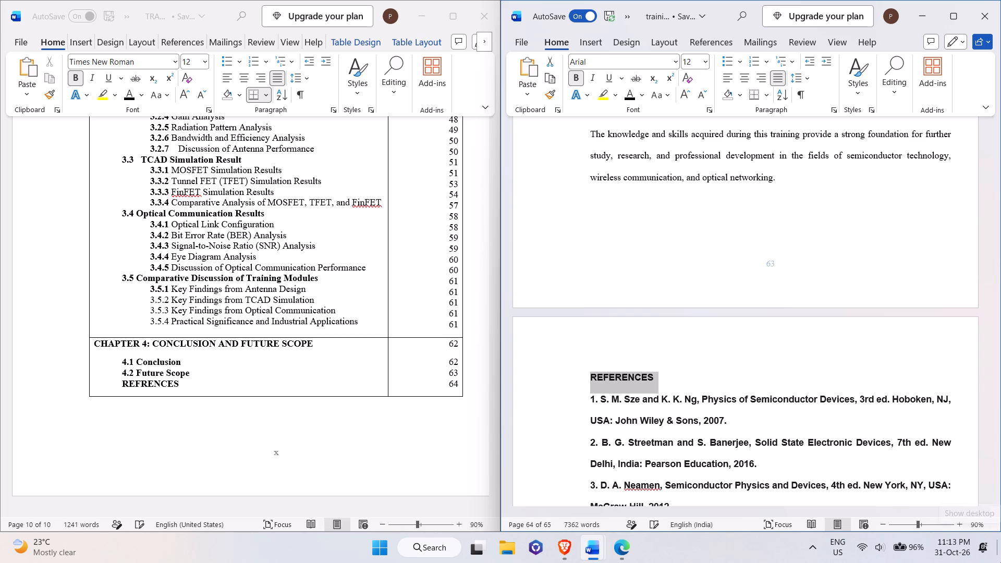
{"action": "left_click", "coordinate": [612, 401]}
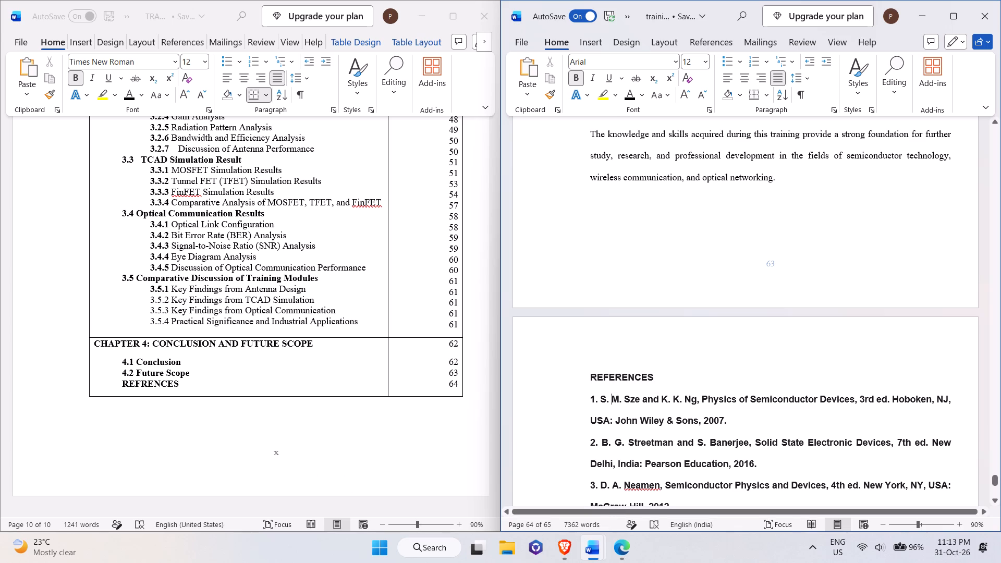
{"action": "left_click", "coordinate": [594, 371]}
{"action": "left_click", "coordinate": [589, 375]}
{"action": "left_click_drag", "start_coordinate": [589, 375], "coordinate": [814, 468]}
{"action": "scroll", "coordinate": [813, 469], "scroll_direction": "down", "scroll_amount": 13}
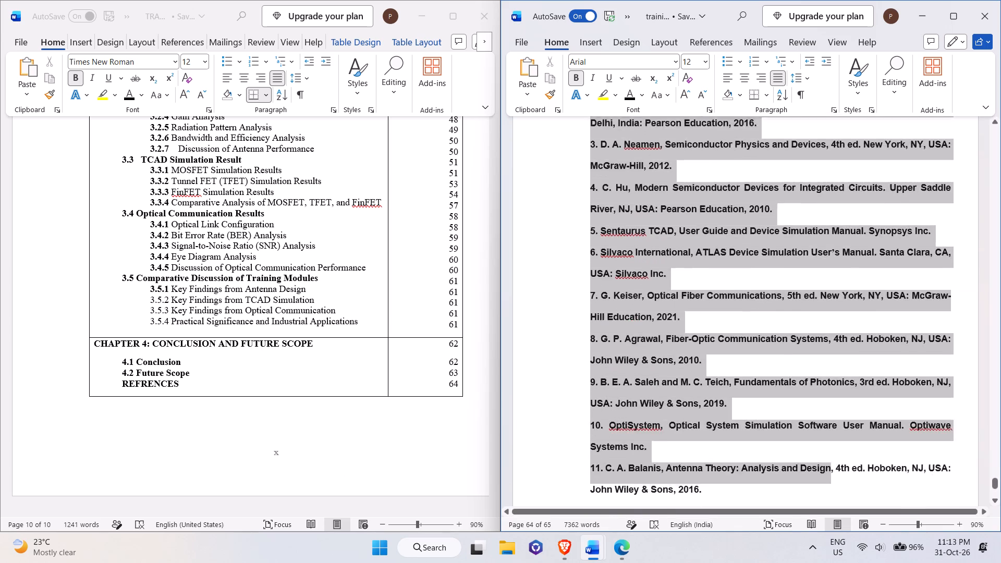
{"action": "scroll", "coordinate": [814, 468], "scroll_direction": "down", "scroll_amount": 6}
{"action": "left_click_drag", "start_coordinate": [814, 468], "coordinate": [915, 439]}
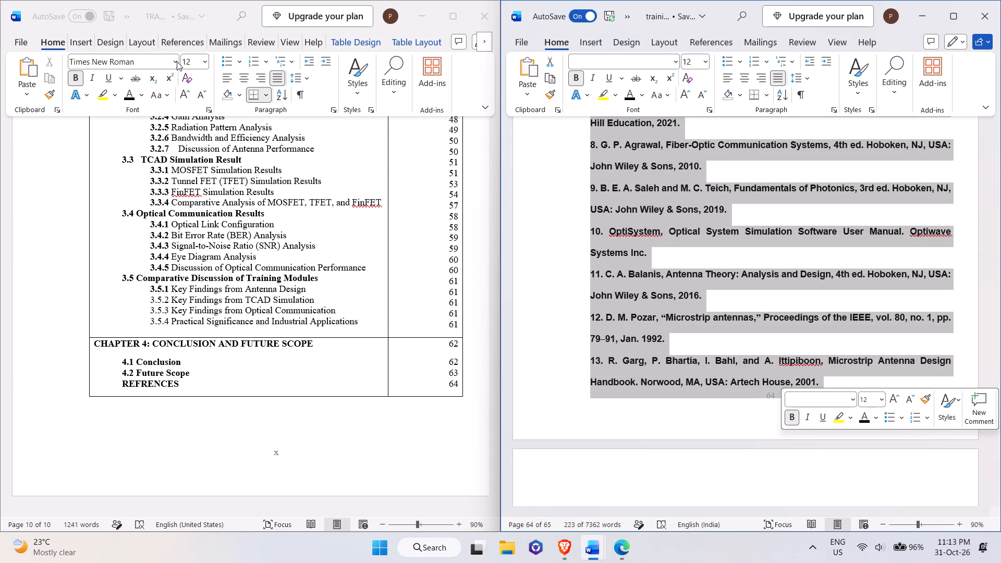
{"action": "key", "text": "ctrl+b"}
{"action": "key", "text": "ctrl+b"}
{"action": "key", "text": "ctrl+b"}
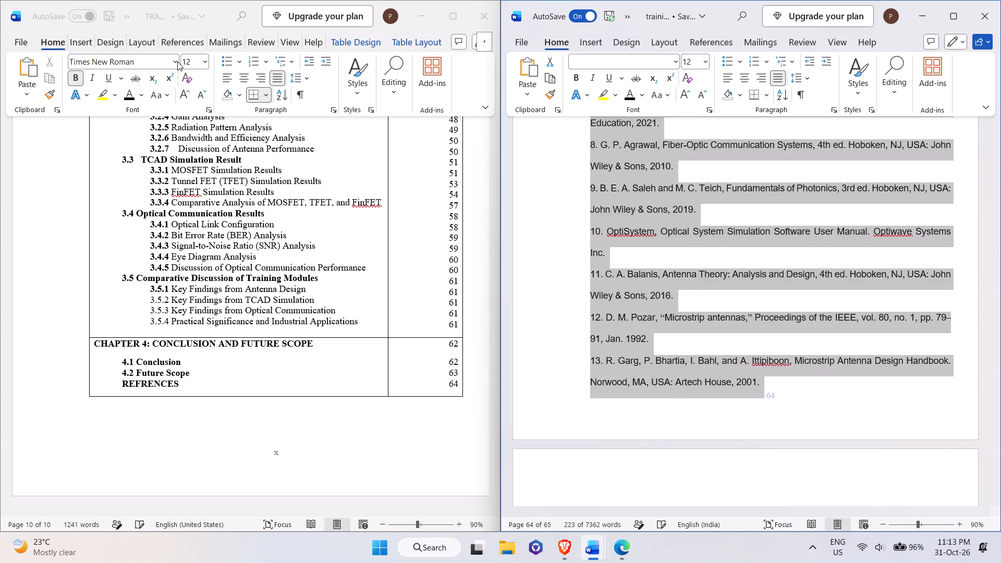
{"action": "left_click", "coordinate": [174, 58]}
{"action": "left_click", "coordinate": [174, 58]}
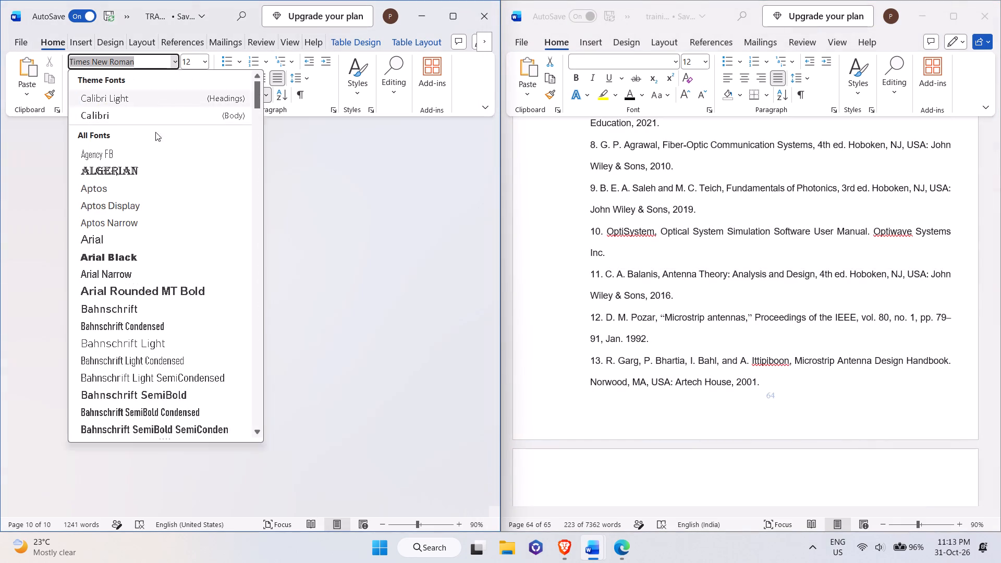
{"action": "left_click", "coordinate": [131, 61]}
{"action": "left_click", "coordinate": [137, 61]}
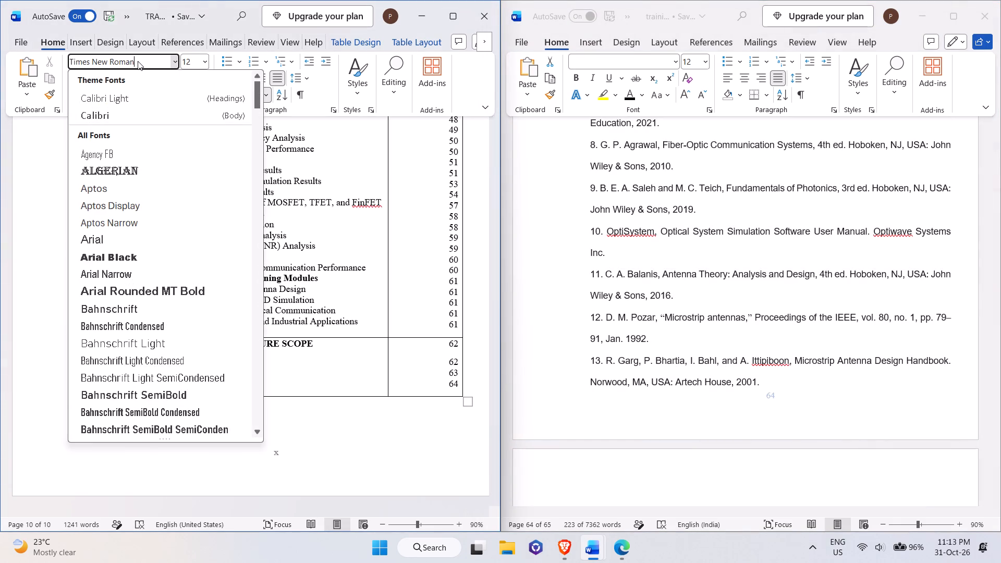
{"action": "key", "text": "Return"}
Centre the REFERENCES heading and make it bold.
{"action": "scroll", "coordinate": [1000, 118], "scroll_direction": "up", "scroll_amount": 6}
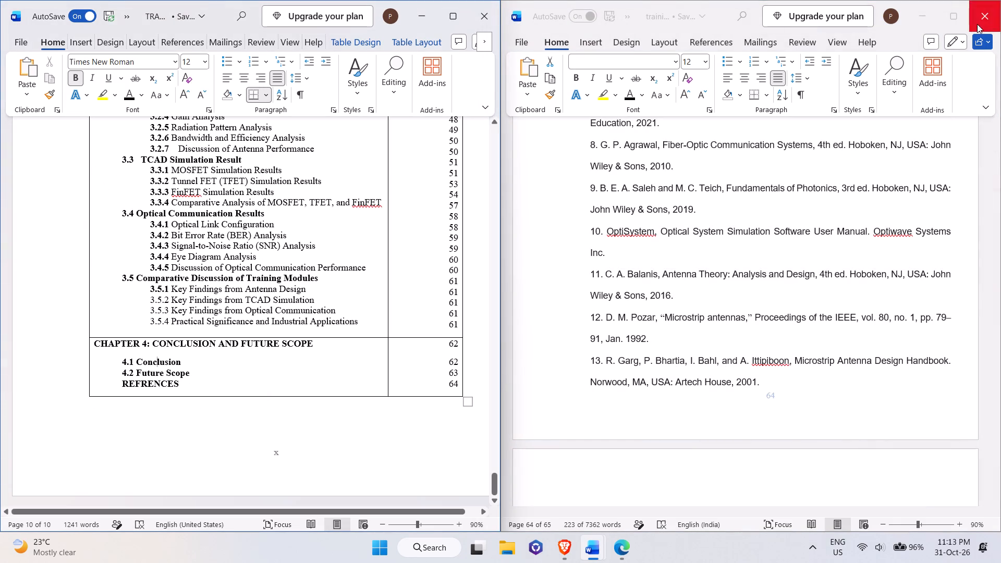
{"action": "scroll", "coordinate": [839, 270], "scroll_direction": "up", "scroll_amount": 8}
{"action": "scroll", "coordinate": [740, 287], "scroll_direction": "up", "scroll_amount": 6}
{"action": "left_click", "coordinate": [728, 291]}
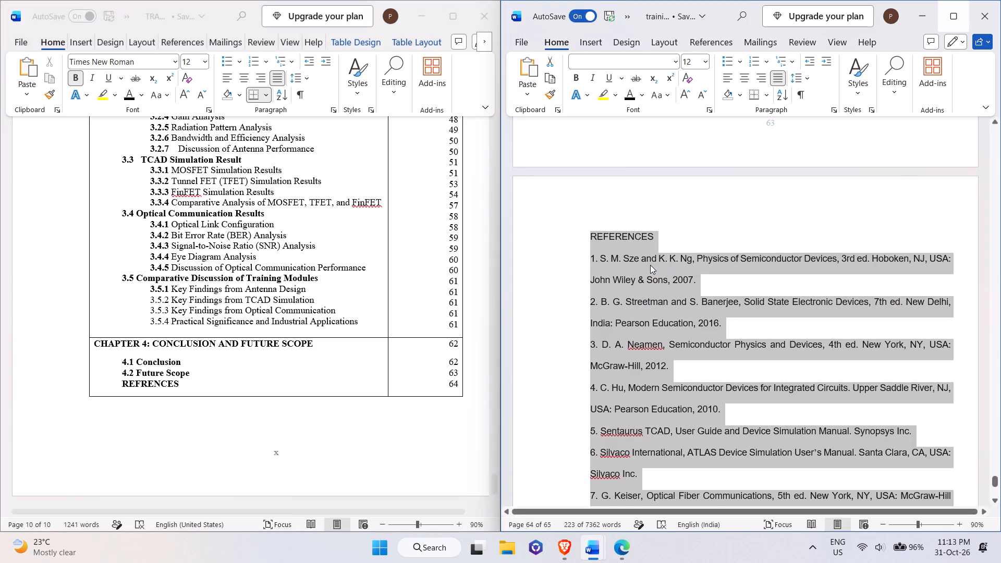
{"action": "left_click", "coordinate": [650, 265]}
{"action": "left_click_drag", "start_coordinate": [586, 231], "coordinate": [664, 293]}
{"action": "left_click", "coordinate": [664, 293]}
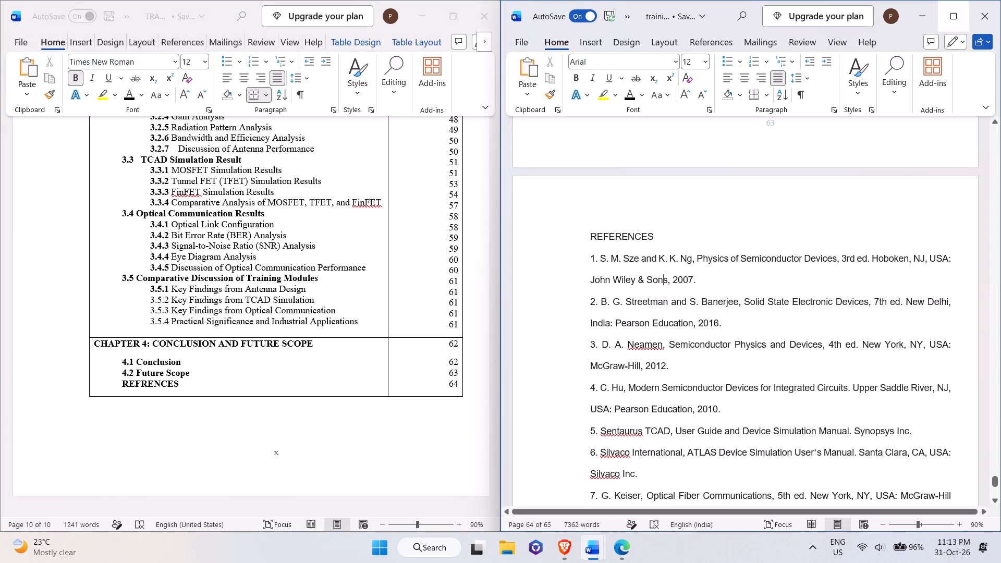
{"action": "left_click_drag", "start_coordinate": [659, 239], "coordinate": [583, 229]}
{"action": "key", "text": "ctrl+e"}
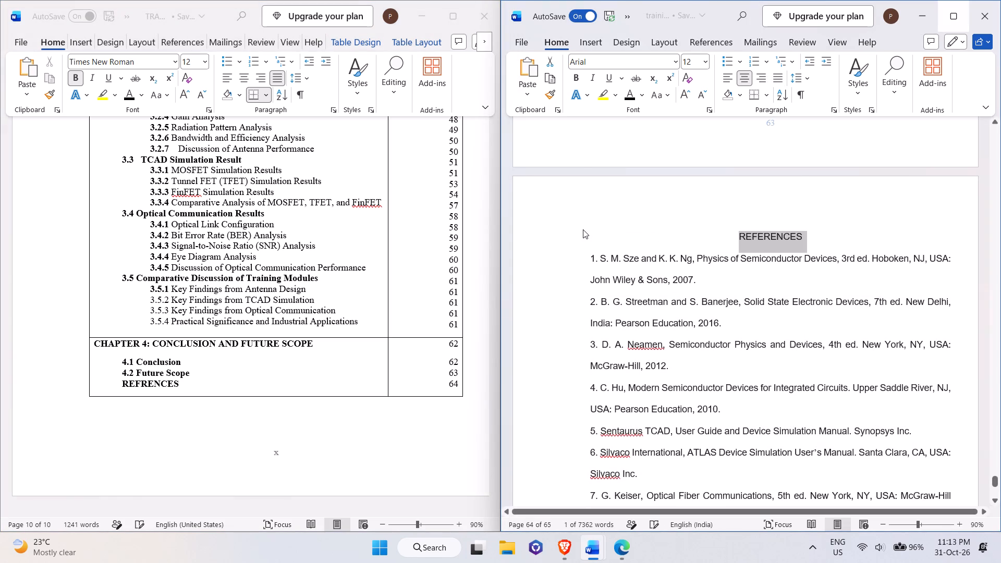
{"action": "key", "text": "ctrl+b"}
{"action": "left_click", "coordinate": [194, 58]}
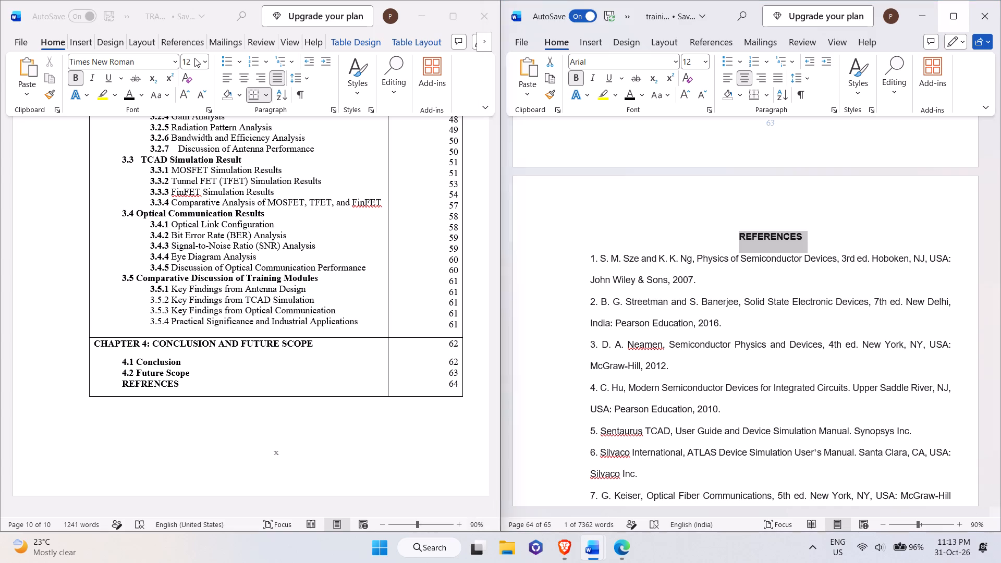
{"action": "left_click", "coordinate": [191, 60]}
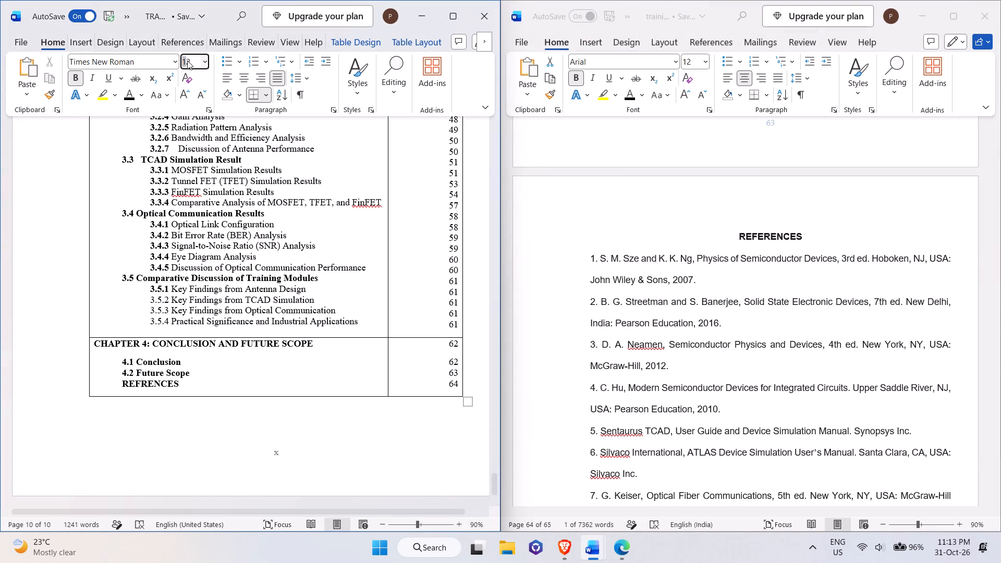
Complete the section 4.2 heading on page 63 of training file 2 so it reads "4.2 Future Scope".
{"action": "scroll", "coordinate": [1000, 170], "scroll_direction": "up", "scroll_amount": 11}
{"action": "scroll", "coordinate": [897, 225], "scroll_direction": "up", "scroll_amount": 4}
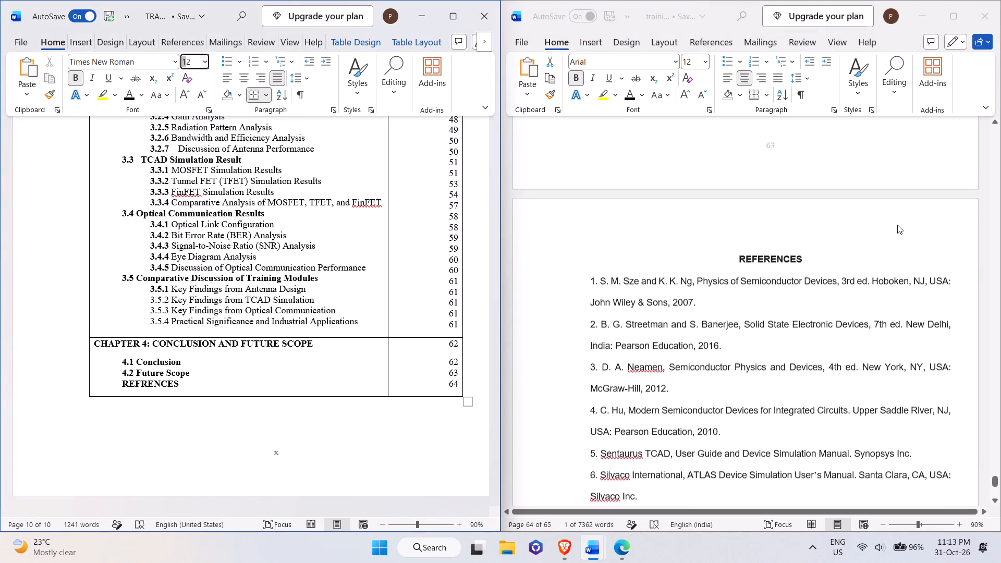
{"action": "scroll", "coordinate": [897, 225], "scroll_direction": "up", "scroll_amount": 20}
{"action": "scroll", "coordinate": [897, 225], "scroll_direction": "up", "scroll_amount": 11}
{"action": "scroll", "coordinate": [901, 238], "scroll_direction": "down", "scroll_amount": 3}
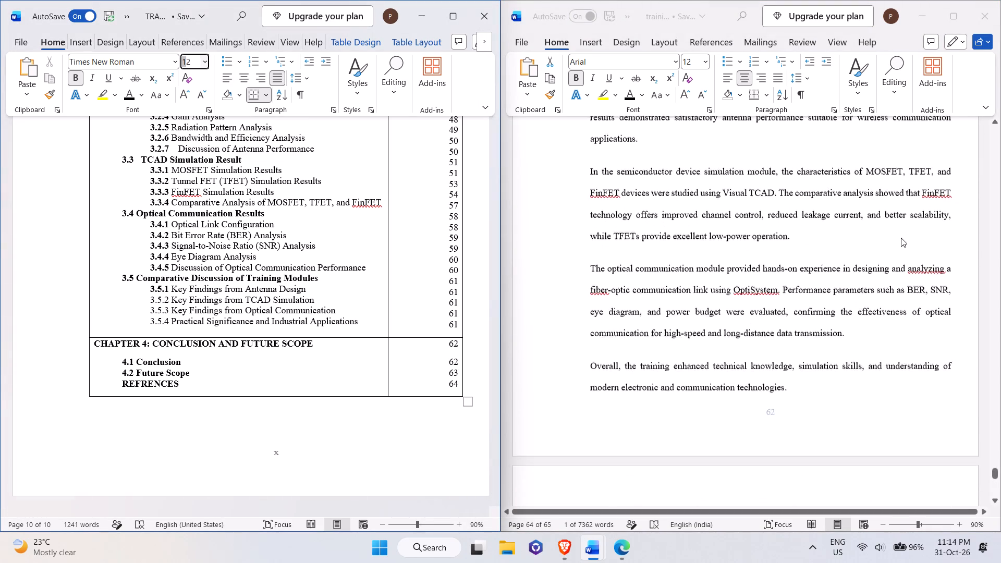
{"action": "scroll", "coordinate": [901, 238], "scroll_direction": "down", "scroll_amount": 7}
{"action": "key", "text": "ctrl+z"}
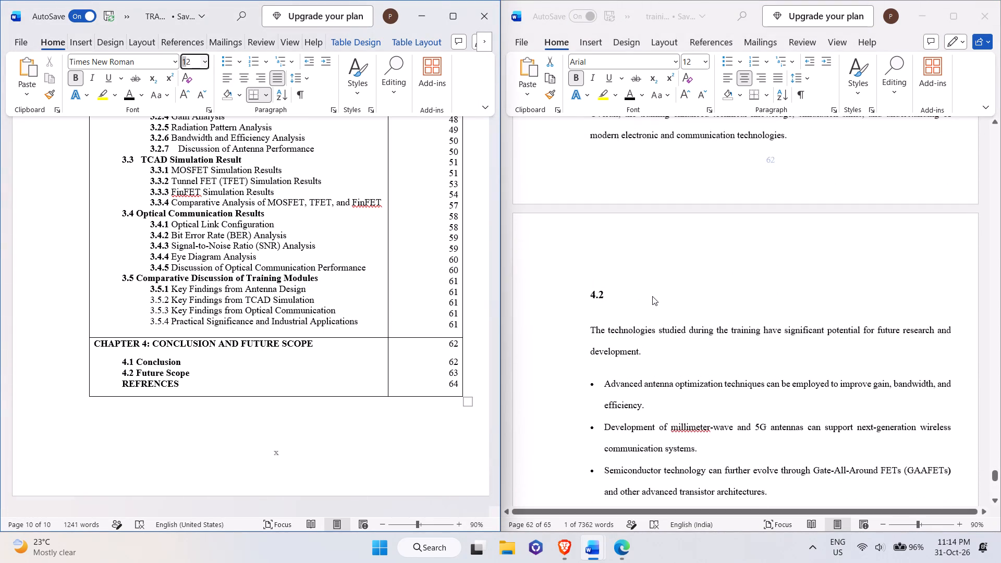
{"action": "left_click", "coordinate": [652, 296]}
{"action": "left_click", "coordinate": [645, 295]}
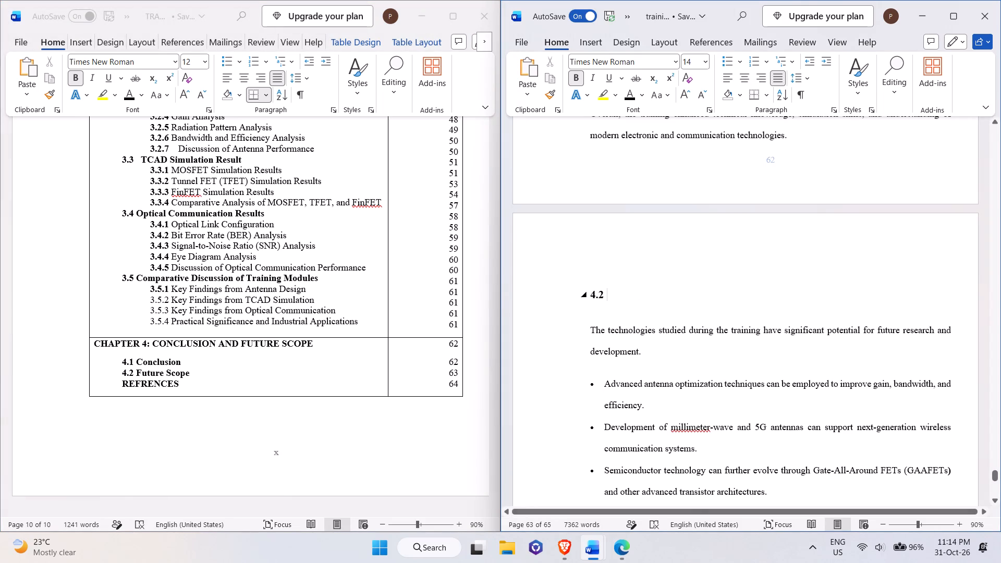
{"action": "type", "text": "fUTU"}
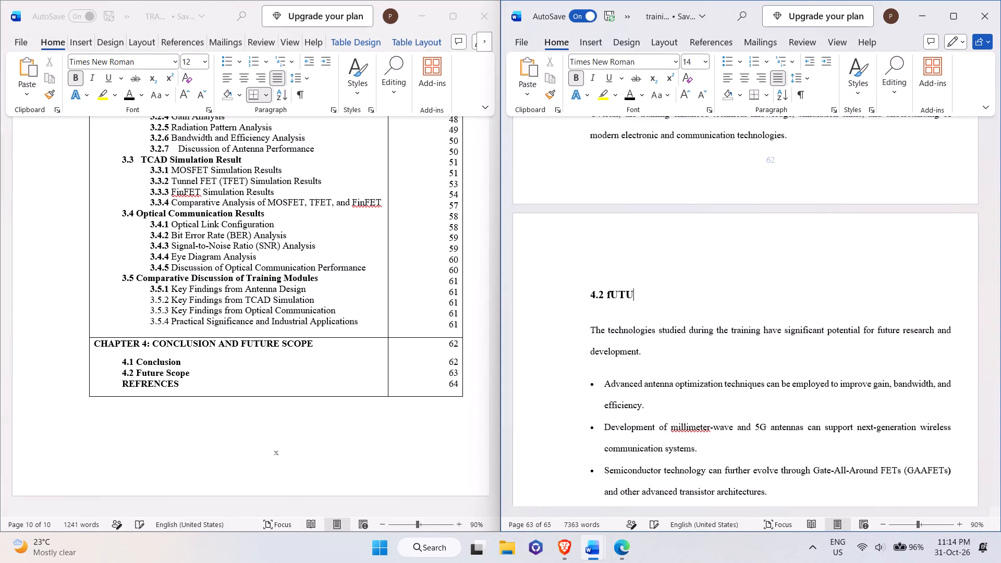
{"action": "scroll", "coordinate": [197, 26], "scroll_direction": "down", "scroll_amount": 14}
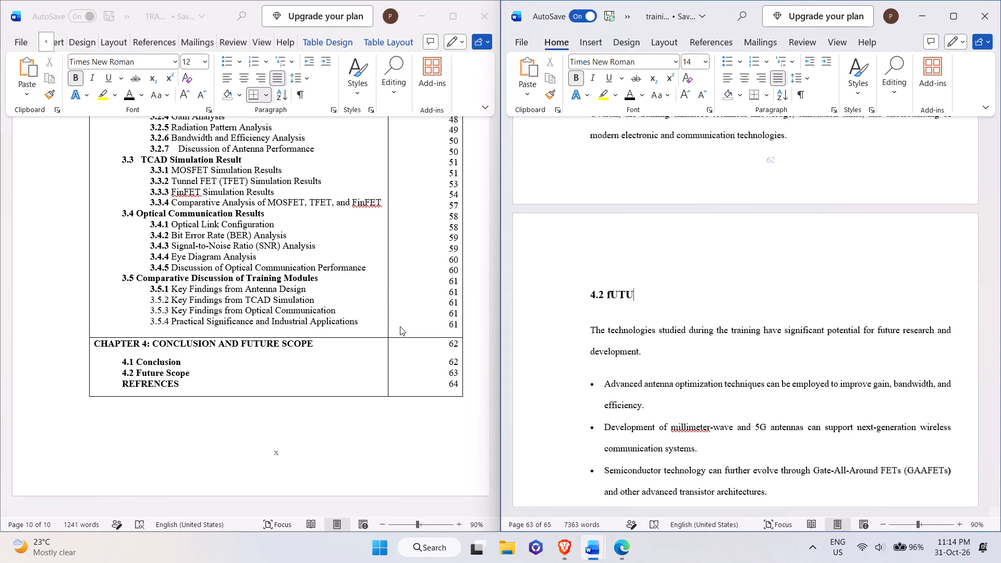
{"action": "key", "text": "BackSpace"}
{"action": "key", "text": "BackSpace"}
{"action": "key", "text": "BackSpace"}
{"action": "key", "text": "BackSpace"}
{"action": "key", "text": "f"}
{"action": "type", "text": "UT"}
{"action": "key", "text": "BackSpace"}
{"action": "key", "text": "BackSpace"}
{"action": "key", "text": "u"}
{"action": "type", "text": "TURE"}
{"action": "key", "text": "BackSpace"}
{"action": "key", "text": "BackSpace"}
{"action": "key", "text": "BackSpace"}
{"action": "key", "text": "BackSpace"}
{"action": "type", "text": "uture Scop"}
{"action": "key", "text": "e"}
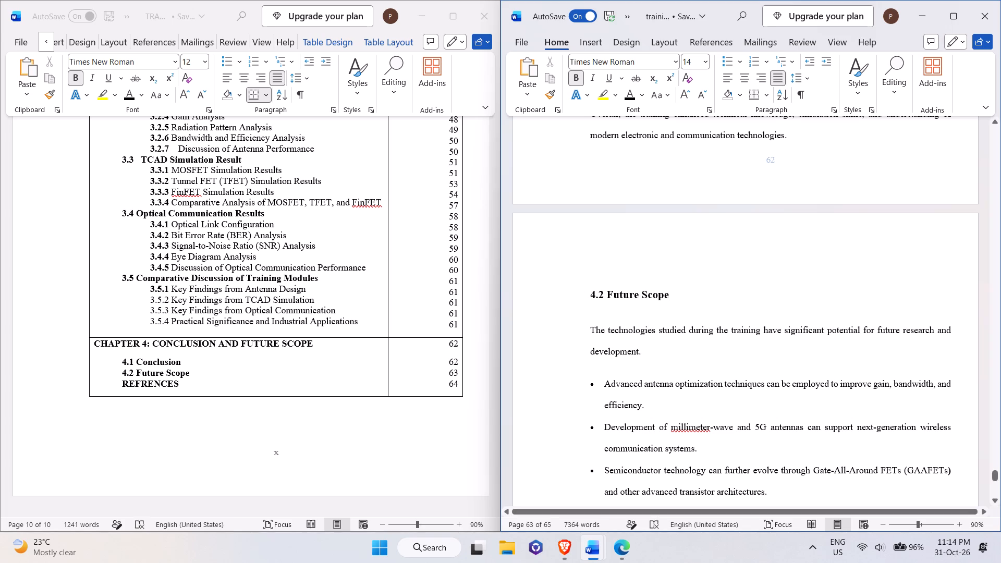
Examine the reference citation and Reference List Style guidelines on the last pages of format.pdf.
{"action": "scroll", "coordinate": [852, 406], "scroll_direction": "down", "scroll_amount": 2}
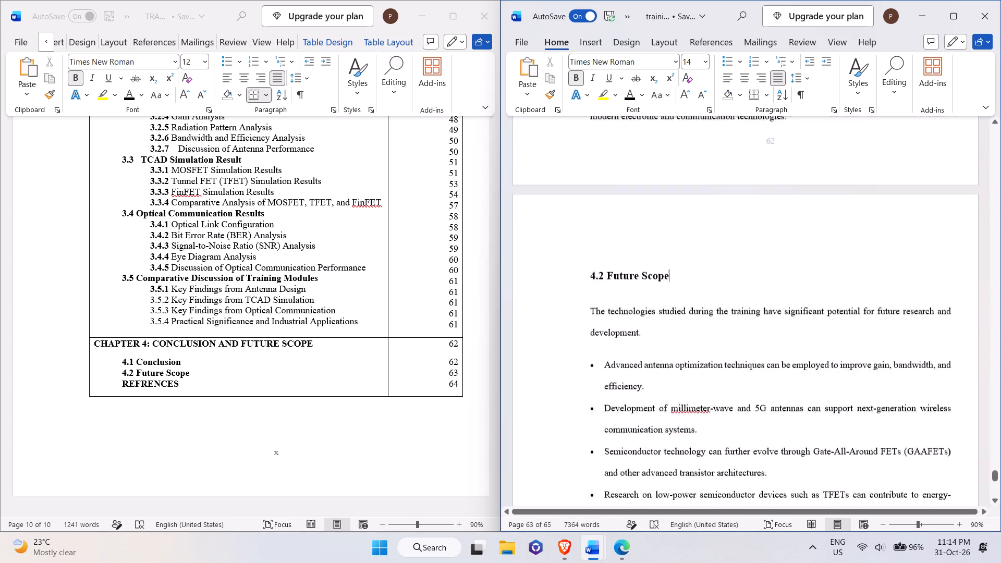
{"action": "scroll", "coordinate": [852, 408], "scroll_direction": "down", "scroll_amount": 19}
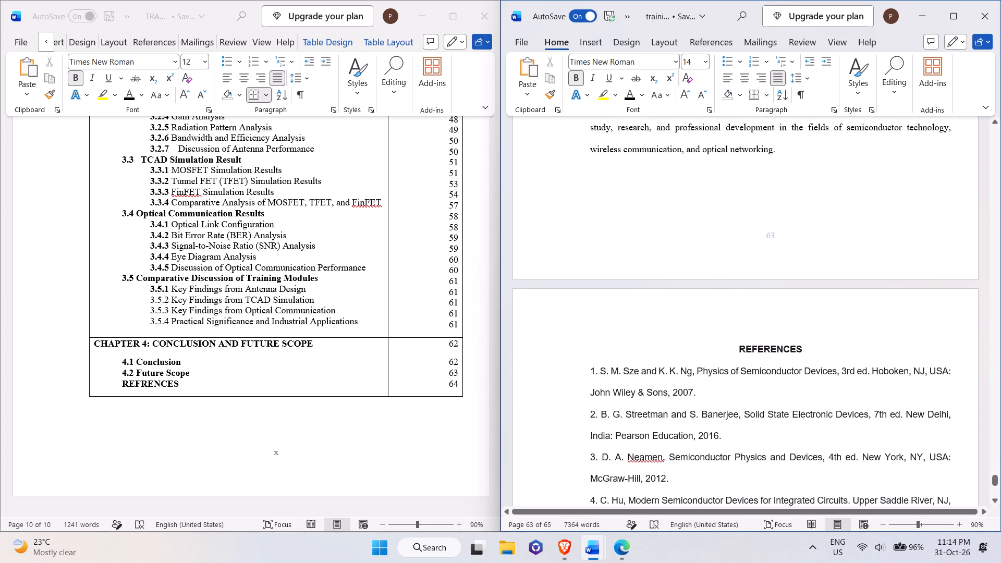
{"action": "left_click", "coordinate": [744, 347]}
{"action": "left_click", "coordinate": [737, 349]}
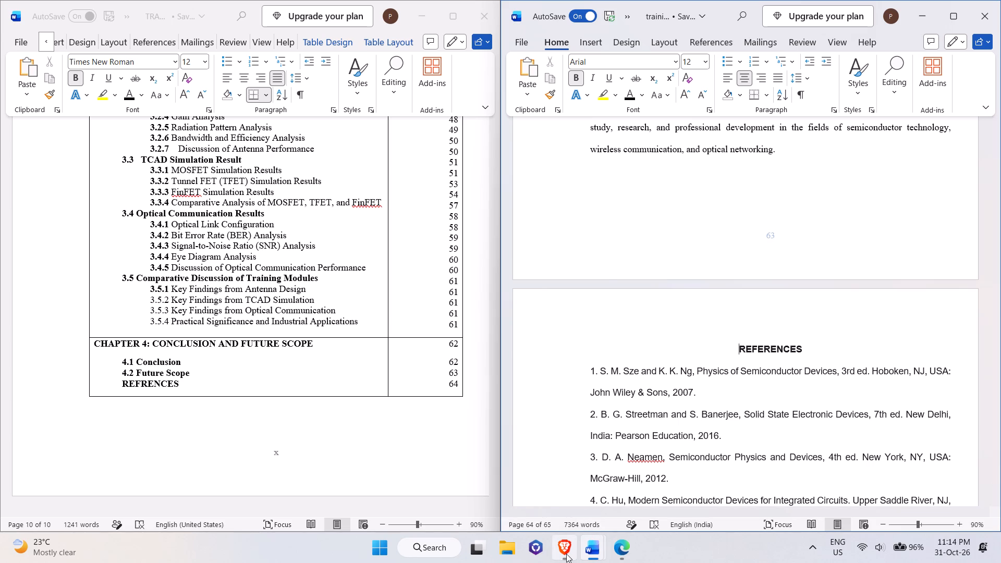
{"action": "left_click", "coordinate": [631, 555]}
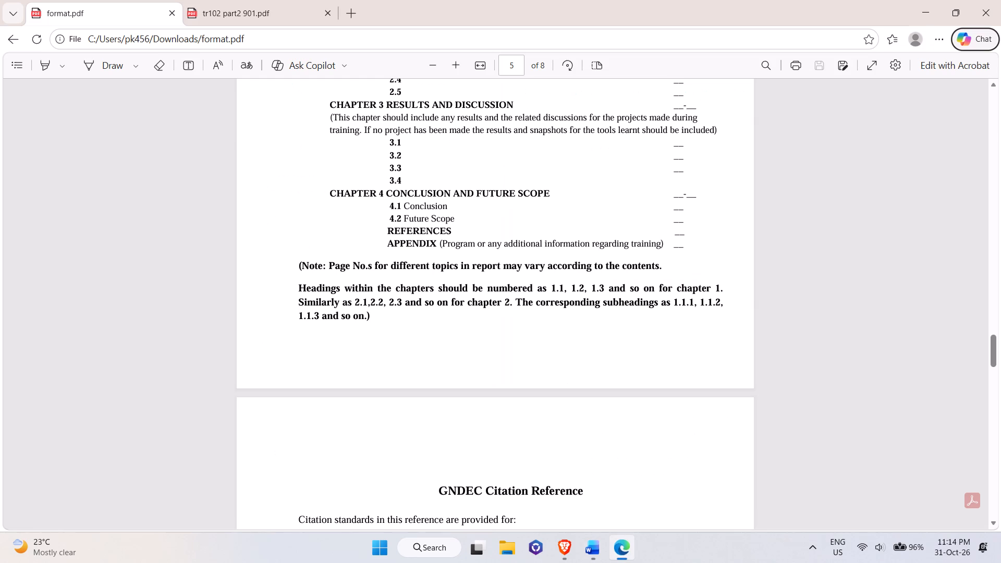
{"action": "scroll", "coordinate": [482, 265], "scroll_direction": "down", "scroll_amount": 17}
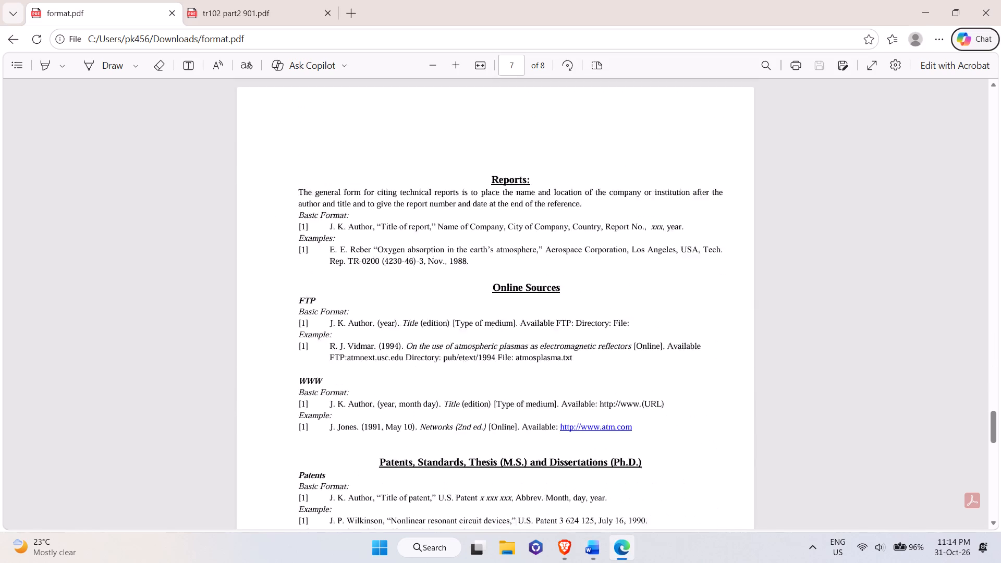
{"action": "scroll", "coordinate": [482, 267], "scroll_direction": "down", "scroll_amount": 12}
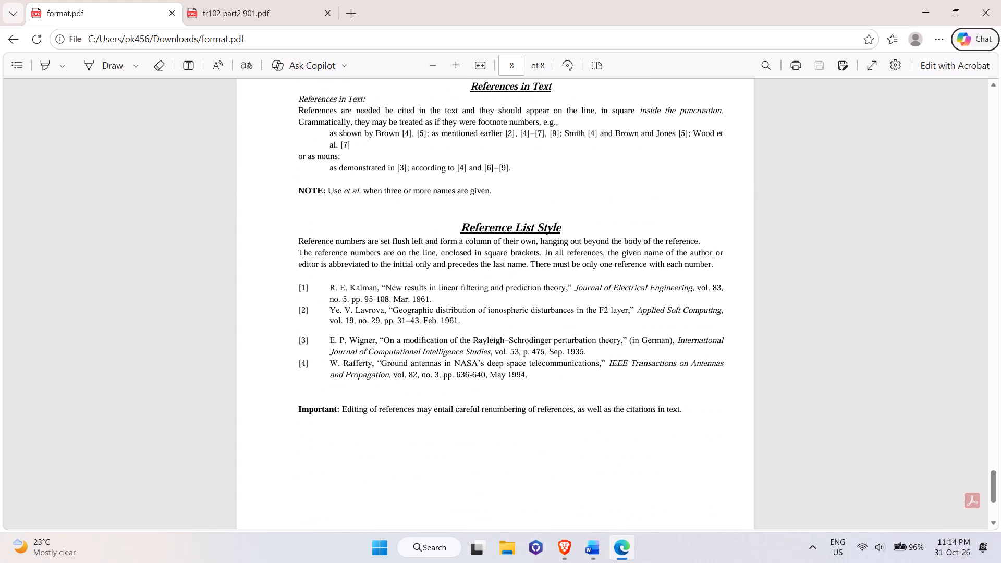
{"action": "scroll", "coordinate": [548, 285], "scroll_direction": "up", "scroll_amount": 2}
{"action": "scroll", "coordinate": [548, 293], "scroll_direction": "down", "scroll_amount": 2}
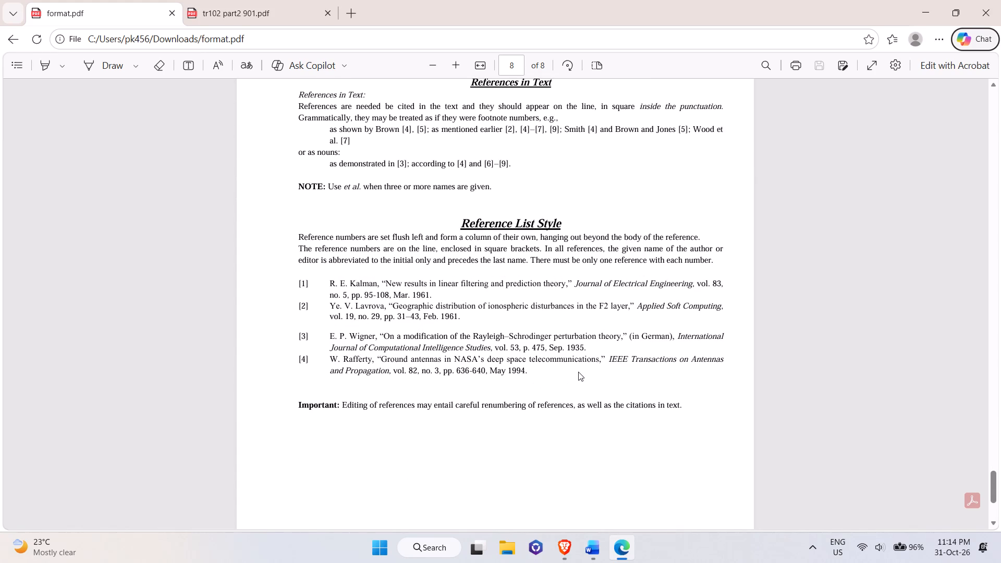
{"action": "scroll", "coordinate": [577, 371], "scroll_direction": "up", "scroll_amount": 2}
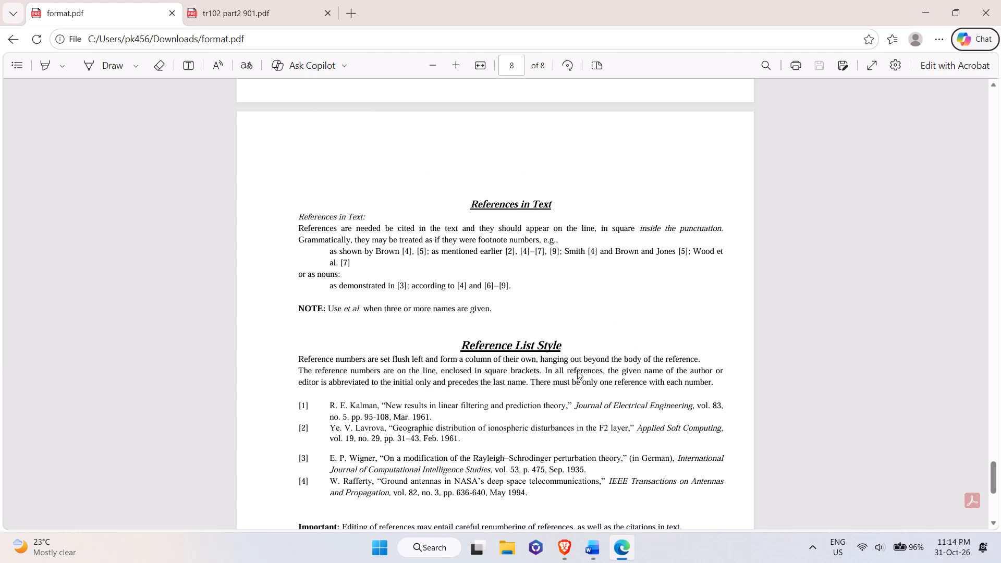
{"action": "scroll", "coordinate": [577, 371], "scroll_direction": "down", "scroll_amount": 1}
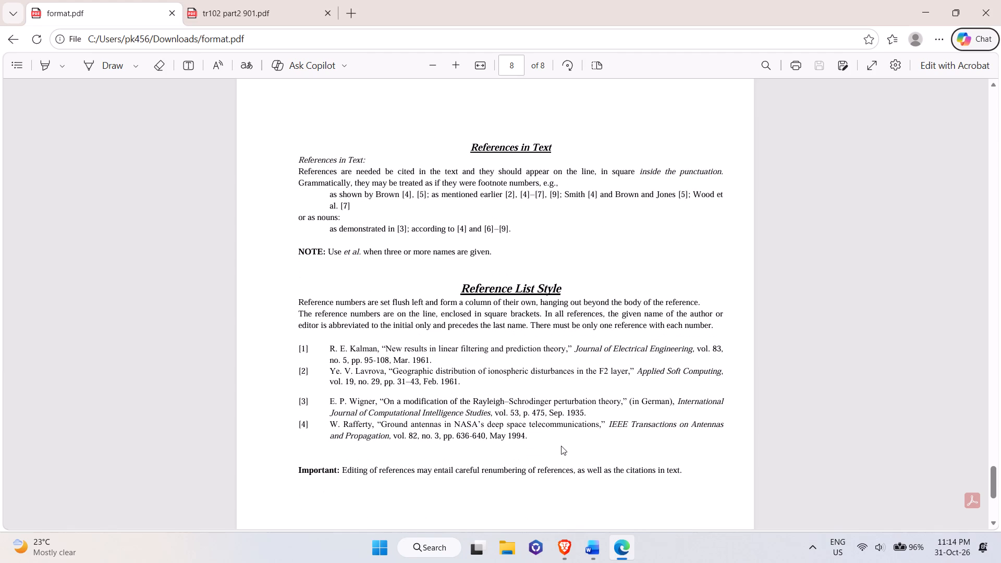
{"action": "left_click_drag", "start_coordinate": [564, 455], "coordinate": [317, 210]}
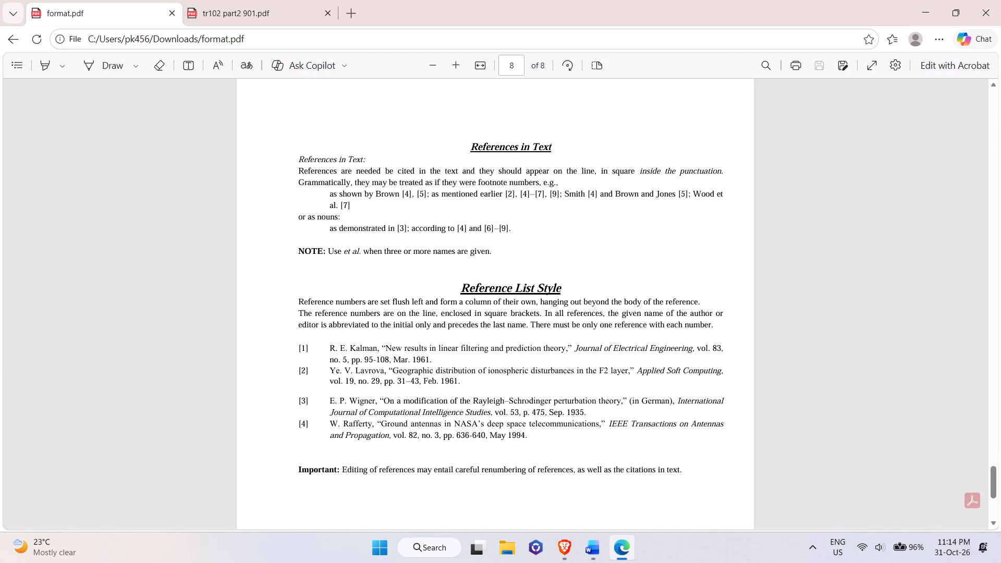
{"action": "left_click_drag", "start_coordinate": [440, 144], "coordinate": [532, 257]}
{"action": "left_click_drag", "start_coordinate": [471, 126], "coordinate": [587, 452]}
{"action": "left_click", "coordinate": [579, 436]}
{"action": "left_click_drag", "start_coordinate": [579, 436], "coordinate": [443, 276]}
{"action": "key", "text": "alt+Tab"}
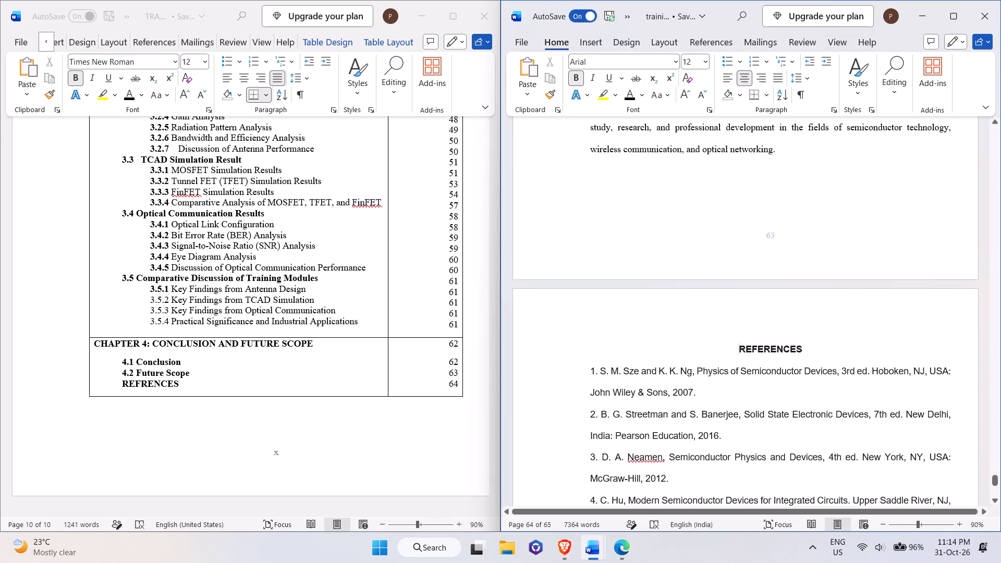
Set the font of the REFERENCES heading in training file 2 to Times New Roman.
{"action": "scroll", "coordinate": [774, 308], "scroll_direction": "down", "scroll_amount": 2}
{"action": "left_click_drag", "start_coordinate": [737, 290], "coordinate": [808, 293]}
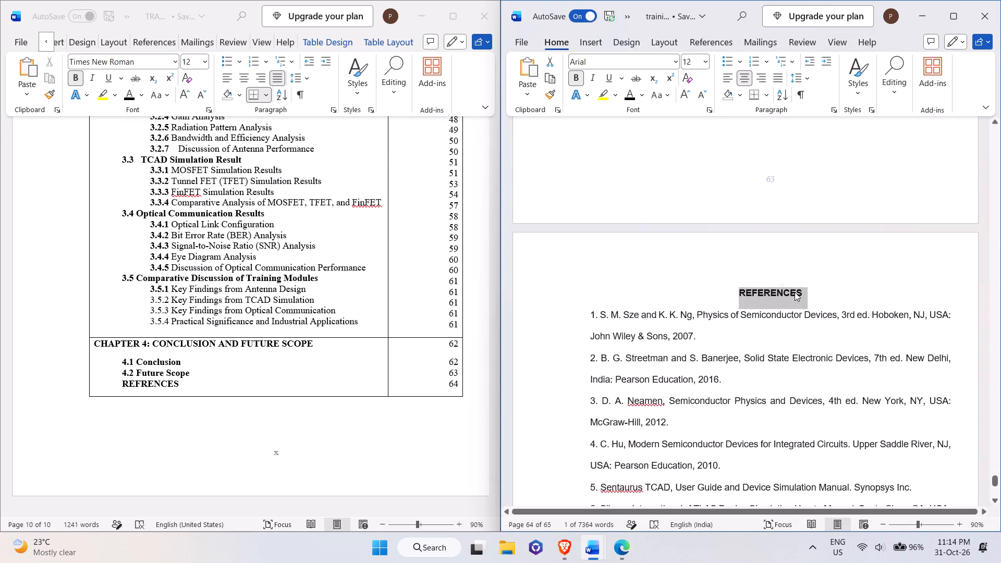
{"action": "left_click", "coordinate": [170, 57]}
{"action": "left_click", "coordinate": [172, 62]}
{"action": "left_click", "coordinate": [152, 154]}
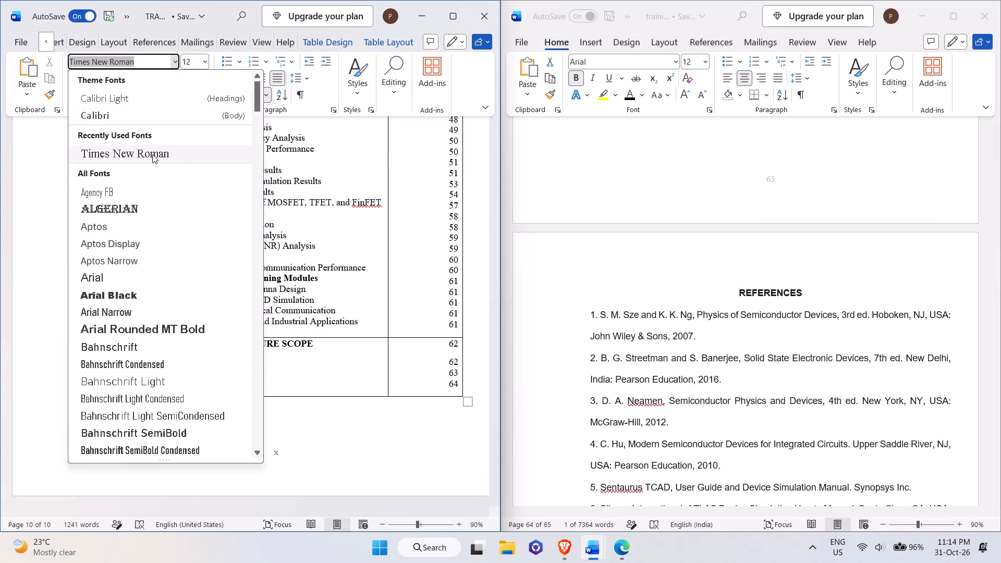
{"action": "left_click", "coordinate": [766, 297]}
{"action": "left_click", "coordinate": [766, 297]}
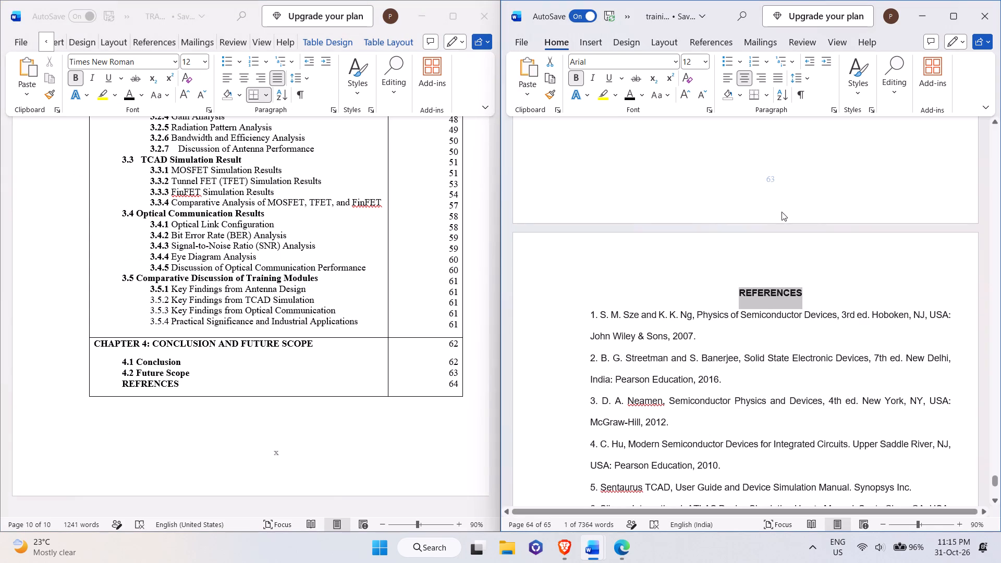
{"action": "left_click", "coordinate": [673, 62]}
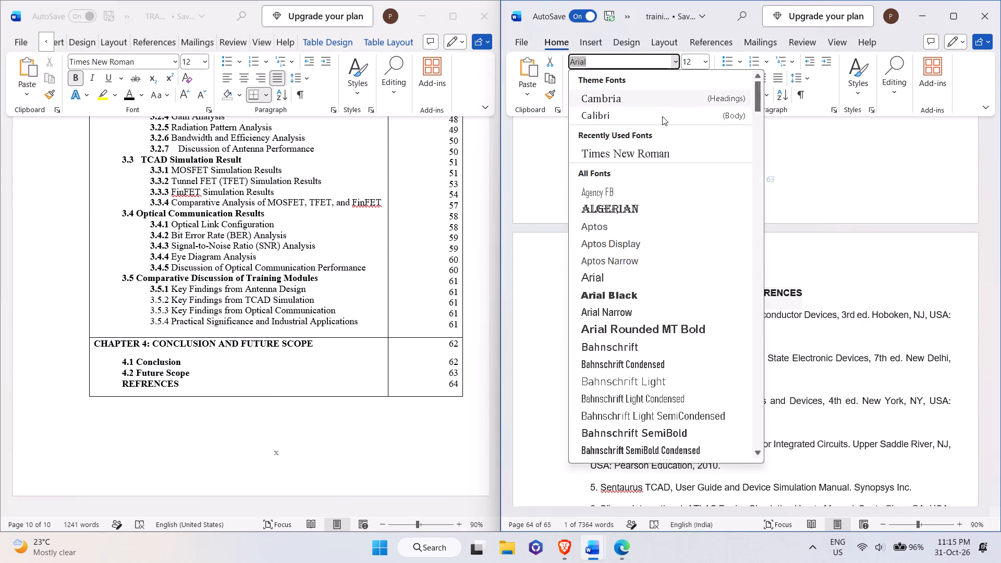
{"action": "left_click", "coordinate": [662, 155]}
Increase the REFERENCES heading's font size to 16.
{"action": "left_click", "coordinate": [775, 326]}
{"action": "left_click", "coordinate": [746, 292]}
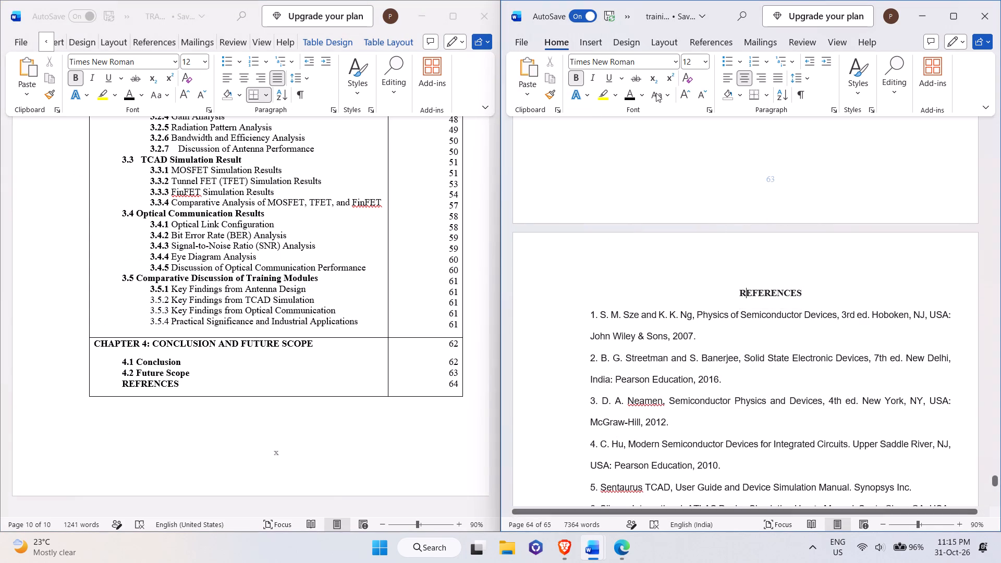
{"action": "left_click_drag", "start_coordinate": [742, 283], "coordinate": [767, 285]}
{"action": "left_click_drag", "start_coordinate": [767, 285], "coordinate": [802, 285]}
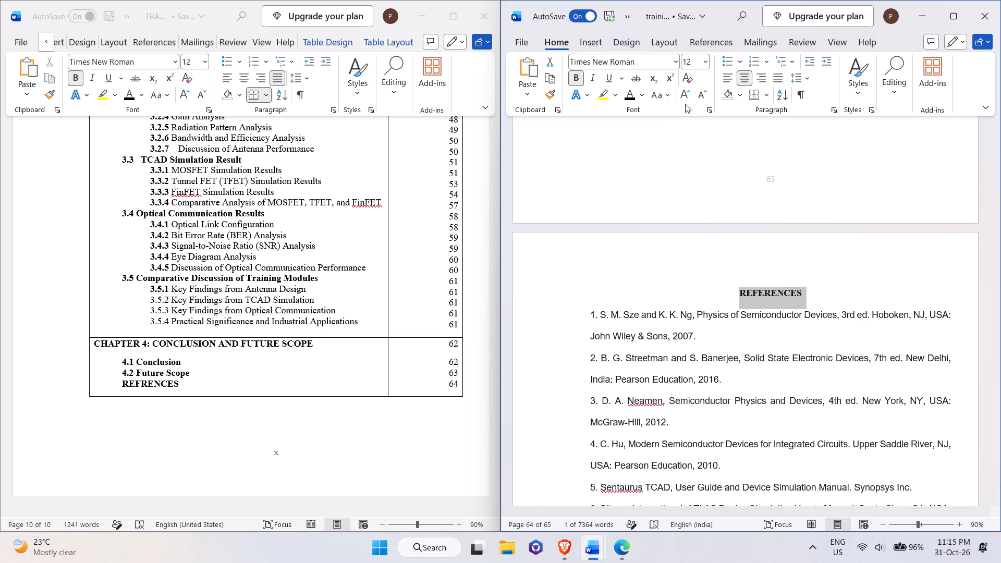
{"action": "double_click", "coordinate": [688, 96]}
Set the font of all 13 reference entries to Times New Roman.
{"action": "scroll", "coordinate": [747, 284], "scroll_direction": "down", "scroll_amount": 3}
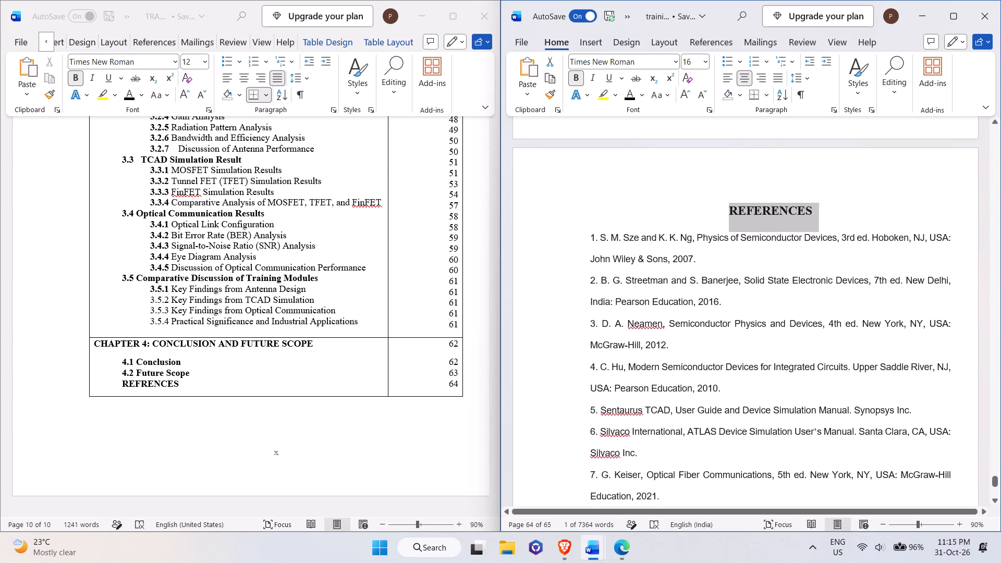
{"action": "left_click_drag", "start_coordinate": [589, 232], "coordinate": [891, 317]}
{"action": "scroll", "coordinate": [709, 310], "scroll_direction": "down", "scroll_amount": 15}
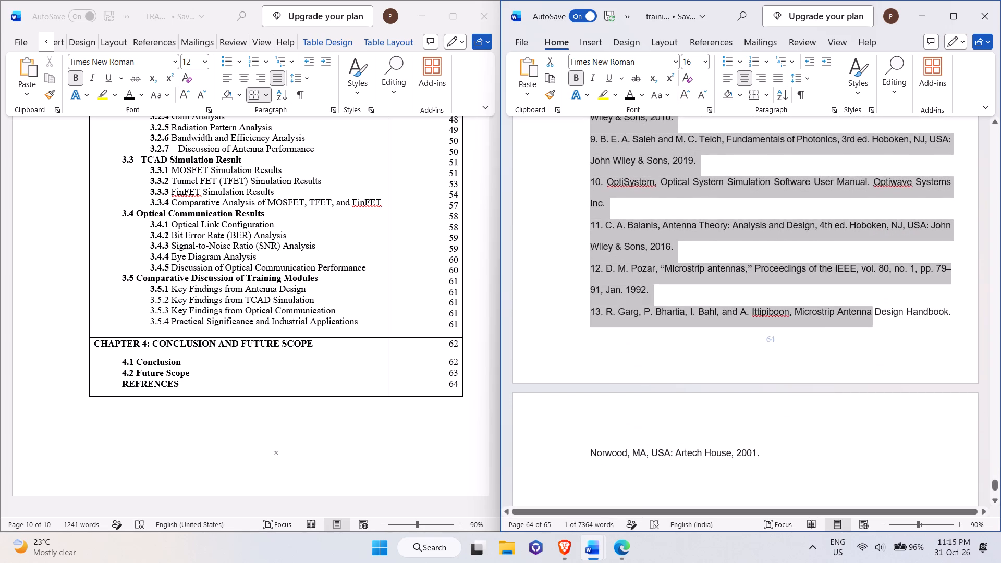
{"action": "left_click_drag", "start_coordinate": [891, 317], "coordinate": [922, 466]}
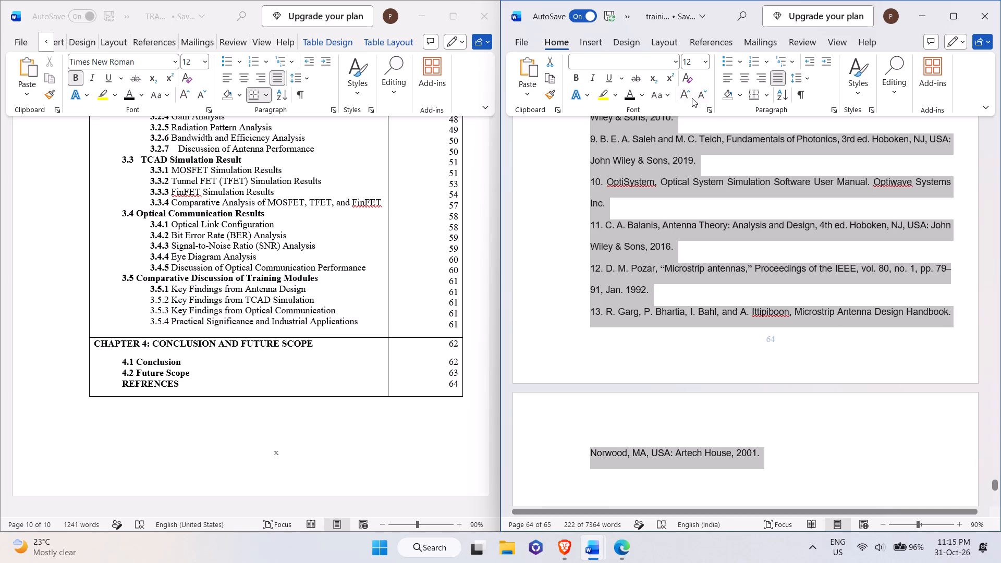
{"action": "left_click", "coordinate": [676, 58]}
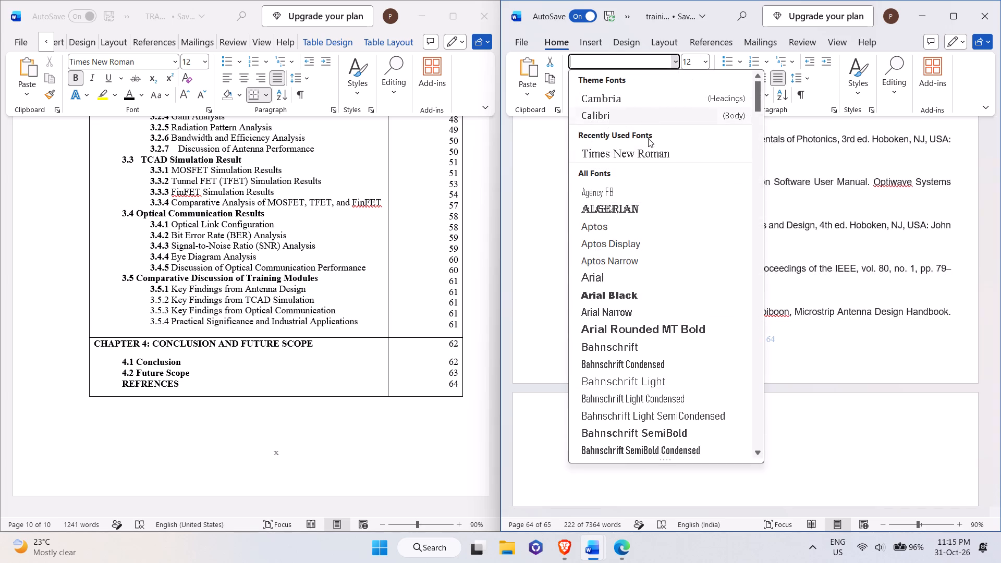
{"action": "left_click", "coordinate": [648, 151]}
{"action": "scroll", "coordinate": [774, 245], "scroll_direction": "up", "scroll_amount": 11}
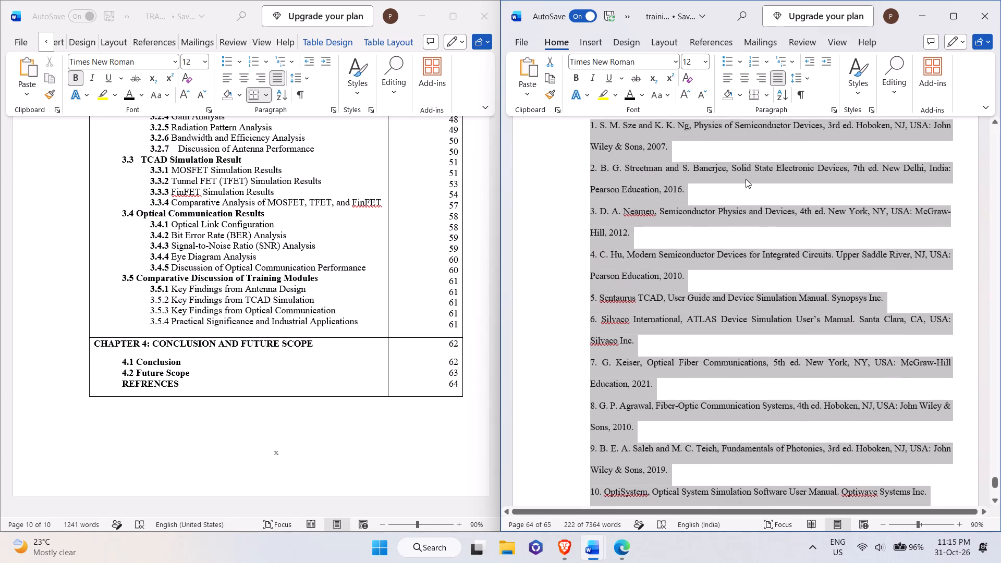
{"action": "scroll", "coordinate": [714, 286], "scroll_direction": "up", "scroll_amount": 4}
{"action": "left_click", "coordinate": [719, 314]}
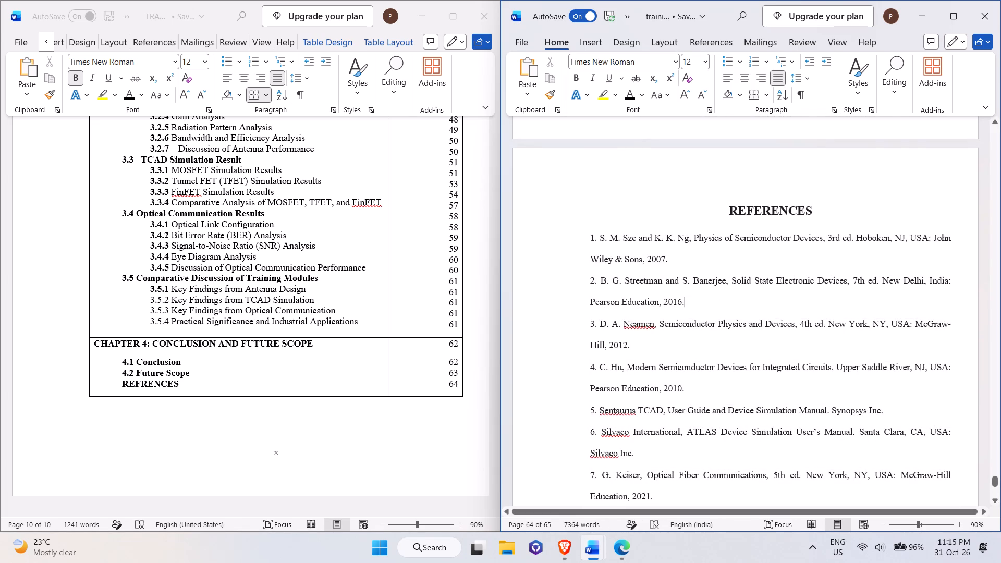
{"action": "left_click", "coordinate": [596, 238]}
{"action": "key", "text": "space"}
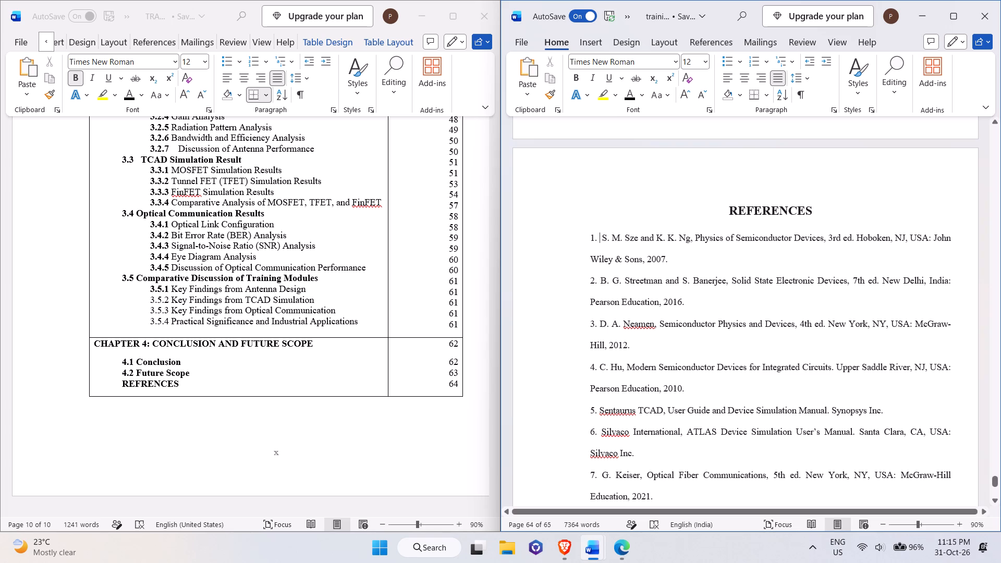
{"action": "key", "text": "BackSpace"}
Review the layout of the References page from its heading through the last entry.
{"action": "scroll", "coordinate": [699, 305], "scroll_direction": "up", "scroll_amount": 1}
{"action": "key", "text": "alt+Tab"}
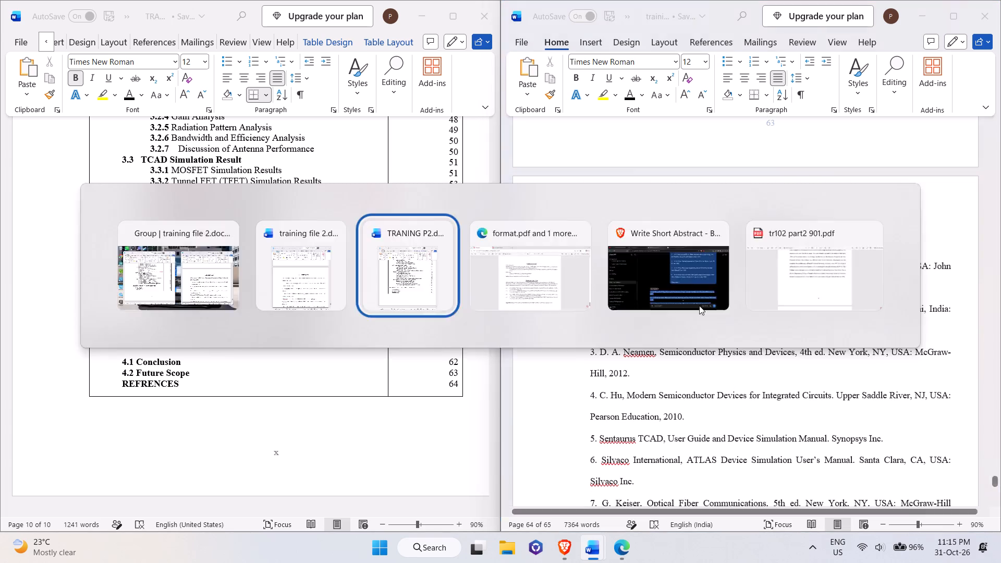
{"action": "key", "text": "alt+Tab"}
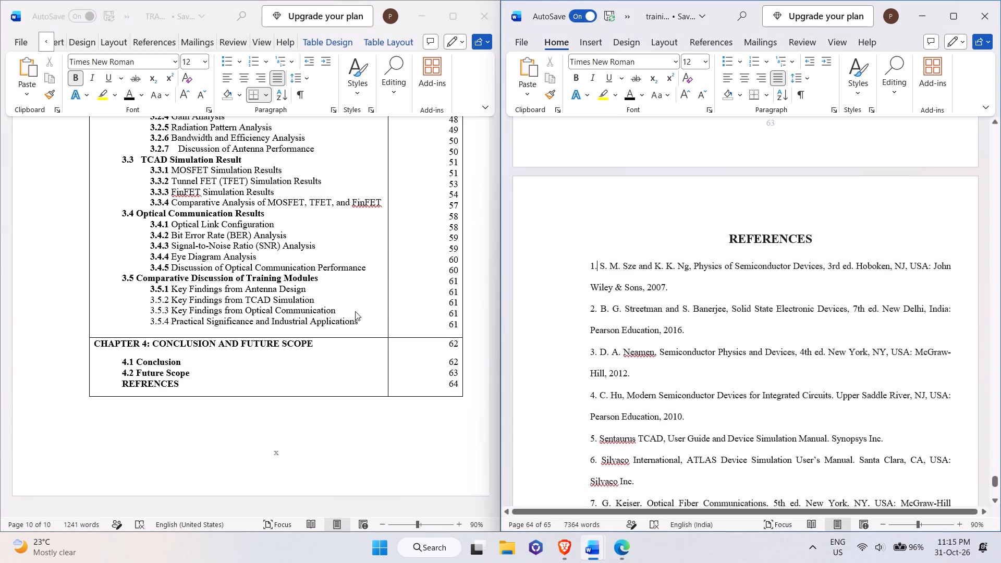
{"action": "scroll", "coordinate": [655, 327], "scroll_direction": "down", "scroll_amount": 1}
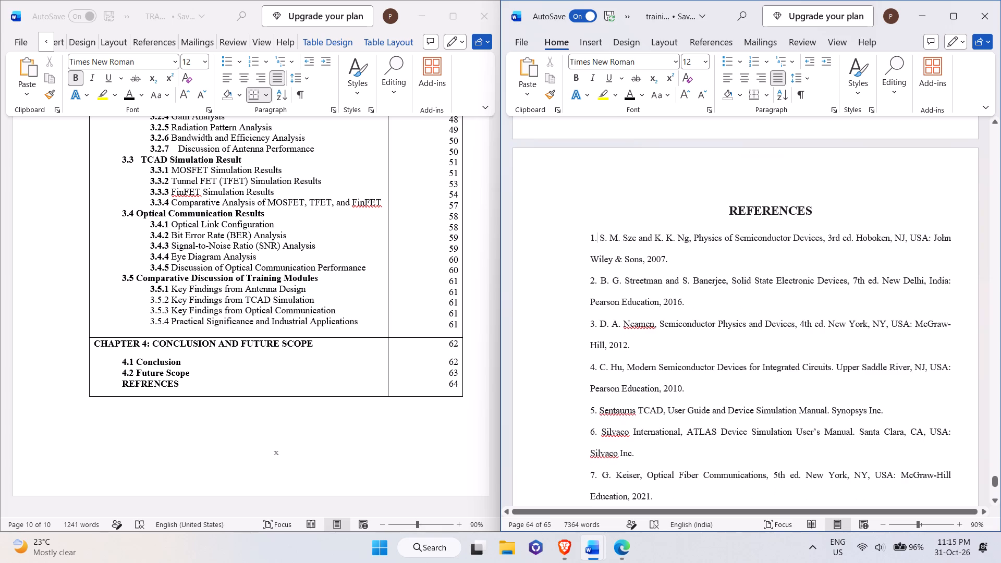
{"action": "scroll", "coordinate": [710, 271], "scroll_direction": "up", "scroll_amount": 19}
{"action": "scroll", "coordinate": [712, 270], "scroll_direction": "down", "scroll_amount": 19}
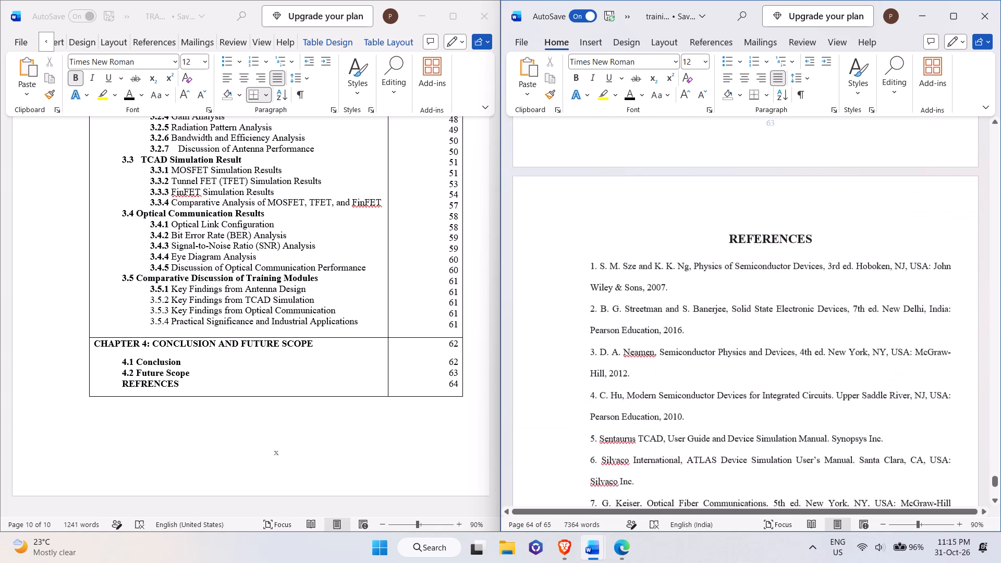
{"action": "scroll", "coordinate": [712, 270], "scroll_direction": "down", "scroll_amount": 4}
{"action": "scroll", "coordinate": [651, 320], "scroll_direction": "down", "scroll_amount": 3}
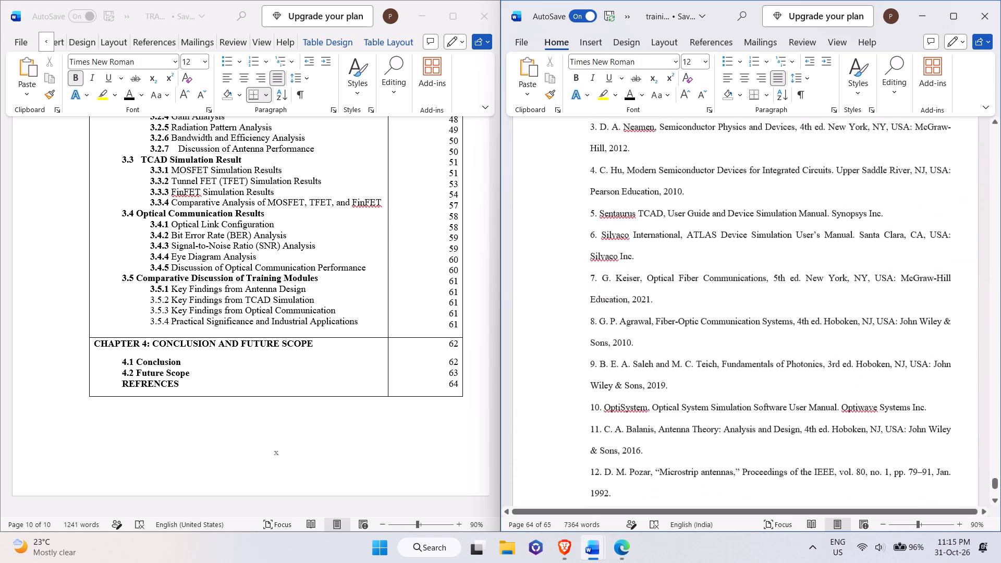
{"action": "scroll", "coordinate": [630, 280], "scroll_direction": "down", "scroll_amount": 11}
{"action": "scroll", "coordinate": [724, 265], "scroll_direction": "up", "scroll_amount": 5}
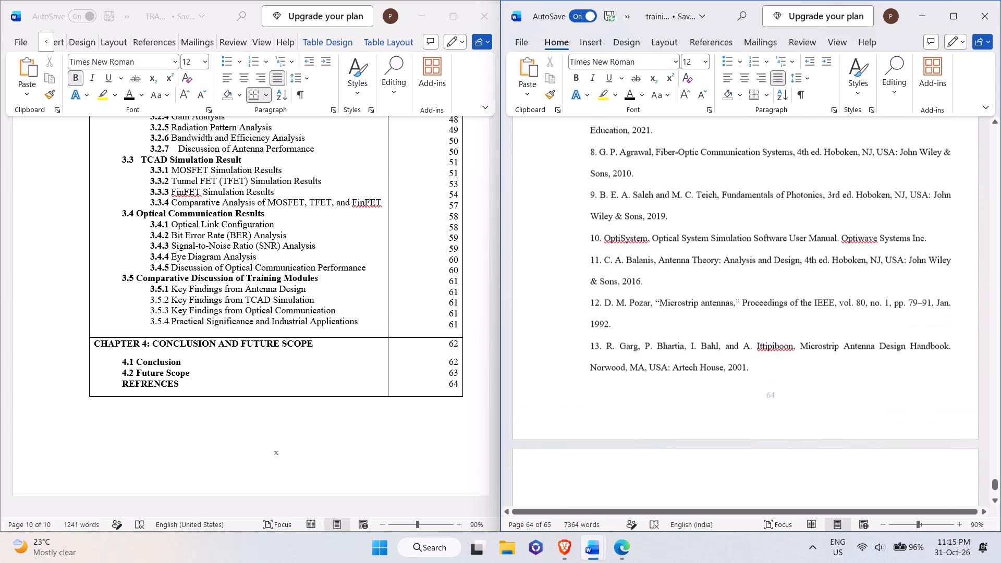
{"action": "scroll", "coordinate": [735, 355], "scroll_direction": "up", "scroll_amount": 15}
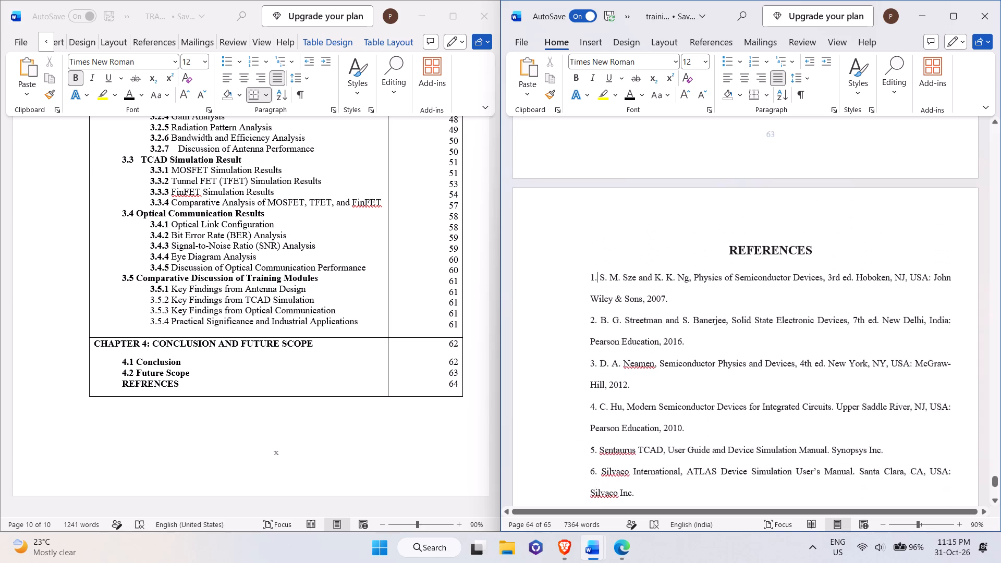
Insert a blank, right-aligned line between the REFERENCES heading and the first reference.
{"action": "left_click", "coordinate": [827, 267]}
{"action": "key", "text": "Return"}
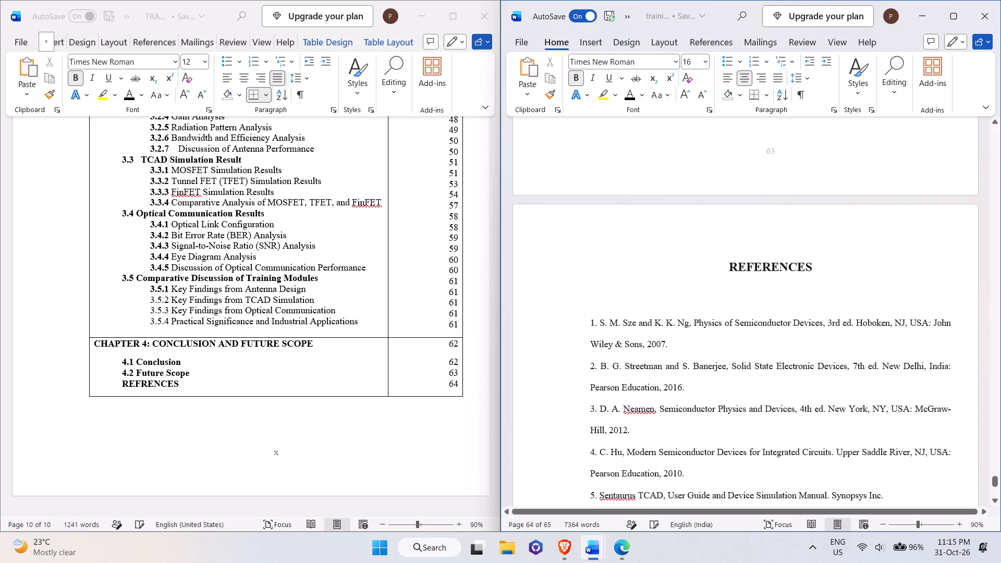
{"action": "key", "text": "ctrl+r"}
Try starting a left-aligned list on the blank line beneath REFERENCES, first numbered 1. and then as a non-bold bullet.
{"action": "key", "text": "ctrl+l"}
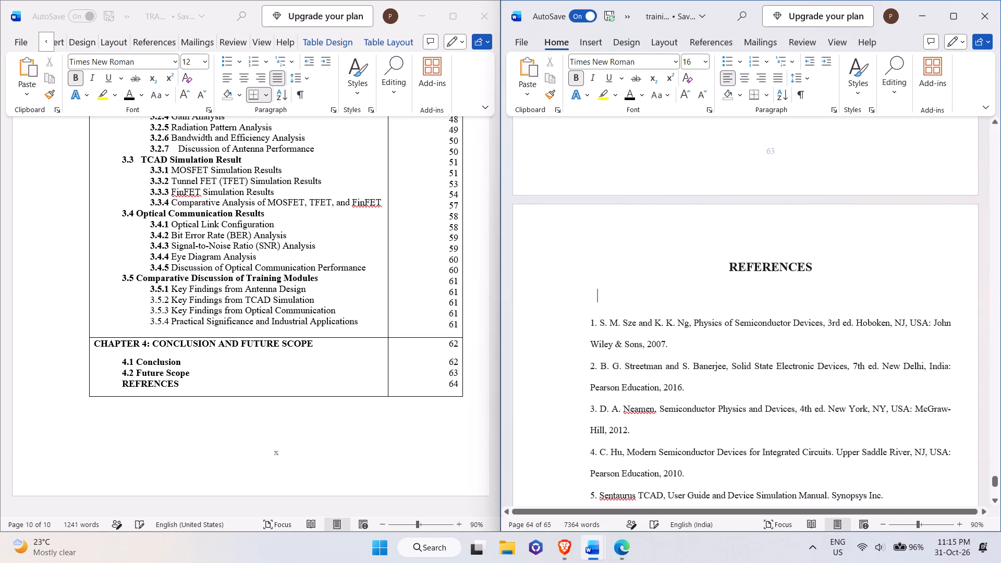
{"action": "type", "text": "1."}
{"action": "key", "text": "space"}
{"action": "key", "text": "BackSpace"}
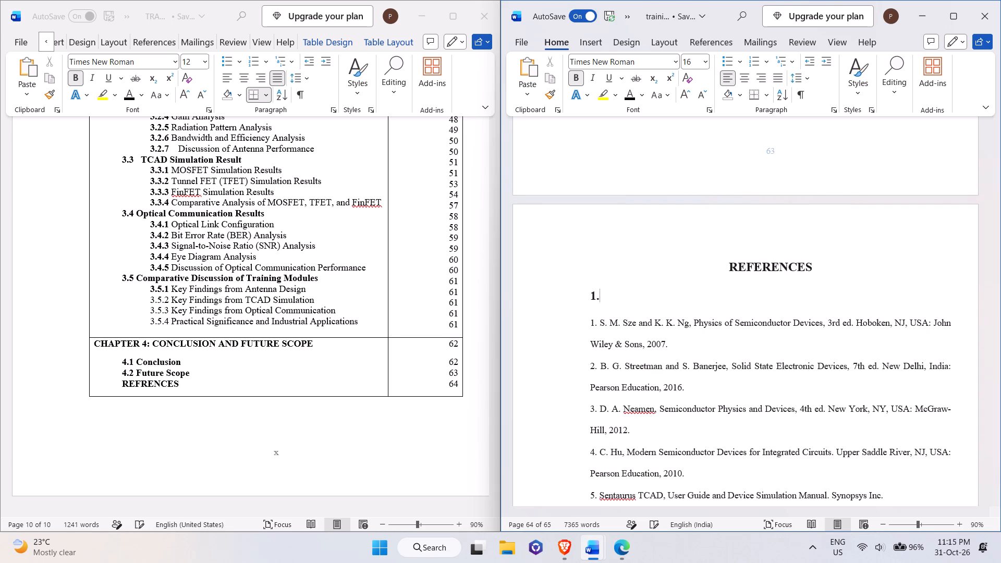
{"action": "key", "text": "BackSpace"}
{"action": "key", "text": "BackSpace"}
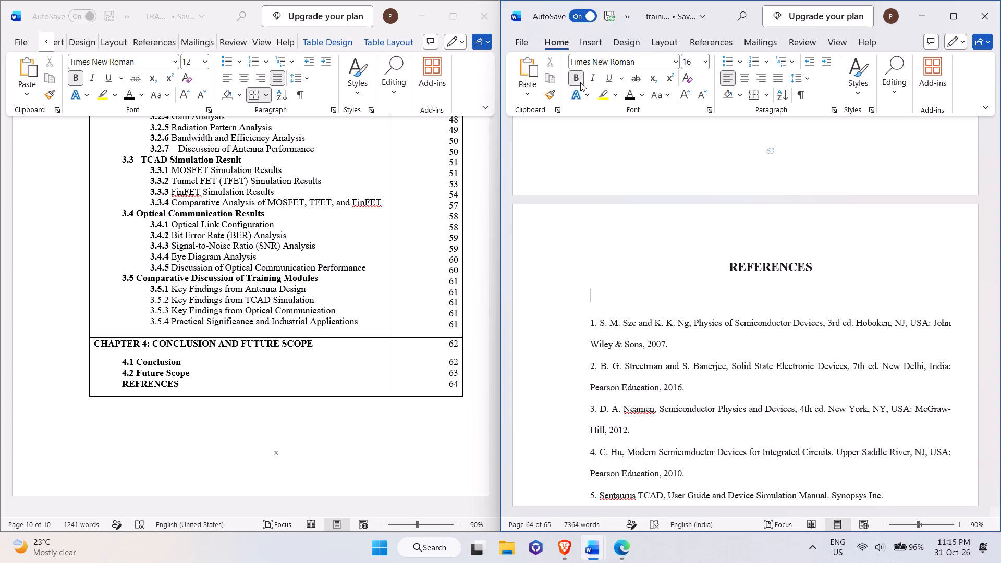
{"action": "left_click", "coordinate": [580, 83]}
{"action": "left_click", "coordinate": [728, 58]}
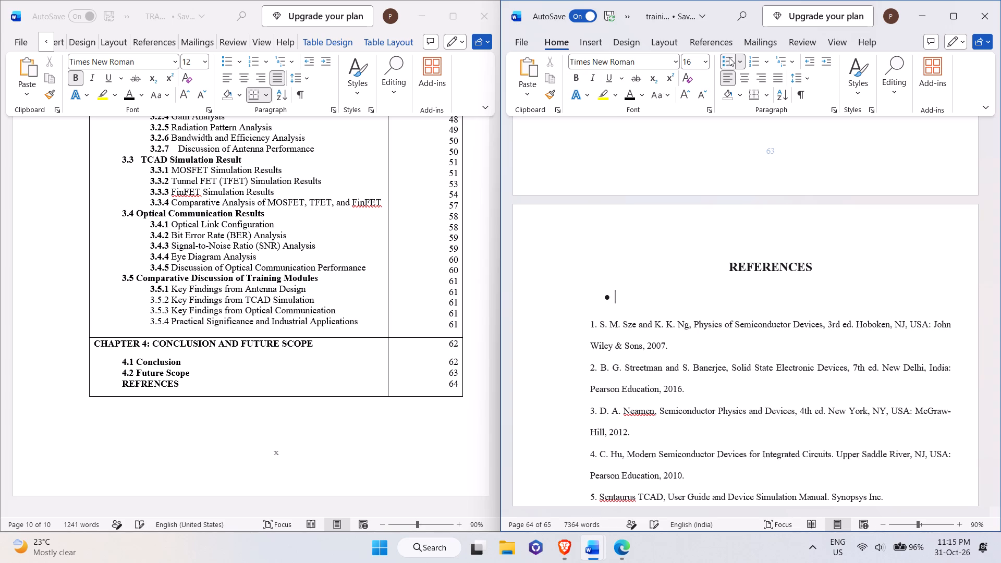
Remove the bullet and delete the blank line between the REFERENCES heading and the first reference.
{"action": "key", "text": "BackSpace"}
{"action": "key", "text": "BackSpace"}
{"action": "key", "text": "BackSpace"}
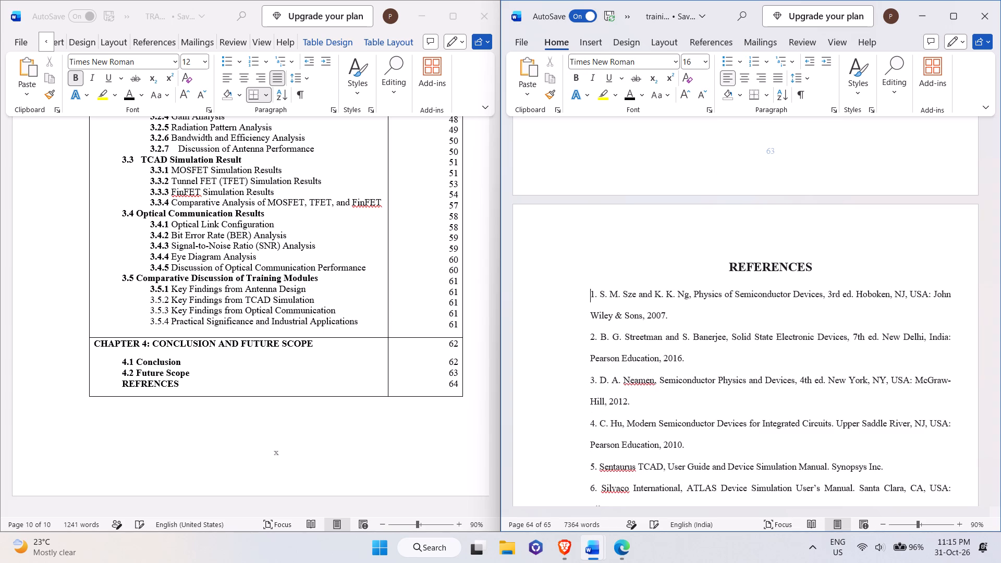
Review the References, Future Scope and Conclusion pages of the training file, and return to the start of Chapter 1.
{"action": "scroll", "coordinate": [709, 340], "scroll_direction": "up", "scroll_amount": 3, "text": "ctrl"}
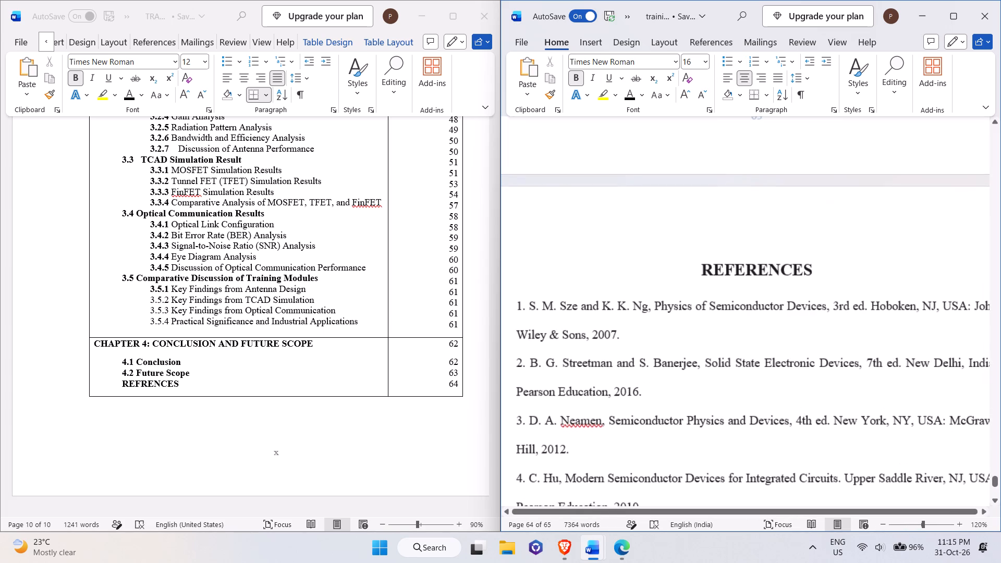
{"action": "scroll", "coordinate": [709, 340], "scroll_direction": "down", "scroll_amount": 2, "text": "ctrl"}
{"action": "scroll", "coordinate": [739, 336], "scroll_direction": "down", "scroll_amount": 11}
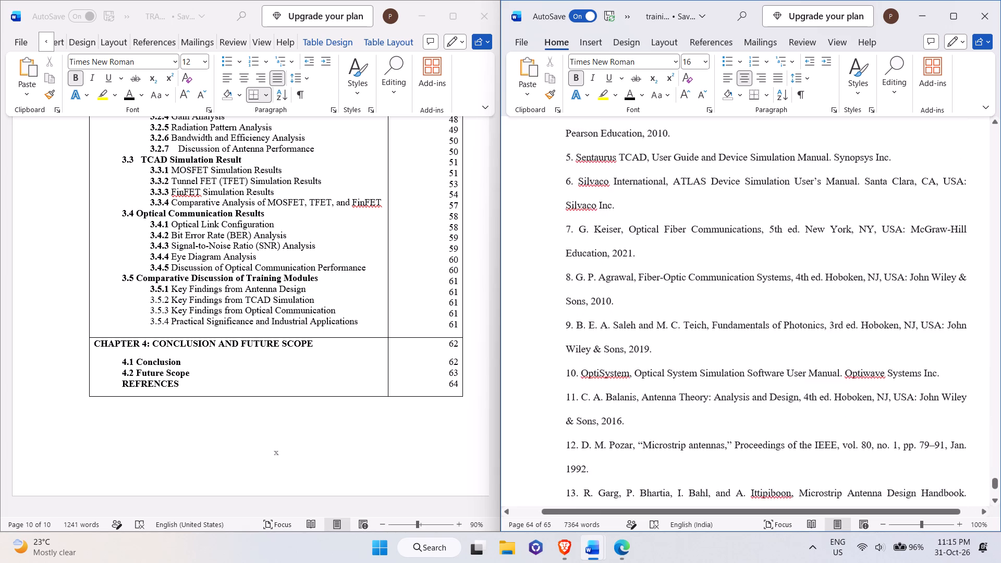
{"action": "scroll", "coordinate": [739, 336], "scroll_direction": "down", "scroll_amount": 2}
{"action": "scroll", "coordinate": [739, 336], "scroll_direction": "up", "scroll_amount": 20}
{"action": "scroll", "coordinate": [739, 336], "scroll_direction": "up", "scroll_amount": 15}
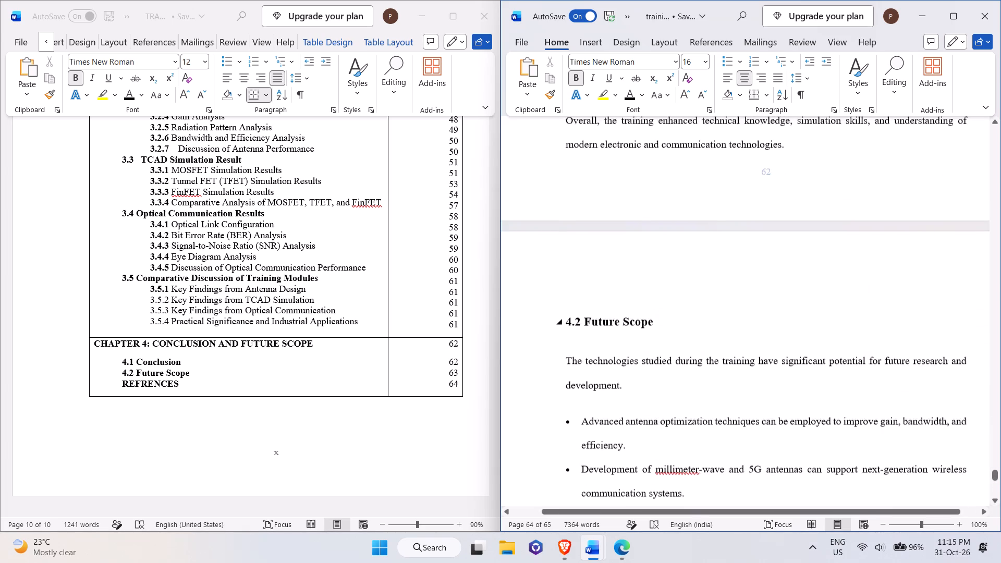
{"action": "scroll", "coordinate": [740, 336], "scroll_direction": "up", "scroll_amount": 20}
{"action": "scroll", "coordinate": [740, 336], "scroll_direction": "up", "scroll_amount": 6}
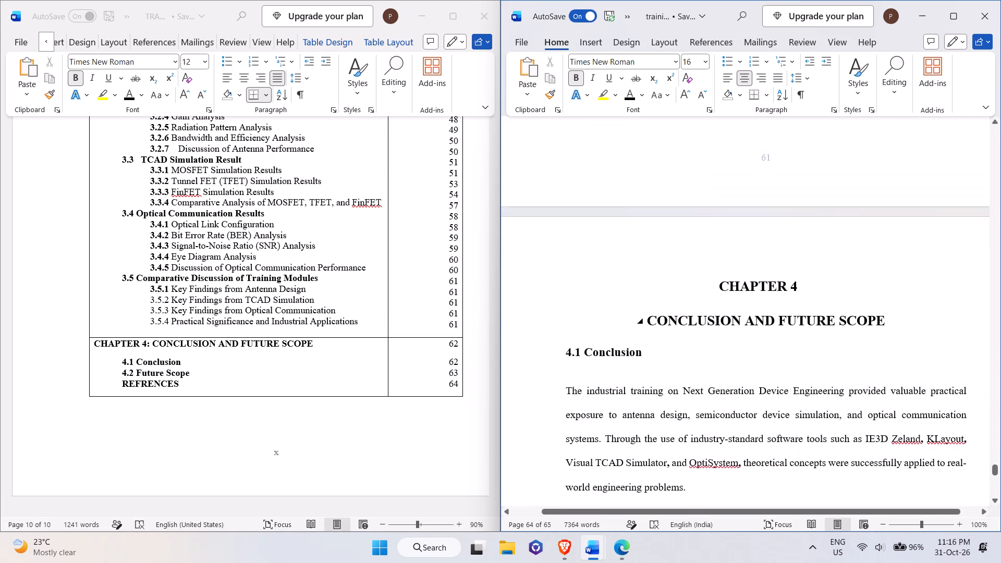
{"action": "scroll", "coordinate": [740, 336], "scroll_direction": "down", "scroll_amount": 20}
{"action": "scroll", "coordinate": [741, 336], "scroll_direction": "down", "scroll_amount": 13}
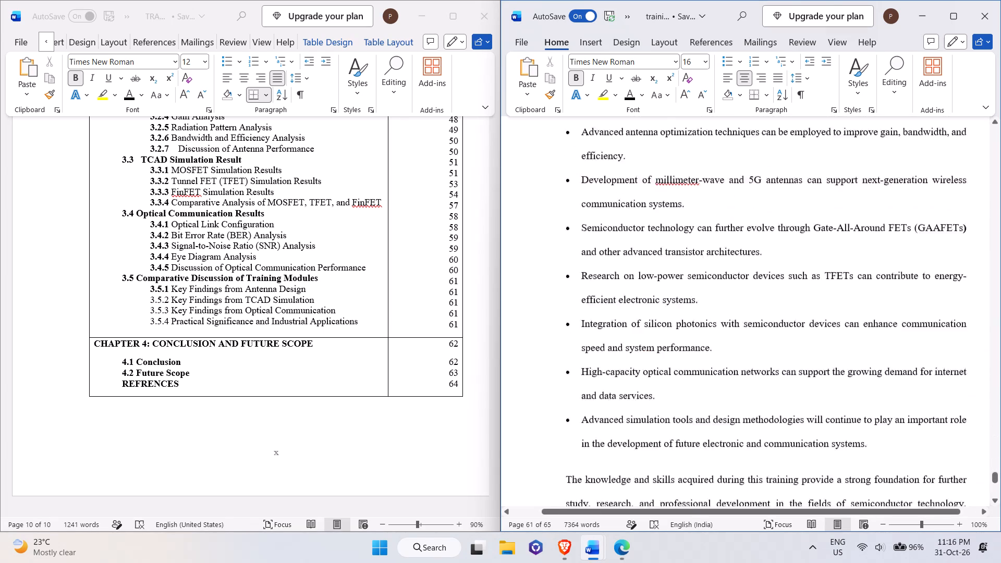
{"action": "scroll", "coordinate": [741, 336], "scroll_direction": "down", "scroll_amount": 14}
{"action": "scroll", "coordinate": [741, 336], "scroll_direction": "down", "scroll_amount": 20}
{"action": "scroll", "coordinate": [741, 336], "scroll_direction": "down", "scroll_amount": 2}
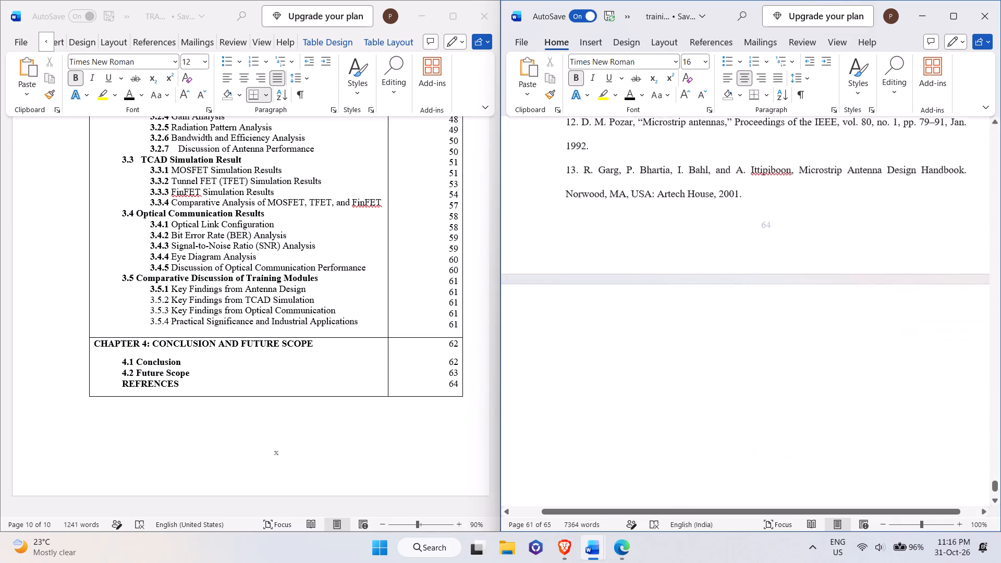
{"action": "scroll", "coordinate": [741, 336], "scroll_direction": "up", "scroll_amount": 2}
{"action": "scroll", "coordinate": [741, 336], "scroll_direction": "up", "scroll_amount": 20}
{"action": "scroll", "coordinate": [741, 336], "scroll_direction": "up", "scroll_amount": 19}
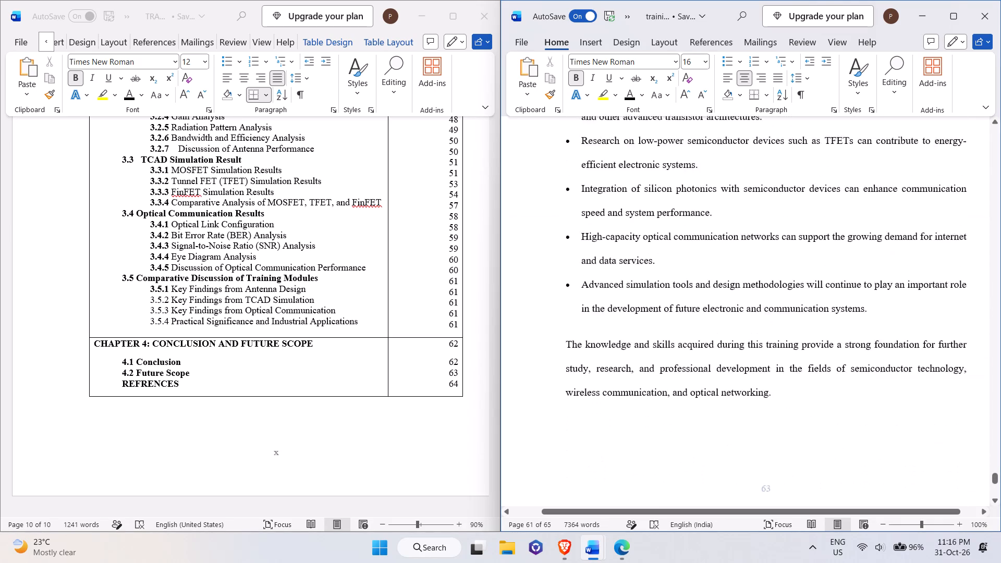
{"action": "scroll", "coordinate": [741, 336], "scroll_direction": "up", "scroll_amount": 20}
{"action": "scroll", "coordinate": [741, 336], "scroll_direction": "up", "scroll_amount": 20}
{"action": "scroll", "coordinate": [741, 336], "scroll_direction": "up", "scroll_amount": 9}
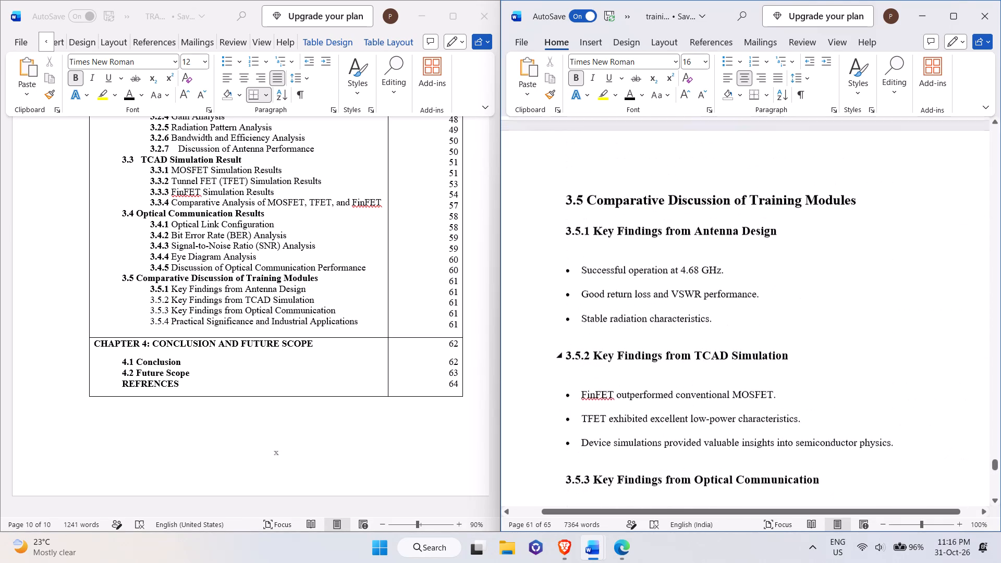
{"action": "left_click_drag", "start_coordinate": [994, 467], "coordinate": [950, 313]}
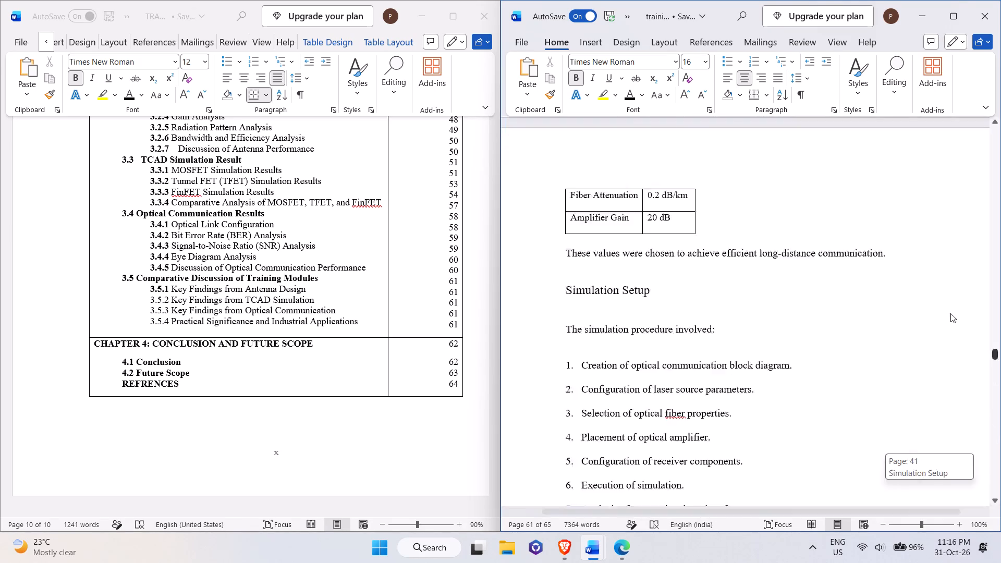
{"action": "left_click_drag", "start_coordinate": [950, 313], "coordinate": [952, 129]}
{"action": "scroll", "coordinate": [762, 231], "scroll_direction": "up", "scroll_amount": 5}
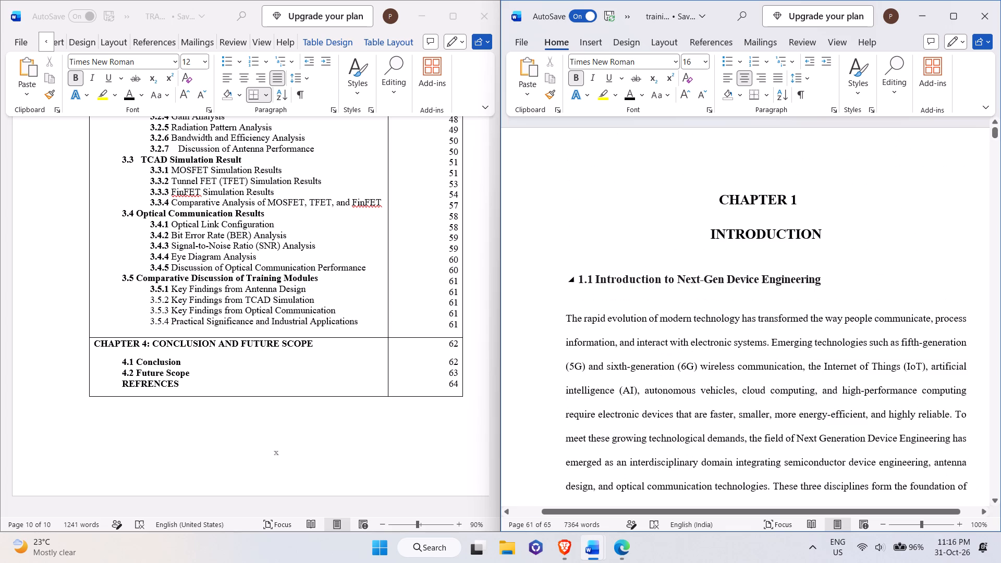
Review the TRANING P2 contents table from its front-matter entries through the Chapter 4 entries.
{"action": "scroll", "coordinate": [443, 250], "scroll_direction": "down", "scroll_amount": 5}
{"action": "scroll", "coordinate": [443, 250], "scroll_direction": "up", "scroll_amount": 5}
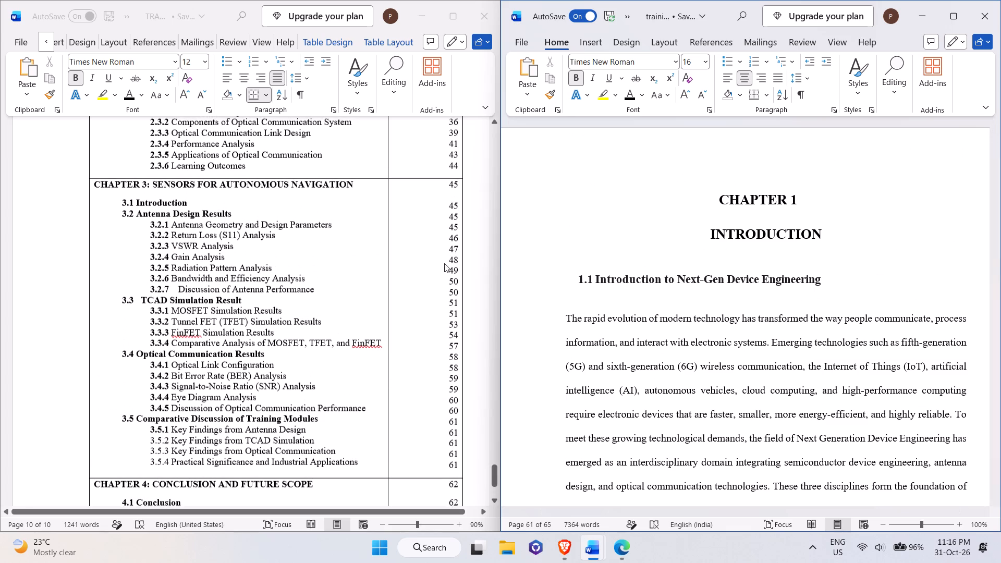
{"action": "left_click", "coordinate": [209, 25]}
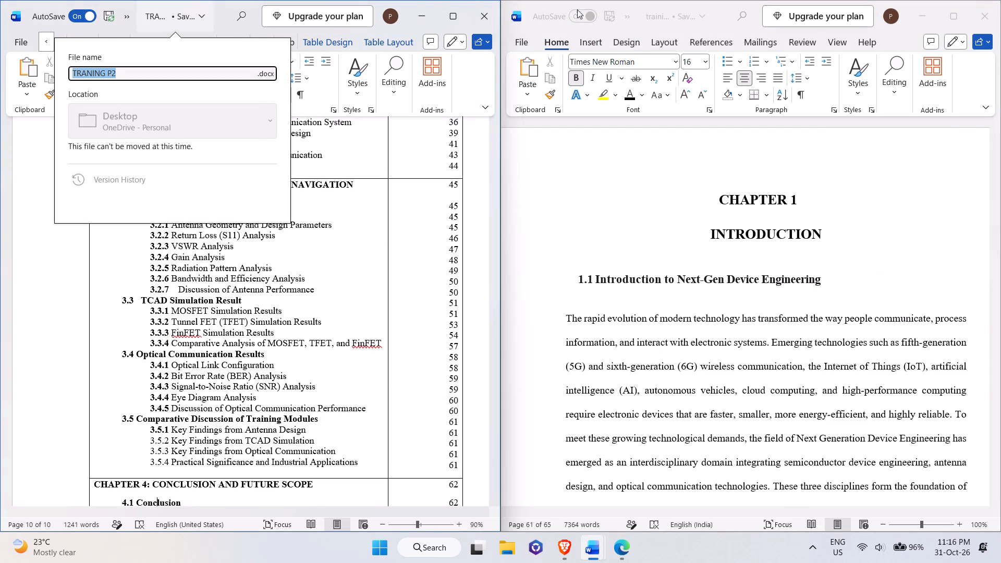
{"action": "left_click", "coordinate": [616, 9]}
{"action": "scroll", "coordinate": [360, 238], "scroll_direction": "up", "scroll_amount": 20}
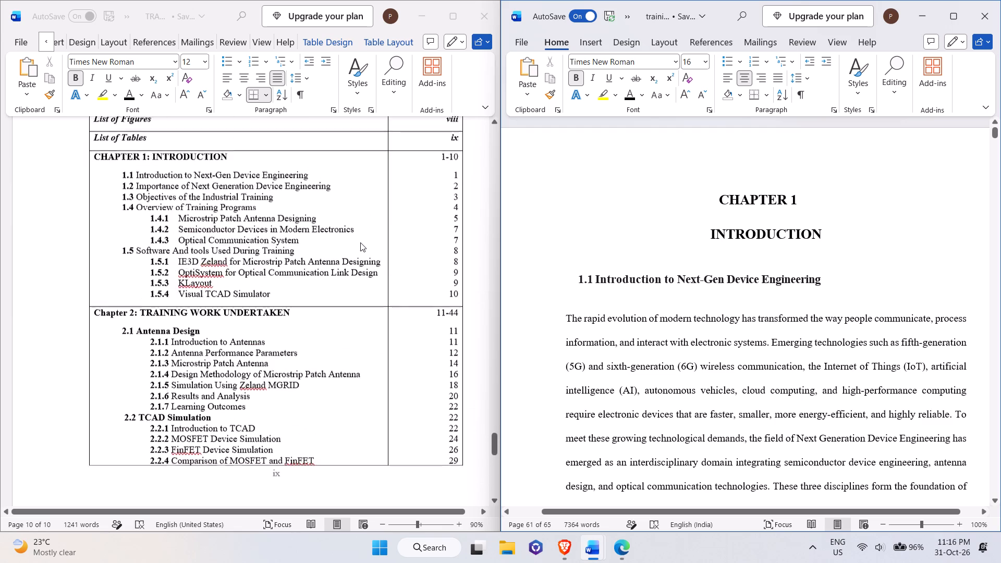
{"action": "scroll", "coordinate": [360, 242], "scroll_direction": "up", "scroll_amount": 7}
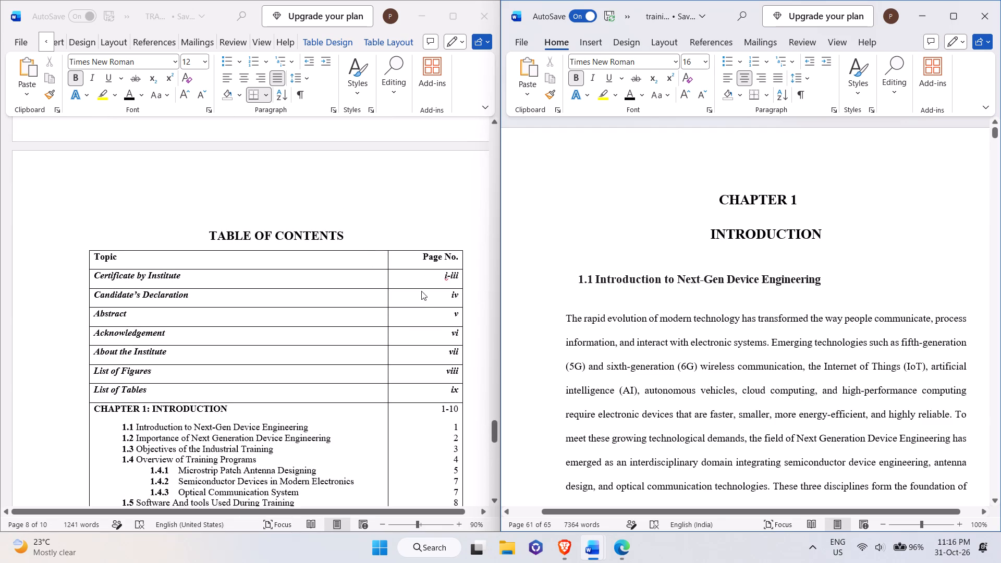
{"action": "scroll", "coordinate": [388, 320], "scroll_direction": "up", "scroll_amount": 12}
{"action": "scroll", "coordinate": [387, 320], "scroll_direction": "down", "scroll_amount": 20}
{"action": "scroll", "coordinate": [387, 320], "scroll_direction": "down", "scroll_amount": 1}
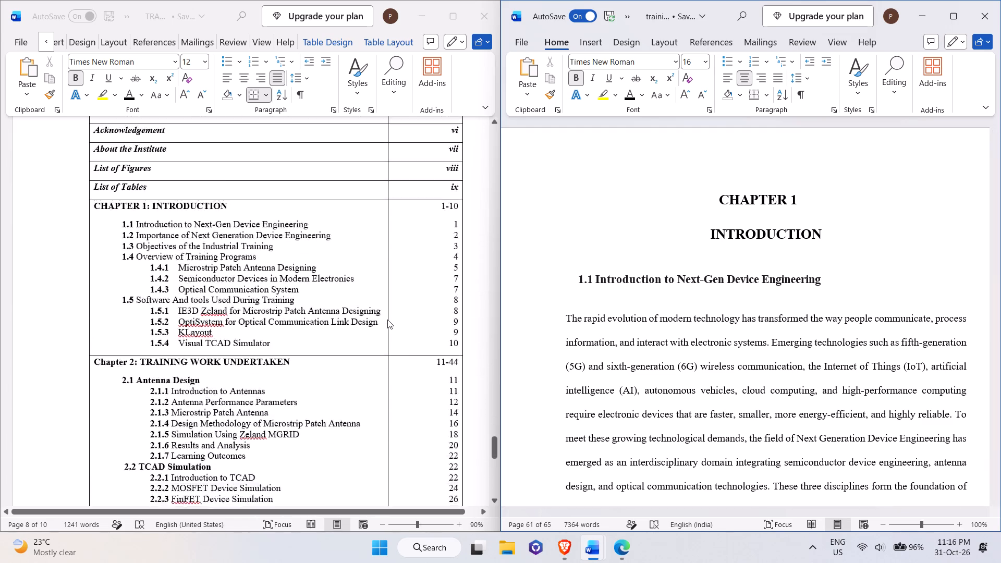
{"action": "scroll", "coordinate": [387, 320], "scroll_direction": "down", "scroll_amount": 12}
{"action": "scroll", "coordinate": [387, 320], "scroll_direction": "up", "scroll_amount": 8}
{"action": "scroll", "coordinate": [404, 294], "scroll_direction": "down", "scroll_amount": 11}
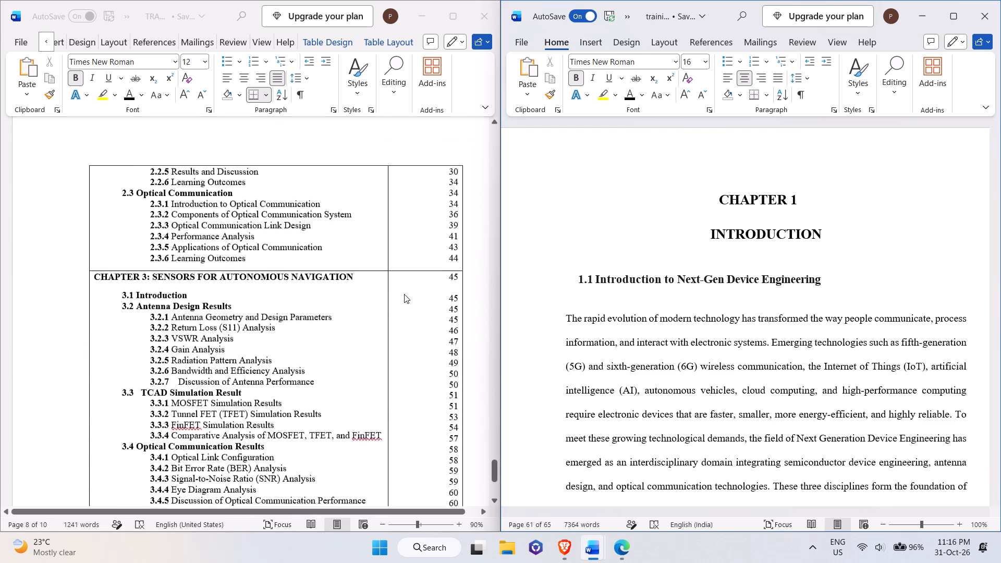
{"action": "scroll", "coordinate": [404, 294], "scroll_direction": "down", "scroll_amount": 13}
{"action": "scroll", "coordinate": [404, 294], "scroll_direction": "up", "scroll_amount": 20}
{"action": "scroll", "coordinate": [404, 294], "scroll_direction": "up", "scroll_amount": 6}
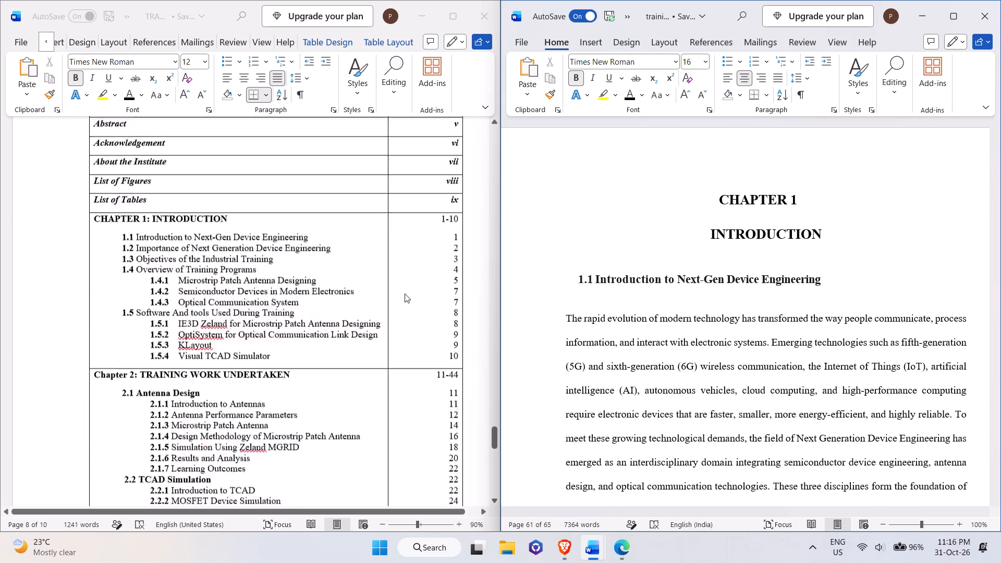
Examine the TRANING P2 front-matter pages around the List of Figures and the start of the Table of Contents.
{"action": "scroll", "coordinate": [405, 293], "scroll_direction": "up", "scroll_amount": 20}
{"action": "scroll", "coordinate": [405, 293], "scroll_direction": "up", "scroll_amount": 9}
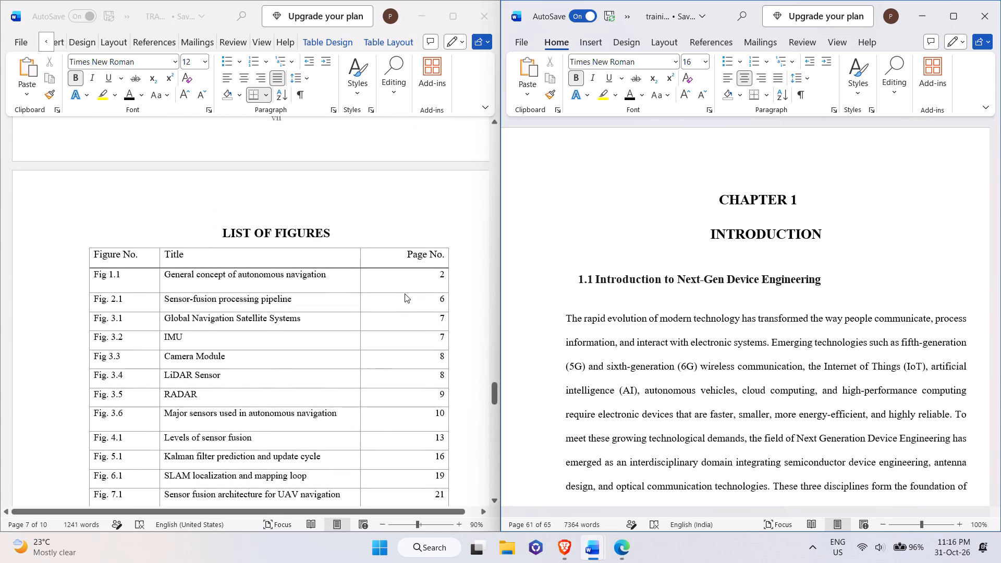
{"action": "scroll", "coordinate": [405, 293], "scroll_direction": "up", "scroll_amount": 20}
{"action": "scroll", "coordinate": [405, 293], "scroll_direction": "up", "scroll_amount": 14}
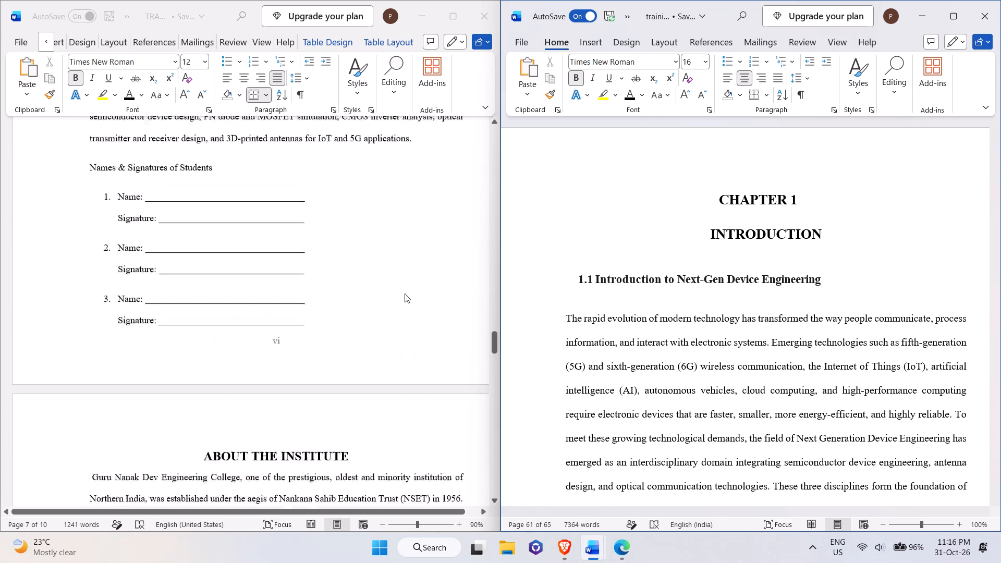
{"action": "scroll", "coordinate": [405, 293], "scroll_direction": "down", "scroll_amount": 20}
{"action": "scroll", "coordinate": [405, 293], "scroll_direction": "down", "scroll_amount": 13}
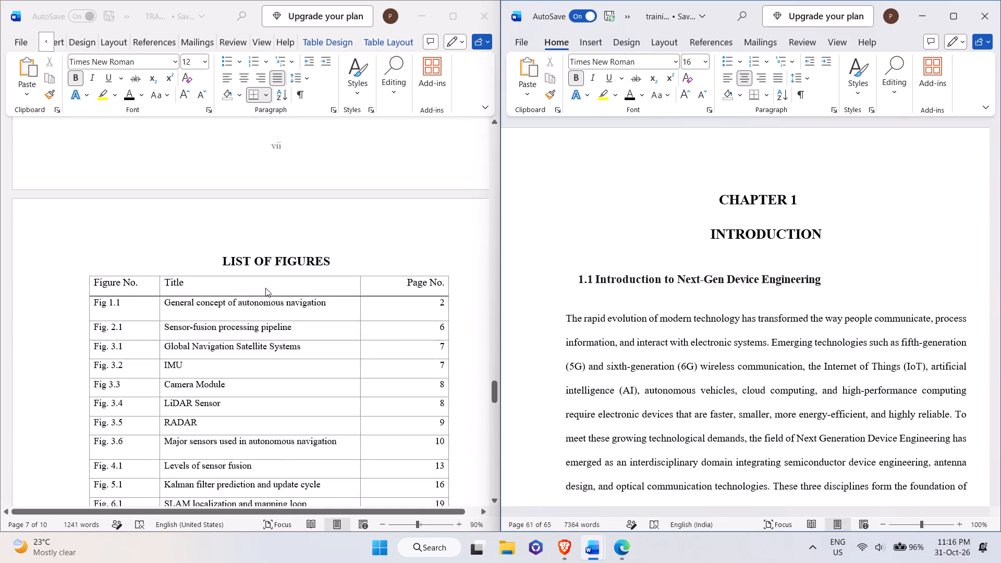
{"action": "scroll", "coordinate": [265, 288], "scroll_direction": "down", "scroll_amount": 3}
{"action": "scroll", "coordinate": [310, 289], "scroll_direction": "down", "scroll_amount": 14}
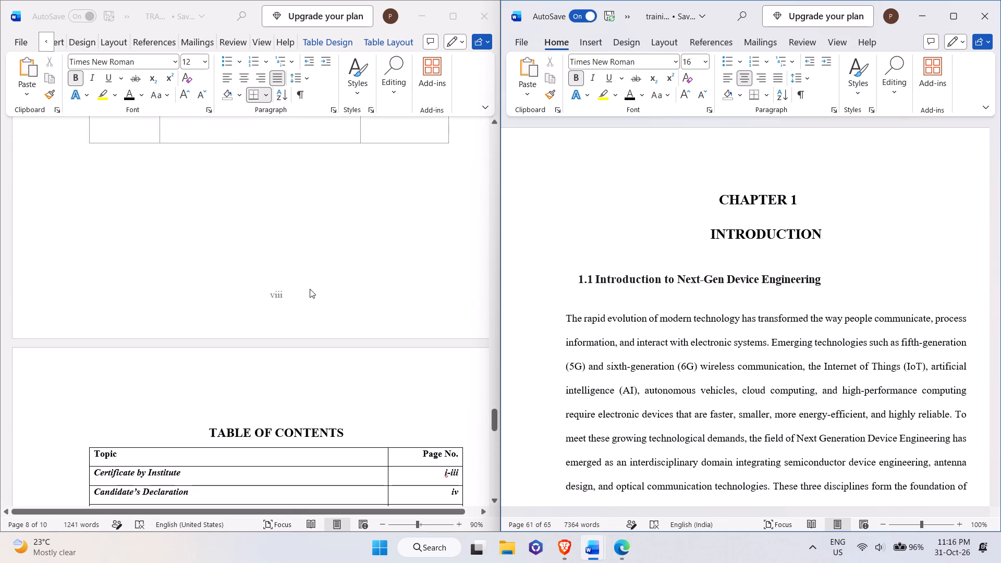
{"action": "scroll", "coordinate": [310, 289], "scroll_direction": "down", "scroll_amount": 6}
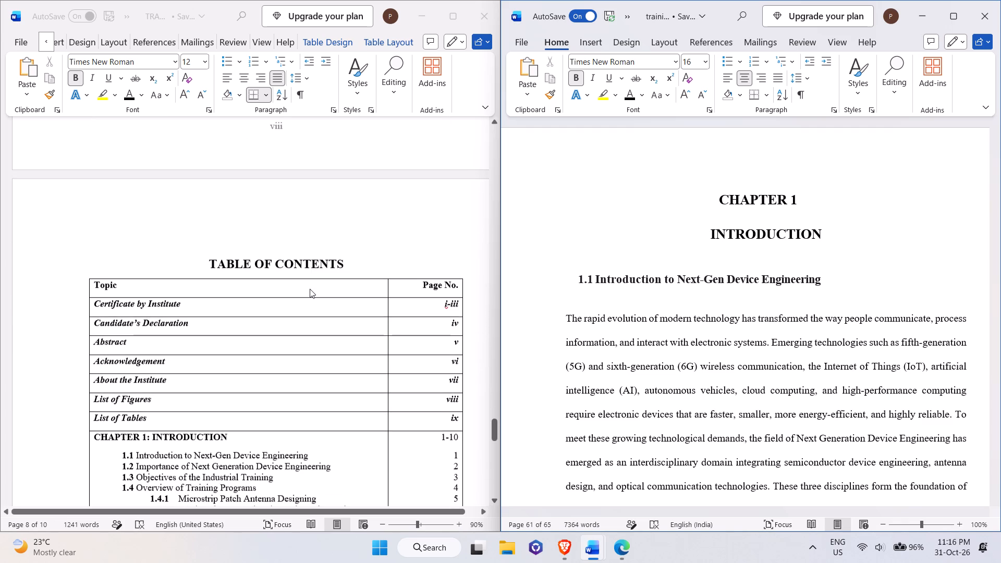
{"action": "scroll", "coordinate": [310, 289], "scroll_direction": "up", "scroll_amount": 19}
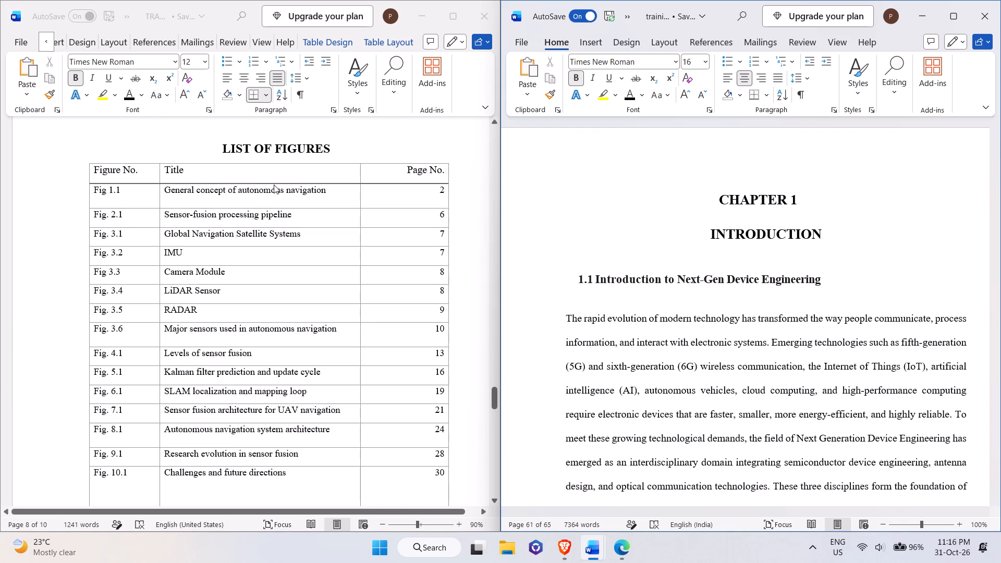
Look through the training file from the start of Chapter 1 for the first figure caption and its page number.
{"action": "scroll", "coordinate": [728, 287], "scroll_direction": "down", "scroll_amount": 18}
{"action": "scroll", "coordinate": [726, 295], "scroll_direction": "down", "scroll_amount": 6}
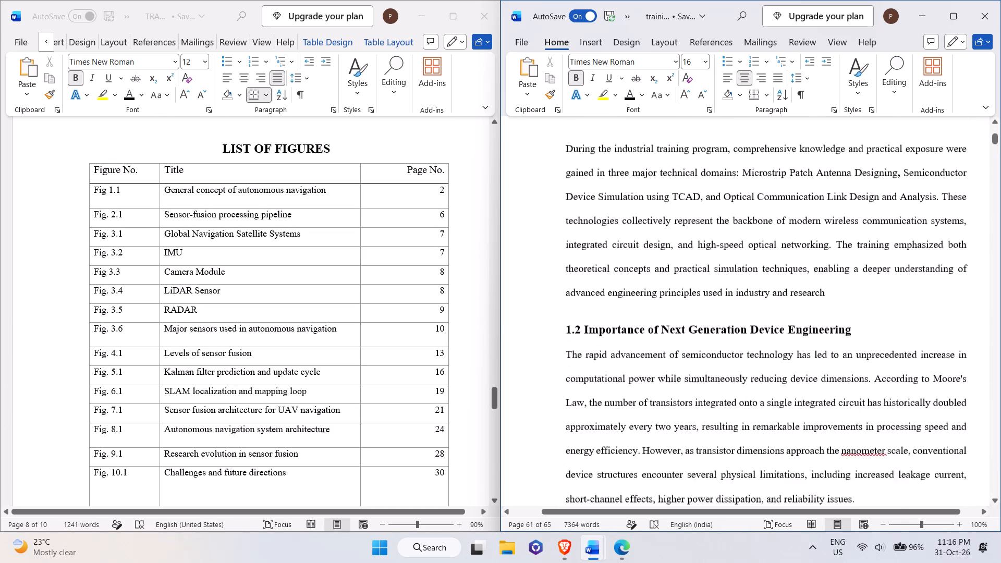
{"action": "scroll", "coordinate": [726, 295], "scroll_direction": "down", "scroll_amount": 20}
{"action": "scroll", "coordinate": [726, 295], "scroll_direction": "down", "scroll_amount": 20}
{"action": "scroll", "coordinate": [726, 295], "scroll_direction": "down", "scroll_amount": 5}
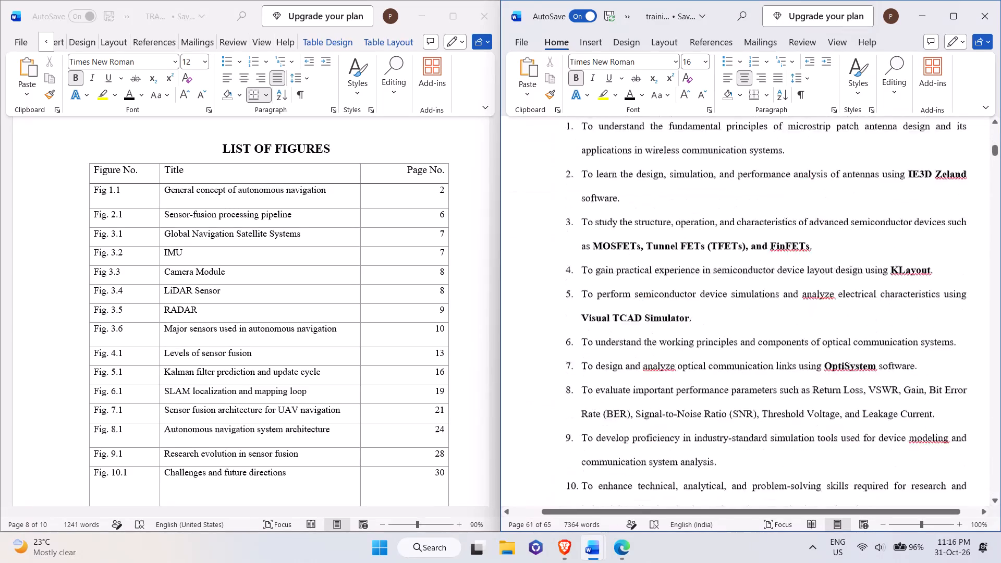
{"action": "scroll", "coordinate": [726, 295], "scroll_direction": "down", "scroll_amount": 20}
{"action": "scroll", "coordinate": [726, 295], "scroll_direction": "down", "scroll_amount": 20}
{"action": "scroll", "coordinate": [726, 295], "scroll_direction": "down", "scroll_amount": 5}
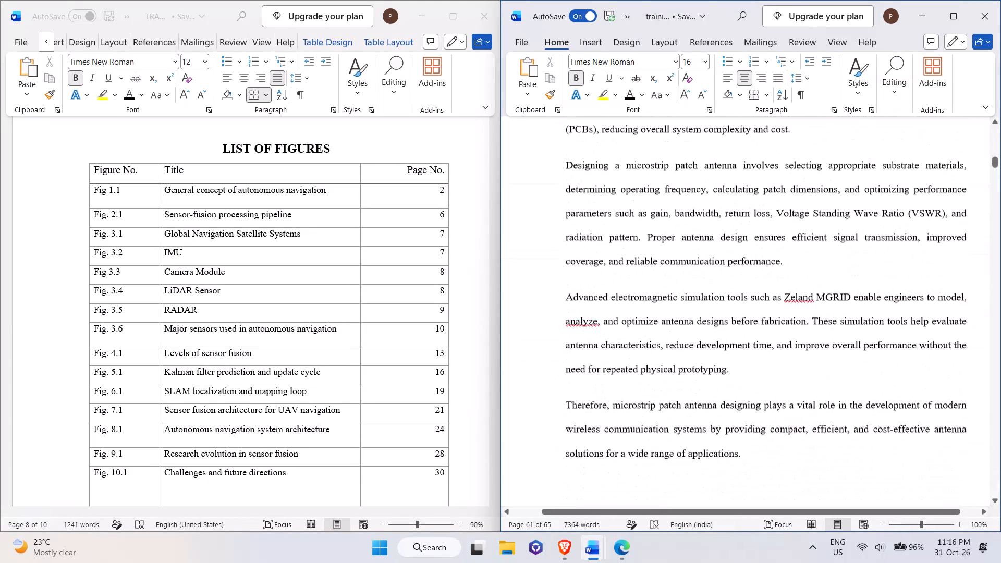
{"action": "scroll", "coordinate": [726, 295], "scroll_direction": "down", "scroll_amount": 20}
{"action": "scroll", "coordinate": [726, 295], "scroll_direction": "down", "scroll_amount": 20}
{"action": "scroll", "coordinate": [726, 295], "scroll_direction": "down", "scroll_amount": 5}
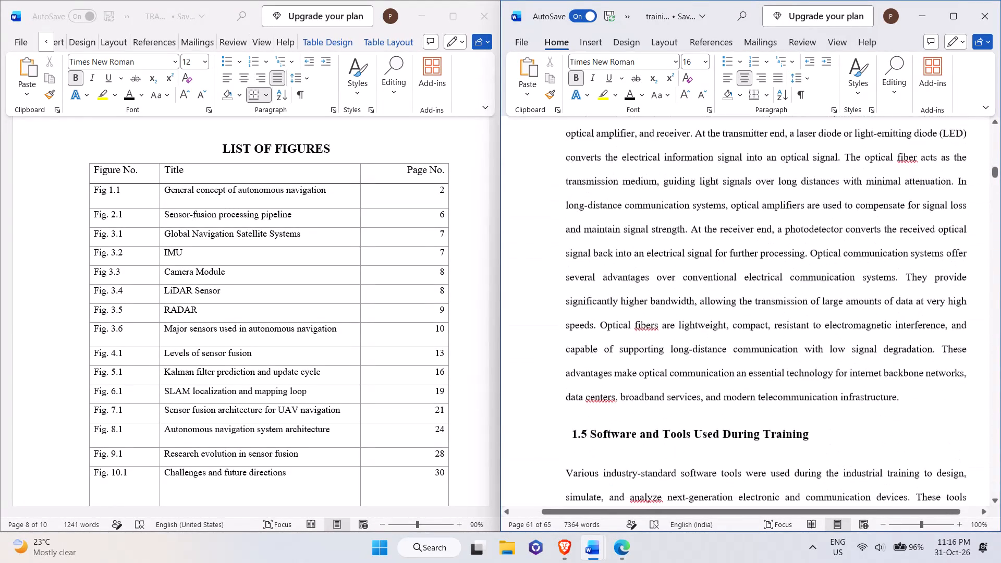
{"action": "scroll", "coordinate": [726, 295], "scroll_direction": "down", "scroll_amount": 20}
{"action": "scroll", "coordinate": [726, 295], "scroll_direction": "down", "scroll_amount": 20}
{"action": "scroll", "coordinate": [726, 295], "scroll_direction": "down", "scroll_amount": 5}
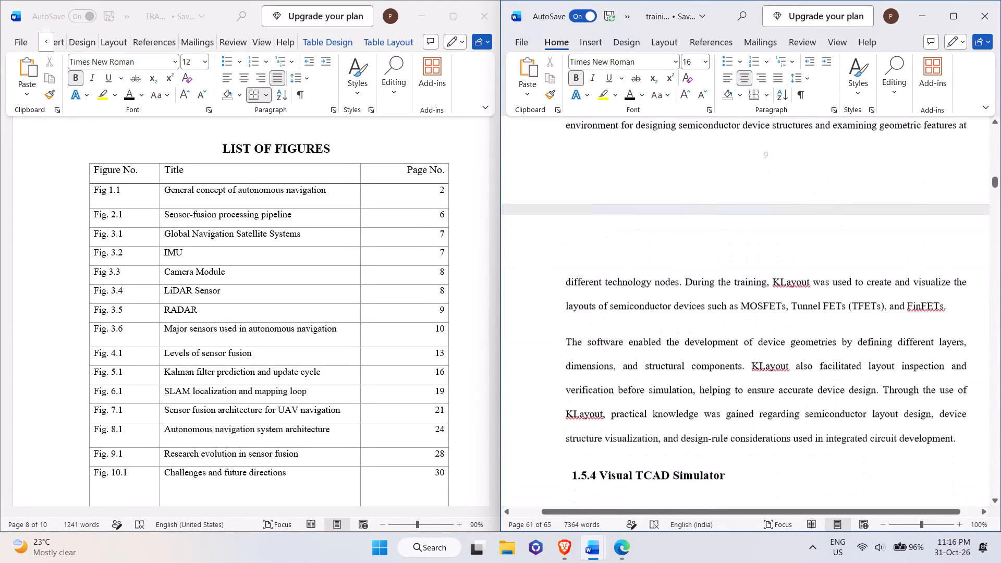
{"action": "scroll", "coordinate": [726, 295], "scroll_direction": "down", "scroll_amount": 20}
{"action": "scroll", "coordinate": [726, 295], "scroll_direction": "down", "scroll_amount": 20}
{"action": "scroll", "coordinate": [726, 295], "scroll_direction": "down", "scroll_amount": 5}
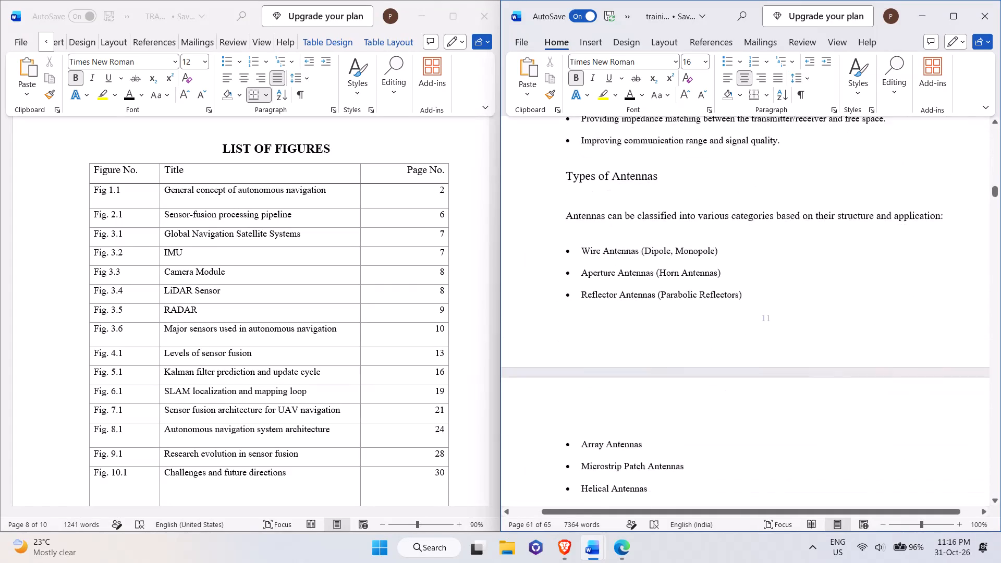
{"action": "scroll", "coordinate": [726, 295], "scroll_direction": "down", "scroll_amount": 20}
{"action": "scroll", "coordinate": [726, 295], "scroll_direction": "down", "scroll_amount": 20}
{"action": "scroll", "coordinate": [726, 295], "scroll_direction": "down", "scroll_amount": 5}
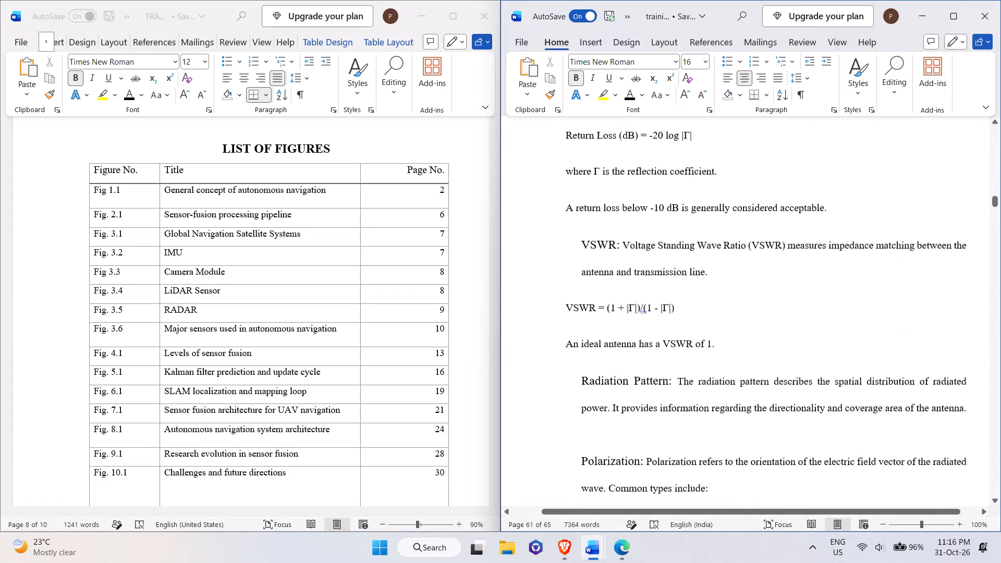
{"action": "scroll", "coordinate": [726, 295], "scroll_direction": "down", "scroll_amount": 20}
{"action": "scroll", "coordinate": [726, 295], "scroll_direction": "down", "scroll_amount": 7}
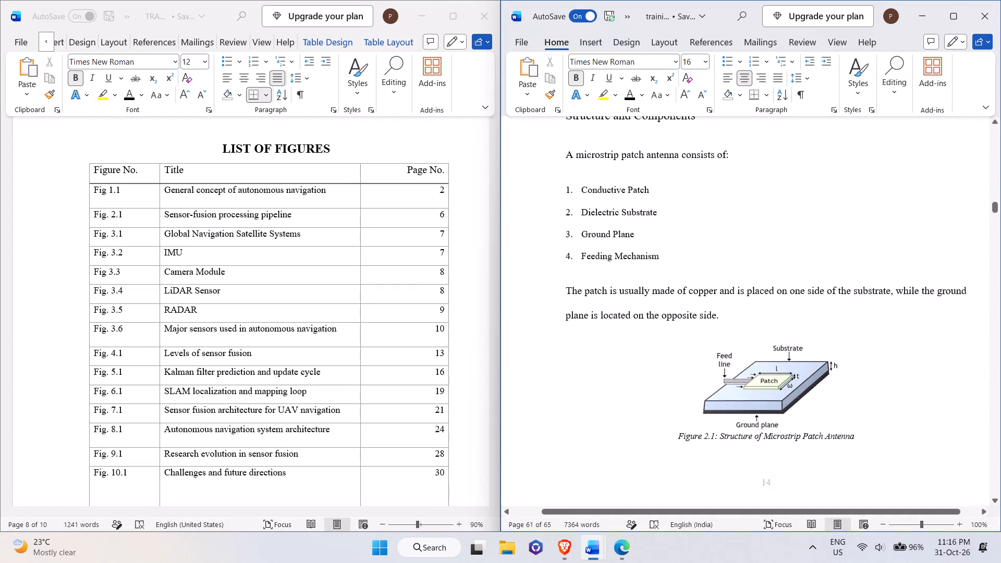
{"action": "scroll", "coordinate": [726, 295], "scroll_direction": "down", "scroll_amount": 3}
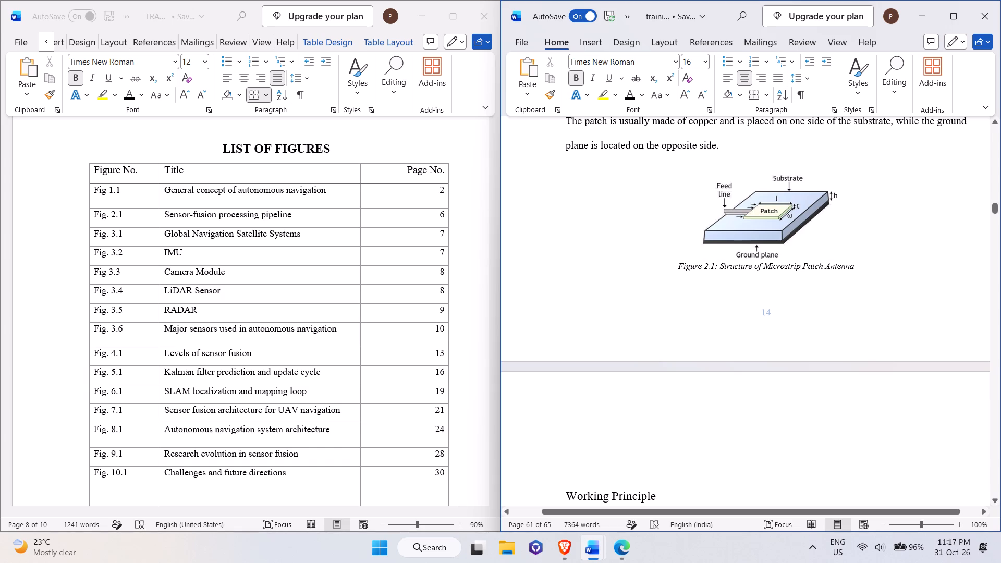
Replace the first title in the List of Figures with the copied caption text "Structure of Microstrip Patch Antenna".
{"action": "left_click_drag", "start_coordinate": [722, 267], "coordinate": [846, 266]}
{"action": "key", "text": "ctrl+c"}
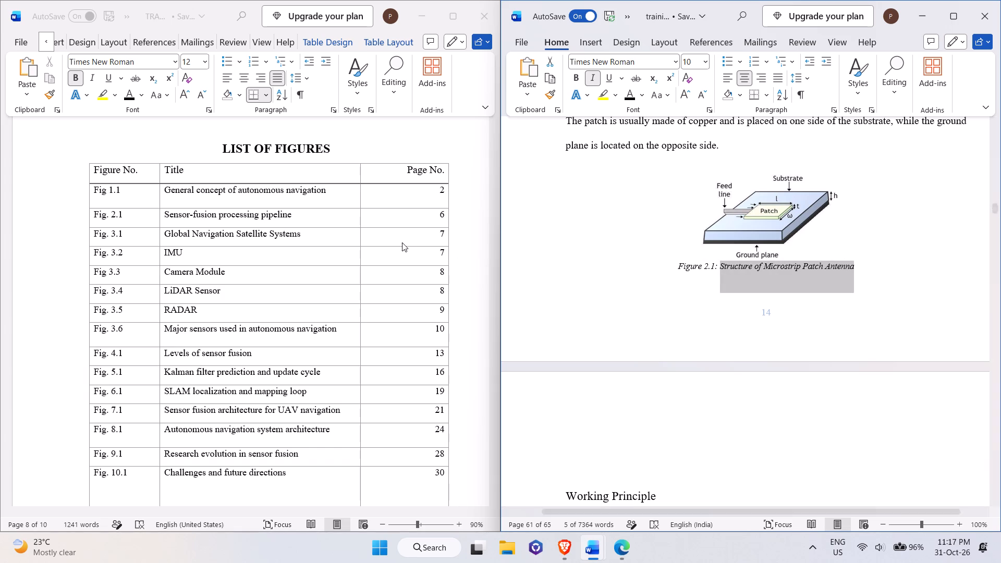
{"action": "left_click", "coordinate": [333, 188]}
{"action": "left_click_drag", "start_coordinate": [333, 188], "coordinate": [287, 196]}
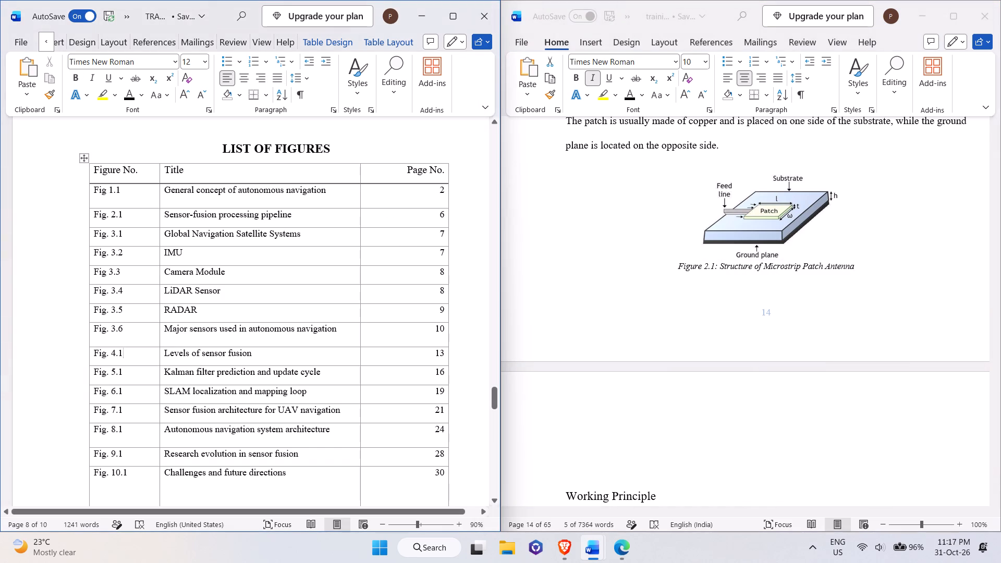
{"action": "left_click", "coordinate": [323, 192]}
{"action": "left_click", "coordinate": [332, 192]}
{"action": "left_click_drag", "start_coordinate": [332, 192], "coordinate": [174, 182]}
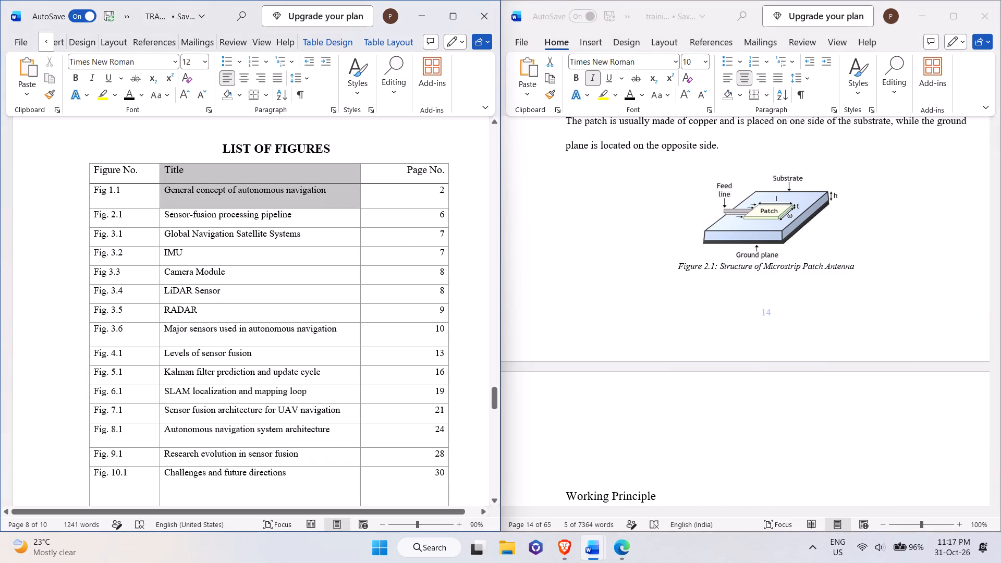
{"action": "left_click_drag", "start_coordinate": [174, 182], "coordinate": [173, 193]}
{"action": "key", "text": "ctrl+v"}
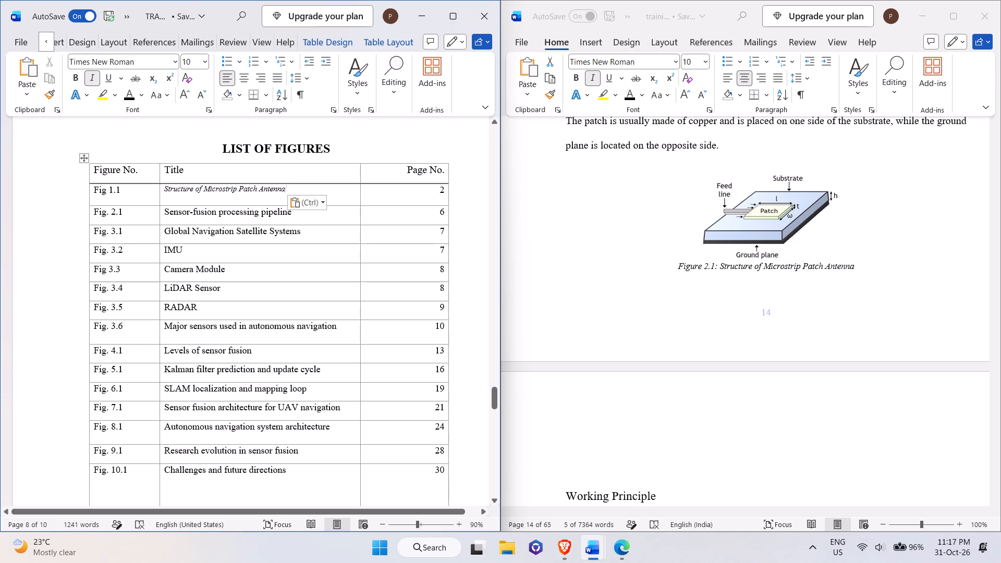
Set the first List of Figures entry's figure number to 2.1 and its page number to 14.
{"action": "left_click", "coordinate": [138, 190]}
{"action": "key", "text": "BackSpace"}
{"action": "key", "text": "BackSpace"}
{"action": "key", "text": "BackSpace"}
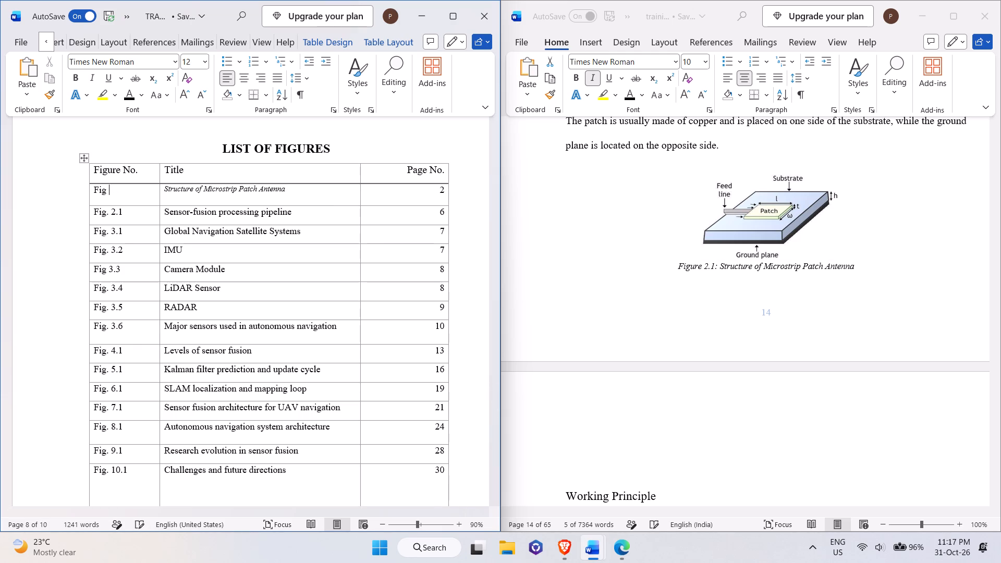
{"action": "type", "text": "2.1"}
{"action": "left_click", "coordinate": [444, 192]}
{"action": "key", "text": "BackSpace"}
{"action": "type", "text": "14"}
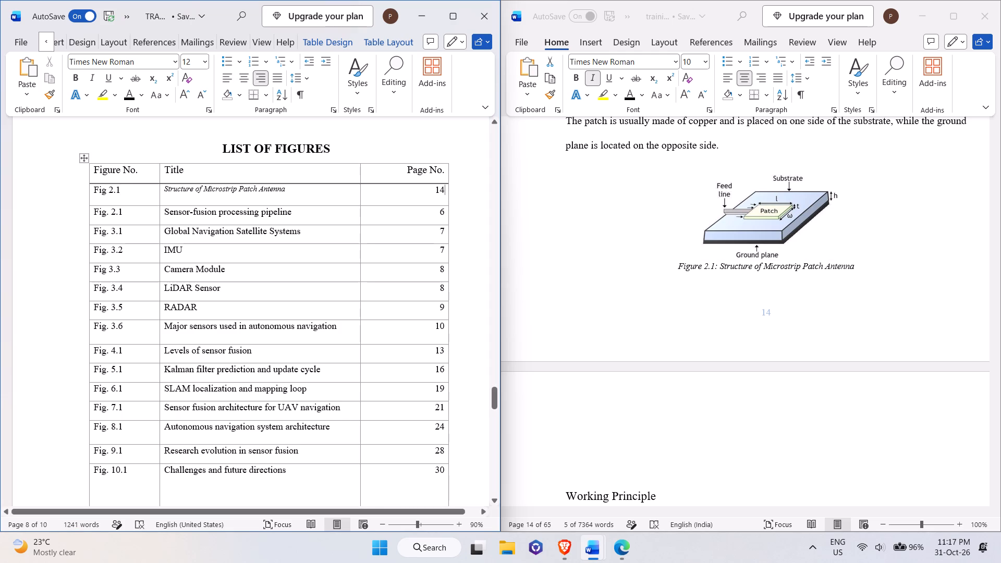
Copy the Figure 2.2 caption text "Return Loss (S11) Plot" from the training file over the second List of Figures title.
{"action": "scroll", "coordinate": [683, 283], "scroll_direction": "down", "scroll_amount": 16}
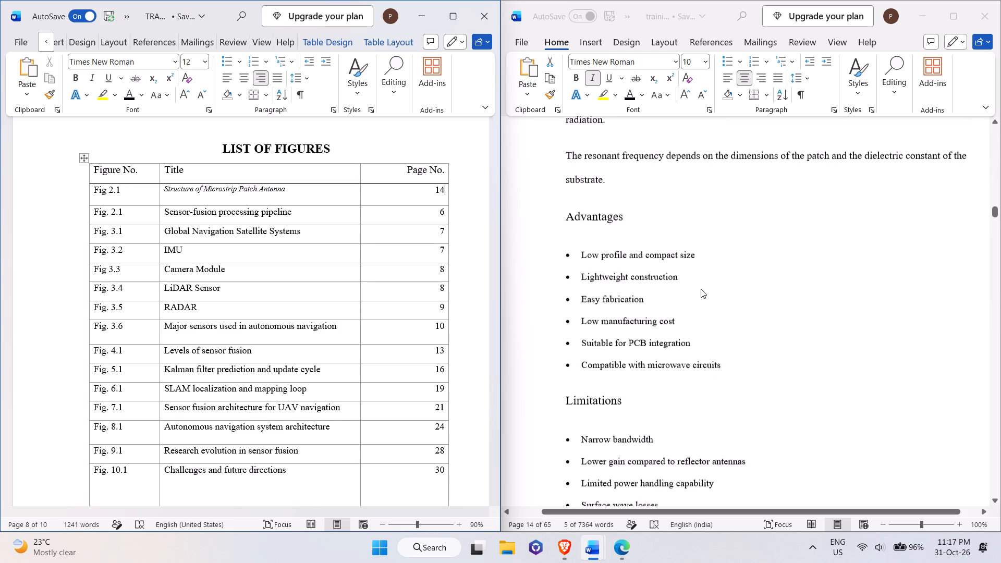
{"action": "scroll", "coordinate": [701, 289], "scroll_direction": "down", "scroll_amount": 20}
{"action": "scroll", "coordinate": [701, 289], "scroll_direction": "down", "scroll_amount": 20}
{"action": "scroll", "coordinate": [701, 289], "scroll_direction": "down", "scroll_amount": 8}
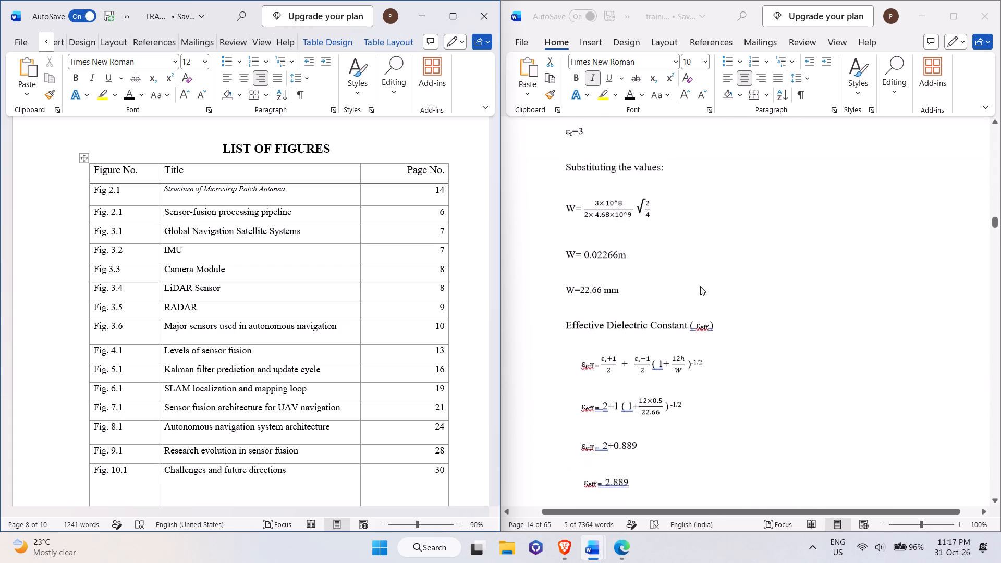
{"action": "scroll", "coordinate": [700, 286], "scroll_direction": "down", "scroll_amount": 20}
{"action": "scroll", "coordinate": [700, 286], "scroll_direction": "down", "scroll_amount": 20}
{"action": "scroll", "coordinate": [700, 286], "scroll_direction": "down", "scroll_amount": 8}
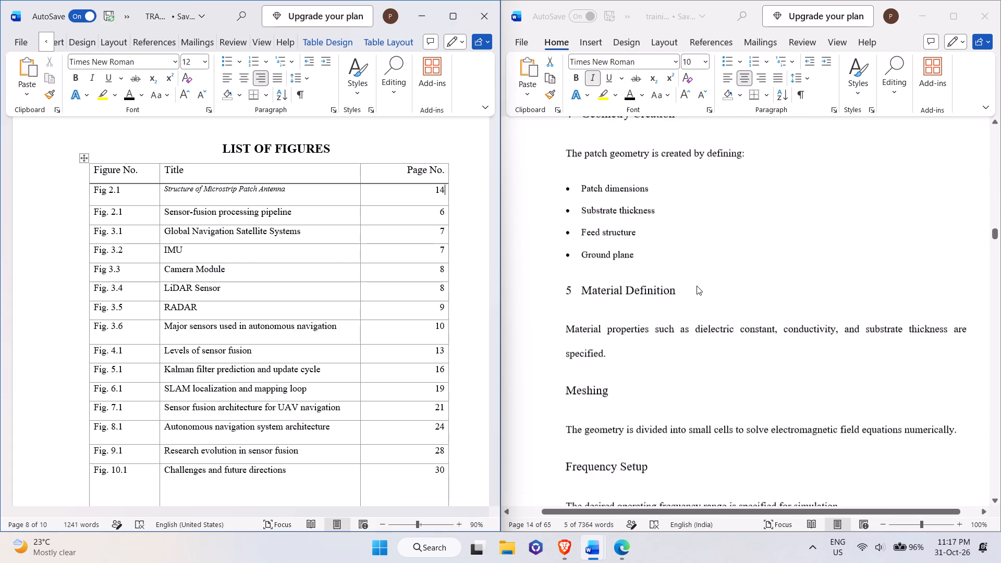
{"action": "scroll", "coordinate": [697, 286], "scroll_direction": "down", "scroll_amount": 17}
{"action": "scroll", "coordinate": [700, 297], "scroll_direction": "down", "scroll_amount": 5}
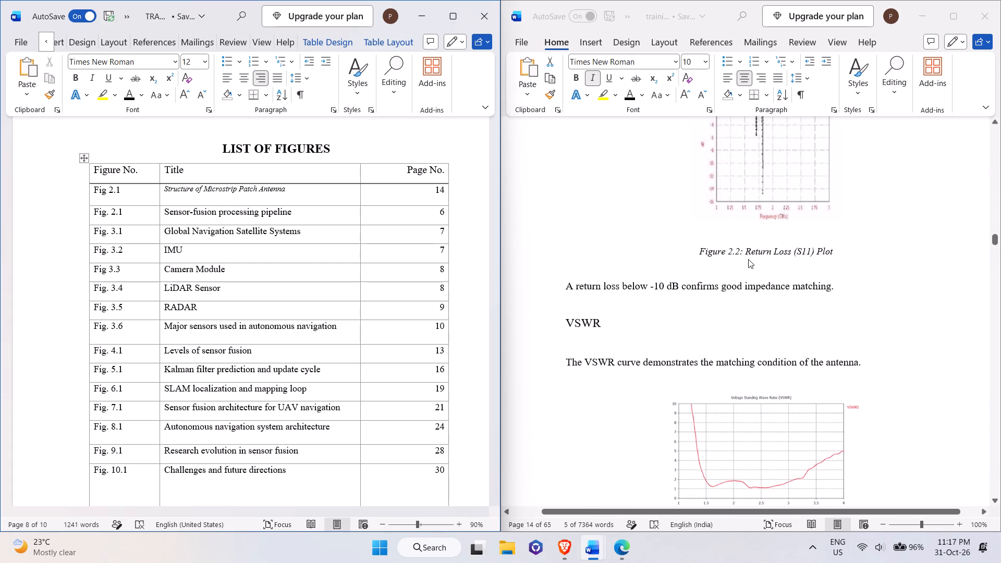
{"action": "double_click", "coordinate": [748, 256]}
{"action": "left_click_drag", "start_coordinate": [748, 251], "coordinate": [848, 260]}
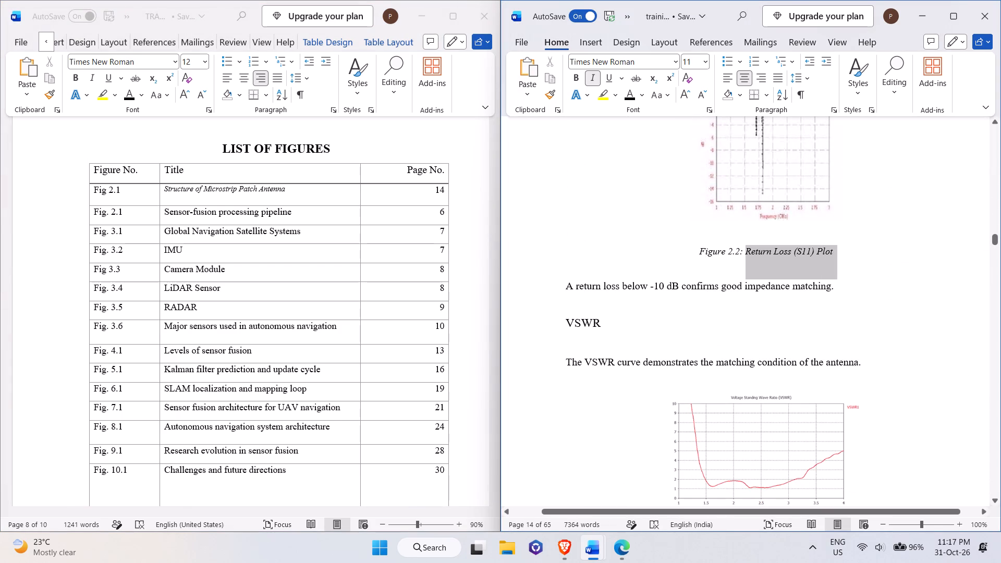
{"action": "left_click_drag", "start_coordinate": [848, 260], "coordinate": [836, 248]}
{"action": "key", "text": "ctrl+c"}
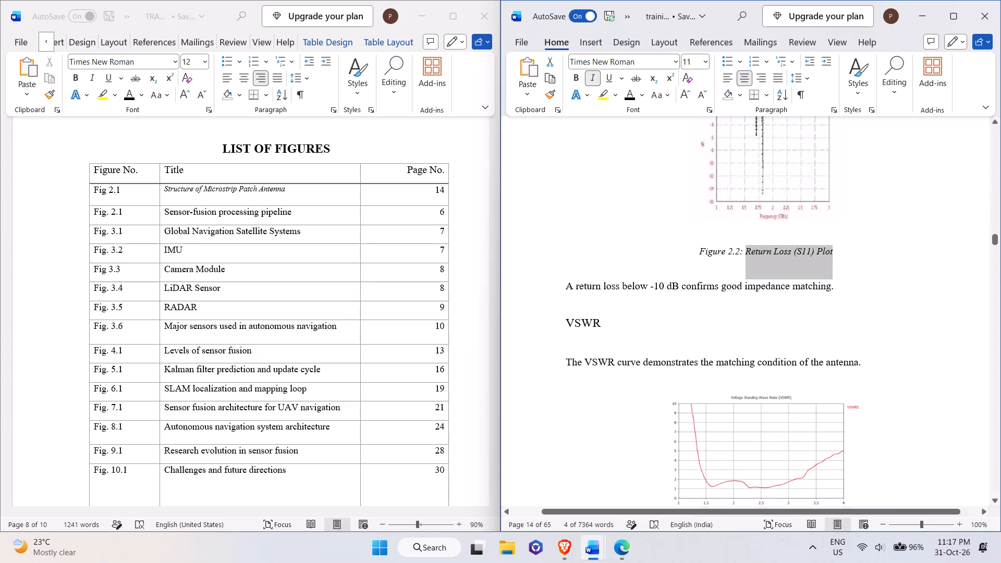
{"action": "left_click", "coordinate": [299, 210]}
{"action": "left_click_drag", "start_coordinate": [299, 210], "coordinate": [275, 217]}
{"action": "double_click", "coordinate": [295, 214]}
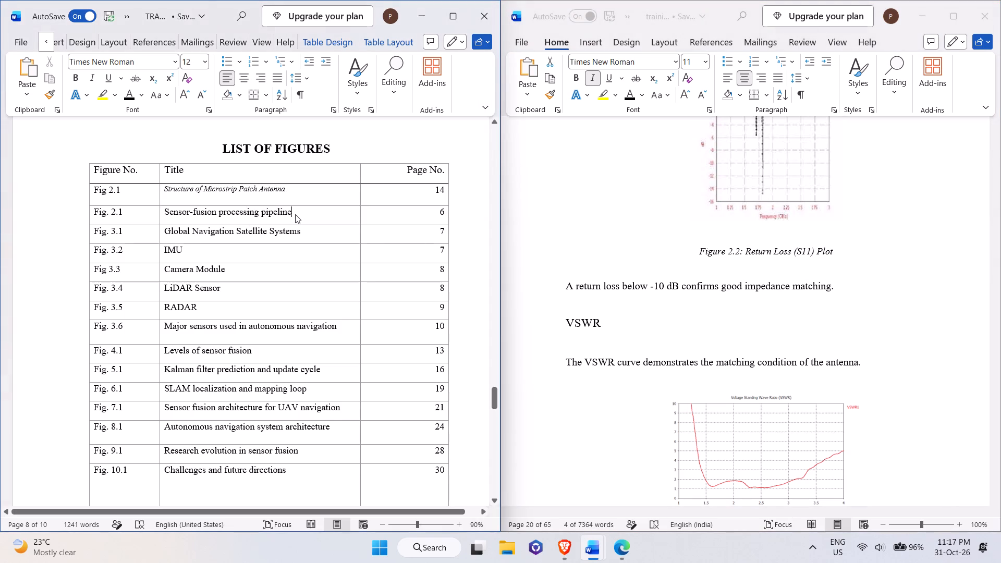
{"action": "left_click_drag", "start_coordinate": [295, 214], "coordinate": [175, 214]}
{"action": "key", "text": "ctrl+v"}
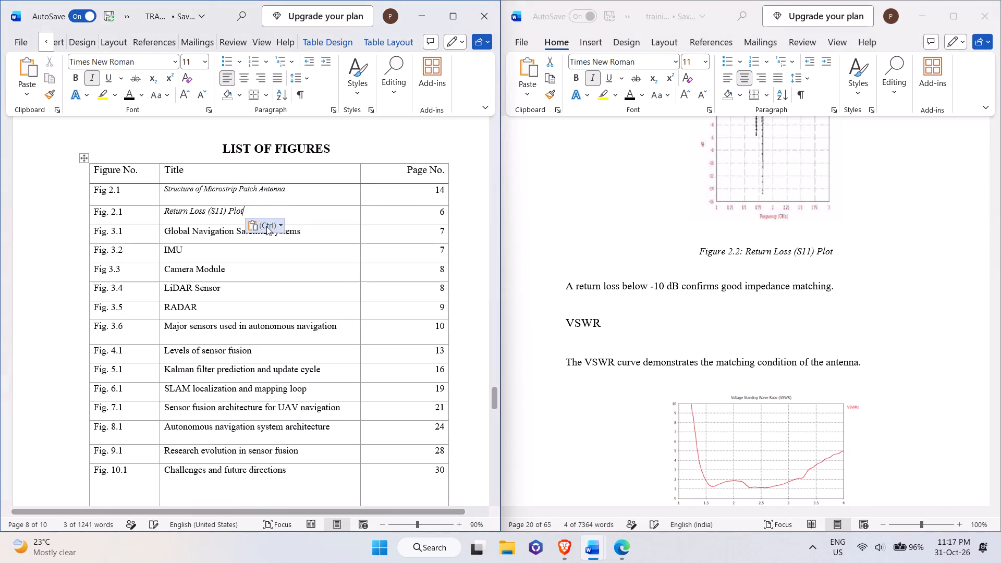
Set the second List of Figures entry's figure number to 2.2 and its page number to 20.
{"action": "left_click", "coordinate": [141, 217]}
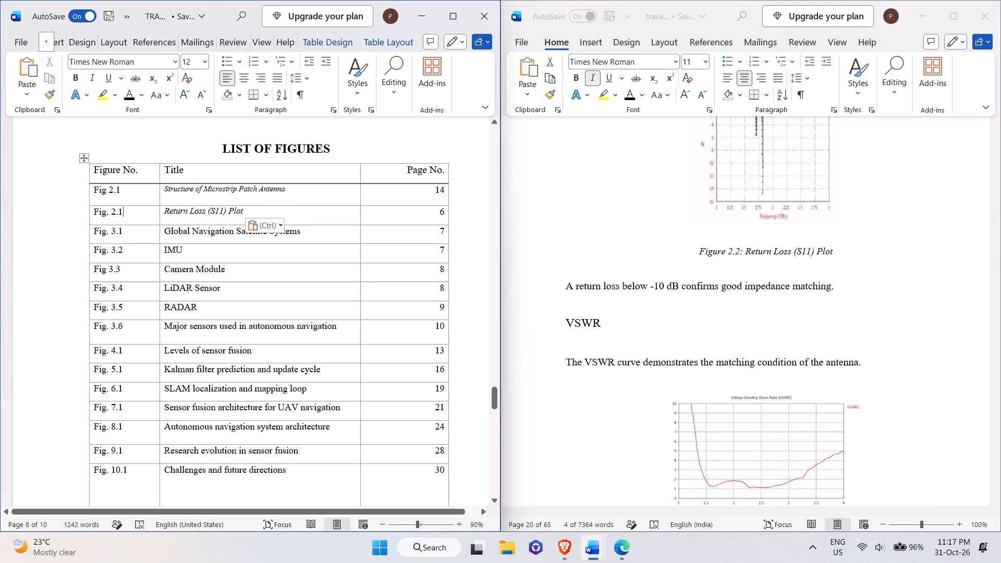
{"action": "key", "text": "BackSpace"}
{"action": "key", "text": "2"}
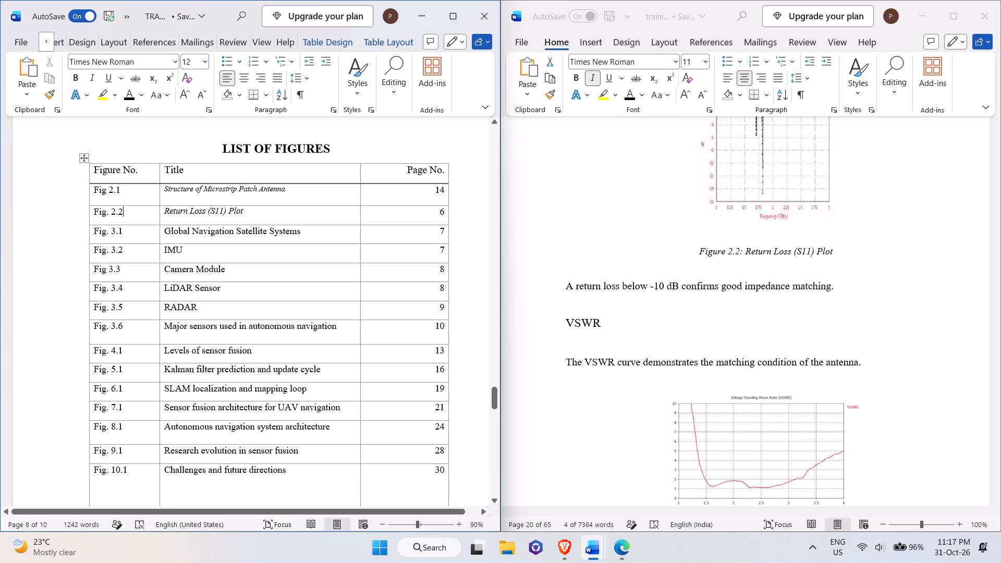
{"action": "left_click", "coordinate": [447, 212]}
{"action": "left_click", "coordinate": [443, 212]}
{"action": "key", "text": "BackSpace"}
{"action": "scroll", "coordinate": [656, 277], "scroll_direction": "down", "scroll_amount": 5}
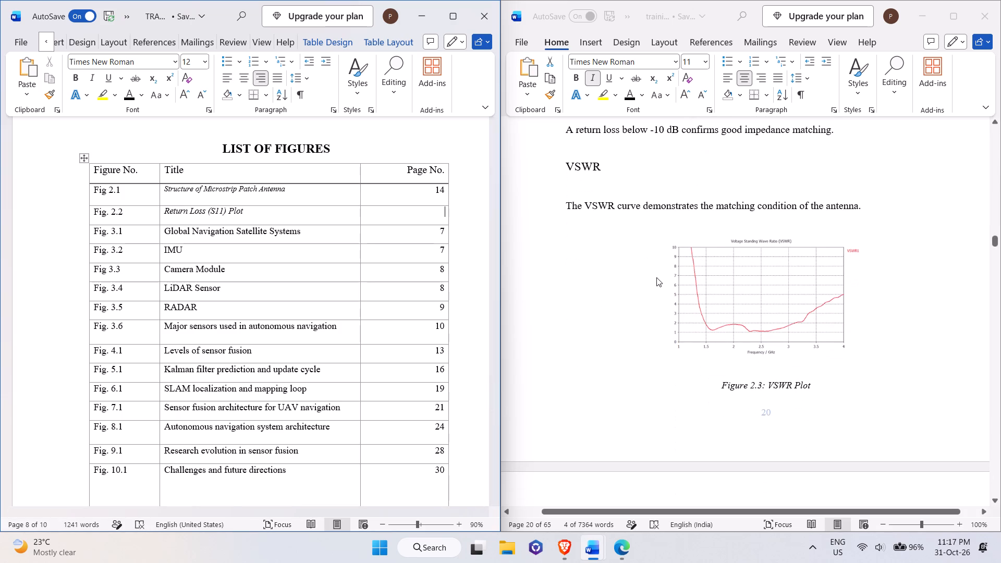
{"action": "type", "text": "20"}
Set the page number of the third List of Figures entry to 20.
{"action": "key", "text": "Down"}
{"action": "key", "text": "BackSpace"}
{"action": "type", "text": "20"}
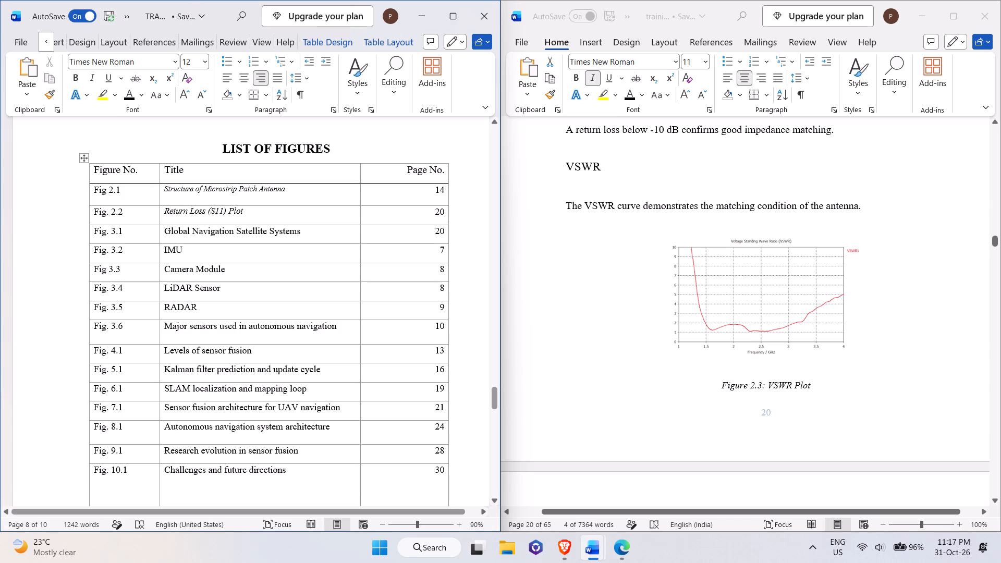
Replace the third List of Figures title with "VSWR Plot".
{"action": "left_click", "coordinate": [313, 235]}
{"action": "double_click", "coordinate": [164, 230]}
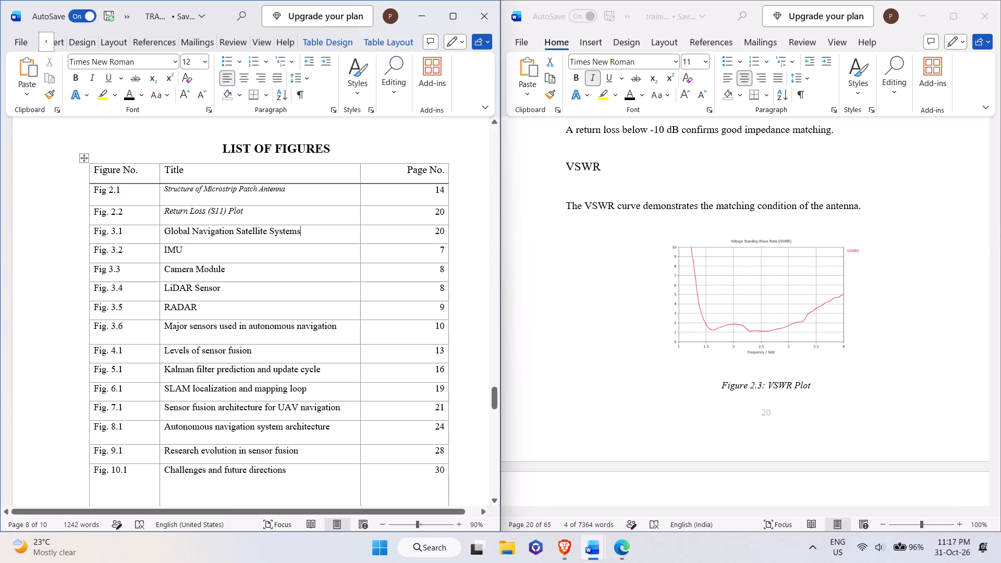
{"action": "left_click", "coordinate": [164, 230]}
{"action": "double_click", "coordinate": [161, 230]}
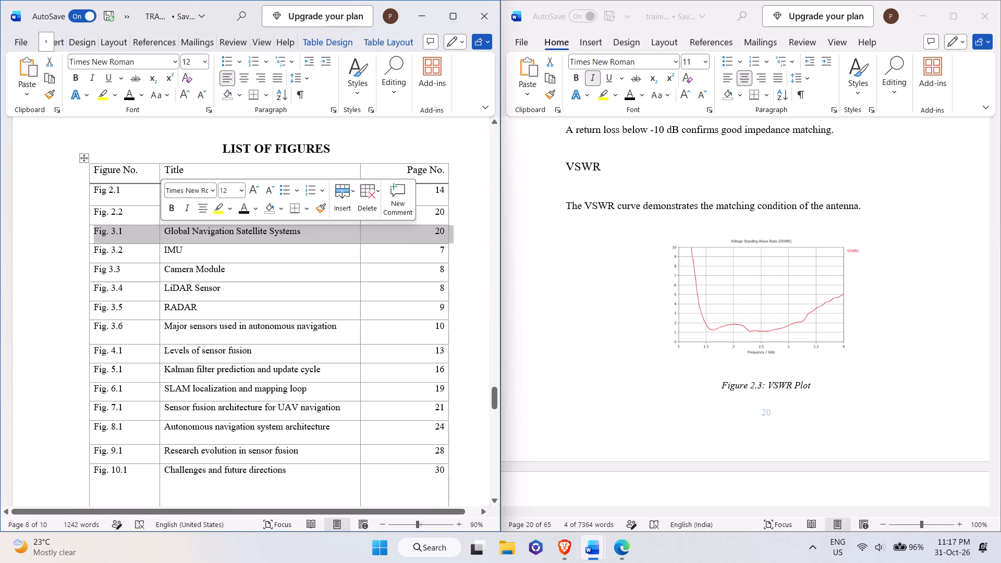
{"action": "left_click", "coordinate": [161, 230]}
{"action": "left_click", "coordinate": [161, 230]}
{"action": "left_click", "coordinate": [161, 230]}
{"action": "left_click", "coordinate": [161, 230]}
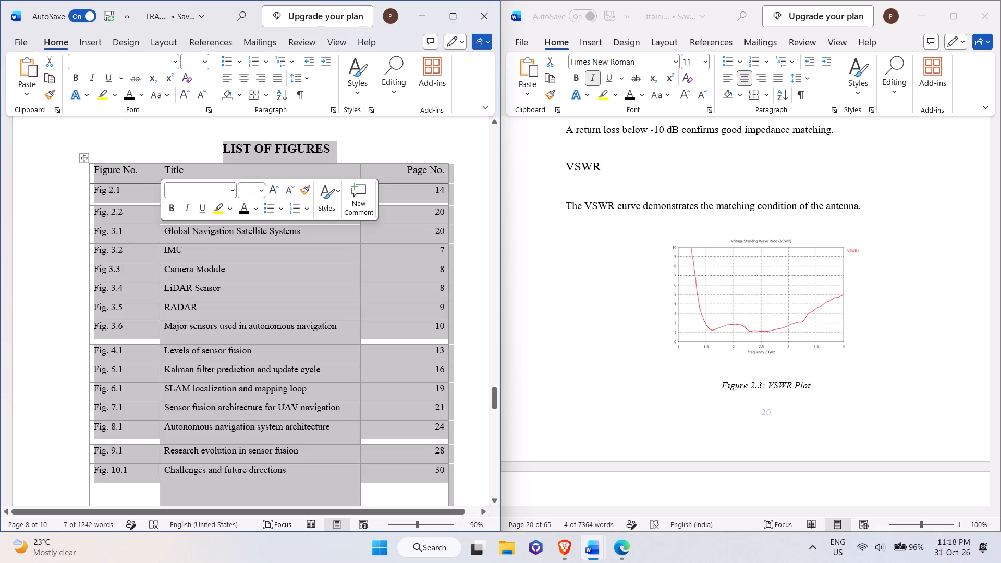
{"action": "left_click", "coordinate": [161, 230]}
{"action": "left_click", "coordinate": [161, 230]}
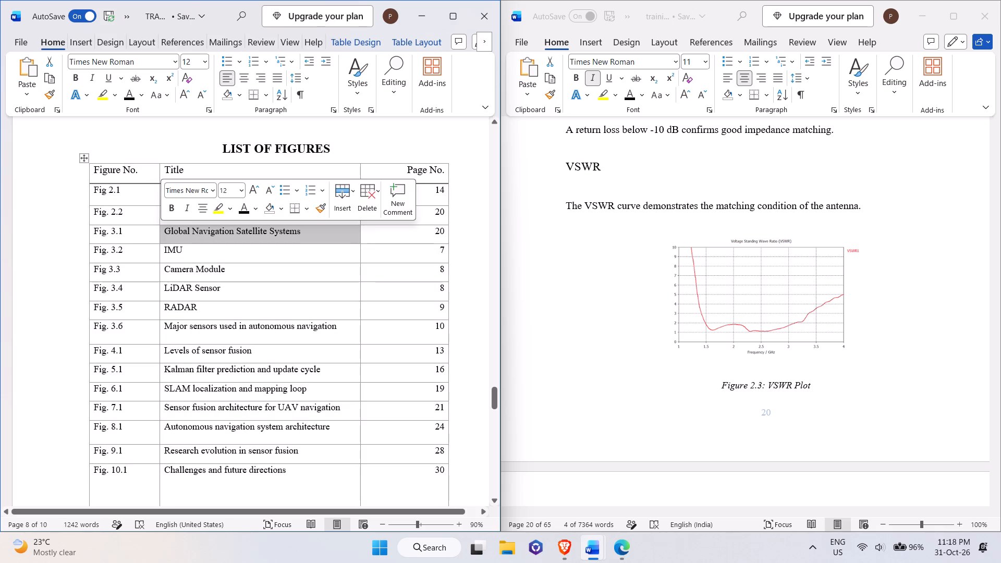
{"action": "type", "text": "VS"}
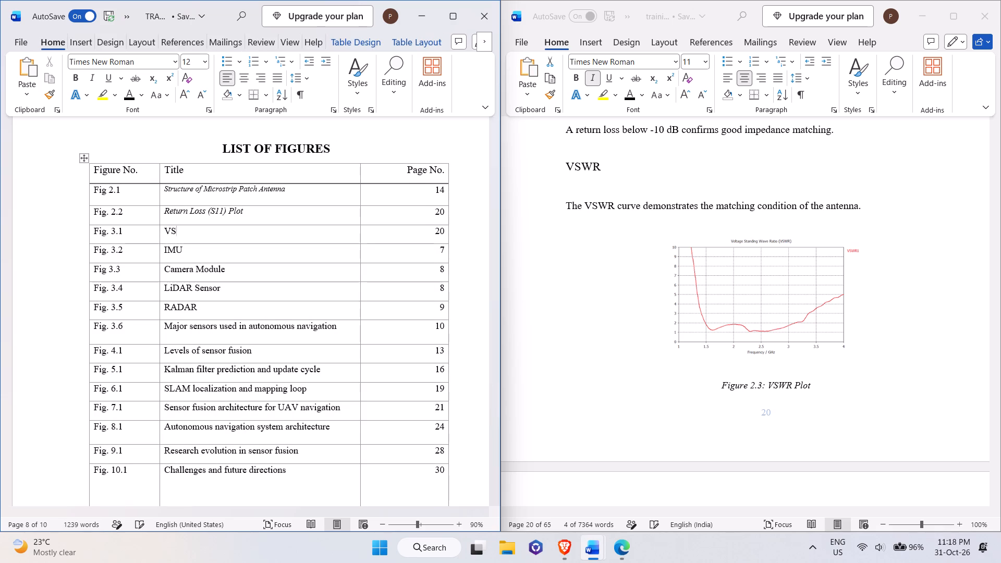
{"action": "type", "text": "WR Plot"}
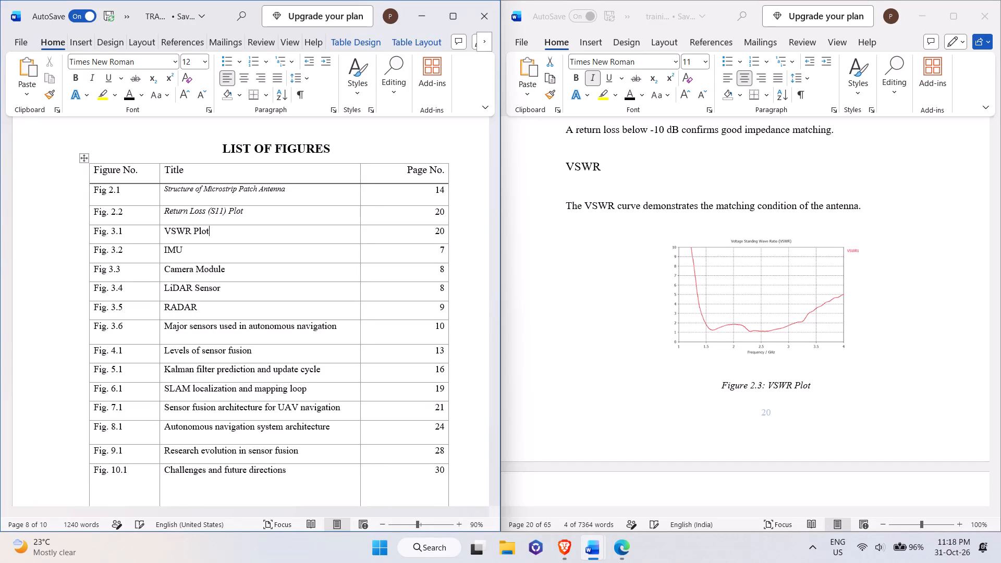
Set the figure number of the VSWR Plot entry in the List of Figures to 2.3.
{"action": "key", "text": "Right"}
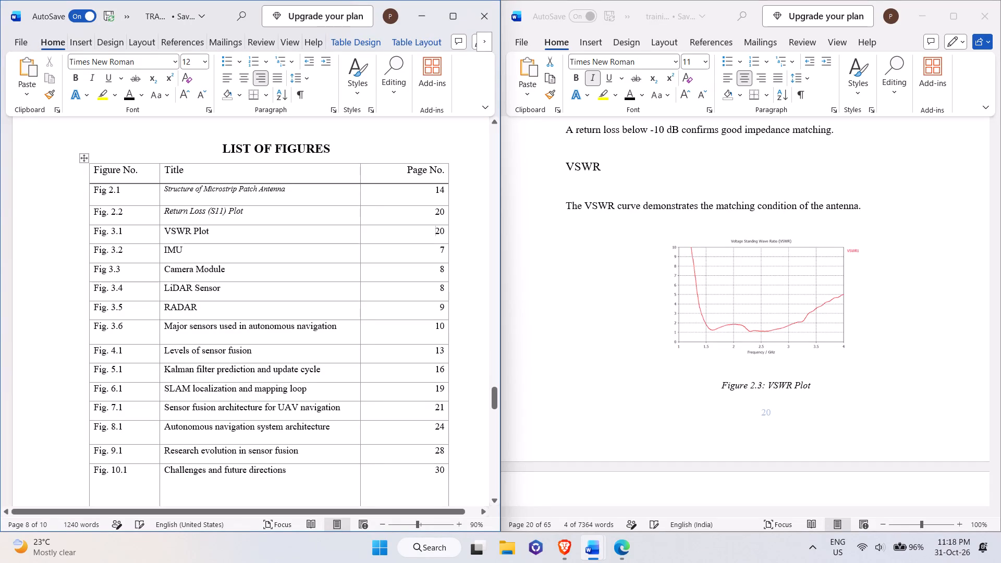
{"action": "key", "text": "Left"}
{"action": "key", "text": "Left"}
{"action": "key", "text": "Left"}
{"action": "key", "text": "Left"}
{"action": "key", "text": "Left"}
{"action": "key", "text": "Left"}
{"action": "key", "text": "Left"}
{"action": "key", "text": "Left"}
{"action": "key", "text": "Left"}
{"action": "key", "text": "Left"}
{"action": "key", "text": "Left"}
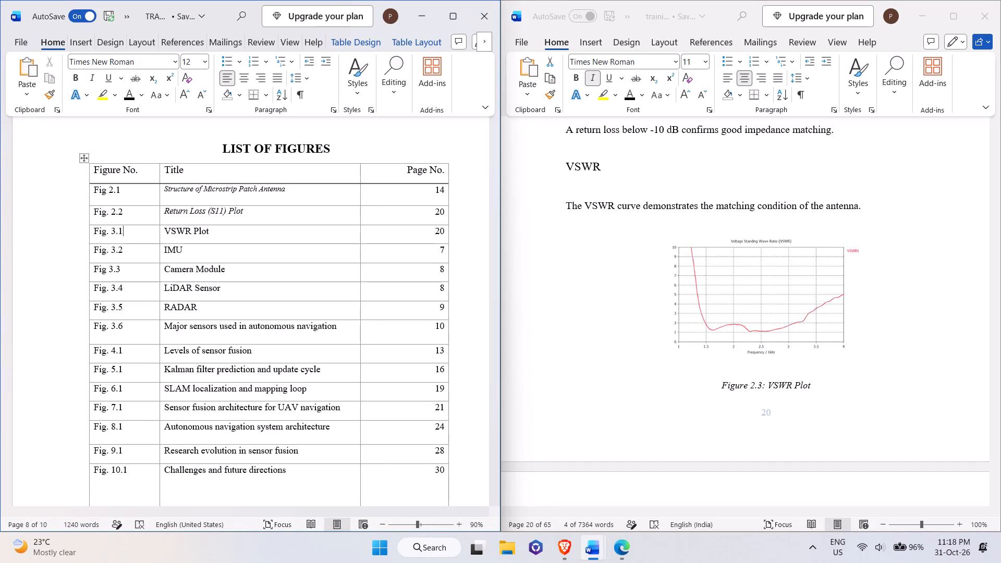
{"action": "key", "text": "BackSpace"}
{"action": "key", "text": "BackSpace"}
{"action": "key", "text": "BackSpace"}
{"action": "type", "text": "2.3"}
Find the Figure 2.4 caption in the training file and replace the fourth List of Figures title with "Radiation Pattern".
{"action": "scroll", "coordinate": [695, 297], "scroll_direction": "down", "scroll_amount": 20}
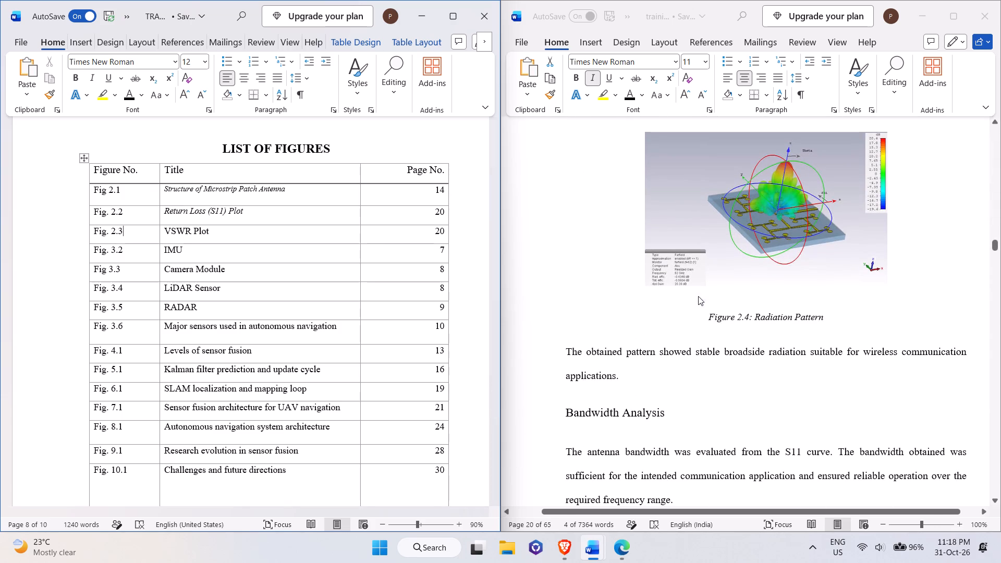
{"action": "left_click", "coordinate": [202, 247]}
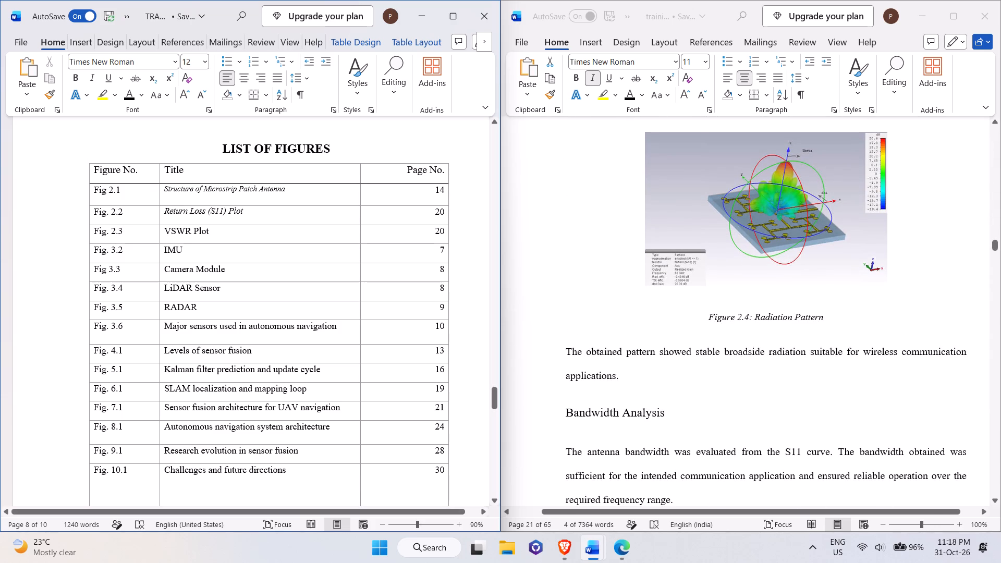
{"action": "key", "text": "BackSpace"}
{"action": "key", "text": "BackSpace"}
{"action": "key", "text": "BackSpace"}
{"action": "key", "text": "shift+r"}
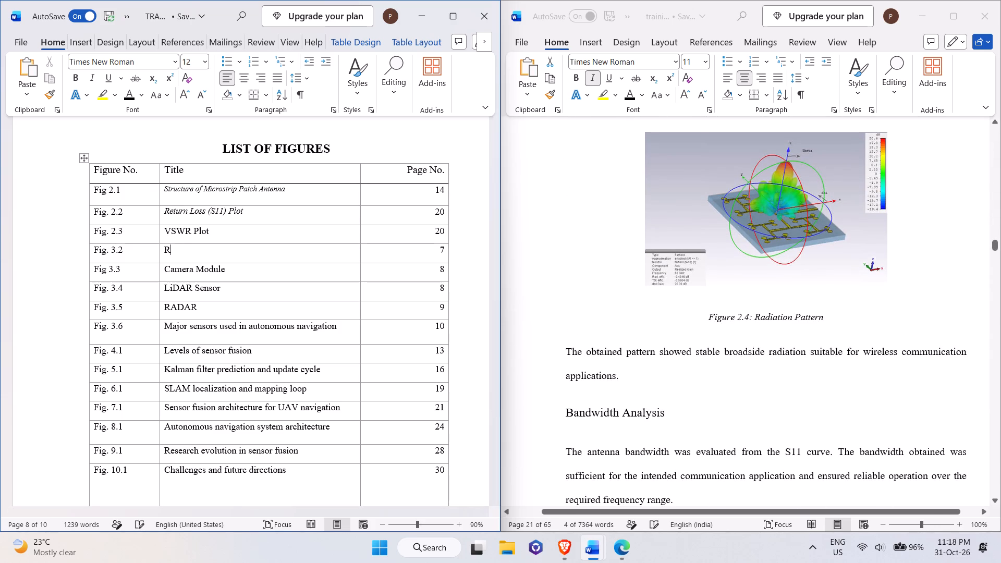
{"action": "type", "text": "adiation"}
{"action": "key", "text": "space"}
{"action": "type", "text": "Pattern"}
Set the Radiation Pattern entry's figure number to 2.4 and its page number to 21.
{"action": "left_click", "coordinate": [130, 251]}
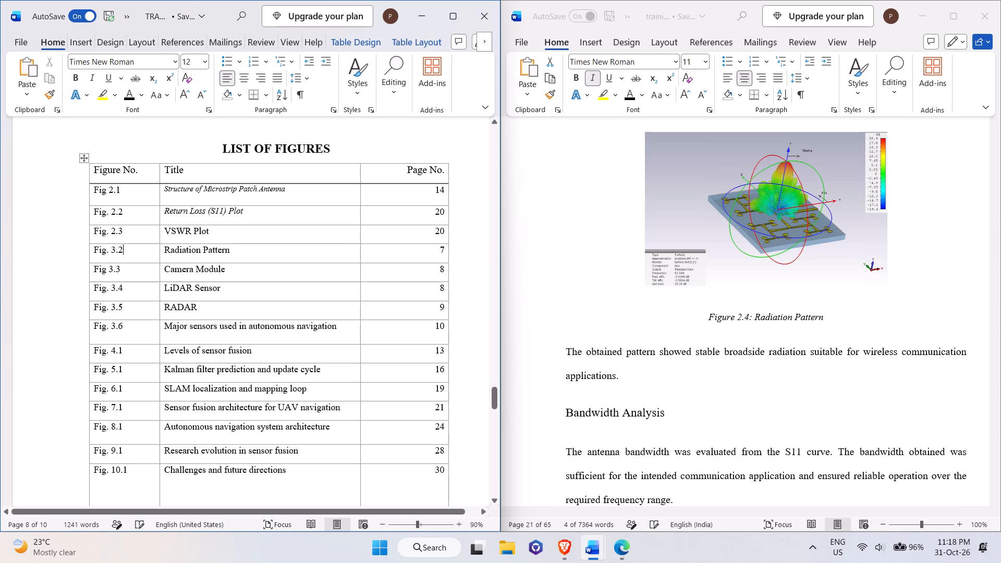
{"action": "key", "text": "BackSpace"}
{"action": "key", "text": "BackSpace"}
{"action": "key", "text": "BackSpace"}
{"action": "type", "text": "2.4"}
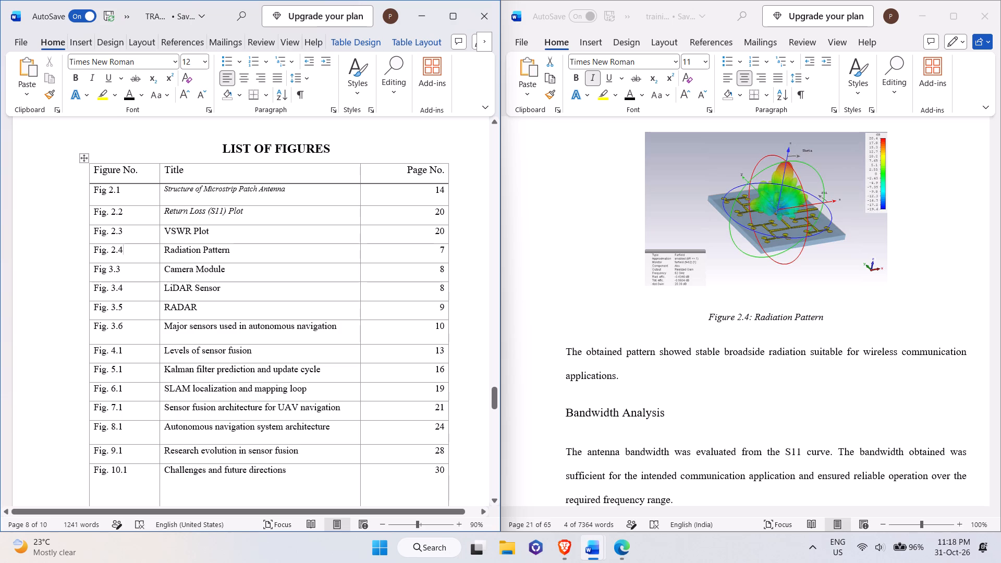
{"action": "left_click", "coordinate": [445, 248]}
{"action": "key", "text": "BackSpace"}
{"action": "type", "text": "21"}
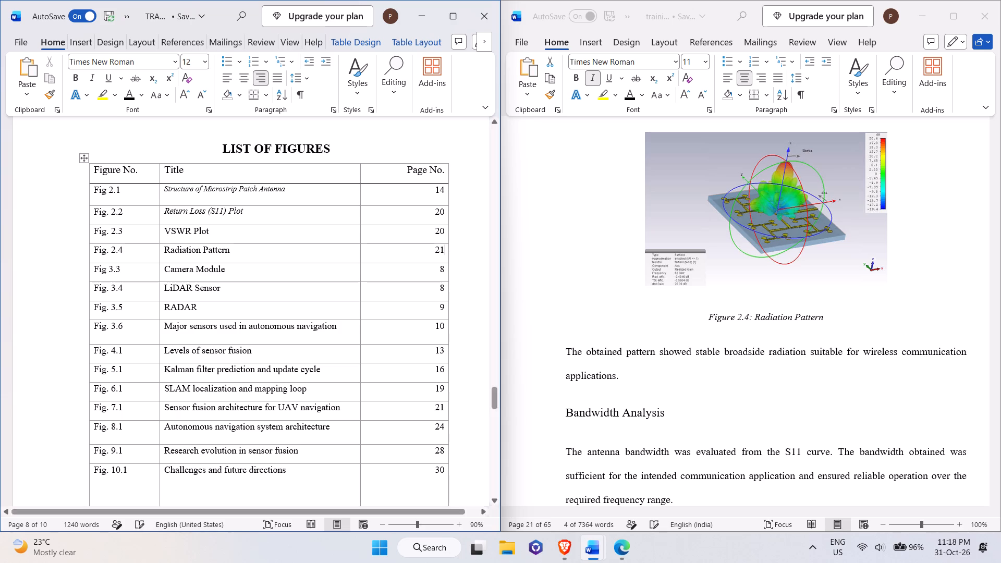
Locate Figure 2.5 in the training file and set the fifth List of Figures entry's page number to 24.
{"action": "scroll", "coordinate": [707, 335], "scroll_direction": "down", "scroll_amount": 8}
{"action": "scroll", "coordinate": [707, 335], "scroll_direction": "down", "scroll_amount": 20}
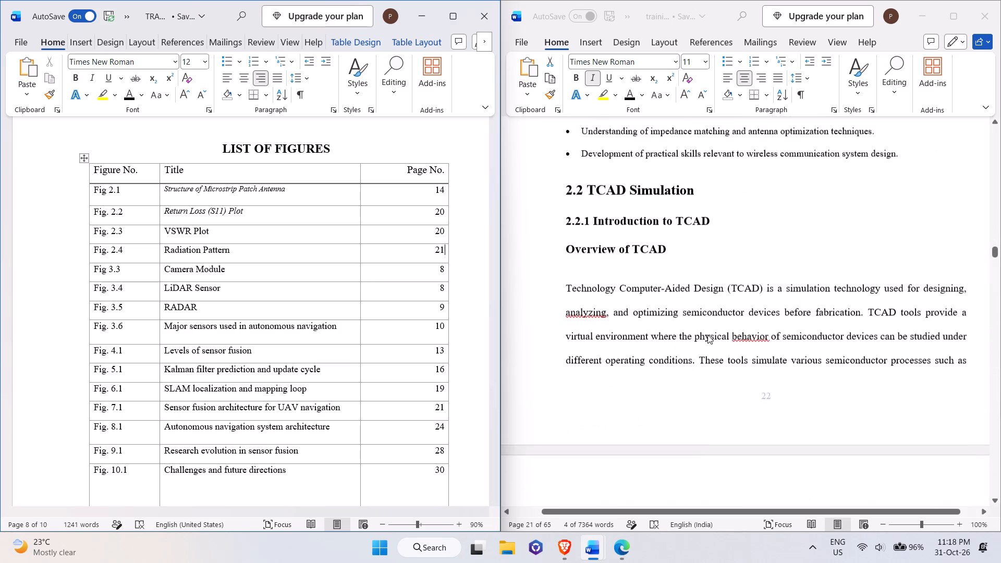
{"action": "scroll", "coordinate": [707, 335], "scroll_direction": "down", "scroll_amount": 20}
{"action": "scroll", "coordinate": [707, 335], "scroll_direction": "down", "scroll_amount": 20}
{"action": "scroll", "coordinate": [707, 335], "scroll_direction": "down", "scroll_amount": 3}
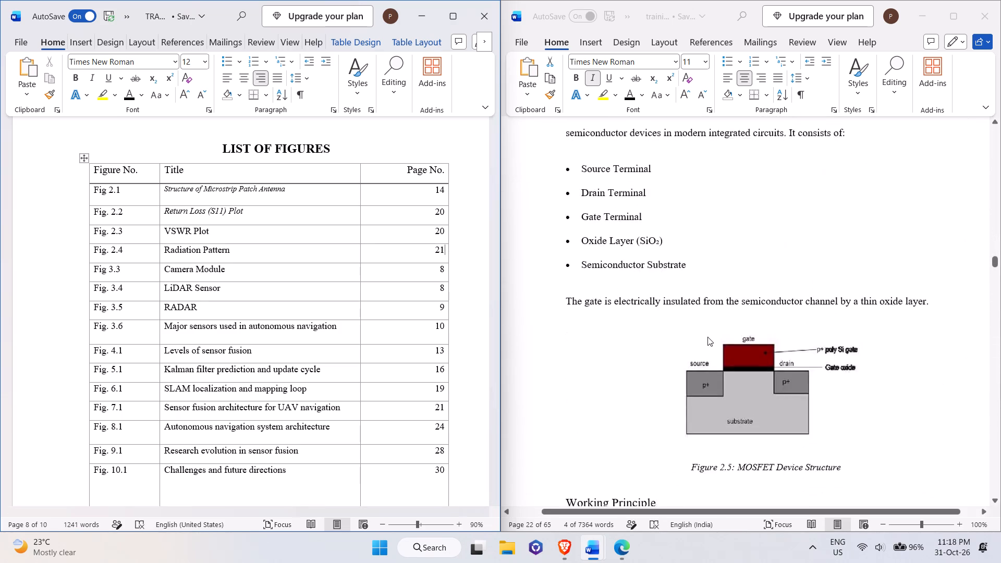
{"action": "scroll", "coordinate": [707, 337], "scroll_direction": "down", "scroll_amount": 8}
{"action": "scroll", "coordinate": [707, 338], "scroll_direction": "up", "scroll_amount": 6}
{"action": "scroll", "coordinate": [707, 338], "scroll_direction": "down", "scroll_amount": 3}
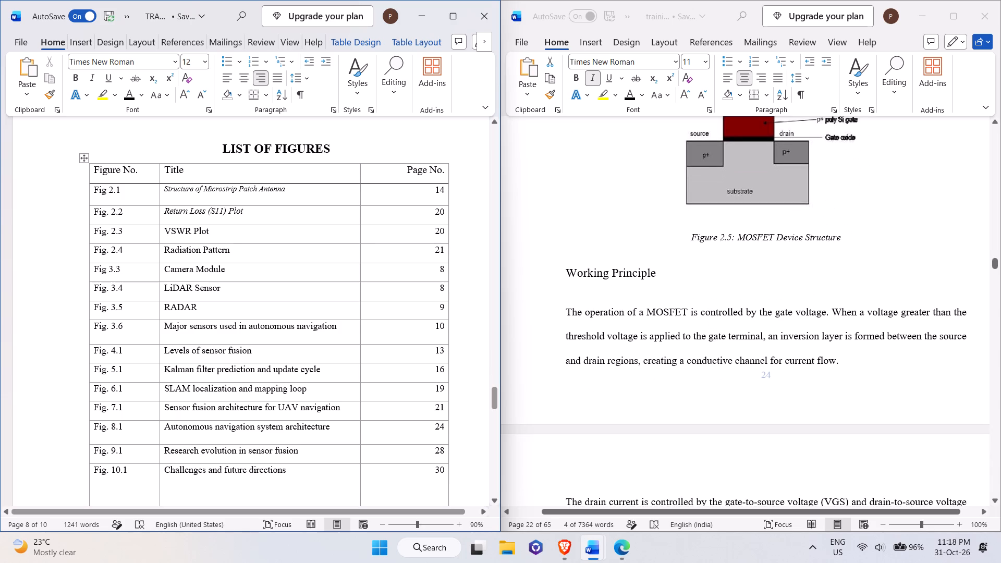
{"action": "left_click", "coordinate": [446, 266]}
{"action": "key", "text": "BackSpace"}
{"action": "type", "text": "24"}
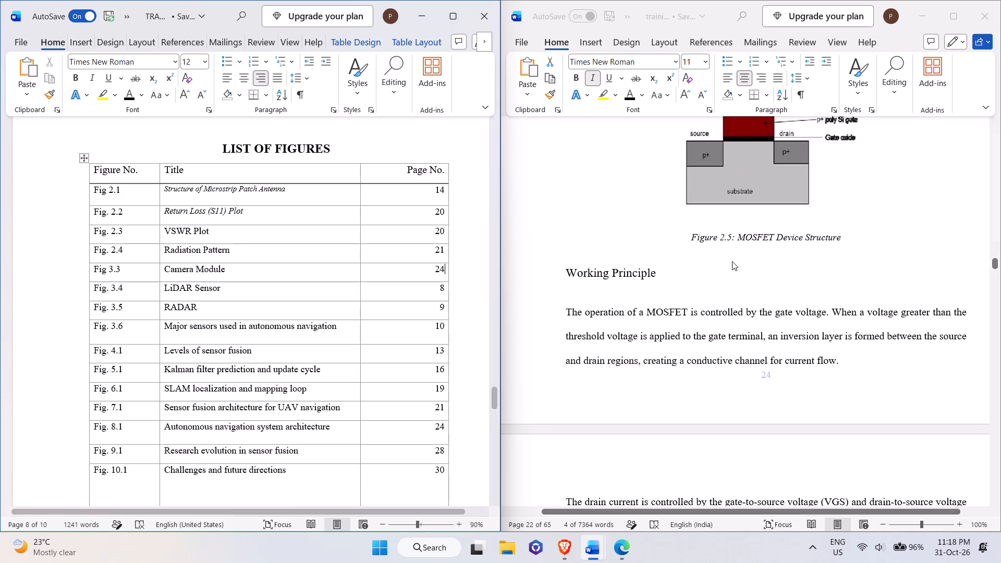
Copy the Figure 2.5 caption text "MOSFET Device Structure" from the training file over the fifth List of Figures title.
{"action": "left_click", "coordinate": [737, 239]}
{"action": "left_click_drag", "start_coordinate": [739, 238], "coordinate": [827, 242]}
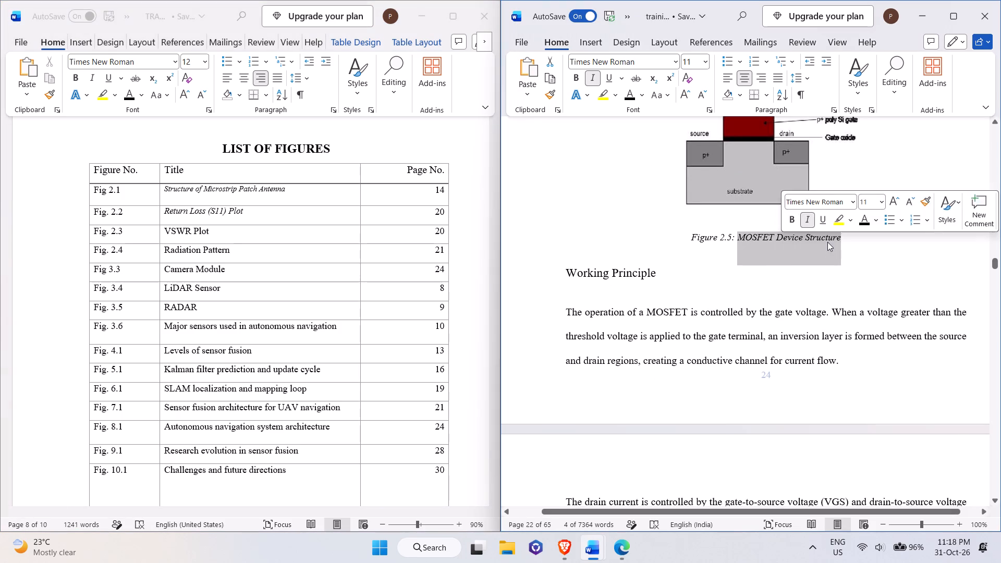
{"action": "key", "text": "ctrl+c"}
{"action": "double_click", "coordinate": [250, 270]}
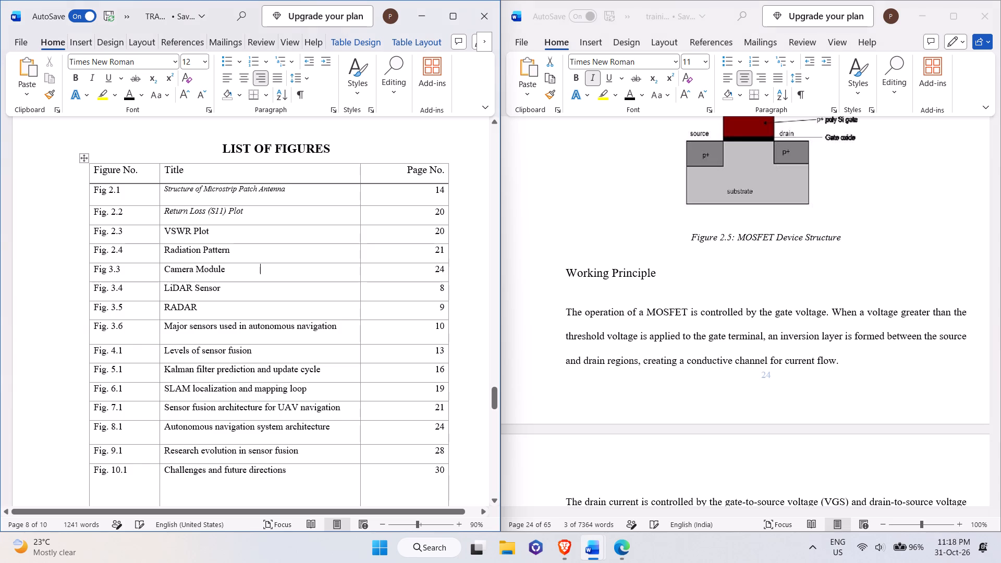
{"action": "left_click", "coordinate": [162, 273]}
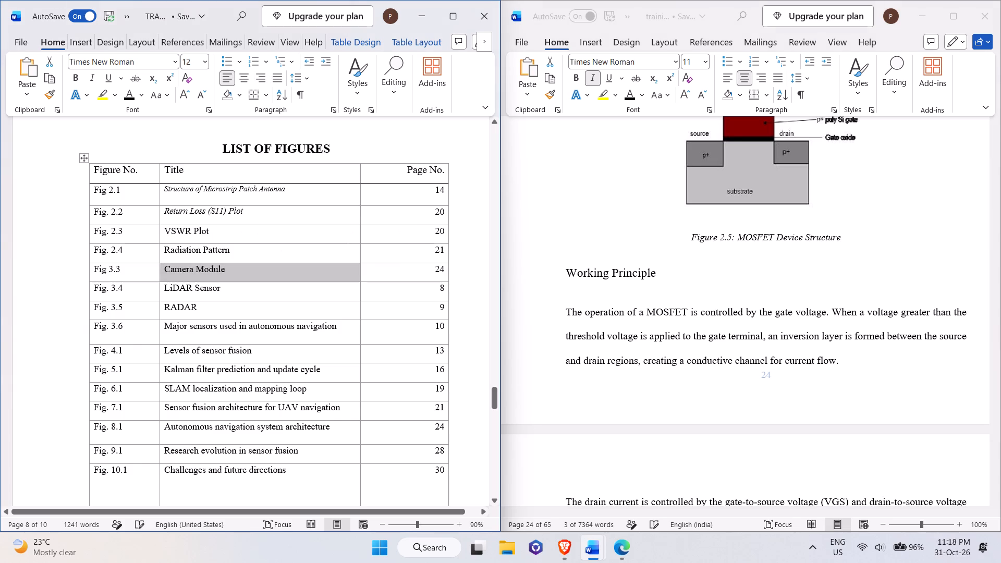
{"action": "key", "text": "ctrl+v"}
Change the figure number of the MOSFET Device Structure entry to "Fig. 2.5", including the period after Fig.
{"action": "scroll", "coordinate": [820, 326], "scroll_direction": "down", "scroll_amount": 20}
{"action": "scroll", "coordinate": [820, 326], "scroll_direction": "down", "scroll_amount": 2}
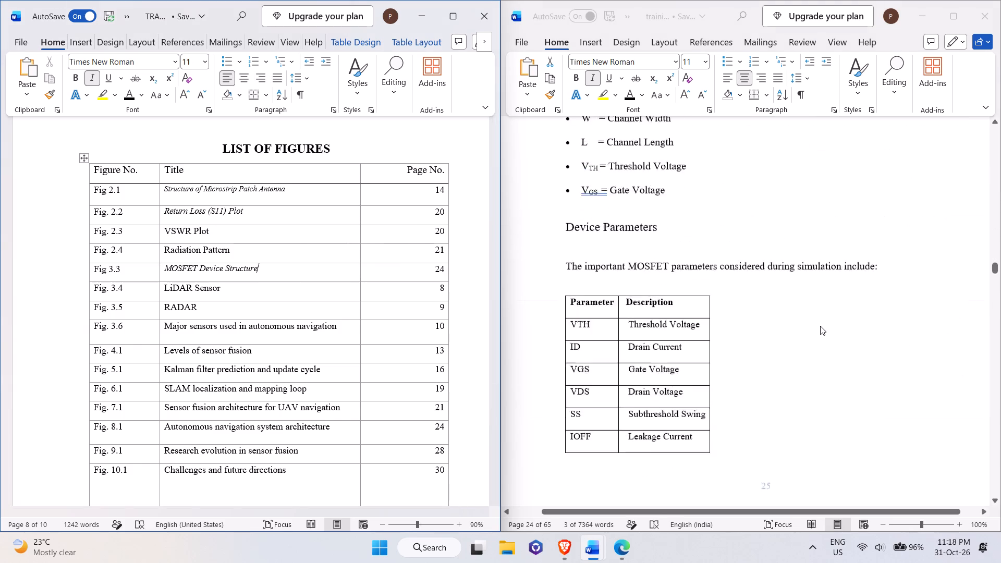
{"action": "scroll", "coordinate": [596, 305], "scroll_direction": "up", "scroll_amount": 16}
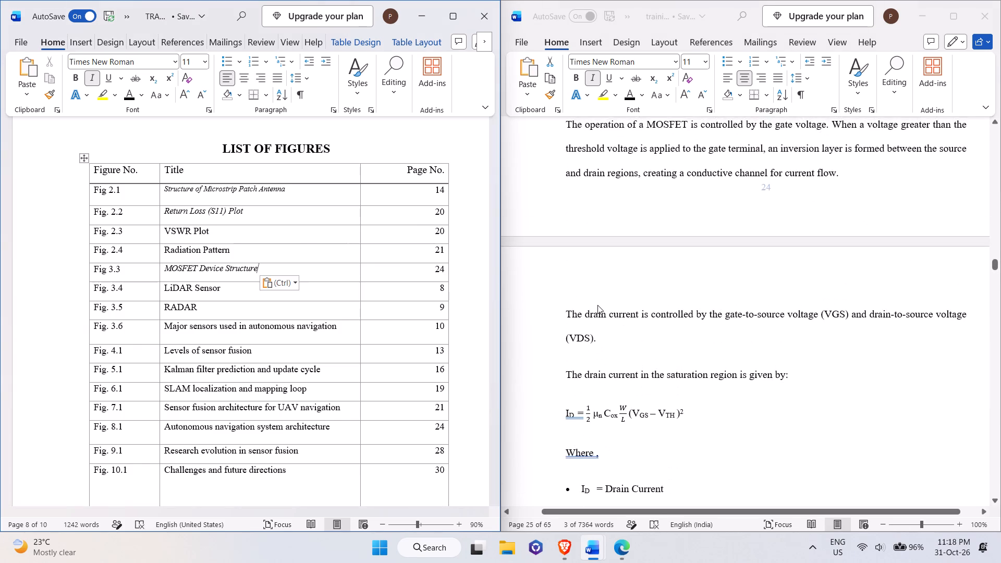
{"action": "scroll", "coordinate": [597, 305], "scroll_direction": "up", "scroll_amount": 7}
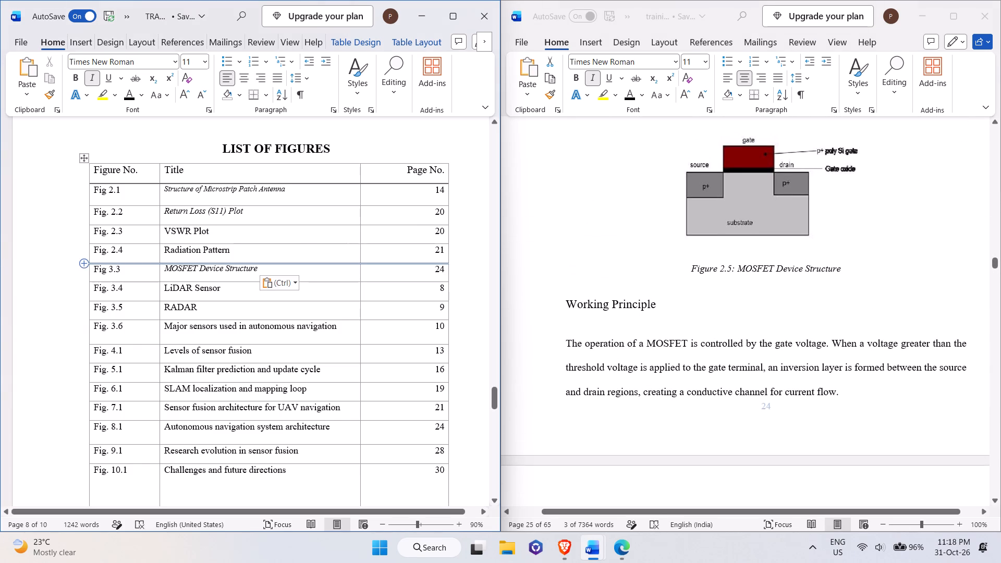
{"action": "left_click", "coordinate": [126, 270]}
{"action": "key", "text": "BackSpace"}
{"action": "key", "text": "BackSpace"}
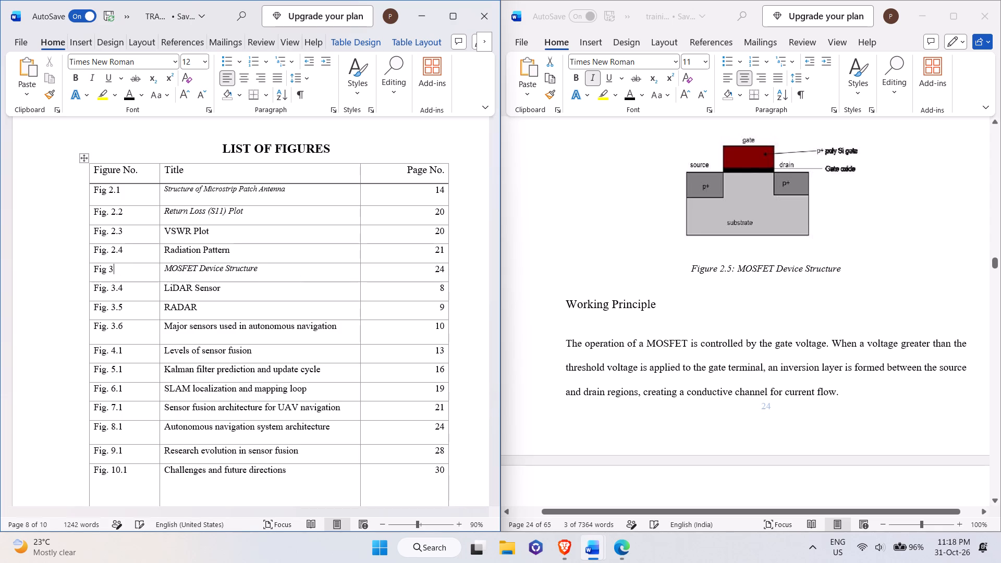
{"action": "key", "text": "BackSpace"}
{"action": "key", "text": "BackSpace"}
{"action": "type", "text": "."}
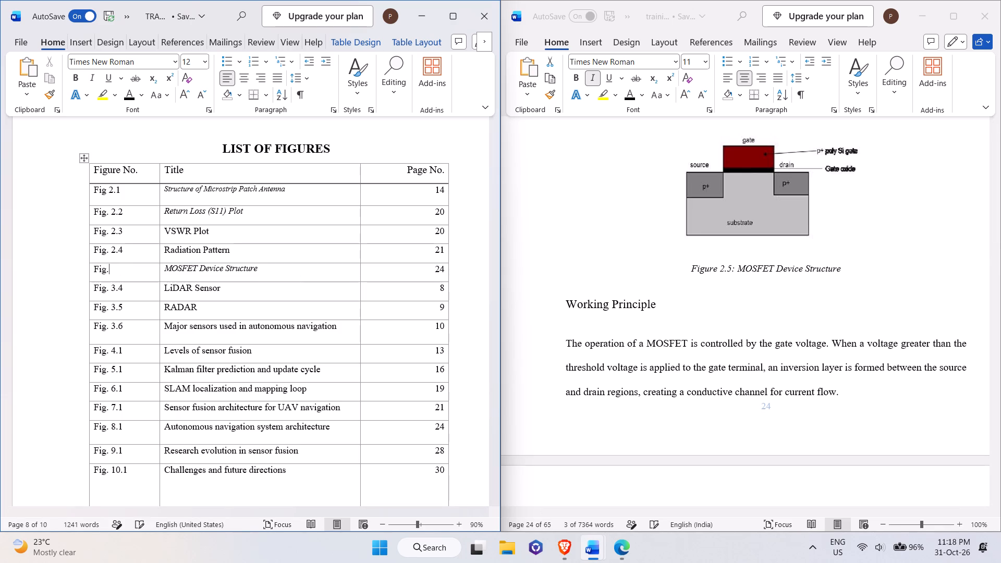
{"action": "key", "text": "space"}
{"action": "type", "text": "2.5"}
Copy the Figure 2.6 caption text "MOSFET Structure in Visual TCAD" from the training file over the LiDAR Sensor title in the List of Figures.
{"action": "scroll", "coordinate": [682, 268], "scroll_direction": "down", "scroll_amount": 20}
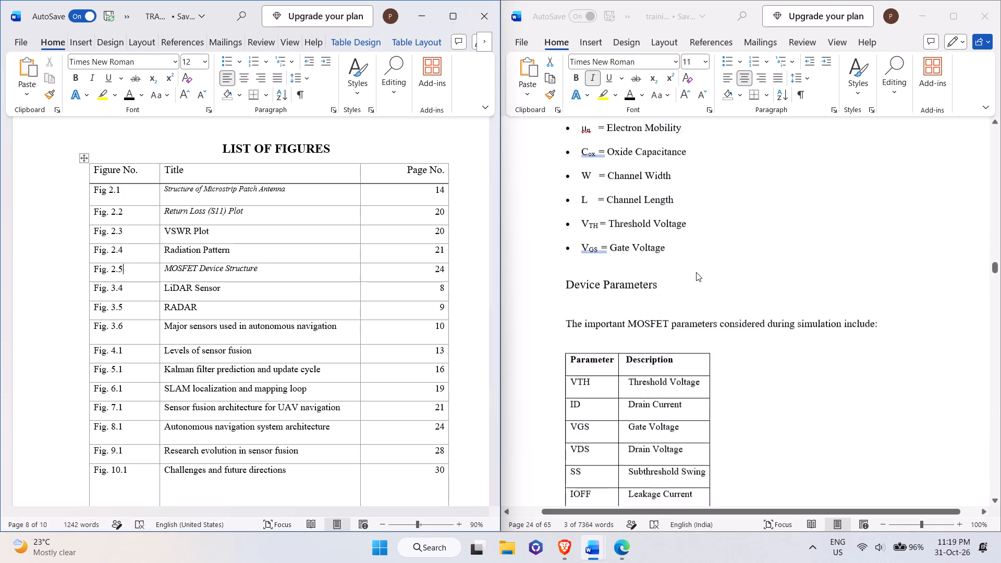
{"action": "scroll", "coordinate": [696, 272], "scroll_direction": "down", "scroll_amount": 16}
{"action": "scroll", "coordinate": [696, 272], "scroll_direction": "up", "scroll_amount": 13}
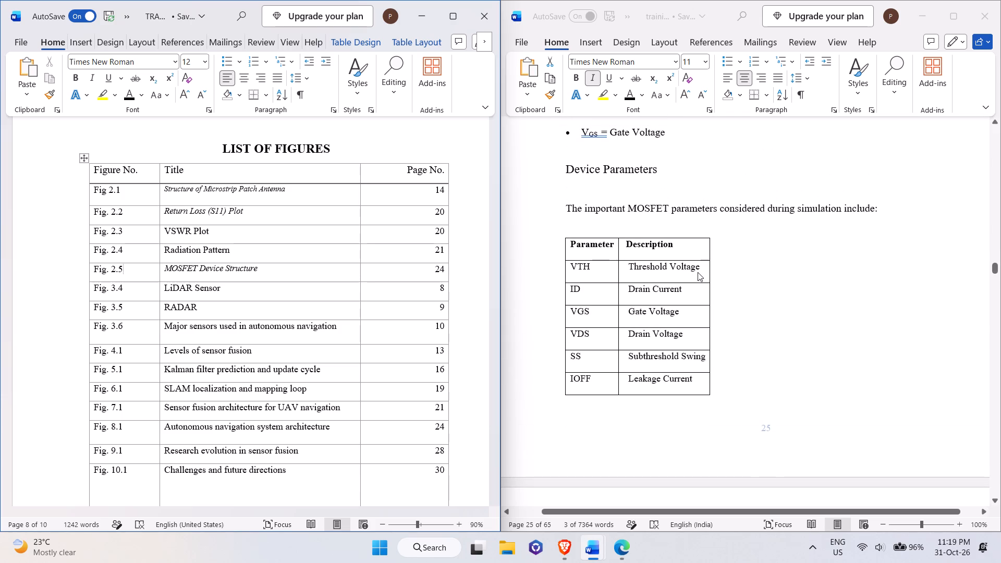
{"action": "scroll", "coordinate": [698, 272], "scroll_direction": "down", "scroll_amount": 20}
{"action": "scroll", "coordinate": [698, 272], "scroll_direction": "down", "scroll_amount": 4}
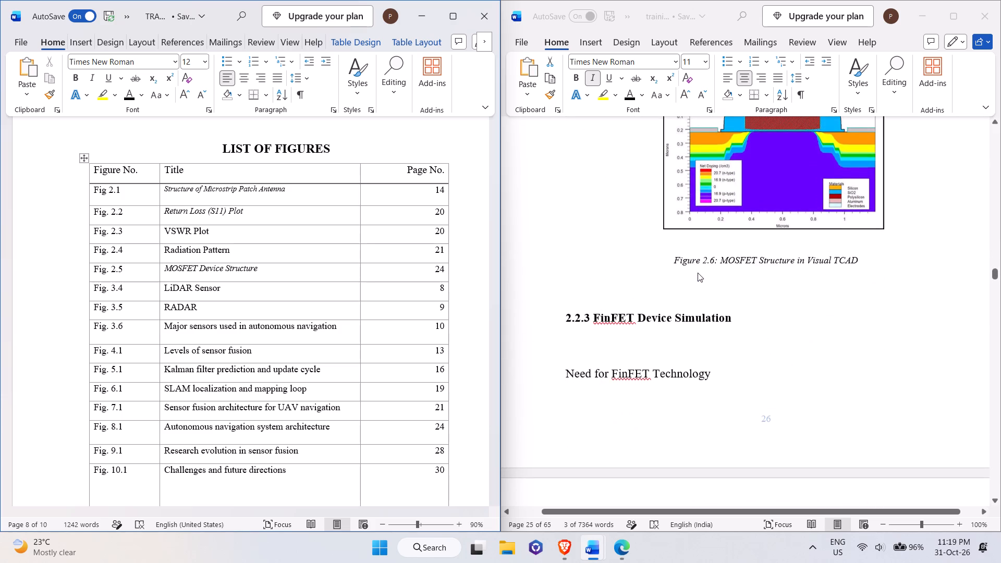
{"action": "left_click", "coordinate": [596, 311]}
{"action": "left_click", "coordinate": [596, 317]}
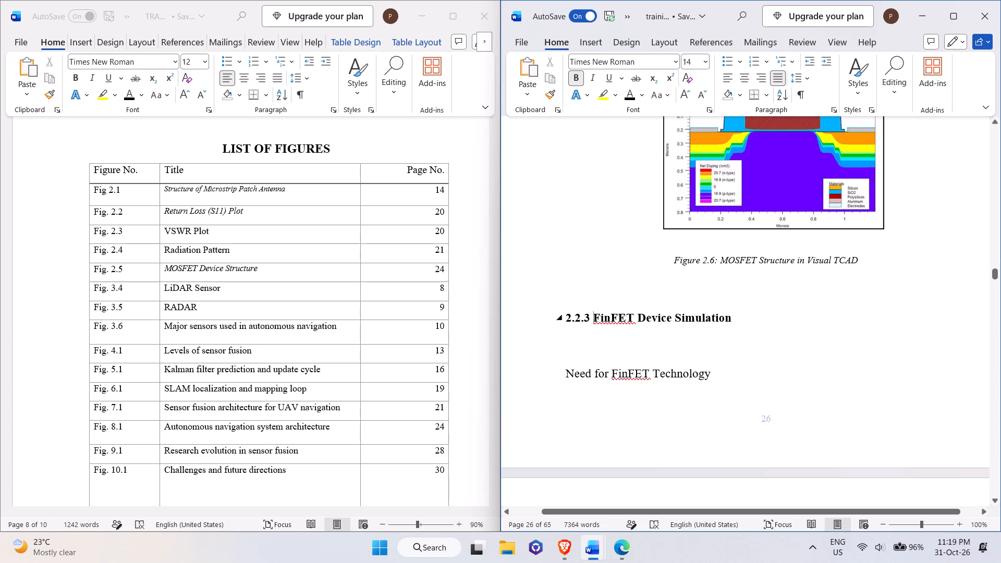
{"action": "scroll", "coordinate": [678, 352], "scroll_direction": "down", "scroll_amount": 4}
{"action": "scroll", "coordinate": [678, 352], "scroll_direction": "up", "scroll_amount": 4}
{"action": "left_click_drag", "start_coordinate": [723, 264], "coordinate": [838, 261]}
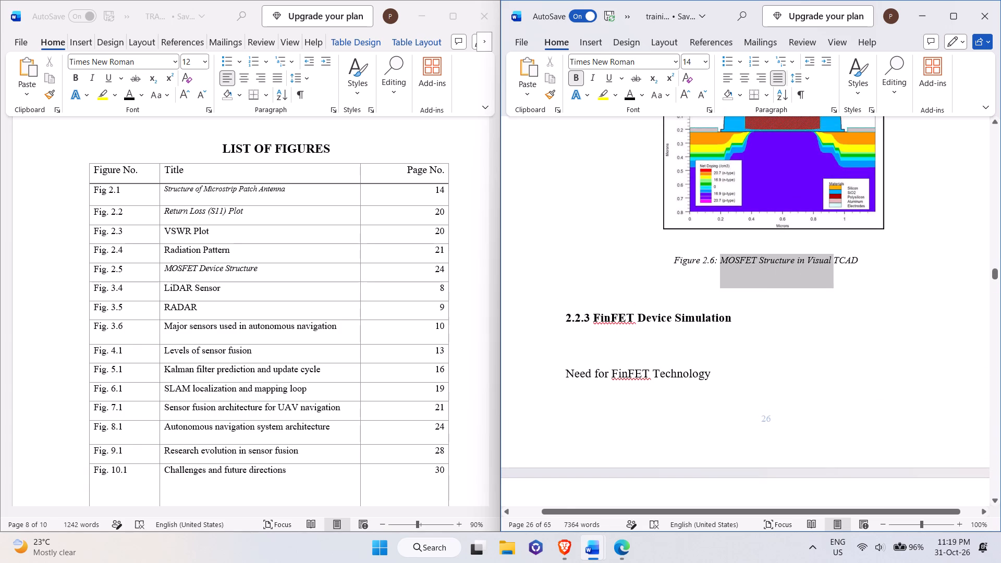
{"action": "left_click_drag", "start_coordinate": [838, 261], "coordinate": [853, 268]}
{"action": "key", "text": "ctrl+c"}
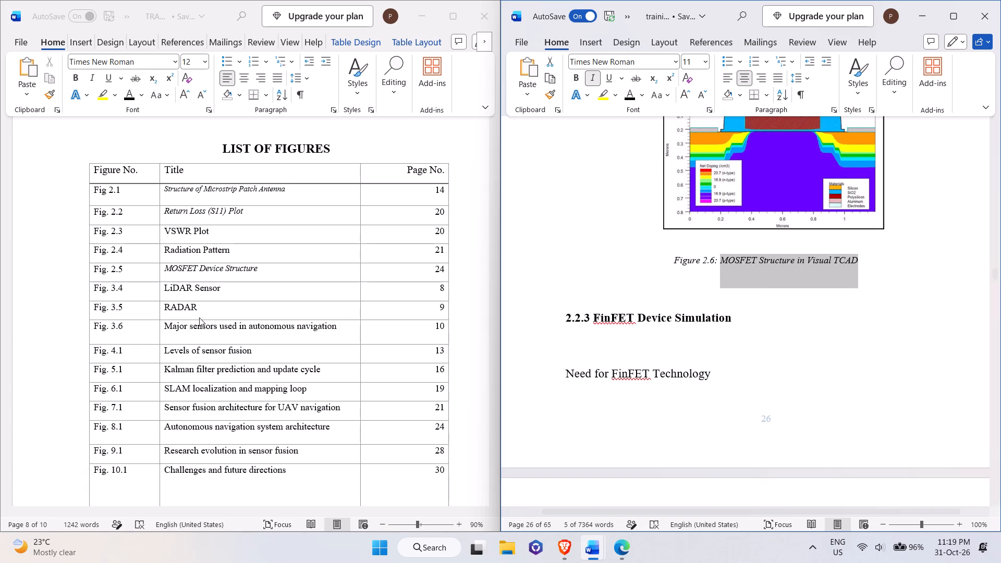
{"action": "double_click", "coordinate": [234, 288]}
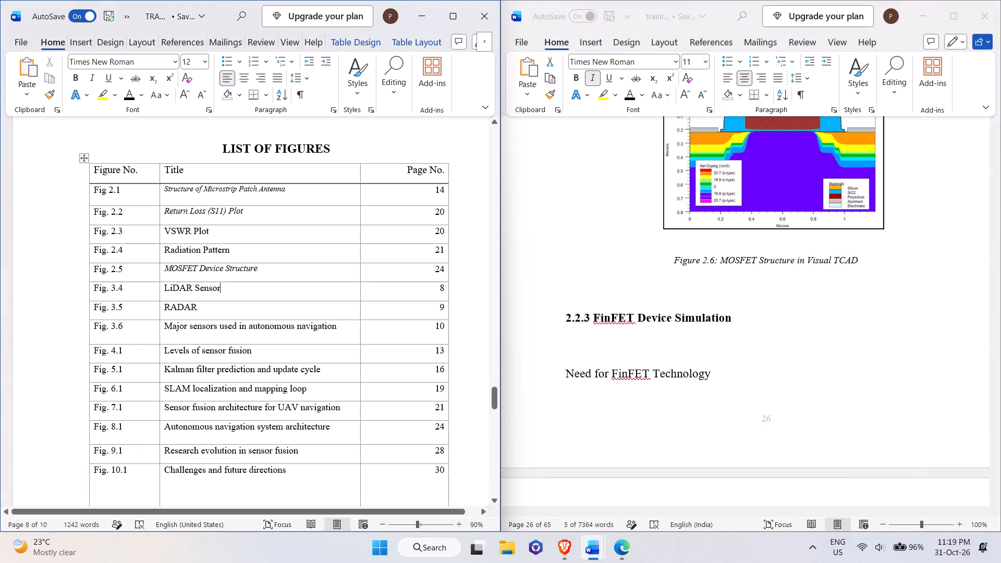
{"action": "left_click", "coordinate": [160, 290]}
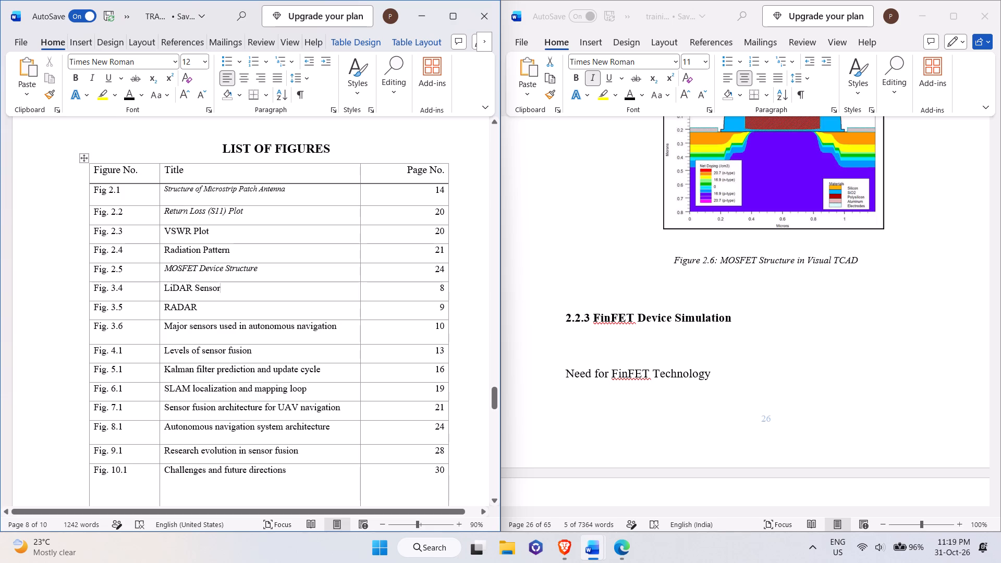
{"action": "left_click", "coordinate": [165, 290]}
{"action": "left_click", "coordinate": [162, 297]}
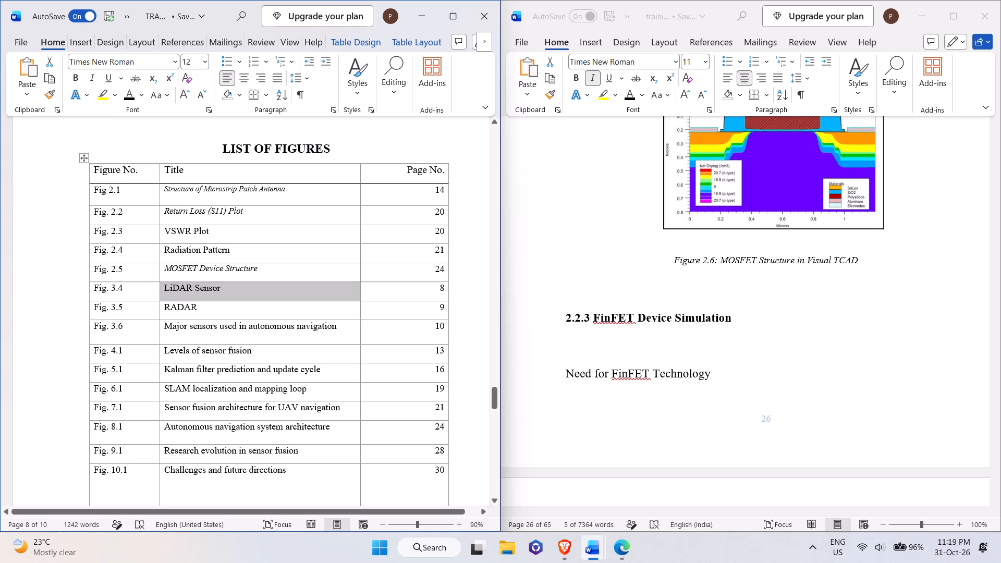
{"action": "key", "text": "ctrl+v"}
Set the MOSFET Structure in Visual TCAD entry's figure number to 2.6 and its page number to 26.
{"action": "left_click", "coordinate": [151, 286]}
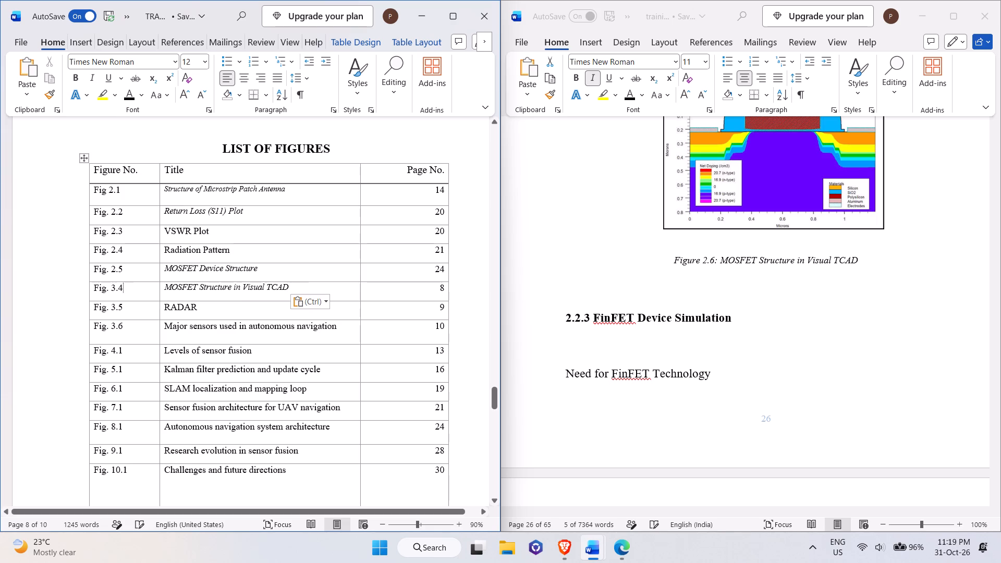
{"action": "key", "text": "BackSpace"}
{"action": "key", "text": "BackSpace"}
{"action": "key", "text": "BackSpace"}
{"action": "type", "text": "2.6"}
{"action": "left_click", "coordinate": [444, 290]}
{"action": "key", "text": "BackSpace"}
{"action": "type", "text": "26"}
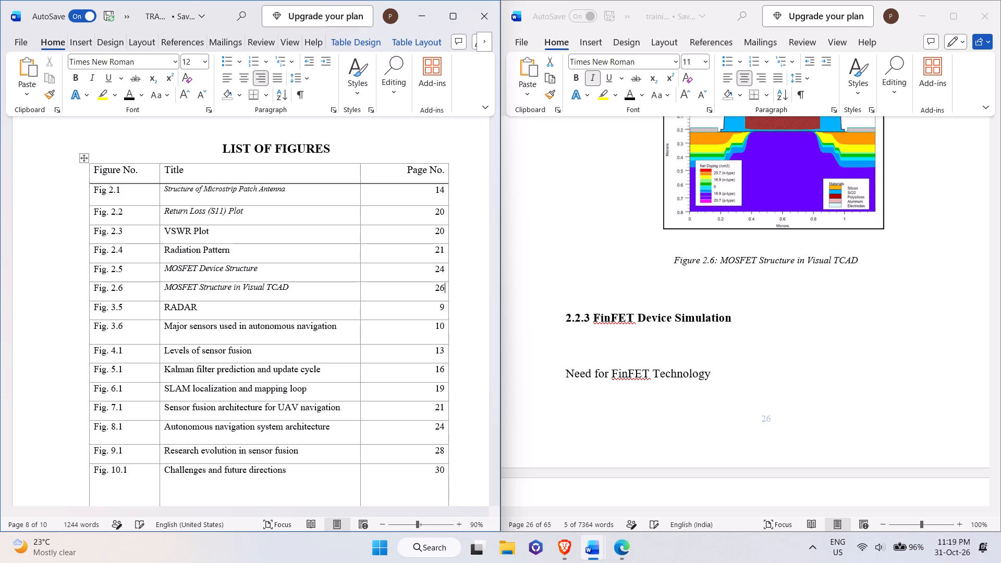
Copy the Figure 2.7 caption text "FinFET Device Structure" from the training file over the RADAR title in the List of Figures.
{"action": "scroll", "coordinate": [669, 310], "scroll_direction": "down", "scroll_amount": 20}
{"action": "scroll", "coordinate": [699, 320], "scroll_direction": "down", "scroll_amount": 5}
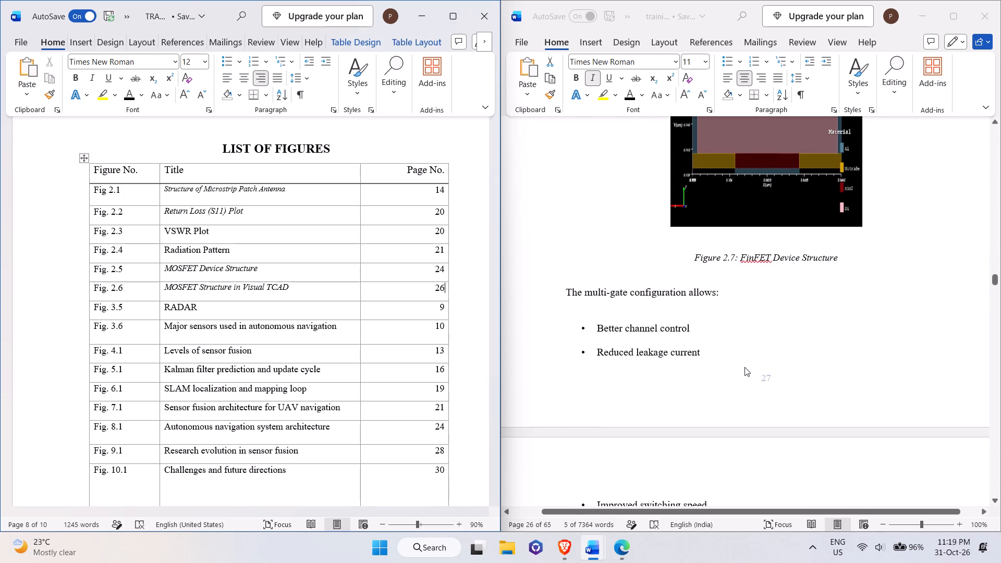
{"action": "left_click", "coordinate": [741, 252]}
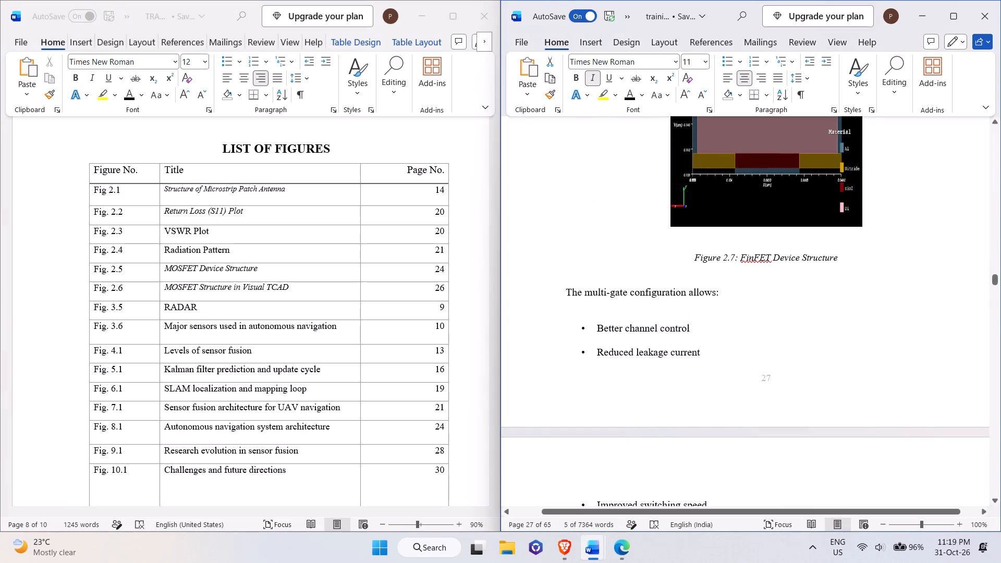
{"action": "left_click", "coordinate": [743, 258]}
{"action": "left_click_drag", "start_coordinate": [743, 258], "coordinate": [821, 261]}
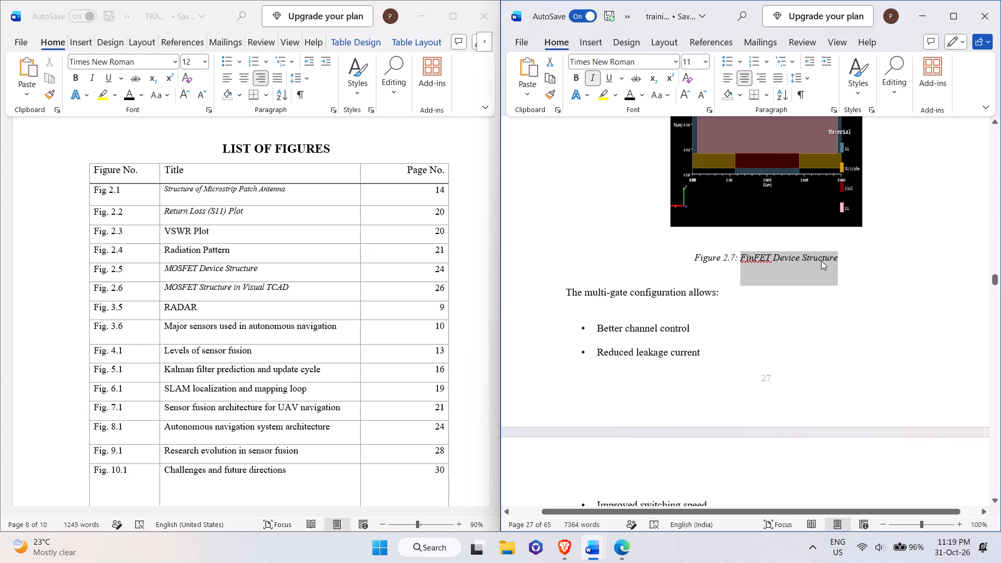
{"action": "key", "text": "ctrl+c"}
{"action": "left_click", "coordinate": [226, 311]}
{"action": "left_click", "coordinate": [205, 311]}
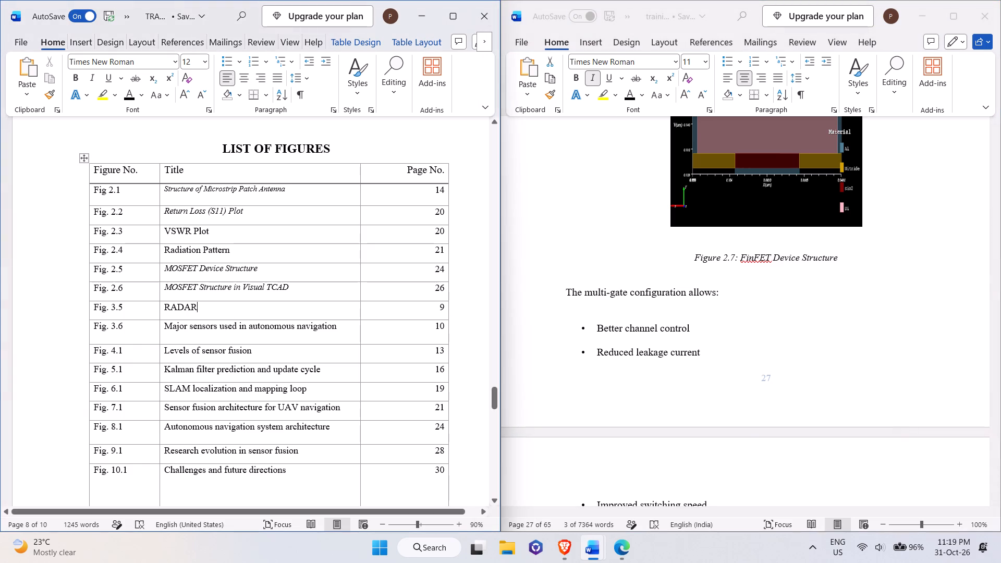
{"action": "left_click", "coordinate": [160, 314]}
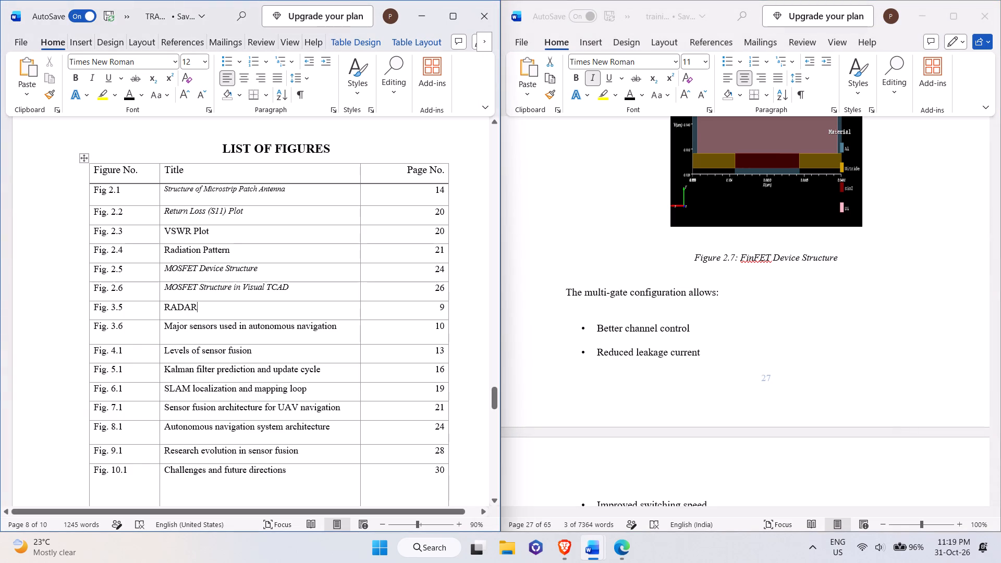
{"action": "left_click", "coordinate": [163, 313]}
{"action": "key", "text": "ctrl+v"}
Set the FinFET Device Structure entry's figure number to 2.7 and its page number to 27.
{"action": "left_click", "coordinate": [141, 308]}
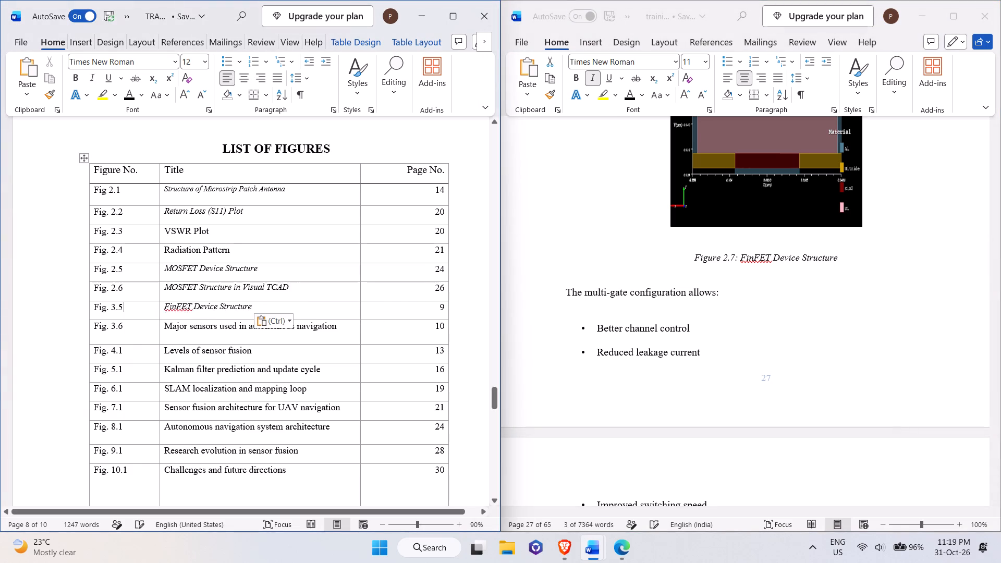
{"action": "key", "text": "backslash"}
{"action": "key", "text": "BackSpace"}
{"action": "key", "text": "BackSpace"}
{"action": "key", "text": "BackSpace"}
{"action": "key", "text": "BackSpace"}
{"action": "type", "text": "2.7"}
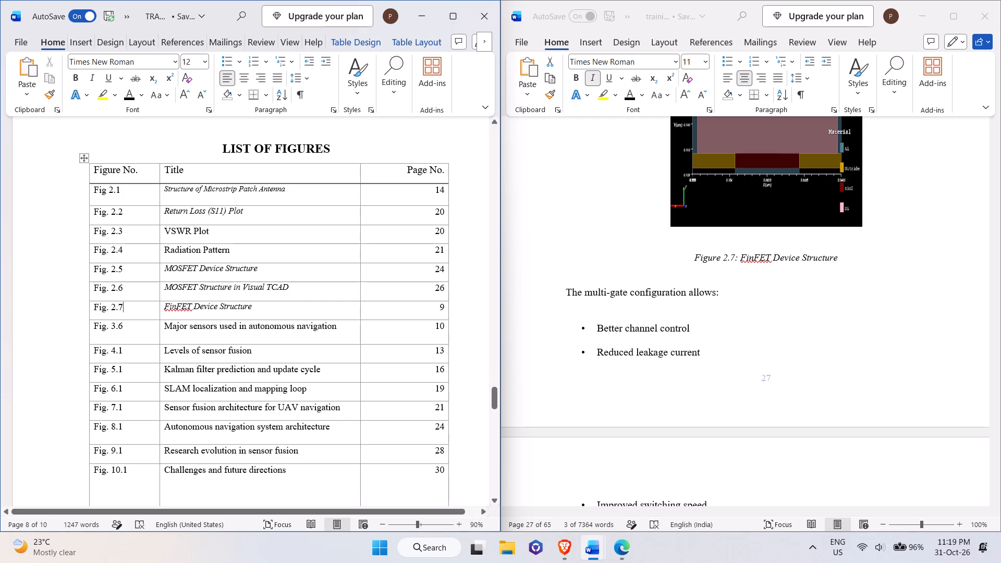
{"action": "left_click", "coordinate": [442, 305]}
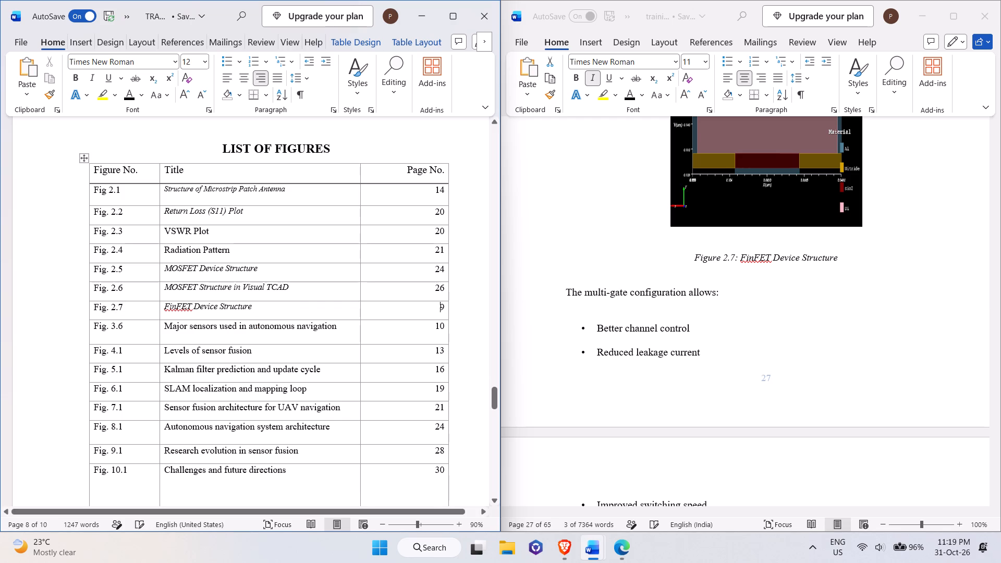
{"action": "left_click", "coordinate": [442, 305]}
{"action": "left_click", "coordinate": [444, 309]}
{"action": "key", "text": "BackSpace"}
{"action": "type", "text": "27"}
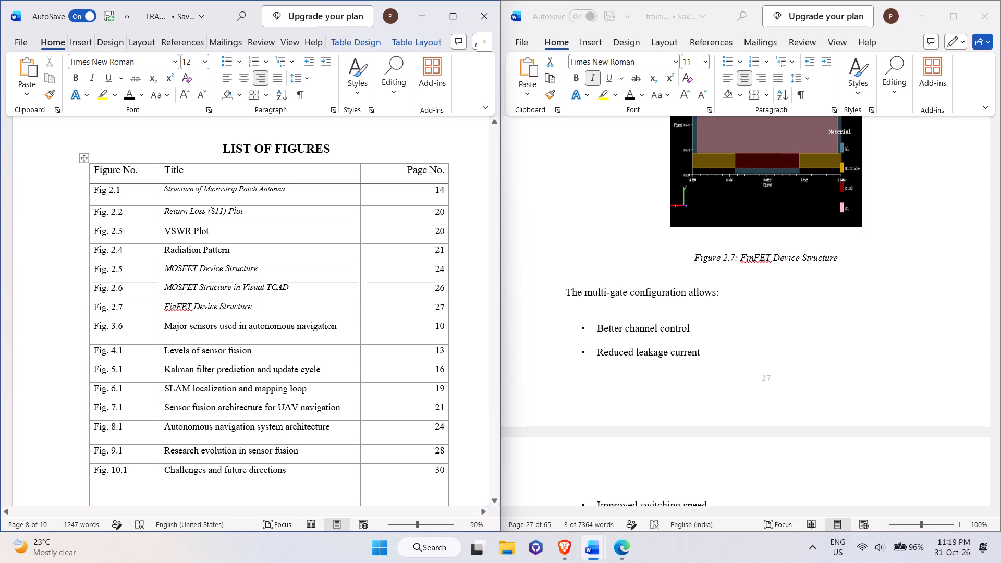
Copy the Figure 2.8 caption text "FinFET Mesh Structure" from the training file over the "Major sensors used in autonomous navigation" title.
{"action": "scroll", "coordinate": [582, 334], "scroll_direction": "down", "scroll_amount": 9}
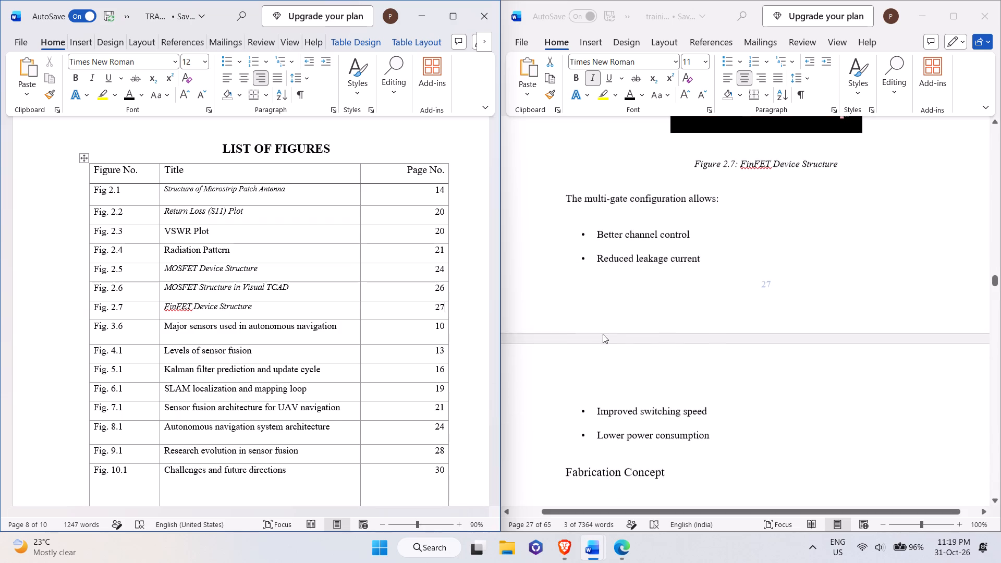
{"action": "scroll", "coordinate": [603, 334], "scroll_direction": "down", "scroll_amount": 20}
{"action": "scroll", "coordinate": [603, 334], "scroll_direction": "down", "scroll_amount": 7}
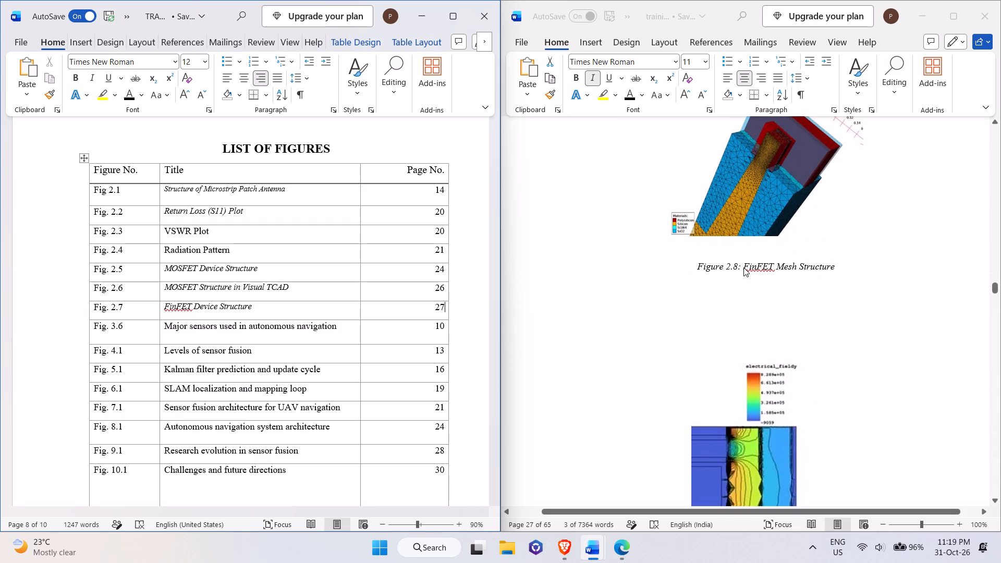
{"action": "left_click", "coordinate": [744, 267]}
{"action": "left_click_drag", "start_coordinate": [744, 267], "coordinate": [839, 267]}
{"action": "left_click", "coordinate": [839, 267]}
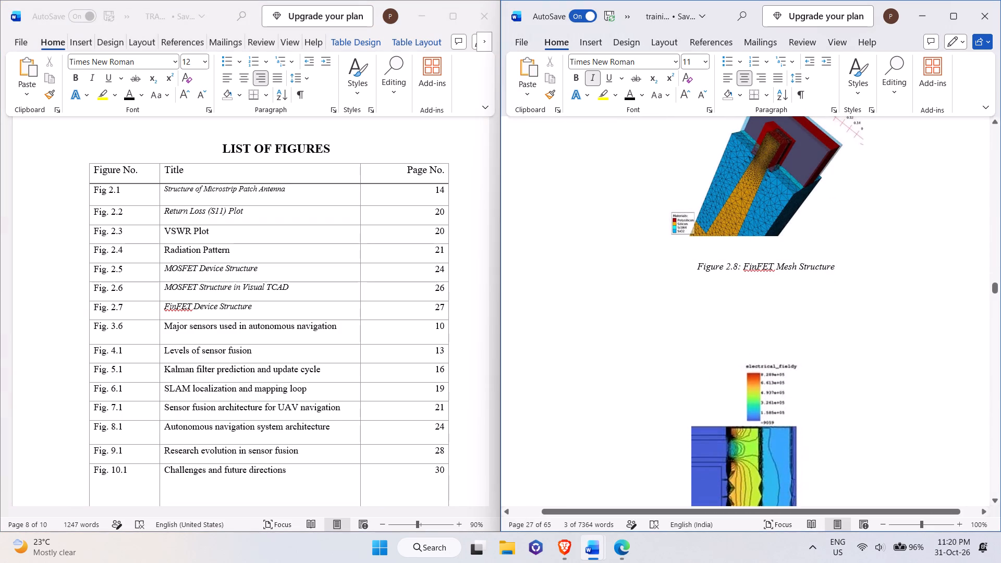
{"action": "left_click_drag", "start_coordinate": [748, 268], "coordinate": [831, 275]}
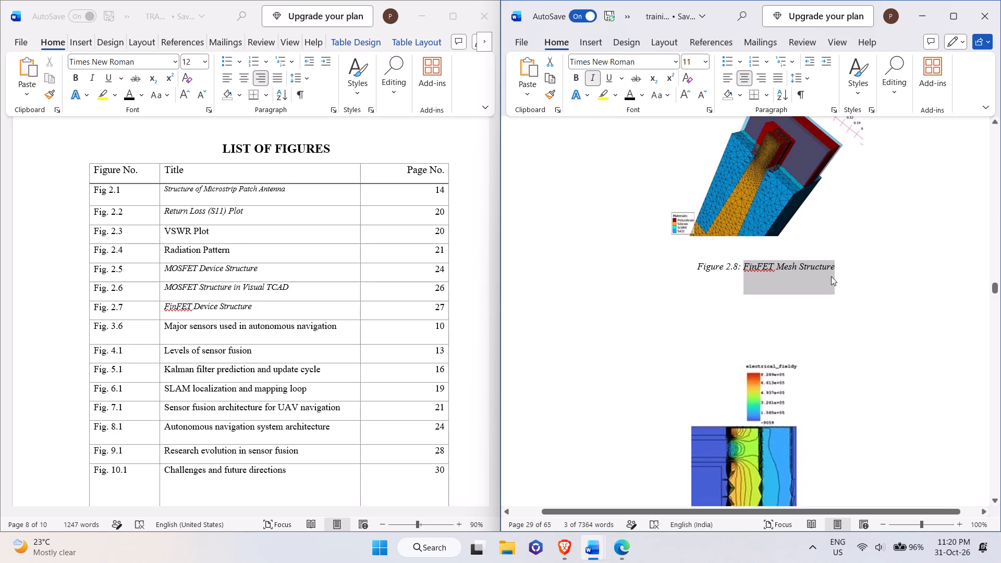
{"action": "key", "text": "ctrl+c"}
{"action": "left_click", "coordinate": [334, 327]}
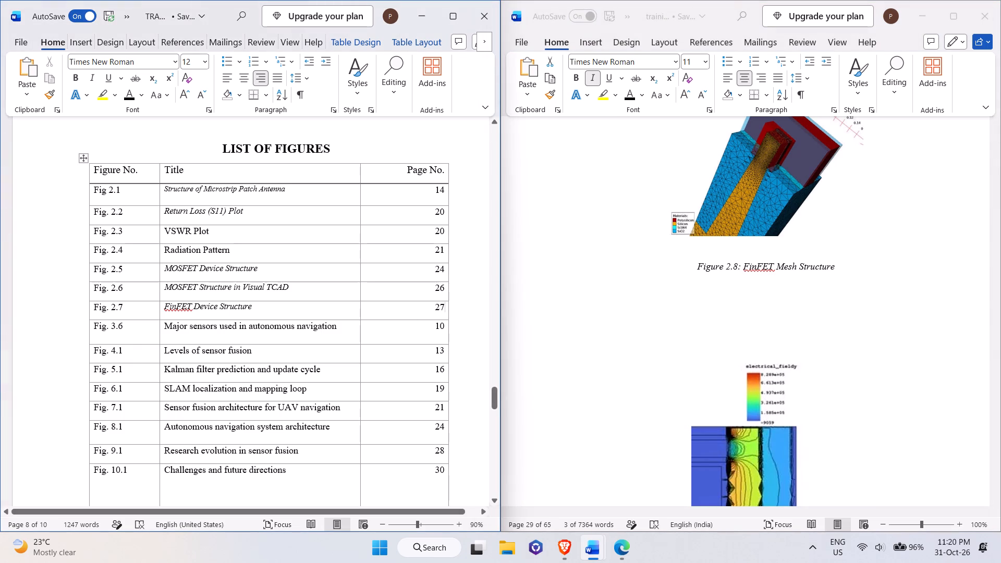
{"action": "left_click", "coordinate": [161, 333]}
{"action": "key", "text": "ctrl+v"}
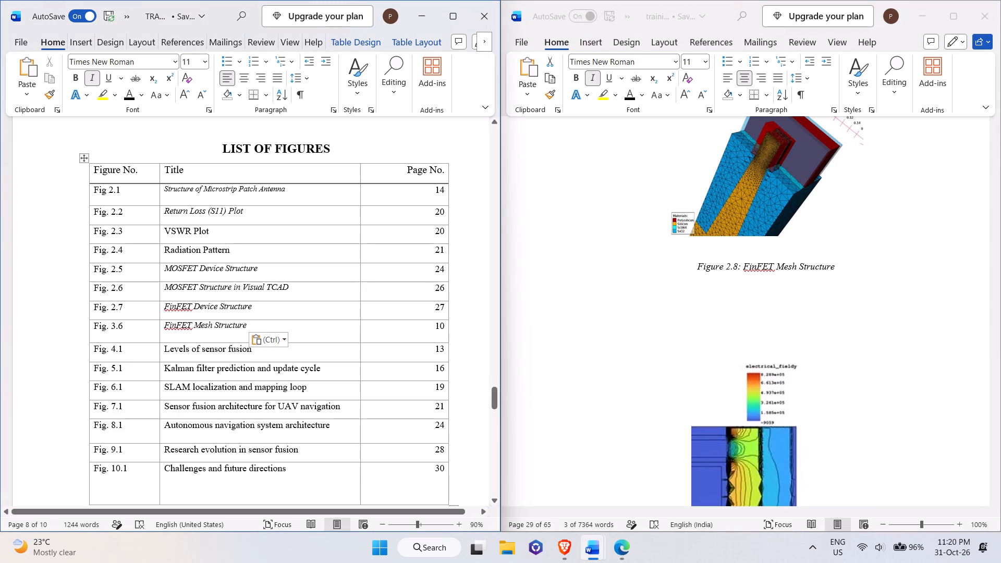
Find the page holding Figures 2.8 and 2.9 and set the page numbers of the FinFET Mesh Structure and Levels of sensor fusion entries to 29.
{"action": "left_click", "coordinate": [362, 334]}
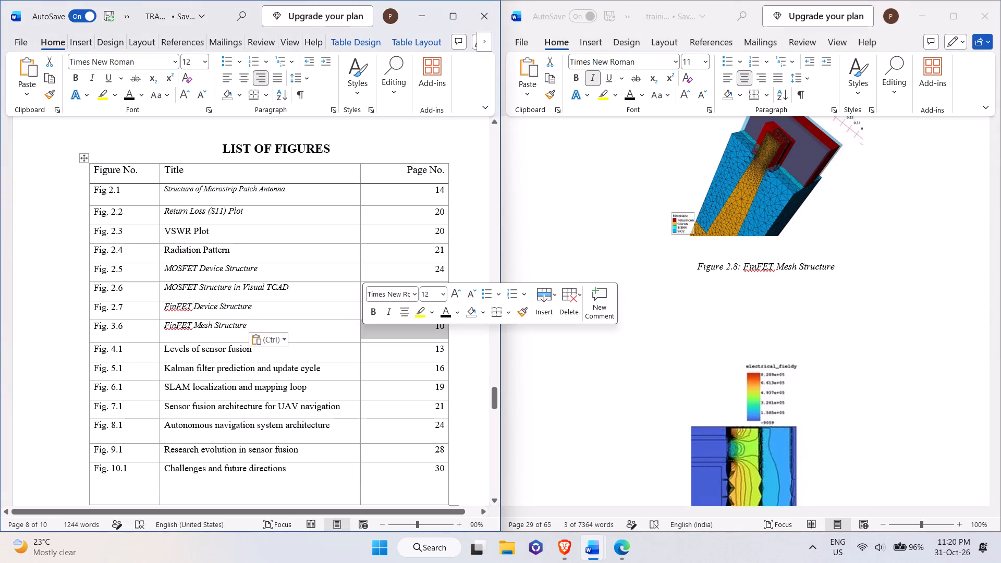
{"action": "scroll", "coordinate": [657, 378], "scroll_direction": "down", "scroll_amount": 5}
{"action": "scroll", "coordinate": [740, 429], "scroll_direction": "down", "scroll_amount": 3}
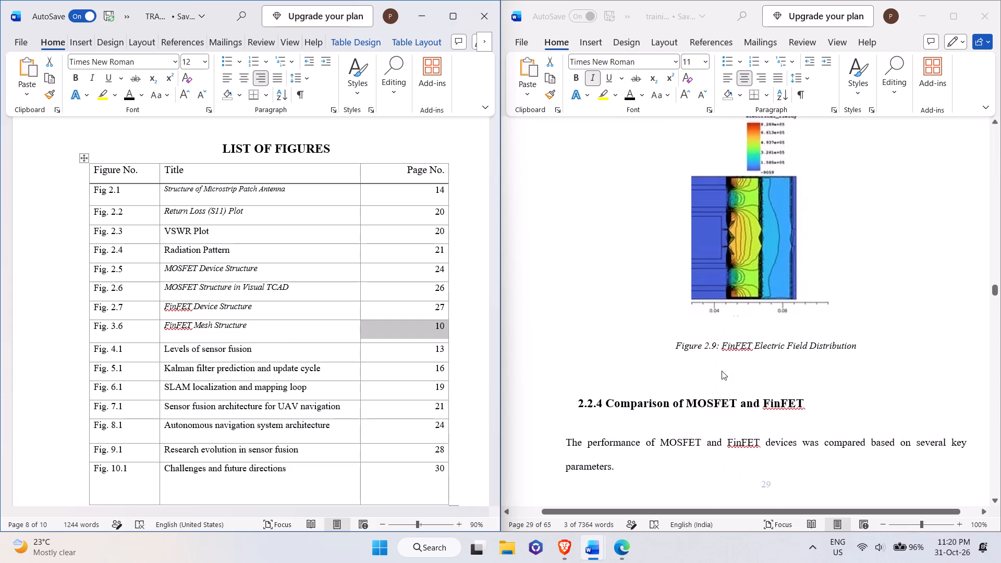
{"action": "scroll", "coordinate": [735, 347], "scroll_direction": "down", "scroll_amount": 3}
{"action": "type", "text": "29"}
{"action": "key", "text": "Down"}
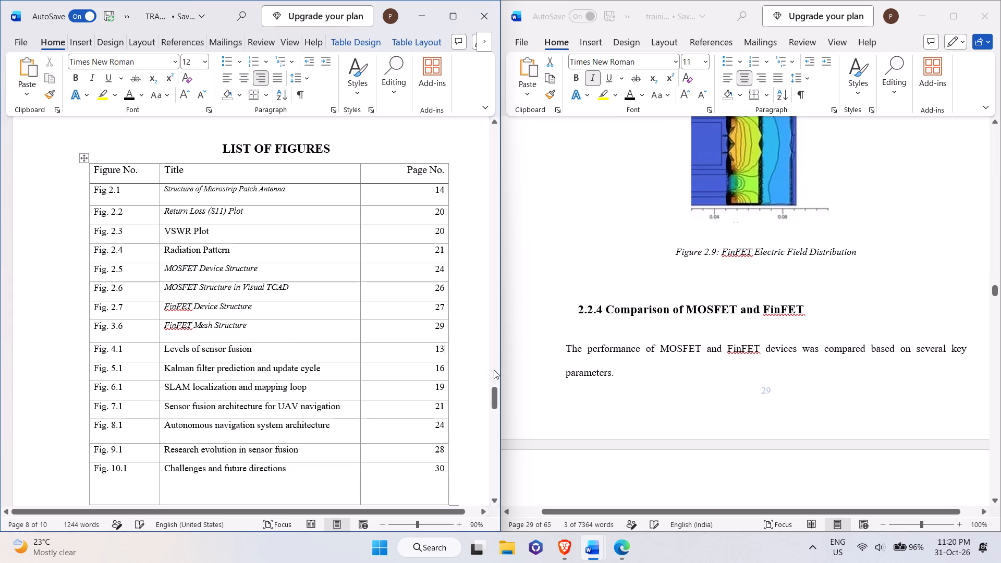
{"action": "key", "text": "BackSpace"}
{"action": "key", "text": "BackSpace"}
{"action": "type", "text": "29"}
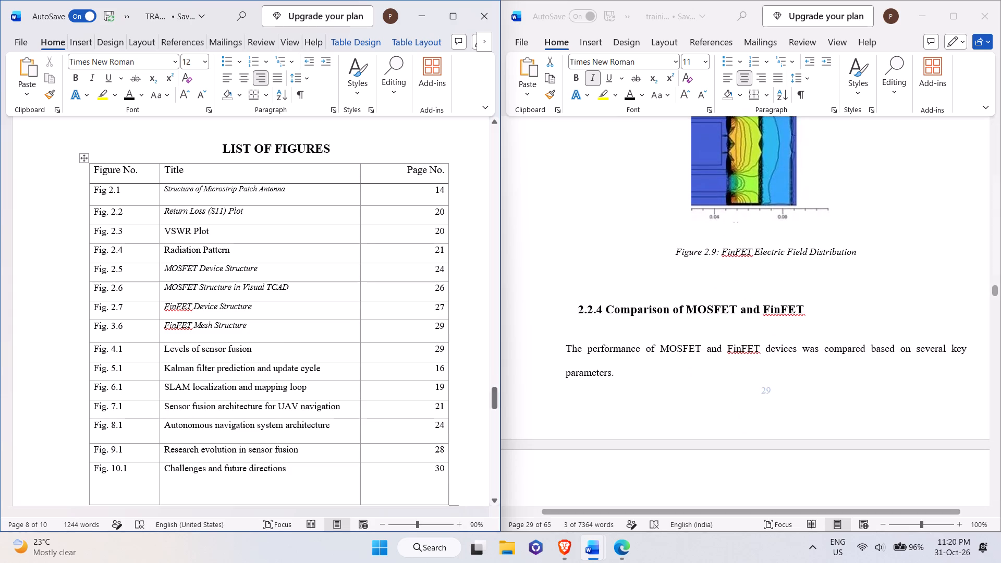
Copy the Figure 2.9 caption text "FinFET Electric Field Distribution" from the training file over the "Levels of sensor fusion" title.
{"action": "left_click_drag", "start_coordinate": [722, 250], "coordinate": [748, 263]}
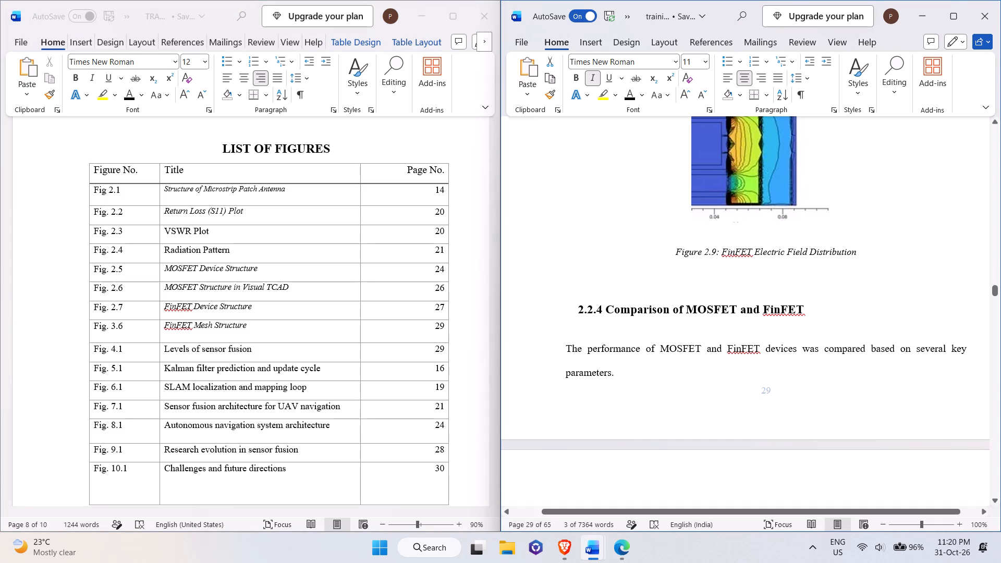
{"action": "left_click_drag", "start_coordinate": [727, 253], "coordinate": [832, 256]}
{"action": "key", "text": "ctrl+c"}
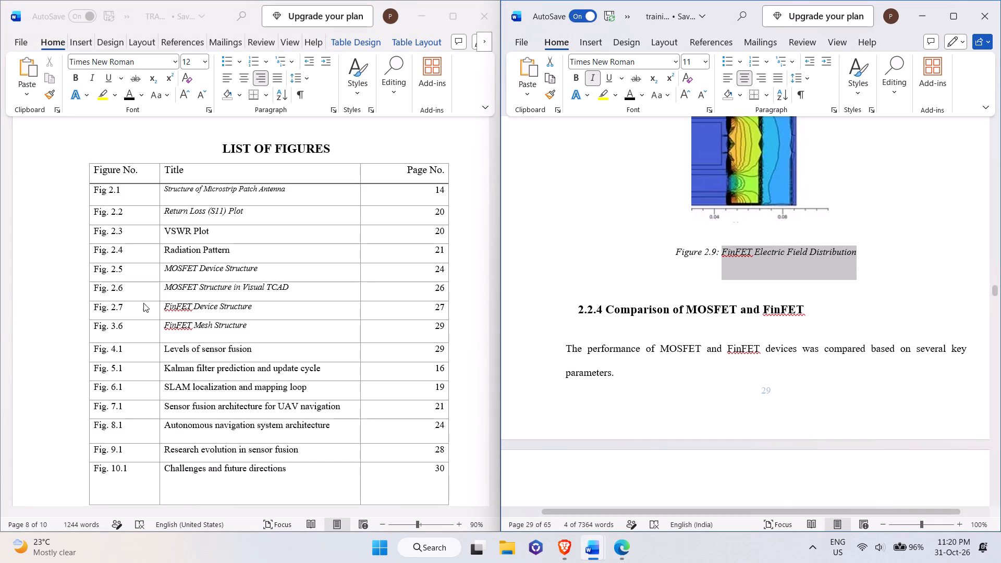
{"action": "left_click", "coordinate": [165, 360]}
{"action": "left_click", "coordinate": [162, 357]}
{"action": "key", "text": "ctrl+v"}
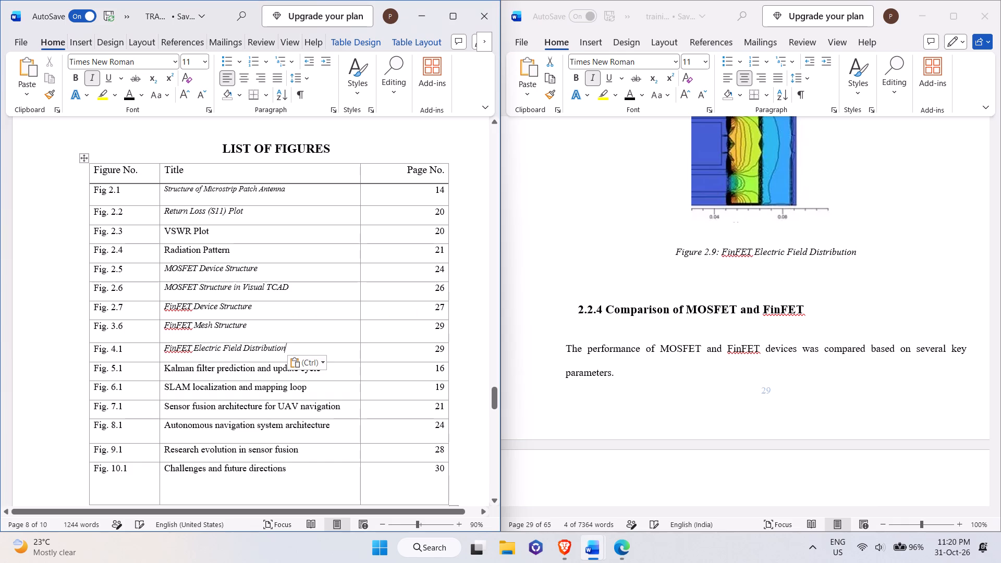
Set the figure numbers of the FinFET Electric Field Distribution and FinFET Mesh Structure entries to 2.9 and 2.8 respectively.
{"action": "left_click", "coordinate": [130, 350]}
{"action": "key", "text": "BackSpace"}
{"action": "key", "text": "BackSpace"}
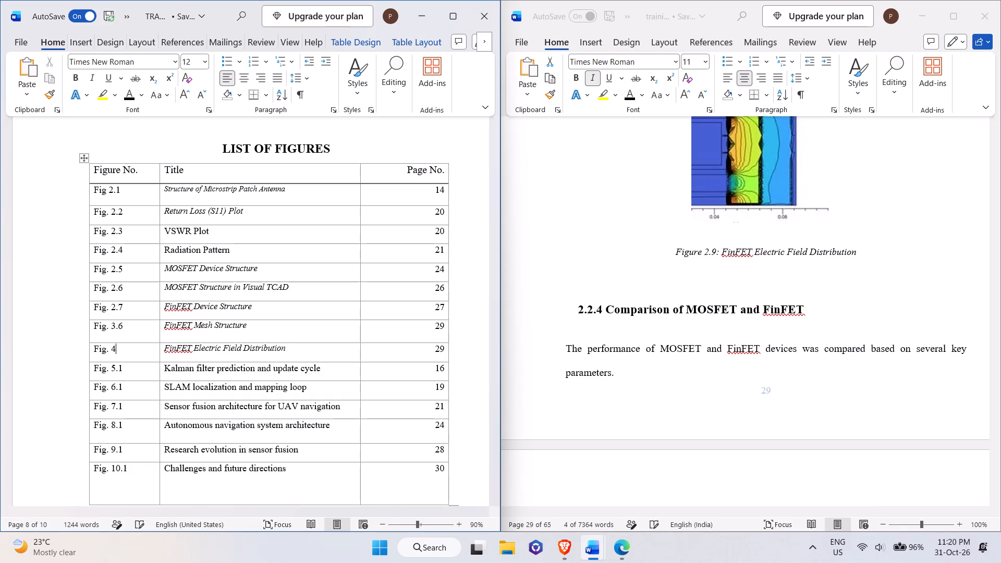
{"action": "key", "text": "BackSpace"}
{"action": "type", "text": "2.9"}
{"action": "left_click", "coordinate": [135, 325]}
{"action": "key", "text": "BackSpace"}
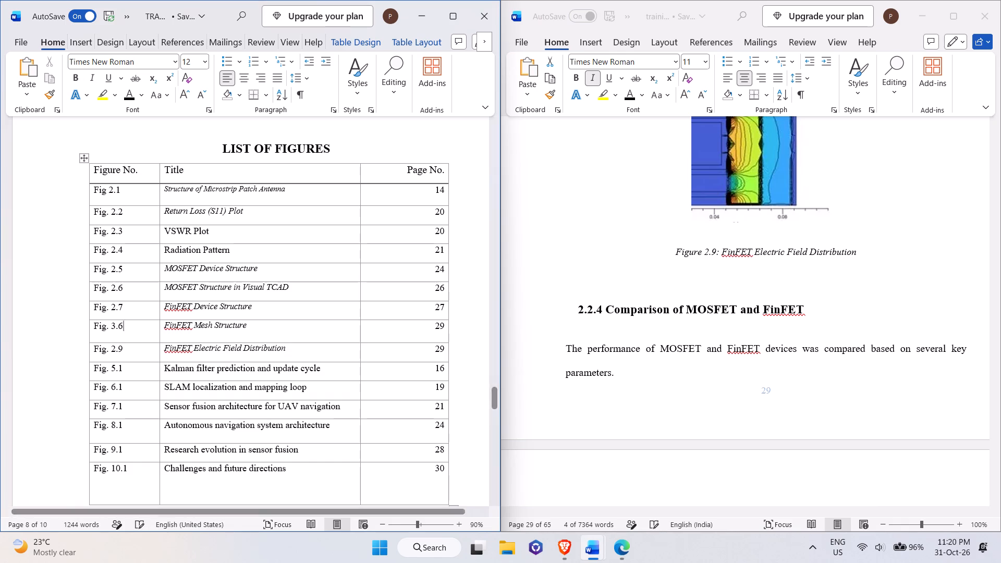
{"action": "key", "text": "BackSpace"}
{"action": "key", "text": "BackSpace"}
{"action": "key", "text": "BackSpace"}
{"action": "type", "text": "2.8"}
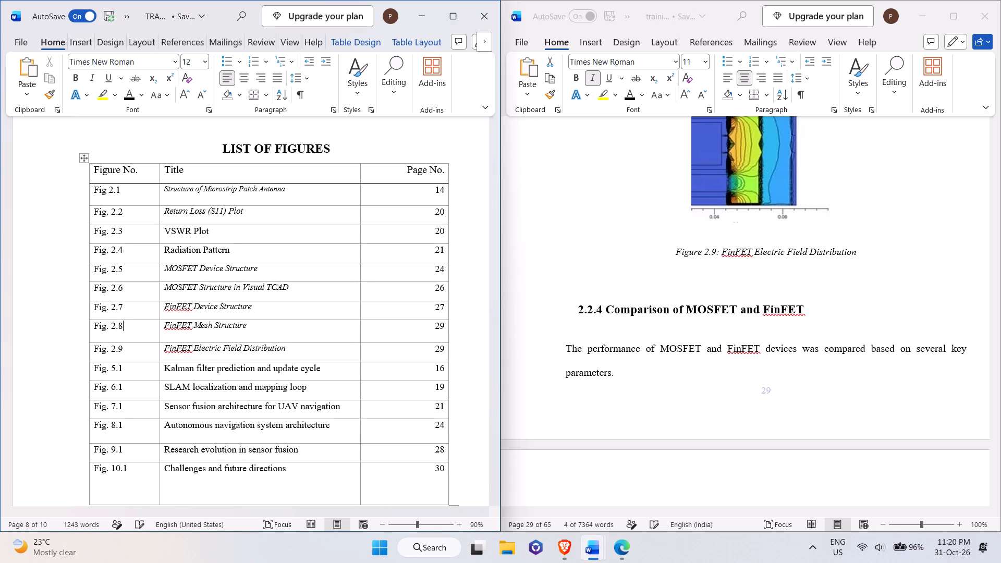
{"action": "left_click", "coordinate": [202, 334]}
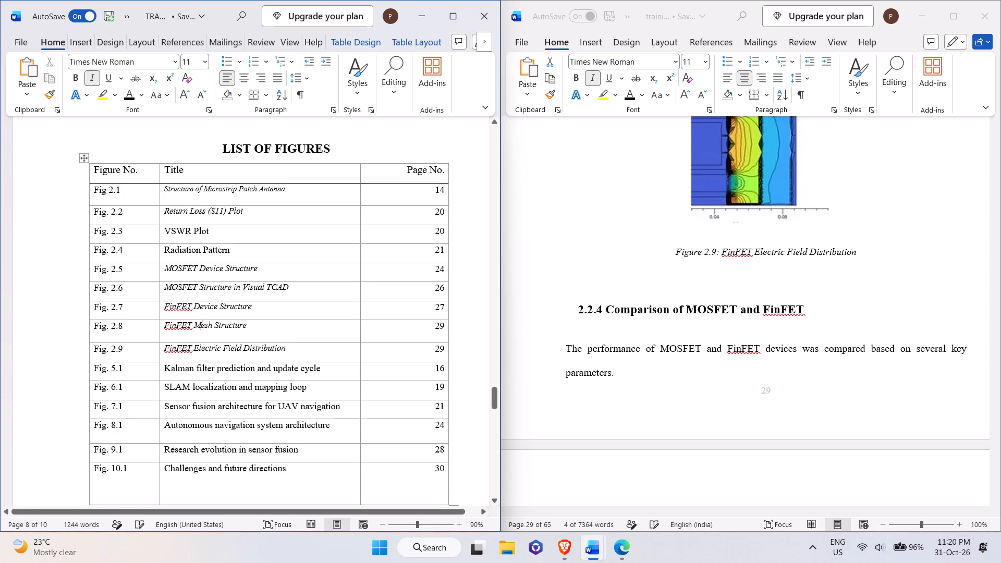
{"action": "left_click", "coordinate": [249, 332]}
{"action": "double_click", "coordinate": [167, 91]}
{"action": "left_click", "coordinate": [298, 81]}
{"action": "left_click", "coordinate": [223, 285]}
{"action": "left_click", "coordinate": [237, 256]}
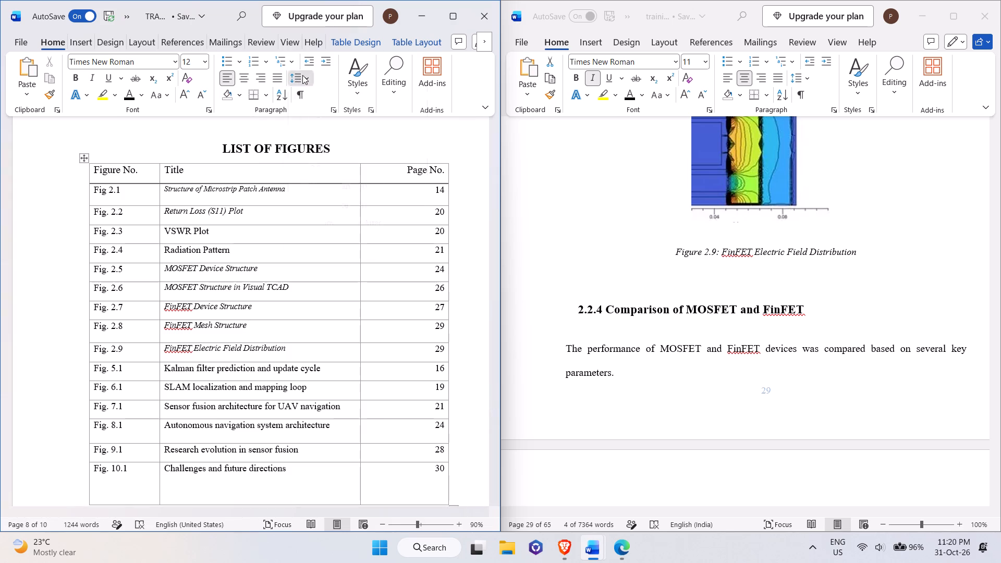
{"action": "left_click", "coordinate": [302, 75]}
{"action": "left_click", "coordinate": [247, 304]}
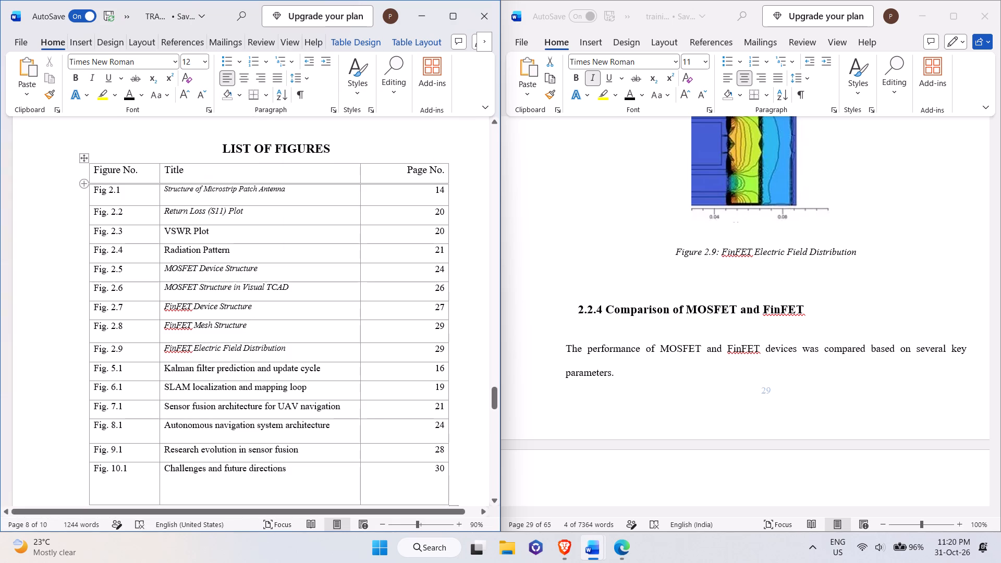
Apply 1.5 line spacing to all rows of the List of Figures table.
{"action": "left_click_drag", "start_coordinate": [78, 173], "coordinate": [386, 356]}
{"action": "scroll", "coordinate": [213, 345], "scroll_direction": "down", "scroll_amount": 4}
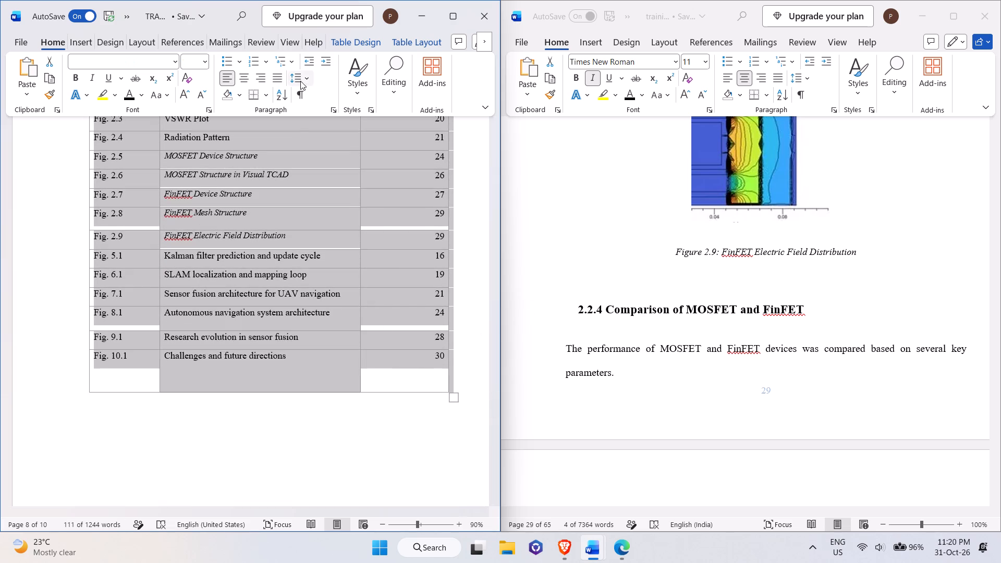
{"action": "left_click", "coordinate": [302, 82]}
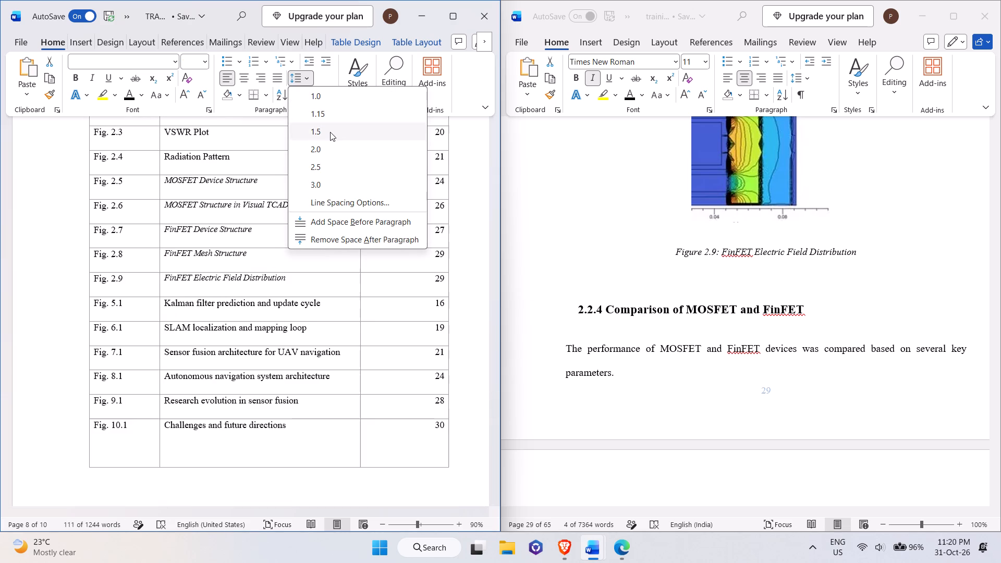
{"action": "left_click", "coordinate": [330, 132]}
{"action": "left_click", "coordinate": [75, 278]}
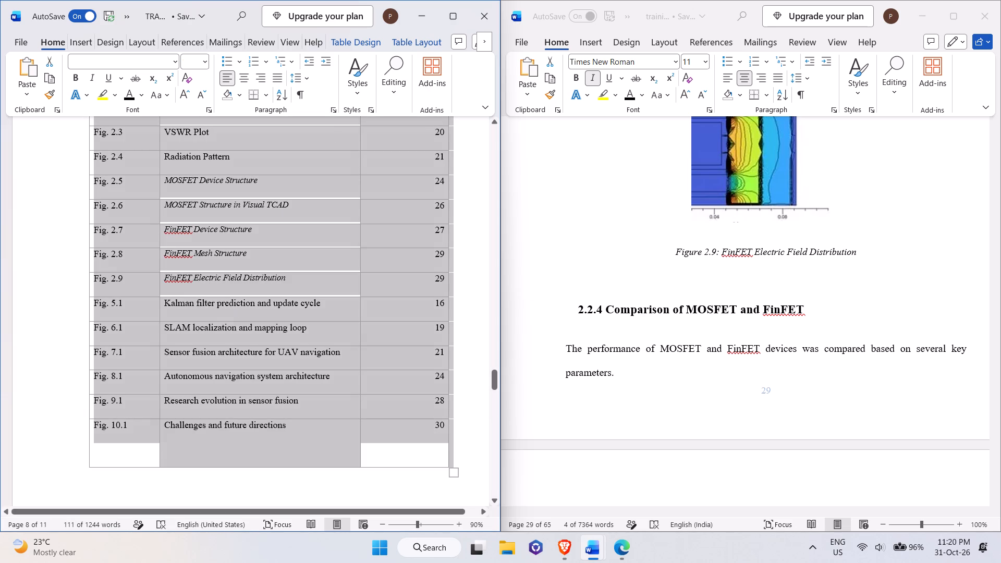
{"action": "left_click", "coordinate": [49, 237]}
{"action": "left_click", "coordinate": [230, 274]}
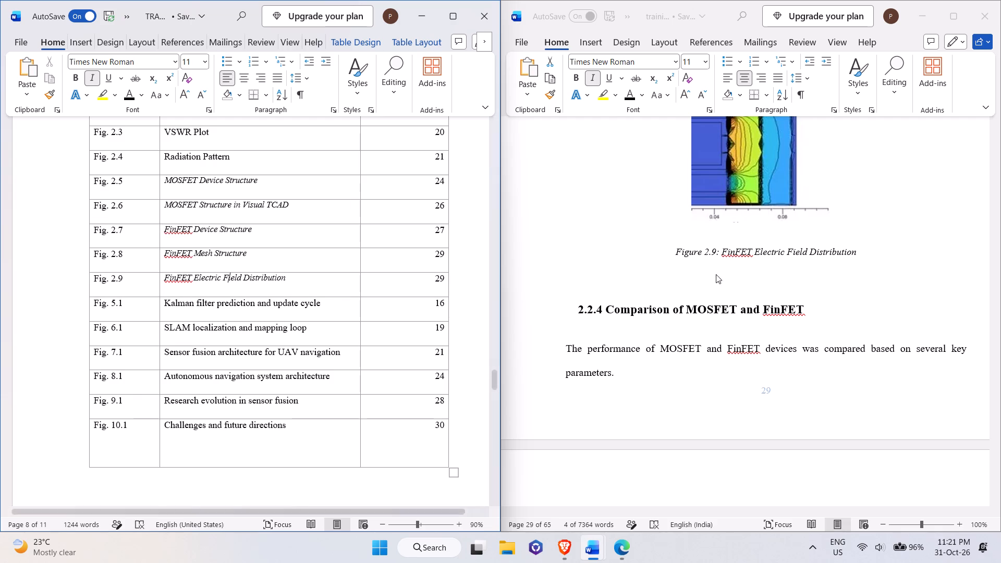
Find the "ID–VG Characteristics of MOSFET" caption in the training file and renumber it as Figure 2.10.
{"action": "scroll", "coordinate": [746, 274], "scroll_direction": "down", "scroll_amount": 18}
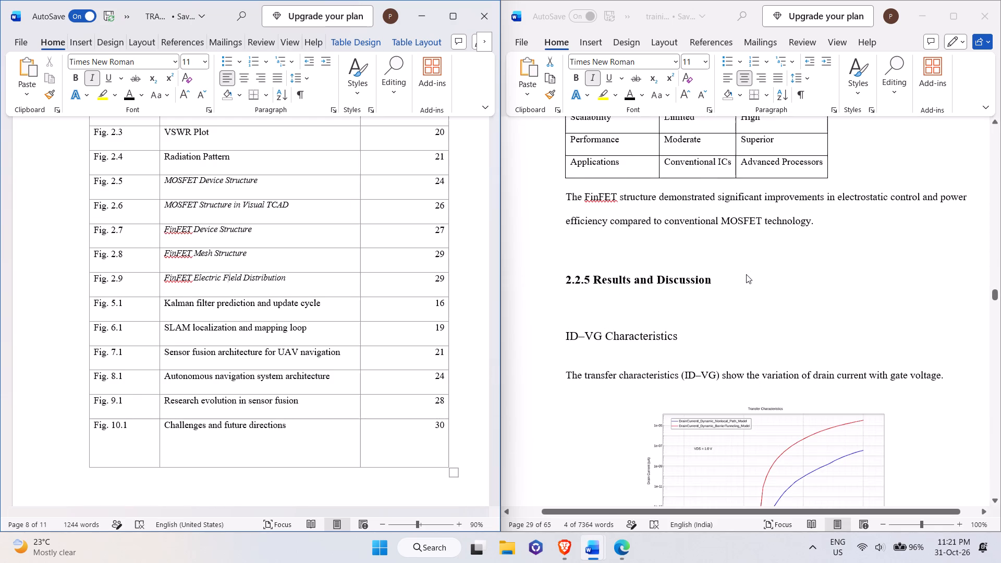
{"action": "scroll", "coordinate": [747, 274], "scroll_direction": "down", "scroll_amount": 12}
{"action": "scroll", "coordinate": [746, 274], "scroll_direction": "up", "scroll_amount": 2}
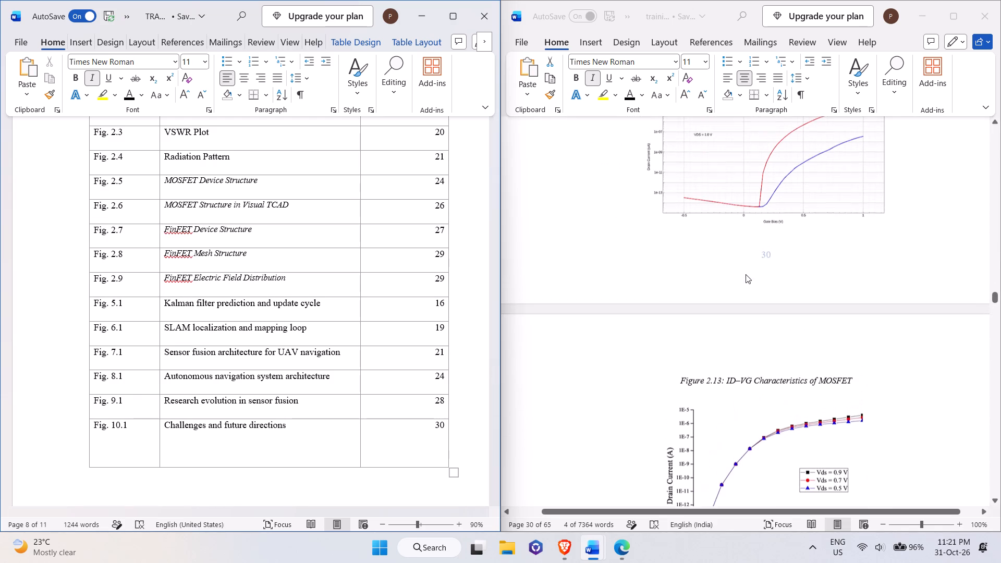
{"action": "scroll", "coordinate": [746, 274], "scroll_direction": "down", "scroll_amount": 4}
{"action": "scroll", "coordinate": [746, 274], "scroll_direction": "up", "scroll_amount": 20}
{"action": "scroll", "coordinate": [746, 274], "scroll_direction": "up", "scroll_amount": 13}
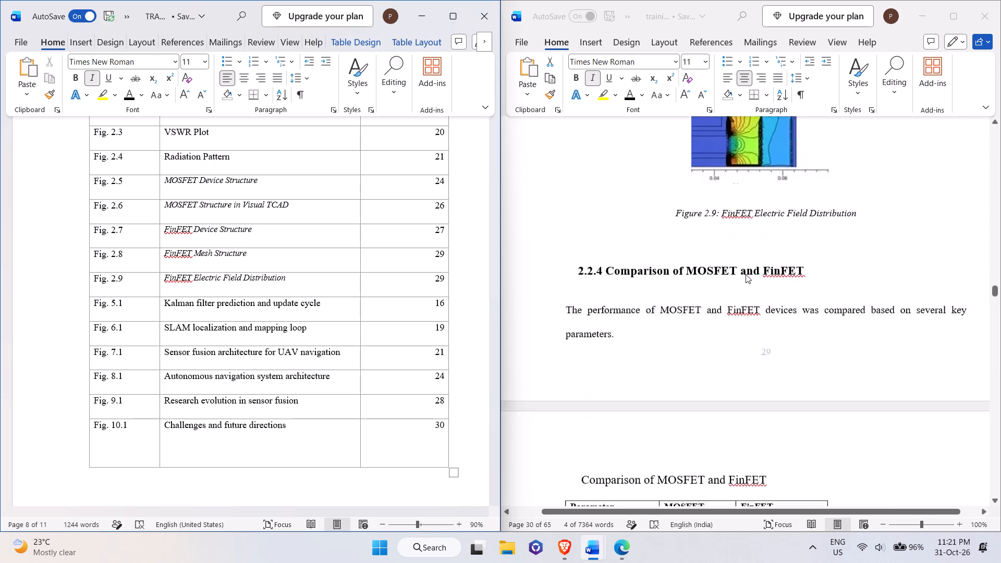
{"action": "scroll", "coordinate": [746, 274], "scroll_direction": "up", "scroll_amount": 2}
{"action": "scroll", "coordinate": [746, 274], "scroll_direction": "down", "scroll_amount": 9}
{"action": "scroll", "coordinate": [746, 274], "scroll_direction": "down", "scroll_amount": 18}
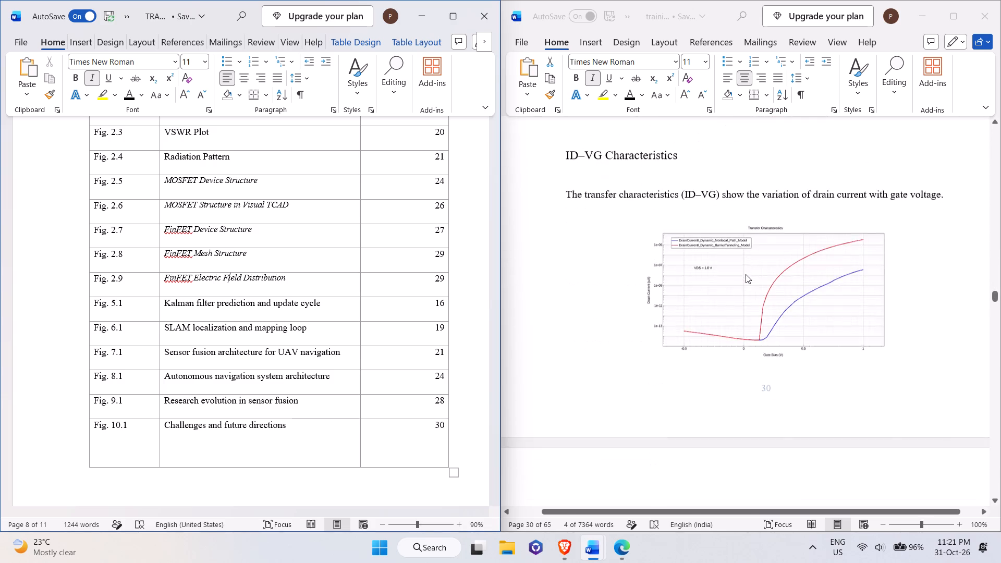
{"action": "scroll", "coordinate": [746, 274], "scroll_direction": "up", "scroll_amount": 15}
{"action": "scroll", "coordinate": [746, 274], "scroll_direction": "down", "scroll_amount": 16}
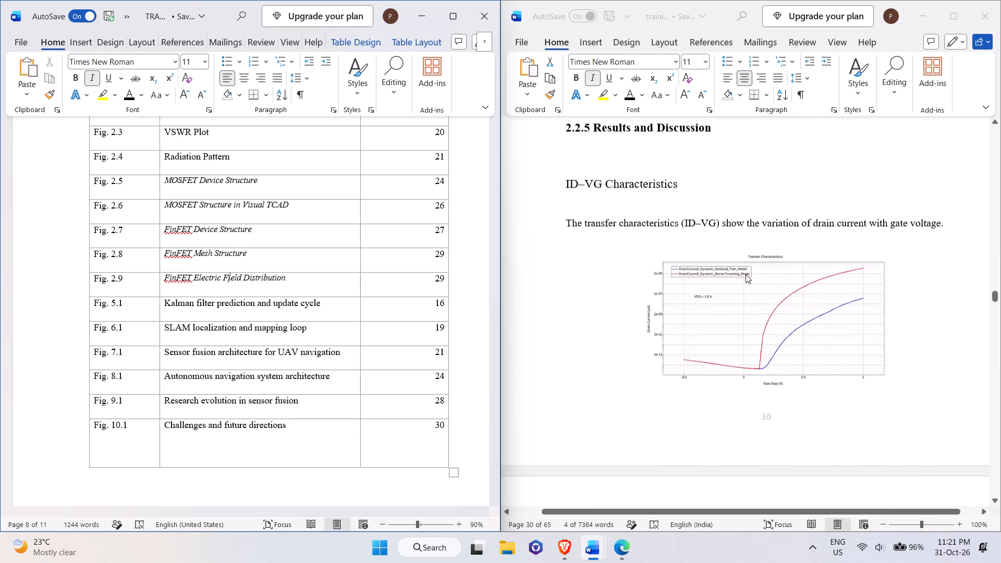
{"action": "scroll", "coordinate": [746, 274], "scroll_direction": "down", "scroll_amount": 8}
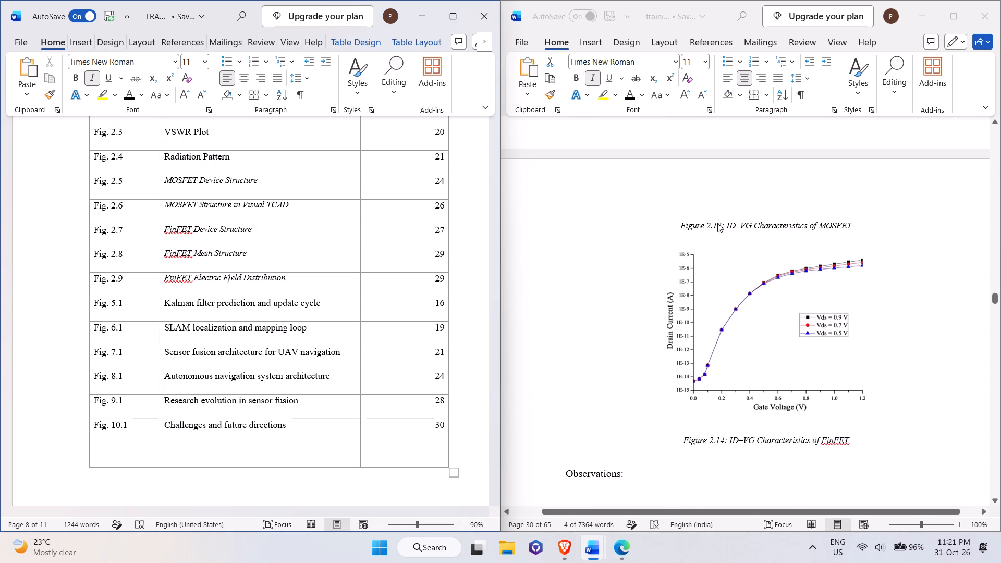
{"action": "double_click", "coordinate": [718, 223]}
{"action": "key", "text": "Right"}
{"action": "key", "text": "BackSpace"}
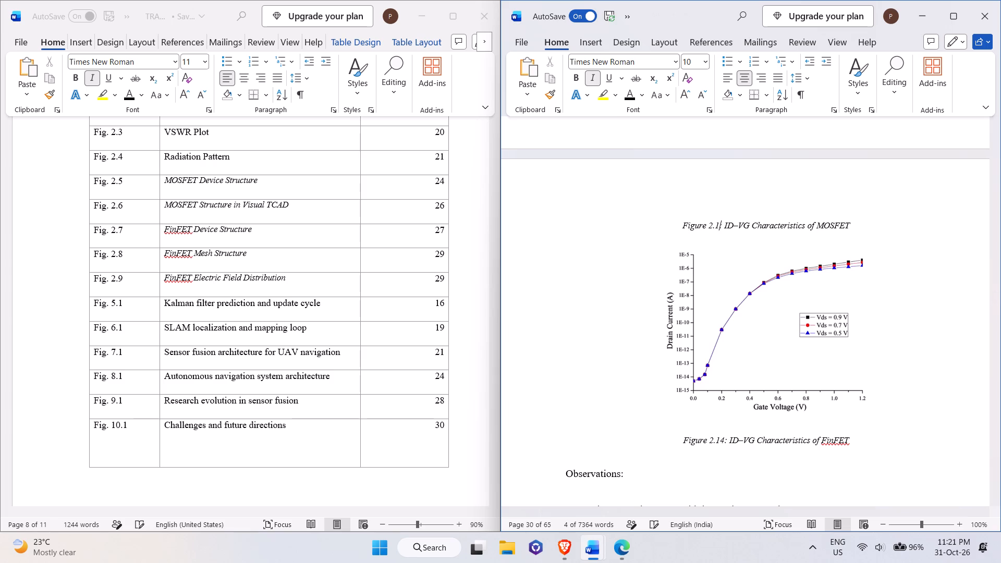
{"action": "key", "text": "0"}
Remove the blank line between the heading "2.2.5 Results and Discussion" and "ID–VG Characteristics" in the training file.
{"action": "scroll", "coordinate": [678, 252], "scroll_direction": "up", "scroll_amount": 12}
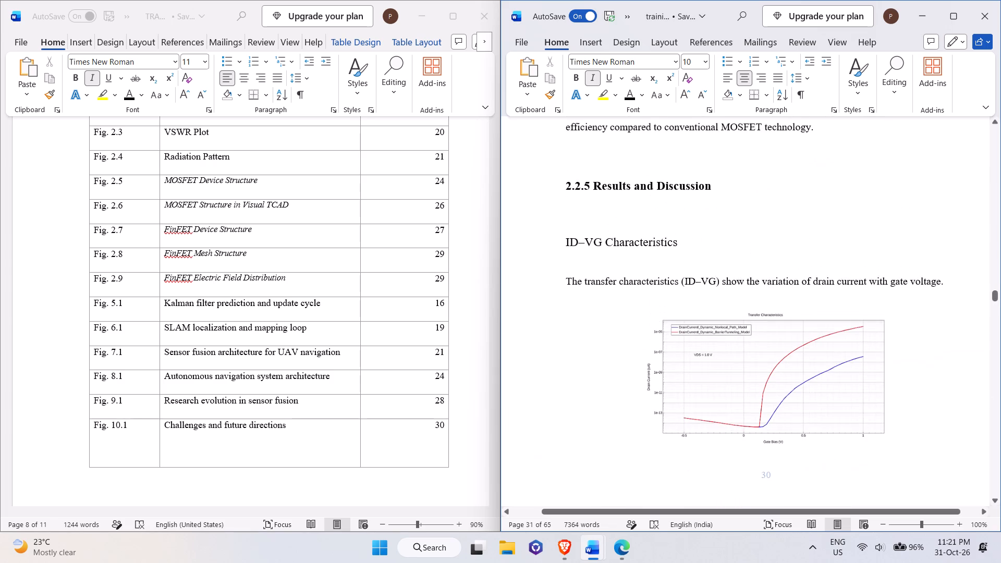
{"action": "scroll", "coordinate": [734, 320], "scroll_direction": "up", "scroll_amount": 3}
{"action": "left_click", "coordinate": [580, 316]}
{"action": "key", "text": "BackSpace"}
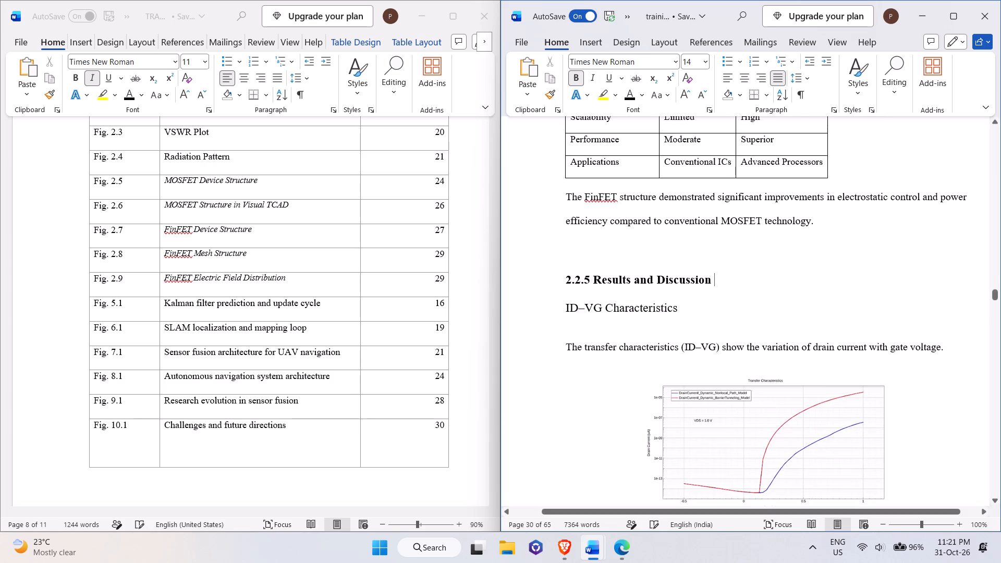
Copy the Figure 2.10 caption text "ID–VG Characteristics of MOSFET" over the "Kalman filter prediction and update cycle" title, without an extra line.
{"action": "scroll", "coordinate": [669, 362], "scroll_direction": "down", "scroll_amount": 5}
{"action": "scroll", "coordinate": [707, 307], "scroll_direction": "down", "scroll_amount": 3}
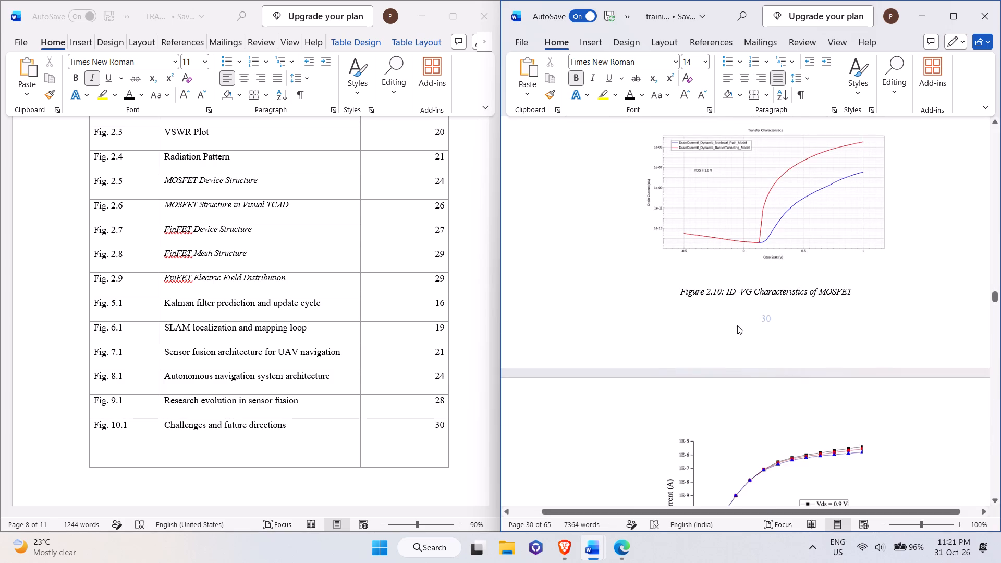
{"action": "left_click_drag", "start_coordinate": [728, 294], "coordinate": [785, 287]}
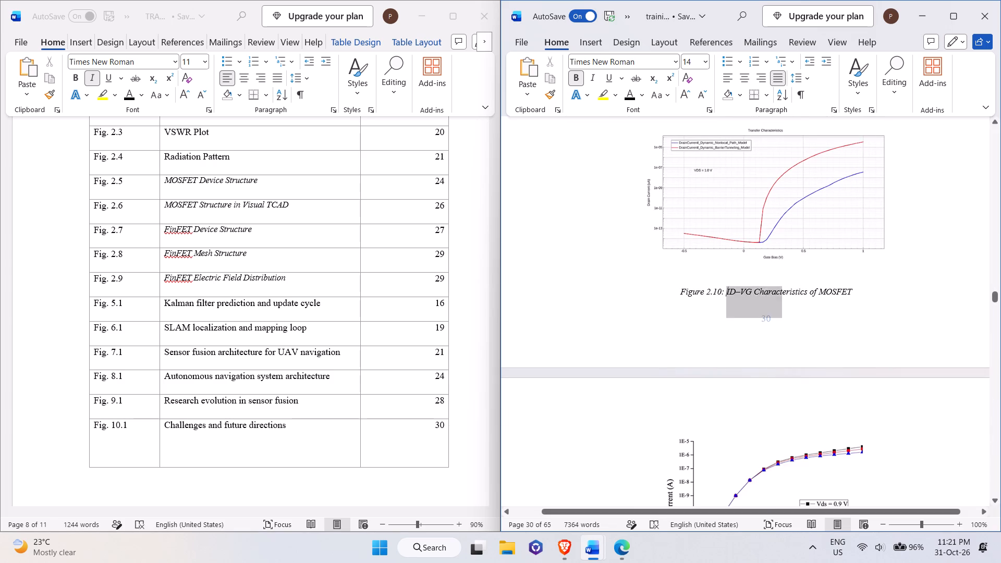
{"action": "left_click_drag", "start_coordinate": [785, 287], "coordinate": [856, 296]}
{"action": "key", "text": "ctrl+c"}
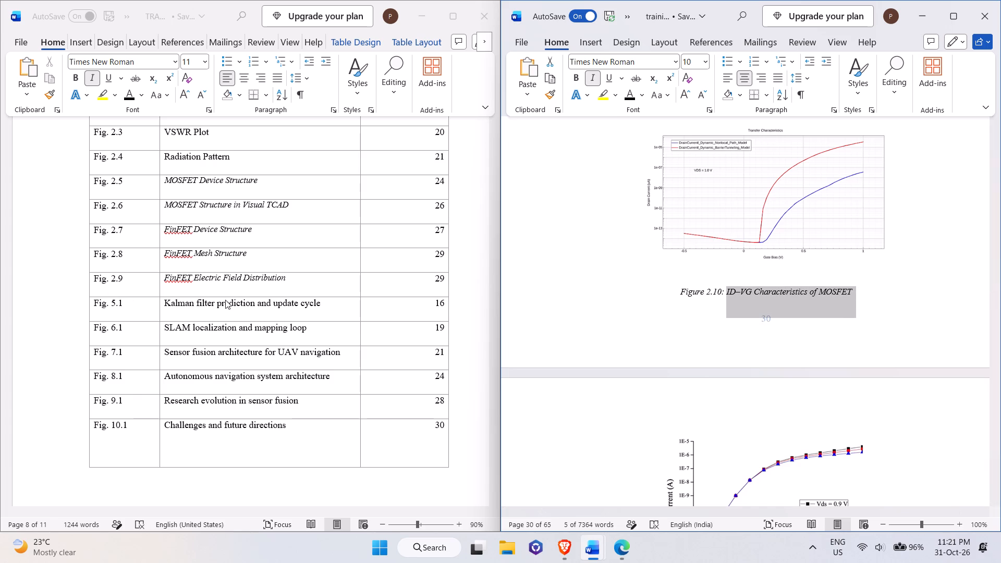
{"action": "left_click", "coordinate": [161, 312]}
{"action": "left_click", "coordinate": [161, 313]}
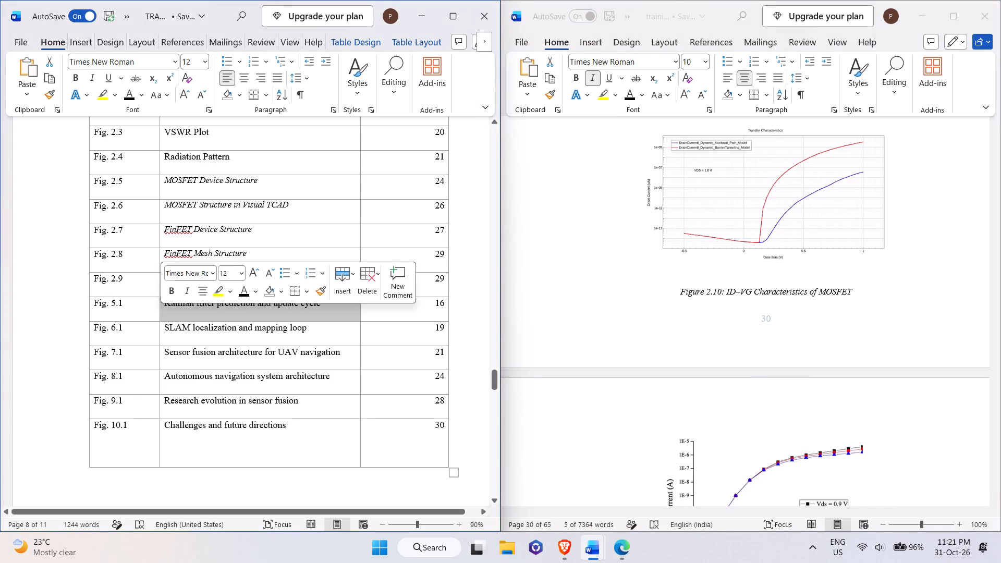
{"action": "key", "text": "ctrl+v"}
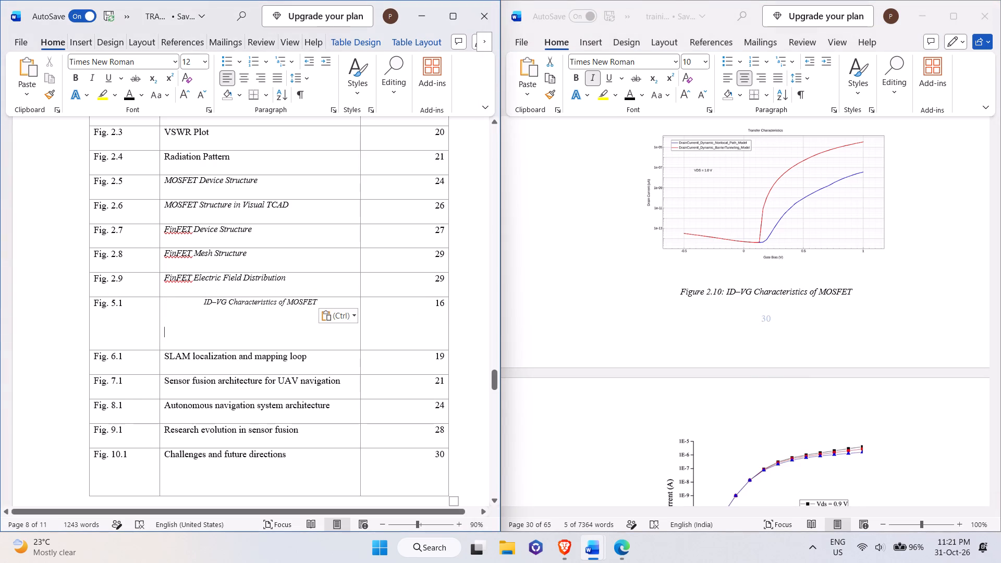
{"action": "key", "text": "BackSpace"}
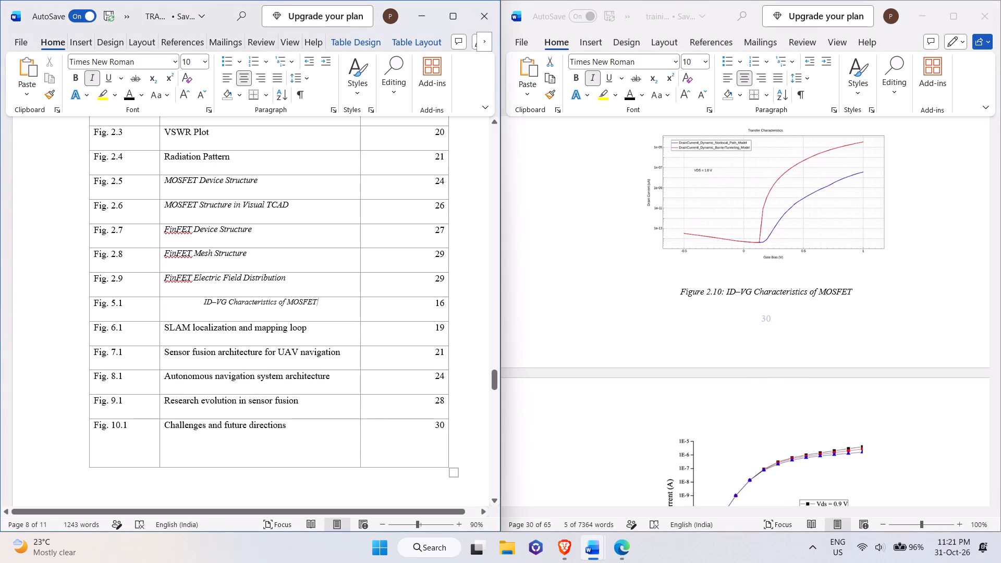
Set the figure number of the ID–VG Characteristics of MOSFET entry to 2.10 and the SLAM localization entry below it to 2.11.
{"action": "left_click", "coordinate": [126, 310]}
{"action": "key", "text": "BackSpace"}
{"action": "key", "text": "BackSpace"}
{"action": "key", "text": "BackSpace"}
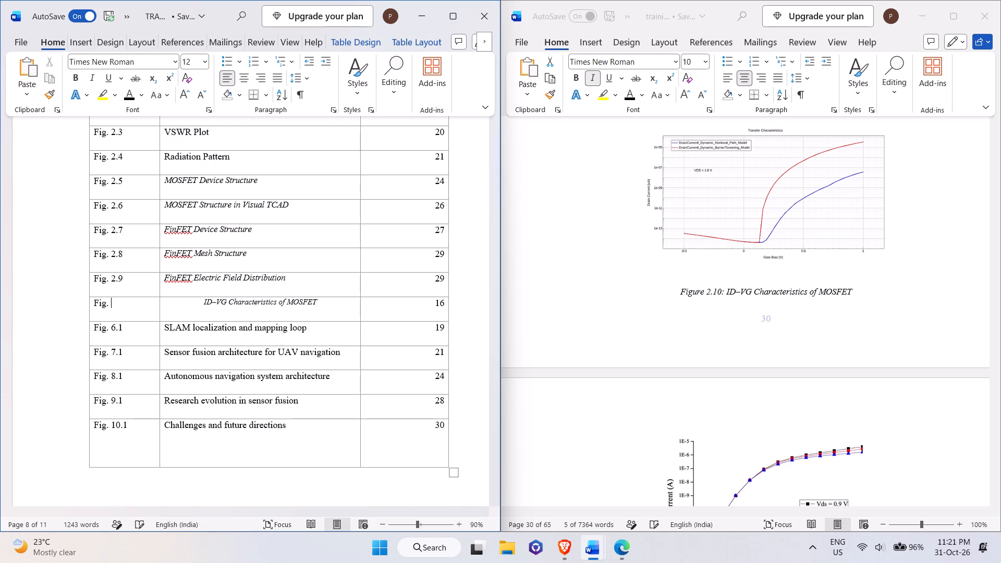
{"action": "type", "text": "2.10"}
{"action": "key", "text": "Down"}
{"action": "key", "text": "BackSpace"}
{"action": "key", "text": "BackSpace"}
{"action": "key", "text": "BackSpace"}
{"action": "type", "text": "2.11"}
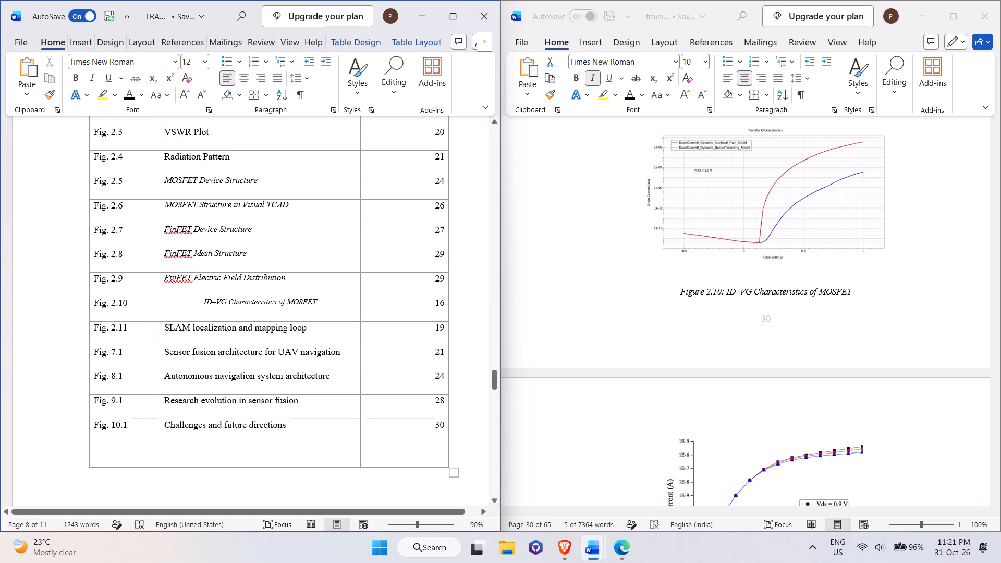
Set the page numbers in the List of Figures to 30 for Fig. 2.10 and 31 for Fig. 2.11.
{"action": "scroll", "coordinate": [717, 325], "scroll_direction": "down", "scroll_amount": 5}
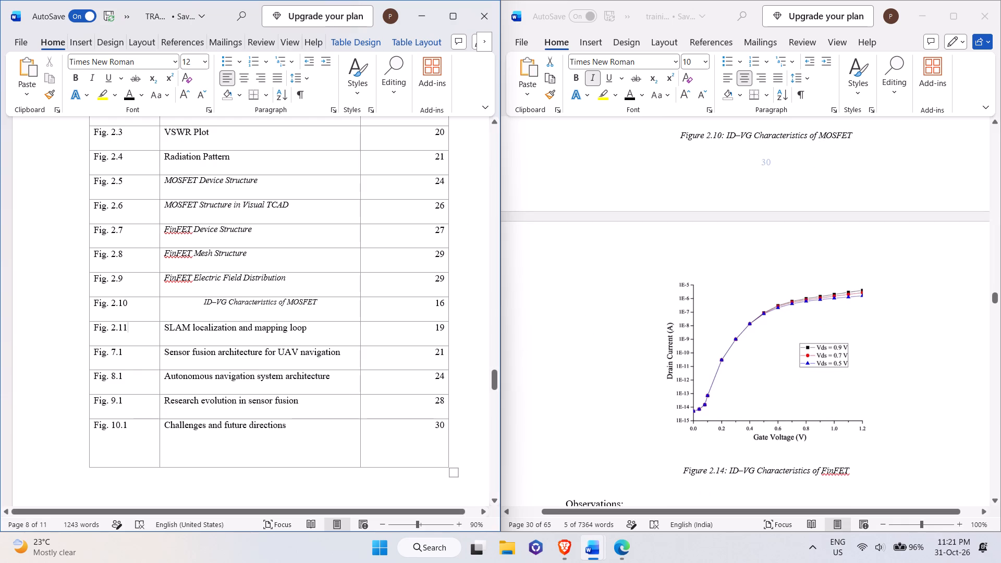
{"action": "left_click", "coordinate": [444, 305]}
{"action": "key", "text": "BackSpace"}
{"action": "key", "text": "BackSpace"}
{"action": "type", "text": "30"}
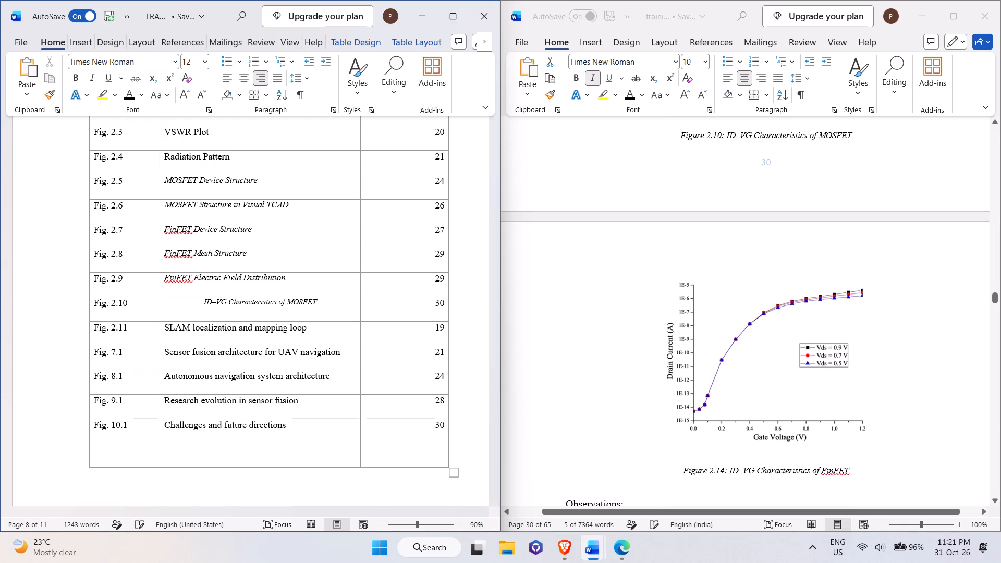
{"action": "key", "text": "Down"}
{"action": "key", "text": "BackSpace"}
{"action": "key", "text": "BackSpace"}
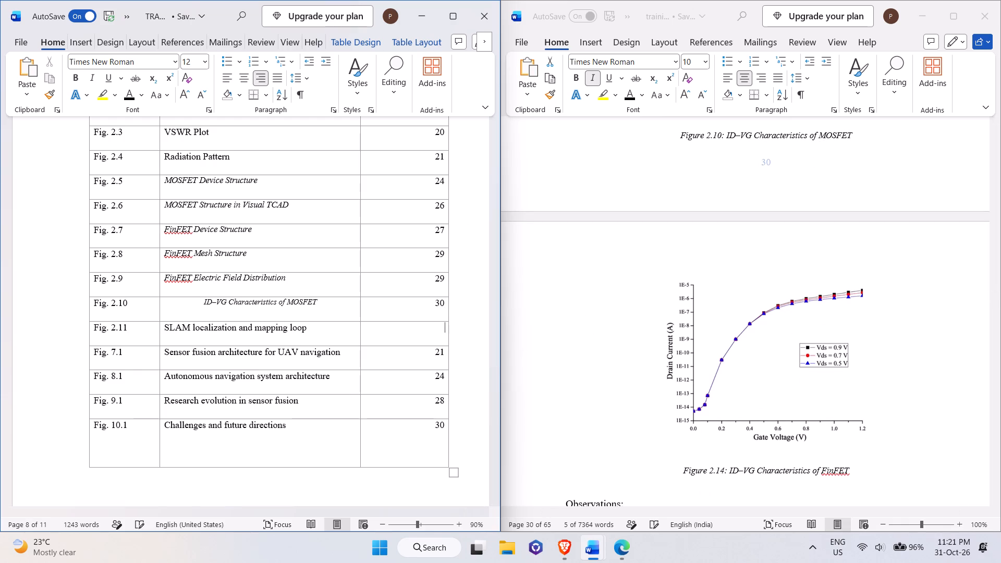
{"action": "type", "text": "31"}
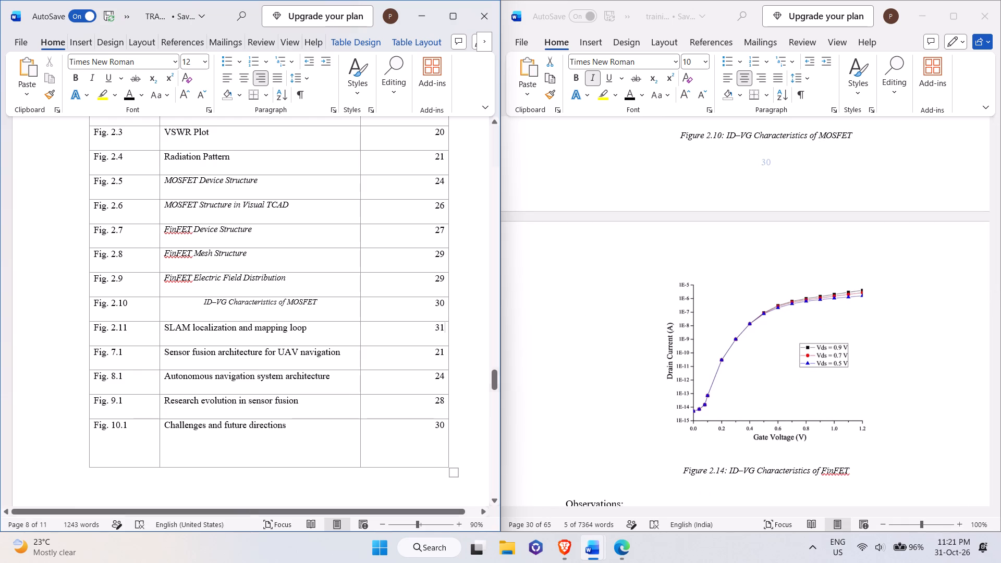
Copy the "ID–VG Characteristics of FinFET" caption text over the "SLAM localization and mapping loop" title, without an extra line.
{"action": "scroll", "coordinate": [690, 336], "scroll_direction": "down", "scroll_amount": 4}
{"action": "left_click", "coordinate": [729, 340]}
{"action": "left_click_drag", "start_coordinate": [729, 345], "coordinate": [861, 340]}
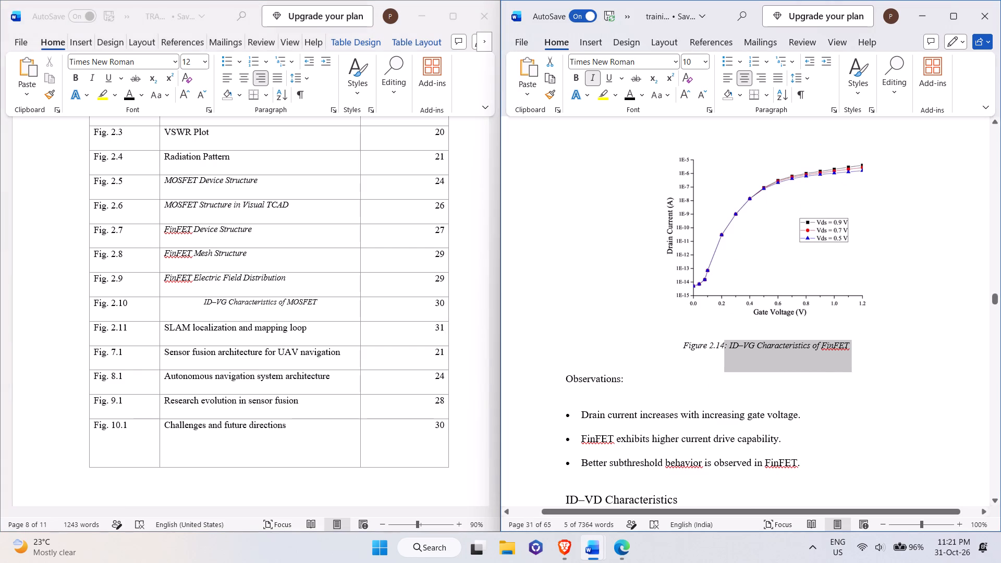
{"action": "left_click_drag", "start_coordinate": [861, 340], "coordinate": [864, 340]}
{"action": "key", "text": "ctrl+c"}
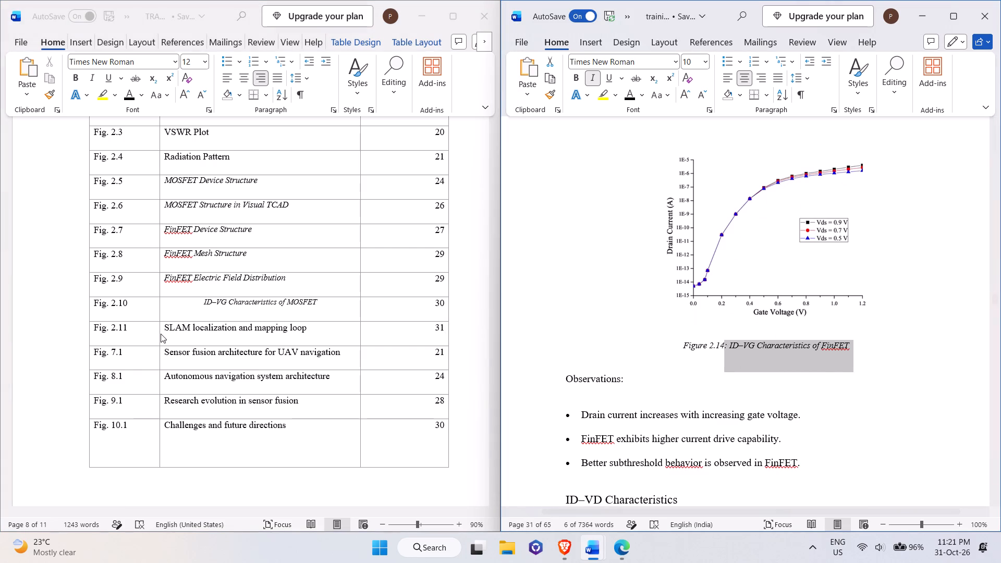
{"action": "double_click", "coordinate": [160, 342]}
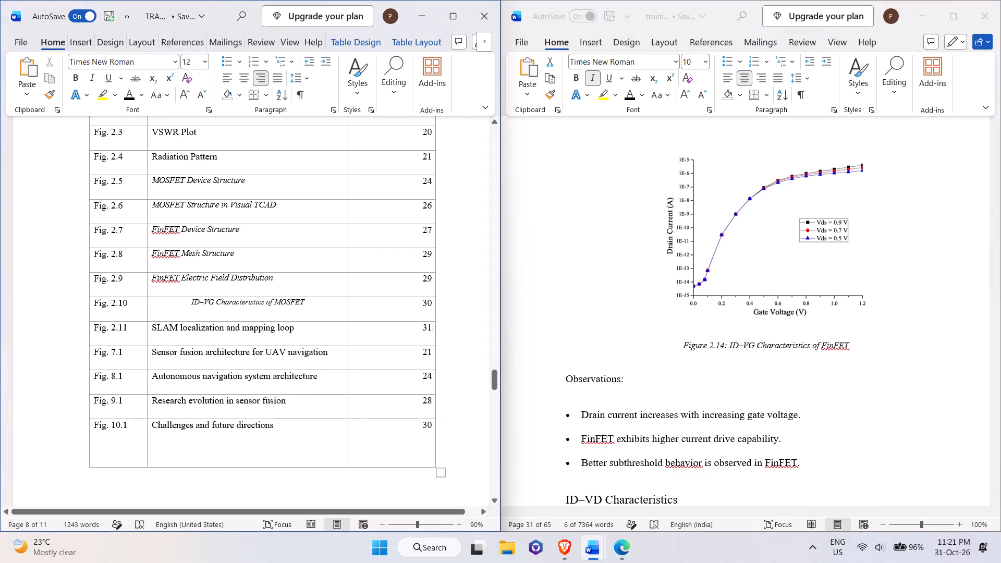
{"action": "left_click", "coordinate": [149, 341]}
{"action": "key", "text": "ctrl+v"}
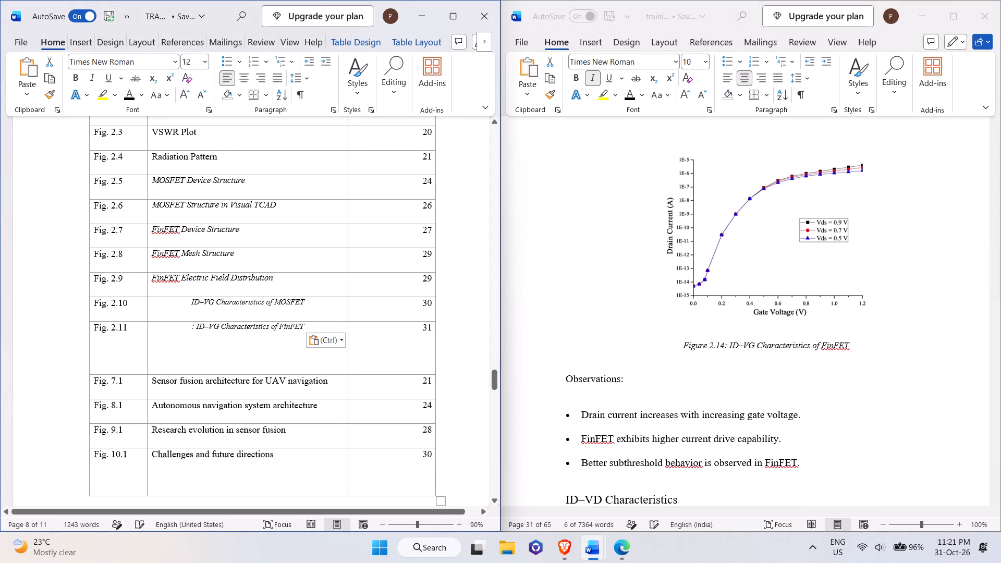
{"action": "key", "text": "BackSpace"}
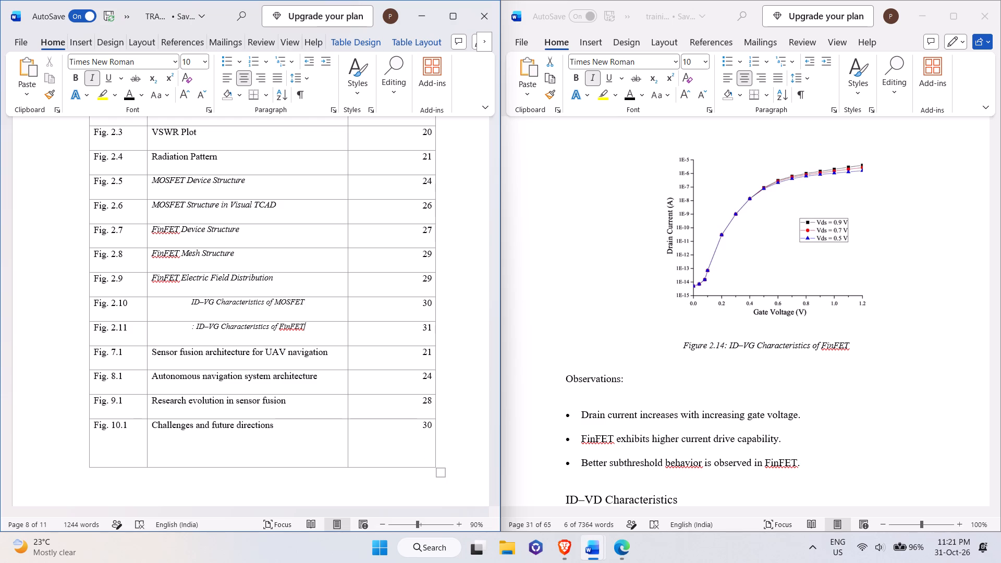
Remove the leading colon from the Fig. 2.11 title and left-align the Fig. 2.11 and Fig. 2.10 titles.
{"action": "key", "text": "Home"}
{"action": "key", "text": "Right"}
{"action": "key", "text": "BackSpace"}
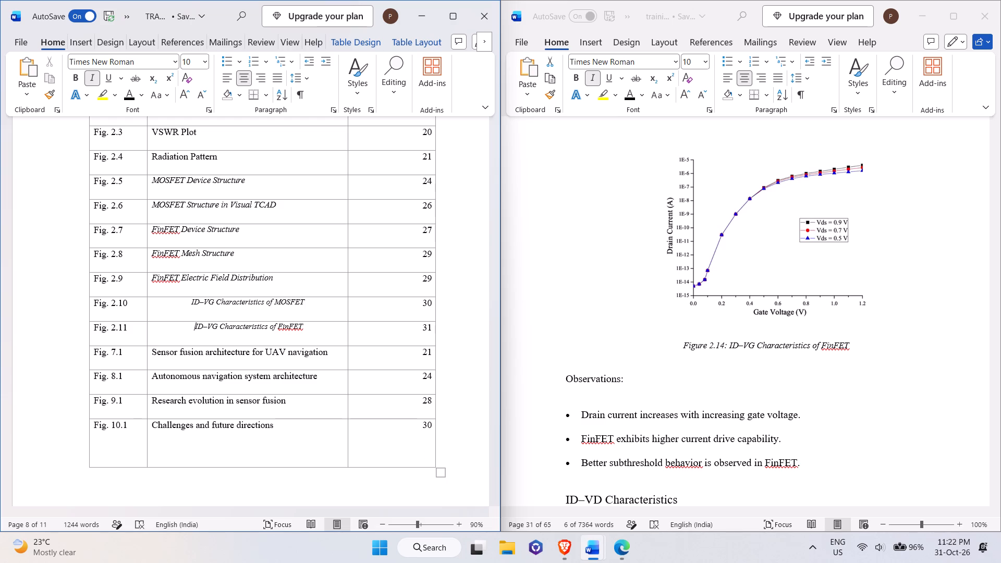
{"action": "key", "text": "BackSpace"}
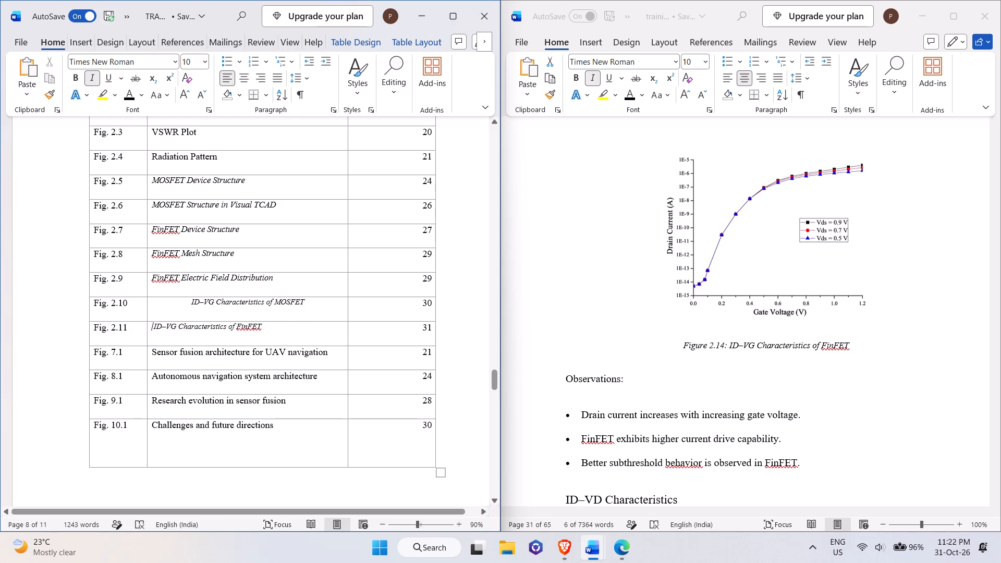
{"action": "left_click", "coordinate": [193, 304]}
{"action": "key", "text": "BackSpace"}
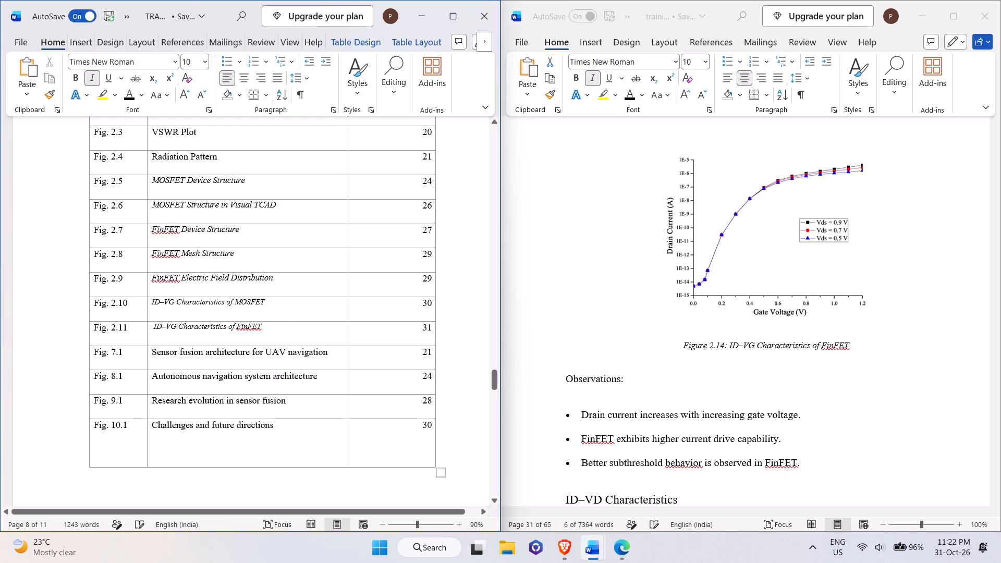
Renumber the "ID–VG Characteristics of FinFET" caption in the training file as Figure 2.11.
{"action": "scroll", "coordinate": [716, 342], "scroll_direction": "down", "scroll_amount": 12}
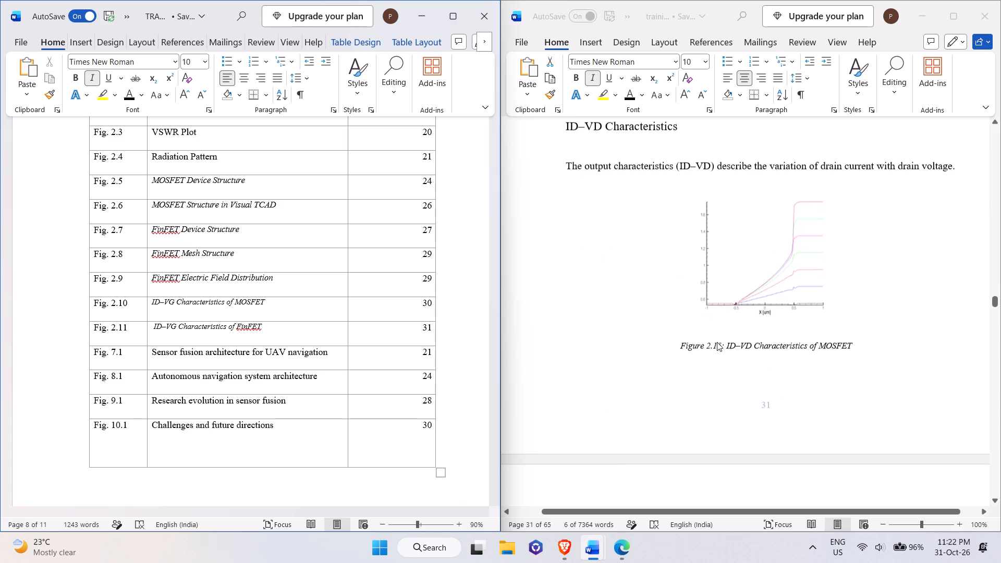
{"action": "scroll", "coordinate": [725, 344], "scroll_direction": "up", "scroll_amount": 8}
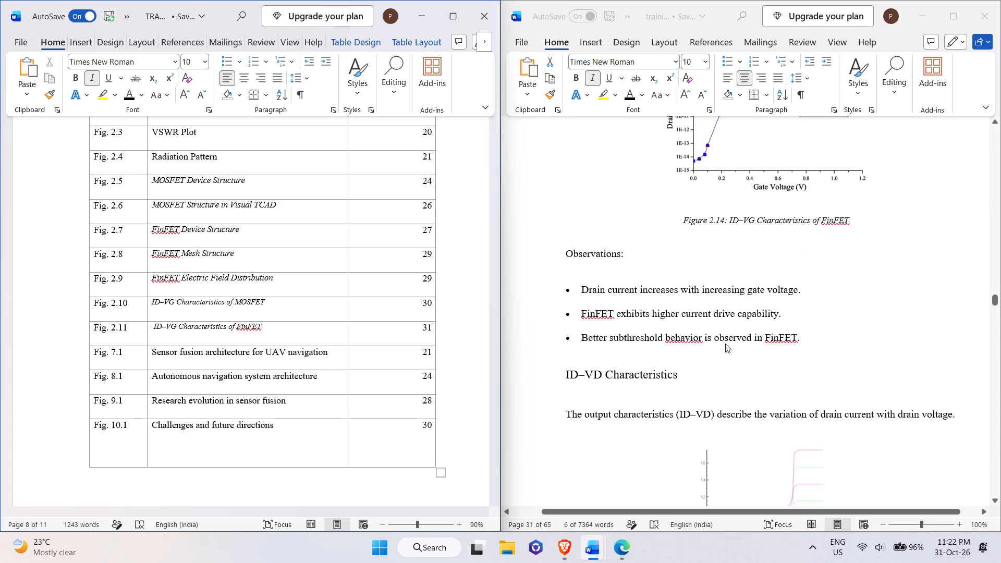
{"action": "scroll", "coordinate": [705, 268], "scroll_direction": "up", "scroll_amount": 2}
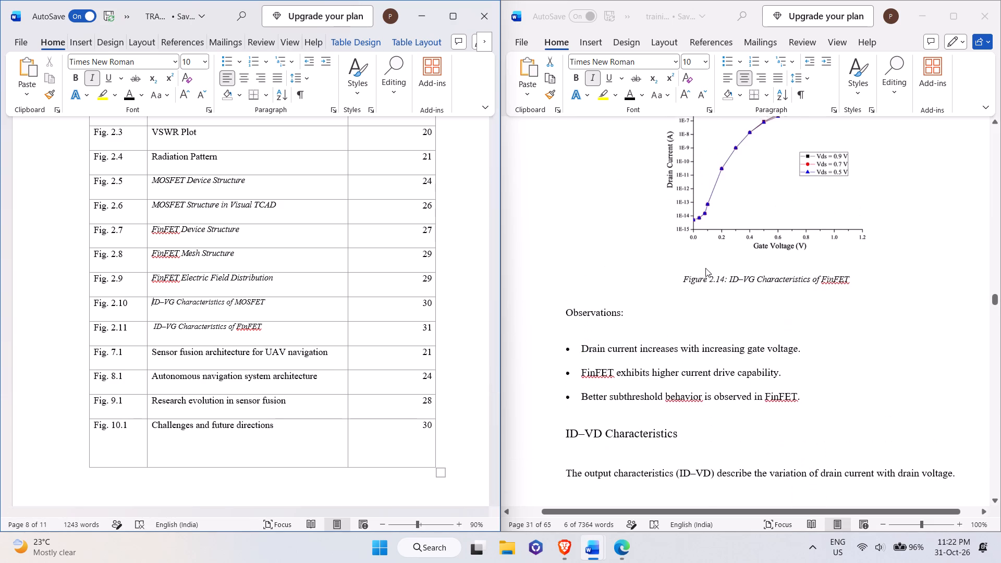
{"action": "left_click", "coordinate": [725, 280]}
{"action": "left_click", "coordinate": [721, 287]}
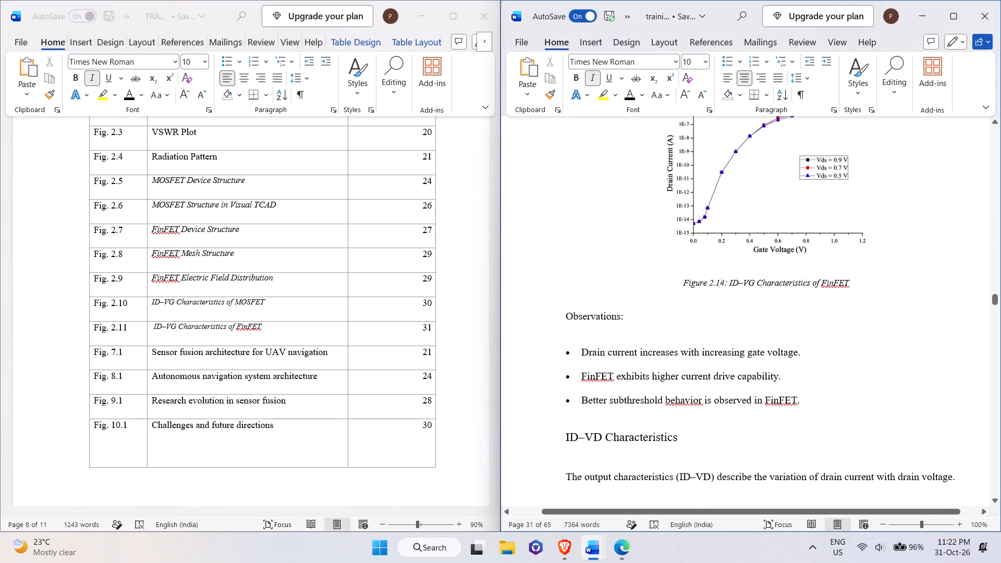
{"action": "key", "text": "Right"}
{"action": "key", "text": "BackSpace"}
{"action": "key", "text": "1"}
Renumber the "ID–VD Characteristics of MOSFET" caption in the training file as Figure 2.12.
{"action": "scroll", "coordinate": [789, 255], "scroll_direction": "down", "scroll_amount": 11}
{"action": "left_click", "coordinate": [717, 318]}
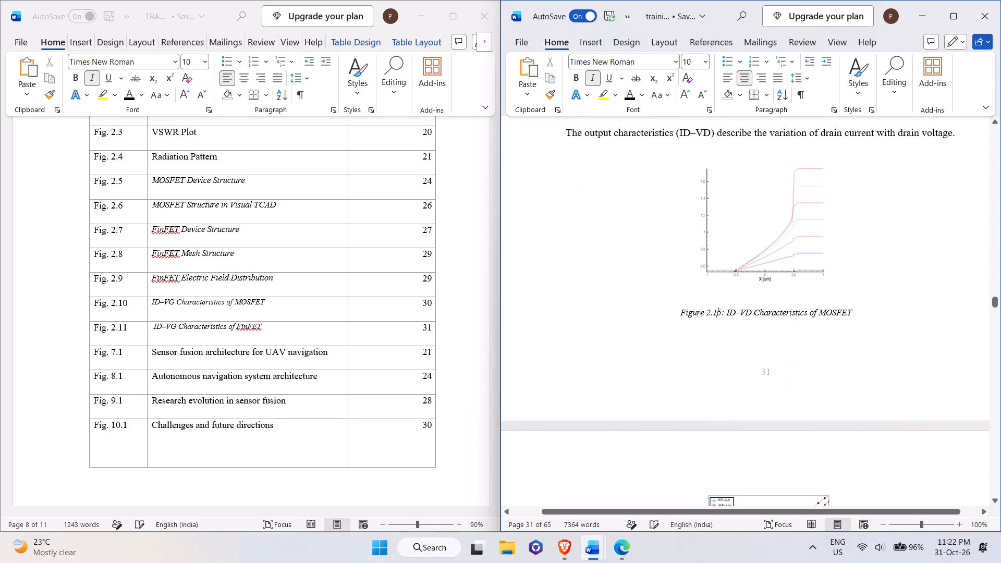
{"action": "key", "text": "Right"}
{"action": "key", "text": "BackSpace"}
{"action": "key", "text": "2"}
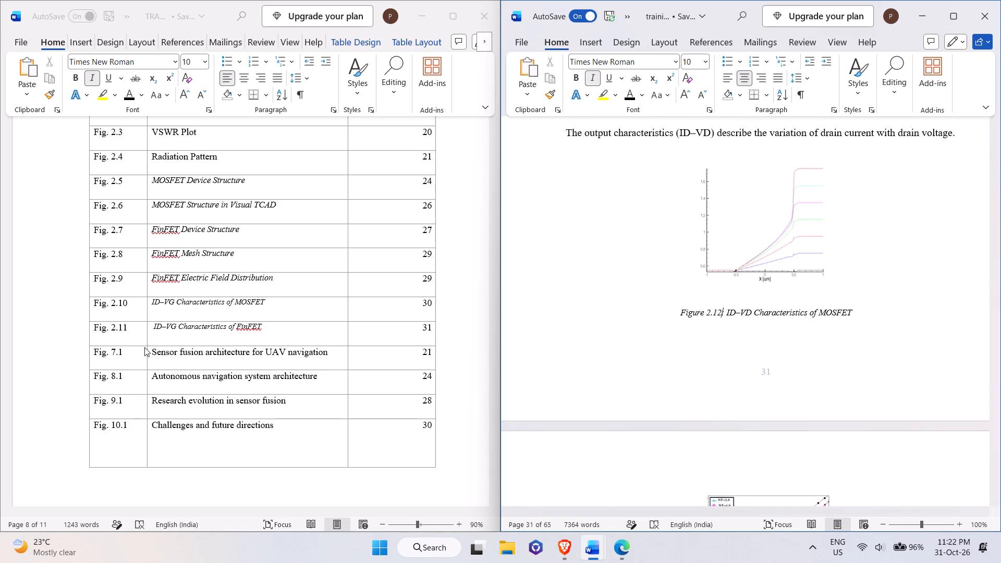
Set the figure number of the "Sensor fusion architecture for UAV navigation" entry to 2.12.
{"action": "double_click", "coordinate": [131, 352]}
{"action": "key", "text": "BackSpace"}
{"action": "key", "text": "BackSpace"}
{"action": "key", "text": "BackSpace"}
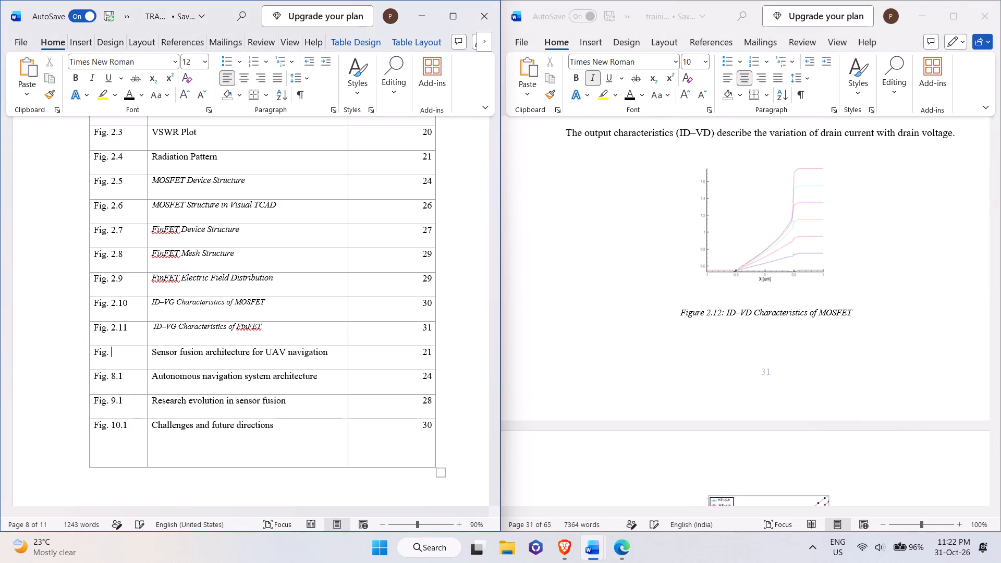
{"action": "type", "text": "2.12"}
Copy the Figure 2.12 caption text "ID–VD Characteristics of MOSFET" over the "Sensor fusion architecture for UAV navigation" title.
{"action": "left_click", "coordinate": [730, 313]}
{"action": "left_click", "coordinate": [730, 313]}
{"action": "left_click", "coordinate": [730, 313]}
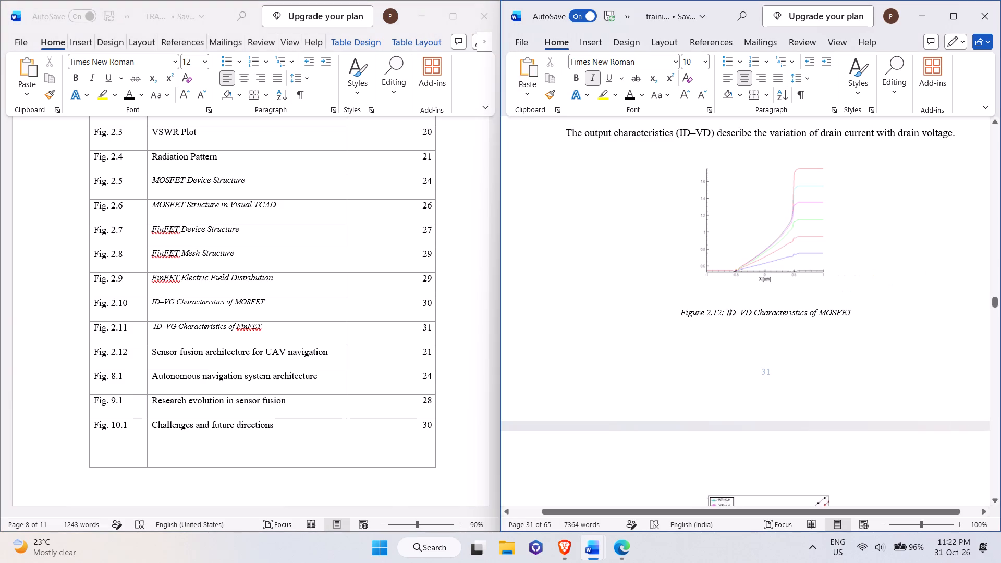
{"action": "double_click", "coordinate": [730, 308]}
{"action": "left_click", "coordinate": [728, 311]}
{"action": "left_click_drag", "start_coordinate": [728, 311], "coordinate": [836, 324]}
{"action": "key", "text": "ctrl+c"}
{"action": "left_click", "coordinate": [147, 363]}
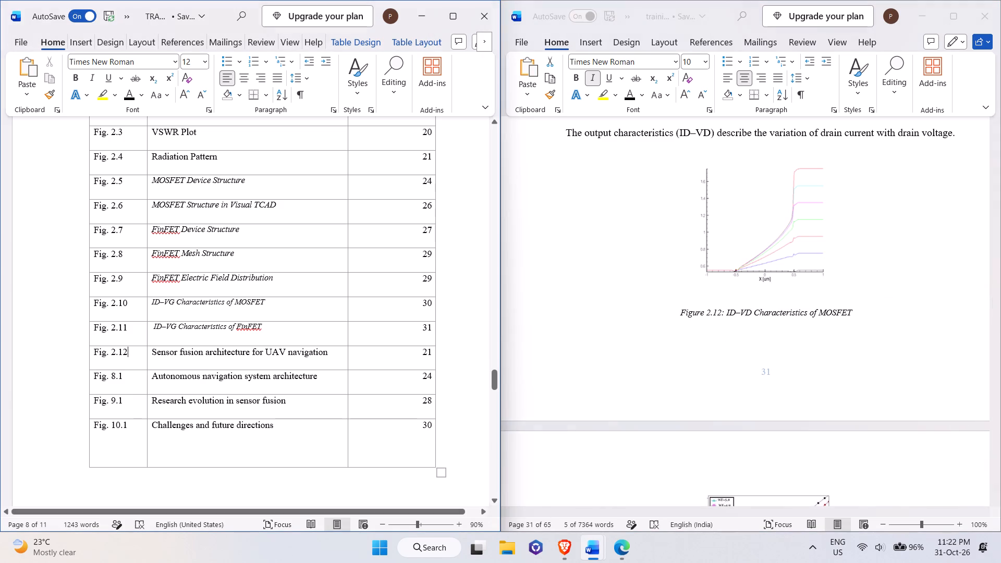
{"action": "left_click", "coordinate": [151, 364]}
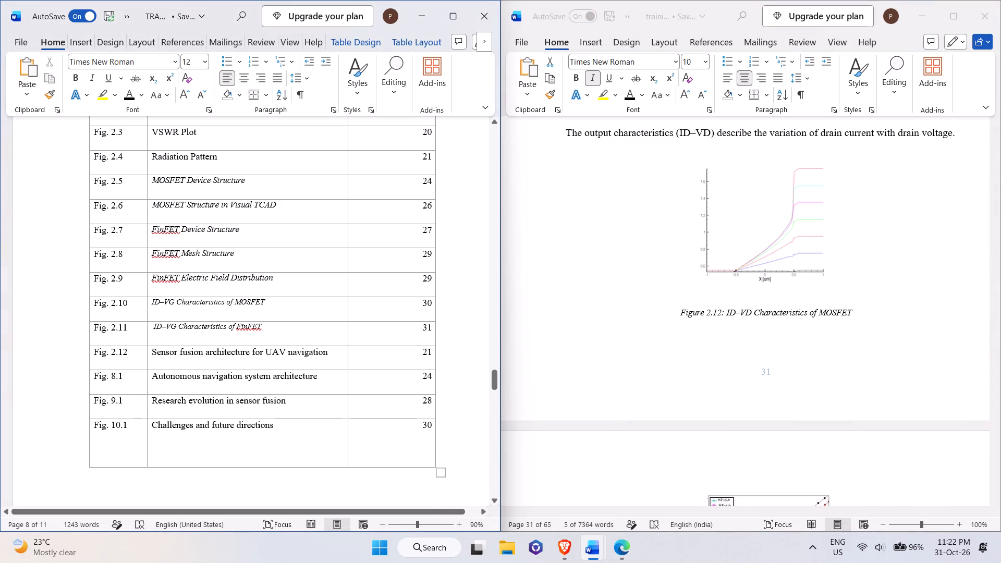
{"action": "left_click", "coordinate": [147, 364]}
{"action": "left_click", "coordinate": [149, 363]}
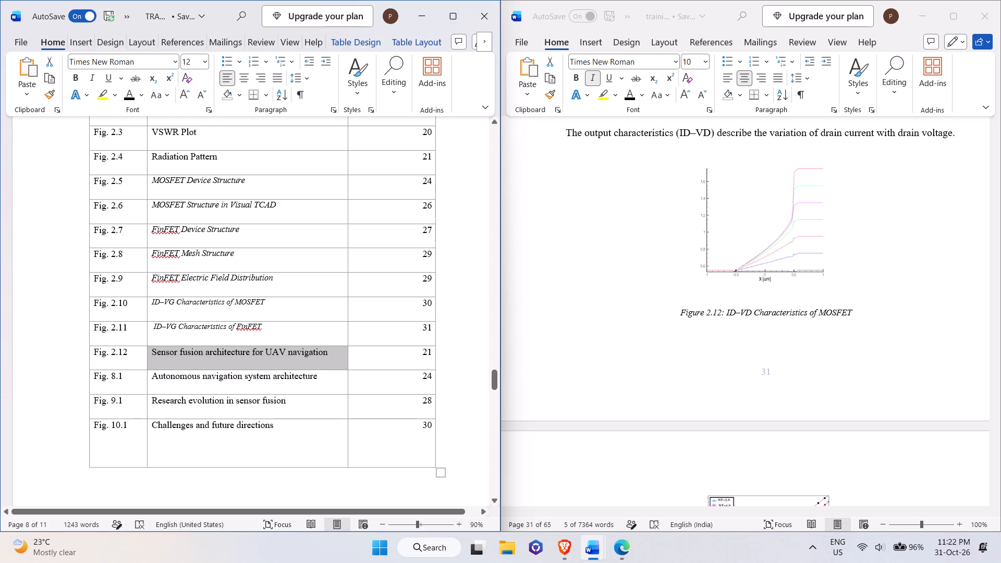
{"action": "key", "text": "ctrl+v"}
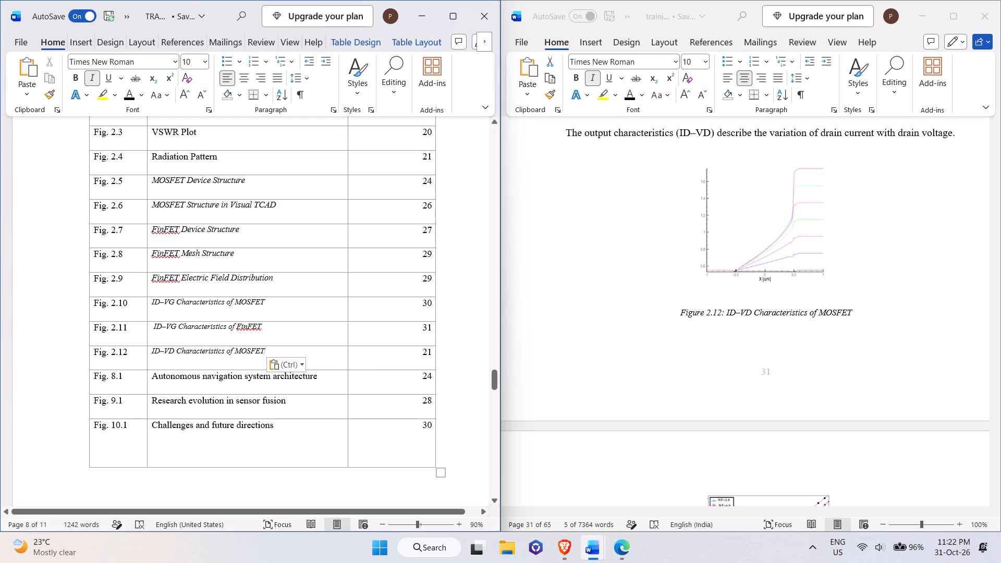
Set the page number of the Fig. 2.12 entry to 31.
{"action": "left_click", "coordinate": [432, 351]}
{"action": "key", "text": "BackSpace"}
{"action": "key", "text": "BackSpace"}
{"action": "type", "text": "31"}
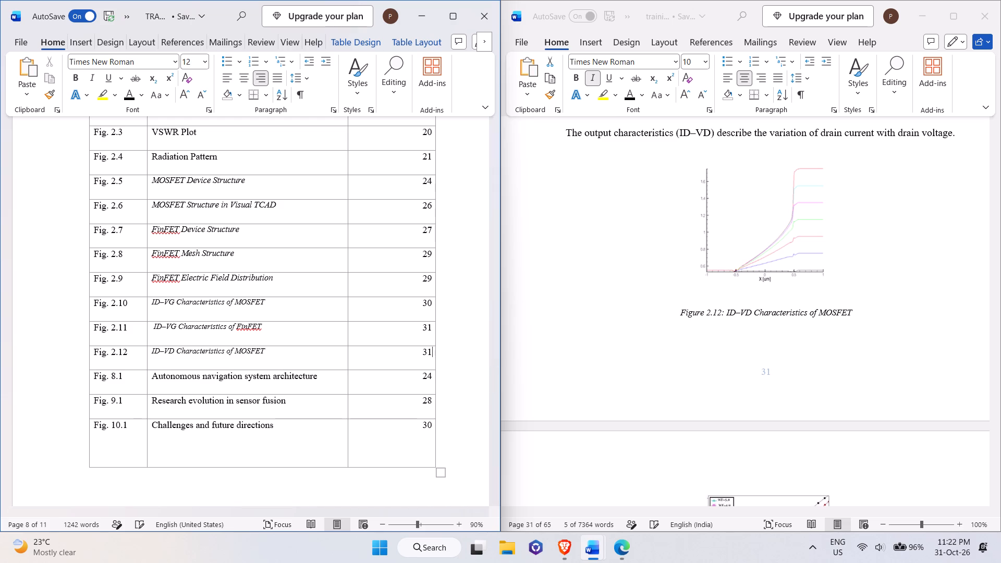
Find the "ID–VD Characteristics of FinFET" caption in the training file and renumber it as Figure 2.13.
{"action": "scroll", "coordinate": [791, 383], "scroll_direction": "down", "scroll_amount": 13}
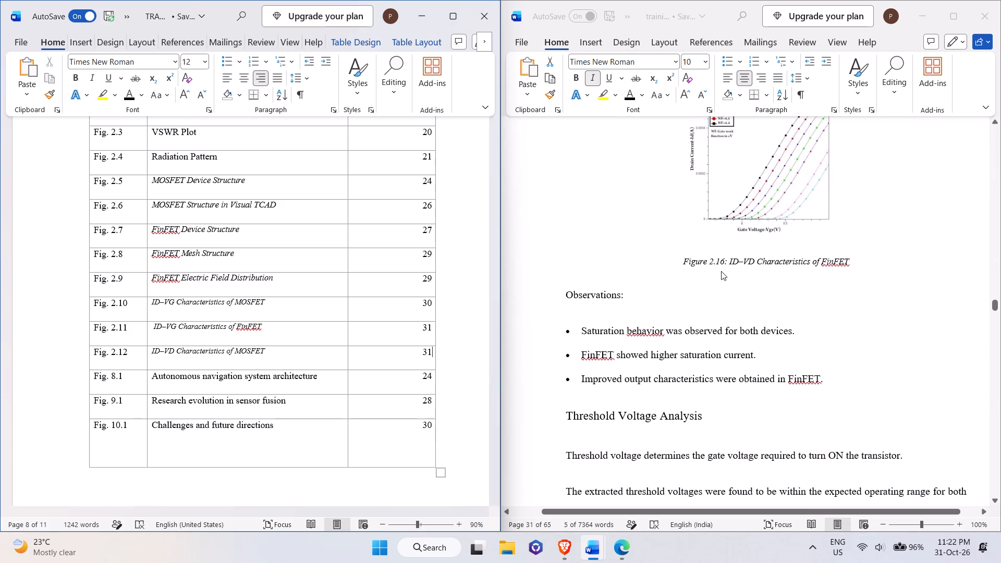
{"action": "left_click", "coordinate": [731, 261]}
{"action": "left_click", "coordinate": [730, 264]}
{"action": "scroll", "coordinate": [731, 264], "scroll_direction": "up", "scroll_amount": 9}
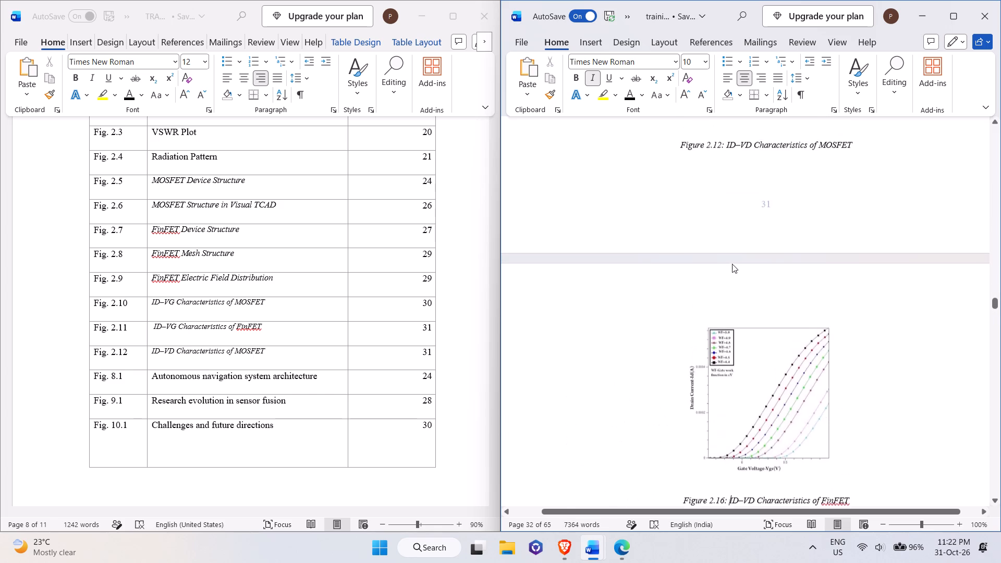
{"action": "scroll", "coordinate": [732, 264], "scroll_direction": "down", "scroll_amount": 6}
{"action": "key", "text": "Left"}
{"action": "key", "text": "Left"}
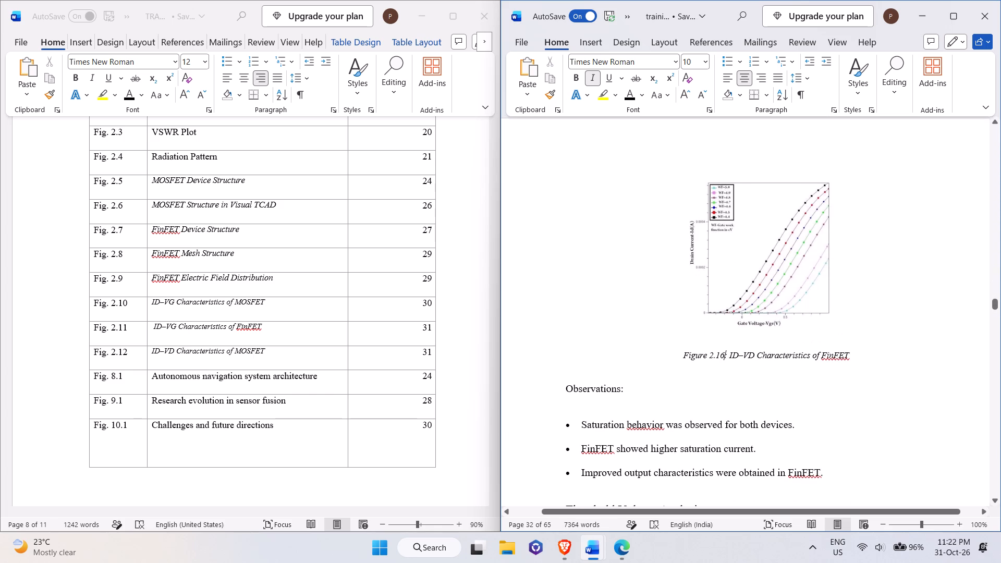
{"action": "key", "text": "Left"}
{"action": "key", "text": "Right"}
{"action": "key", "text": "BackSpace"}
{"action": "key", "text": "3"}
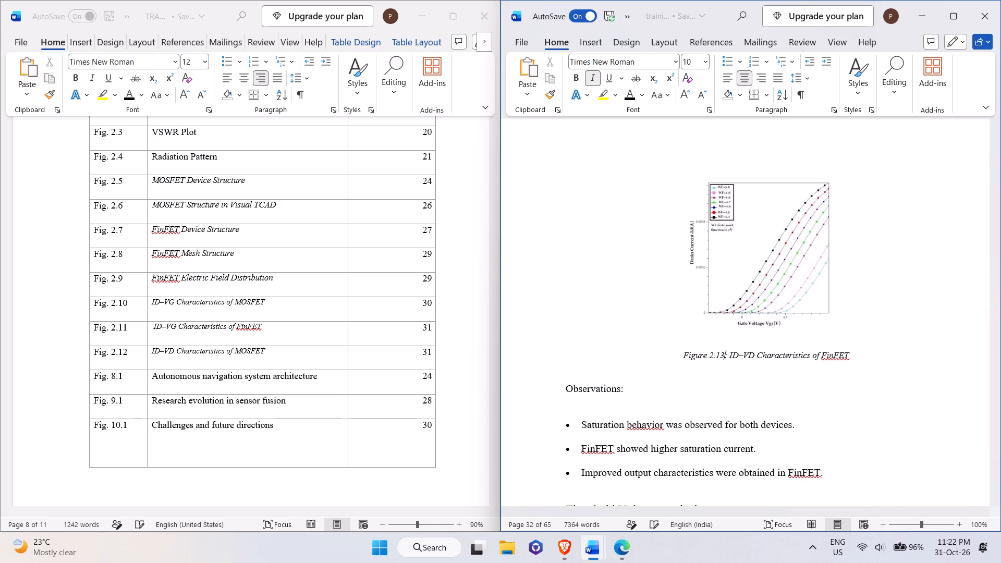
Copy the Figure 2.13 caption text "ID–VD Characteristics of FinFET" over the "Autonomous navigation system architecture" title.
{"action": "left_click_drag", "start_coordinate": [730, 357], "coordinate": [849, 356]}
{"action": "key", "text": "ctrl+c"}
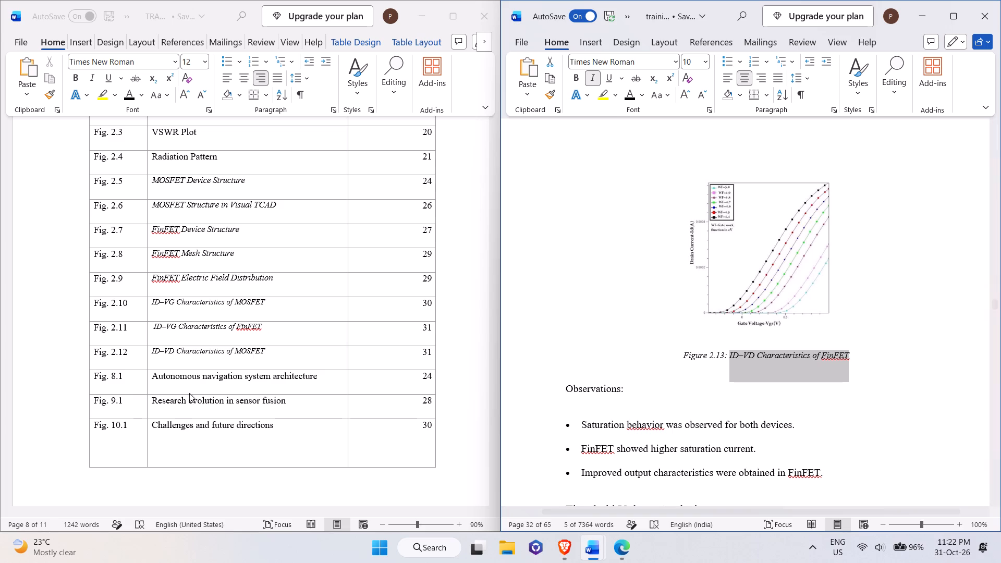
{"action": "left_click", "coordinate": [148, 388]}
{"action": "left_click", "coordinate": [149, 386]}
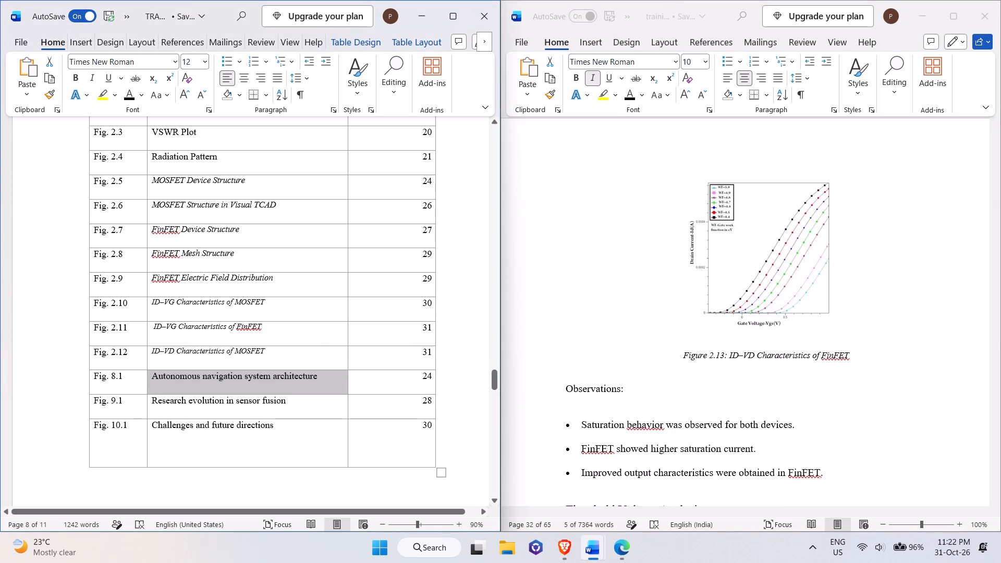
{"action": "key", "text": "ctrl+v"}
Set the figure number of the ID–VD Characteristics of FinFET entry to 2.13 and look up its page in the training file.
{"action": "left_click", "coordinate": [140, 376]}
{"action": "key", "text": "BackSpace"}
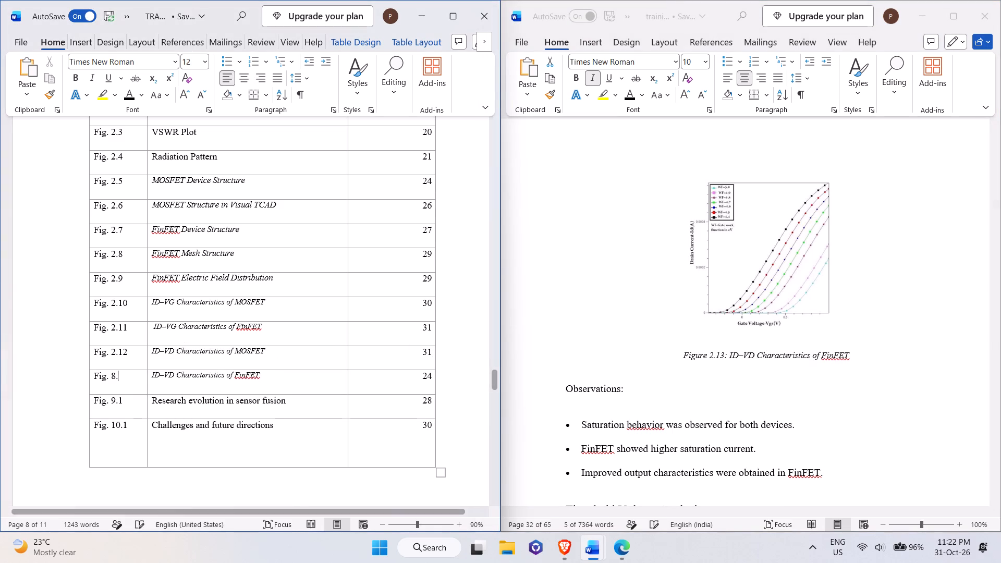
{"action": "key", "text": "BackSpace"}
{"action": "key", "text": "BackSpace"}
{"action": "type", "text": "2.13"}
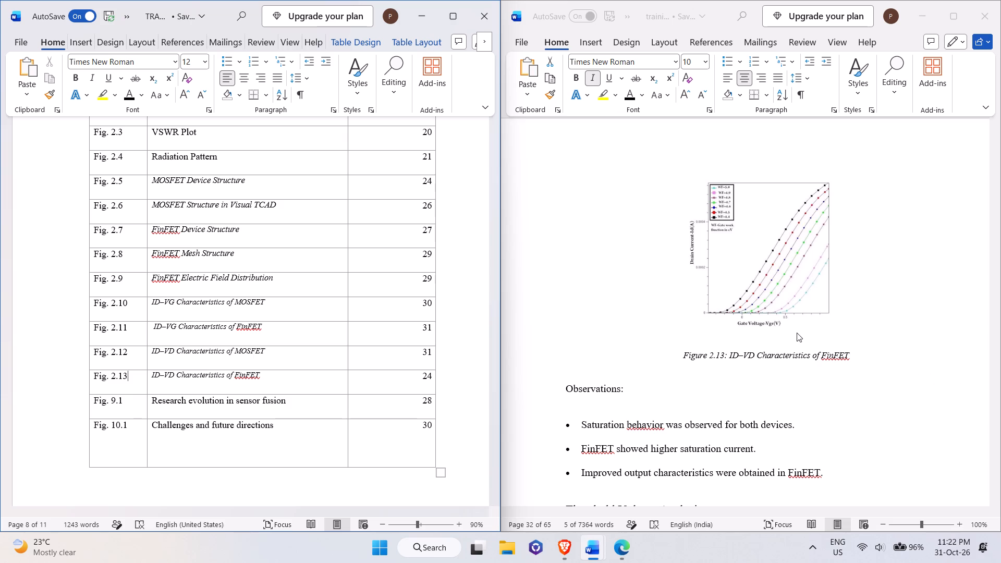
{"action": "scroll", "coordinate": [797, 333], "scroll_direction": "down", "scroll_amount": 16}
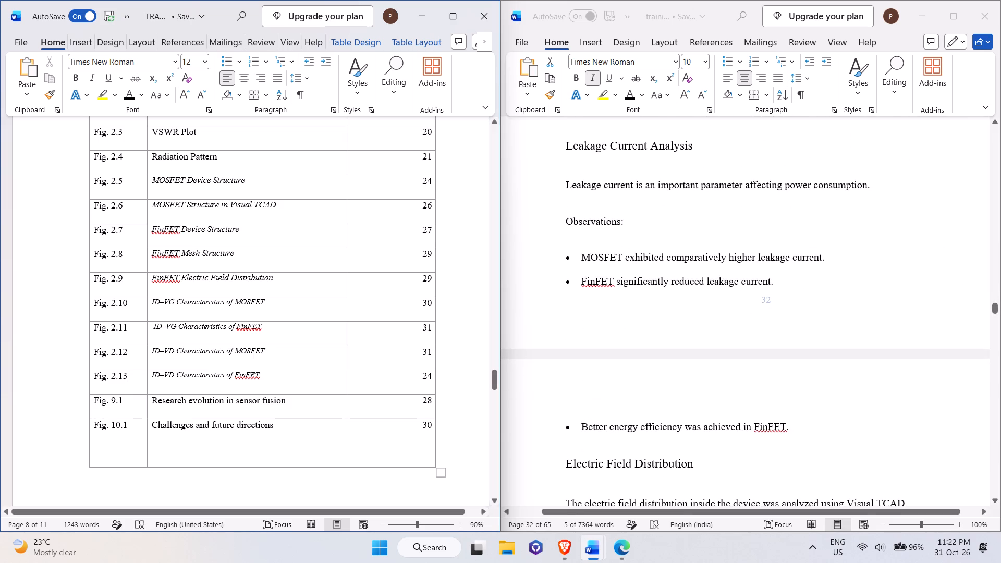
Set the page number of the Fig. 2.13 entry to 32.
{"action": "left_click", "coordinate": [433, 382]}
{"action": "key", "text": "BackSpace"}
{"action": "key", "text": "BackSpace"}
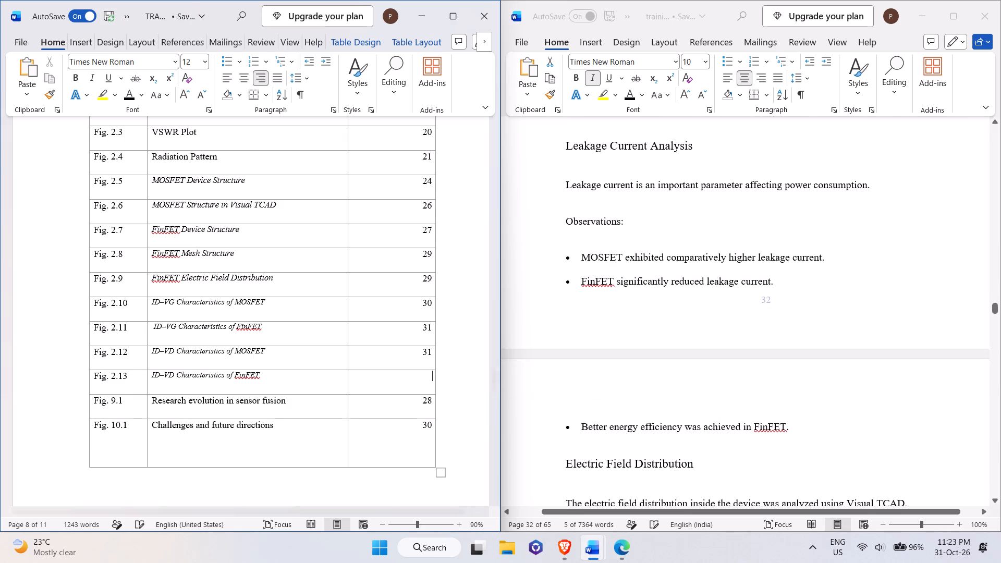
{"action": "type", "text": "32"}
Copy the caption text "Electric Field Distribution" from the training file over the "Research evolution in sensor fusion" title.
{"action": "scroll", "coordinate": [759, 418], "scroll_direction": "down", "scroll_amount": 13}
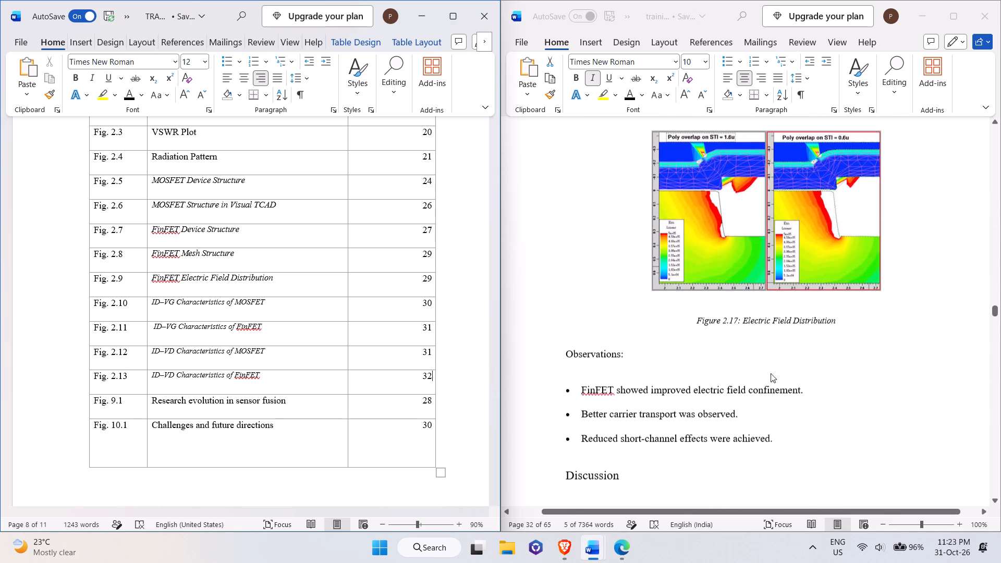
{"action": "left_click", "coordinate": [747, 322]}
{"action": "left_click", "coordinate": [747, 320]}
{"action": "left_click_drag", "start_coordinate": [744, 313], "coordinate": [826, 321]}
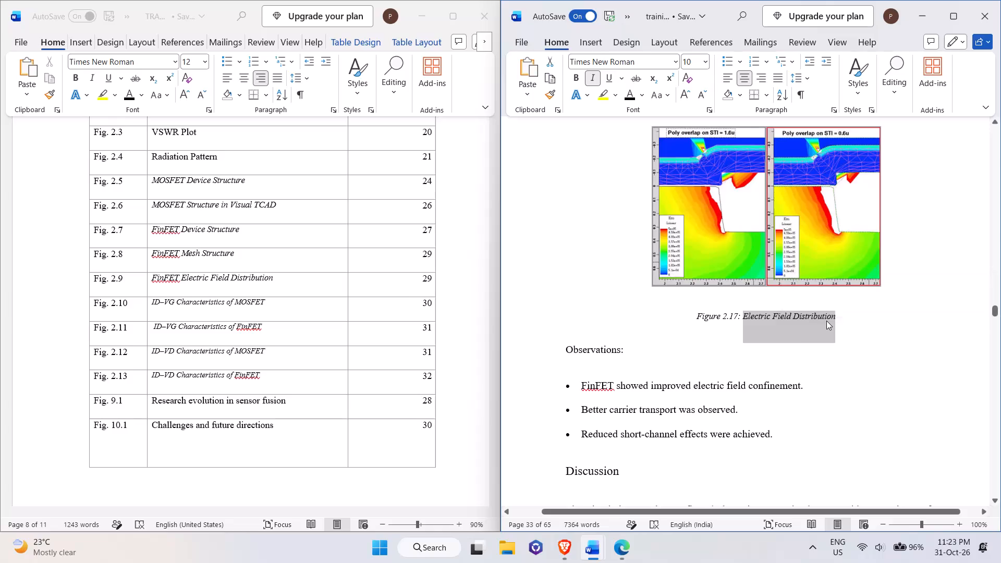
{"action": "key", "text": "ctrl+c"}
{"action": "left_click", "coordinate": [155, 404]}
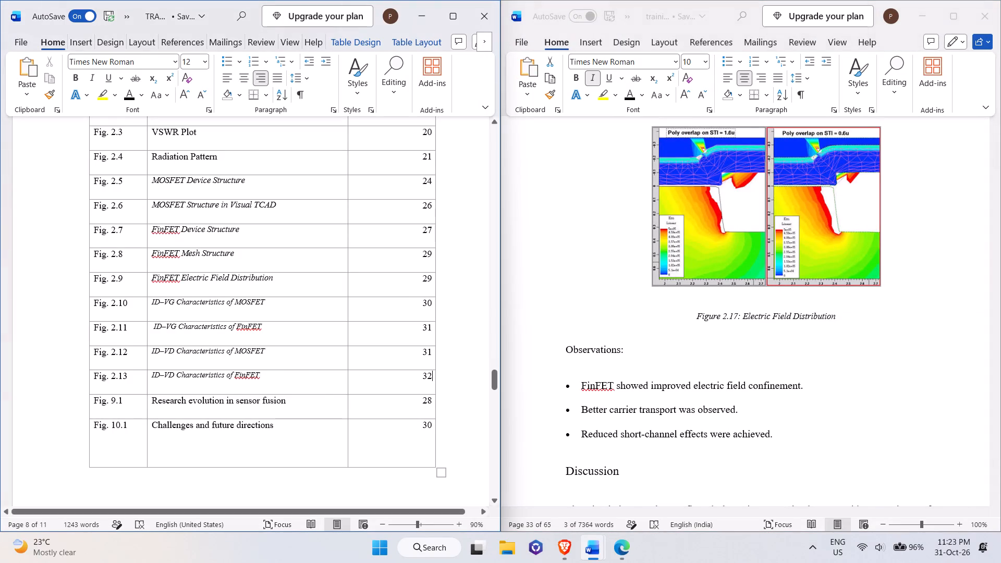
{"action": "left_click", "coordinate": [150, 412]}
{"action": "key", "text": "ctrl+v"}
Set the figure number of the Electric Field Distribution entry to 2.14.
{"action": "left_click", "coordinate": [128, 400]}
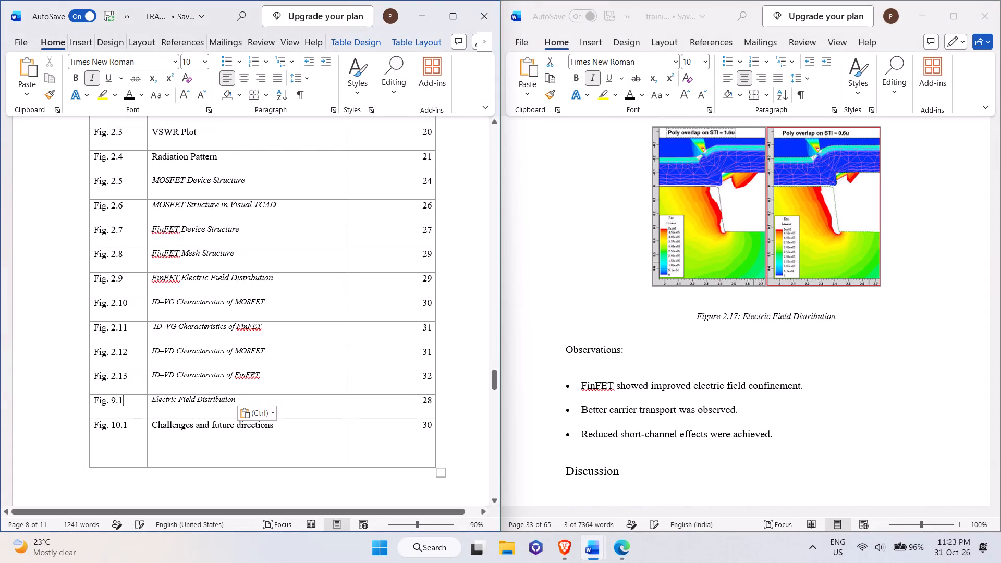
{"action": "key", "text": "BackSpace"}
{"action": "key", "text": "BackSpace"}
{"action": "key", "text": "BackSpace"}
{"action": "type", "text": "2.14"}
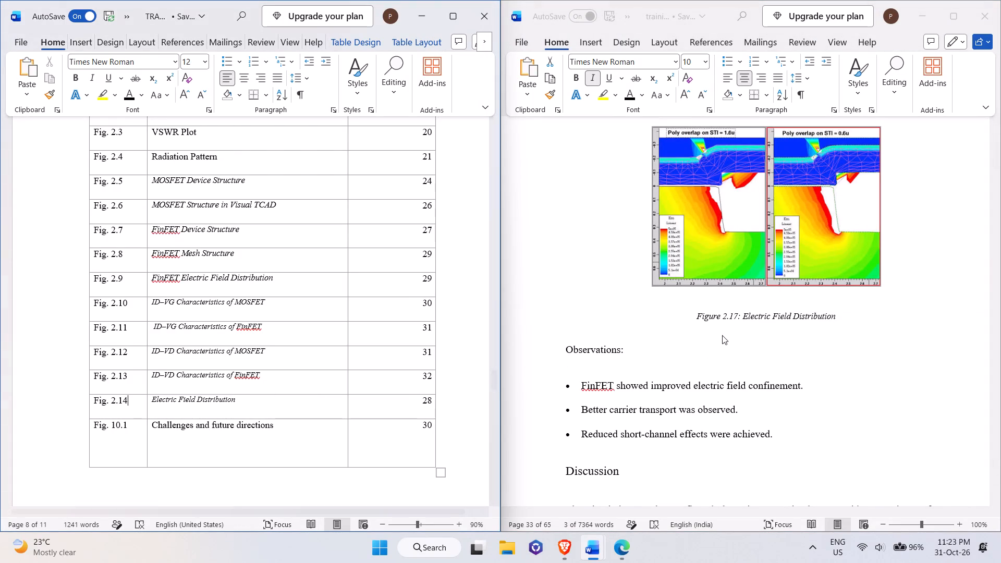
Renumber the "Electric Field Distribution" caption in the training file as Figure 2.14.
{"action": "left_click", "coordinate": [722, 326]}
{"action": "left_click", "coordinate": [741, 319]}
{"action": "left_click", "coordinate": [737, 311]}
{"action": "key", "text": "BackSpace"}
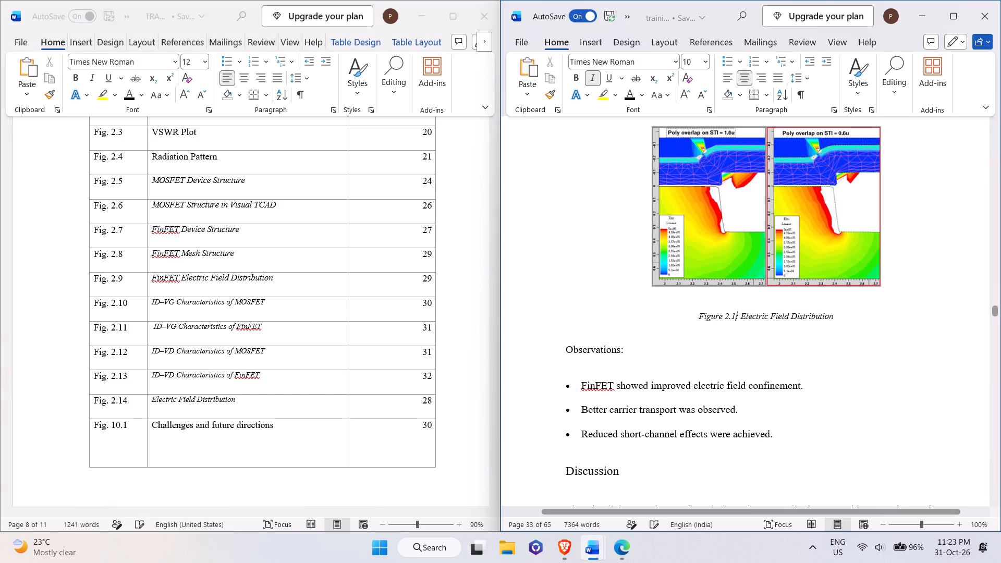
{"action": "key", "text": "4"}
Look up the Electric Field Distribution figure's page in the training file and set the Fig. 2.14 entry's page number to 33.
{"action": "scroll", "coordinate": [758, 375], "scroll_direction": "down", "scroll_amount": 11}
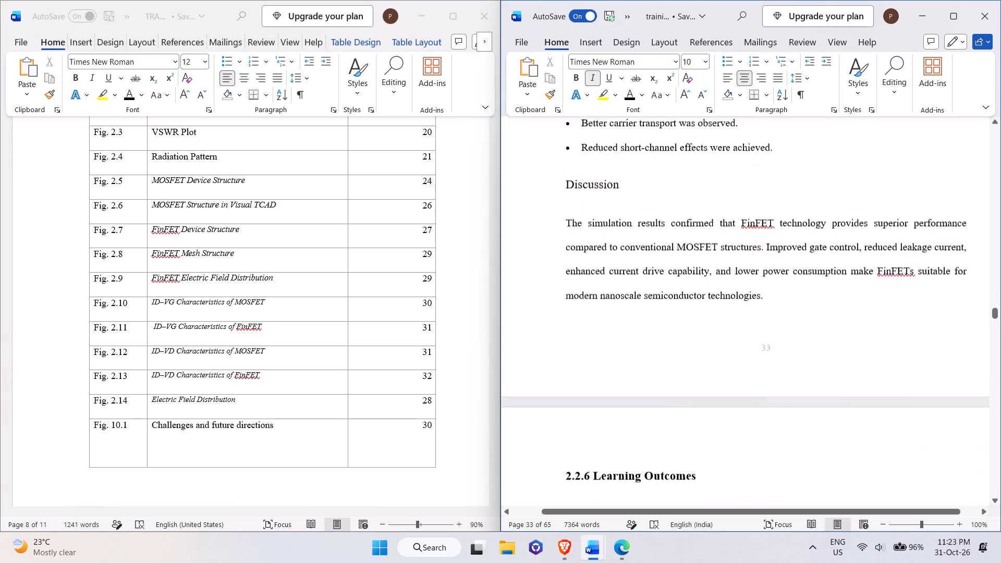
{"action": "double_click", "coordinate": [425, 400]}
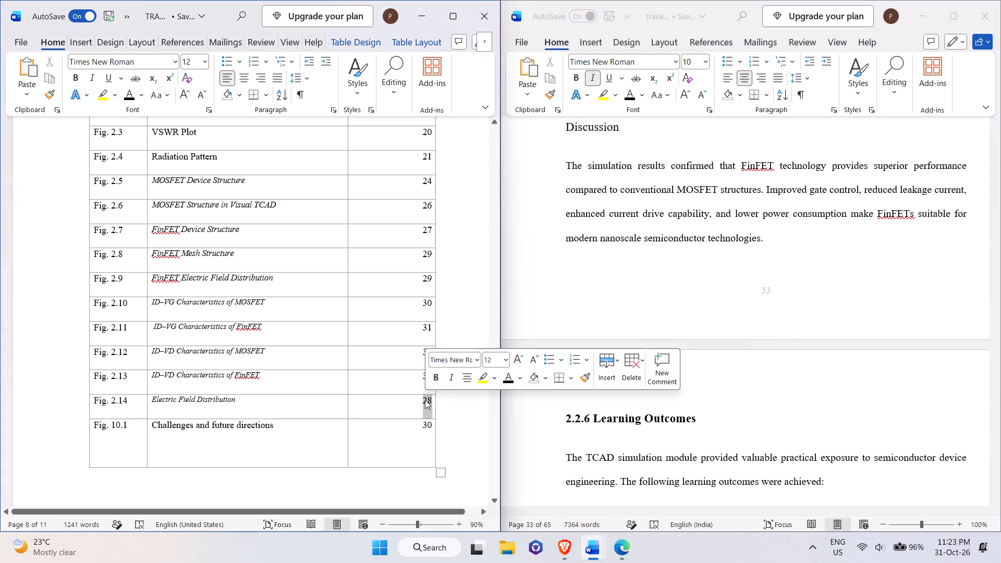
{"action": "type", "text": "33"}
Delete the blank lines above the "2.3 Optical Communication" heading and below the "2.3.1 Introduction to Optical Communication" heading in the training file.
{"action": "scroll", "coordinate": [757, 389], "scroll_direction": "down", "scroll_amount": 12}
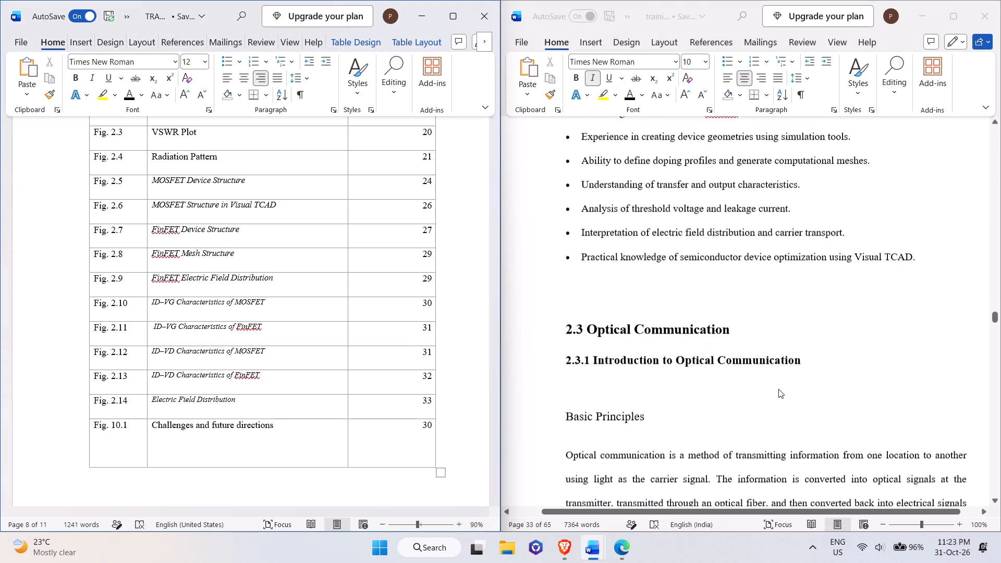
{"action": "scroll", "coordinate": [778, 389], "scroll_direction": "down", "scroll_amount": 11}
{"action": "scroll", "coordinate": [778, 389], "scroll_direction": "up", "scroll_amount": 7}
{"action": "left_click", "coordinate": [582, 224]}
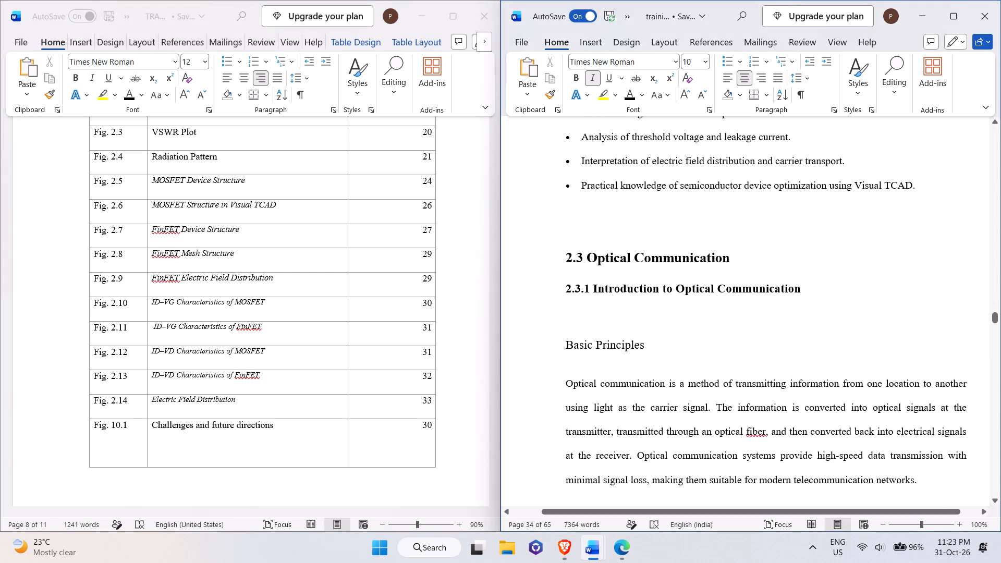
{"action": "left_click", "coordinate": [582, 224]}
{"action": "key", "text": "BackSpace"}
{"action": "left_click", "coordinate": [583, 287]}
{"action": "key", "text": "BackSpace"}
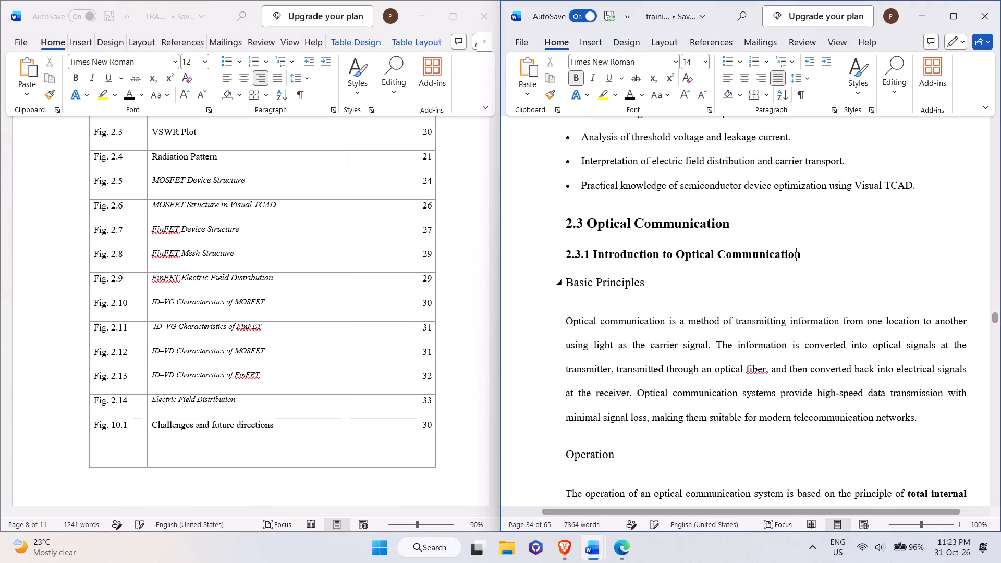
{"action": "left_click", "coordinate": [582, 311]}
Delete the blank line above the "2.3.2 Components of Optical Communication System" heading in the training file.
{"action": "scroll", "coordinate": [677, 336], "scroll_direction": "down", "scroll_amount": 10}
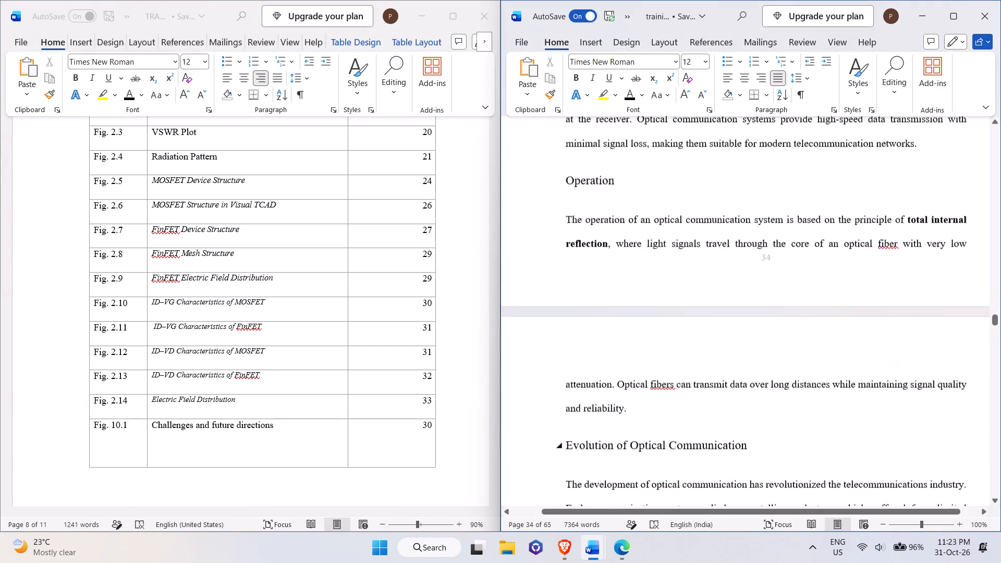
{"action": "scroll", "coordinate": [677, 336], "scroll_direction": "down", "scroll_amount": 20}
{"action": "scroll", "coordinate": [677, 336], "scroll_direction": "down", "scroll_amount": 9}
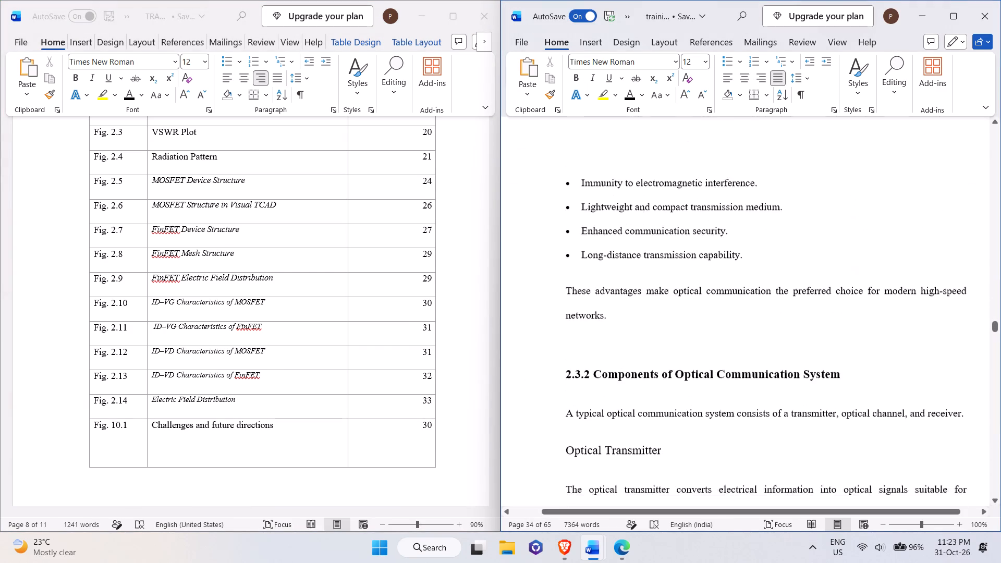
{"action": "scroll", "coordinate": [678, 336], "scroll_direction": "down", "scroll_amount": 3}
{"action": "left_click", "coordinate": [617, 250]}
{"action": "scroll", "coordinate": [622, 258], "scroll_direction": "down", "scroll_amount": 10}
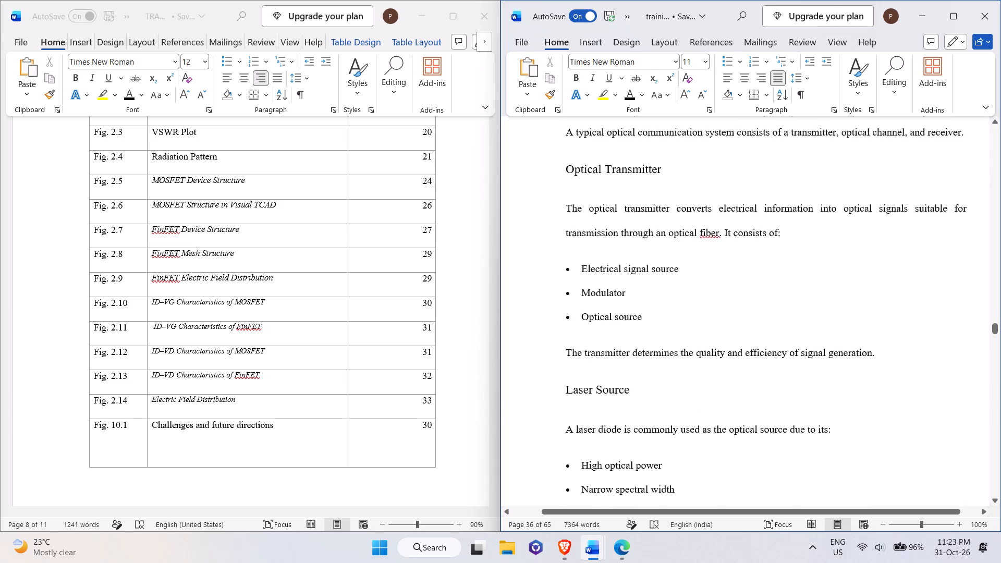
{"action": "scroll", "coordinate": [623, 259], "scroll_direction": "down", "scroll_amount": 5}
{"action": "scroll", "coordinate": [624, 260], "scroll_direction": "up", "scroll_amount": 16}
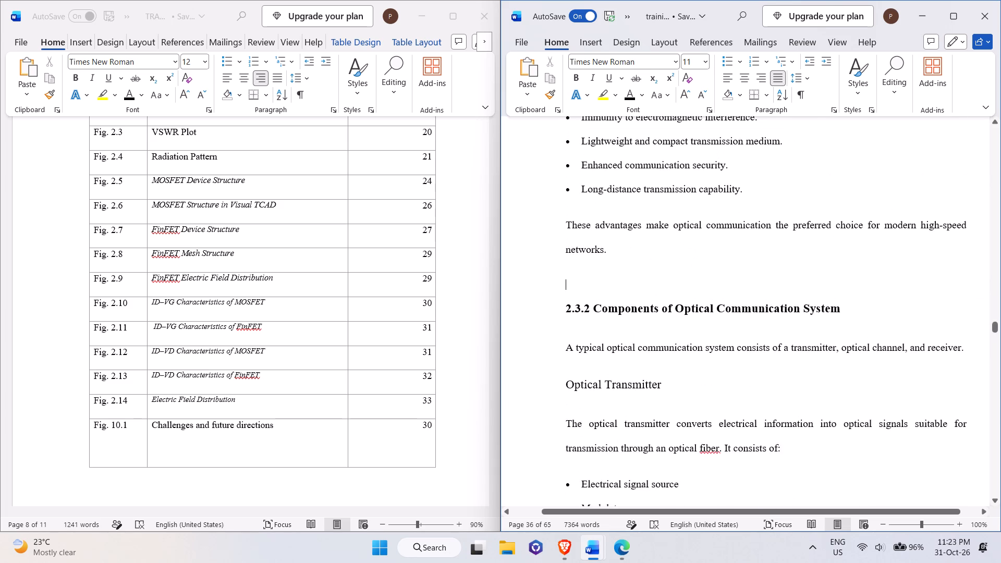
{"action": "key", "text": "BackSpace"}
Find the "Structure of Optical Fiber" caption in the training file and renumber it as Figure 2.15.
{"action": "scroll", "coordinate": [627, 267], "scroll_direction": "down", "scroll_amount": 20}
{"action": "scroll", "coordinate": [627, 267], "scroll_direction": "down", "scroll_amount": 11}
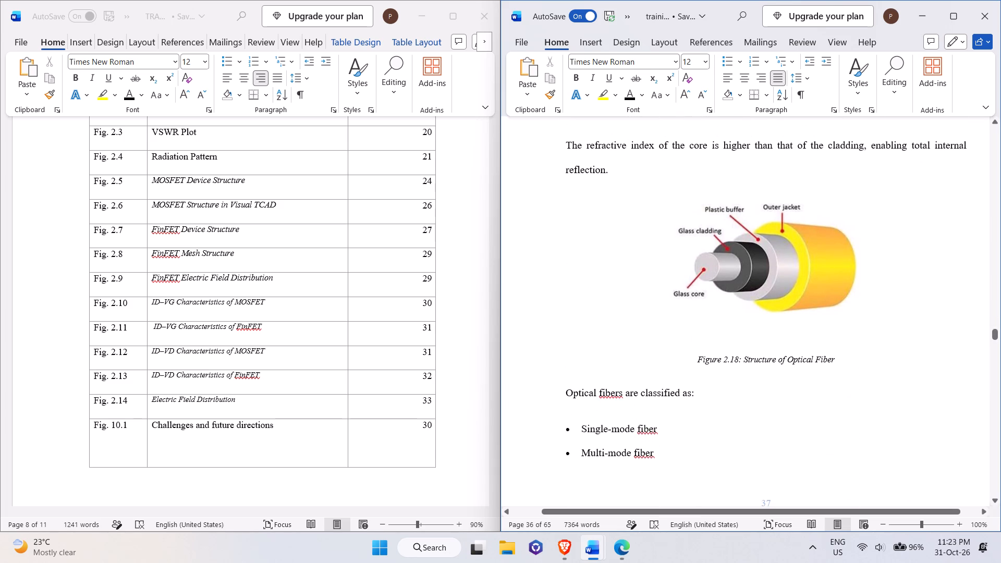
{"action": "left_click", "coordinate": [738, 361]}
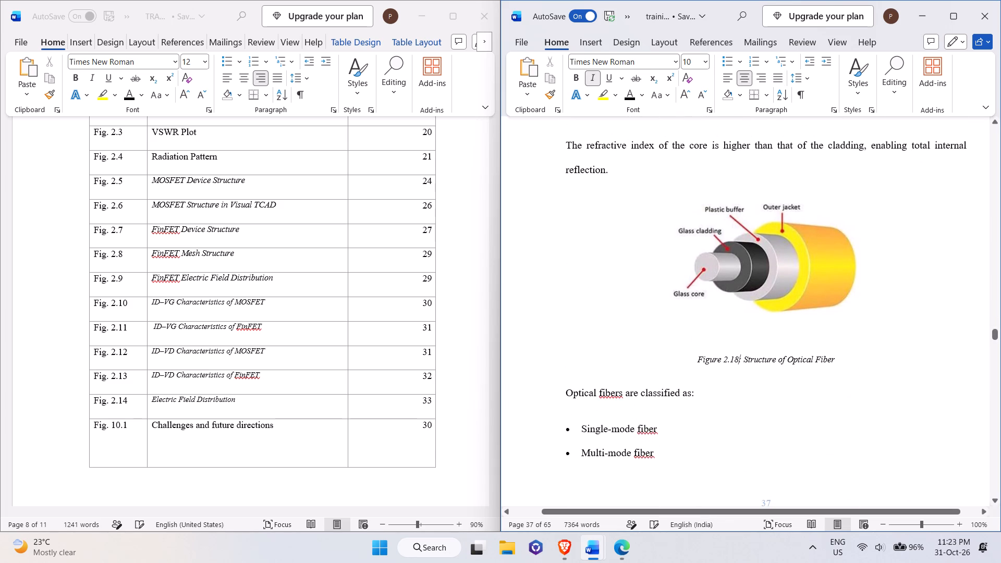
{"action": "key", "text": "BackSpace"}
{"action": "key", "text": "5"}
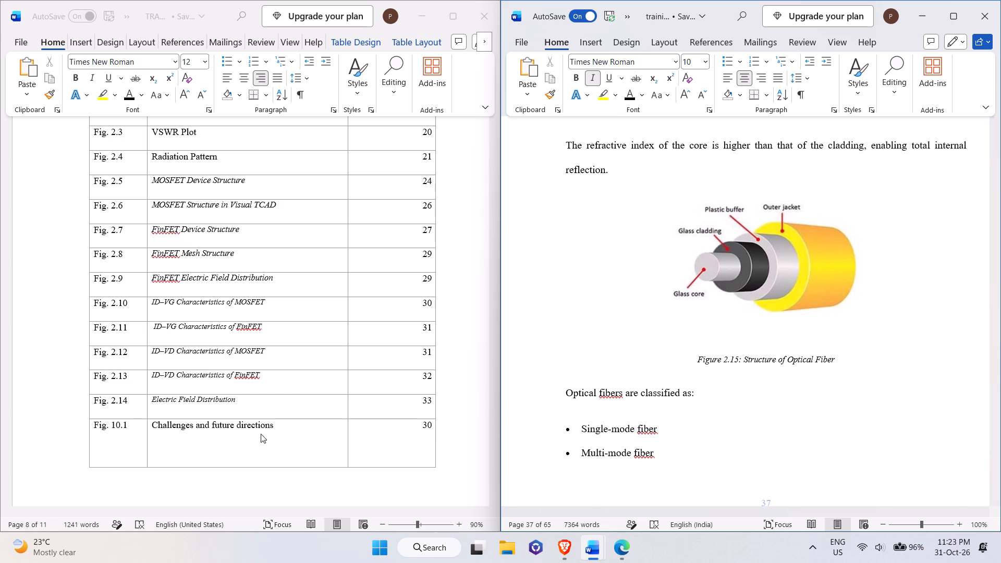
Copy the Figure 2.15 caption text "Structure of Optical Fiber" over the "Challenges and future directions" title.
{"action": "left_click_drag", "start_coordinate": [746, 360], "coordinate": [833, 362]}
{"action": "key", "text": "ctrl+c"}
{"action": "key", "text": "ctrl+c"}
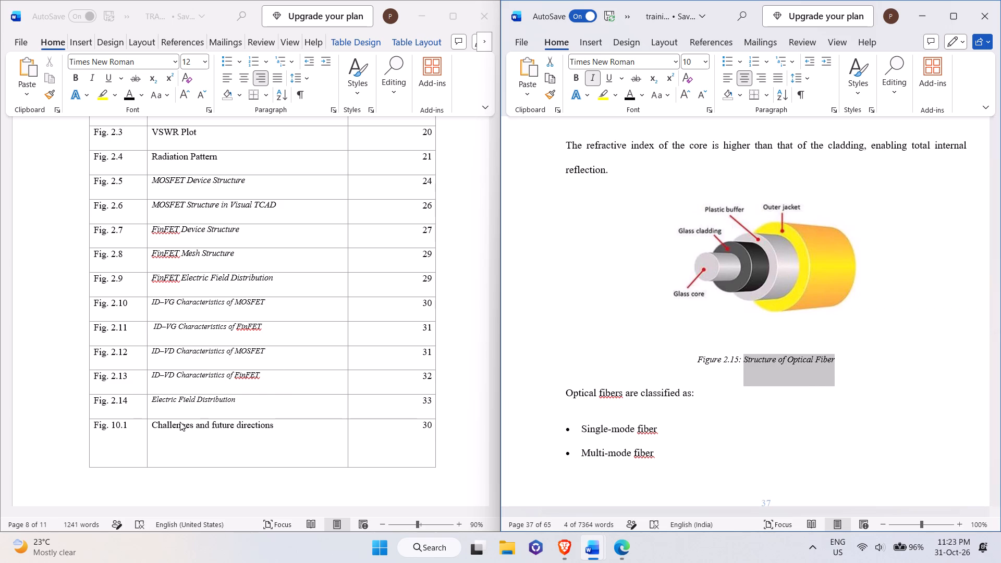
{"action": "left_click", "coordinate": [152, 427]}
{"action": "double_click", "coordinate": [182, 444]}
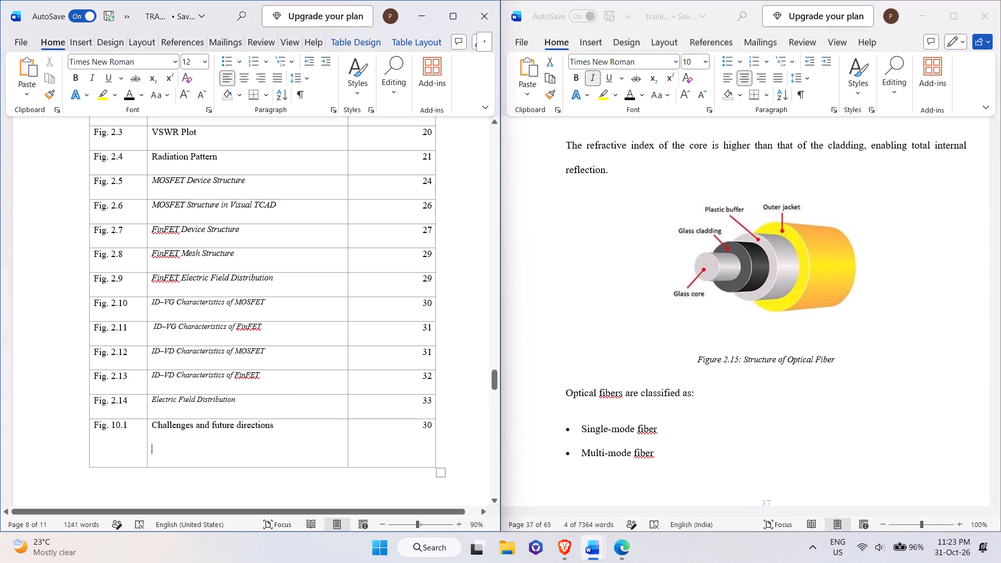
{"action": "left_click", "coordinate": [145, 451]}
{"action": "left_click_drag", "start_coordinate": [153, 428], "coordinate": [286, 424]}
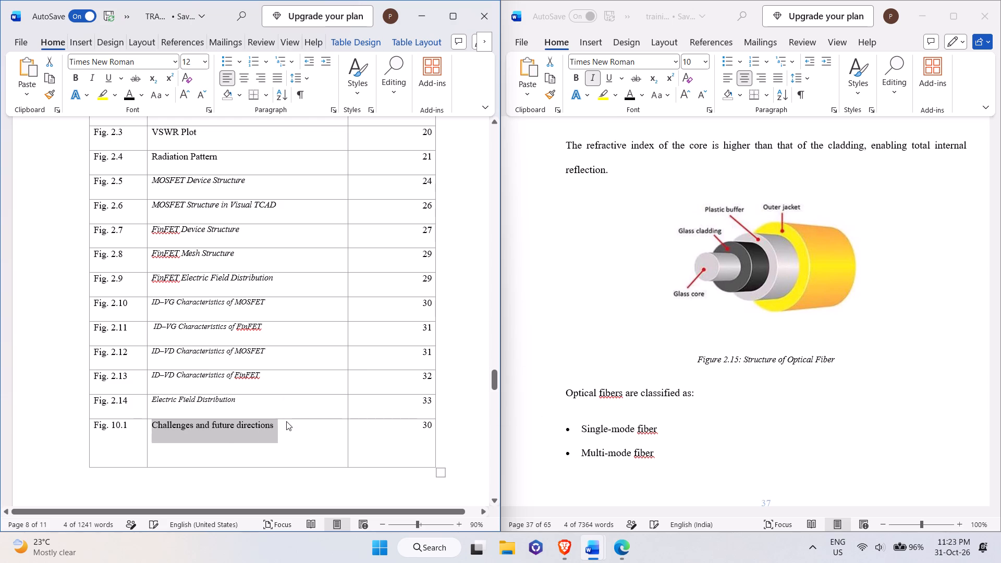
{"action": "key", "text": "ctrl+v"}
Set the figure number of the Structure of Optical Fiber entry to 2.15.
{"action": "left_click", "coordinate": [129, 423]}
{"action": "key", "text": "BackSpace"}
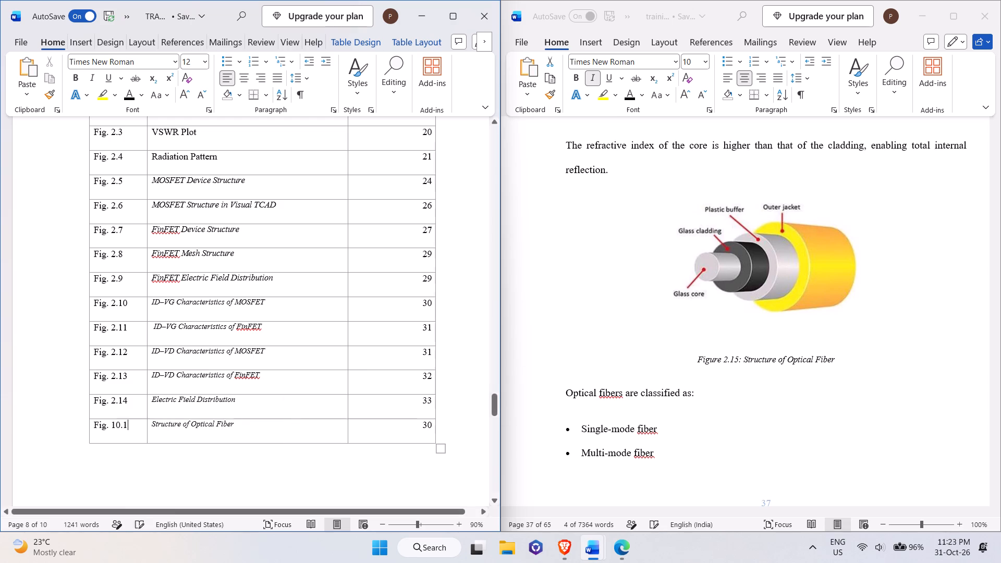
{"action": "key", "text": "BackSpace"}
{"action": "key", "text": "BackSpace"}
{"action": "key", "text": "BackSpace"}
{"action": "type", "text": "2.15"}
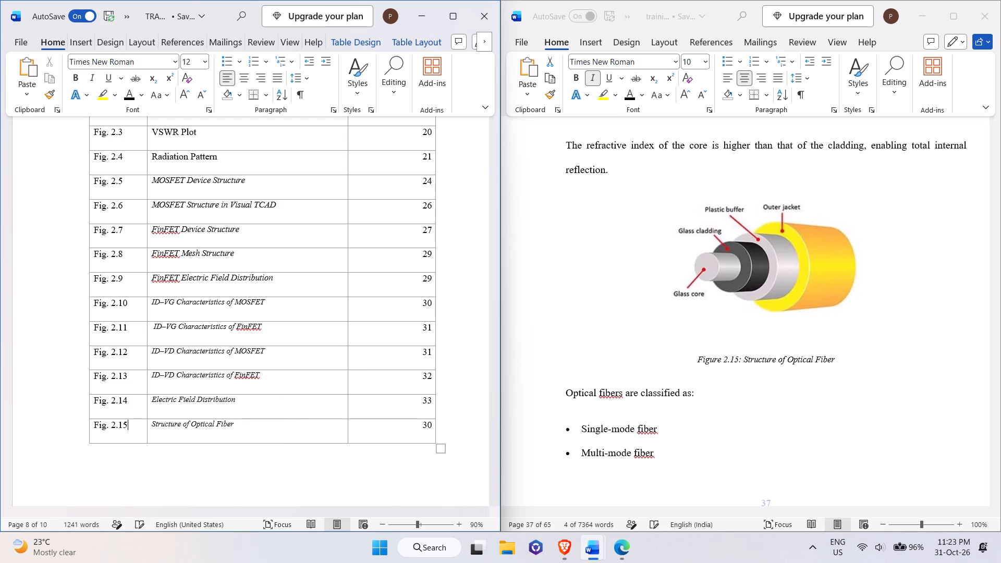
Find the "Block Diagram of Optical Communication System" caption in the training file and renumber it as Figure 2.16.
{"action": "scroll", "coordinate": [687, 358], "scroll_direction": "down", "scroll_amount": 20}
{"action": "scroll", "coordinate": [687, 358], "scroll_direction": "down", "scroll_amount": 10}
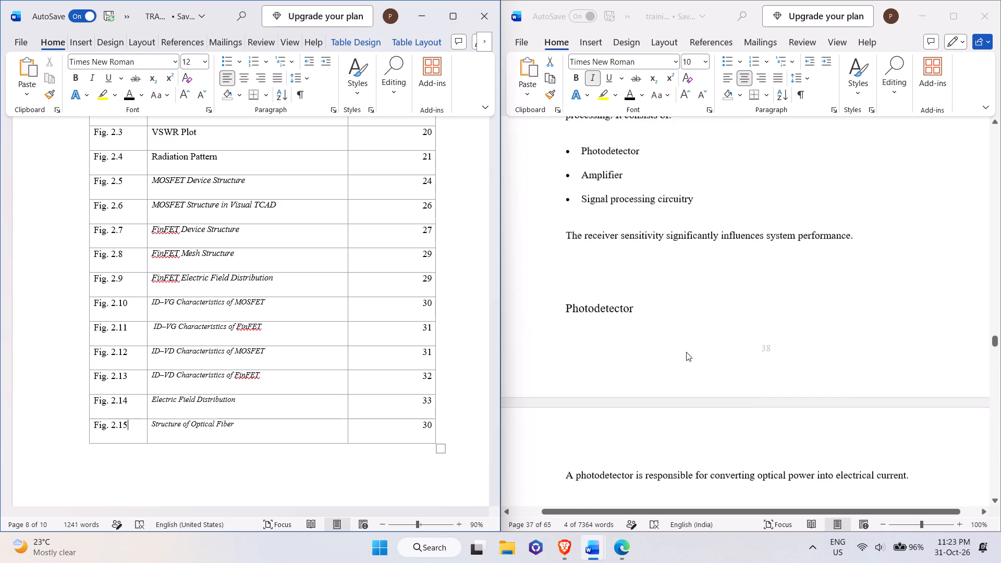
{"action": "scroll", "coordinate": [686, 352], "scroll_direction": "down", "scroll_amount": 13}
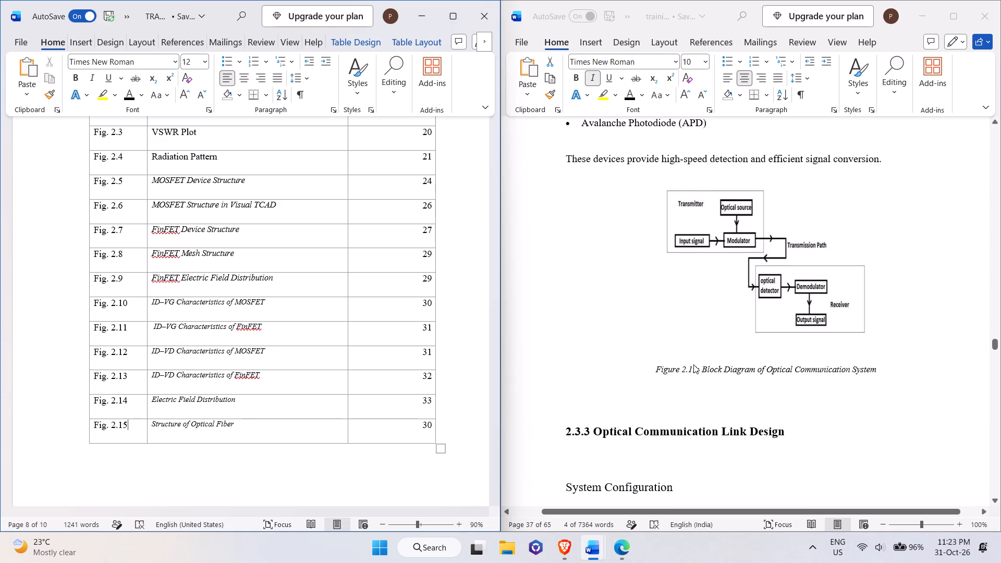
{"action": "left_click", "coordinate": [693, 364]}
{"action": "left_click", "coordinate": [695, 373]}
{"action": "key", "text": "0"}
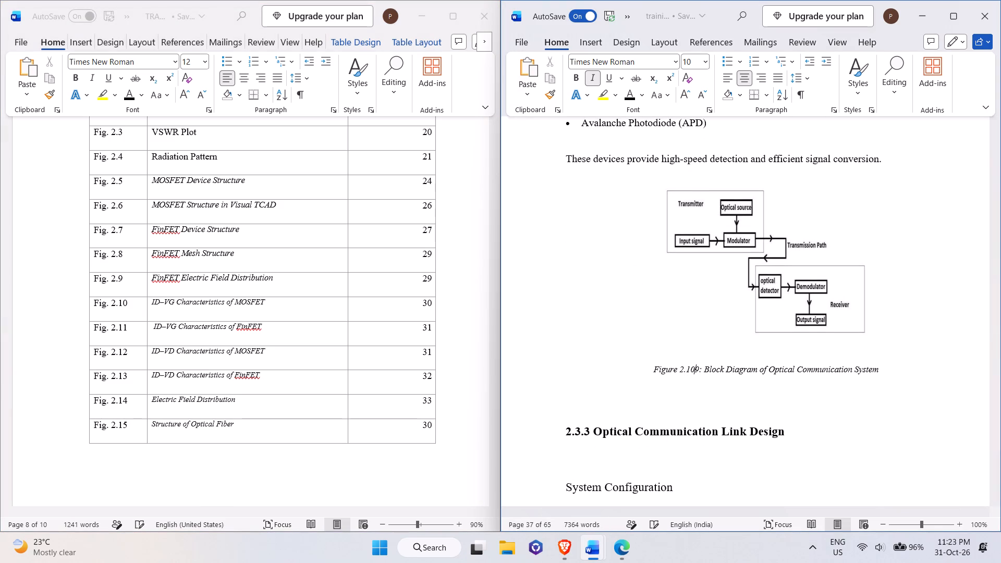
{"action": "key", "text": "Right"}
{"action": "key", "text": "BackSpace"}
{"action": "key", "text": "BackSpace"}
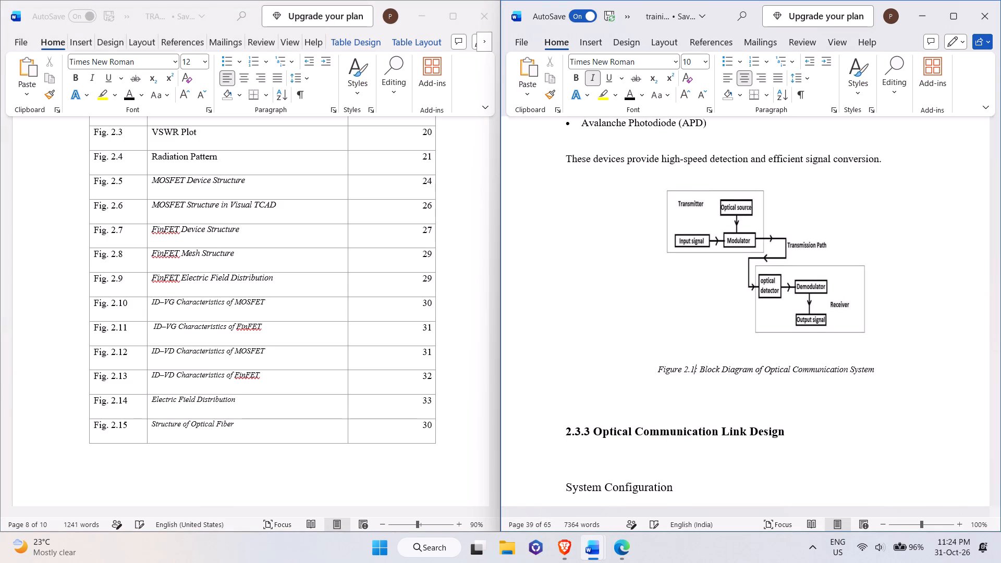
{"action": "key", "text": "6"}
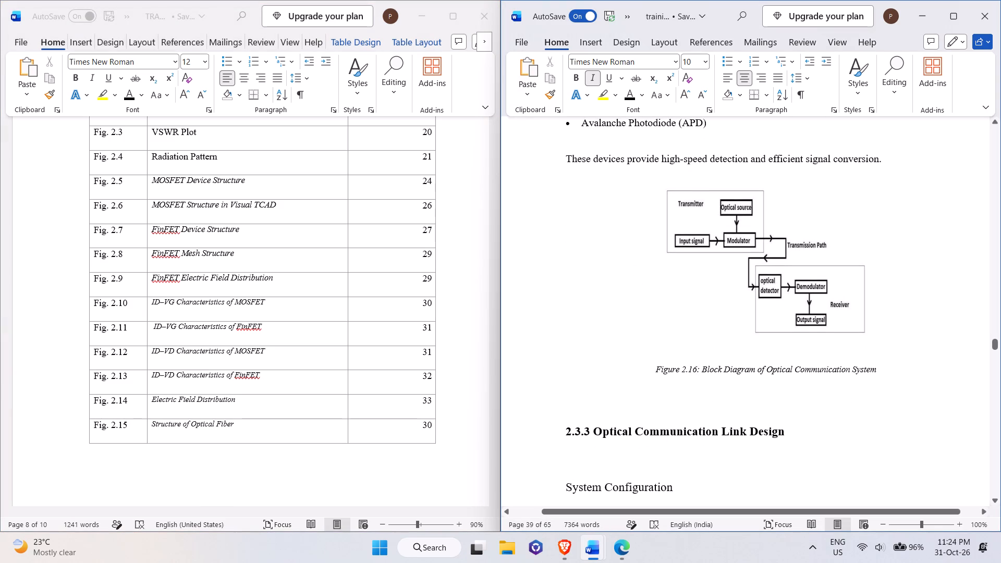
Add a row below the Fig. 2.15 entry and copy the caption text "Block Diagram of Optical Communication System" into its title cell.
{"action": "left_click_drag", "start_coordinate": [703, 370], "coordinate": [871, 371]}
{"action": "key", "text": "ctrl+c"}
{"action": "scroll", "coordinate": [132, 305], "scroll_direction": "down", "scroll_amount": 13}
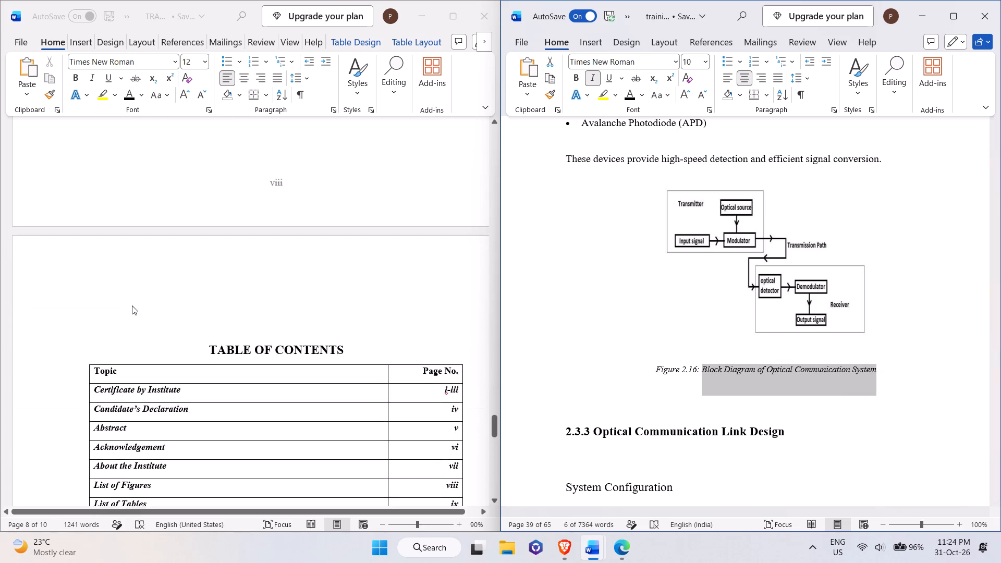
{"action": "scroll", "coordinate": [132, 305], "scroll_direction": "up", "scroll_amount": 7}
{"action": "left_click", "coordinate": [242, 254]}
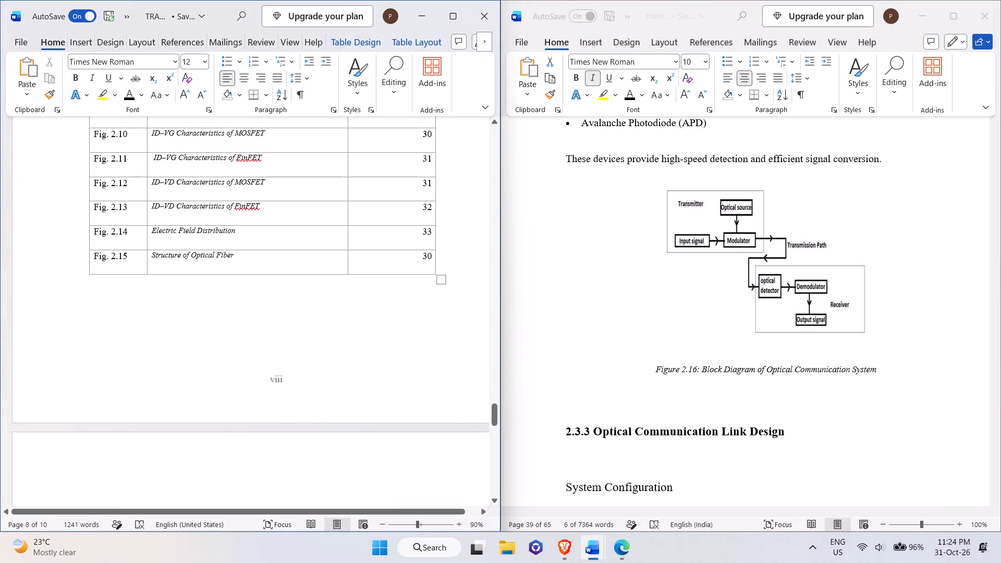
{"action": "left_click", "coordinate": [83, 276]}
{"action": "left_click", "coordinate": [192, 283]}
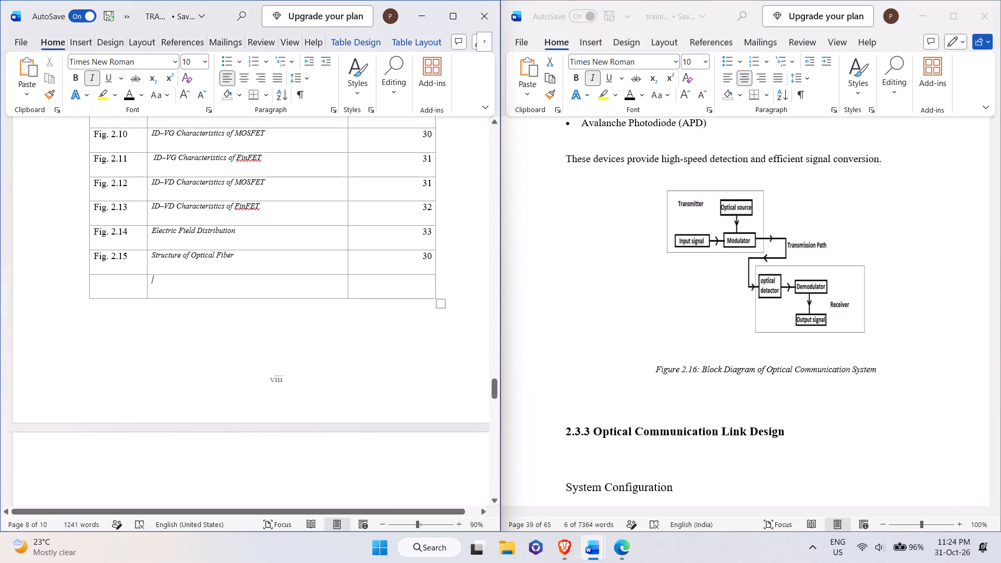
{"action": "key", "text": "ctrl+v"}
Fill in the Block Diagram of Optical Communication System row with figure number Fig. 2.16 and page 39.
{"action": "left_click", "coordinate": [117, 286]}
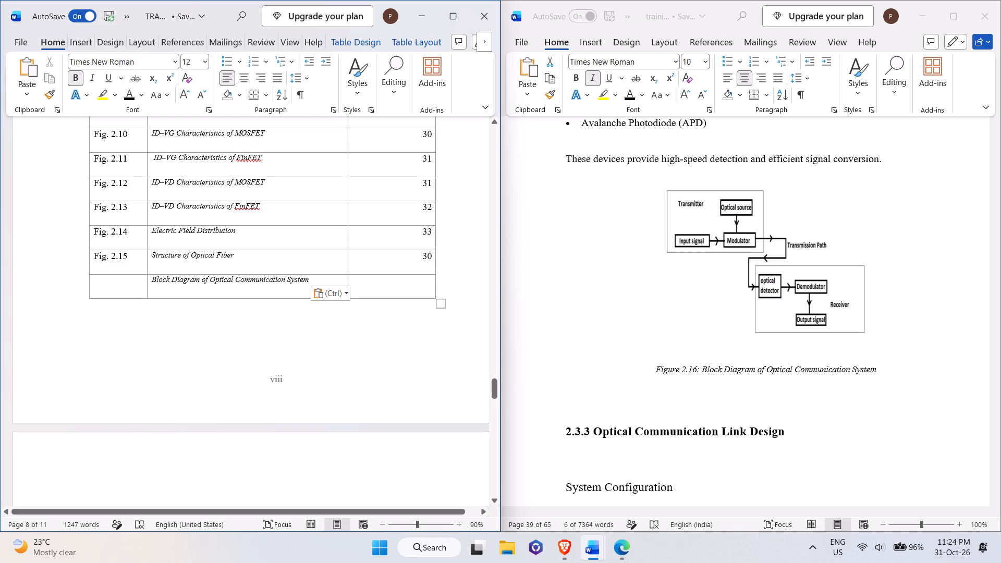
{"action": "type", "text": "Fig"}
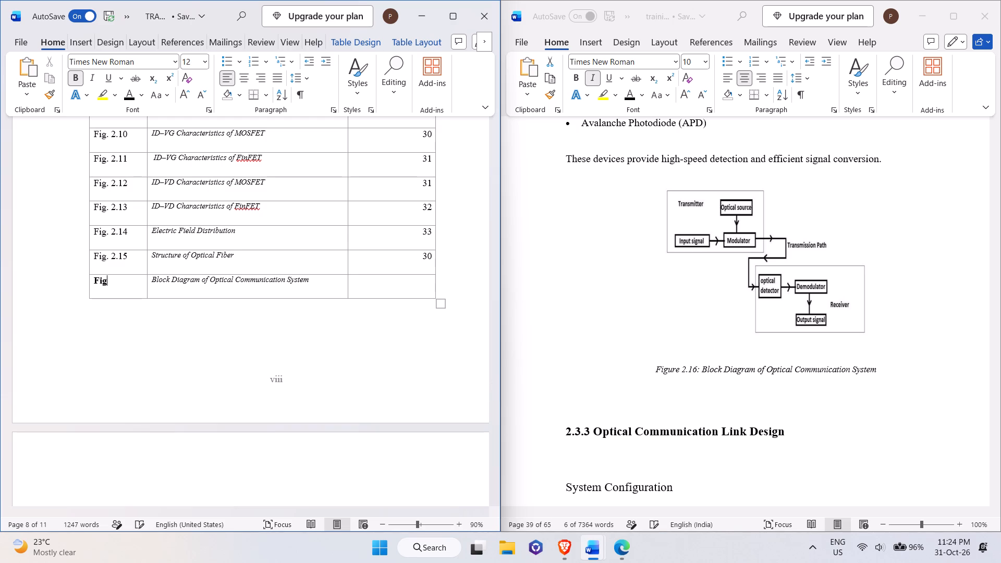
{"action": "type", "text": ". 2.16"}
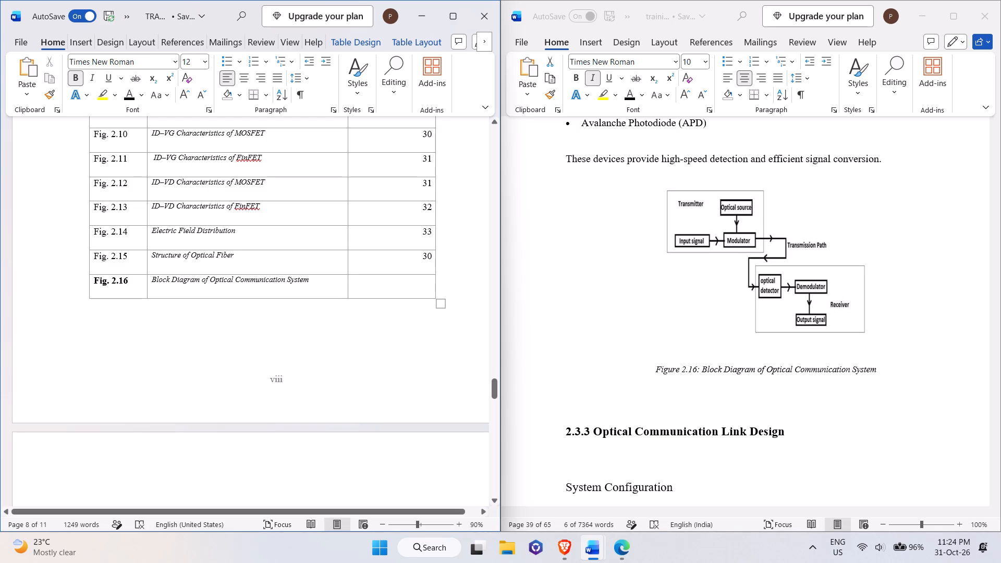
{"action": "left_click", "coordinate": [420, 287]}
{"action": "scroll", "coordinate": [956, 357], "scroll_direction": "down", "scroll_amount": 6}
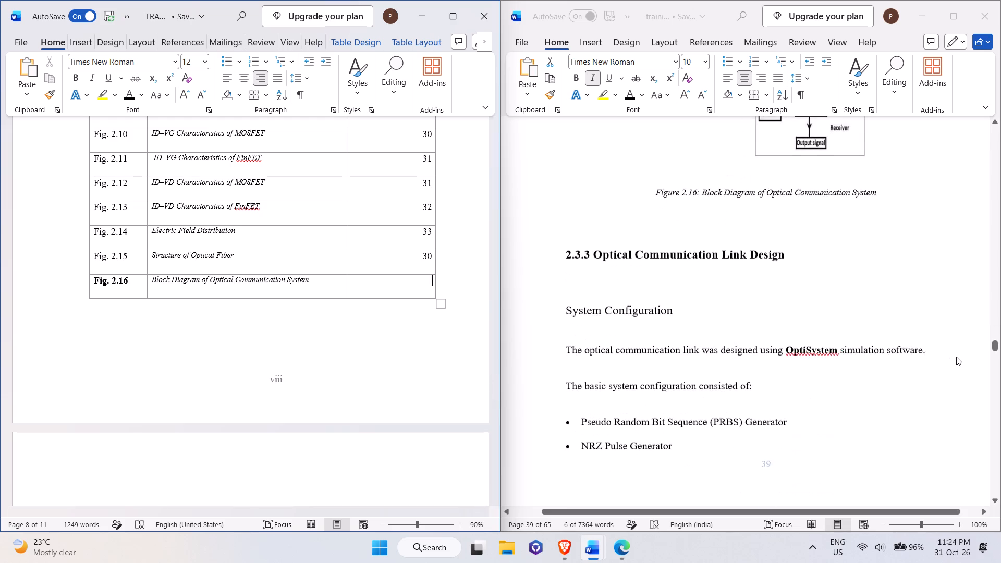
{"action": "type", "text": "39"}
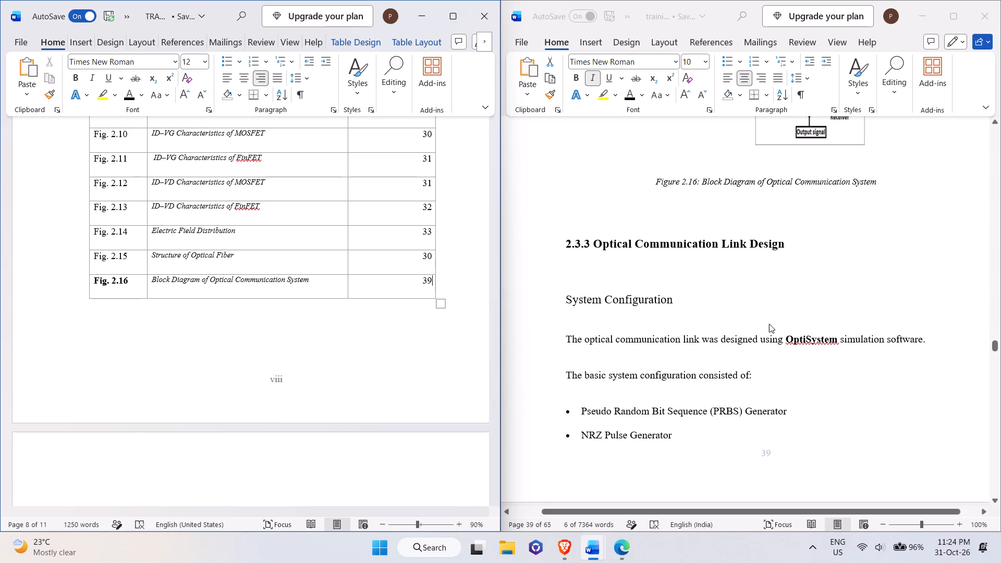
Look up the page holding the Structure of Optical Fiber figure in the training file and set the Fig. 2.15 entry's page to 37.
{"action": "scroll", "coordinate": [764, 319], "scroll_direction": "down", "scroll_amount": 16}
{"action": "scroll", "coordinate": [764, 319], "scroll_direction": "up", "scroll_amount": 9}
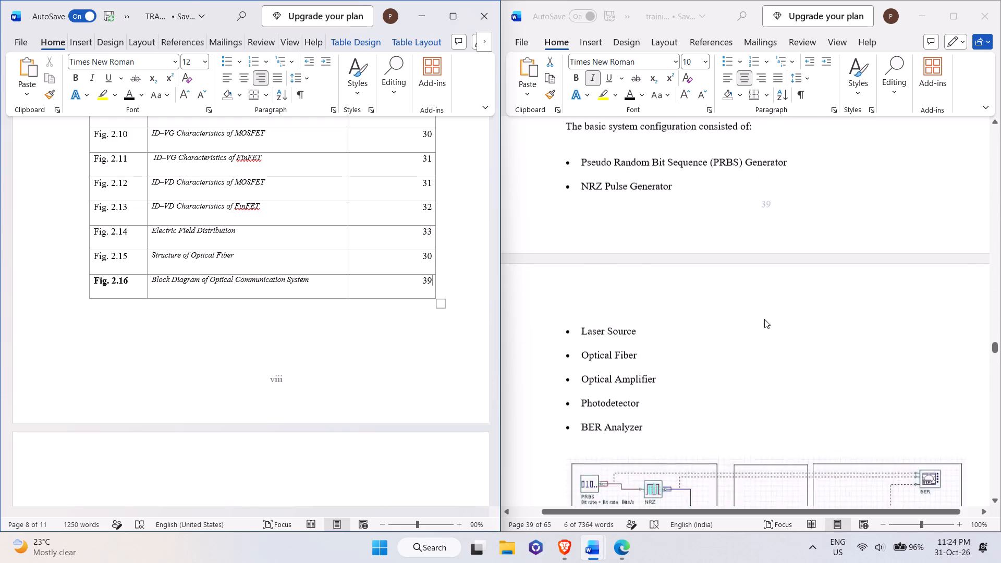
{"action": "scroll", "coordinate": [764, 319], "scroll_direction": "up", "scroll_amount": 20}
{"action": "scroll", "coordinate": [764, 319], "scroll_direction": "up", "scroll_amount": 7}
{"action": "scroll", "coordinate": [770, 326], "scroll_direction": "up", "scroll_amount": 20}
{"action": "scroll", "coordinate": [770, 326], "scroll_direction": "up", "scroll_amount": 10}
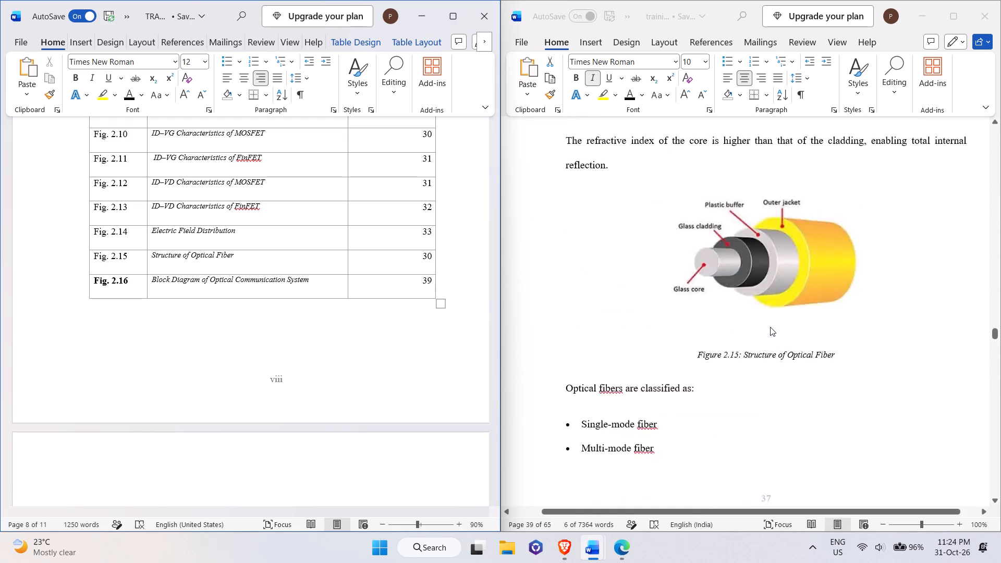
{"action": "scroll", "coordinate": [770, 327], "scroll_direction": "up", "scroll_amount": 8}
{"action": "scroll", "coordinate": [770, 327], "scroll_direction": "down", "scroll_amount": 12}
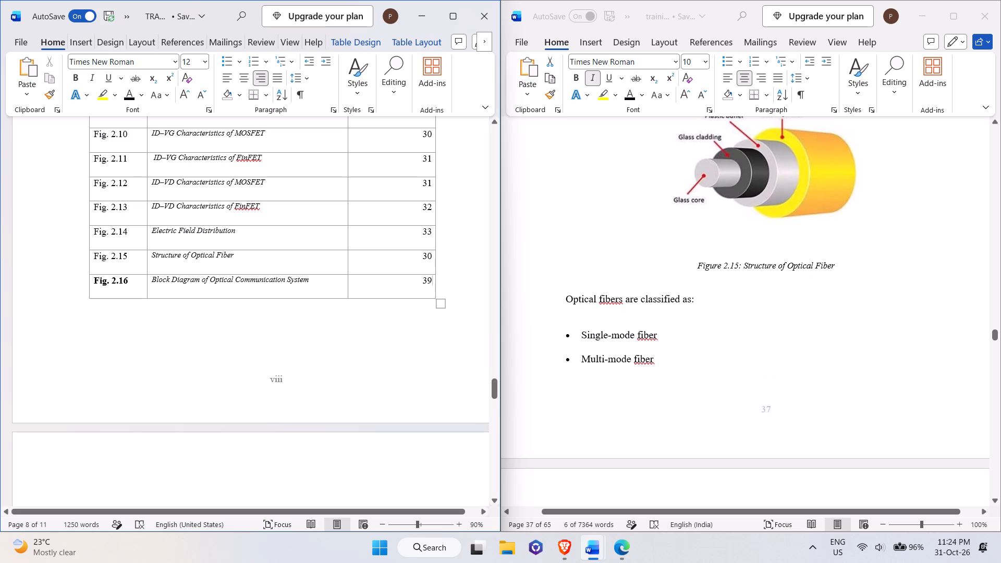
{"action": "left_click", "coordinate": [433, 259]}
{"action": "key", "text": "BackSpace"}
{"action": "key", "text": "7"}
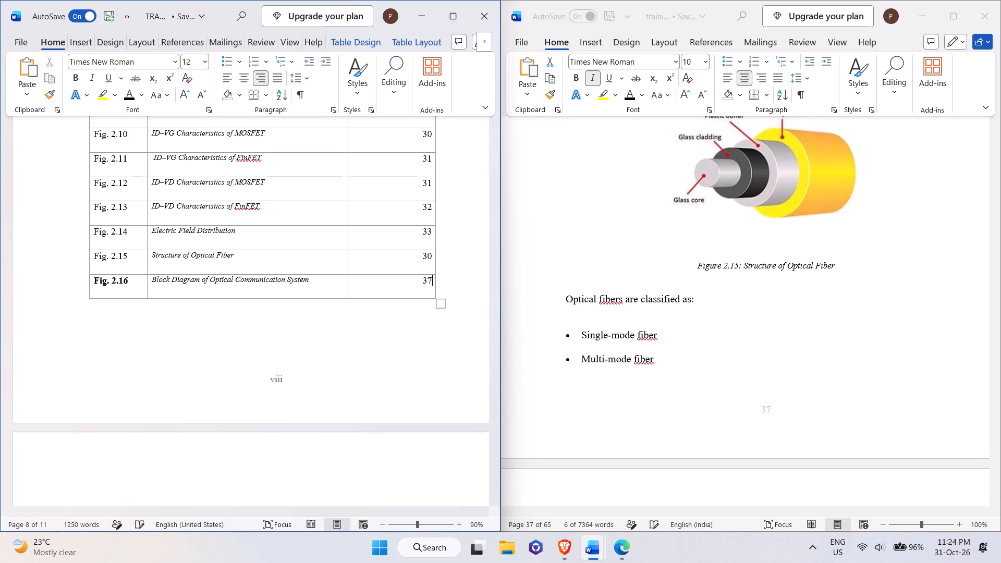
{"action": "key", "text": "BackSpace"}
{"action": "key", "text": "9"}
{"action": "key", "text": "Up"}
{"action": "key", "text": "BackSpace"}
{"action": "key", "text": "7"}
Add a row below the Fig. 2.16 entry and renumber the training file's "Optical Communication Link in OptiSystem" caption as Figure 2.17.
{"action": "scroll", "coordinate": [700, 357], "scroll_direction": "down", "scroll_amount": 20}
{"action": "scroll", "coordinate": [700, 357], "scroll_direction": "down", "scroll_amount": 2}
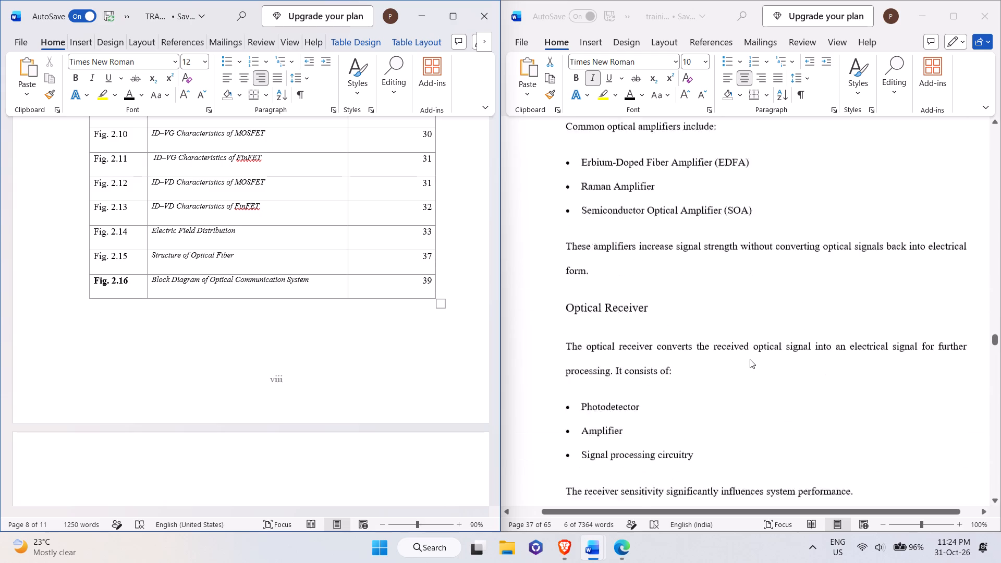
{"action": "scroll", "coordinate": [750, 359], "scroll_direction": "down", "scroll_amount": 20}
{"action": "scroll", "coordinate": [750, 359], "scroll_direction": "down", "scroll_amount": 15}
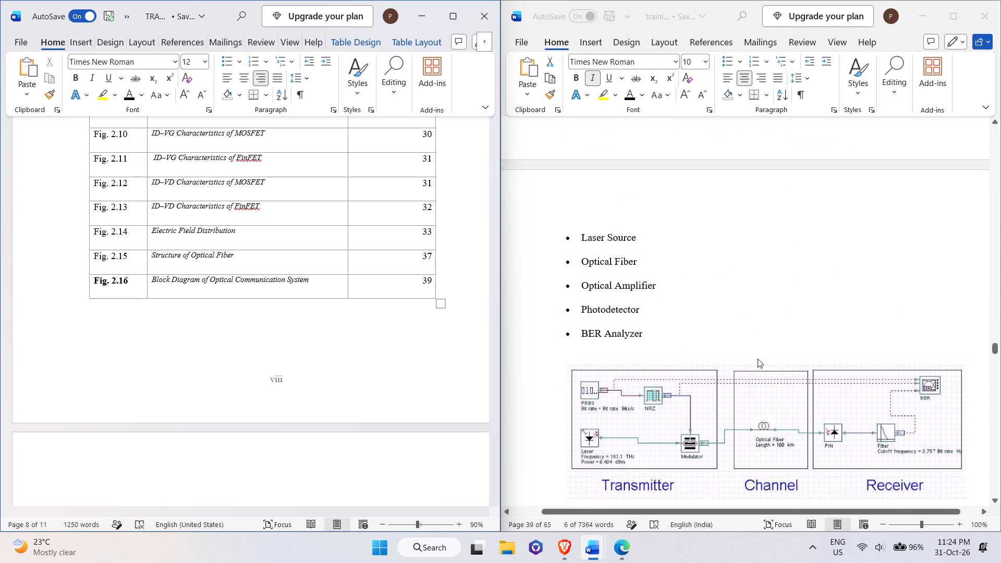
{"action": "scroll", "coordinate": [758, 359], "scroll_direction": "down", "scroll_amount": 5}
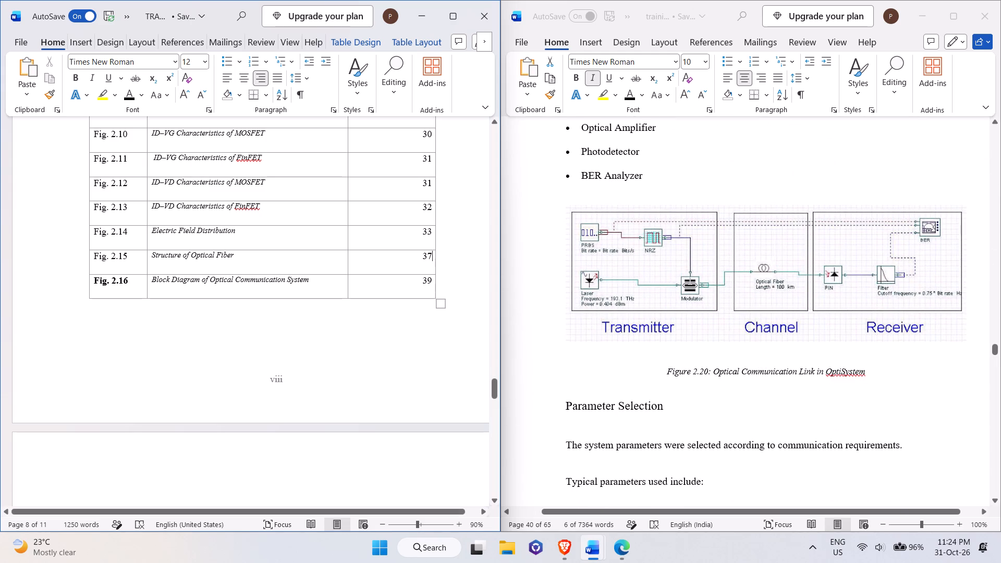
{"action": "left_click", "coordinate": [80, 298]}
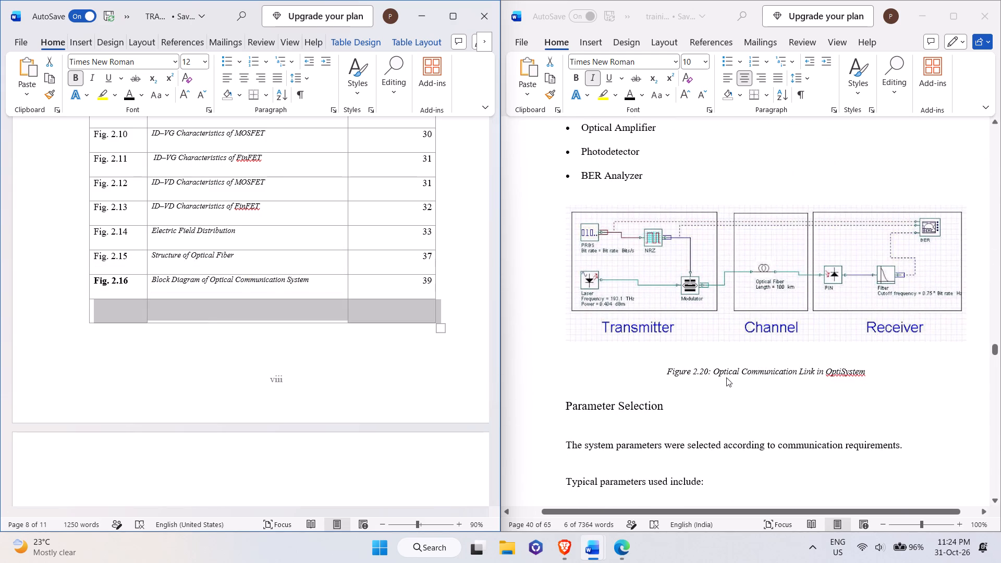
{"action": "double_click", "coordinate": [705, 375]}
{"action": "key", "text": "Right"}
{"action": "key", "text": "BackSpace"}
{"action": "key", "text": "BackSpace"}
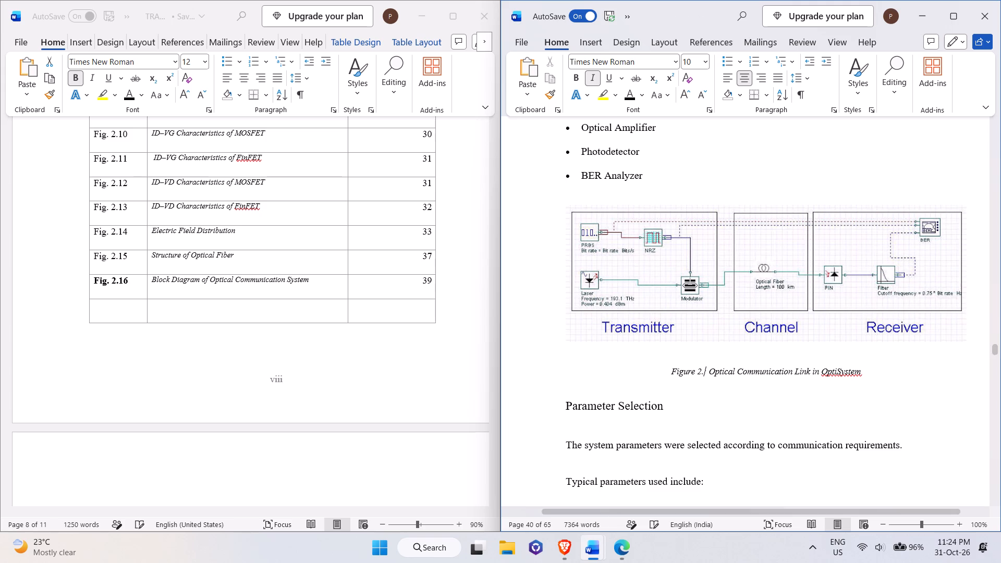
{"action": "type", "text": "17"}
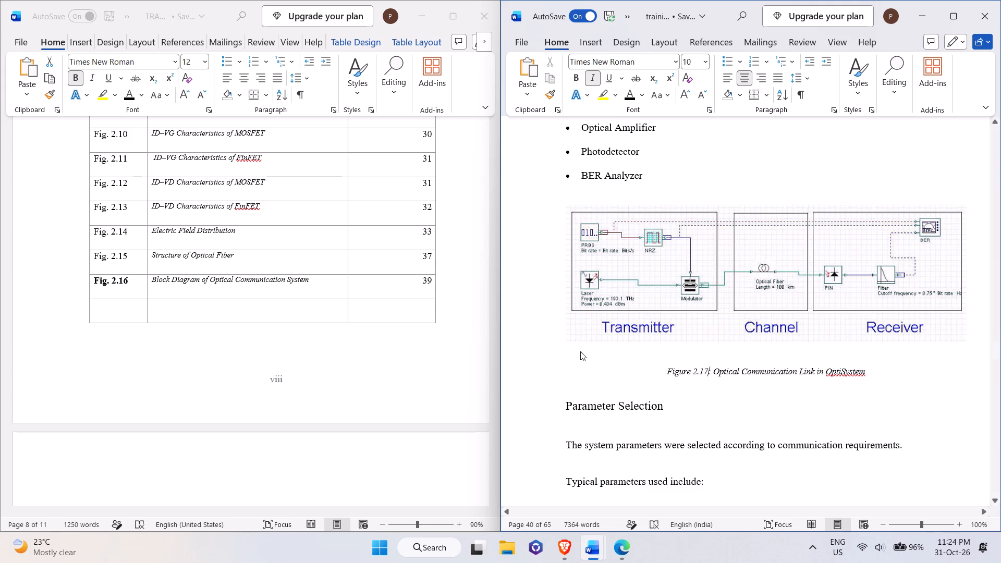
Copy the caption text "Optical Communication Link in OptiSystem" into the title cell of the empty row below Fig. 2.16.
{"action": "key", "text": "Right"}
{"action": "key", "text": "Right"}
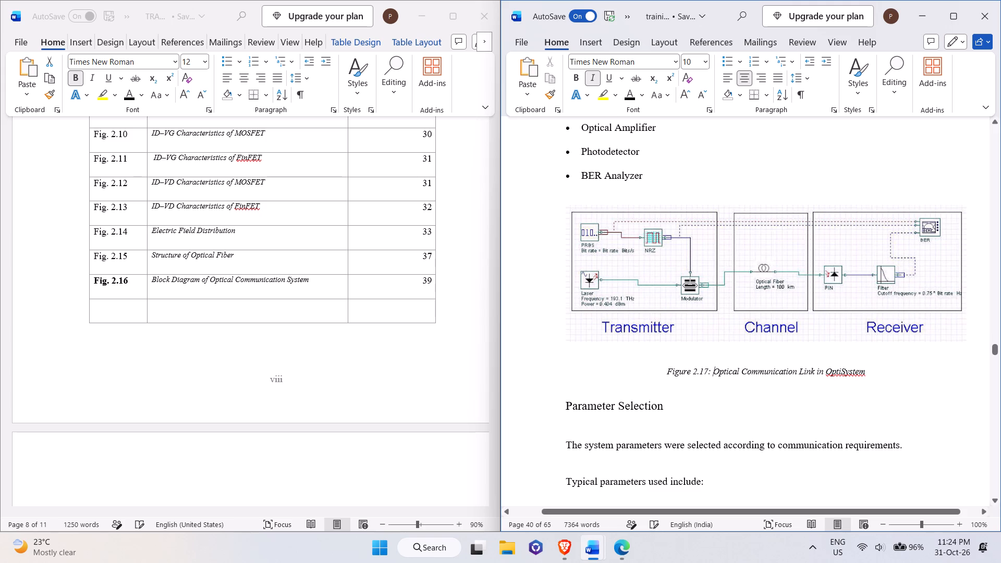
{"action": "key", "text": "ctrl+shift+Right"}
{"action": "key", "text": "ctrl+shift+Right"}
{"action": "key", "text": "ctrl+shift+Right"}
{"action": "key", "text": "ctrl+shift+Right"}
{"action": "key", "text": "ctrl+shift+Right"}
{"action": "key", "text": "ctrl+c"}
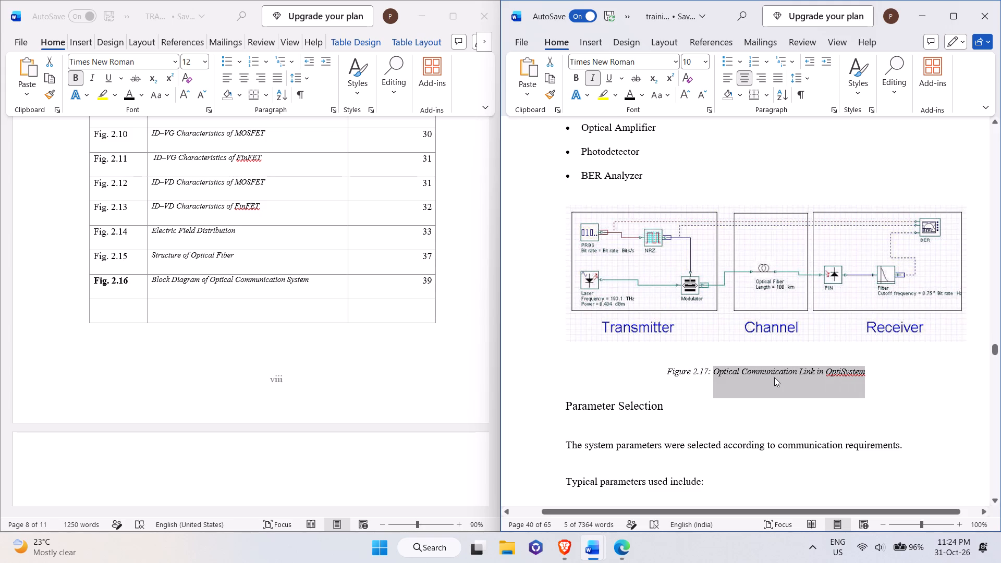
{"action": "left_click", "coordinate": [203, 307]}
{"action": "left_click", "coordinate": [205, 313]}
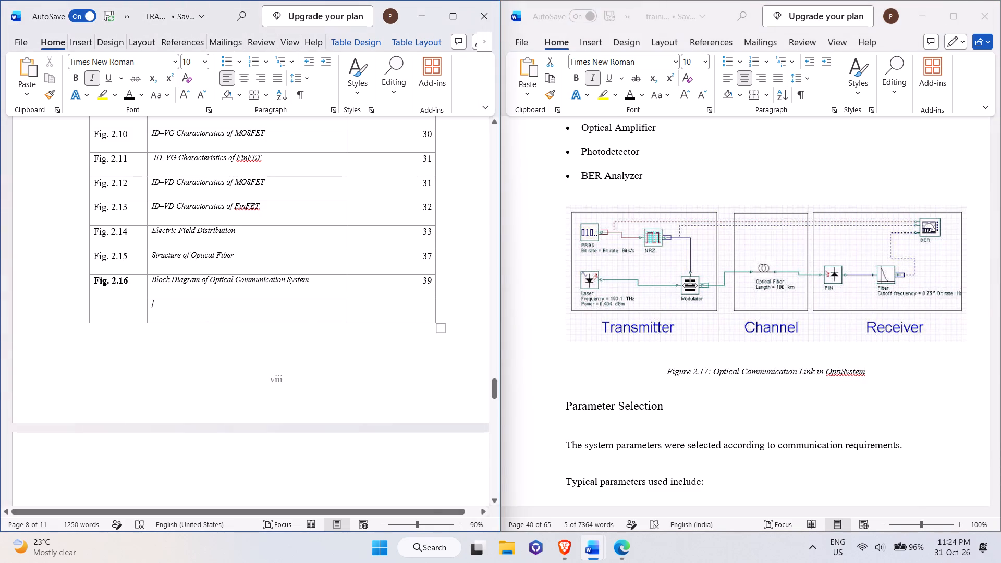
{"action": "key", "text": "ctrl+v"}
Fill in the Optical Communication Link in OptiSystem row with figure number Fig. 2.17 and page 40.
{"action": "left_click", "coordinate": [112, 307]}
{"action": "type", "text": "Fig"}
{"action": "key", "text": "slash"}
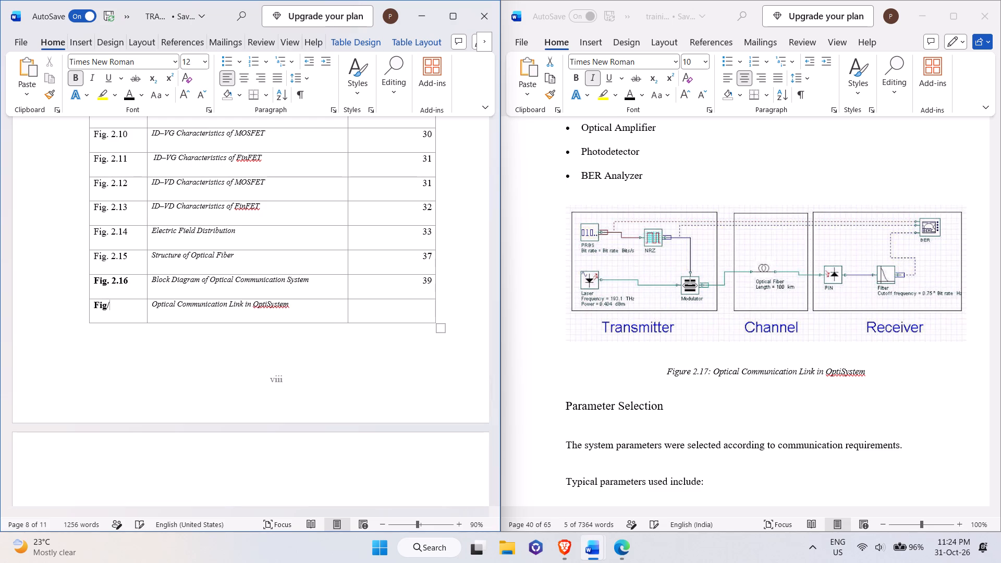
{"action": "key", "text": "BackSpace"}
{"action": "type", "text": ". 2.17"}
{"action": "scroll", "coordinate": [680, 367], "scroll_direction": "down", "scroll_amount": 3}
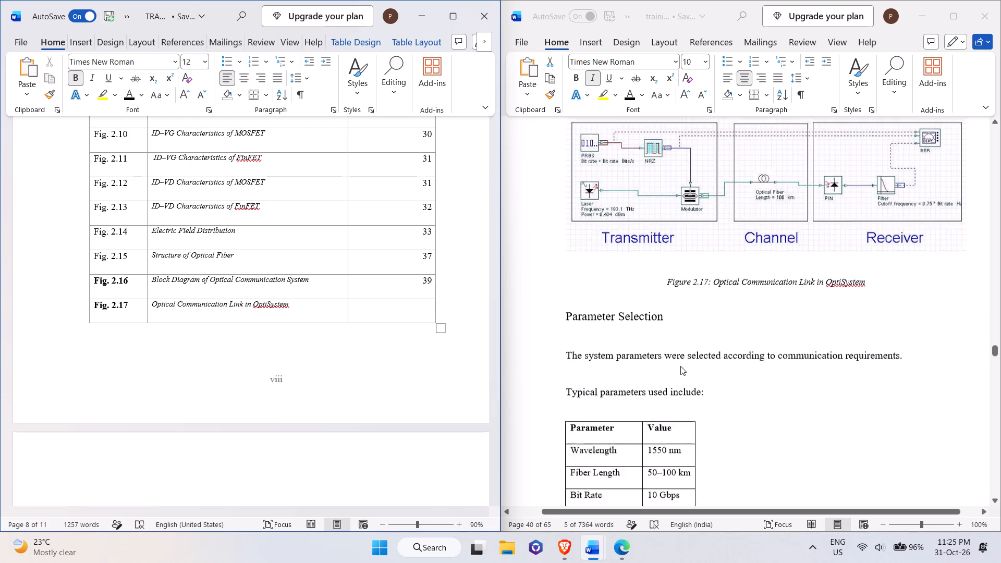
{"action": "scroll", "coordinate": [680, 366], "scroll_direction": "down", "scroll_amount": 10}
{"action": "left_click", "coordinate": [414, 313]}
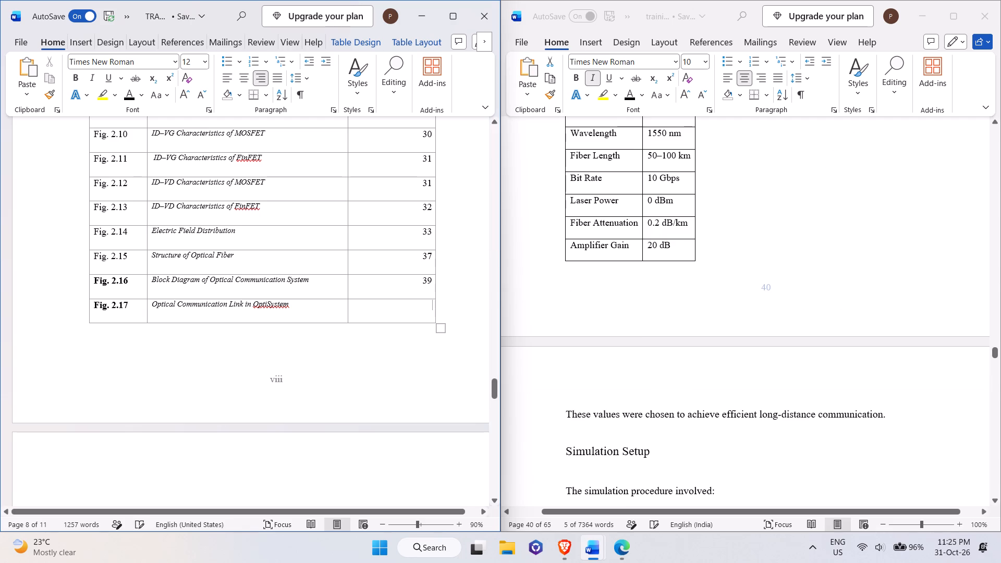
{"action": "type", "text": "40"}
Find the "BER Analyzer Output" caption in the training file and renumber it as Figure 2.18.
{"action": "scroll", "coordinate": [755, 258], "scroll_direction": "up", "scroll_amount": 2}
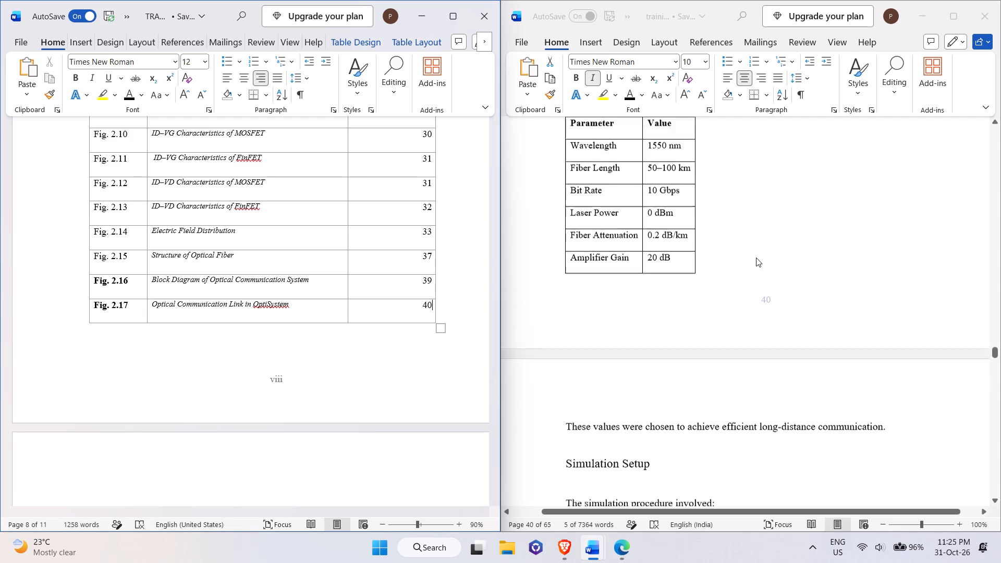
{"action": "scroll", "coordinate": [756, 258], "scroll_direction": "up", "scroll_amount": 2}
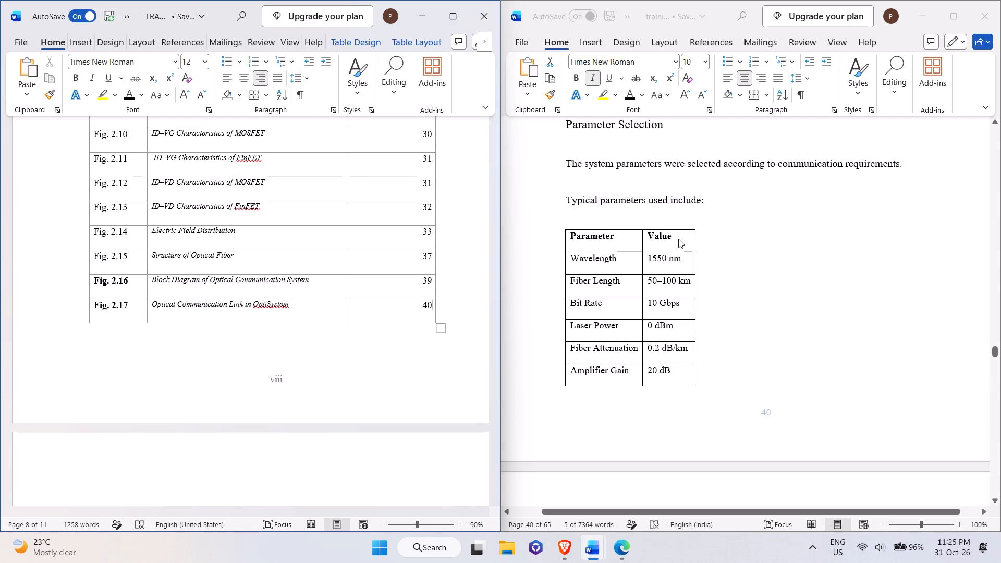
{"action": "scroll", "coordinate": [678, 239], "scroll_direction": "down", "scroll_amount": 3}
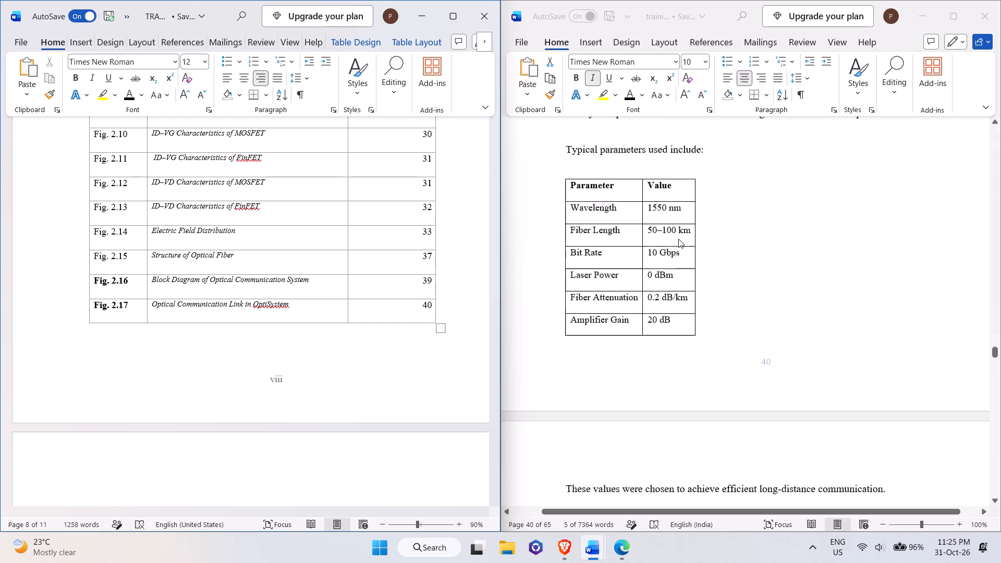
{"action": "scroll", "coordinate": [678, 239], "scroll_direction": "down", "scroll_amount": 8}
{"action": "scroll", "coordinate": [679, 239], "scroll_direction": "down", "scroll_amount": 14}
{"action": "scroll", "coordinate": [679, 239], "scroll_direction": "up", "scroll_amount": 5}
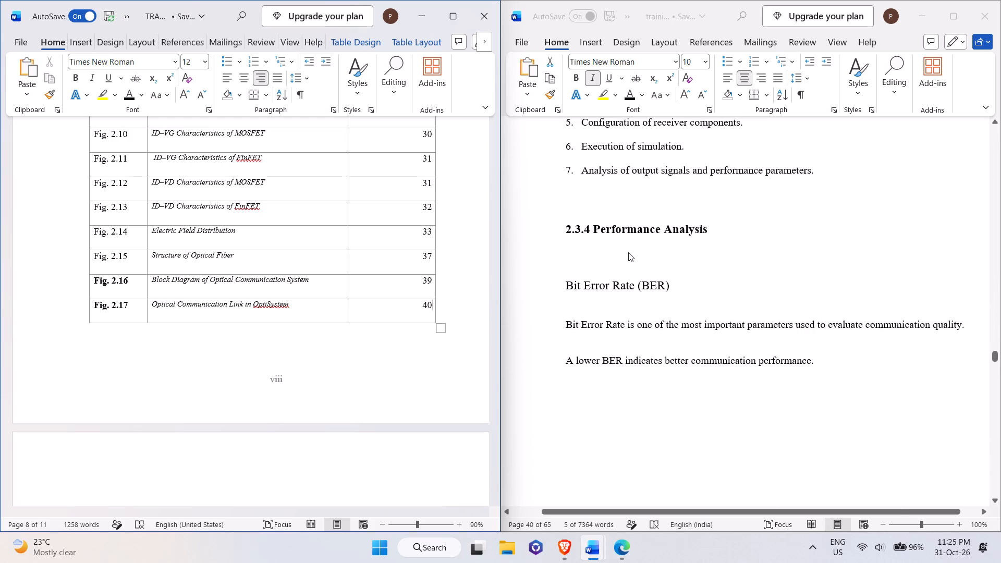
{"action": "scroll", "coordinate": [628, 252], "scroll_direction": "down", "scroll_amount": 12}
{"action": "scroll", "coordinate": [628, 254], "scroll_direction": "up", "scroll_amount": 2}
{"action": "scroll", "coordinate": [628, 254], "scroll_direction": "down", "scroll_amount": 8}
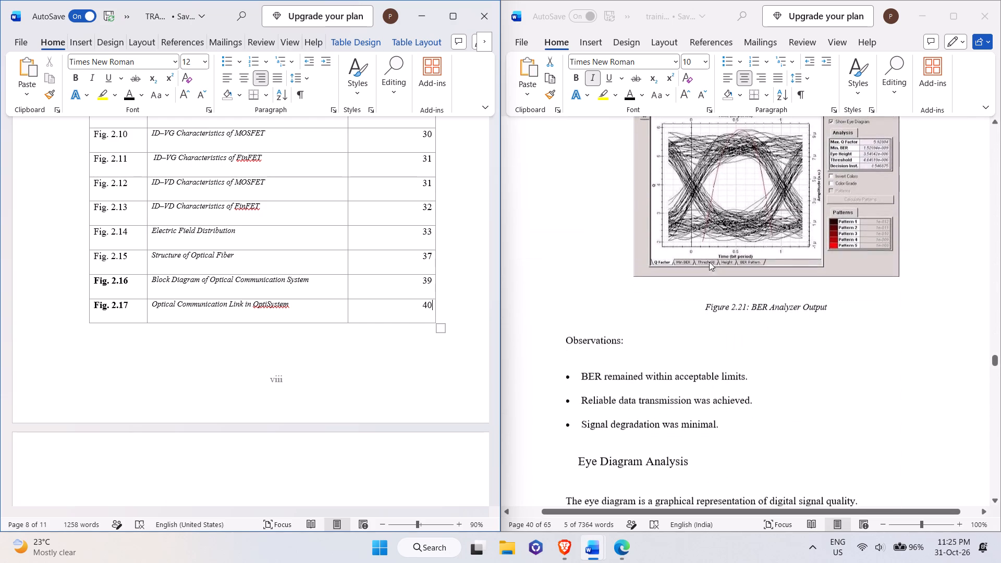
{"action": "double_click", "coordinate": [745, 311]}
{"action": "left_click", "coordinate": [745, 311]}
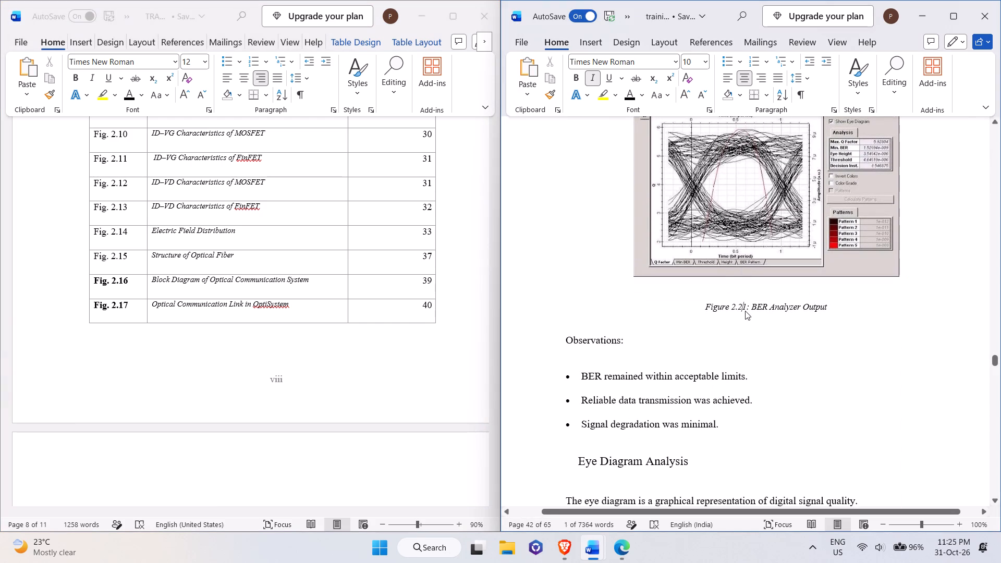
{"action": "left_click", "coordinate": [746, 310]}
{"action": "key", "text": "BackSpace"}
{"action": "key", "text": "BackSpace"}
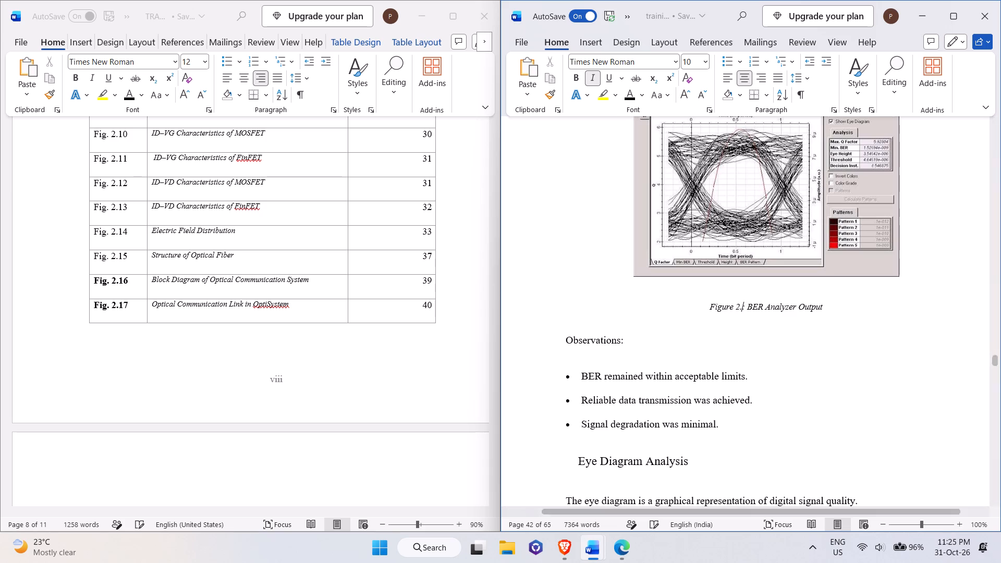
{"action": "type", "text": "18"}
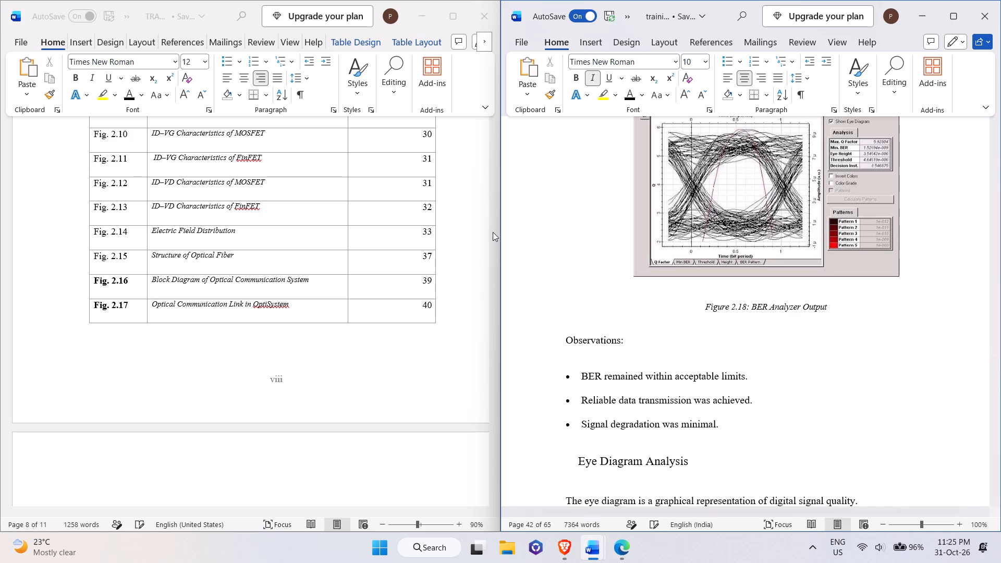
Add a row below the Fig. 2.17 entry and copy the caption text "BER Analyzer Output" into its title cell.
{"action": "key", "text": "Right"}
{"action": "key", "text": "Right"}
{"action": "key", "text": "ctrl+shift+Right"}
{"action": "key", "text": "ctrl+shift+Right"}
{"action": "key", "text": "ctrl+shift+Right"}
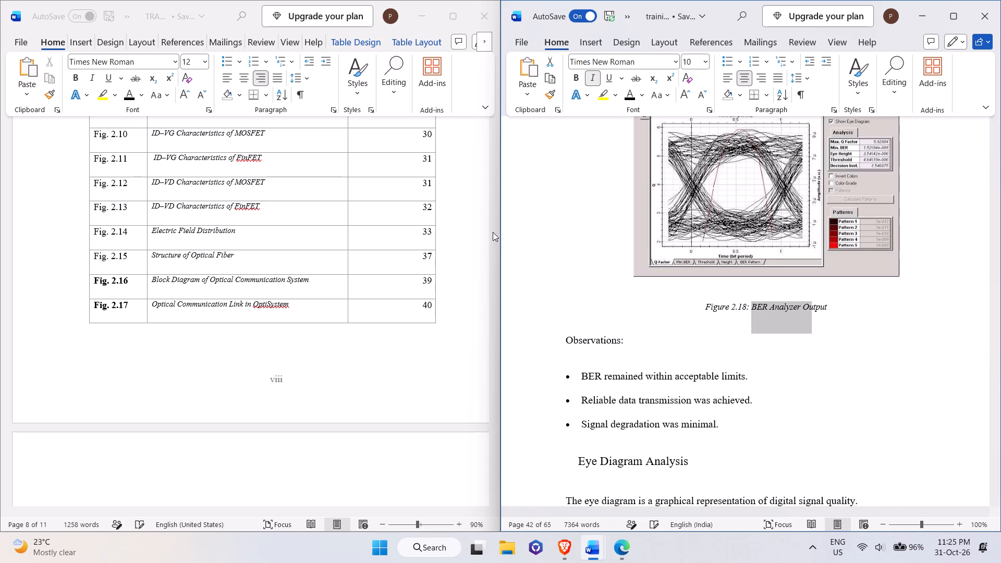
{"action": "key", "text": "ctrl+c"}
{"action": "scroll", "coordinate": [147, 271], "scroll_direction": "down", "scroll_amount": 11}
{"action": "scroll", "coordinate": [148, 271], "scroll_direction": "up", "scroll_amount": 7}
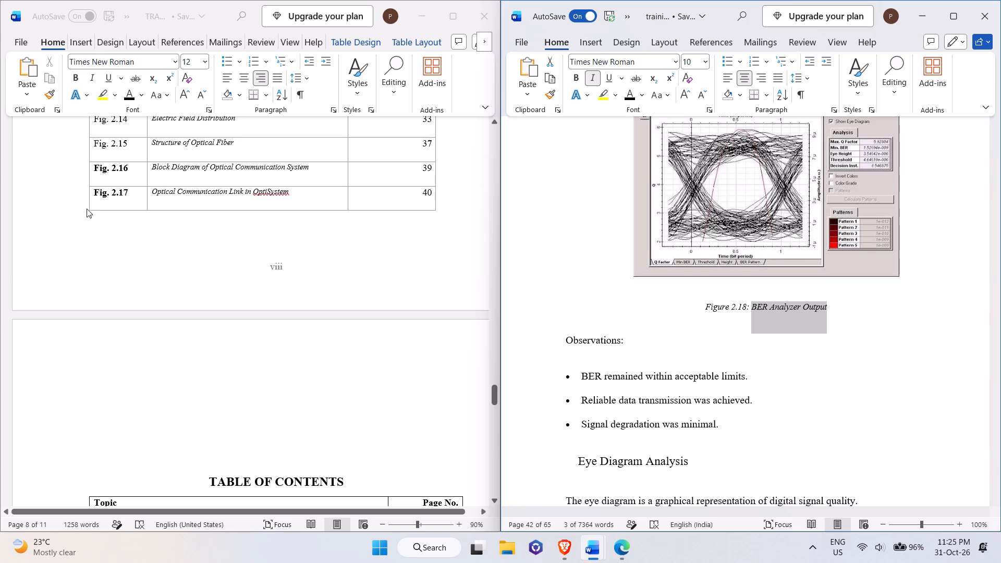
{"action": "left_click", "coordinate": [88, 209]}
{"action": "left_click", "coordinate": [86, 210]}
{"action": "left_click", "coordinate": [120, 224]}
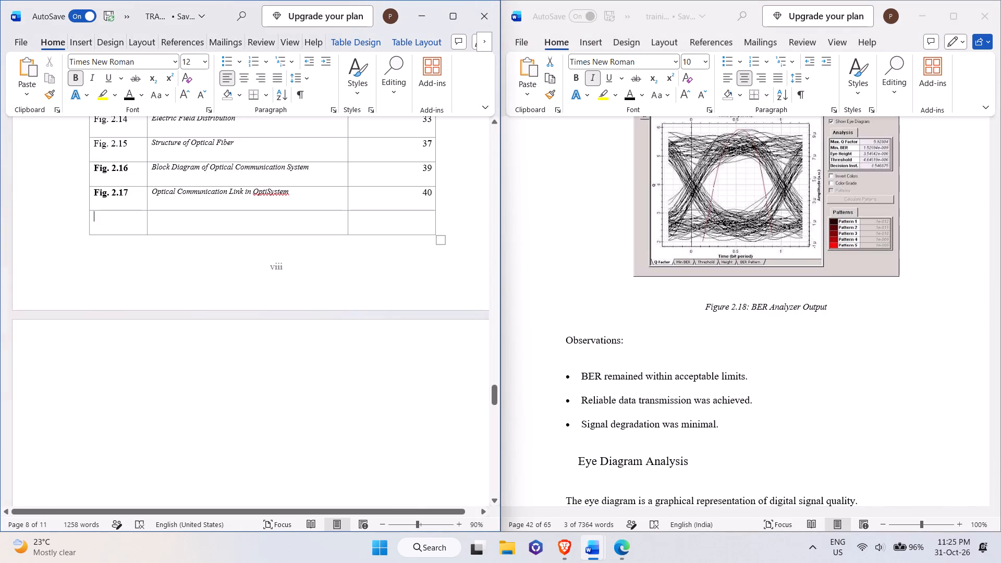
{"action": "left_click", "coordinate": [212, 223]}
{"action": "key", "text": "ctrl+v"}
Fill in the BER Analyzer Output row with figure number Fig. 2.18 and page 42.
{"action": "left_click", "coordinate": [121, 227]}
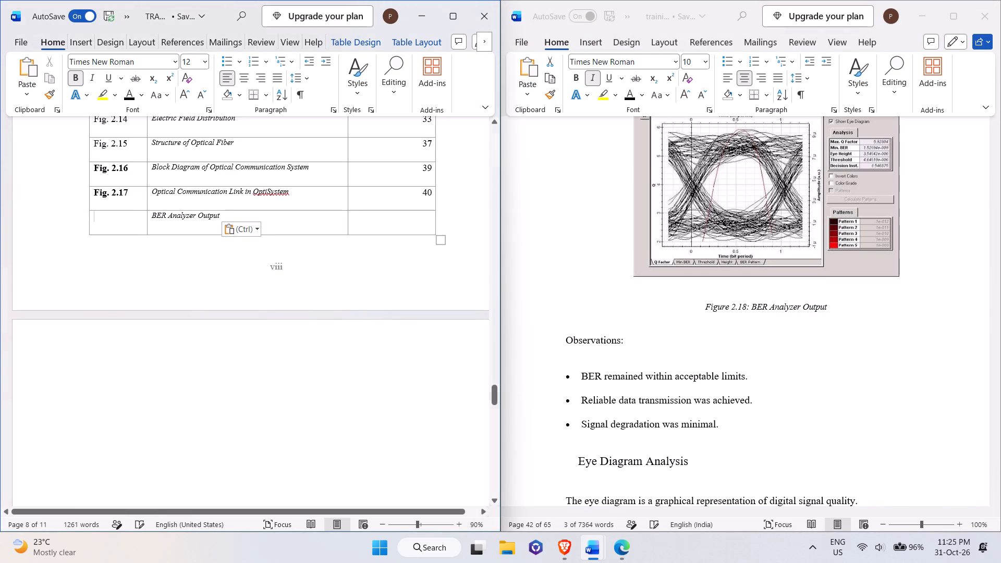
{"action": "type", "text": "Fig"}
{"action": "key", "text": "space"}
{"action": "key", "text": "BackSpace"}
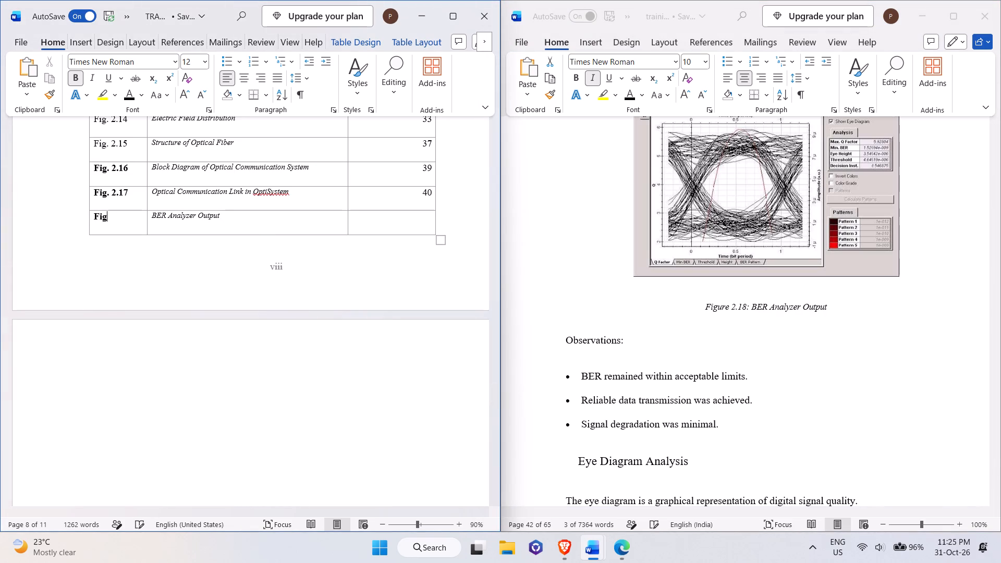
{"action": "type", "text": ". 2.18"}
{"action": "left_click", "coordinate": [411, 223]}
{"action": "scroll", "coordinate": [829, 325], "scroll_direction": "down", "scroll_amount": 11}
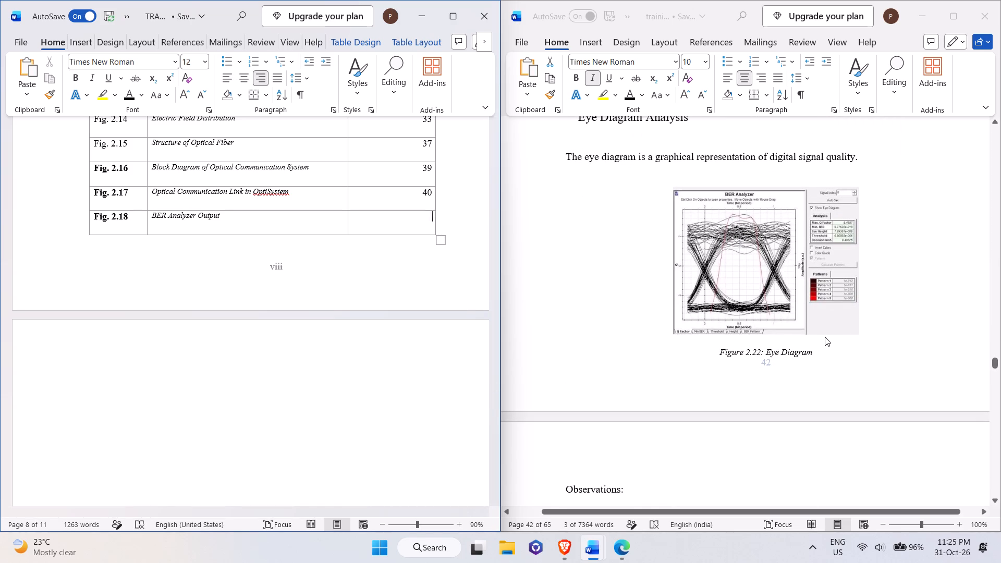
{"action": "type", "text": "42"}
Add a row below the Fig. 2.18 entry and enter Fig. 2.19 as its figure number.
{"action": "left_click", "coordinate": [90, 231]}
{"action": "left_click", "coordinate": [76, 238]}
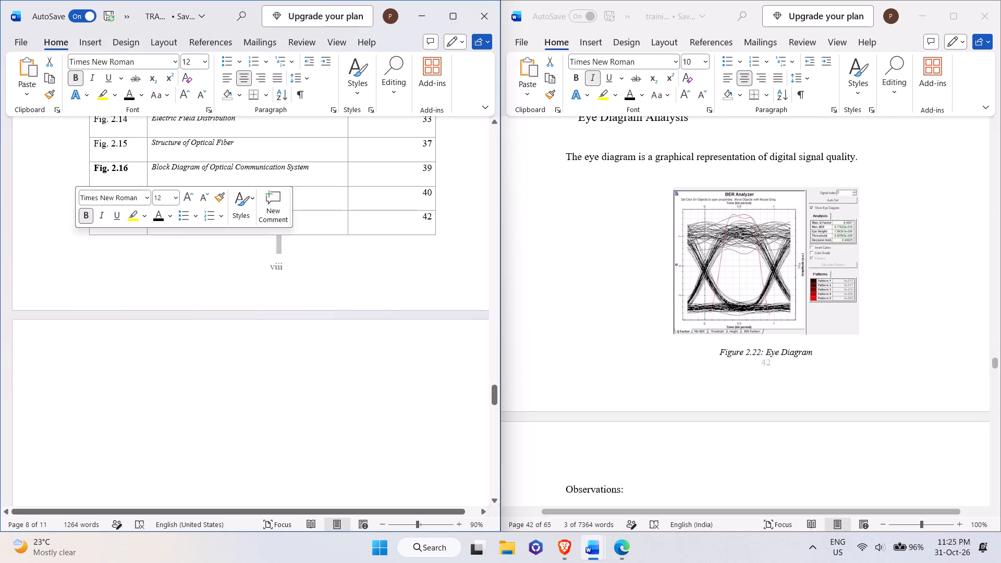
{"action": "left_click", "coordinate": [89, 233]}
{"action": "left_click", "coordinate": [81, 235]}
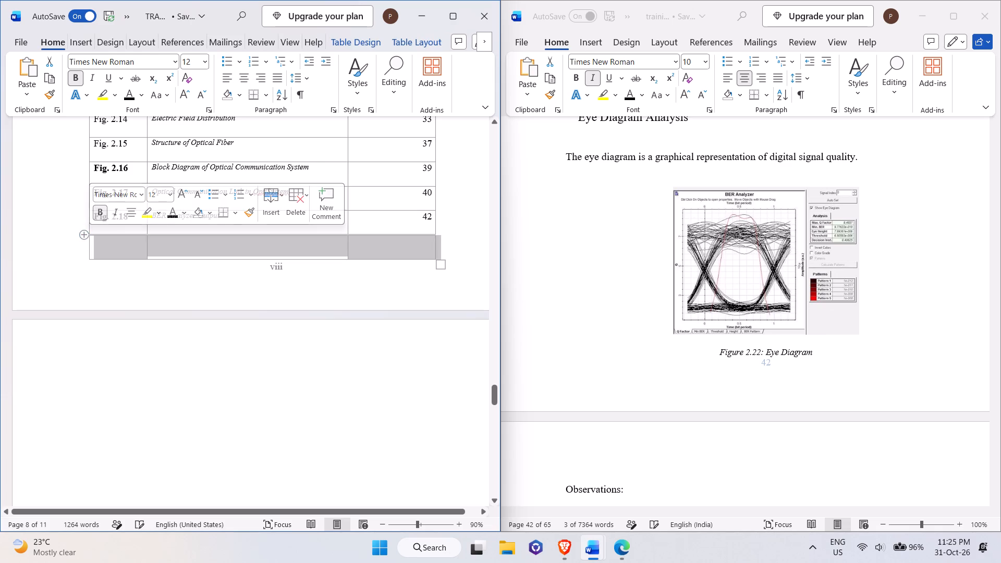
{"action": "left_click", "coordinate": [100, 239]}
{"action": "type", "text": "Fig/"}
{"action": "key", "text": "BackSpace"}
{"action": "type", "text": ". 2.19"}
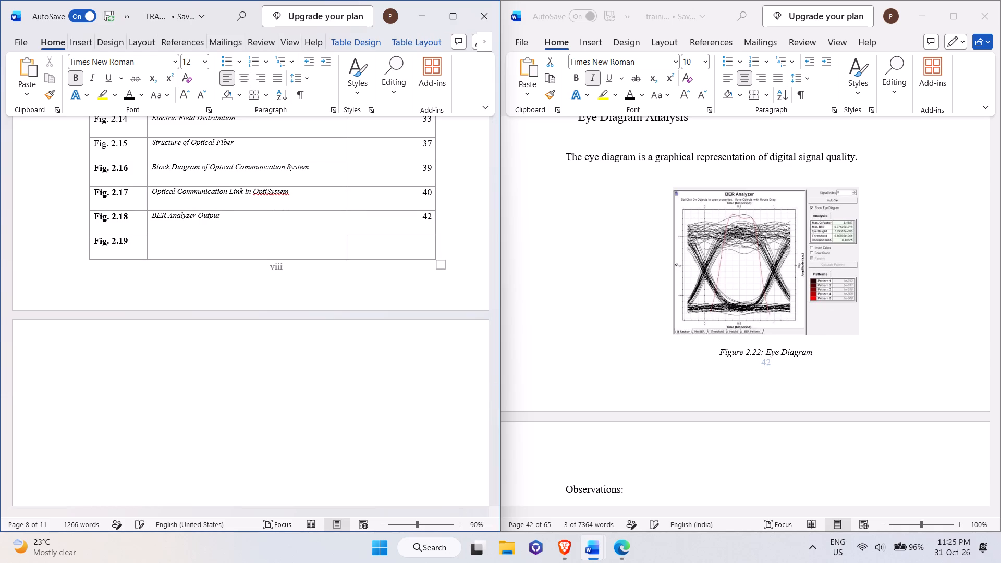
Renumber the "Eye Diagram" caption in the training file as Figure 2.19.
{"action": "key", "text": "Right"}
{"action": "double_click", "coordinate": [761, 356]}
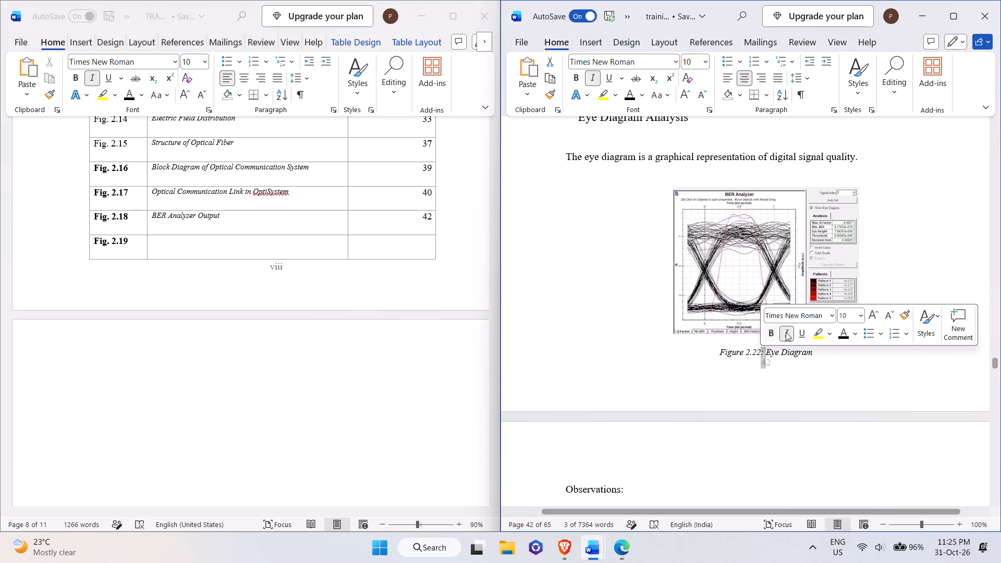
{"action": "key", "text": "Left"}
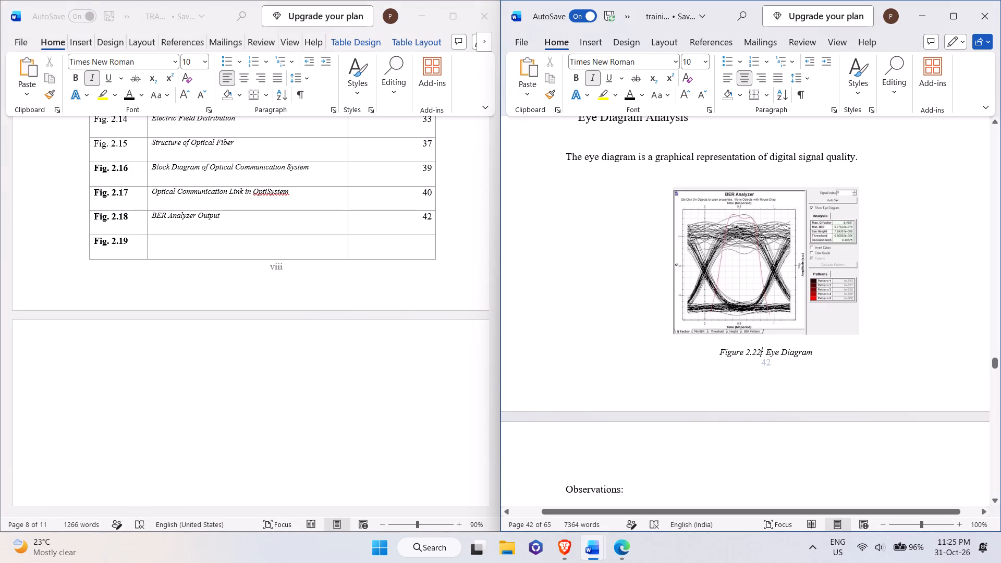
{"action": "key", "text": "BackSpace"}
{"action": "key", "text": "BackSpace"}
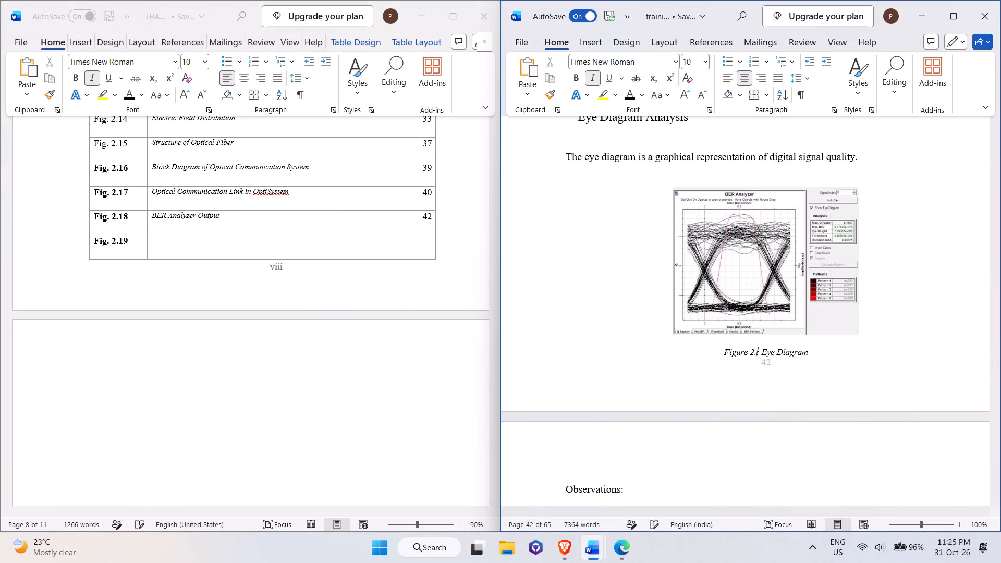
{"action": "type", "text": "19"}
Copy the caption text "Eye Diagram" into the title cell of the Fig. 2.19 row and enter page 42.
{"action": "key", "text": "Right"}
{"action": "key", "text": "Right"}
{"action": "key", "text": "ctrl+shift+Right"}
{"action": "key", "text": "ctrl+shift+Right"}
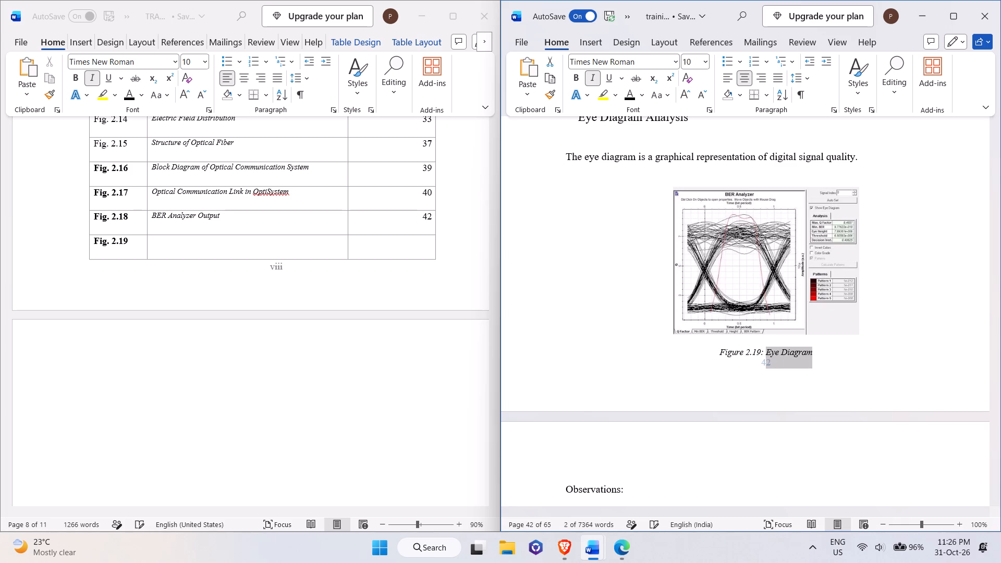
{"action": "key", "text": "ctrl+c"}
{"action": "left_click", "coordinate": [247, 251]}
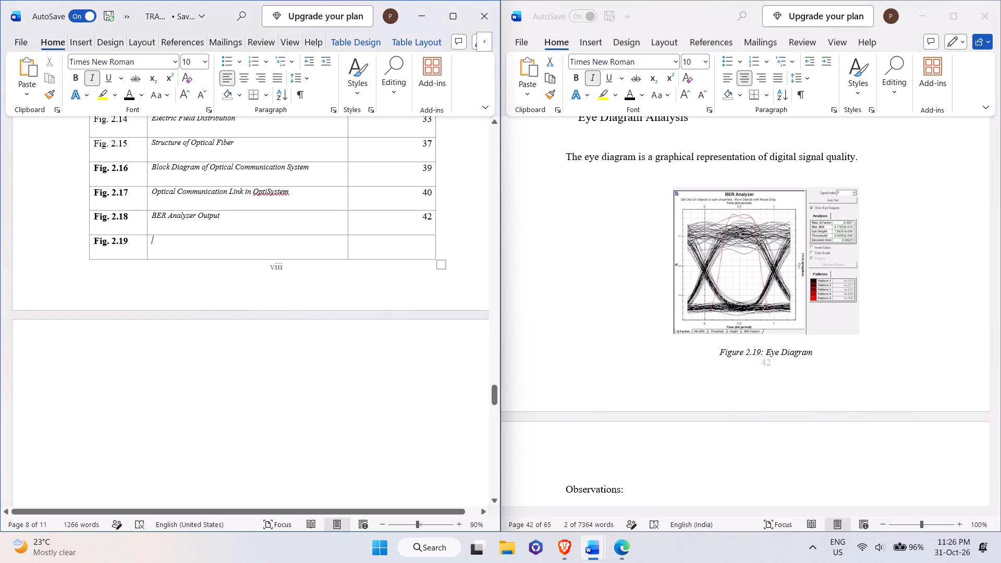
{"action": "key", "text": "ctrl+v"}
{"action": "left_click", "coordinate": [382, 243]}
{"action": "scroll", "coordinate": [754, 296], "scroll_direction": "down", "scroll_amount": 14}
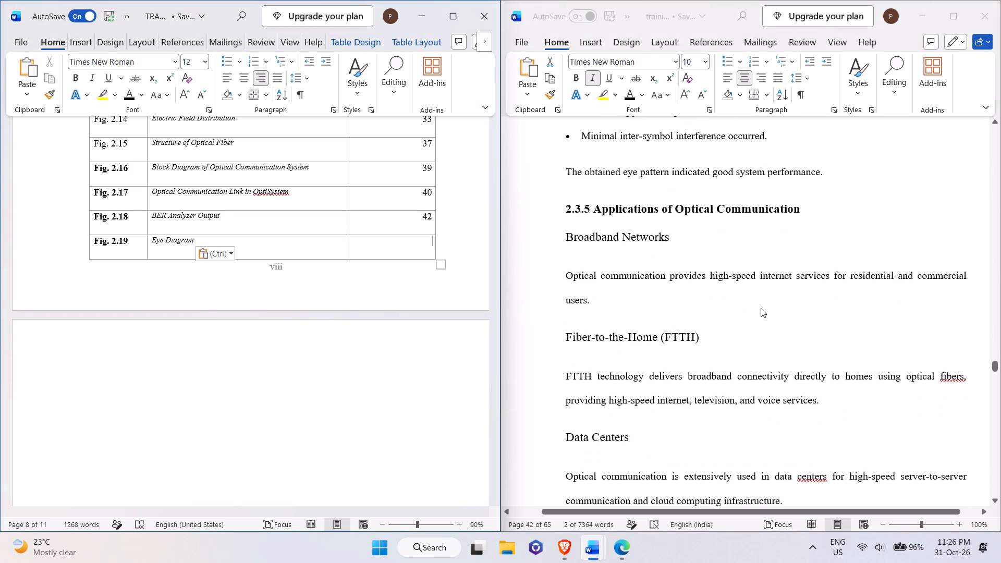
{"action": "scroll", "coordinate": [761, 308], "scroll_direction": "up", "scroll_amount": 10}
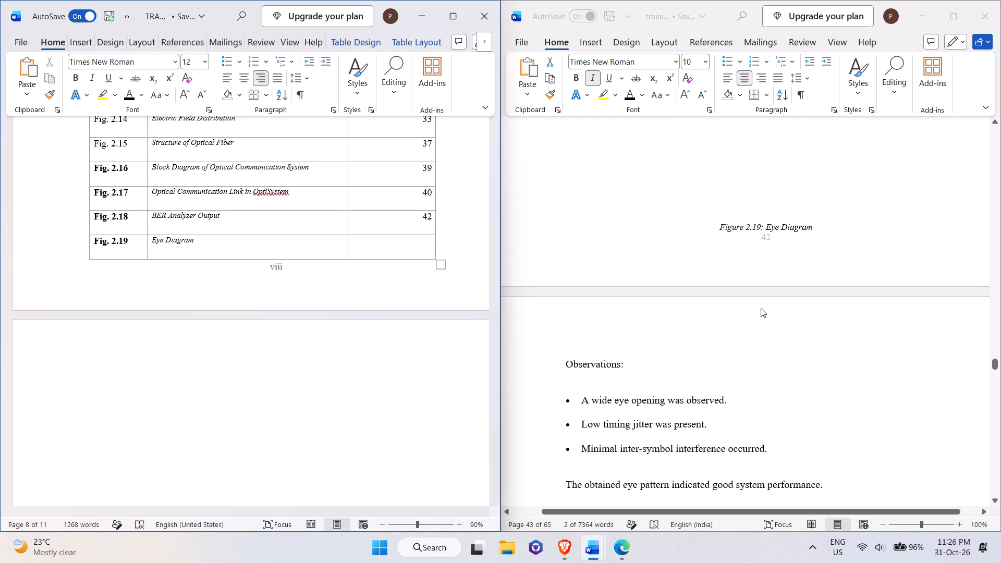
{"action": "type", "text": "42"}
Find the first Chapter 3 figure in the training file and add a row numbered Fig. 3.1 below the Fig. 2.19 entry.
{"action": "scroll", "coordinate": [914, 341], "scroll_direction": "down", "scroll_amount": 7}
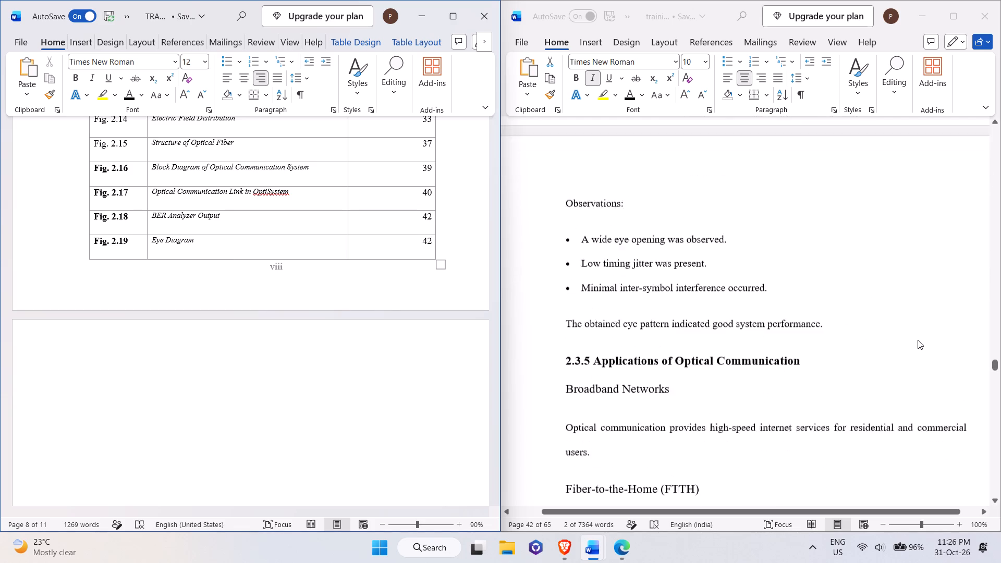
{"action": "scroll", "coordinate": [918, 340], "scroll_direction": "down", "scroll_amount": 20}
{"action": "scroll", "coordinate": [918, 340], "scroll_direction": "down", "scroll_amount": 20}
{"action": "scroll", "coordinate": [918, 340], "scroll_direction": "down", "scroll_amount": 14}
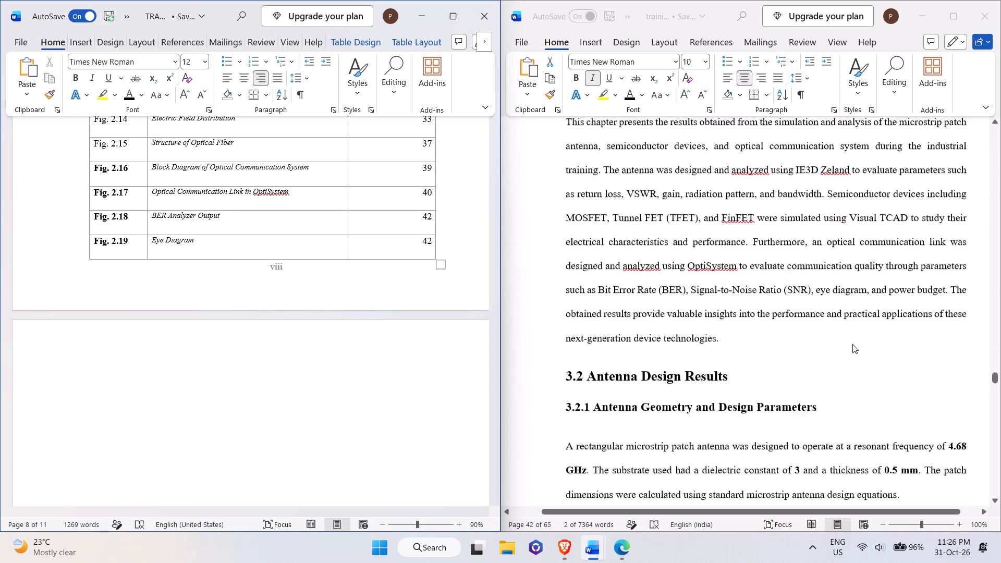
{"action": "scroll", "coordinate": [852, 344], "scroll_direction": "down", "scroll_amount": 17}
{"action": "scroll", "coordinate": [852, 344], "scroll_direction": "down", "scroll_amount": 6}
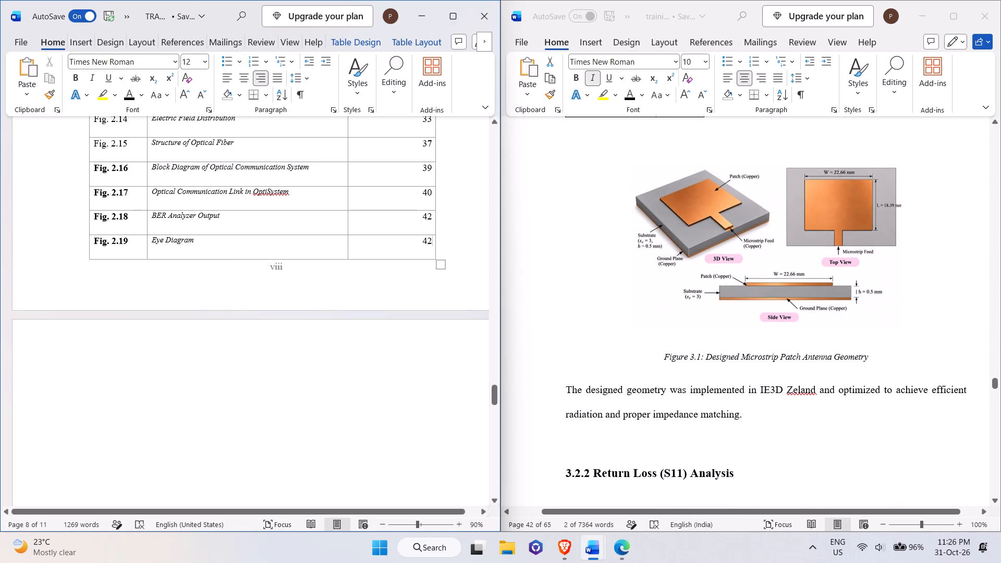
{"action": "left_click", "coordinate": [81, 259]}
{"action": "left_click", "coordinate": [103, 379]}
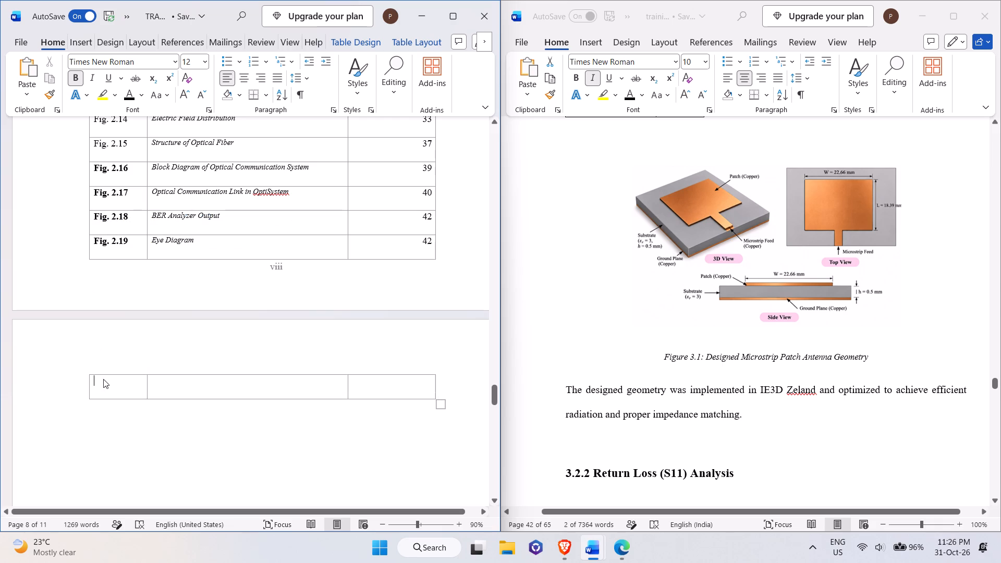
{"action": "type", "text": "Fig"}
{"action": "type", "text": ". 3"}
{"action": "key", "text": "BackSpace"}
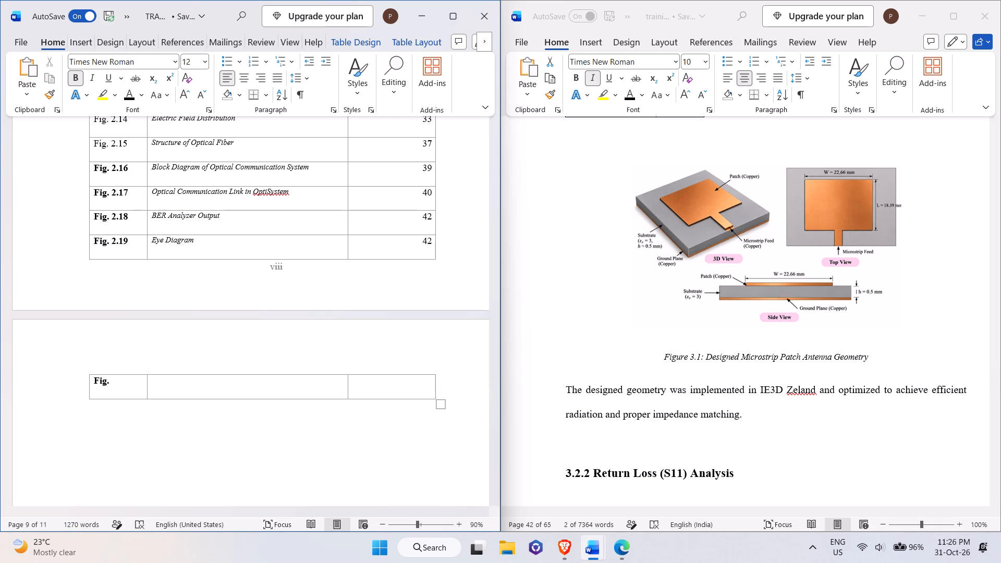
{"action": "type", "text": "3.1"}
{"action": "key", "text": "space"}
Copy the caption text "Designed Microstrip Patch Antenna Geometry" into the Fig. 3.1 title cell and left-align it.
{"action": "left_click", "coordinate": [182, 377]}
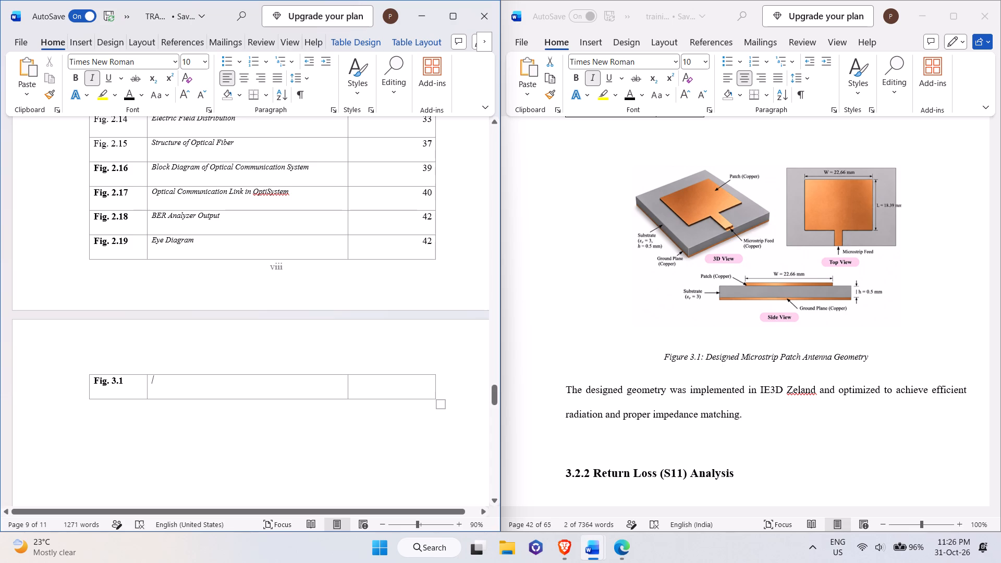
{"action": "left_click_drag", "start_coordinate": [710, 356], "coordinate": [854, 364]}
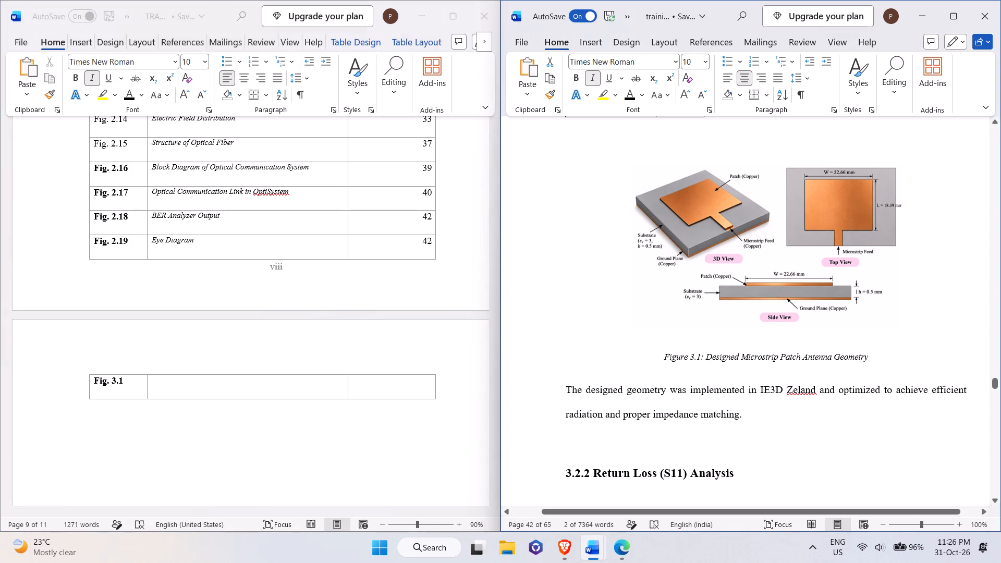
{"action": "left_click_drag", "start_coordinate": [854, 364], "coordinate": [862, 363]}
{"action": "left_click_drag", "start_coordinate": [707, 359], "coordinate": [887, 356]}
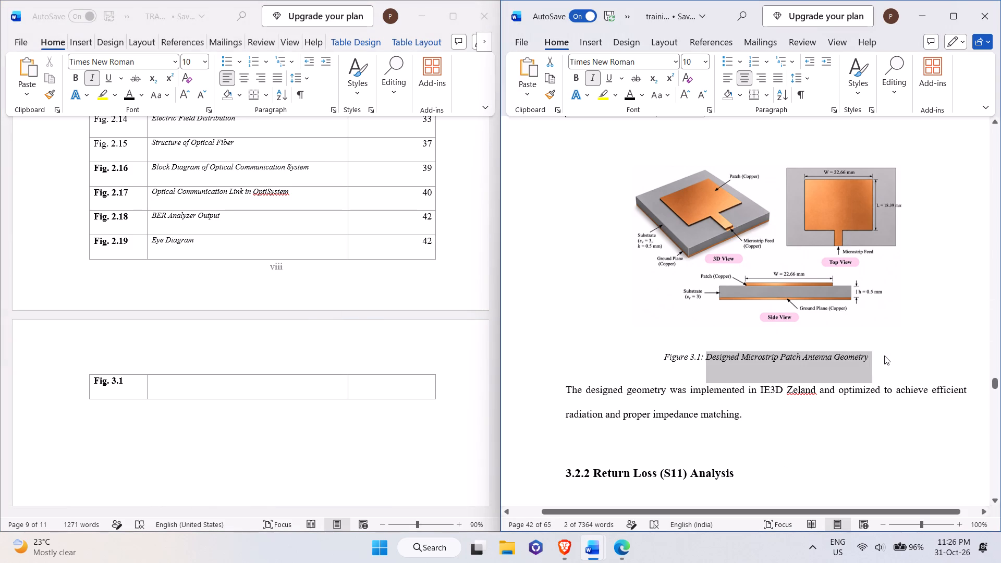
{"action": "key", "text": "ctrl+c"}
{"action": "left_click", "coordinate": [241, 390]}
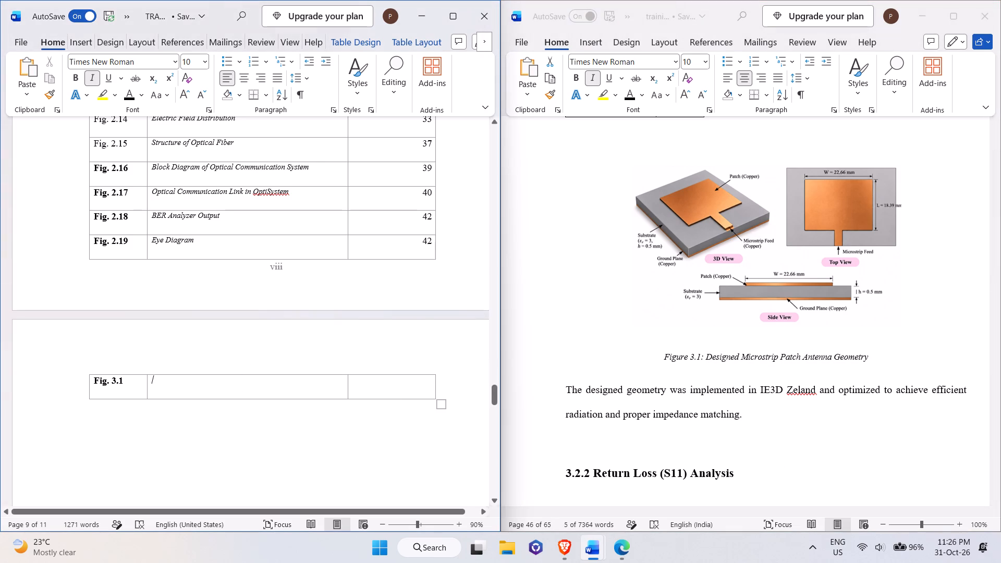
{"action": "key", "text": "ctrl+v"}
{"action": "key", "text": "BackSpace"}
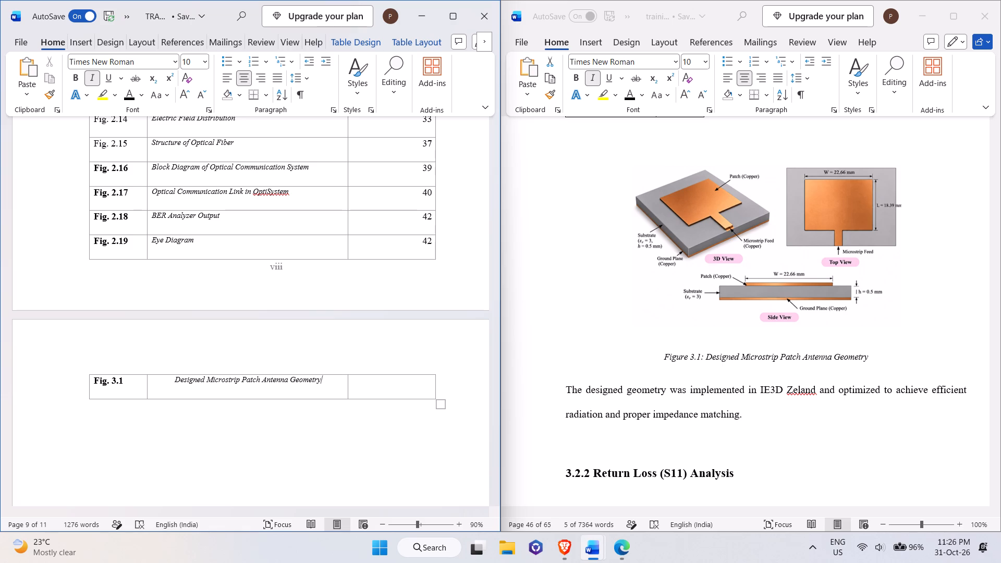
{"action": "key", "text": "ctrl+shift+Left"}
{"action": "key", "text": "ctrl+shift+Left"}
{"action": "key", "text": "ctrl+shift+Left"}
{"action": "key", "text": "ctrl+shift+Left"}
{"action": "key", "text": "ctrl+shift+Left"}
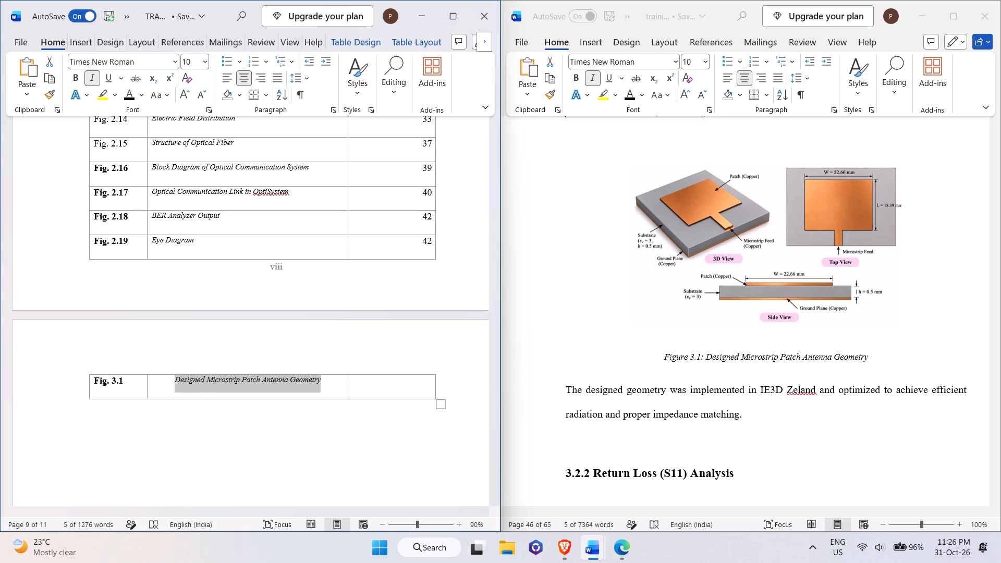
{"action": "key", "text": "ctrl+l"}
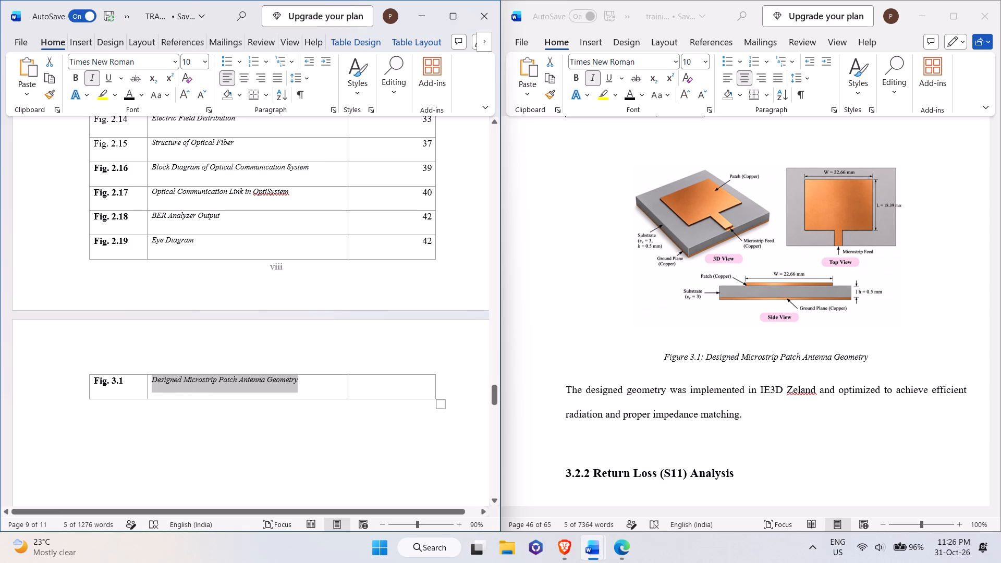
Look up the page of Figure 3.1 in the training file and enter 46 in the Fig. 3.1 row.
{"action": "left_click", "coordinate": [402, 387]}
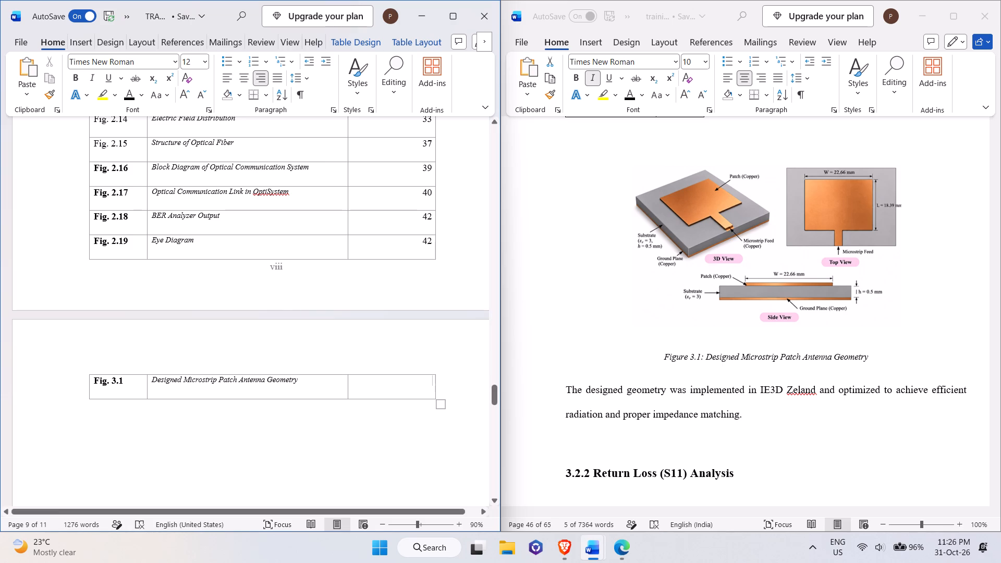
{"action": "scroll", "coordinate": [628, 413], "scroll_direction": "down", "scroll_amount": 16}
{"action": "scroll", "coordinate": [628, 413], "scroll_direction": "up", "scroll_amount": 5}
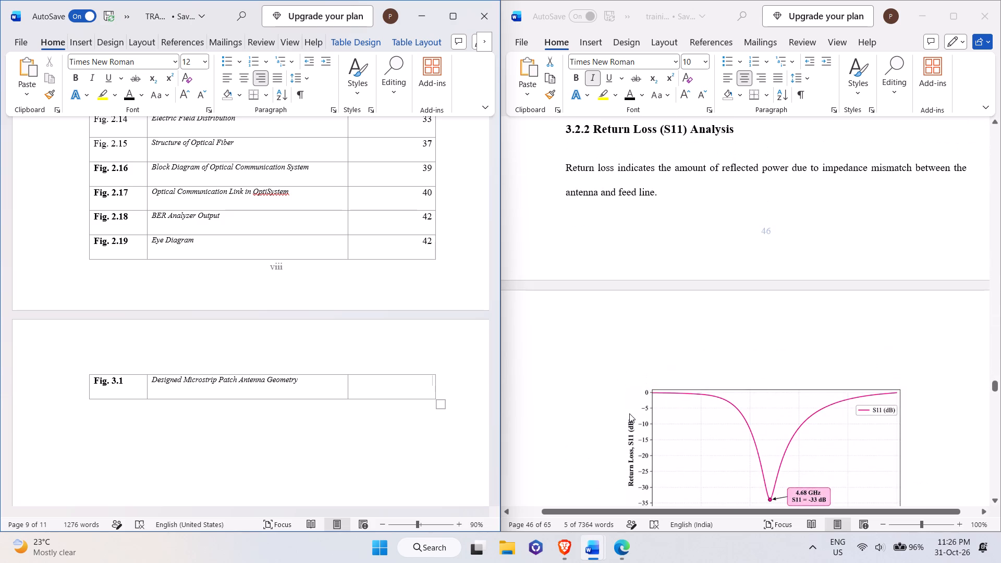
{"action": "type", "text": "46"}
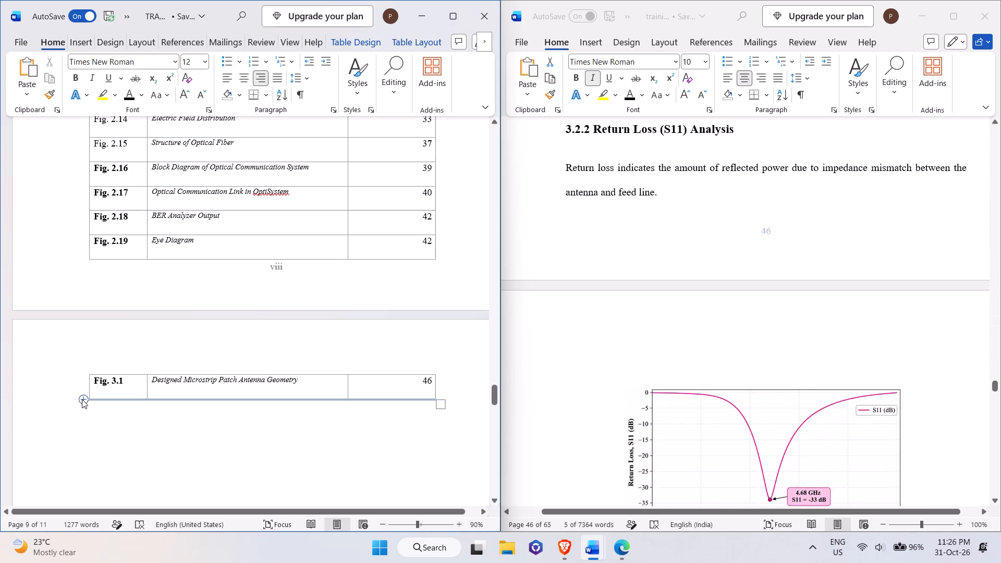
Add three rows below the Fig. 3.1 entry and enter Fig. 3.2 as the figure number of the first one.
{"action": "left_click", "coordinate": [85, 403]}
{"action": "triple_click", "coordinate": [85, 399]}
{"action": "left_click", "coordinate": [85, 399]}
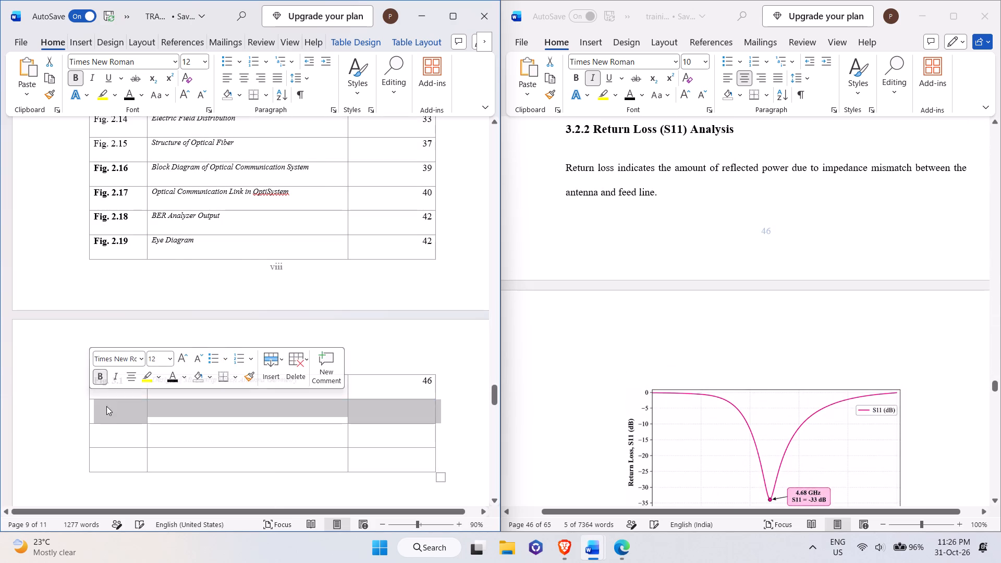
{"action": "left_click", "coordinate": [113, 410]}
{"action": "left_click", "coordinate": [101, 388]}
{"action": "left_click_drag", "start_coordinate": [90, 380], "coordinate": [105, 398]}
{"action": "left_click", "coordinate": [92, 390]}
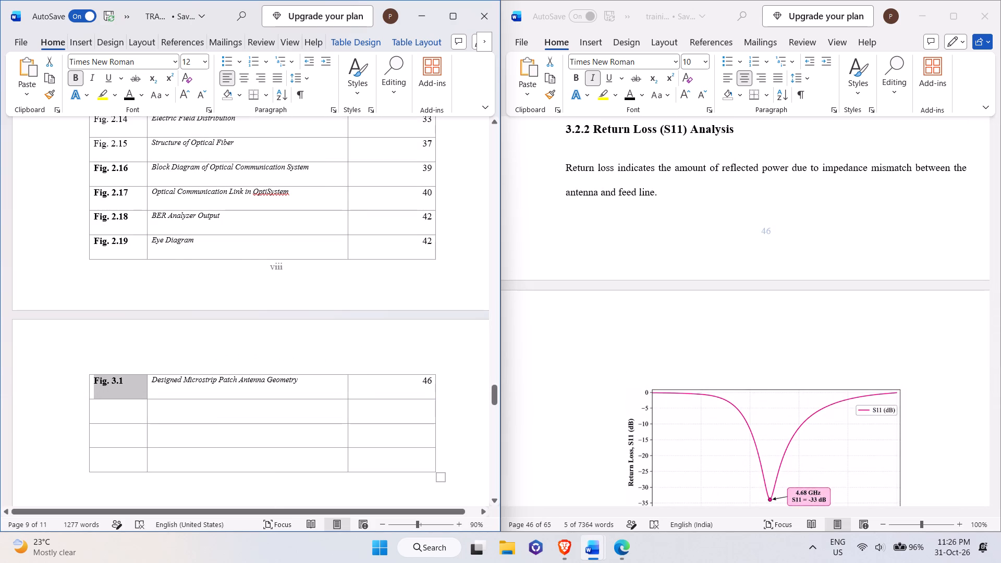
{"action": "left_click", "coordinate": [111, 406]}
{"action": "type", "text": "Fig. 3.2"}
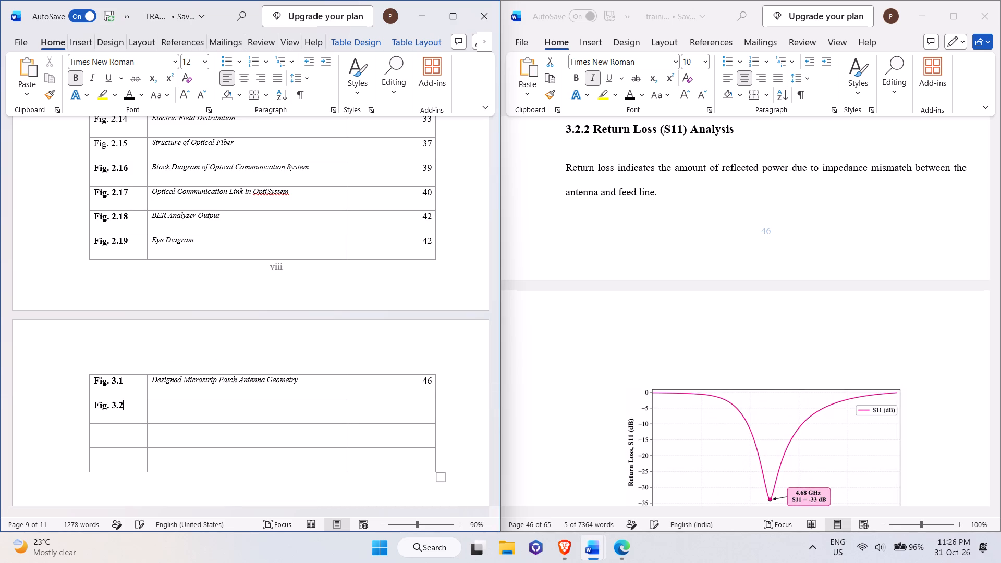
Complete the Fig. 3.2 row with the caption "Simulated Return Loss (S11) Curve" copied from the training file and page number 47.
{"action": "key", "text": "Right"}
{"action": "scroll", "coordinate": [707, 199], "scroll_direction": "down", "scroll_amount": 6}
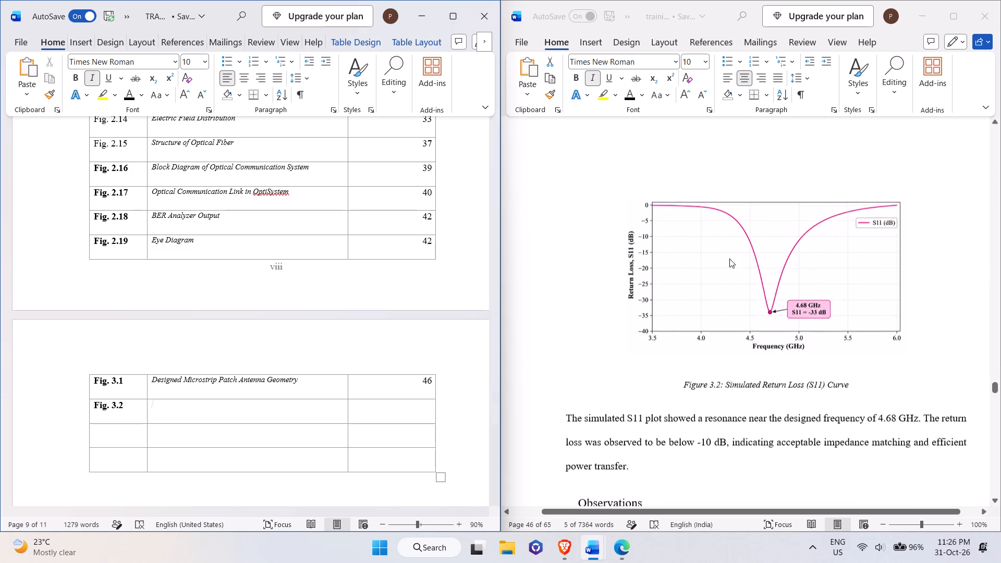
{"action": "left_click", "coordinate": [726, 389]}
{"action": "left_click_drag", "start_coordinate": [726, 385], "coordinate": [844, 386]}
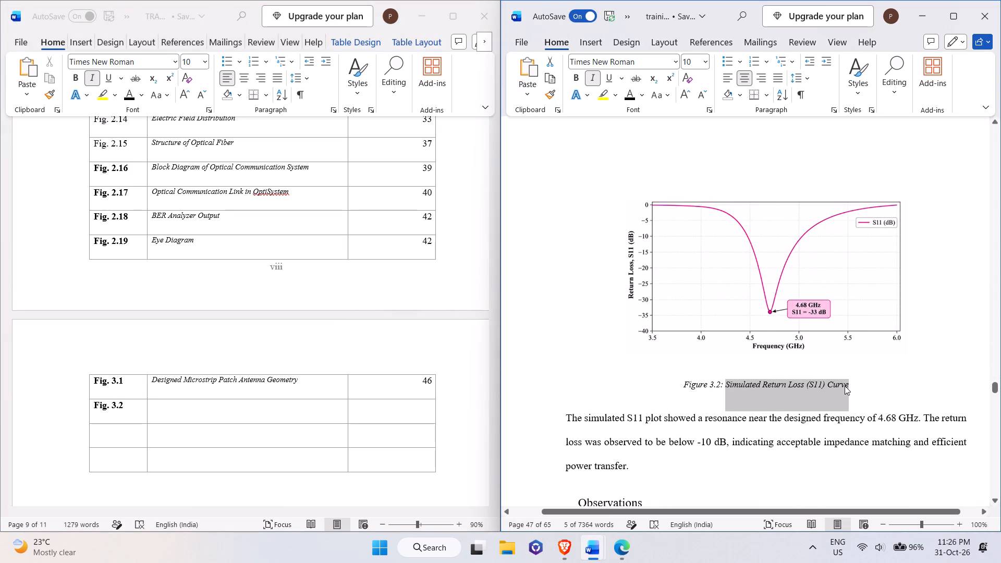
{"action": "key", "text": "ctrl+c"}
{"action": "left_click", "coordinate": [200, 410]}
{"action": "key", "text": "ctrl+v"}
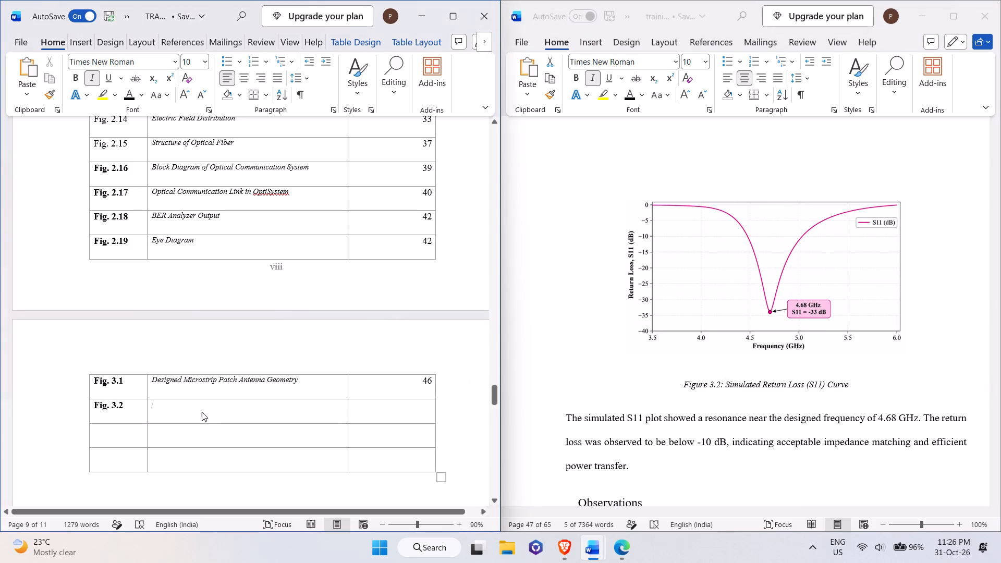
{"action": "left_click", "coordinate": [409, 415]}
{"action": "scroll", "coordinate": [688, 408], "scroll_direction": "down", "scroll_amount": 15}
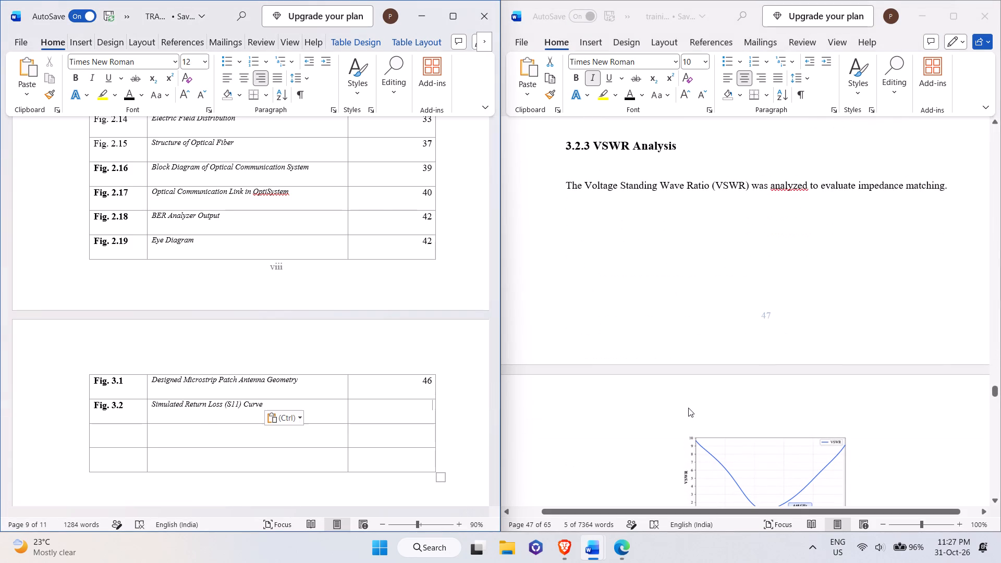
{"action": "type", "text": "47"}
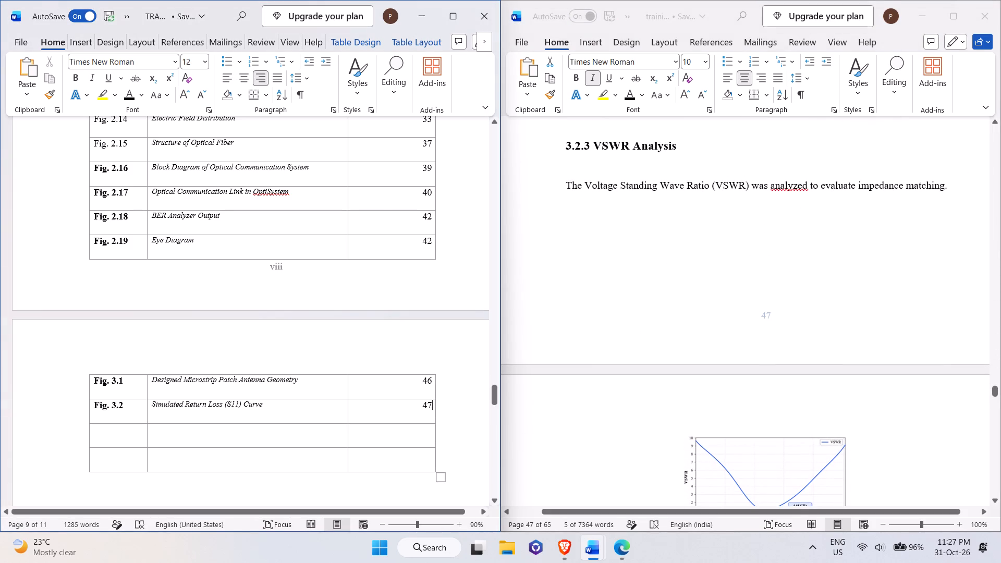
Number the row below Fig. 3.2 as Fig. 3.3 and copy the caption "VSWR Characteristics" from the training file into its title cell.
{"action": "left_click", "coordinate": [99, 430]}
{"action": "type", "text": "Fig. 3.3"}
{"action": "key", "text": "space"}
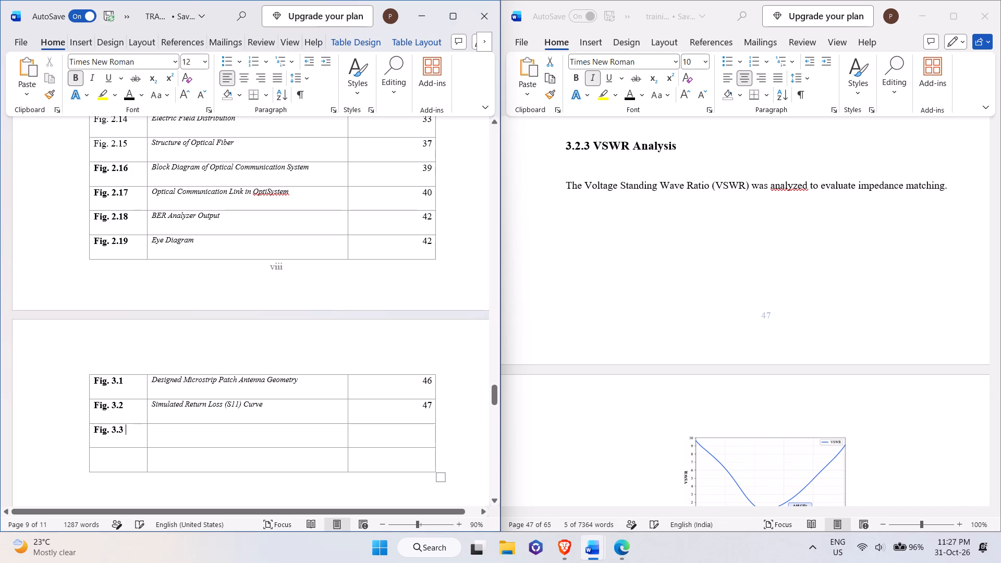
{"action": "key", "text": "Right"}
{"action": "key", "text": "Right"}
{"action": "key", "text": "Left"}
{"action": "scroll", "coordinate": [785, 336], "scroll_direction": "down", "scroll_amount": 9}
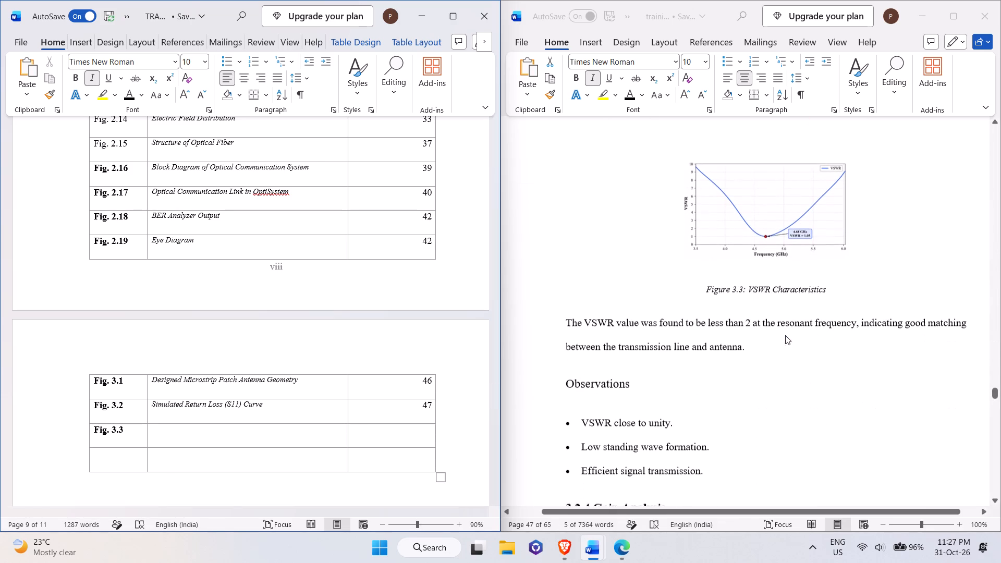
{"action": "left_click", "coordinate": [745, 283]}
{"action": "left_click", "coordinate": [748, 281]}
{"action": "left_click_drag", "start_coordinate": [750, 281], "coordinate": [822, 284]}
{"action": "key", "text": "ctrl+c"}
{"action": "left_click", "coordinate": [238, 430]}
{"action": "key", "text": "ctrl+v"}
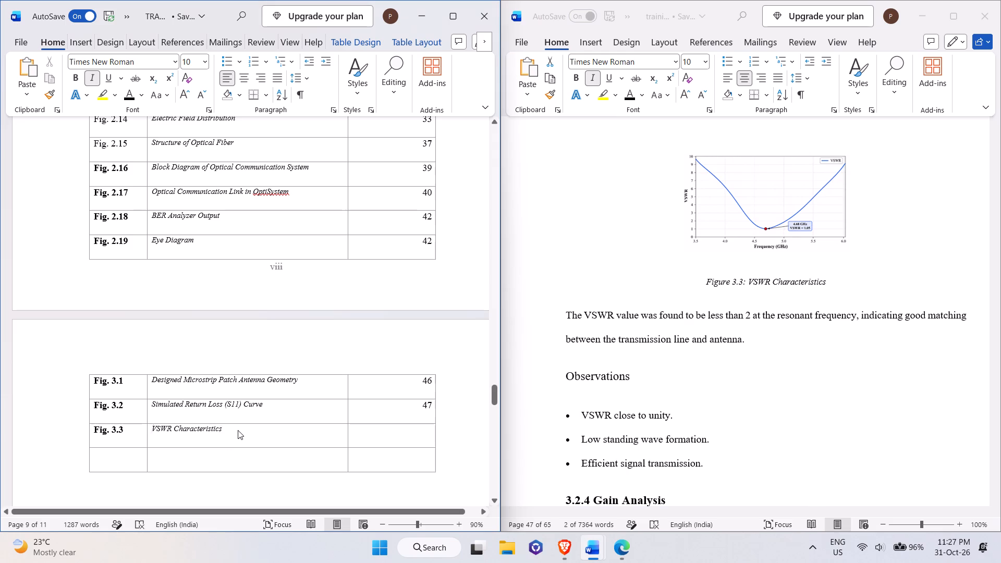
Copy the caption "Antenna Gain Plot" from the training file into the row below Fig. 3.3 and number it Fig. 3.4.
{"action": "left_click", "coordinate": [374, 433]}
{"action": "scroll", "coordinate": [929, 410], "scroll_direction": "down", "scroll_amount": 11}
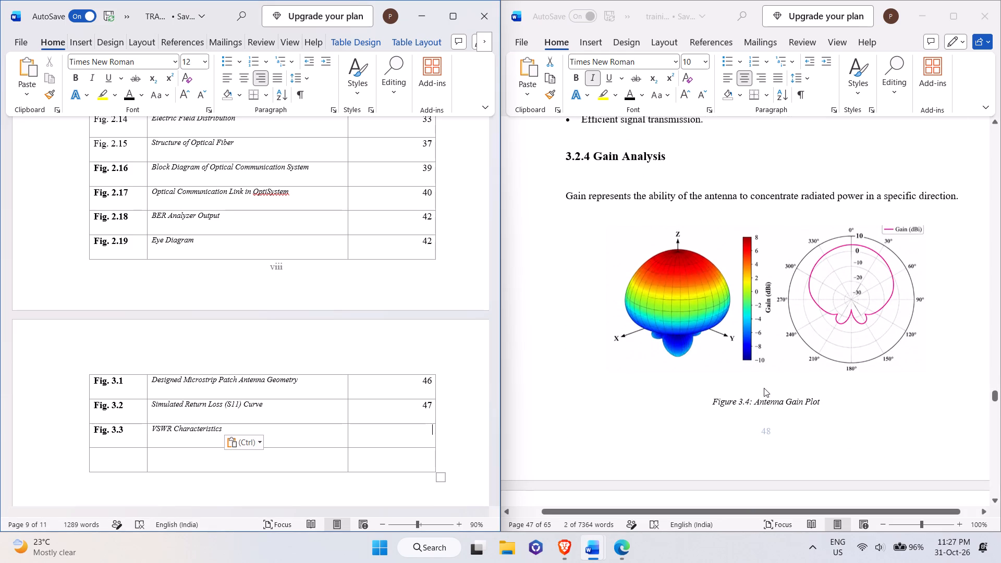
{"action": "left_click", "coordinate": [766, 400]}
{"action": "left_click_drag", "start_coordinate": [756, 400], "coordinate": [811, 400]}
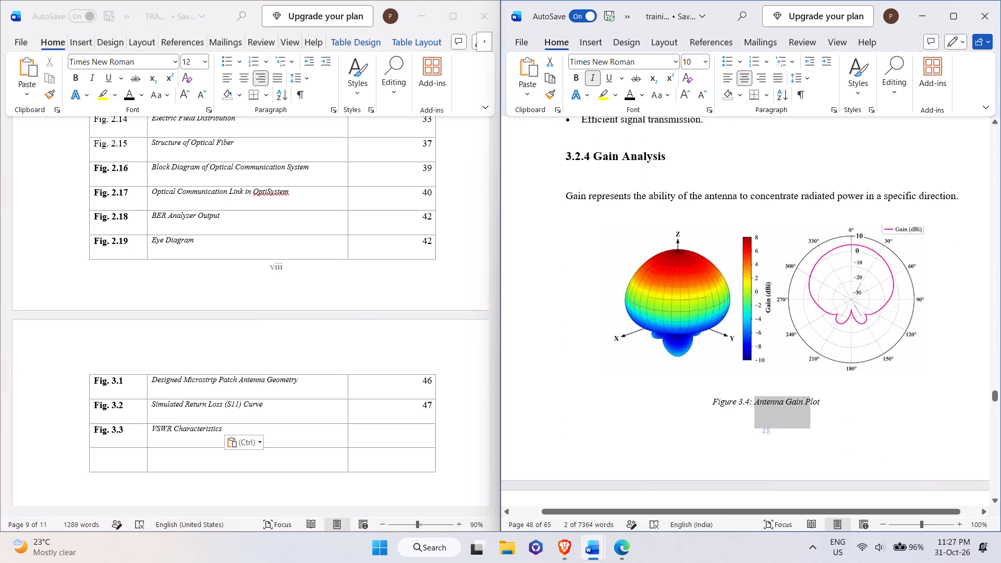
{"action": "left_click_drag", "start_coordinate": [811, 400], "coordinate": [813, 401]}
{"action": "key", "text": "ctrl+c"}
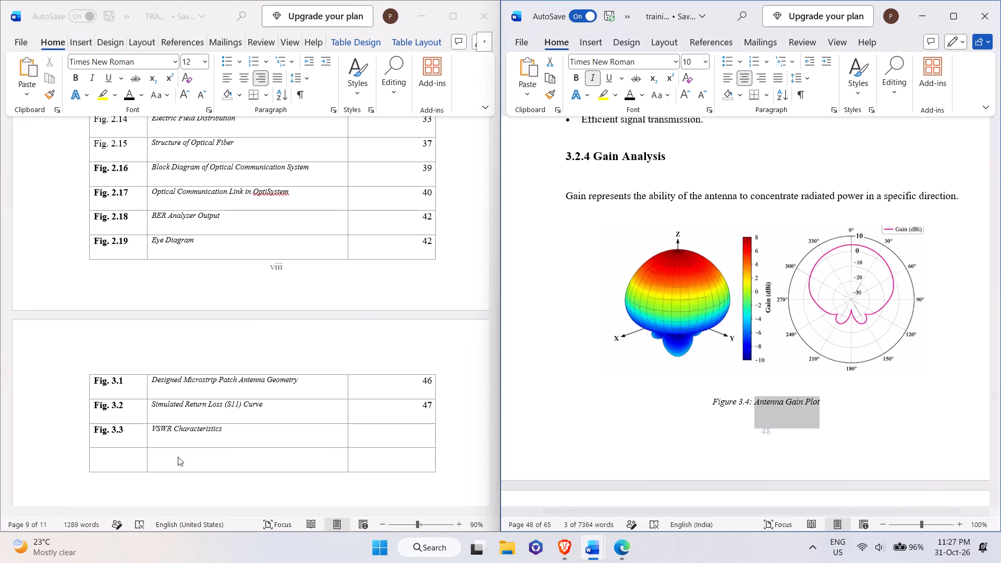
{"action": "left_click", "coordinate": [178, 457]}
{"action": "left_click", "coordinate": [179, 457], "text": "ctrl"}
{"action": "key", "text": "ctrl+v"}
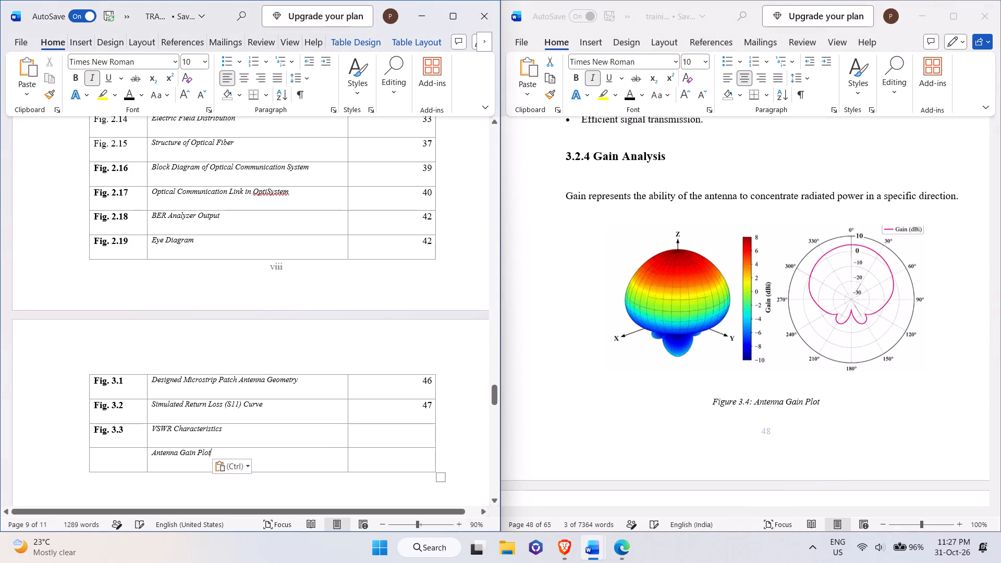
{"action": "left_click", "coordinate": [115, 453]}
{"action": "type", "text": "Fig. 3.4"}
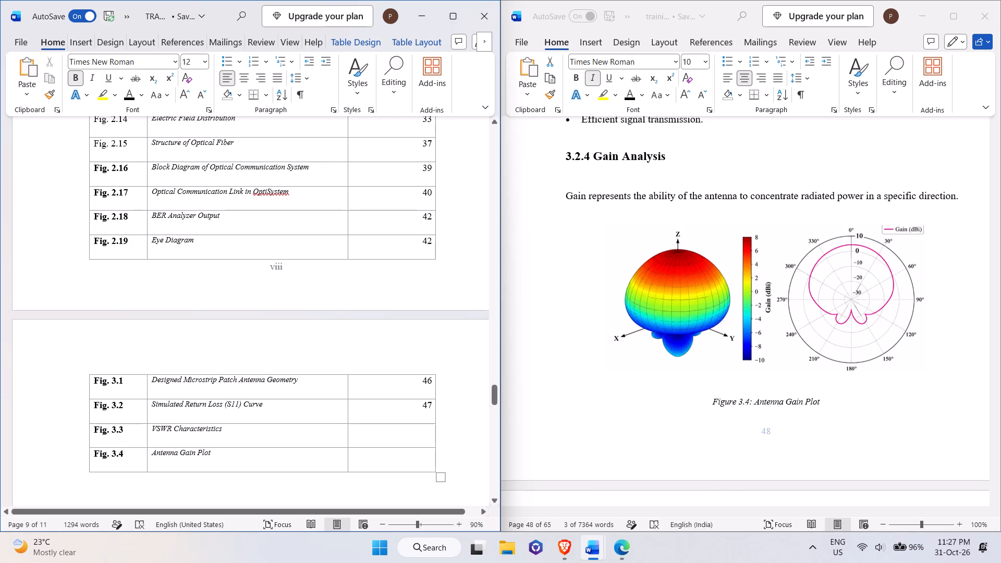
Enter 48 as the page number in both the Fig. 3.4 and Fig. 3.3 rows.
{"action": "left_click", "coordinate": [426, 461]}
{"action": "type", "text": "48"}
{"action": "key", "text": "Up"}
{"action": "type", "text": "48"}
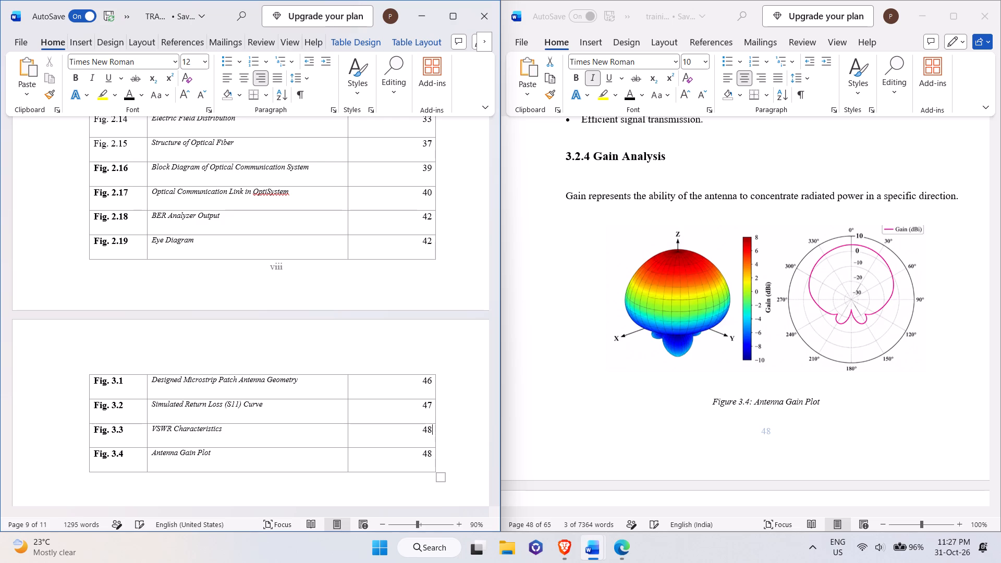
Add a row below Fig. 3.4 and copy the training file's caption "Radiation Pattern of Microstrip Patch Antenna" into its title cell.
{"action": "scroll", "coordinate": [676, 388], "scroll_direction": "up", "scroll_amount": 12}
{"action": "scroll", "coordinate": [677, 388], "scroll_direction": "down", "scroll_amount": 15}
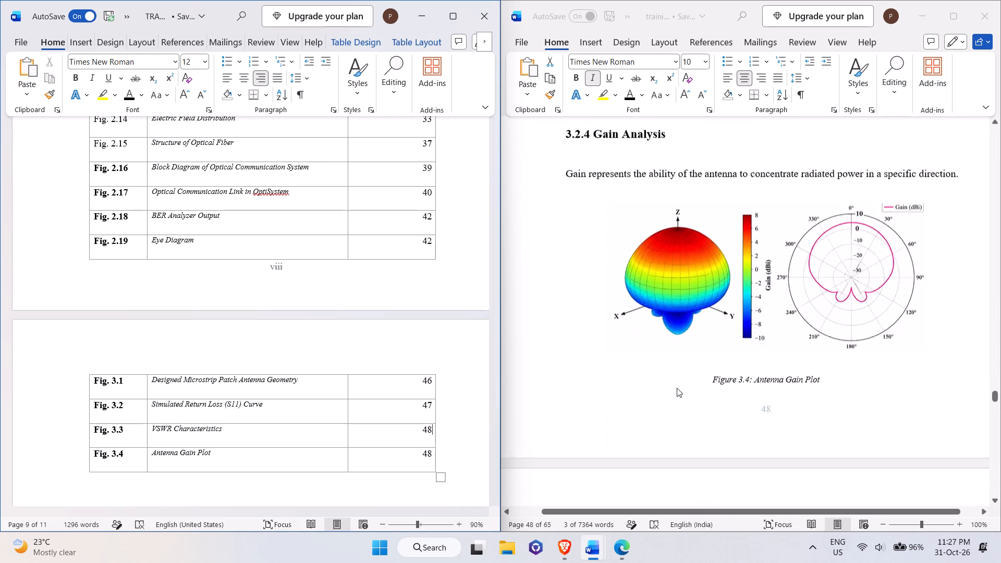
{"action": "scroll", "coordinate": [677, 388], "scroll_direction": "down", "scroll_amount": 15}
{"action": "left_click", "coordinate": [708, 410]}
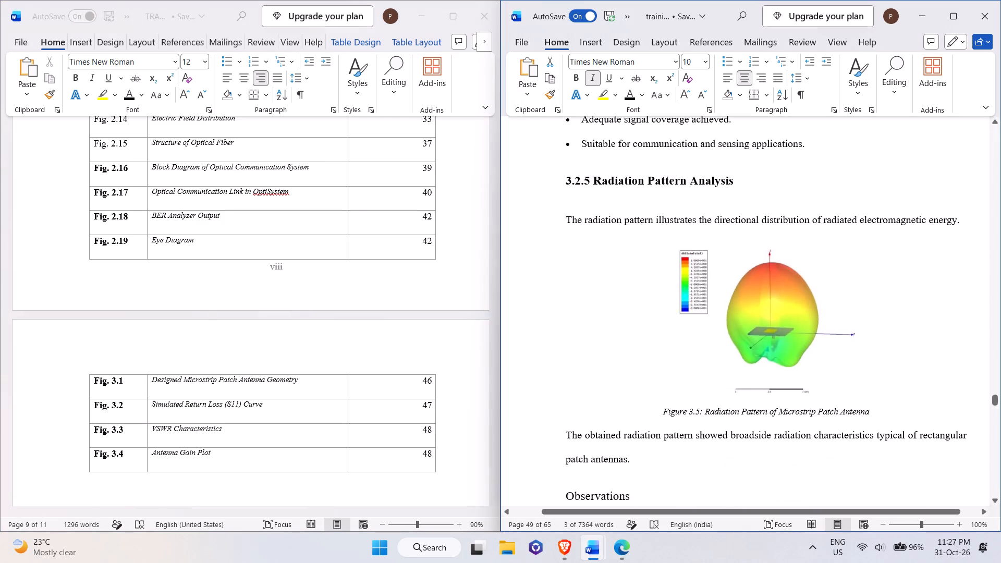
{"action": "left_click", "coordinate": [706, 413]}
{"action": "left_click_drag", "start_coordinate": [708, 414], "coordinate": [852, 422]}
{"action": "key", "text": "ctrl+c"}
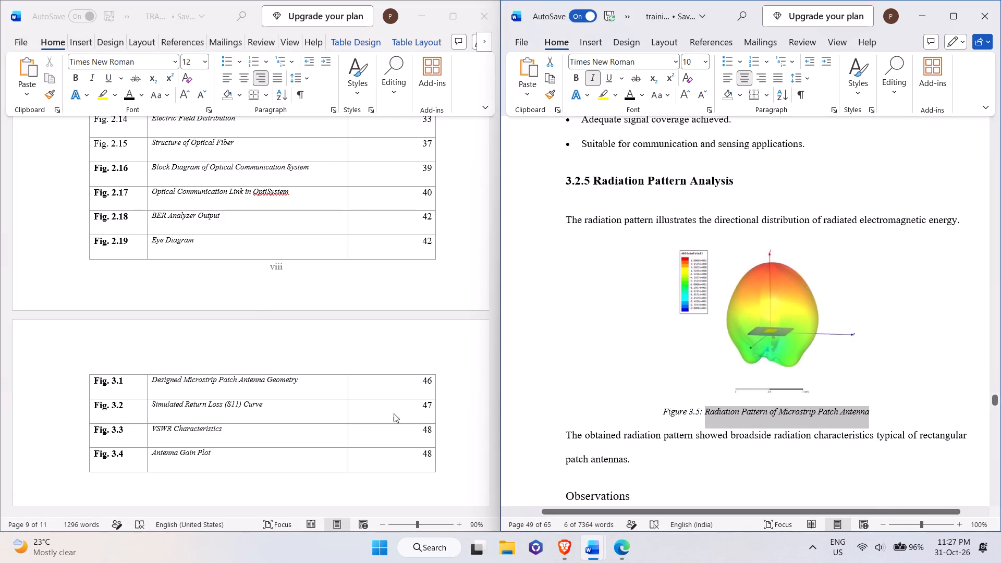
{"action": "scroll", "coordinate": [86, 420], "scroll_direction": "down", "scroll_amount": 3}
{"action": "double_click", "coordinate": [86, 389]}
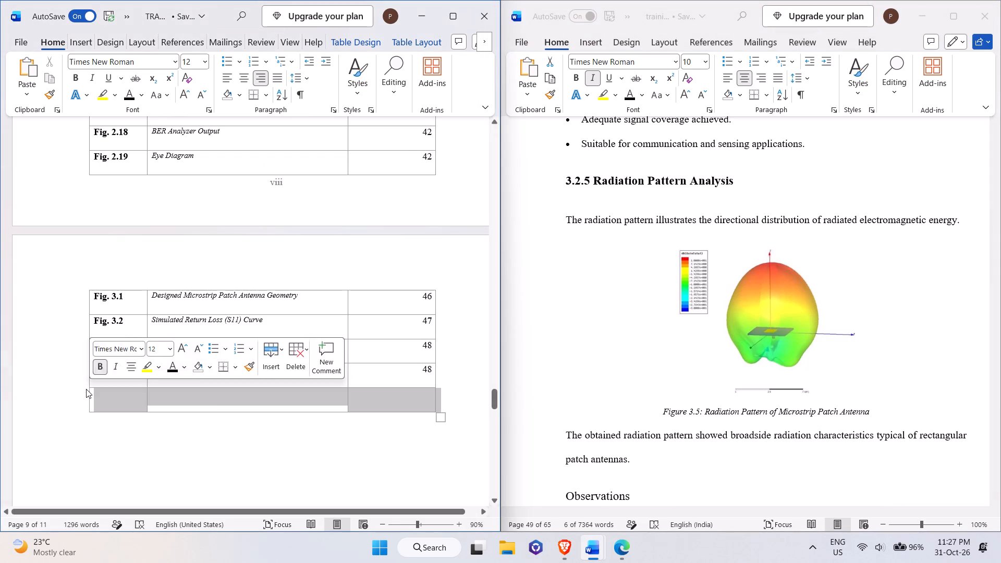
{"action": "left_click", "coordinate": [214, 399]}
{"action": "key", "text": "ctrl+v"}
Number the Radiation Pattern row Fig. 3.5 and enter 49 as its page number.
{"action": "left_click", "coordinate": [111, 394]}
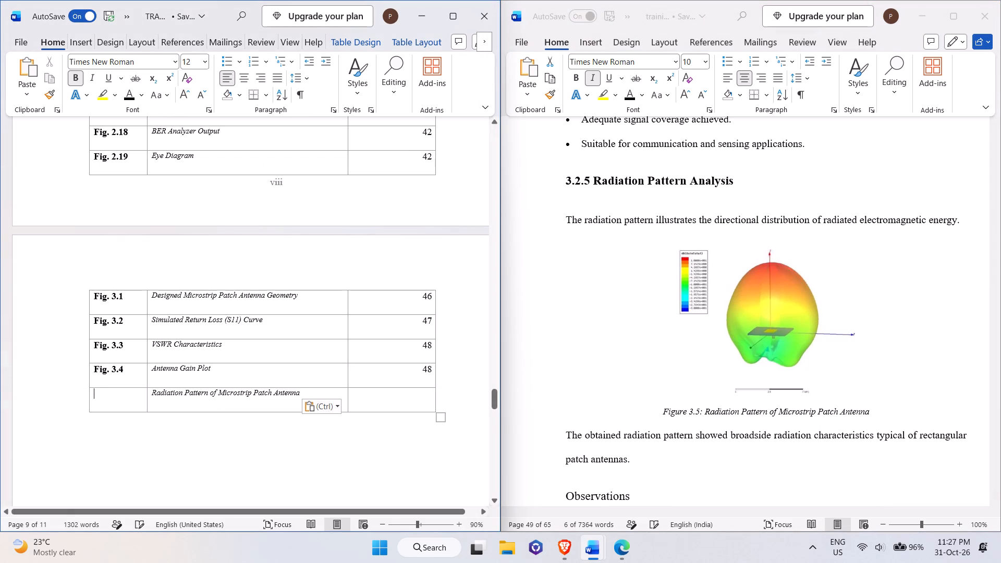
{"action": "type", "text": "Fig/"}
{"action": "key", "text": "BackSpace"}
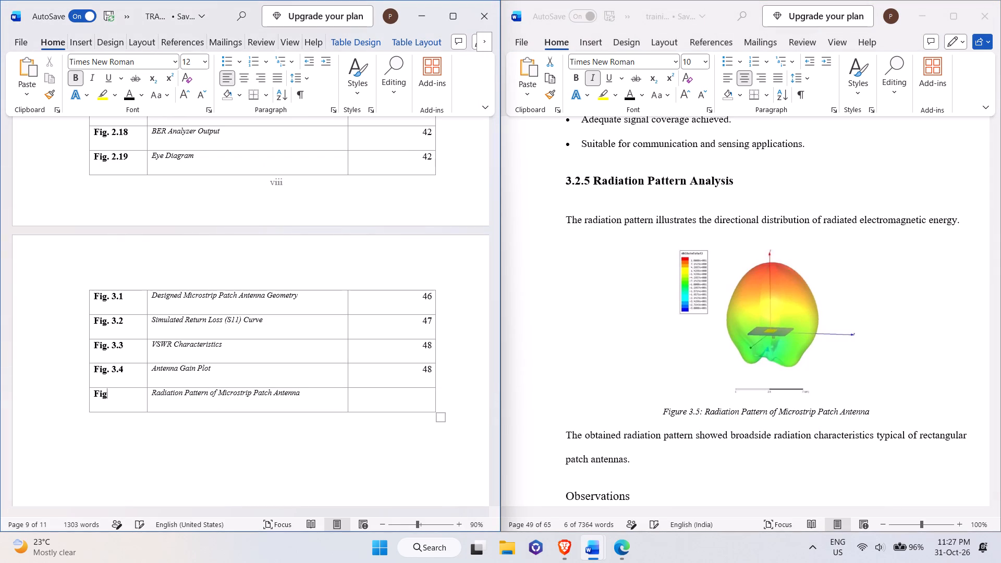
{"action": "type", "text": "."}
{"action": "key", "text": "space"}
{"action": "type", "text": "3.5"}
{"action": "key", "text": "Right"}
{"action": "key", "text": "Right"}
{"action": "key", "text": "Right"}
{"action": "key", "text": "Right"}
{"action": "key", "text": "End"}
{"action": "key", "text": "Right"}
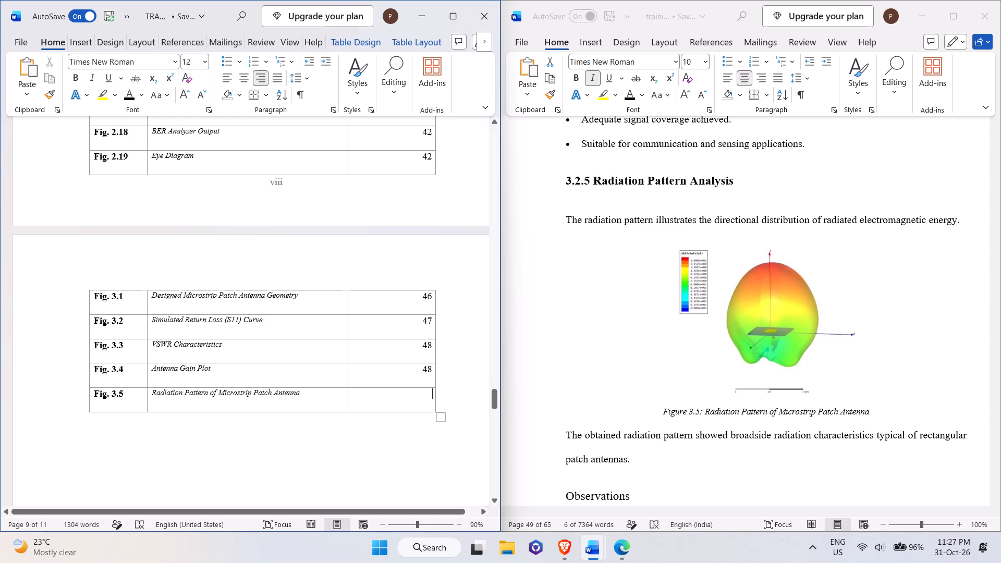
{"action": "scroll", "coordinate": [449, 347], "scroll_direction": "down", "scroll_amount": 7}
{"action": "scroll", "coordinate": [571, 356], "scroll_direction": "down", "scroll_amount": 13}
{"action": "type", "text": "49"}
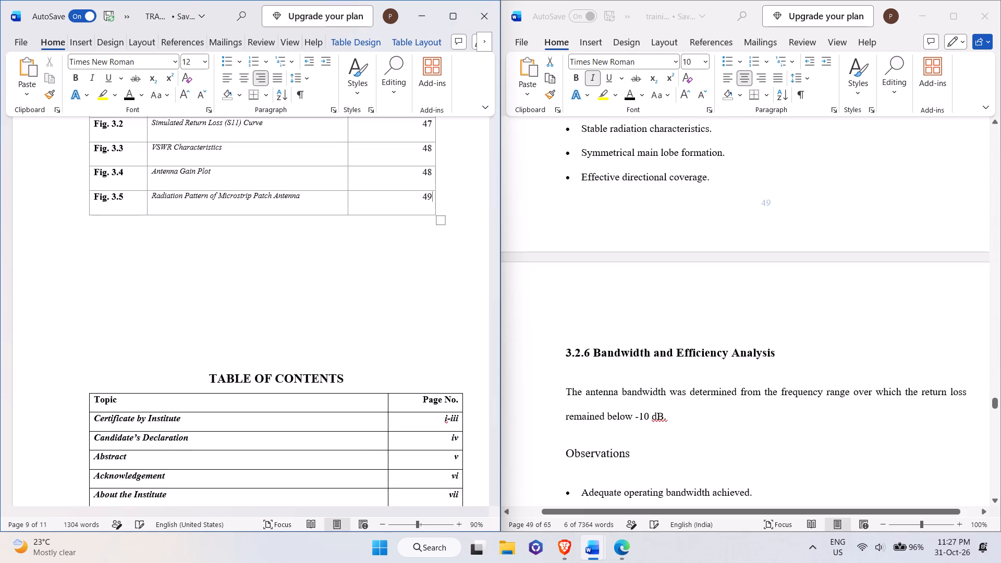
Add a row below Fig. 3.5, find the next figure in the training file, and number the row Fig. 3.6.
{"action": "scroll", "coordinate": [248, 313], "scroll_direction": "down", "scroll_amount": 3}
{"action": "scroll", "coordinate": [248, 313], "scroll_direction": "up", "scroll_amount": 3}
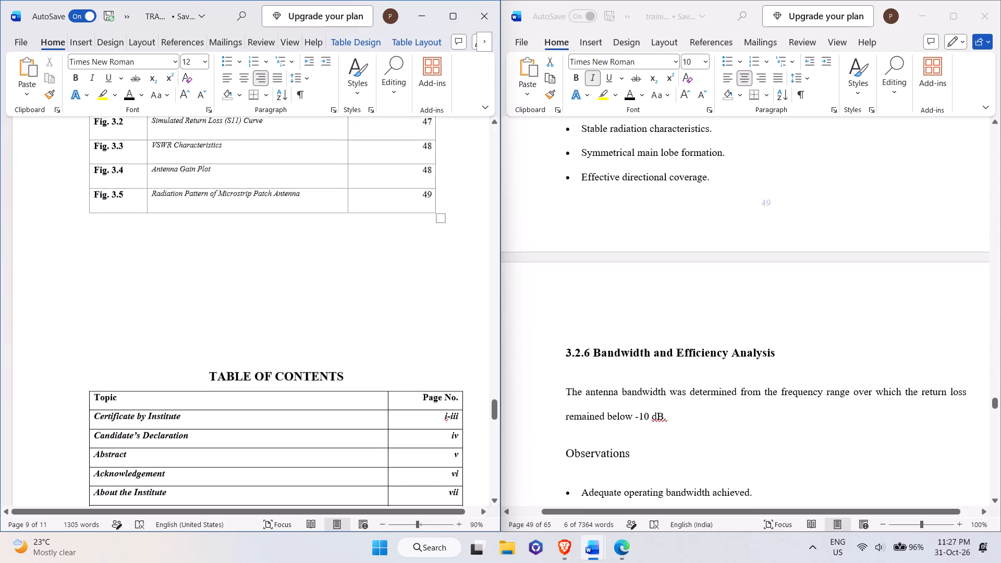
{"action": "scroll", "coordinate": [248, 313], "scroll_direction": "down", "scroll_amount": 3}
{"action": "scroll", "coordinate": [248, 313], "scroll_direction": "up", "scroll_amount": 4}
{"action": "left_click", "coordinate": [84, 243]}
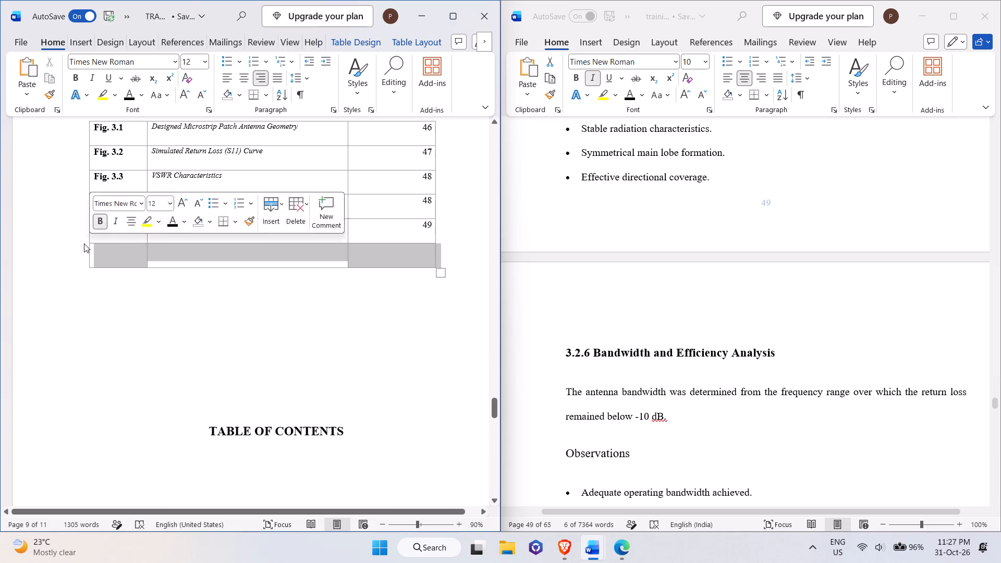
{"action": "scroll", "coordinate": [679, 332], "scroll_direction": "down", "scroll_amount": 16}
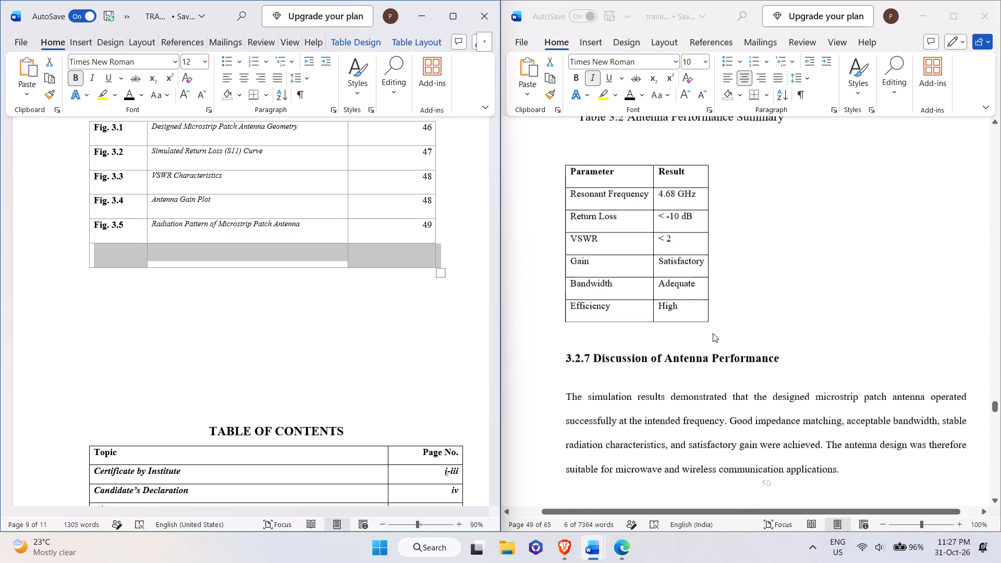
{"action": "scroll", "coordinate": [713, 333], "scroll_direction": "down", "scroll_amount": 17}
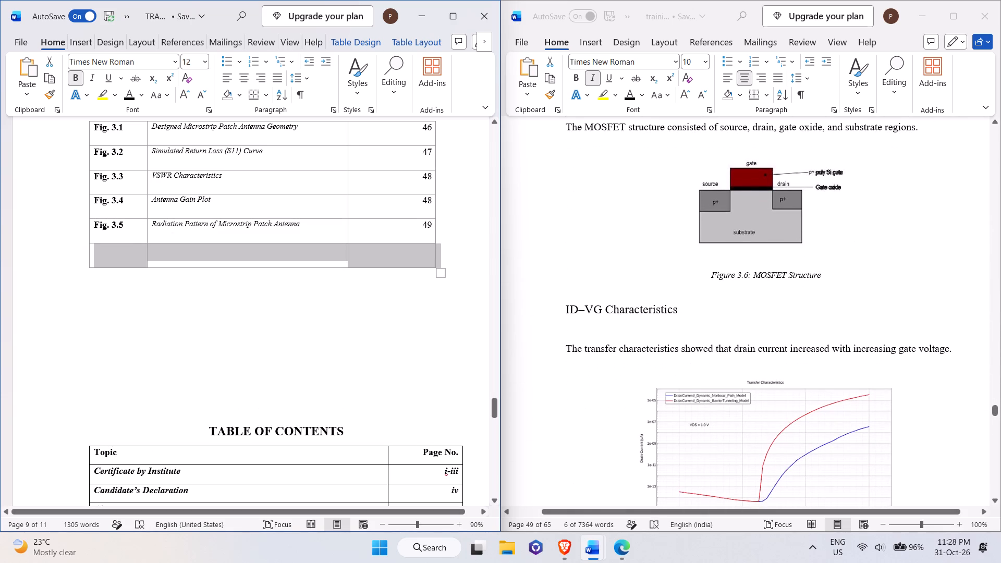
{"action": "left_click", "coordinate": [103, 250]}
{"action": "type", "text": "Fig"}
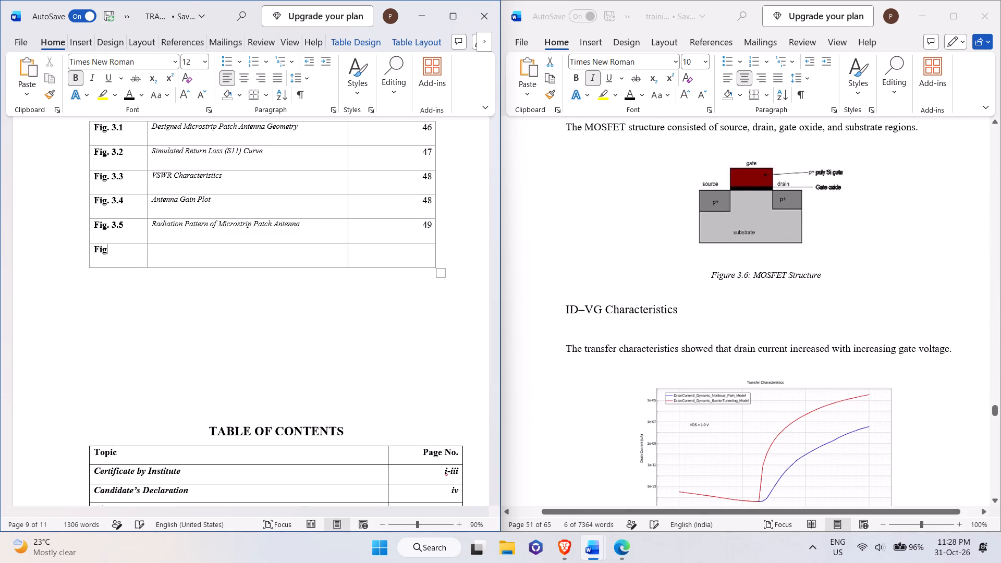
{"action": "type", "text": ". 3.6"}
Copy the training file's caption "MOSFET Structure" into the Fig. 3.6 title cell and remove the extra blank line.
{"action": "left_click", "coordinate": [167, 262]}
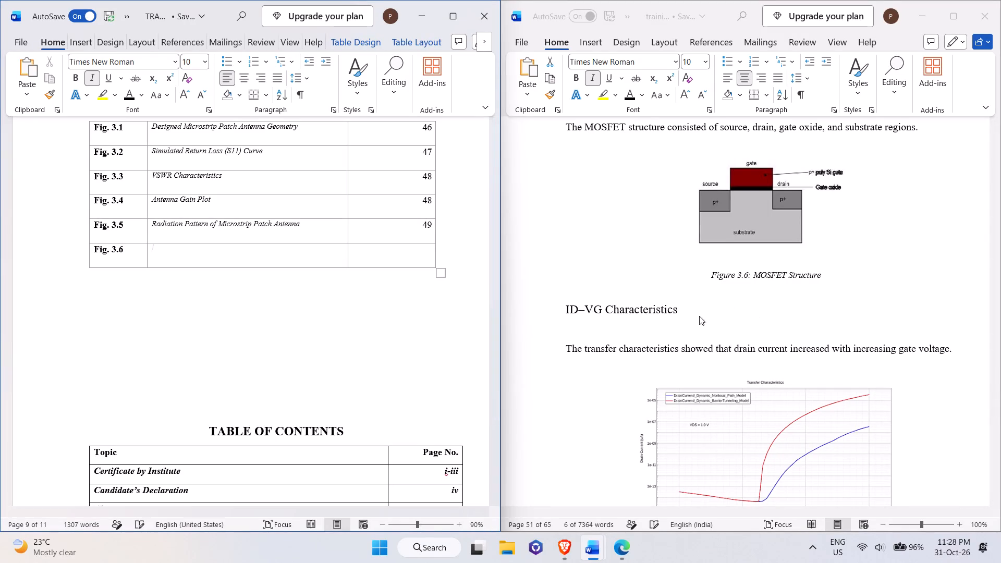
{"action": "left_click", "coordinate": [754, 275]}
{"action": "left_click_drag", "start_coordinate": [754, 275], "coordinate": [807, 274]}
{"action": "left_click_drag", "start_coordinate": [753, 275], "coordinate": [823, 281]}
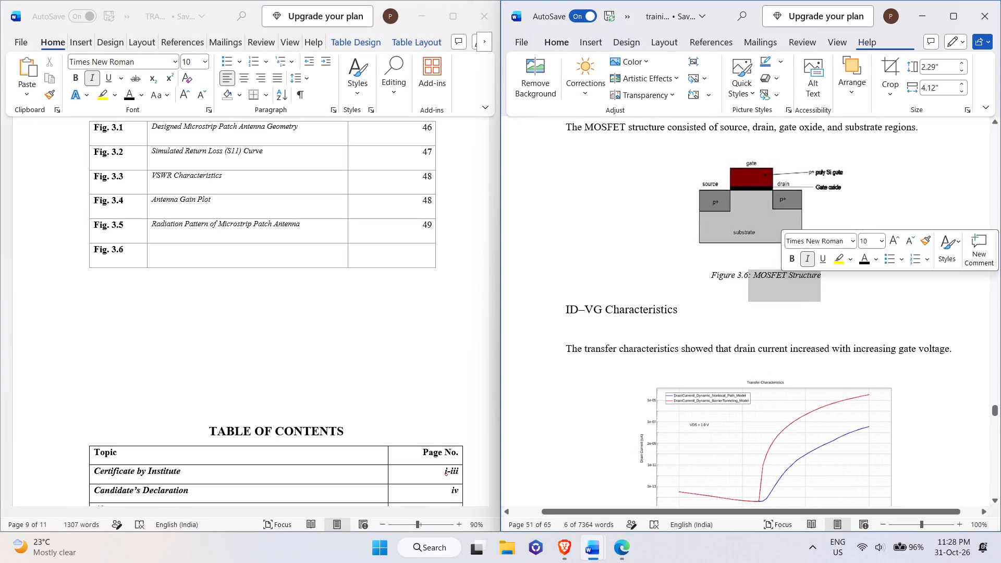
{"action": "left_click", "coordinate": [823, 281]}
{"action": "left_click_drag", "start_coordinate": [754, 275], "coordinate": [828, 276]}
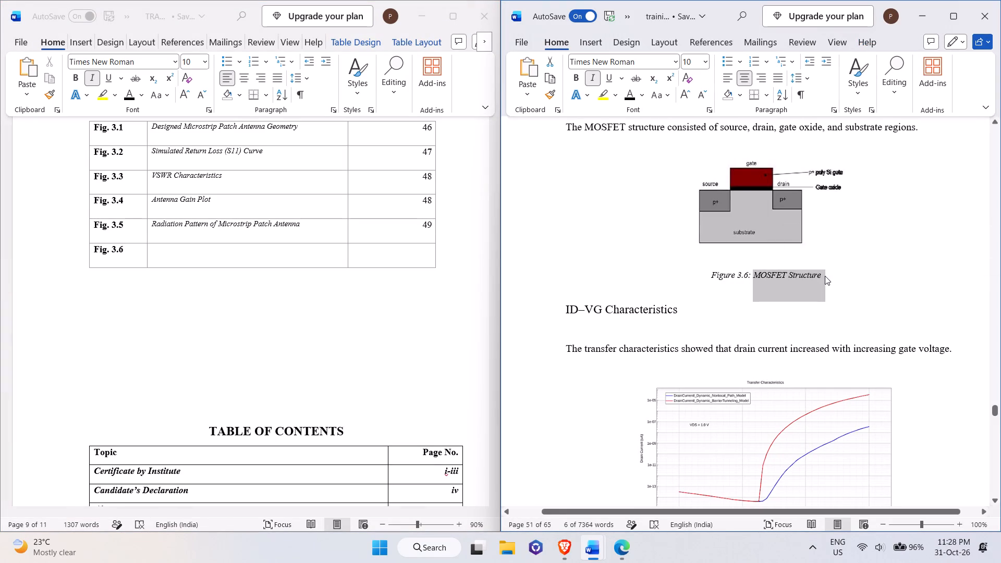
{"action": "key", "text": "ctrl+c"}
{"action": "left_click", "coordinate": [253, 254]}
{"action": "key", "text": "ctrl+v"}
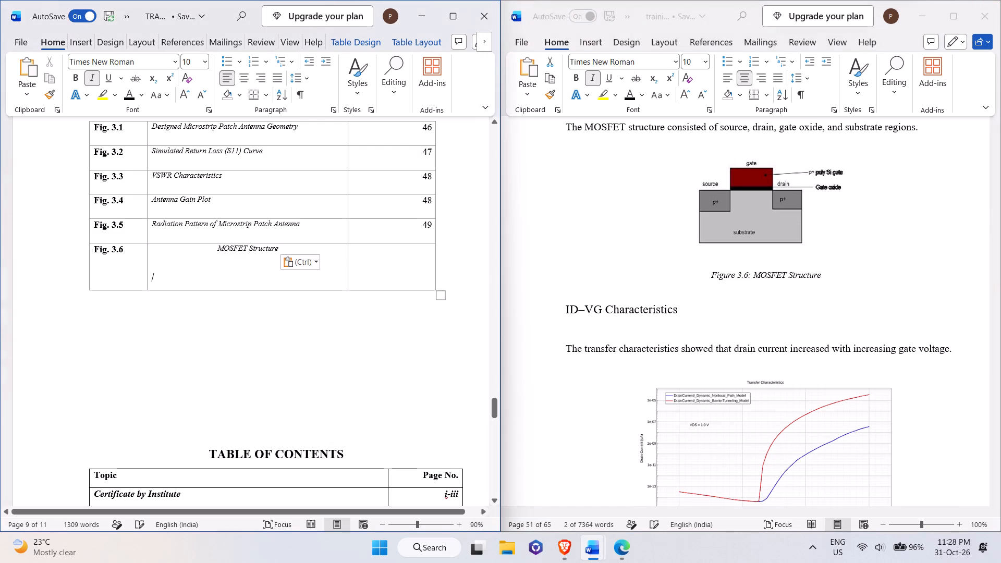
{"action": "key", "text": "BackSpace"}
Add a row below Fig. 3.6, copy the training file's caption "MOSFET ID–VG Characteristics" into its title cell, and number it Fig. 3.7.
{"action": "left_click", "coordinate": [395, 262]}
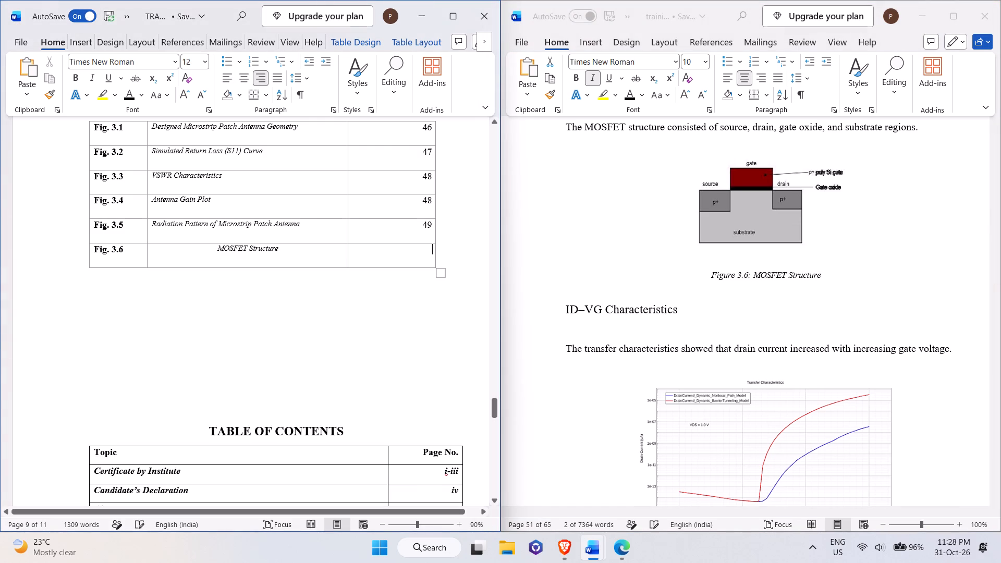
{"action": "scroll", "coordinate": [712, 303], "scroll_direction": "down", "scroll_amount": 9}
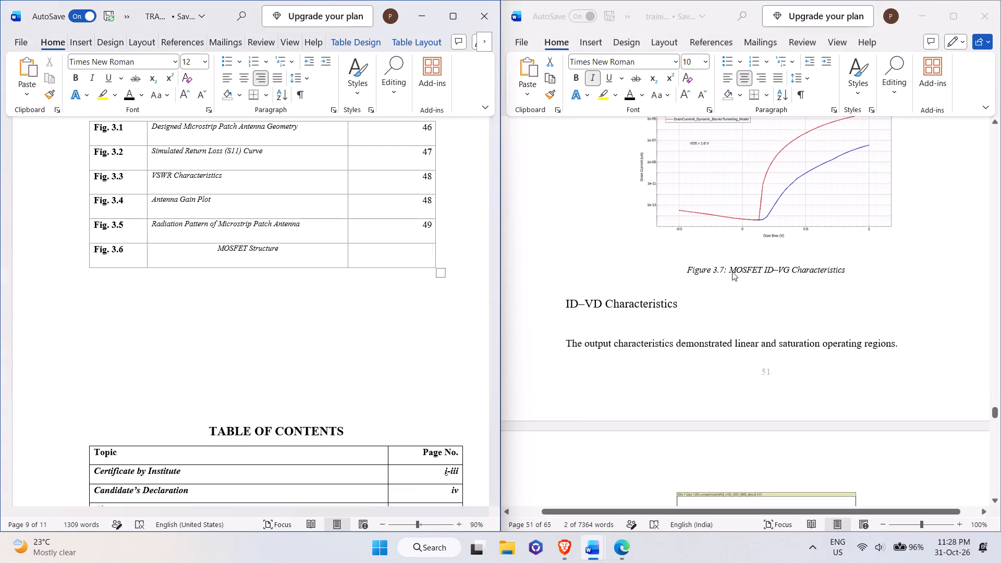
{"action": "left_click", "coordinate": [731, 271]}
{"action": "left_click_drag", "start_coordinate": [731, 271], "coordinate": [833, 274]}
{"action": "key", "text": "ctrl+c"}
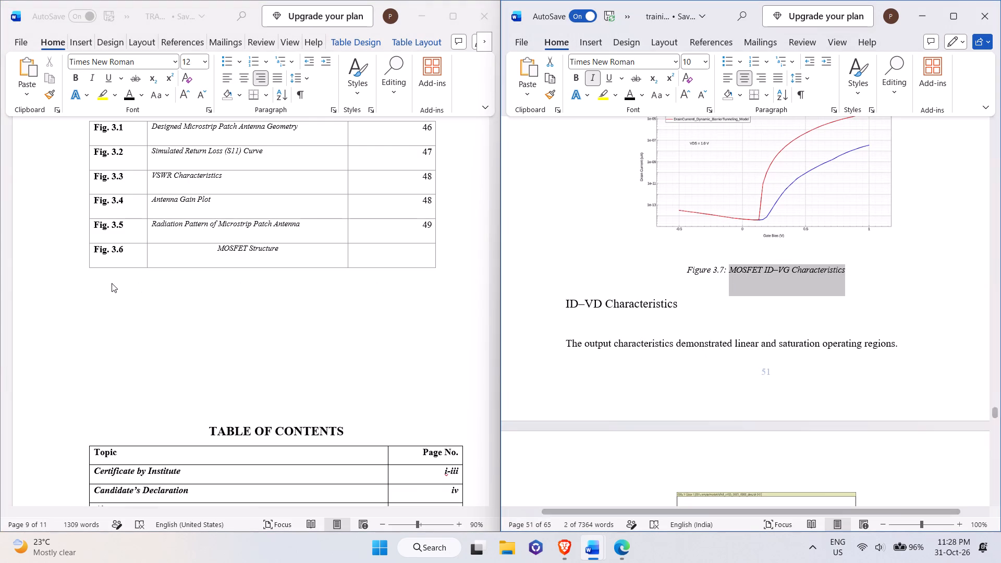
{"action": "double_click", "coordinate": [83, 271]}
{"action": "left_click", "coordinate": [108, 283]}
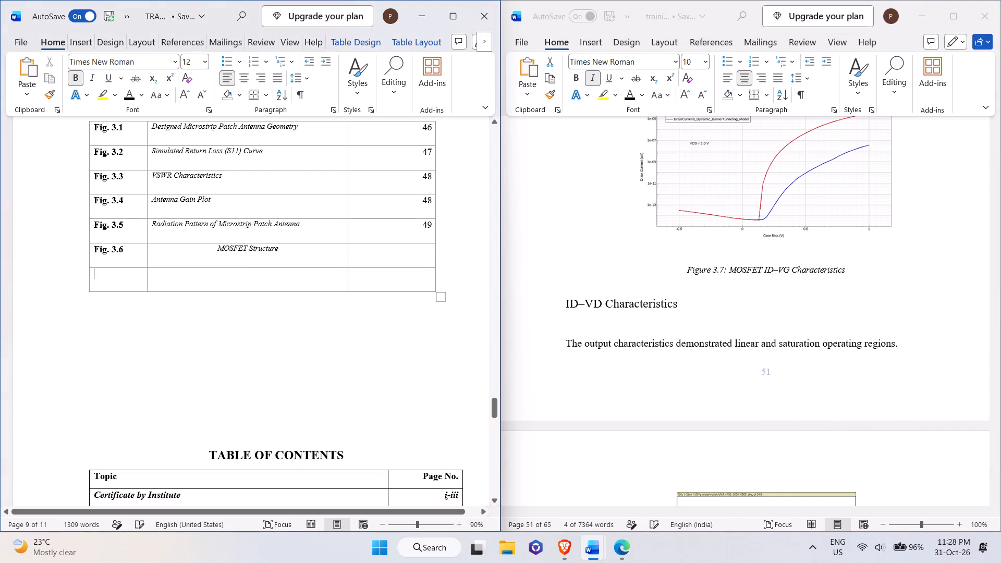
{"action": "left_click", "coordinate": [195, 283]}
{"action": "key", "text": "ctrl+v"}
{"action": "left_click", "coordinate": [130, 283]}
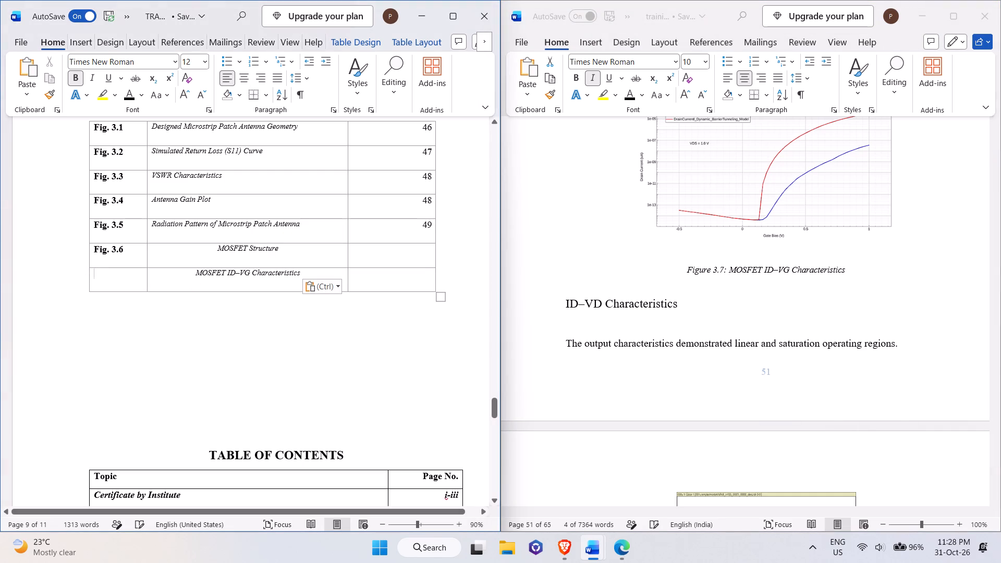
{"action": "key", "text": "shift+f"}
{"action": "type", "text": "ig. 3.7"}
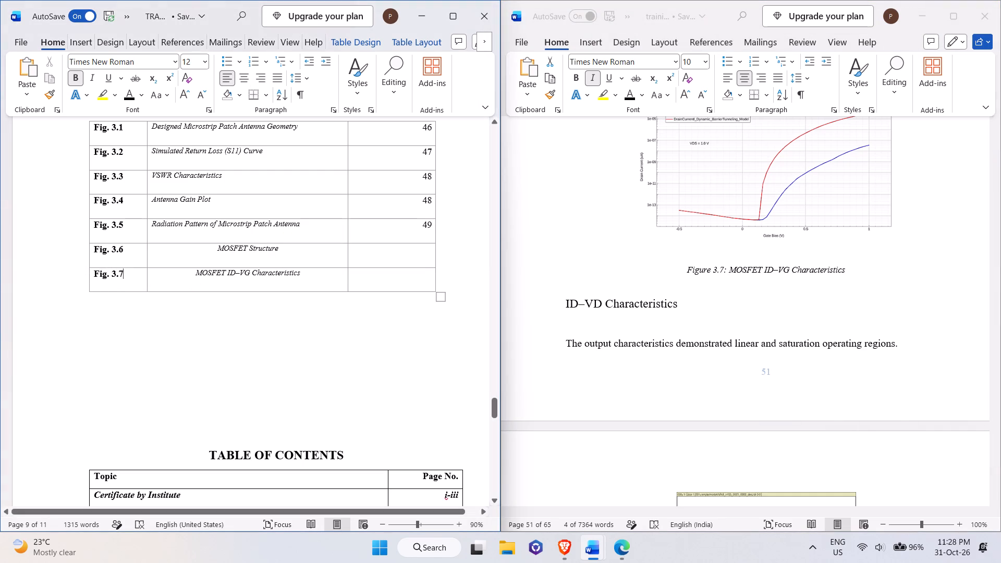
Enter 51 as the page number for both the Fig. 3.6 and Fig. 3.7 rows.
{"action": "left_click", "coordinate": [414, 252]}
{"action": "type", "text": "51"}
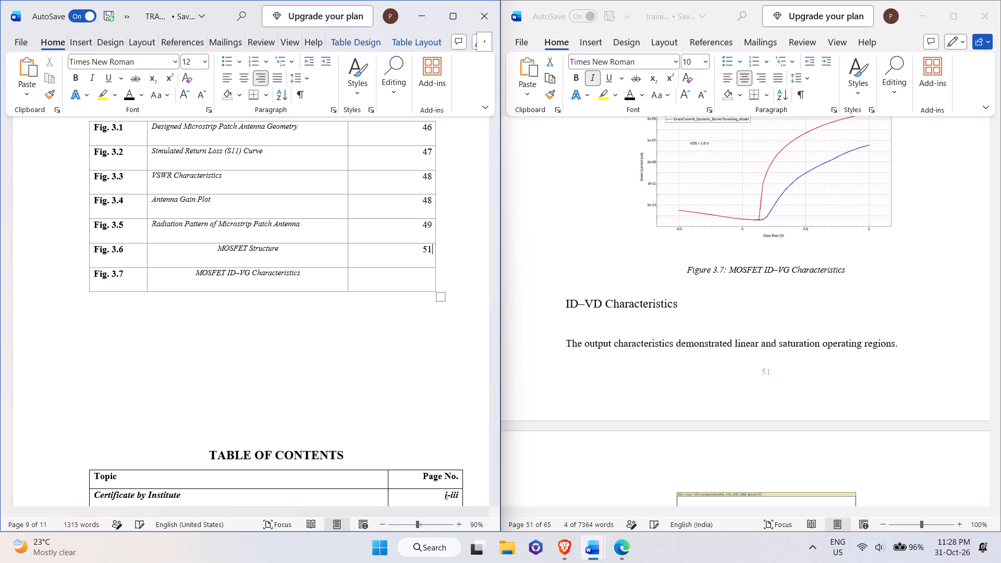
{"action": "left_click", "coordinate": [411, 279]}
{"action": "type", "text": "51"}
Add three rows below Fig. 3.7 and copy the training file's Figure 3.8 caption "MOSFET ID–VD Characteristics" into the first new title cell.
{"action": "scroll", "coordinate": [754, 283], "scroll_direction": "down", "scroll_amount": 12}
{"action": "left_click", "coordinate": [634, 398]}
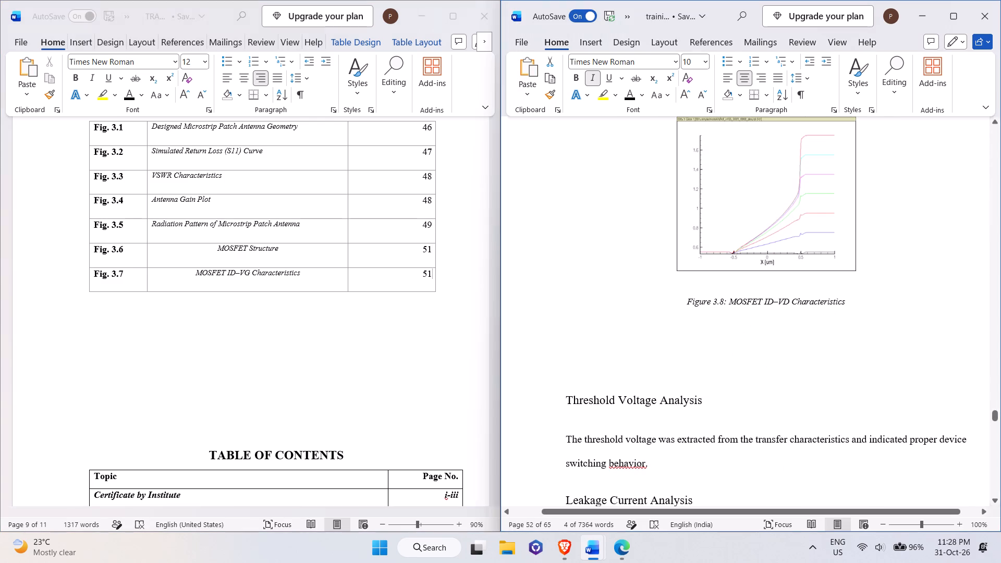
{"action": "scroll", "coordinate": [628, 380], "scroll_direction": "down", "scroll_amount": 20}
{"action": "scroll", "coordinate": [628, 380], "scroll_direction": "down", "scroll_amount": 1}
{"action": "scroll", "coordinate": [627, 380], "scroll_direction": "up", "scroll_amount": 6}
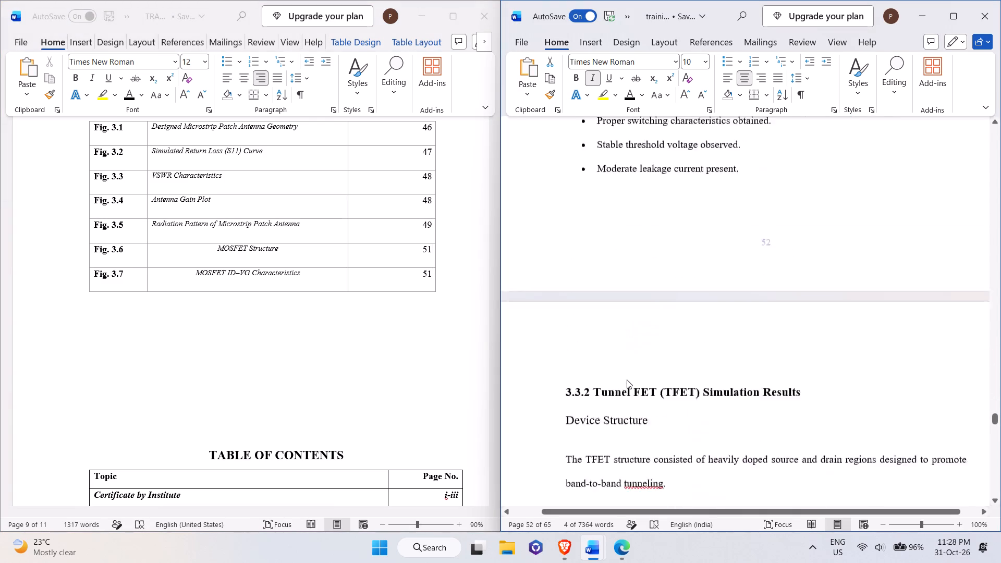
{"action": "scroll", "coordinate": [627, 380], "scroll_direction": "up", "scroll_amount": 10}
{"action": "scroll", "coordinate": [627, 380], "scroll_direction": "down", "scroll_amount": 7}
{"action": "scroll", "coordinate": [627, 380], "scroll_direction": "up", "scroll_amount": 17}
{"action": "scroll", "coordinate": [646, 391], "scroll_direction": "down", "scroll_amount": 6}
{"action": "scroll", "coordinate": [658, 339], "scroll_direction": "up", "scroll_amount": 6}
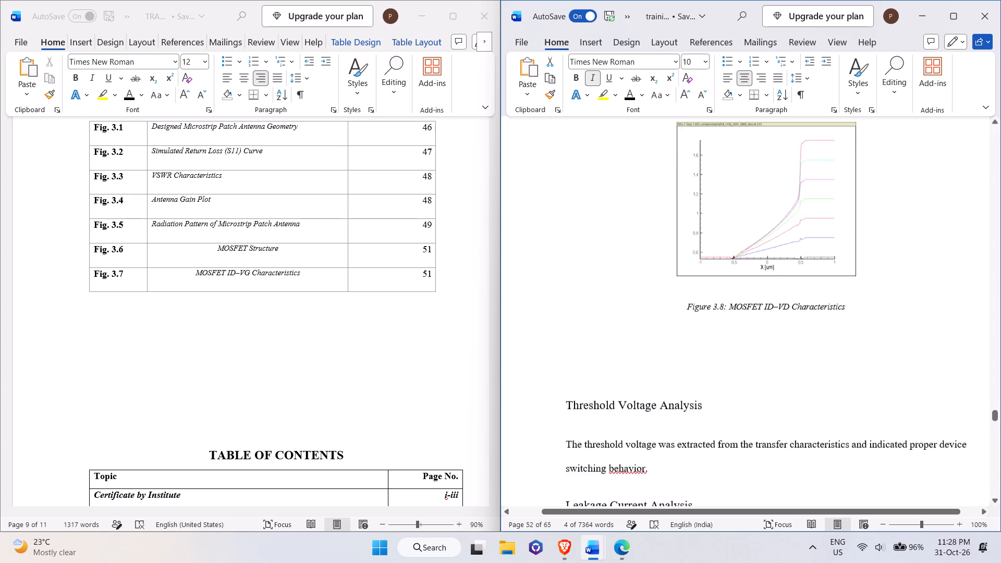
{"action": "scroll", "coordinate": [658, 339], "scroll_direction": "up", "scroll_amount": 1}
{"action": "scroll", "coordinate": [658, 339], "scroll_direction": "down", "scroll_amount": 5}
{"action": "left_click", "coordinate": [734, 333]}
{"action": "left_click_drag", "start_coordinate": [731, 333], "coordinate": [774, 335]}
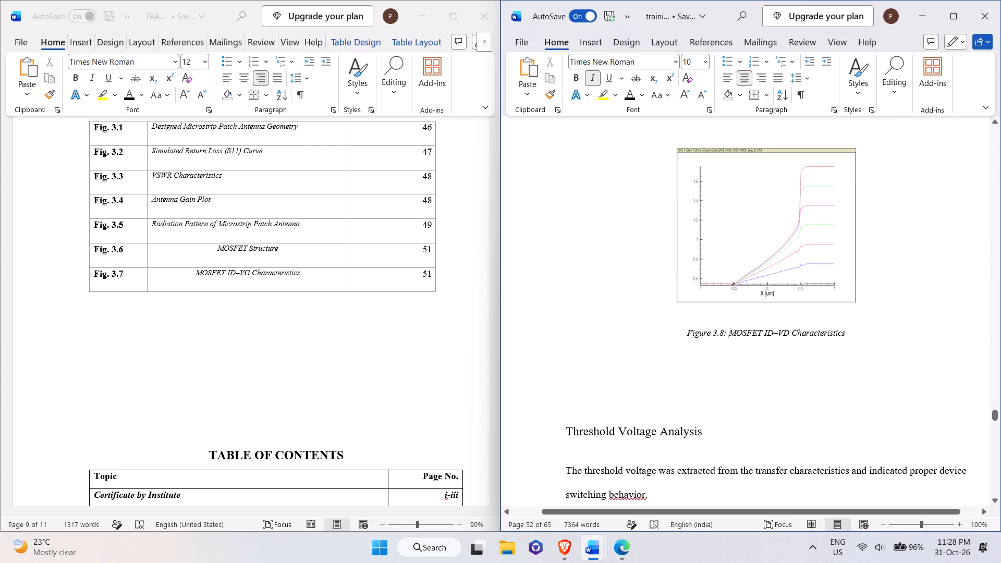
{"action": "left_click_drag", "start_coordinate": [774, 335], "coordinate": [835, 336]}
{"action": "key", "text": "ctrl+c"}
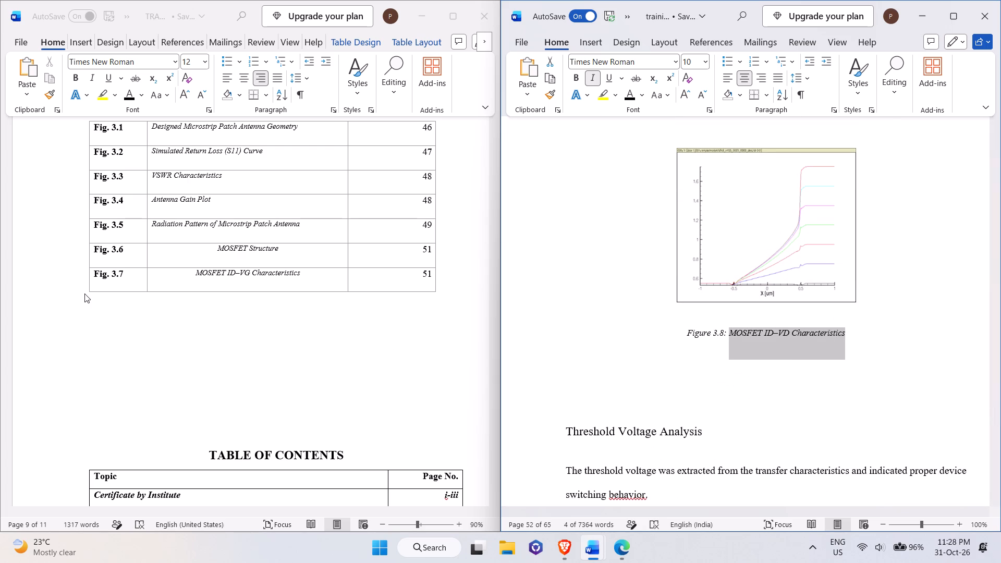
{"action": "double_click", "coordinate": [82, 291]}
{"action": "triple_click", "coordinate": [82, 291]}
{"action": "left_click", "coordinate": [82, 291]}
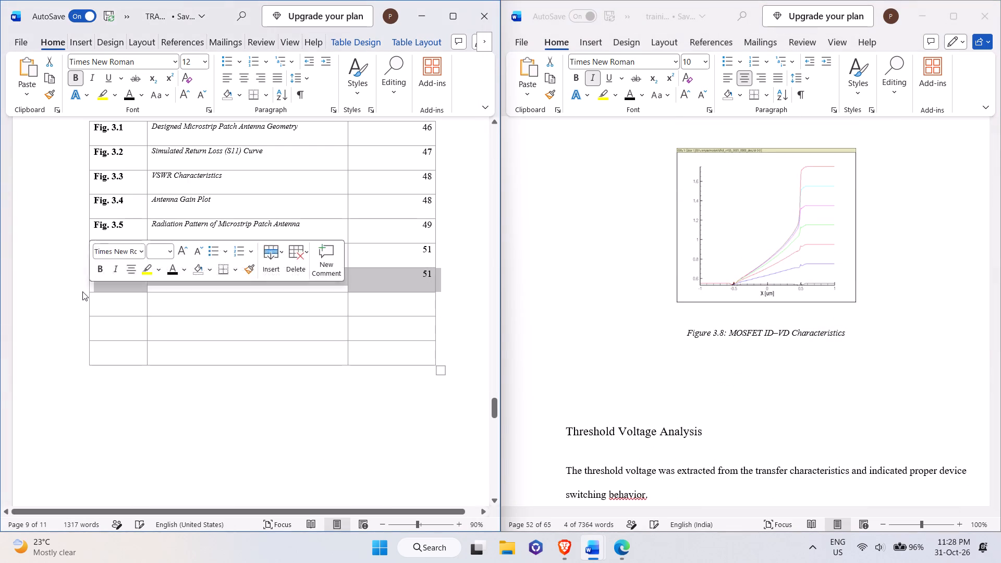
{"action": "left_click", "coordinate": [224, 304]}
{"action": "key", "text": "ctrl+v"}
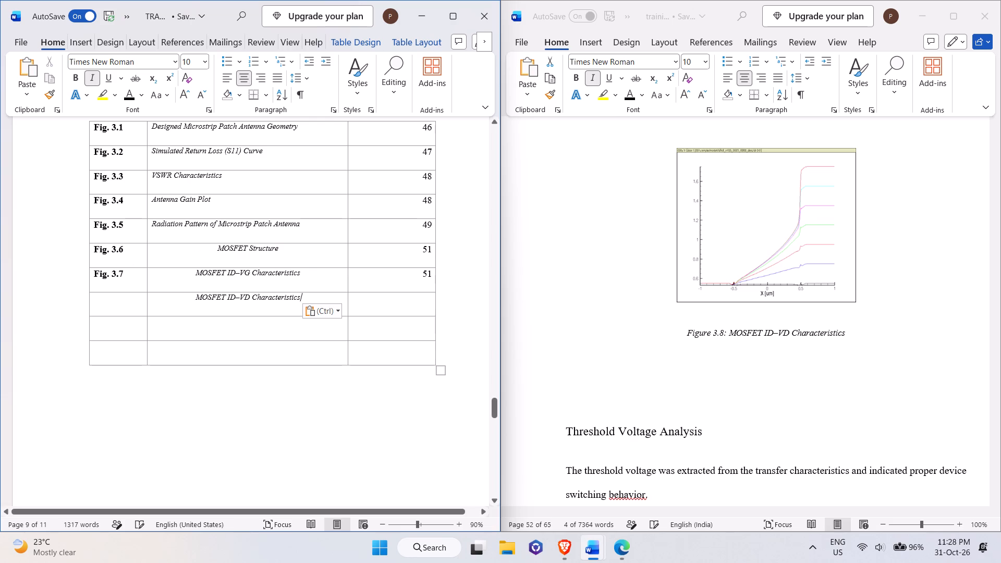
Find the MOSFET ID–VD figure's page in the training file and enter 52 as its row's page number.
{"action": "scroll", "coordinate": [715, 334], "scroll_direction": "down", "scroll_amount": 3}
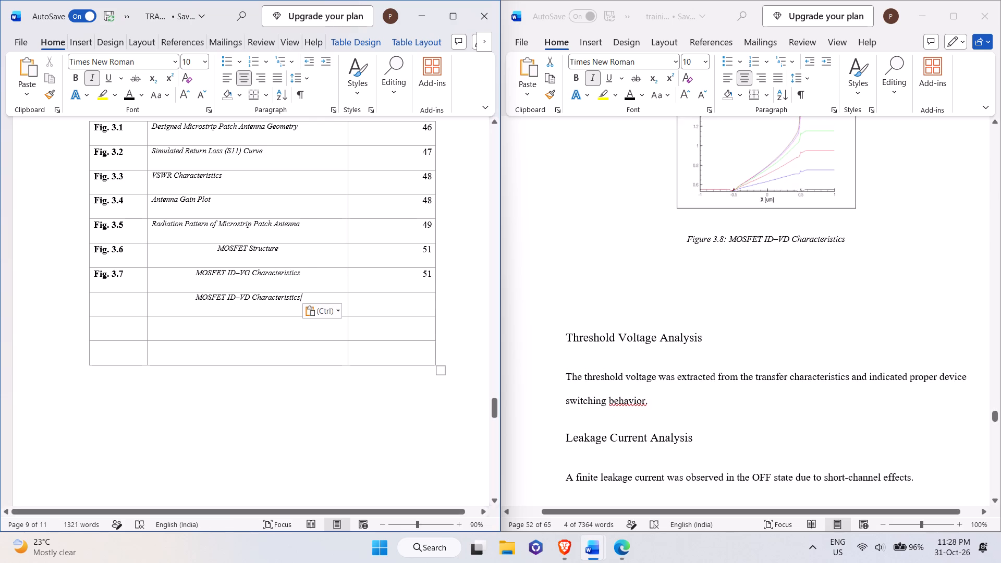
{"action": "scroll", "coordinate": [769, 276], "scroll_direction": "down", "scroll_amount": 13}
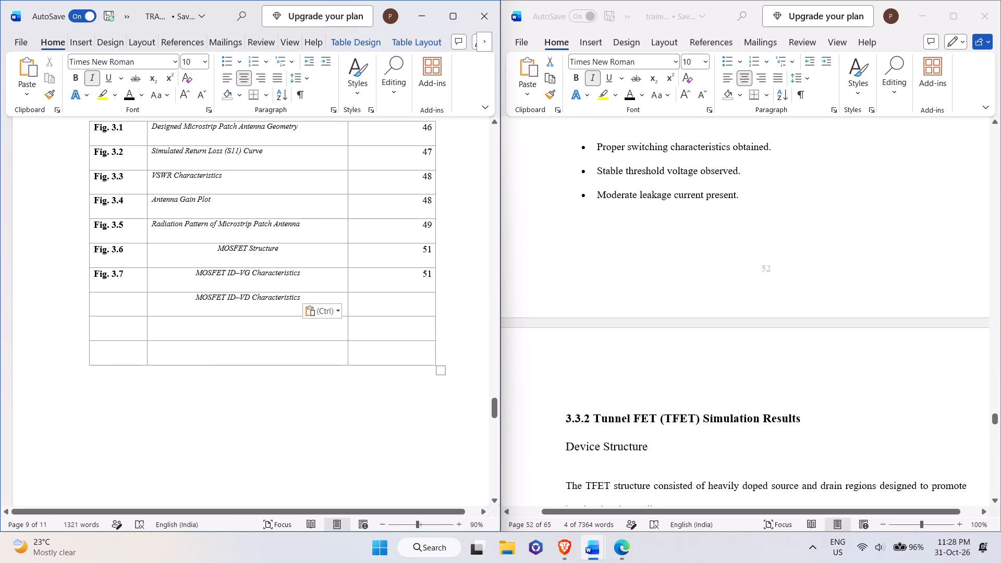
{"action": "left_click", "coordinate": [425, 303]}
{"action": "type", "text": "52"}
Copy the training file's caption "TFET Structure" into the title cell below MOSFET ID–VD Characteristics and enter 53 as its page number.
{"action": "scroll", "coordinate": [424, 301], "scroll_direction": "down", "scroll_amount": 2}
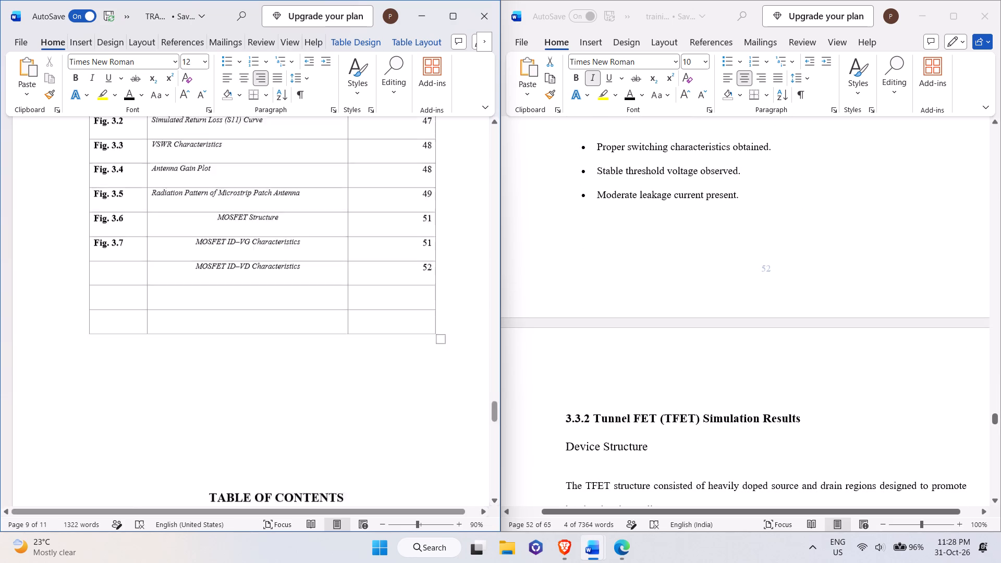
{"action": "scroll", "coordinate": [424, 301], "scroll_direction": "down", "scroll_amount": 6}
{"action": "scroll", "coordinate": [741, 230], "scroll_direction": "down", "scroll_amount": 11}
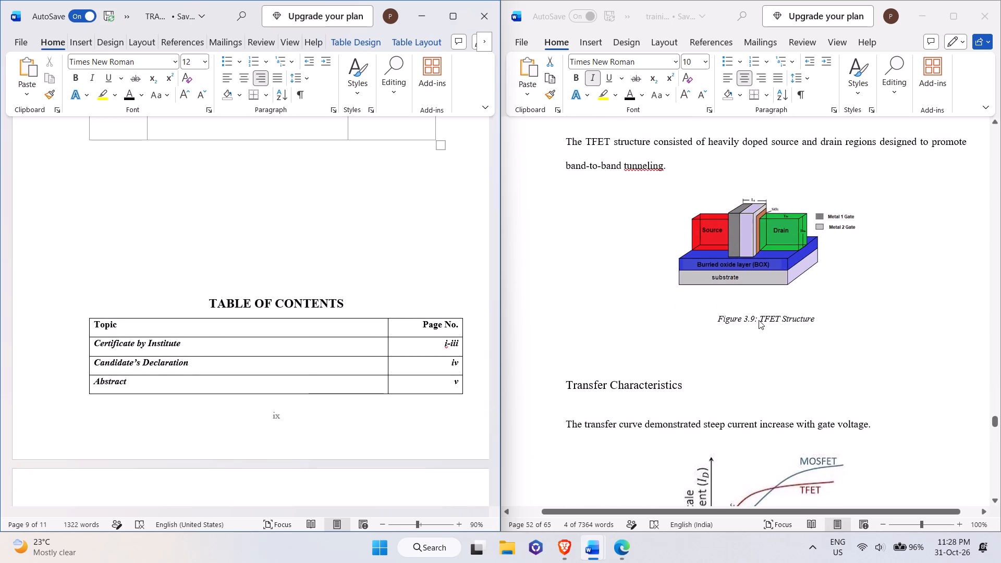
{"action": "left_click", "coordinate": [756, 320]}
{"action": "left_click", "coordinate": [761, 320]}
{"action": "left_click_drag", "start_coordinate": [761, 320], "coordinate": [813, 325]}
{"action": "key", "text": "ctrl+c"}
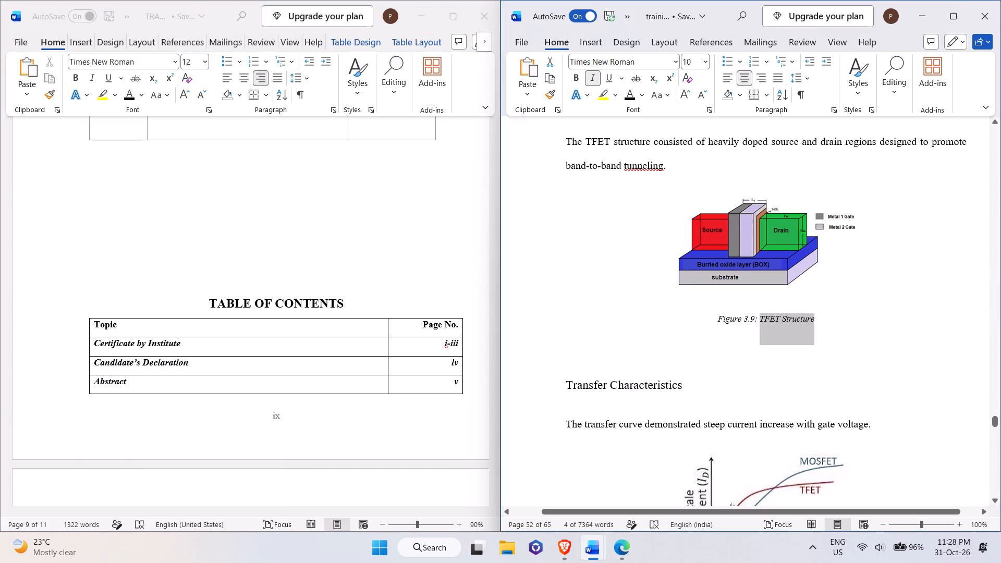
{"action": "scroll", "coordinate": [319, 302], "scroll_direction": "up", "scroll_amount": 9}
{"action": "left_click", "coordinate": [255, 348]}
{"action": "left_click", "coordinate": [256, 350]}
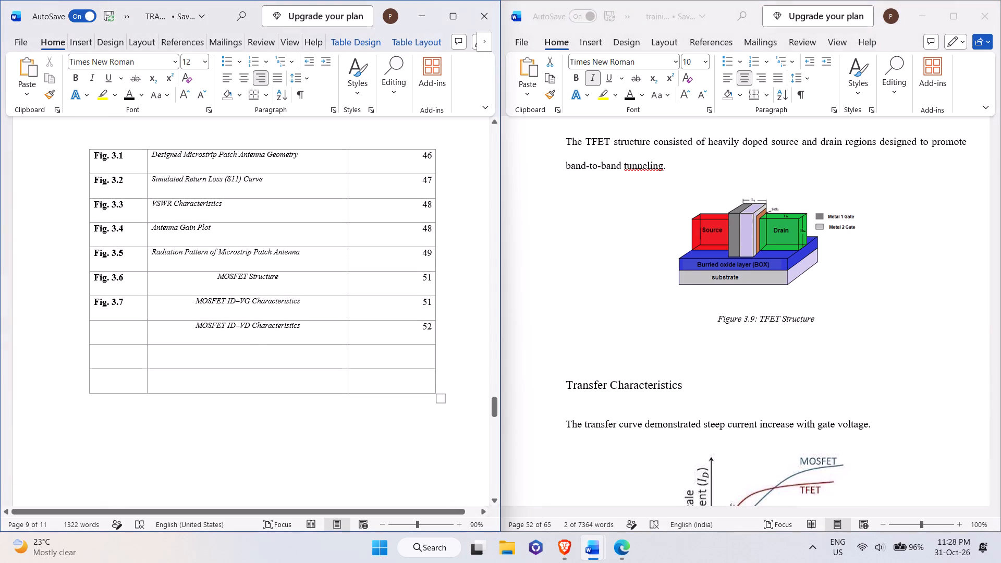
{"action": "key", "text": "ctrl+v"}
{"action": "left_click", "coordinate": [437, 361]}
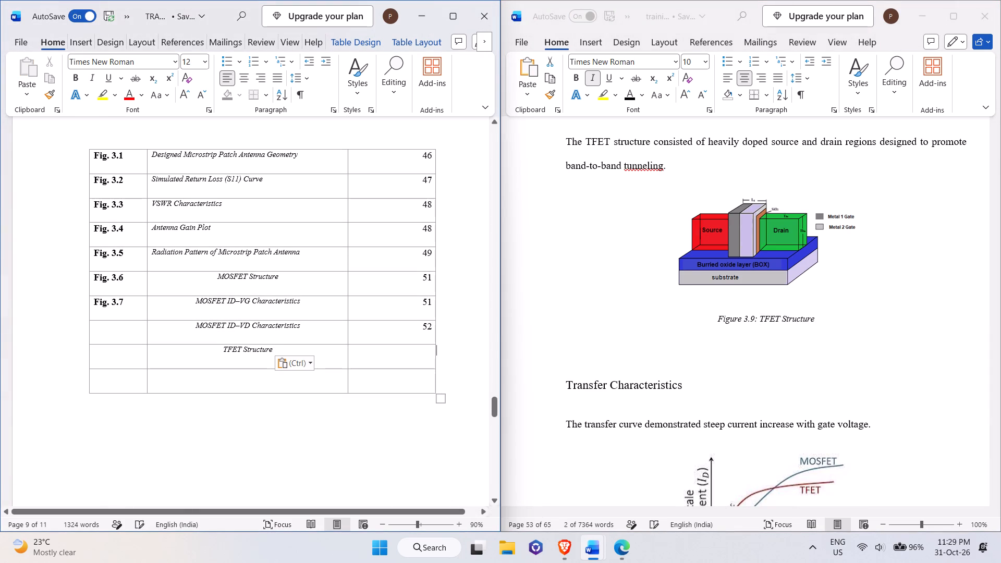
{"action": "left_click", "coordinate": [428, 358]}
{"action": "scroll", "coordinate": [676, 319], "scroll_direction": "down", "scroll_amount": 15}
{"action": "type", "text": "53"}
Copy the training file's caption "TFET Output Characteristics" into the title cell below TFET Structure and enter 54 as its page number.
{"action": "scroll", "coordinate": [669, 311], "scroll_direction": "down", "scroll_amount": 8}
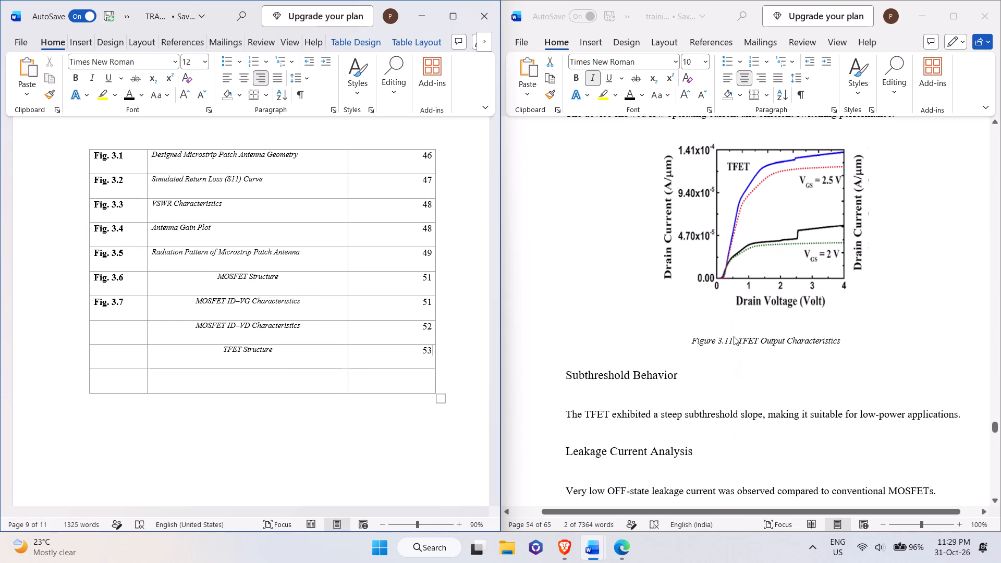
{"action": "left_click", "coordinate": [734, 336]}
{"action": "left_click", "coordinate": [740, 340]}
{"action": "left_click_drag", "start_coordinate": [740, 342], "coordinate": [831, 343]}
{"action": "key", "text": "ctrl+c"}
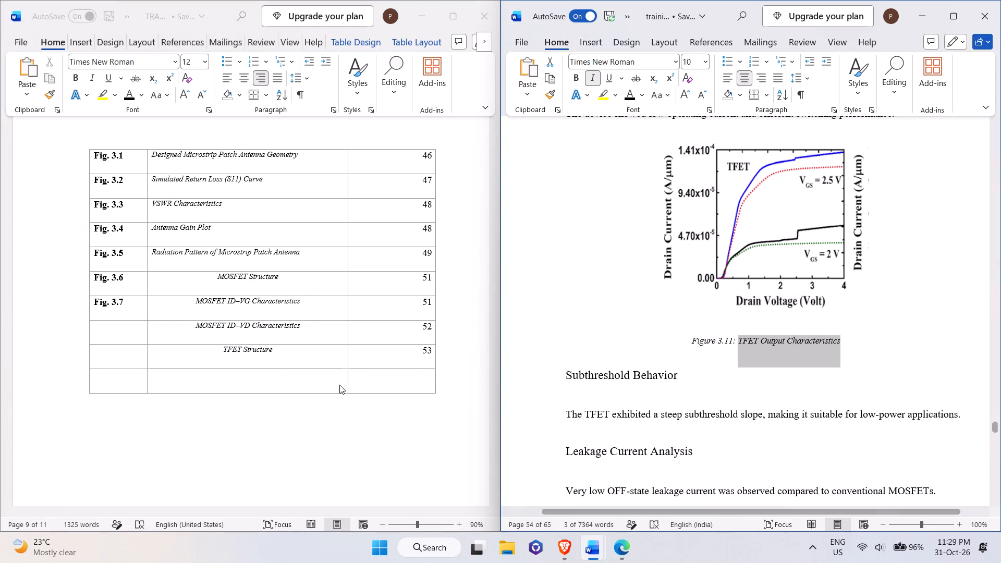
{"action": "double_click", "coordinate": [250, 376]}
{"action": "key", "text": "ctrl+v"}
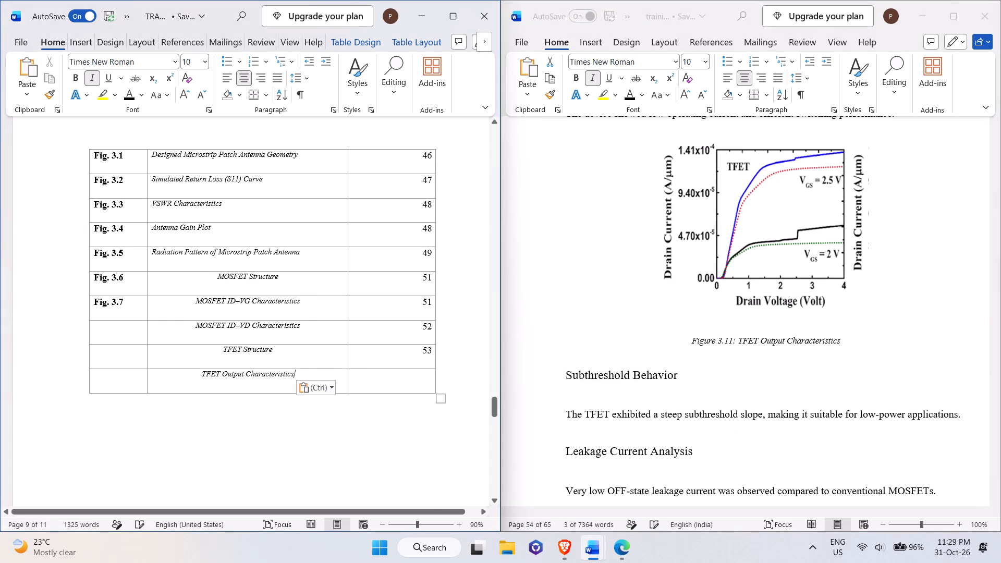
{"action": "left_click", "coordinate": [418, 376]}
{"action": "scroll", "coordinate": [783, 285], "scroll_direction": "down", "scroll_amount": 10}
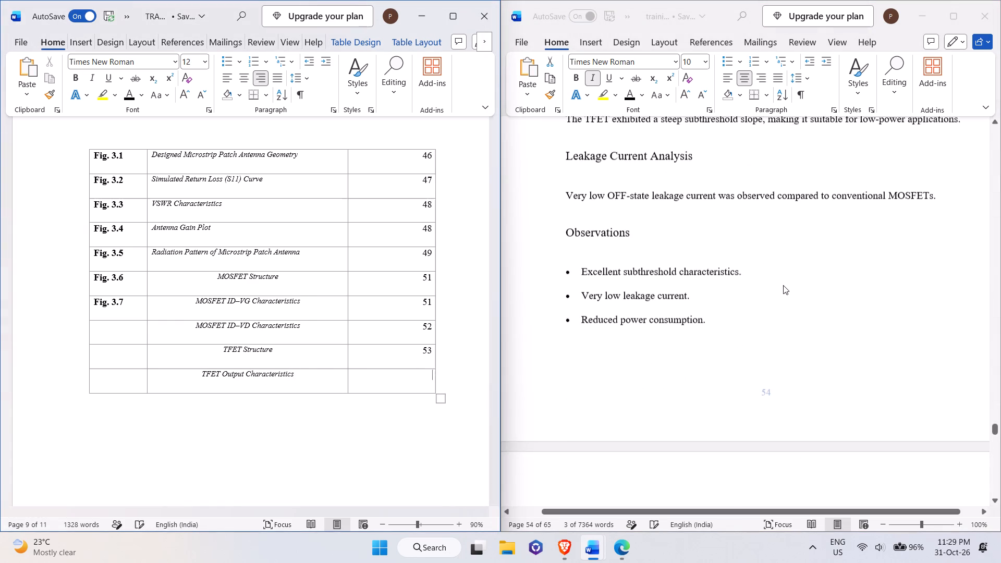
{"action": "type", "text": "34"}
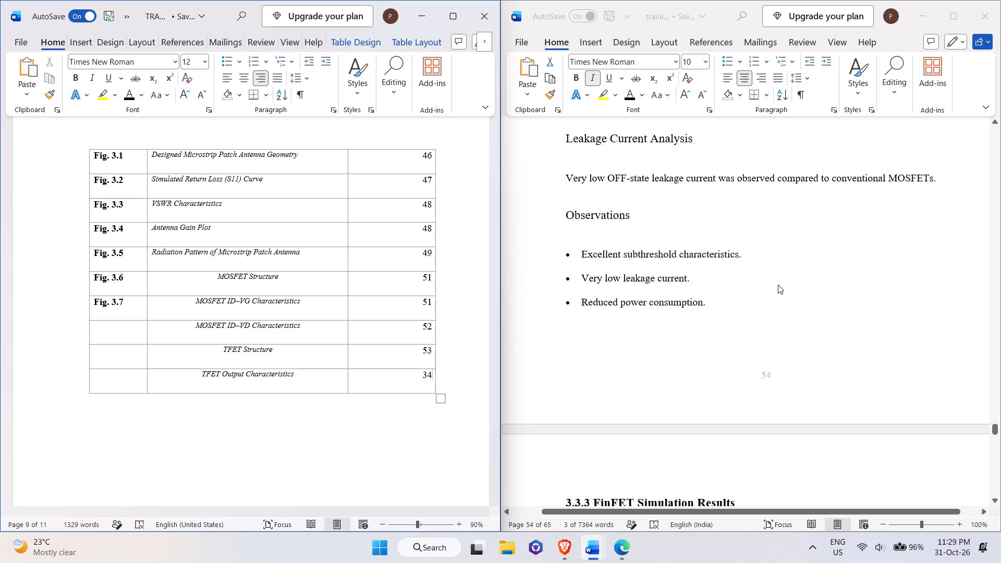
{"action": "key", "text": "BackSpace"}
{"action": "key", "text": "BackSpace"}
{"action": "type", "text": "54"}
Add three rows below TFET Output Characteristics and copy the training file's Figure 3.12 caption "FinFET Structure" into the first new title cell.
{"action": "scroll", "coordinate": [829, 251], "scroll_direction": "down", "scroll_amount": 16}
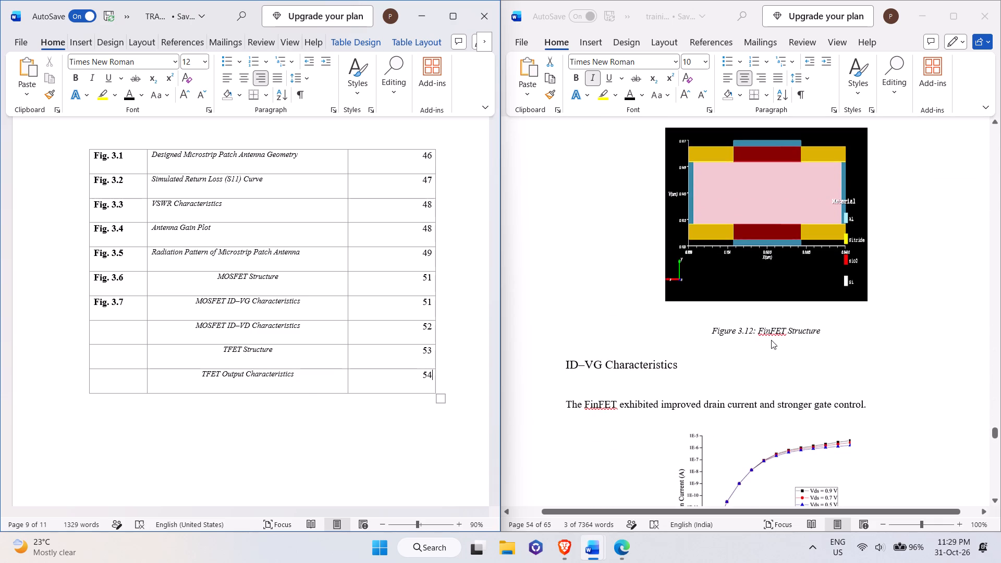
{"action": "left_click", "coordinate": [758, 330]}
{"action": "left_click", "coordinate": [763, 331]}
{"action": "left_click_drag", "start_coordinate": [757, 330], "coordinate": [802, 336]}
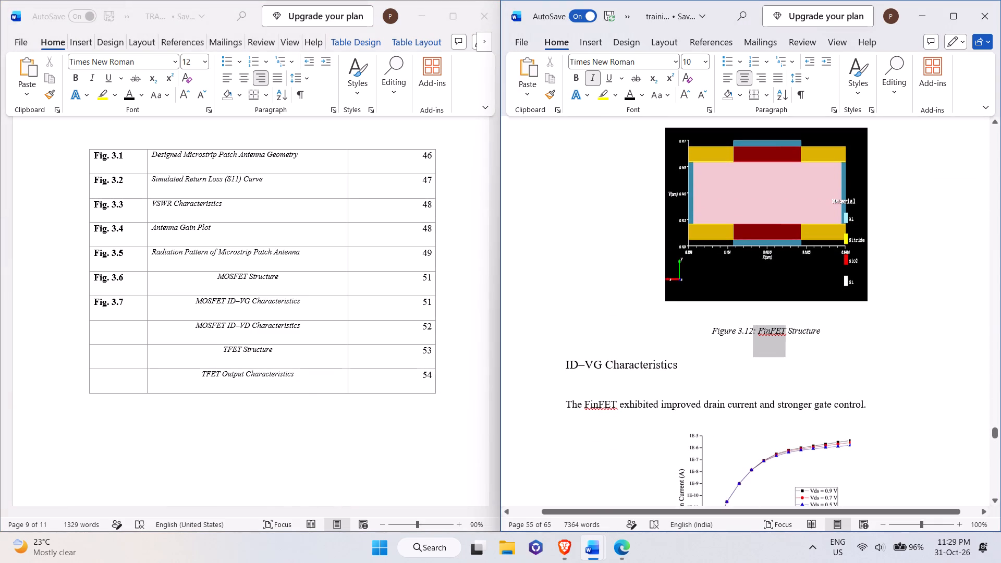
{"action": "left_click_drag", "start_coordinate": [802, 336], "coordinate": [822, 333]}
{"action": "left_click", "coordinate": [781, 340]}
{"action": "left_click_drag", "start_coordinate": [760, 331], "coordinate": [775, 334]}
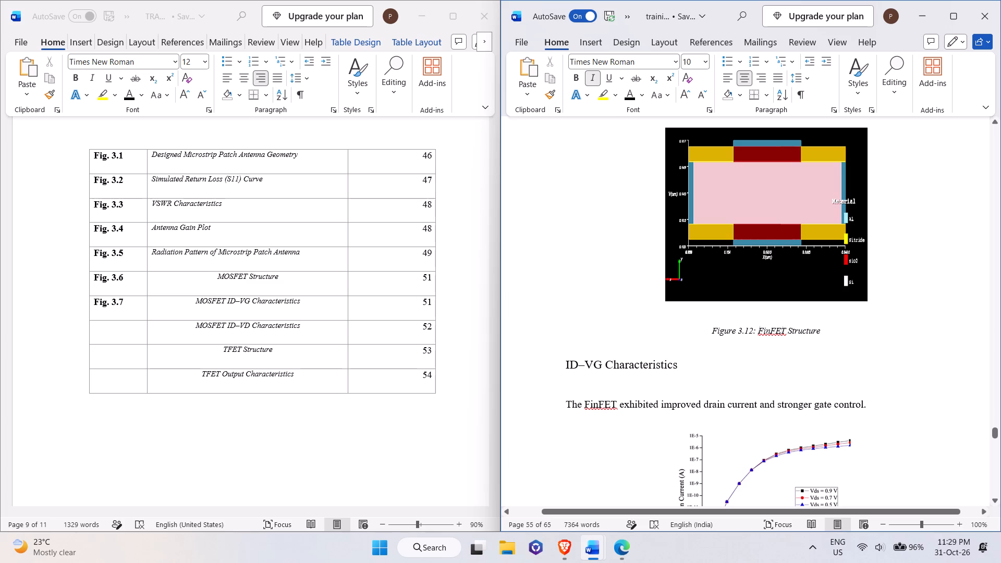
{"action": "left_click_drag", "start_coordinate": [775, 334], "coordinate": [816, 334]}
{"action": "key", "text": "ctrl+c"}
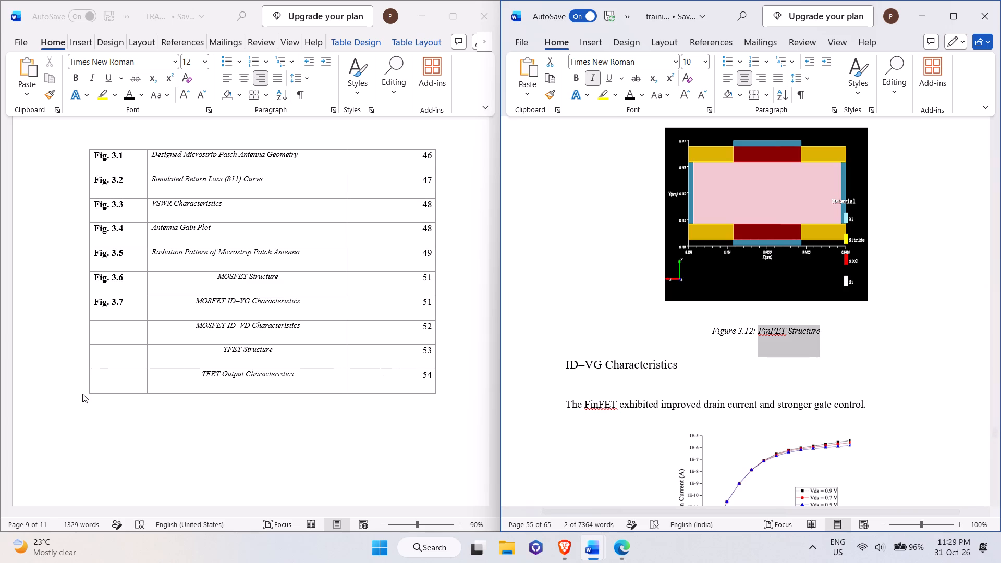
{"action": "triple_click", "coordinate": [82, 394]}
{"action": "triple_click", "coordinate": [82, 394]}
{"action": "double_click", "coordinate": [82, 394]}
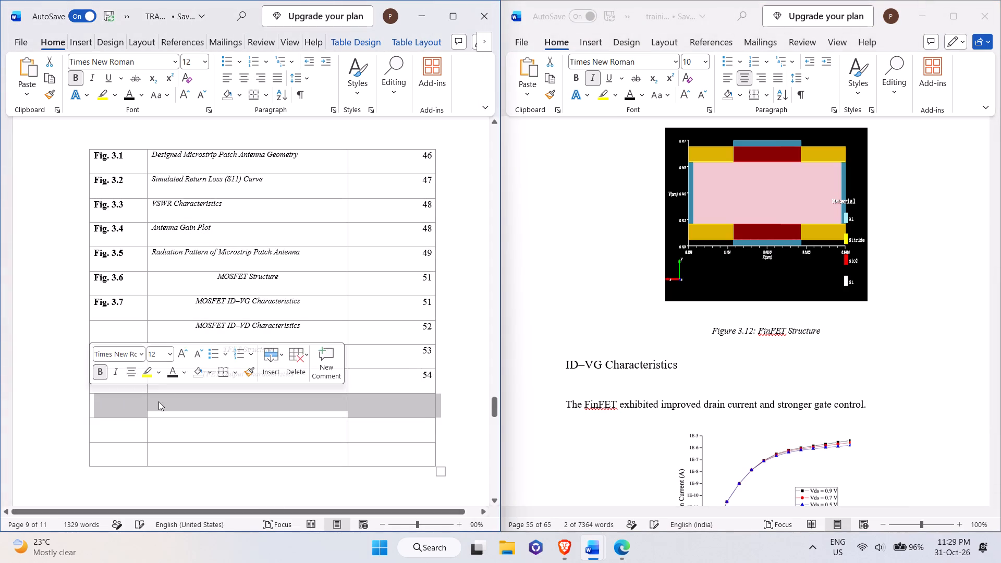
{"action": "left_click", "coordinate": [158, 401]}
{"action": "key", "text": "ctrl+v"}
Copy the training file's Figure 3.13 caption "FinFET ID–VG Characteristics" into the title cell below FinFET Structure.
{"action": "scroll", "coordinate": [709, 370], "scroll_direction": "down", "scroll_amount": 9}
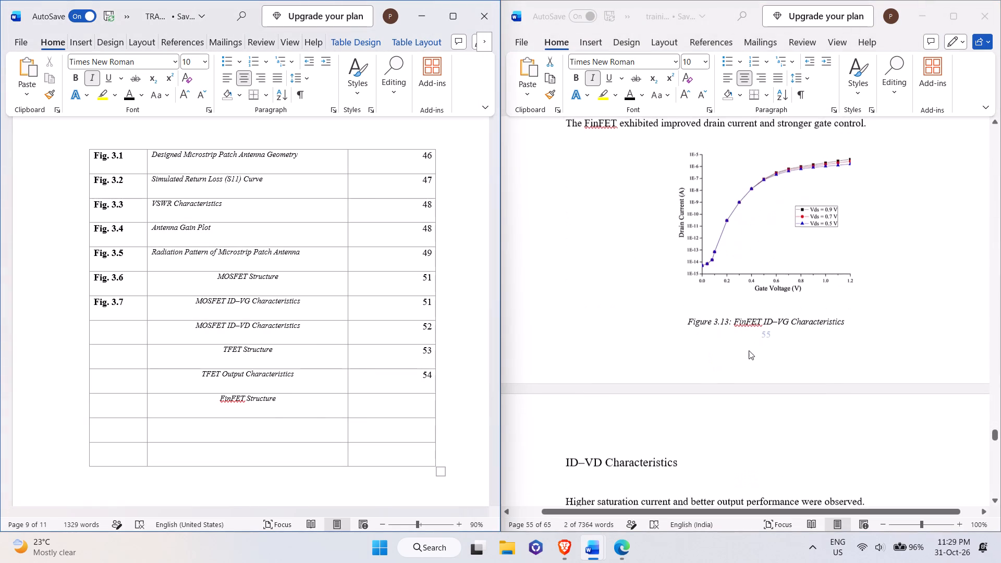
{"action": "left_click", "coordinate": [734, 319]}
{"action": "left_click_drag", "start_coordinate": [734, 319], "coordinate": [836, 323]}
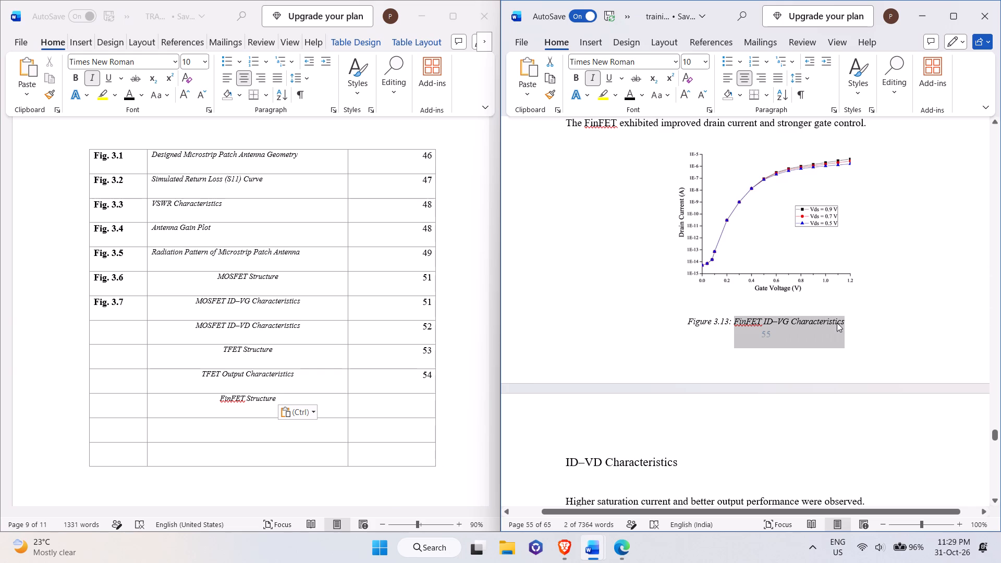
{"action": "key", "text": "ctrl+c"}
{"action": "left_click", "coordinate": [227, 430]}
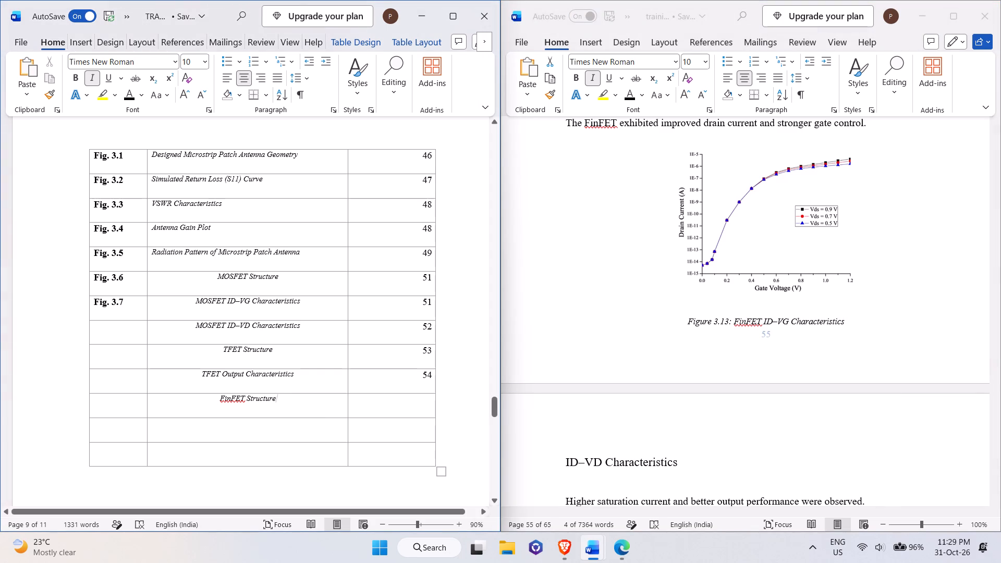
{"action": "left_click", "coordinate": [253, 429]}
{"action": "key", "text": "ctrl+v"}
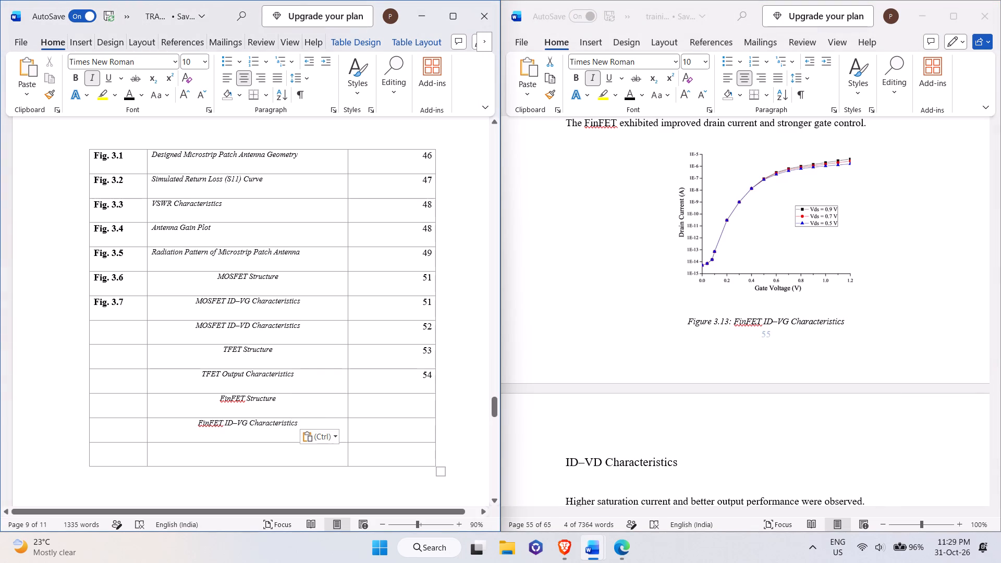
Enter 55 as the page number for both the FinFET Structure and FinFET ID–VG Characteristics rows.
{"action": "left_click", "coordinate": [407, 400]}
{"action": "type", "text": "55"}
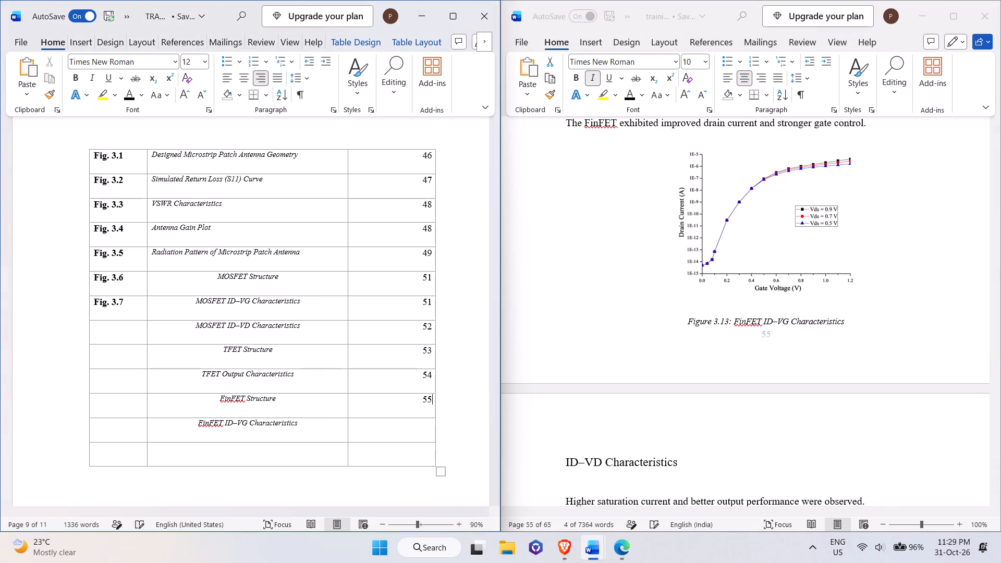
{"action": "key", "text": "Down"}
{"action": "type", "text": "55"}
Copy the training file's Figure 3.14 caption "FinFET ID–VD Characteristics" into the title cell below FinFET ID–VG Characteristics.
{"action": "scroll", "coordinate": [633, 368], "scroll_direction": "down", "scroll_amount": 13}
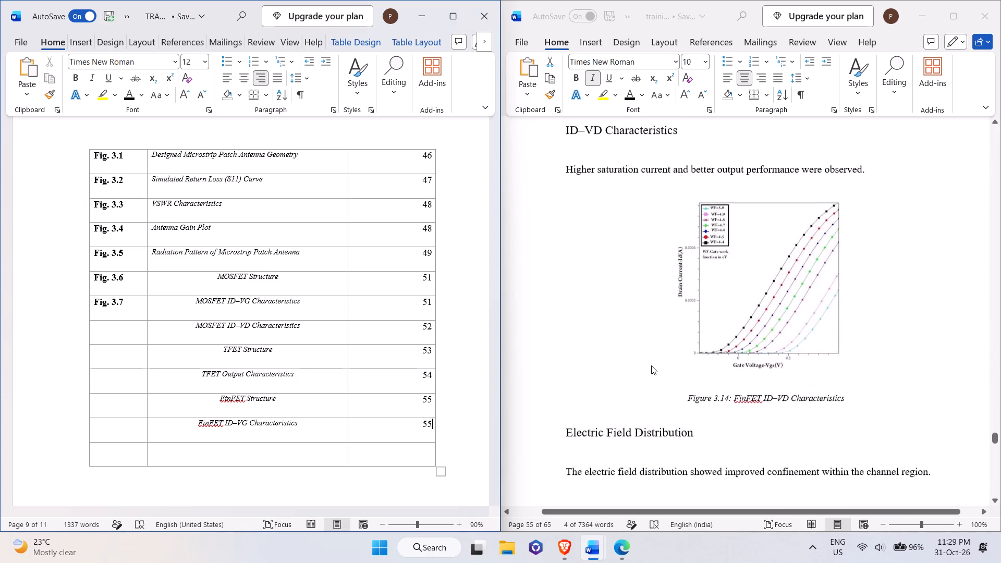
{"action": "left_click", "coordinate": [740, 327]}
{"action": "left_click", "coordinate": [738, 324]}
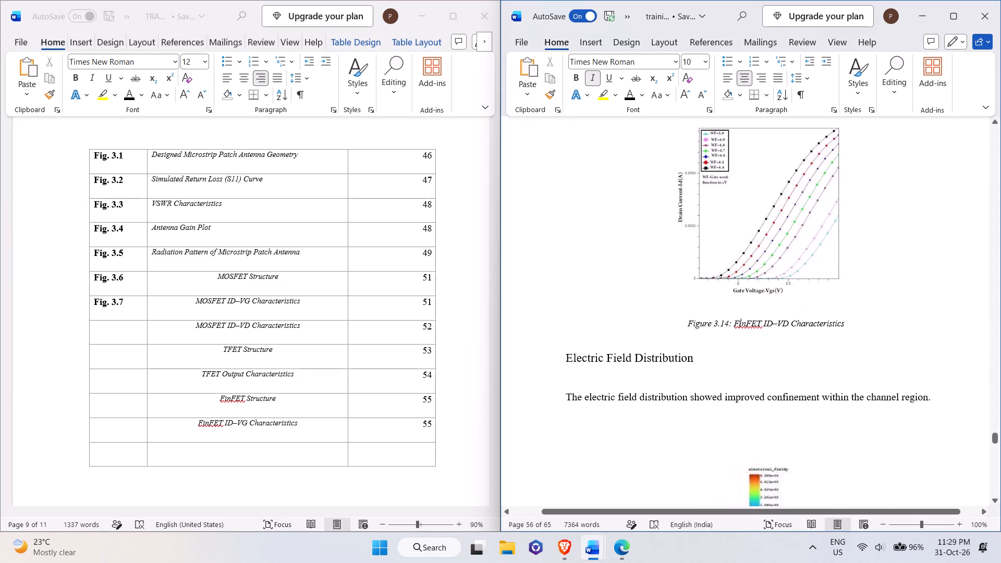
{"action": "left_click_drag", "start_coordinate": [736, 323], "coordinate": [827, 322]}
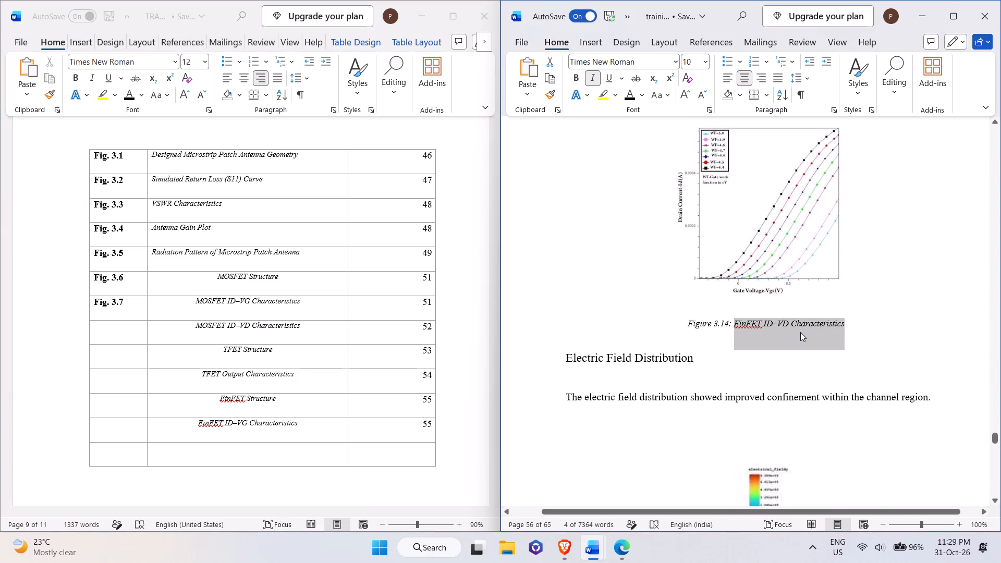
{"action": "key", "text": "ctrl+c"}
{"action": "double_click", "coordinate": [207, 447]}
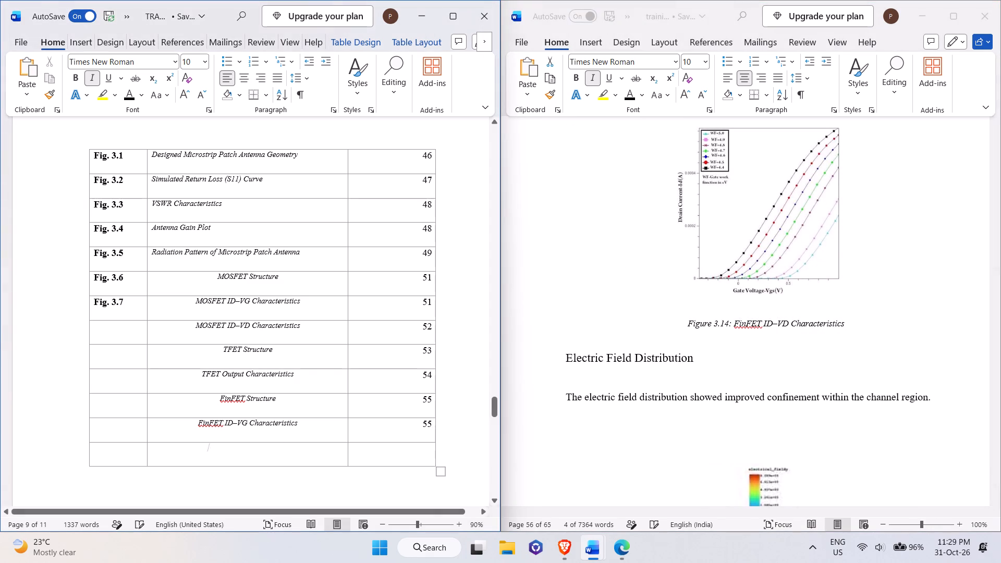
{"action": "key", "text": "ctrl+v"}
Delete the blank lines between the Electric Field Distribution paragraph and its figure in the training file.
{"action": "left_click", "coordinate": [419, 445]}
{"action": "scroll", "coordinate": [683, 424], "scroll_direction": "down", "scroll_amount": 7}
{"action": "scroll", "coordinate": [739, 410], "scroll_direction": "down", "scroll_amount": 2}
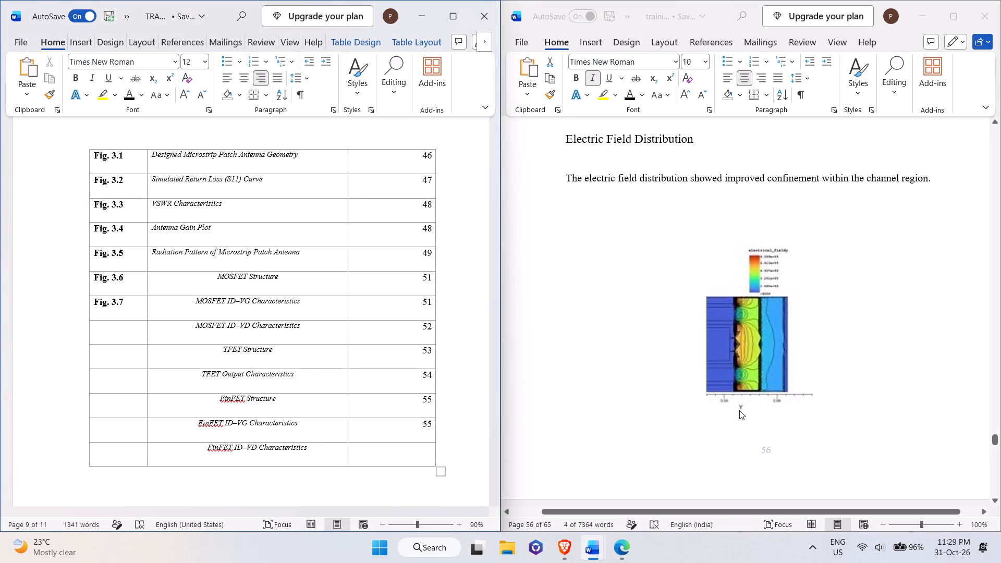
{"action": "scroll", "coordinate": [739, 410], "scroll_direction": "down", "scroll_amount": 2}
{"action": "scroll", "coordinate": [756, 311], "scroll_direction": "up", "scroll_amount": 4}
{"action": "scroll", "coordinate": [756, 311], "scroll_direction": "down", "scroll_amount": 7}
{"action": "scroll", "coordinate": [742, 346], "scroll_direction": "up", "scroll_amount": 10}
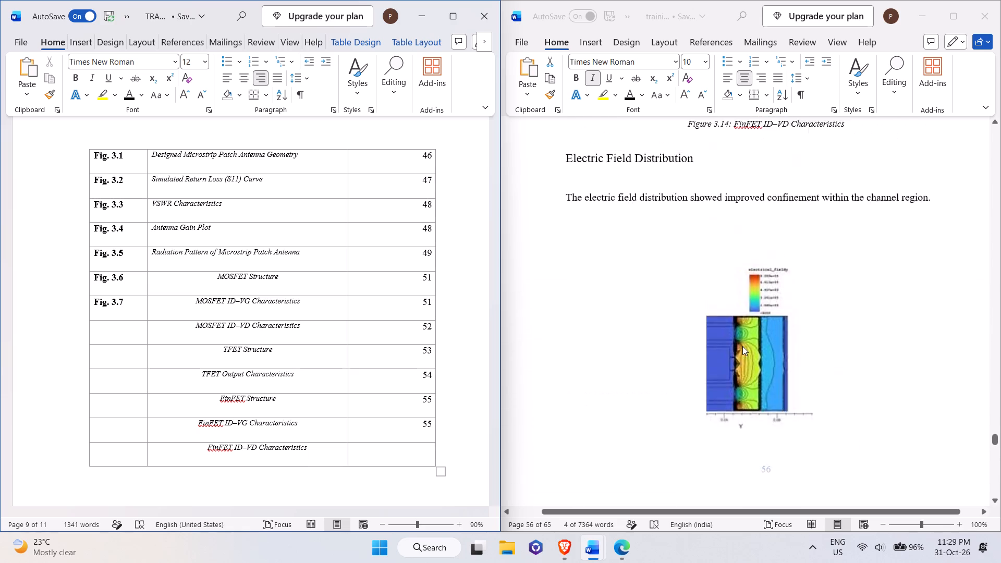
{"action": "left_click", "coordinate": [676, 289]}
{"action": "left_click", "coordinate": [668, 312]}
{"action": "key", "text": "BackSpace"}
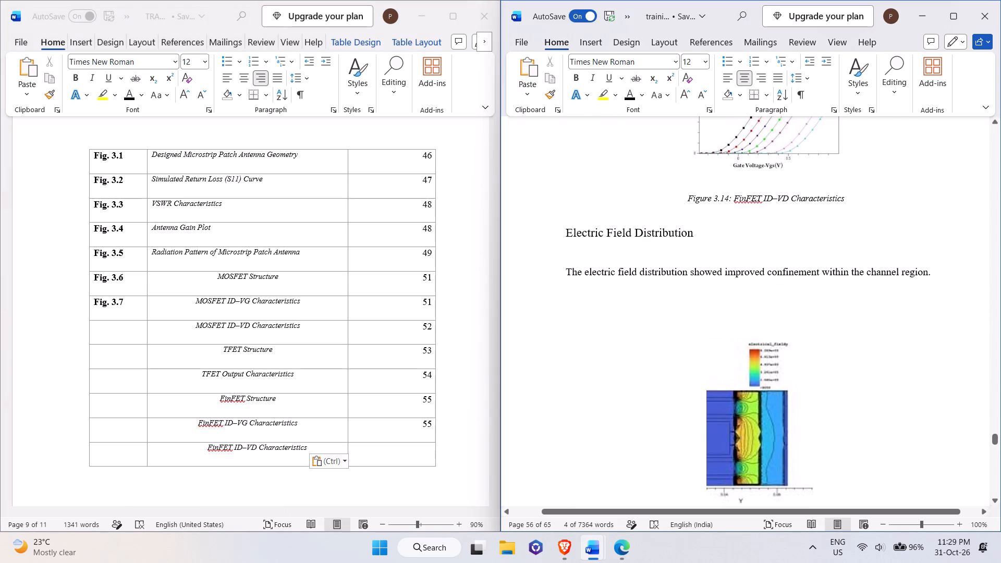
{"action": "key", "text": "BackSpace"}
Add four rows below FinFET ID–VD Characteristics and copy the Figure 3.15 caption "Electric Field Distribution in FinFET" into the first new title cell.
{"action": "scroll", "coordinate": [707, 347], "scroll_direction": "down", "scroll_amount": 5}
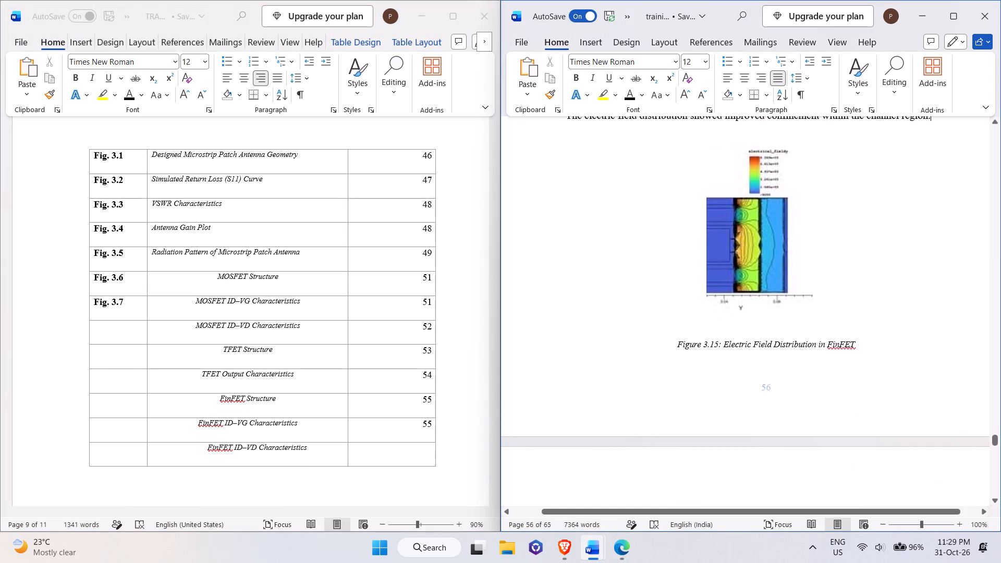
{"action": "left_click_drag", "start_coordinate": [721, 347], "coordinate": [786, 346]}
{"action": "left_click", "coordinate": [787, 346]}
{"action": "left_click_drag", "start_coordinate": [725, 347], "coordinate": [728, 349]}
{"action": "left_click_drag", "start_coordinate": [728, 349], "coordinate": [859, 347]}
{"action": "key", "text": "ctrl+c"}
{"action": "scroll", "coordinate": [136, 432], "scroll_direction": "down", "scroll_amount": 4}
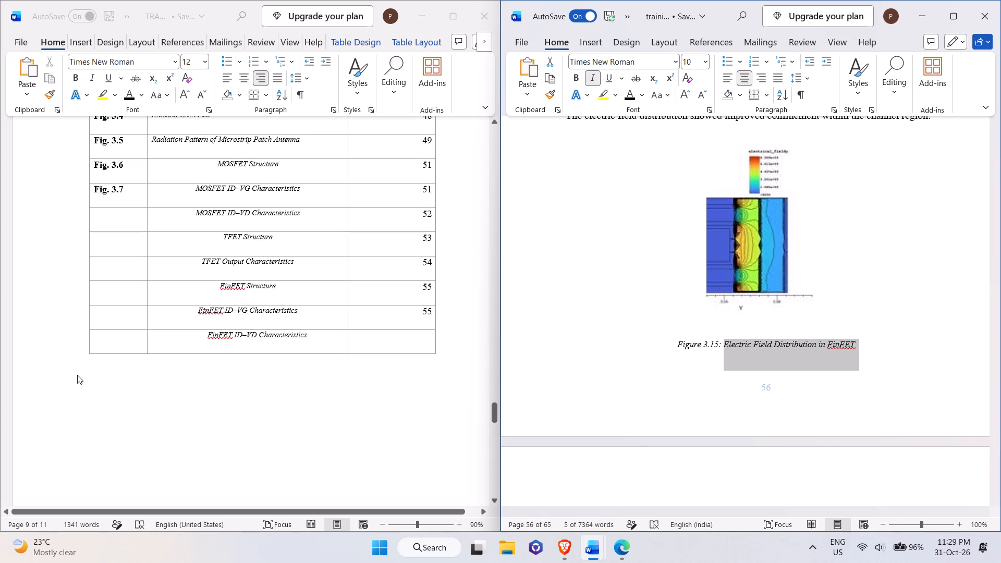
{"action": "left_click", "coordinate": [79, 357]}
{"action": "triple_click", "coordinate": [80, 355]}
{"action": "triple_click", "coordinate": [82, 355]}
{"action": "left_click", "coordinate": [82, 355]}
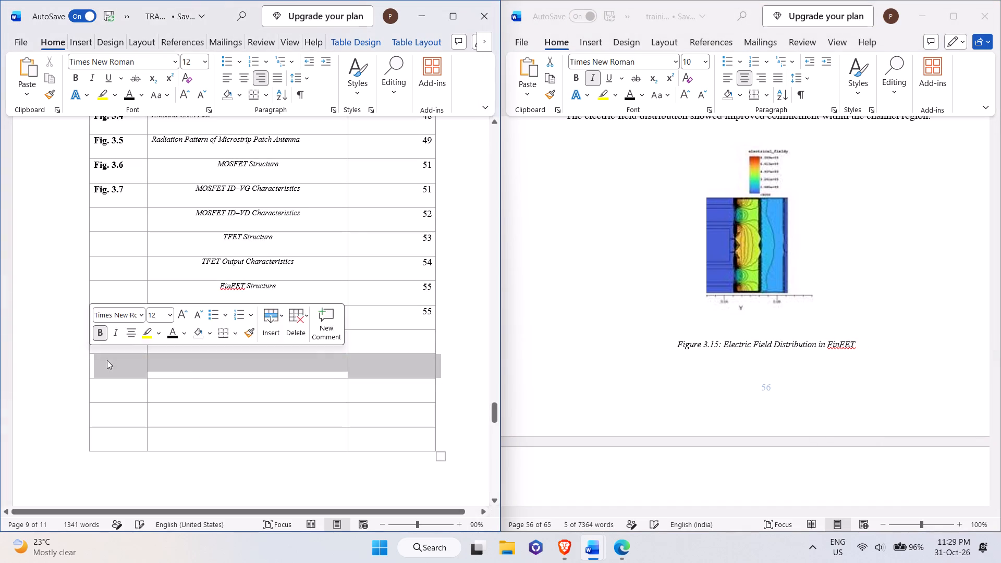
{"action": "left_click", "coordinate": [210, 370]}
{"action": "key", "text": "ctrl+v"}
Enter 56 as the page number for both the FinFET ID–VD Characteristics and Electric Field Distribution in FinFET rows.
{"action": "scroll", "coordinate": [772, 336], "scroll_direction": "down", "scroll_amount": 4}
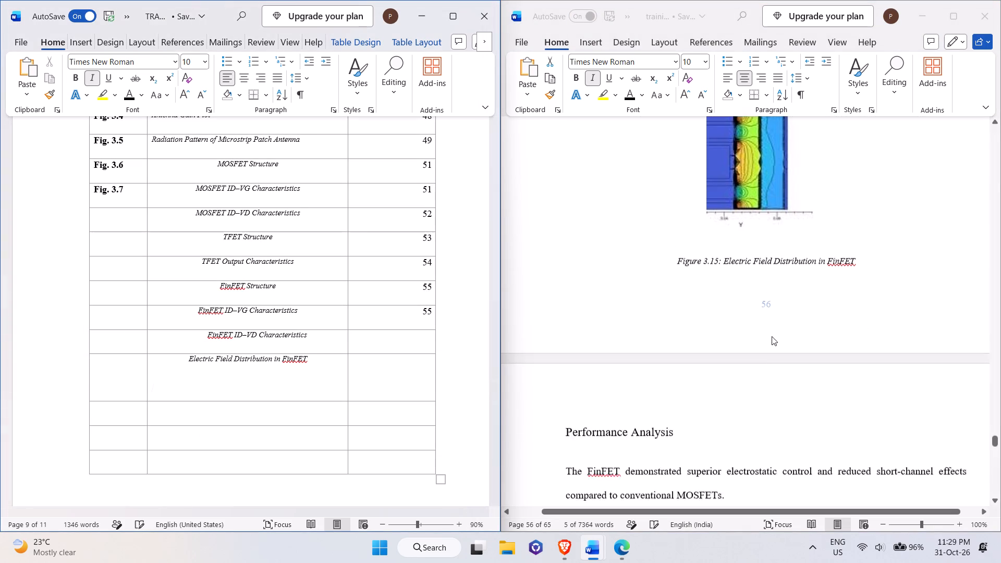
{"action": "left_click", "coordinate": [396, 346]}
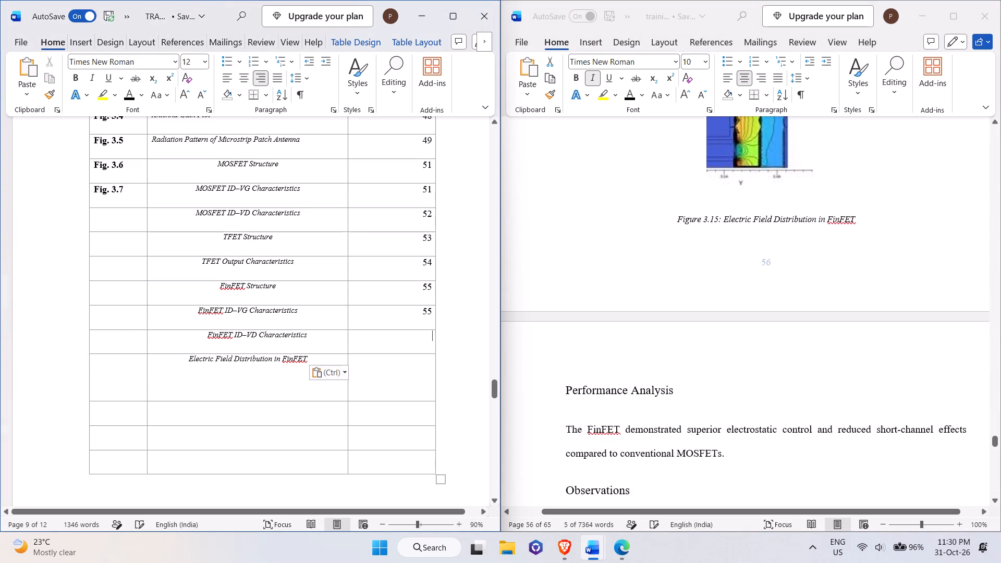
{"action": "scroll", "coordinate": [669, 337], "scroll_direction": "up", "scroll_amount": 15}
{"action": "scroll", "coordinate": [671, 338], "scroll_direction": "down", "scroll_amount": 3}
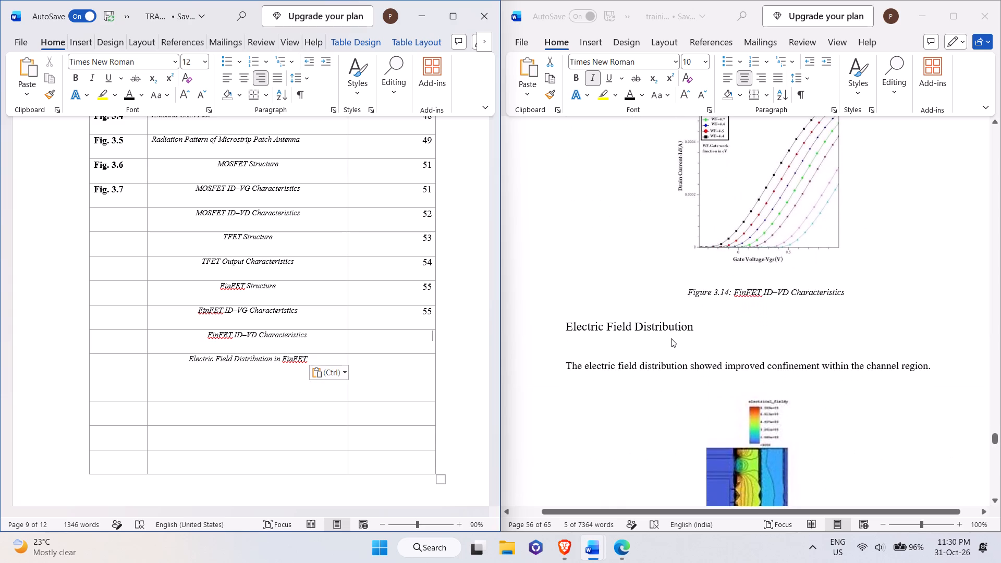
{"action": "type", "text": "56"}
{"action": "key", "text": "Down"}
{"action": "type", "text": "56"}
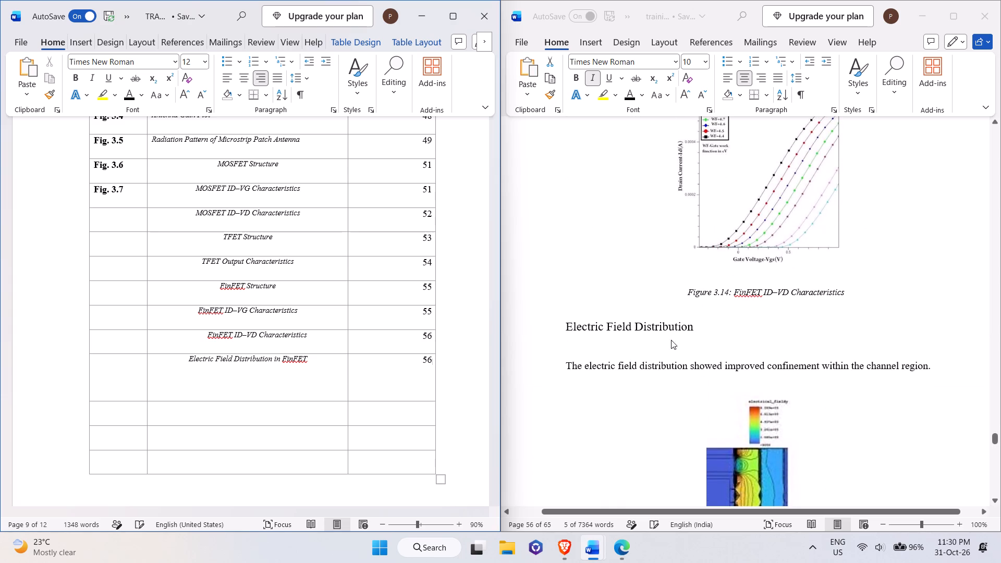
Delete the caption "Table 3.3 Comparison of Semiconductor Devices" under heading 3.3.4 in the training file.
{"action": "scroll", "coordinate": [742, 332], "scroll_direction": "down", "scroll_amount": 20}
{"action": "scroll", "coordinate": [742, 332], "scroll_direction": "down", "scroll_amount": 9}
{"action": "scroll", "coordinate": [747, 331], "scroll_direction": "up", "scroll_amount": 3}
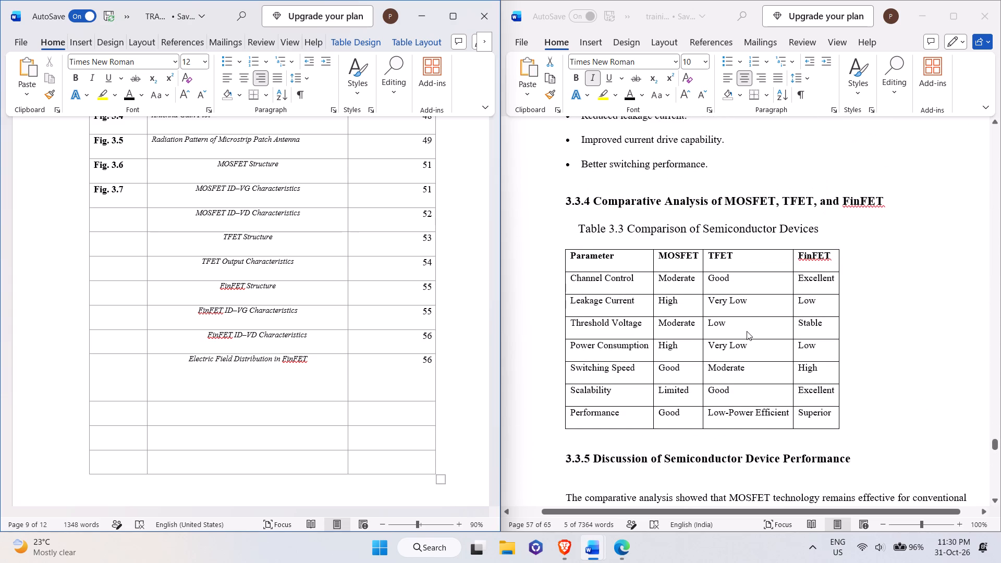
{"action": "left_click", "coordinate": [829, 232]}
{"action": "left_click_drag", "start_coordinate": [829, 232], "coordinate": [617, 237]}
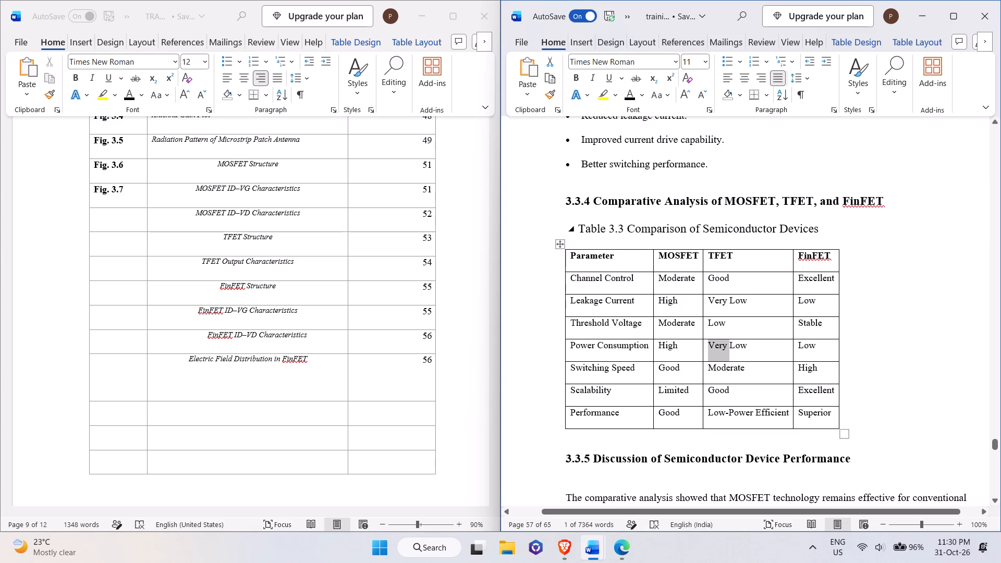
{"action": "left_click_drag", "start_coordinate": [580, 230], "coordinate": [814, 232]}
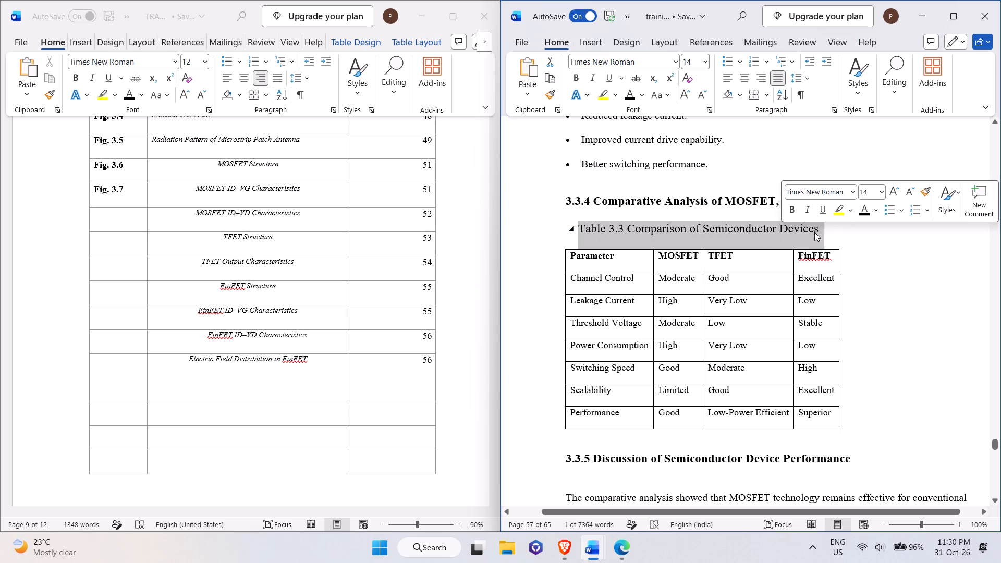
{"action": "key", "text": "BackSpace"}
{"action": "key", "text": "BackSpace"}
{"action": "key", "text": "BackSpace"}
Move the Figure 3.16 caption text "Optical Communication Link" from the training file into the title cell below Electric Field Distribution in FinFET.
{"action": "scroll", "coordinate": [808, 241], "scroll_direction": "down", "scroll_amount": 10}
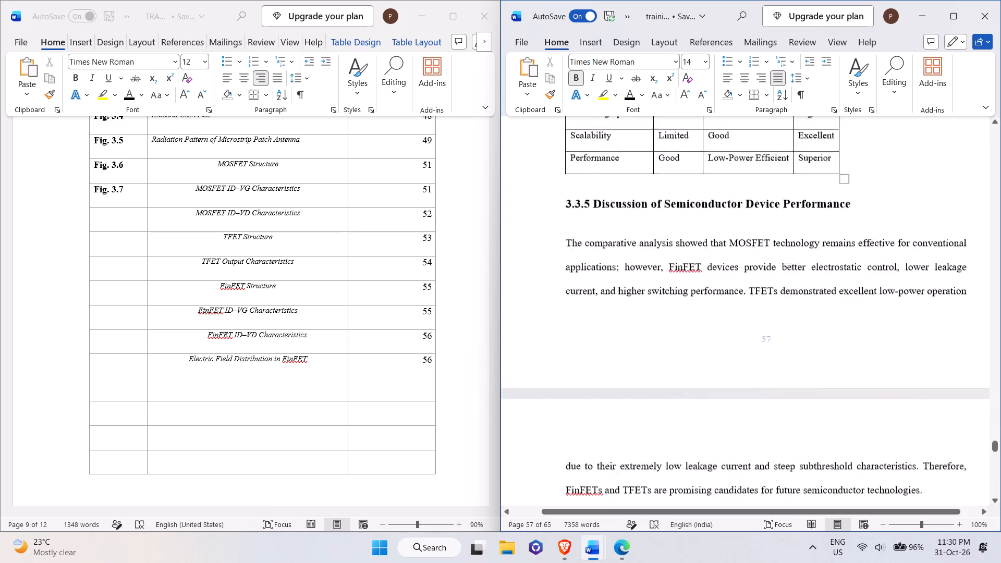
{"action": "scroll", "coordinate": [808, 241], "scroll_direction": "down", "scroll_amount": 18}
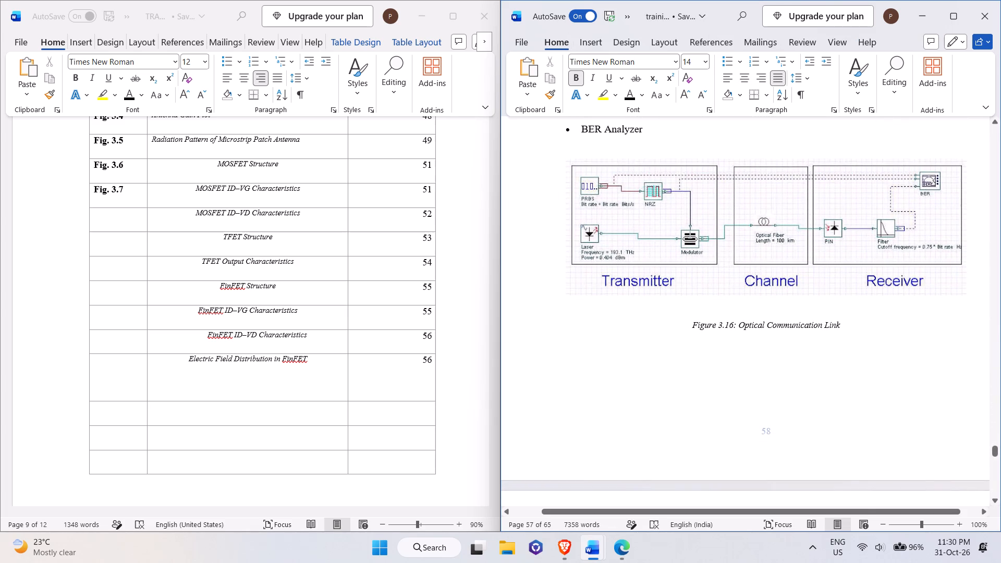
{"action": "left_click", "coordinate": [743, 327]}
{"action": "left_click_drag", "start_coordinate": [742, 326], "coordinate": [838, 323]}
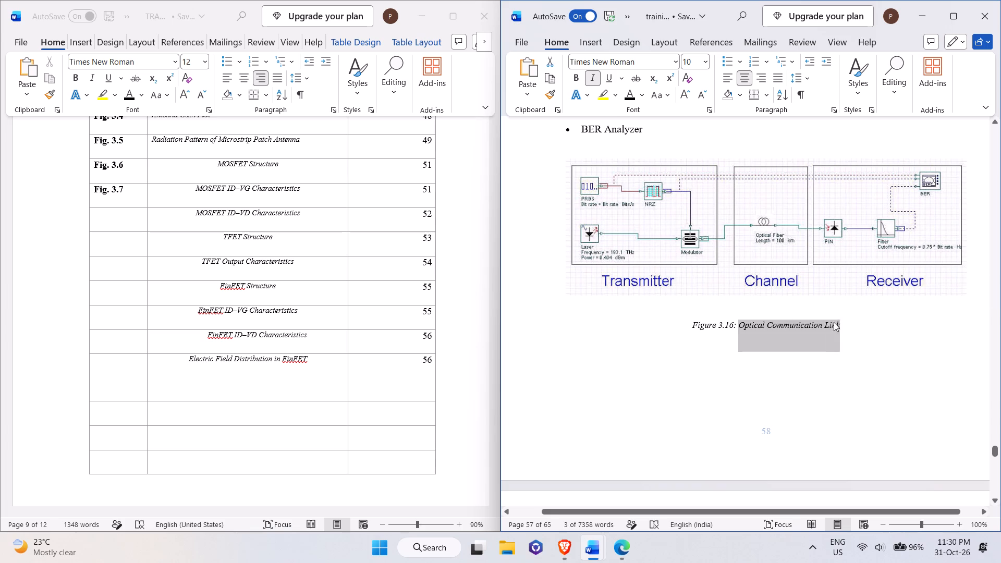
{"action": "key", "text": "ctrl+x"}
{"action": "left_click", "coordinate": [212, 413]}
{"action": "left_click", "coordinate": [213, 412]}
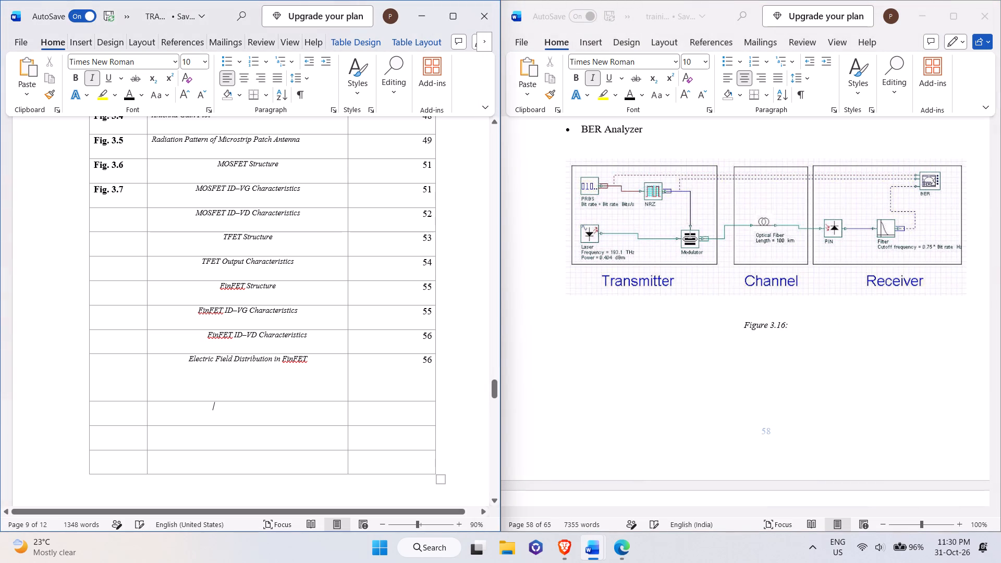
{"action": "key", "text": "ctrl+v"}
{"action": "scroll", "coordinate": [765, 347], "scroll_direction": "down", "scroll_amount": 11}
{"action": "scroll", "coordinate": [765, 347], "scroll_direction": "up", "scroll_amount": 11}
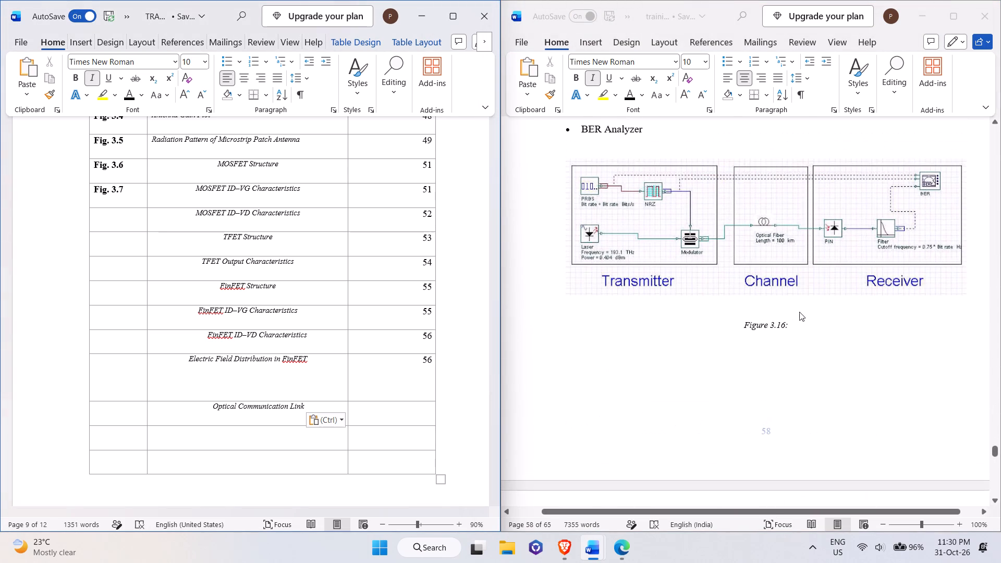
Copy "Optical Link Configuration" from heading 3.4.1 into the training file's Figure 3.16 caption after the figure number.
{"action": "left_click", "coordinate": [792, 323]}
{"action": "scroll", "coordinate": [796, 334], "scroll_direction": "down", "scroll_amount": 9}
{"action": "scroll", "coordinate": [796, 334], "scroll_direction": "up", "scroll_amount": 12}
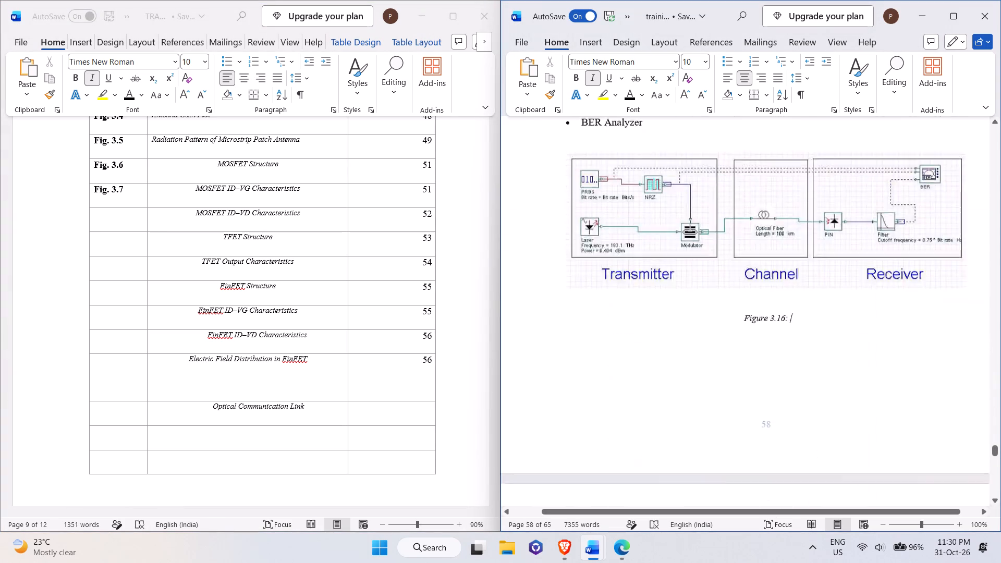
{"action": "scroll", "coordinate": [796, 334], "scroll_direction": "up", "scroll_amount": 2}
{"action": "scroll", "coordinate": [688, 305], "scroll_direction": "up", "scroll_amount": 8}
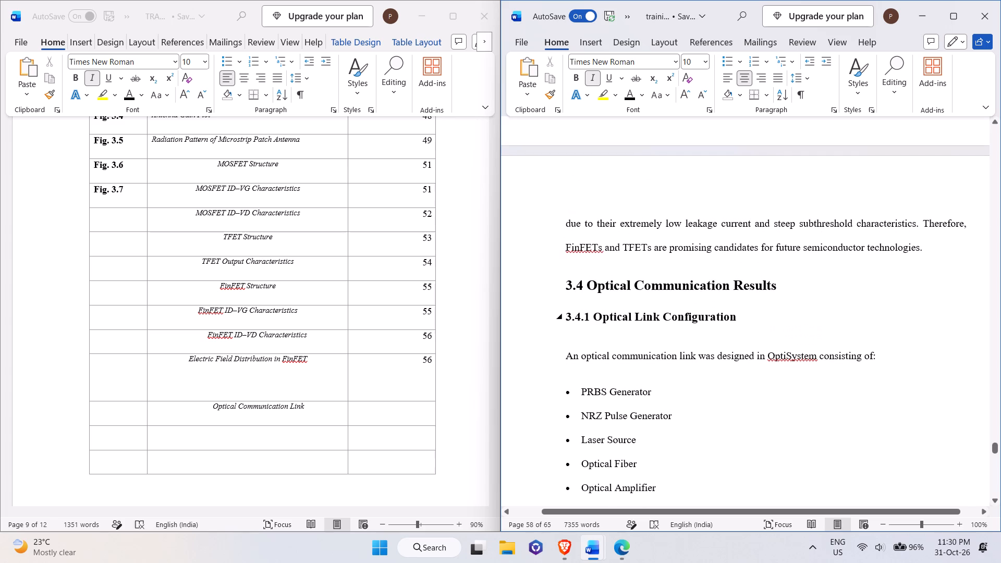
{"action": "left_click_drag", "start_coordinate": [593, 316], "coordinate": [714, 312]}
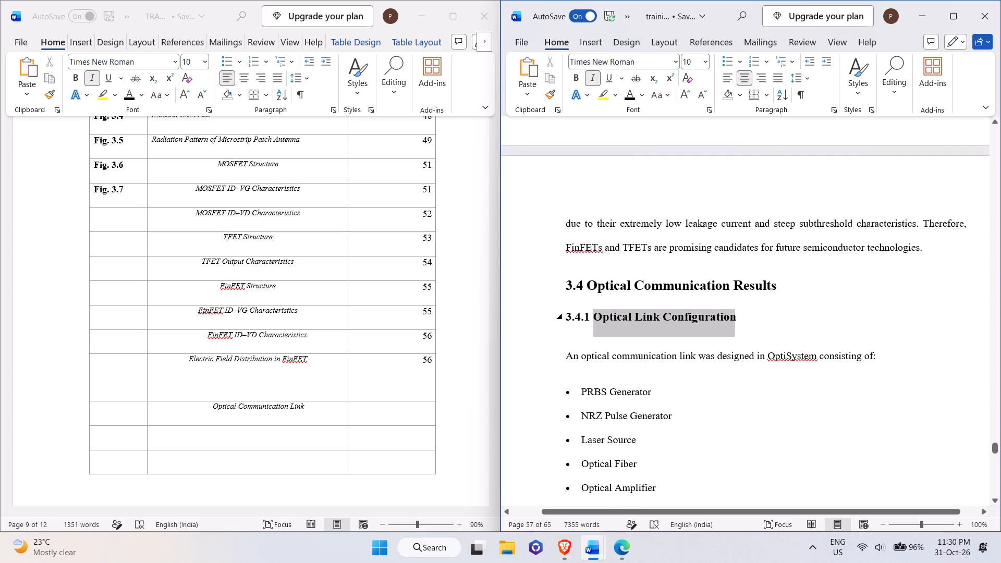
{"action": "left_click_drag", "start_coordinate": [714, 312], "coordinate": [719, 313]}
{"action": "key", "text": "ctrl+c"}
{"action": "scroll", "coordinate": [726, 335], "scroll_direction": "down", "scroll_amount": 14}
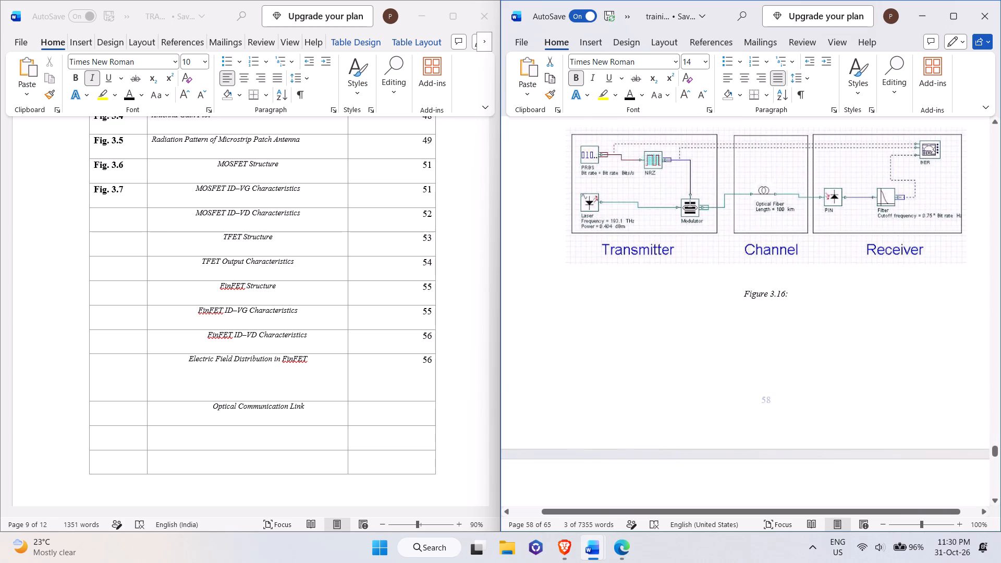
{"action": "left_click", "coordinate": [796, 290]}
{"action": "key", "text": "ctrl+v"}
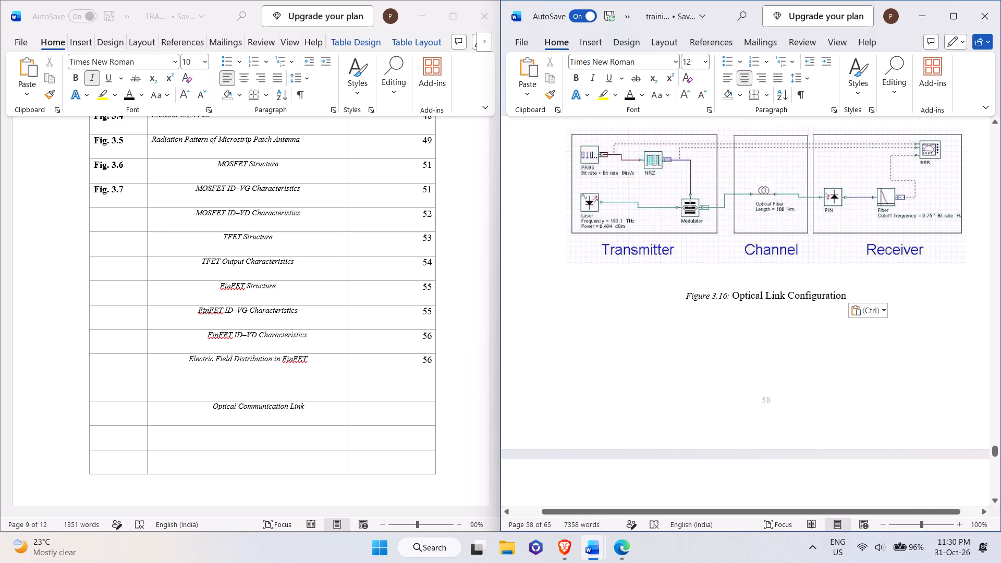
Italicize the entire Figure 3.16 caption in the training file.
{"action": "left_click_drag", "start_coordinate": [849, 291], "coordinate": [677, 312]}
{"action": "key", "text": "ctrl+i"}
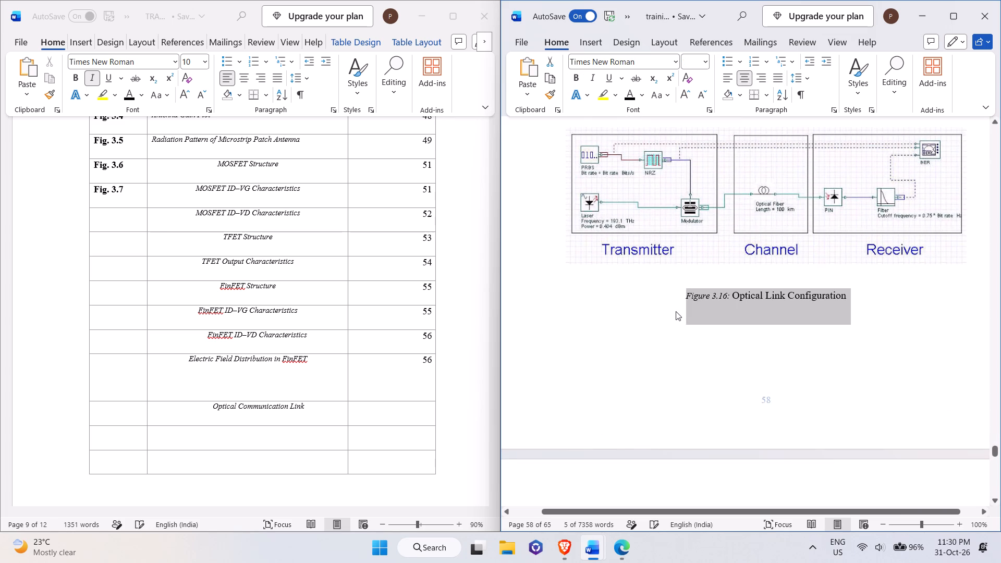
{"action": "key", "text": "ctrl+i"}
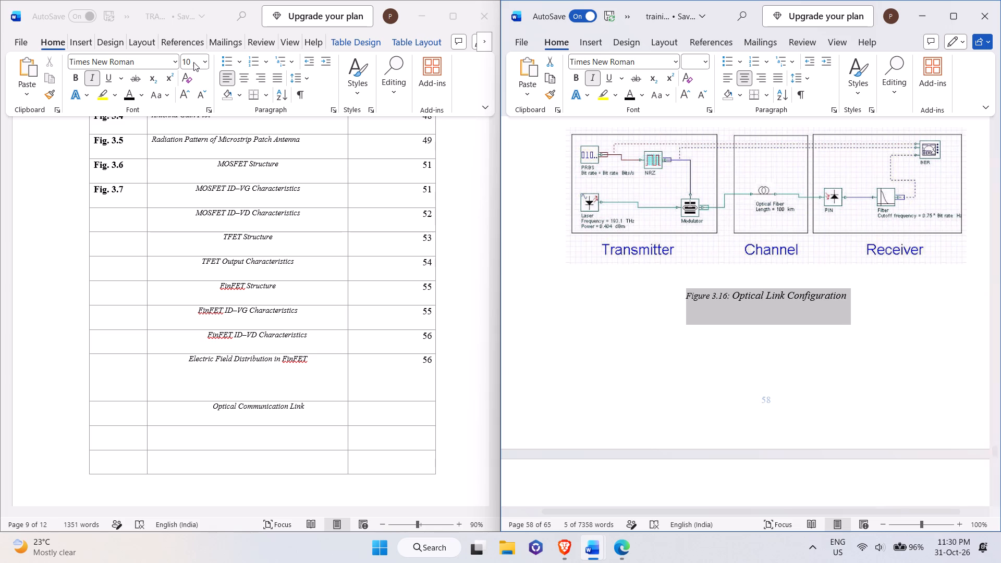
Set the font size of the entire Figure 3.16 caption in the training file to 10.
{"action": "left_click", "coordinate": [193, 62]}
{"action": "left_click", "coordinate": [193, 62]}
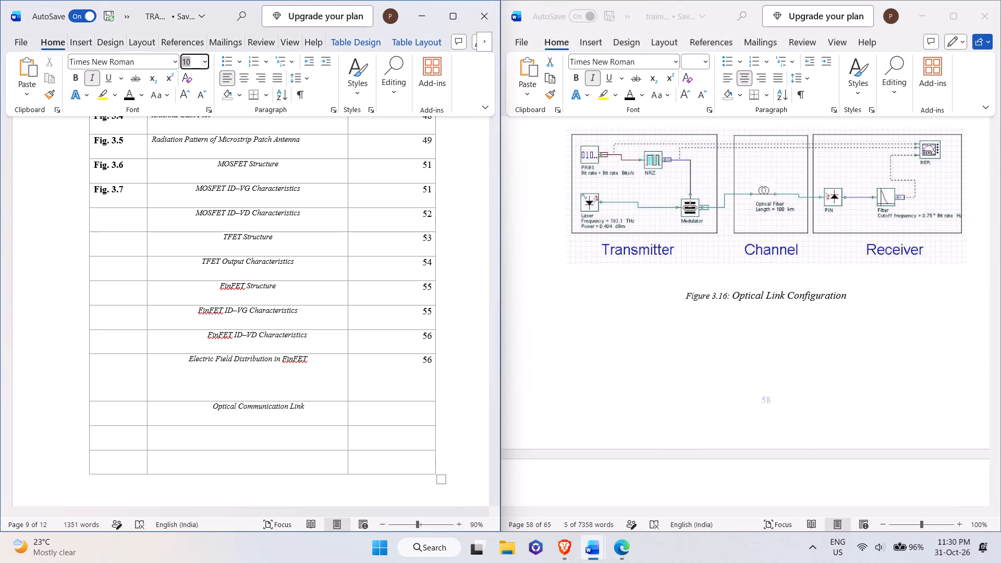
{"action": "type", "text": "10"}
{"action": "double_click", "coordinate": [754, 284]}
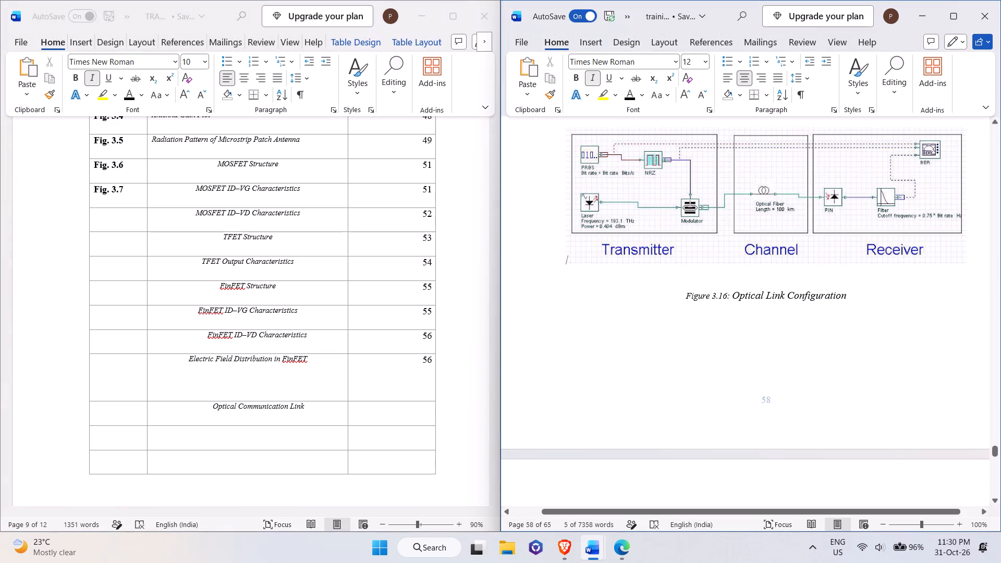
{"action": "left_click", "coordinate": [756, 298]}
{"action": "double_click", "coordinate": [711, 293]}
{"action": "left_click", "coordinate": [699, 296]}
{"action": "left_click_drag", "start_coordinate": [673, 297], "coordinate": [922, 298]}
{"action": "left_click", "coordinate": [695, 58]}
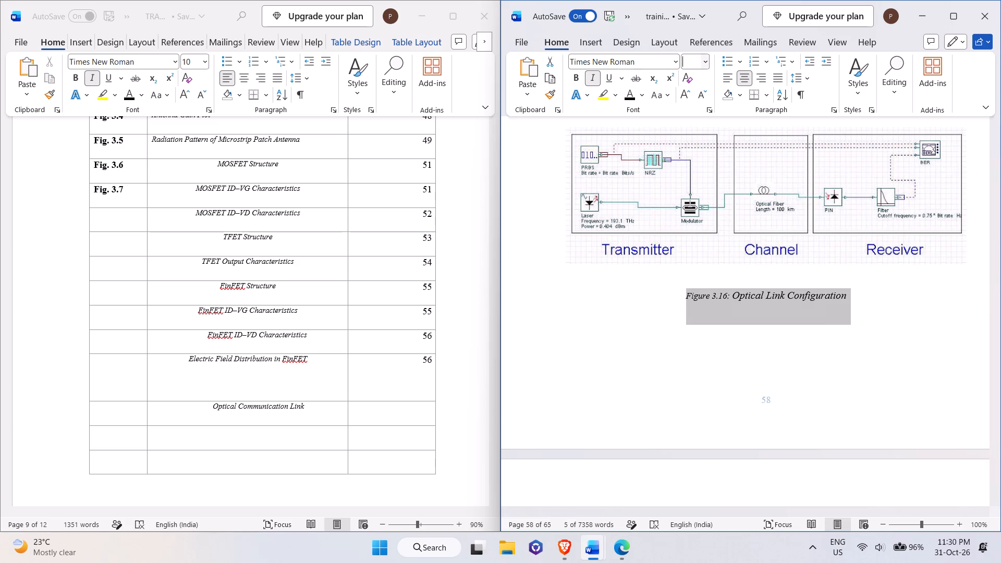
{"action": "type", "text": "10"}
{"action": "key", "text": "Return"}
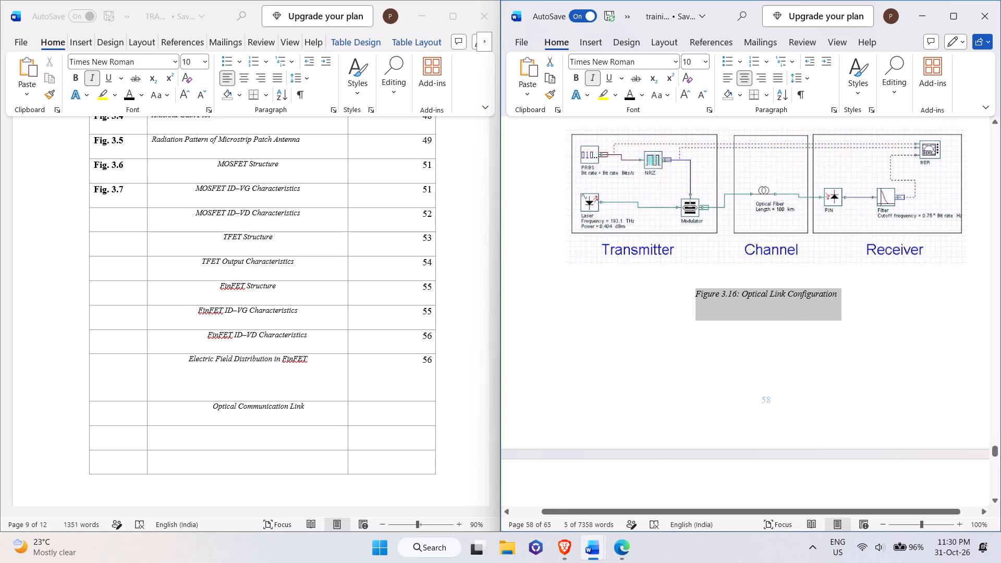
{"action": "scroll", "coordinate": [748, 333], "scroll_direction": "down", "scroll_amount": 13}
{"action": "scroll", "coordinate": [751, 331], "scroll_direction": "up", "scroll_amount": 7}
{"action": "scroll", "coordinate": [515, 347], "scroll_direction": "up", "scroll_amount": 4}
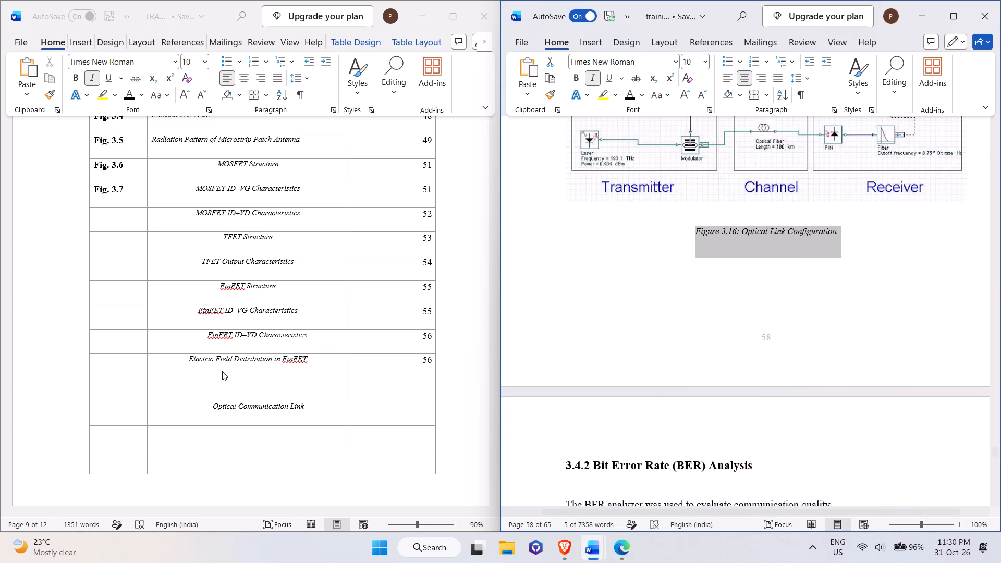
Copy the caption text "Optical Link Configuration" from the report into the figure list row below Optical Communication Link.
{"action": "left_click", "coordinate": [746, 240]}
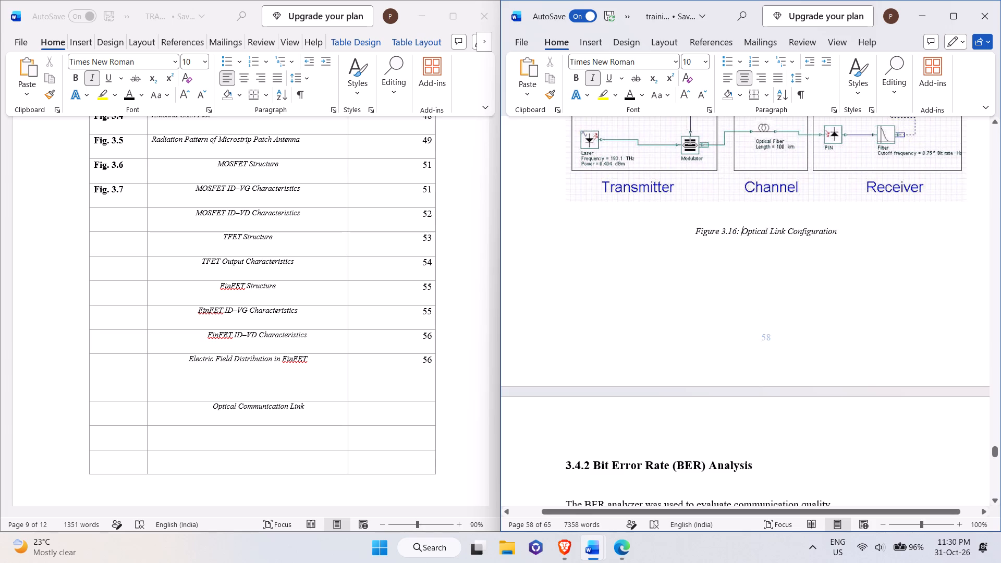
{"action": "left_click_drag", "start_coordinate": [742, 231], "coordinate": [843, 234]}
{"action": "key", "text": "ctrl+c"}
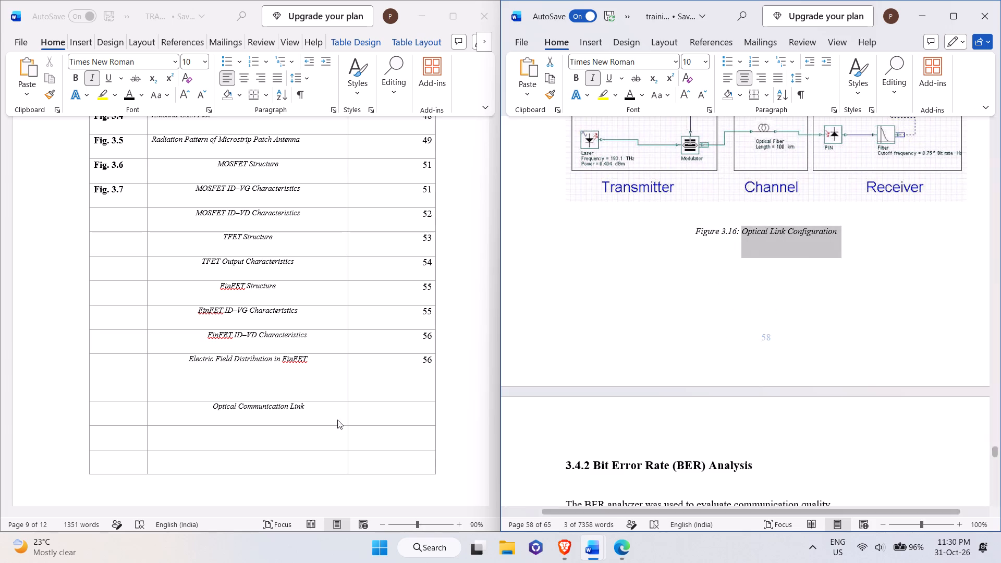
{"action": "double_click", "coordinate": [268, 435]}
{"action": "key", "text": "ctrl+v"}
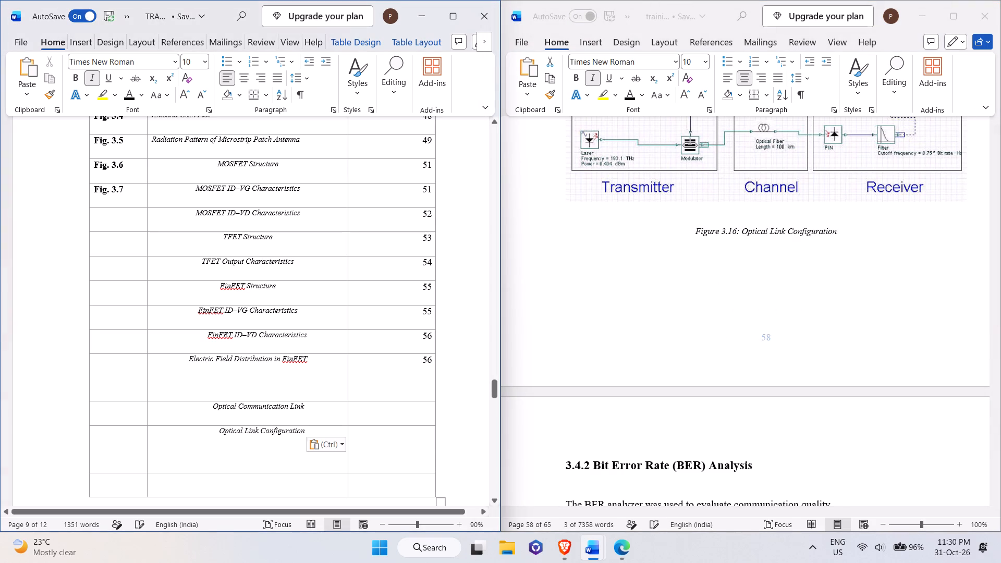
Look through the report pages around the FinFET and optical link sections for the Optical Communication Link figure's page.
{"action": "left_click", "coordinate": [411, 407]}
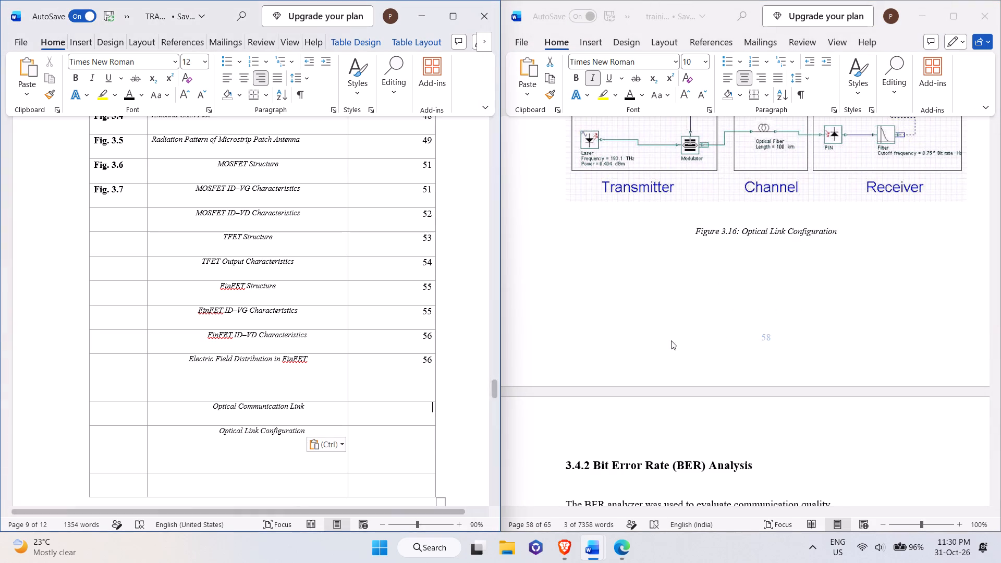
{"action": "scroll", "coordinate": [671, 340], "scroll_direction": "up", "scroll_amount": 20}
{"action": "scroll", "coordinate": [671, 340], "scroll_direction": "up", "scroll_amount": 20}
{"action": "scroll", "coordinate": [671, 340], "scroll_direction": "up", "scroll_amount": 18}
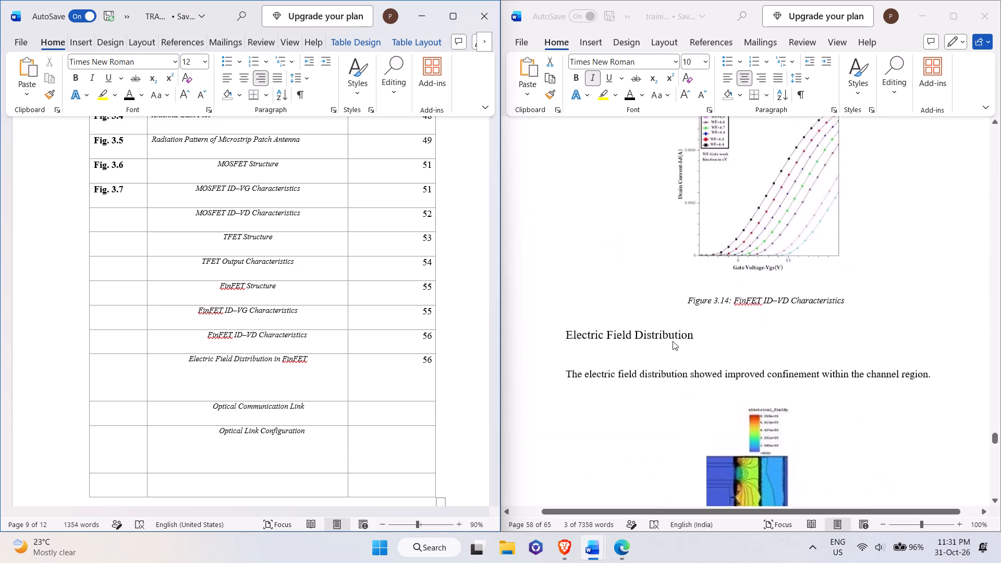
{"action": "scroll", "coordinate": [673, 341], "scroll_direction": "down", "scroll_amount": 18}
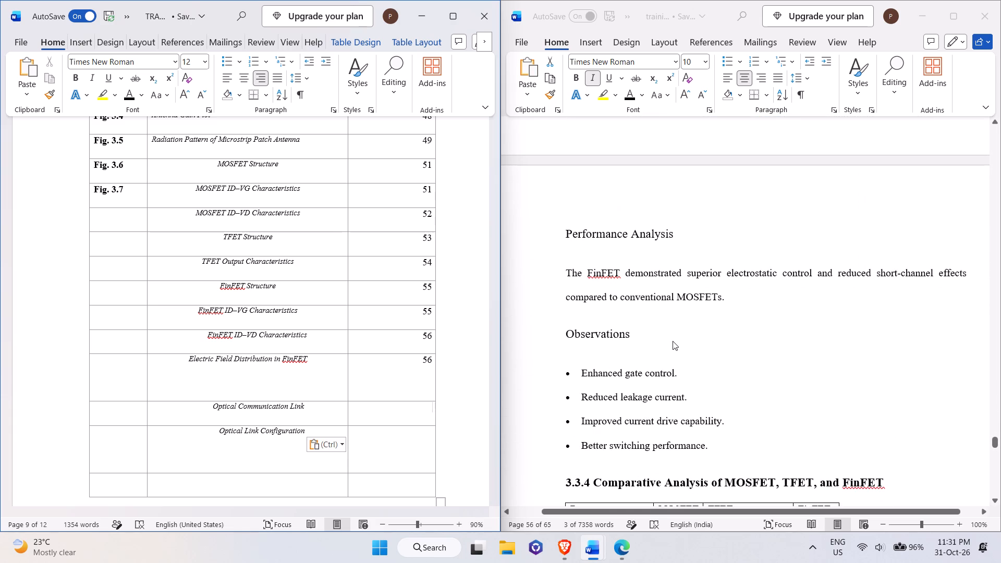
{"action": "scroll", "coordinate": [673, 341], "scroll_direction": "down", "scroll_amount": 16}
{"action": "scroll", "coordinate": [673, 341], "scroll_direction": "up", "scroll_amount": 16}
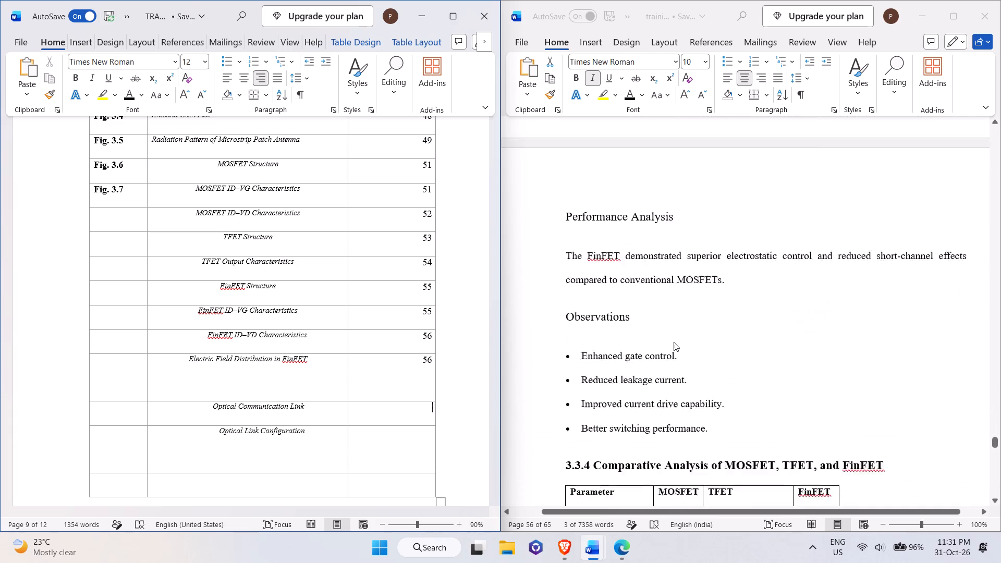
{"action": "scroll", "coordinate": [674, 342], "scroll_direction": "up", "scroll_amount": 12}
{"action": "scroll", "coordinate": [674, 342], "scroll_direction": "down", "scroll_amount": 20}
{"action": "scroll", "coordinate": [674, 342], "scroll_direction": "down", "scroll_amount": 8}
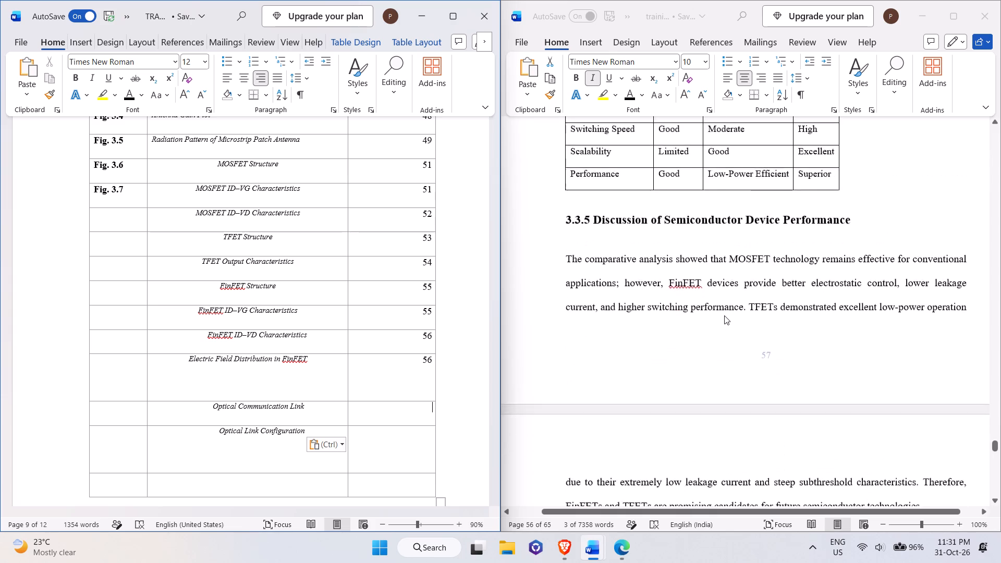
{"action": "scroll", "coordinate": [724, 315], "scroll_direction": "down", "scroll_amount": 20}
{"action": "scroll", "coordinate": [724, 315], "scroll_direction": "down", "scroll_amount": 3}
Undo the recent wording edits to the Figure 3.16 caption in the report.
{"action": "left_click", "coordinate": [722, 316]}
{"action": "left_click", "coordinate": [722, 316]}
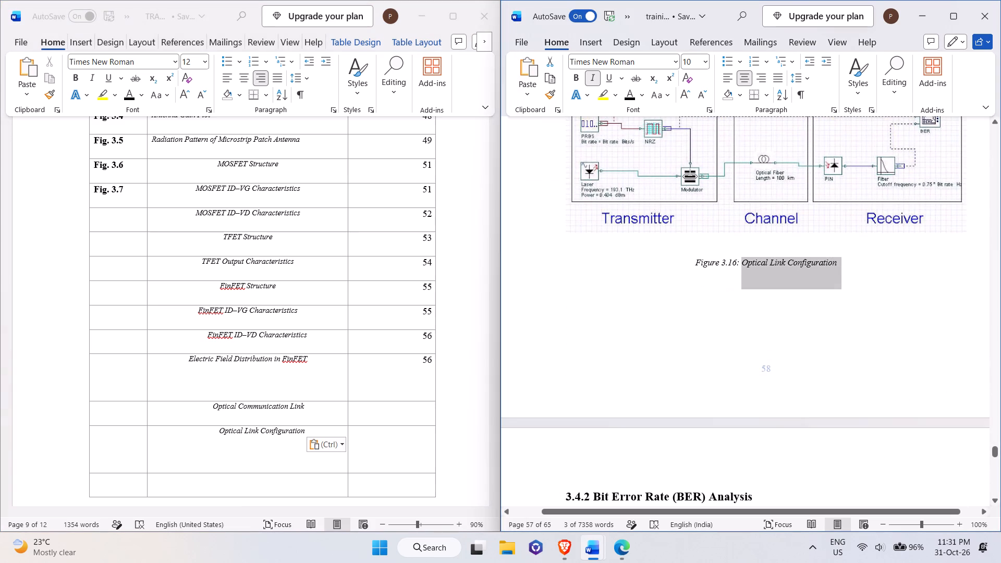
{"action": "key", "text": "ctrl+z"}
{"action": "key", "text": "ctrl+z"}
{"action": "key", "text": "ctrl+z"}
{"action": "key", "text": "ctrl+z"}
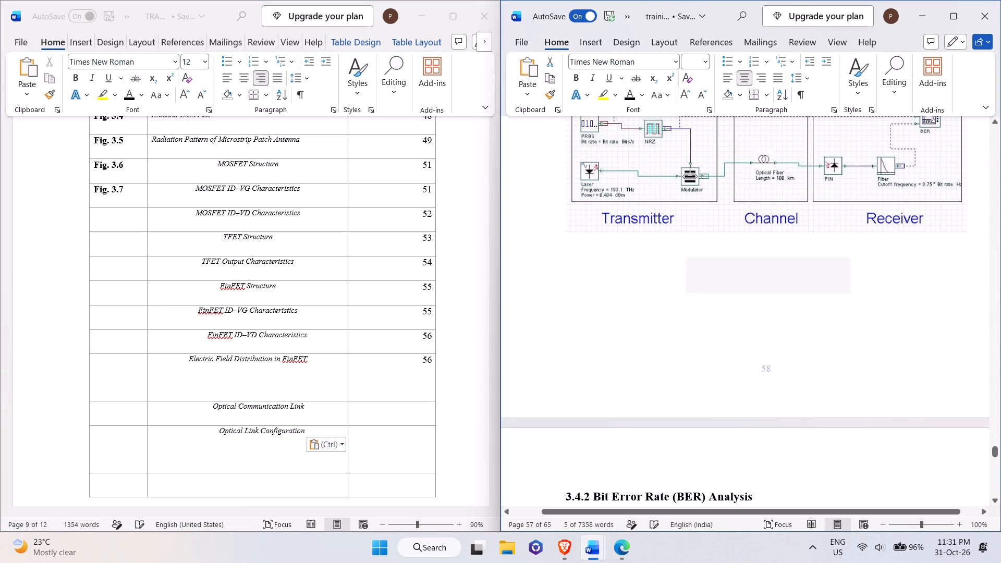
{"action": "key", "text": "ctrl+z"}
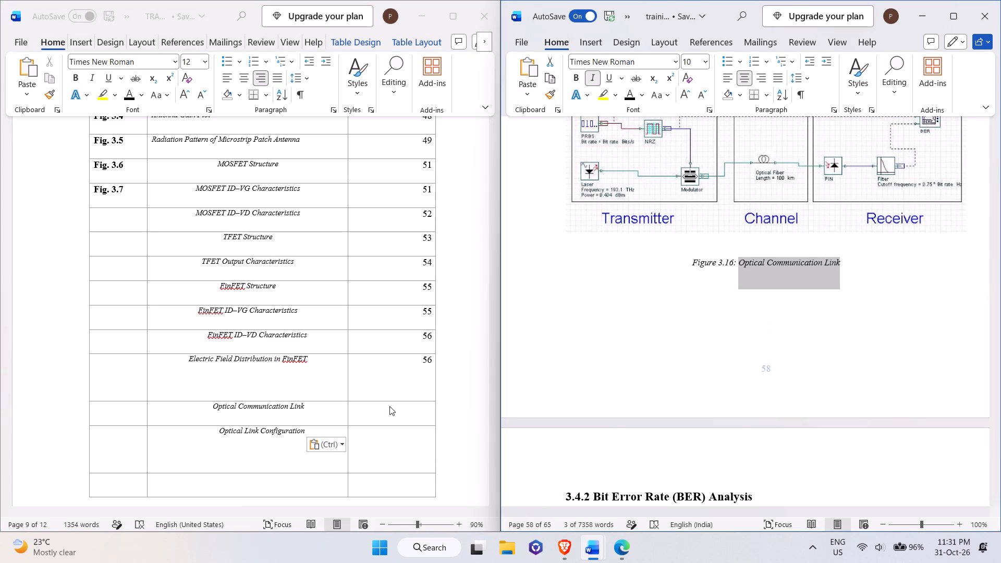
Enter page number 58 for Optical Communication Link in the list of figures.
{"action": "left_click", "coordinate": [389, 406]}
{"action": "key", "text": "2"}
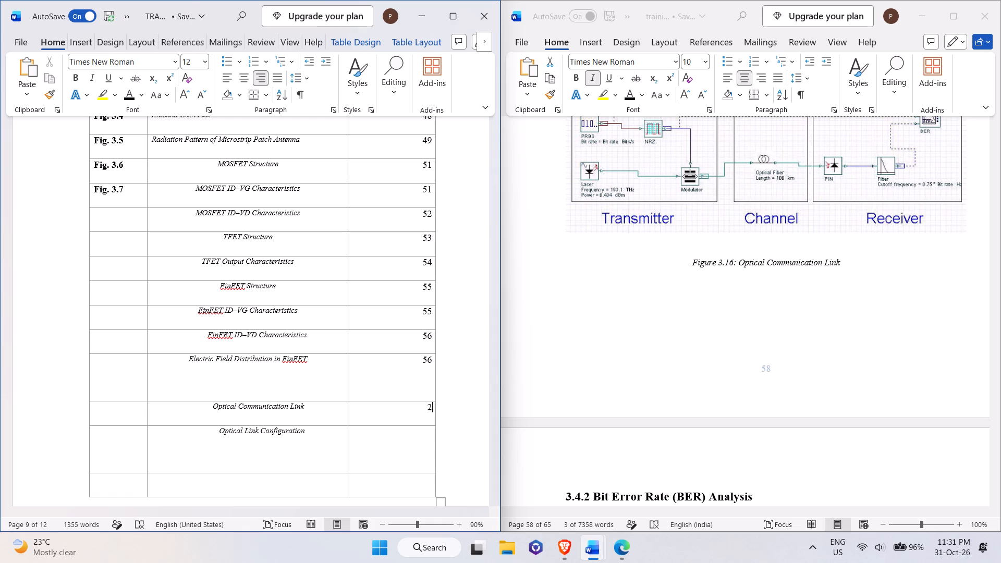
{"action": "key", "text": "BackSpace"}
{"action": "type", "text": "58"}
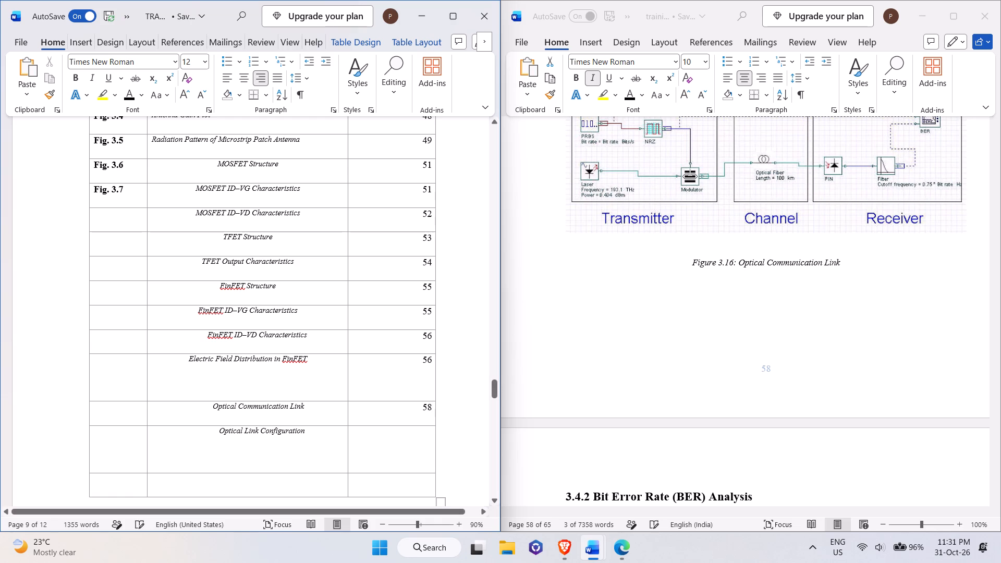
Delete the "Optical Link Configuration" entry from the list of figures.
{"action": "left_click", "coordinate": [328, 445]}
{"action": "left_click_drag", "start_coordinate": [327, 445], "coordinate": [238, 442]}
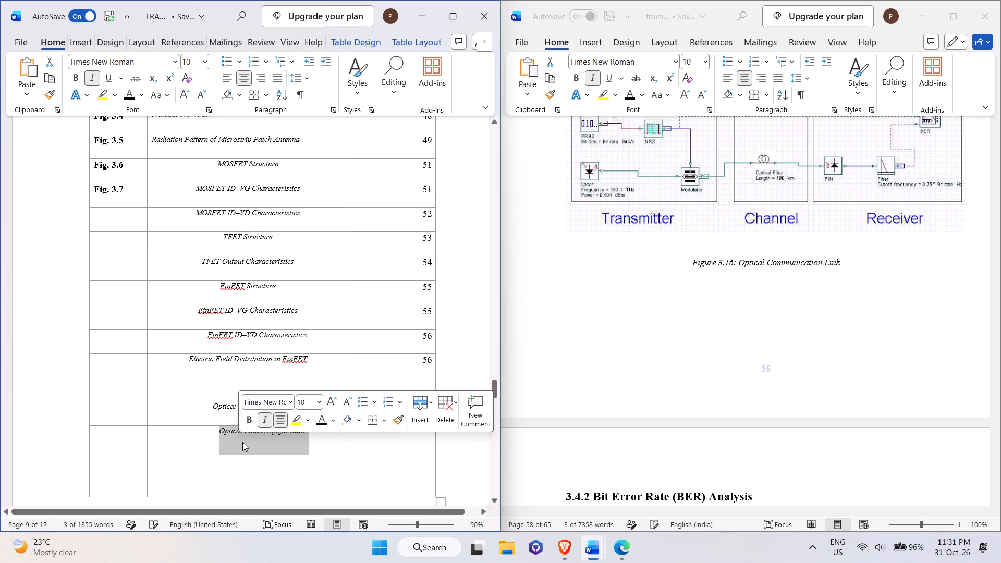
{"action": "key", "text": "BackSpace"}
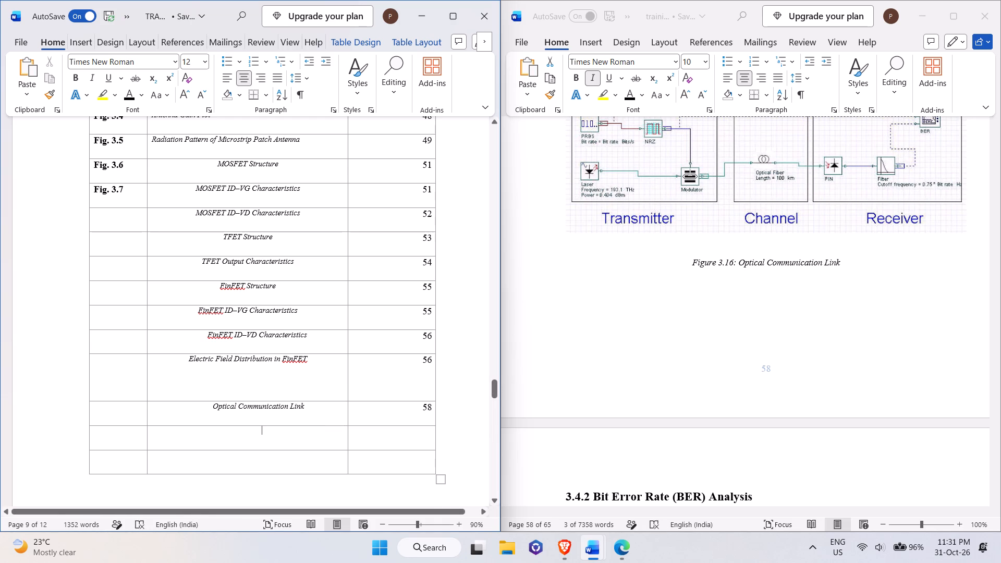
Copy the label "Fig. 3.7" into the empty label cells for MOSFET ID–VD Characteristics, TFET Structure and TFET Output Characteristics.
{"action": "left_click", "coordinate": [107, 214]}
{"action": "left_click_drag", "start_coordinate": [143, 187], "coordinate": [99, 192]}
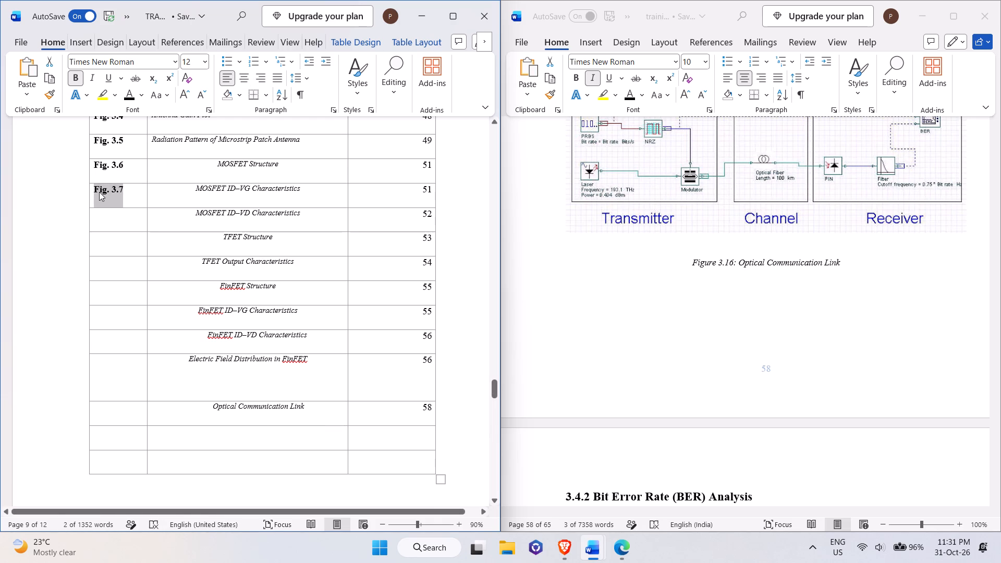
{"action": "key", "text": "ctrl+c"}
{"action": "left_click", "coordinate": [100, 227]}
{"action": "key", "text": "ctrl+v"}
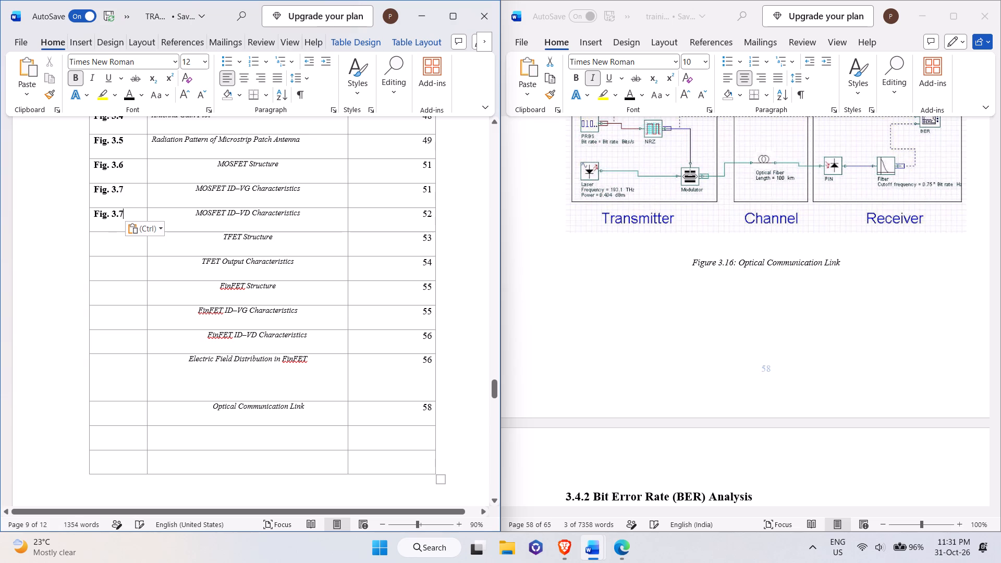
{"action": "left_click", "coordinate": [96, 243]}
{"action": "key", "text": "ctrl+v"}
{"action": "left_click", "coordinate": [108, 267]}
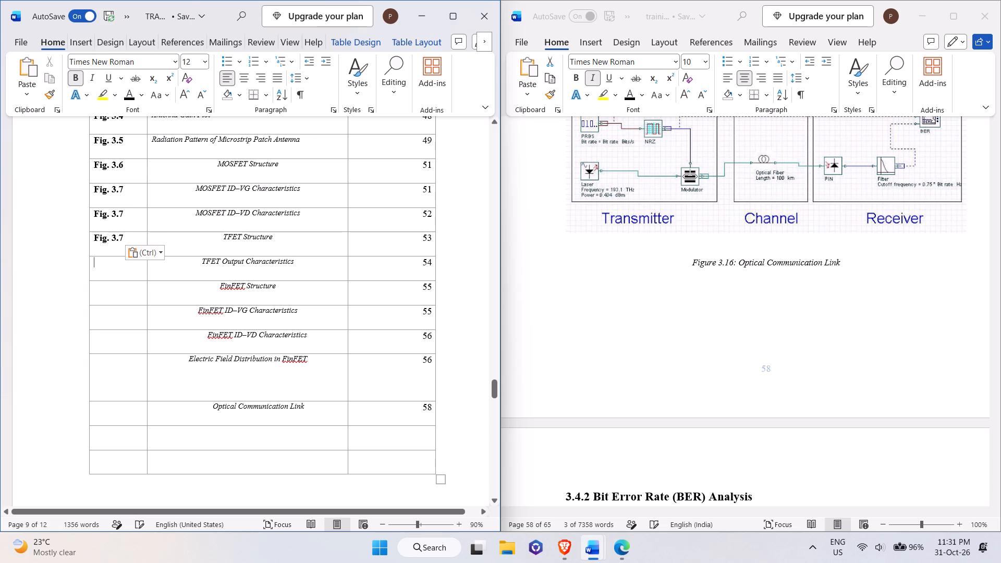
{"action": "key", "text": "ctrl+v"}
Paste the label "Fig. 3.7" into the label cells from FinFET Structure down to Optical Communication Link.
{"action": "left_click", "coordinate": [119, 299]}
{"action": "key", "text": "ctrl+v"}
{"action": "left_click", "coordinate": [117, 318]}
{"action": "key", "text": "ctrl+v"}
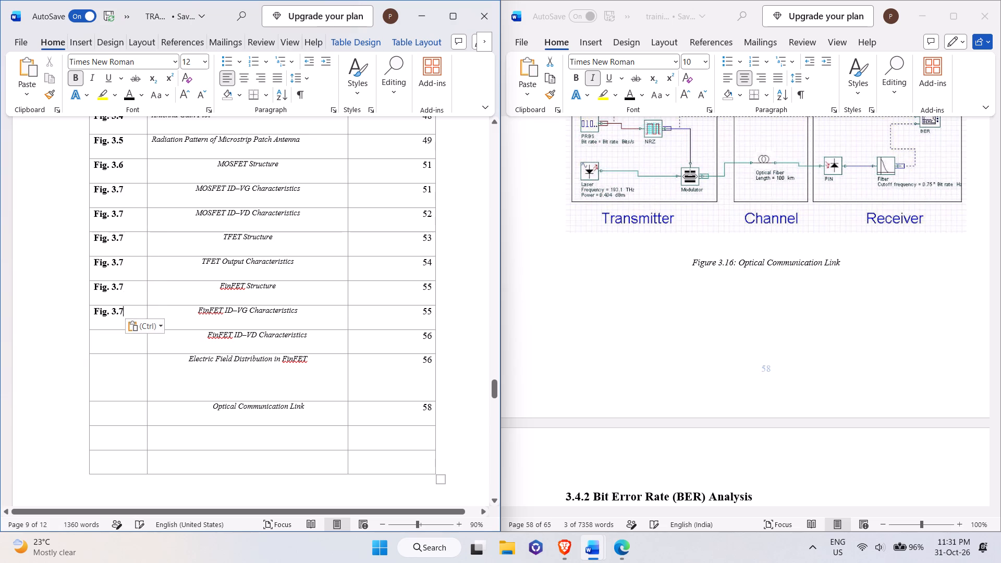
{"action": "left_click", "coordinate": [120, 344]}
{"action": "key", "text": "ctrl+v"}
{"action": "left_click", "coordinate": [117, 368]}
{"action": "key", "text": "ctrl+v"}
{"action": "left_click", "coordinate": [119, 412]}
{"action": "key", "text": "ctrl+v"}
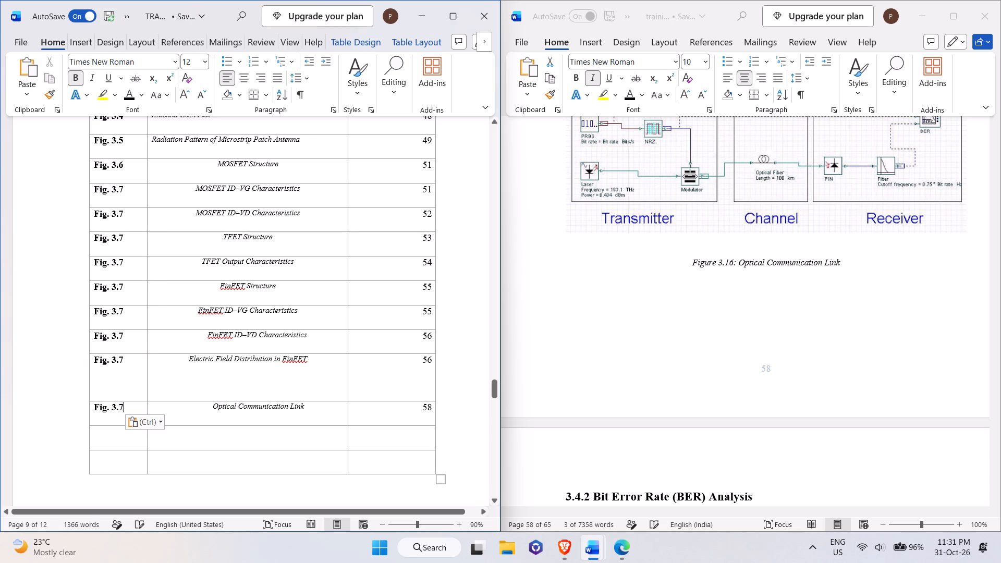
Remove the blank line under the "Electric Field Distribution in FinFET" entry in the list of figures.
{"action": "left_click", "coordinate": [166, 386]}
{"action": "key", "text": "BackSpace"}
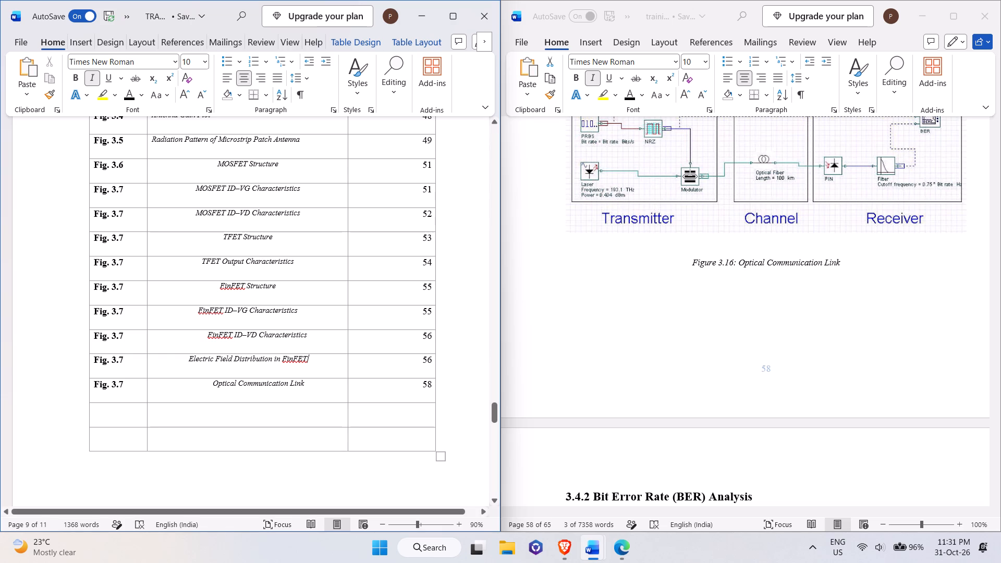
Renumber the labels for MOSFET ID–VD Characteristics, TFET Structure and TFET Output Characteristics as Fig. 3.8, Fig. 3.9 and Fig. 3.10.
{"action": "left_click", "coordinate": [130, 226]}
{"action": "key", "text": "BackSpace"}
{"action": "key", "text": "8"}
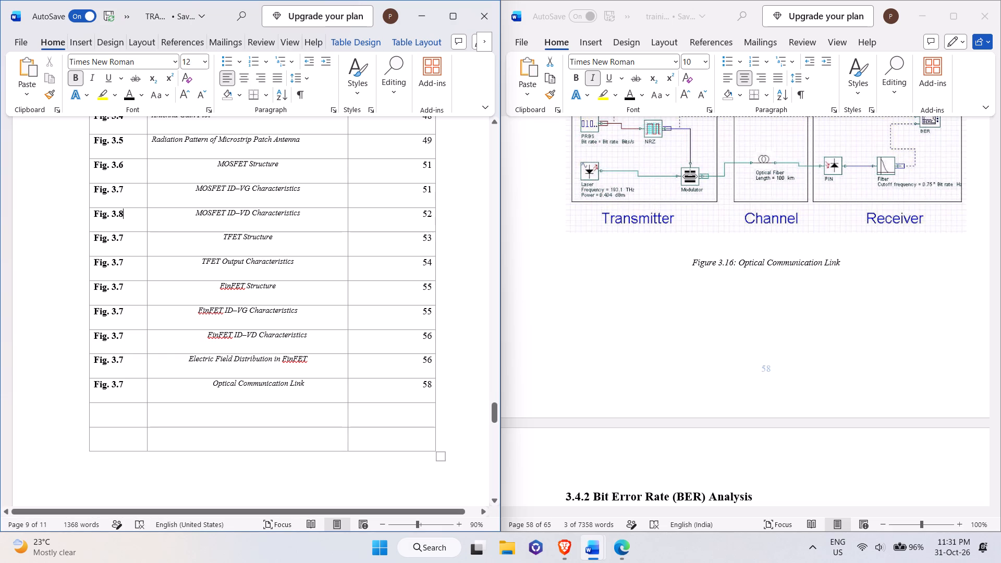
{"action": "left_click", "coordinate": [117, 239]}
{"action": "left_click", "coordinate": [130, 238]}
{"action": "key", "text": "BackSpace"}
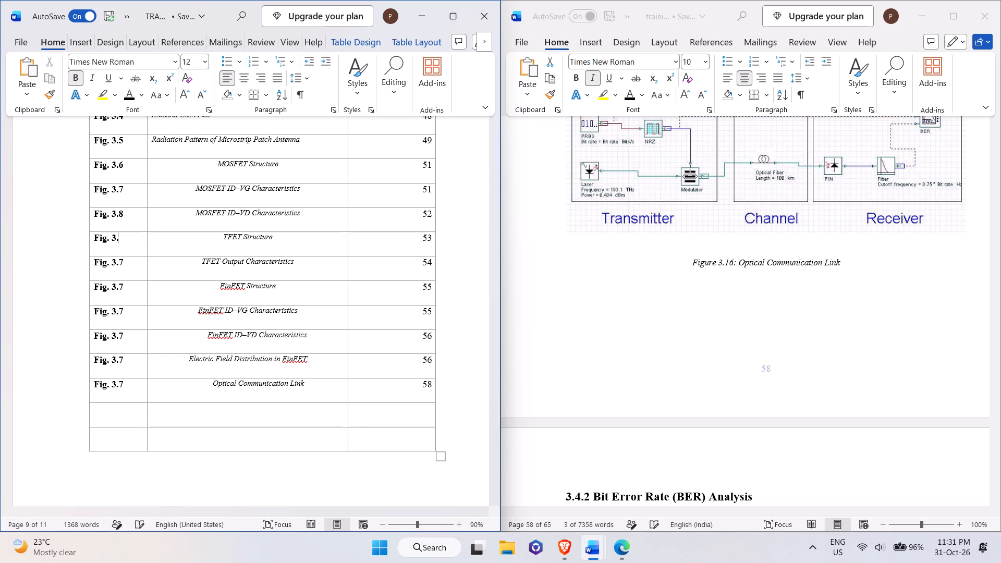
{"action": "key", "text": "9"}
{"action": "left_click", "coordinate": [132, 261]}
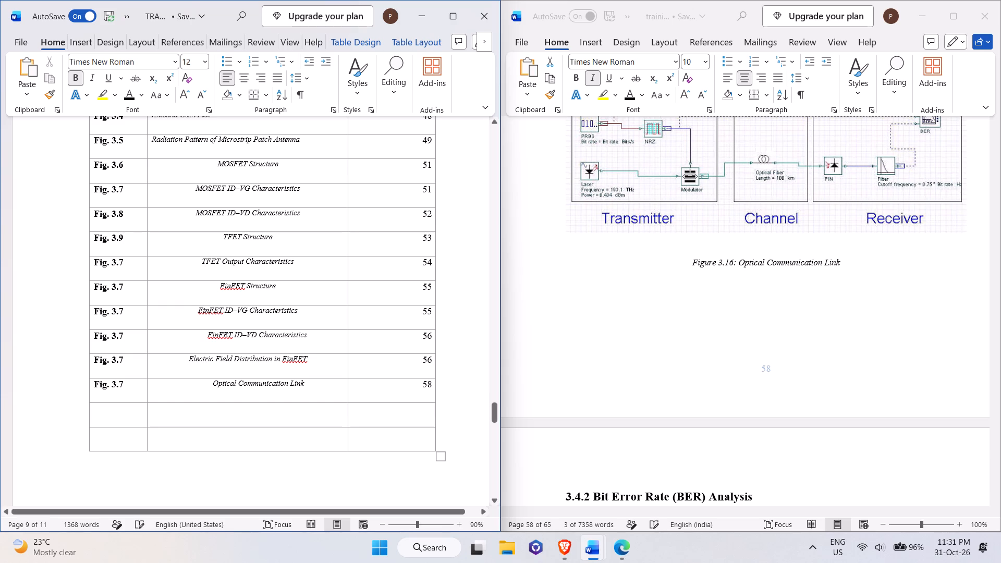
{"action": "key", "text": "BackSpace"}
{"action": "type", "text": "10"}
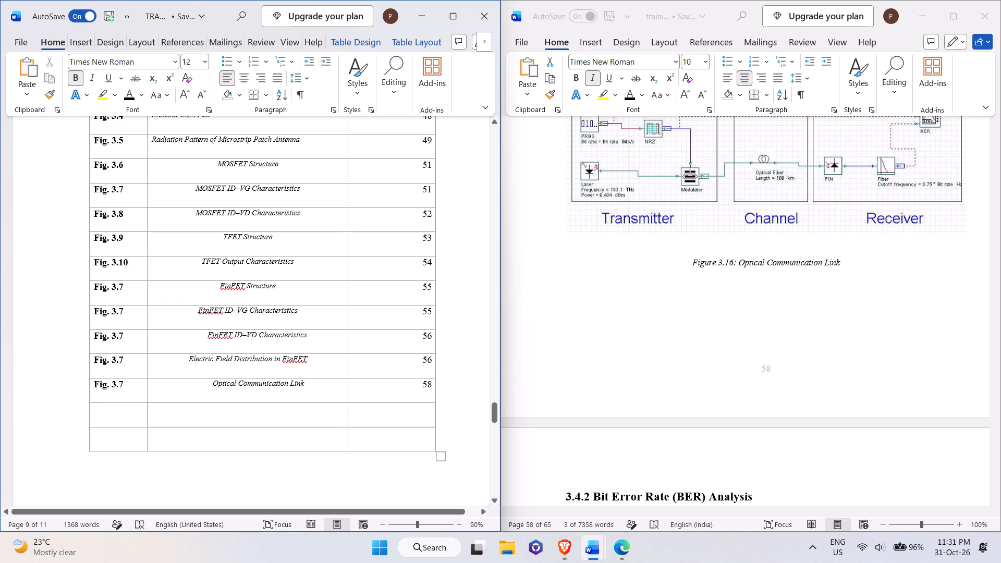
Renumber the labels for FinFET Structure, FinFET ID–VG and FinFET ID–VD Characteristics as Fig. 3.11, Fig. 3.12 and Fig. 3.13.
{"action": "left_click", "coordinate": [127, 290]}
{"action": "key", "text": "BackSpace"}
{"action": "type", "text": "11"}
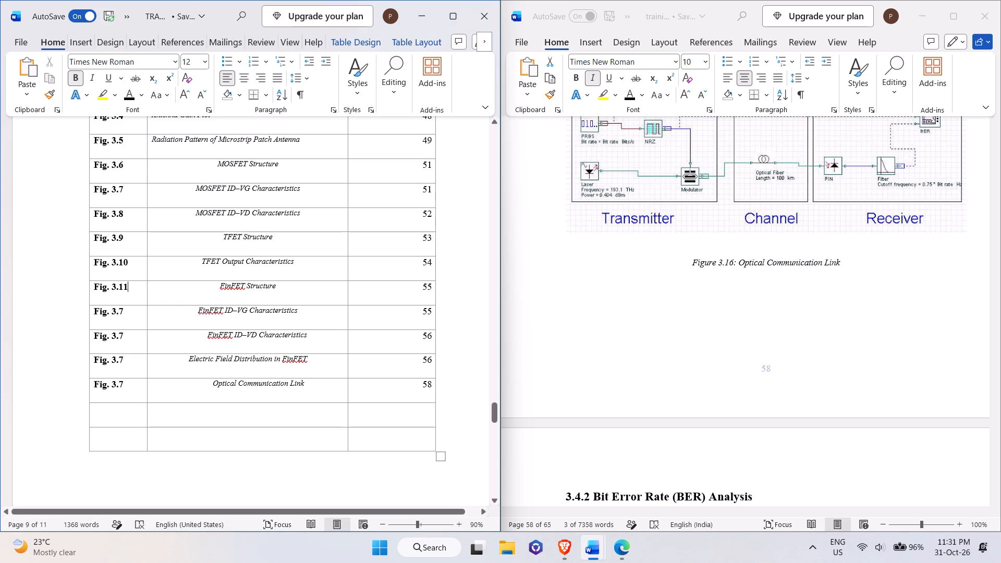
{"action": "left_click", "coordinate": [126, 314]}
{"action": "key", "text": "BackSpace"}
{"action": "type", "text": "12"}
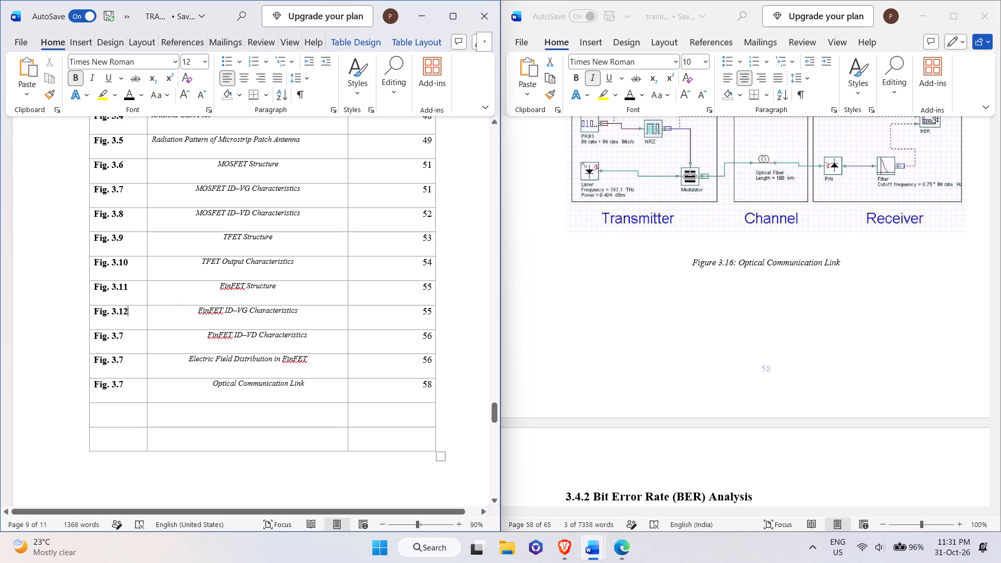
{"action": "left_click", "coordinate": [139, 339]}
{"action": "key", "text": "BackSpace"}
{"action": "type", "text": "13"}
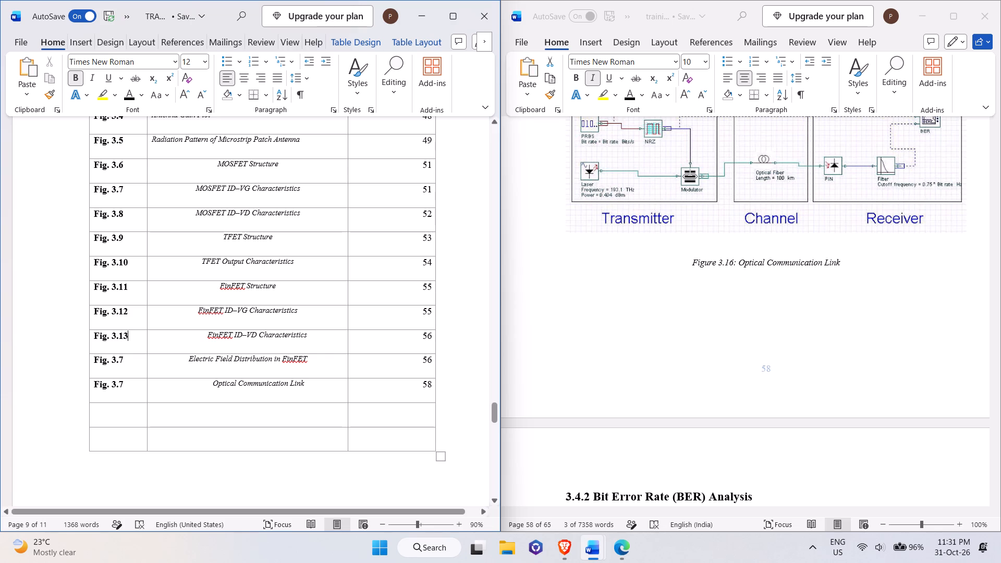
Renumber the labels for Electric Field Distribution in FinFET and Optical Communication Link as Fig. 3.14 and Fig. 3.15.
{"action": "left_click", "coordinate": [130, 365]}
{"action": "key", "text": "BackSpace"}
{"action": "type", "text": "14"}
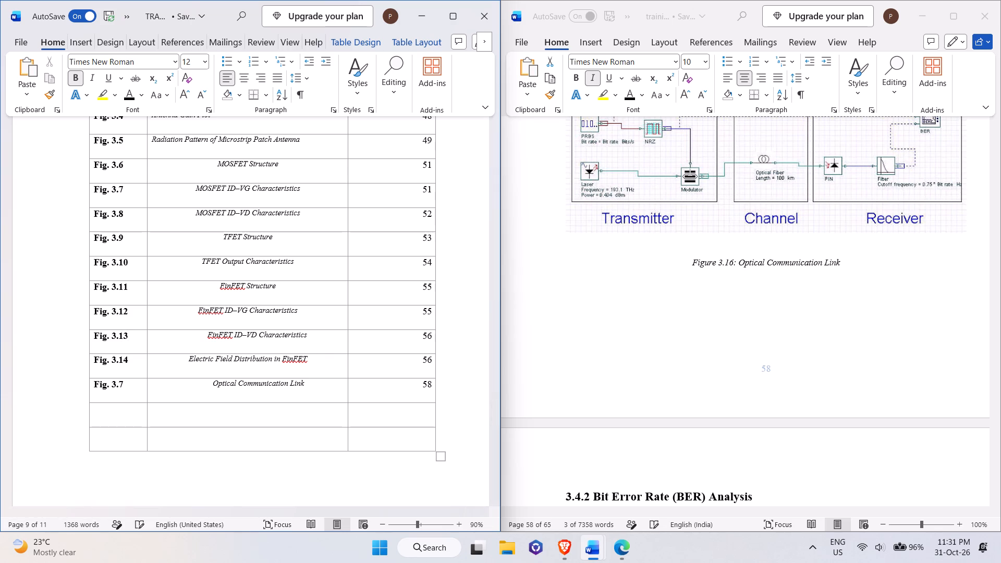
{"action": "left_click", "coordinate": [127, 387]}
{"action": "key", "text": "BackSpace"}
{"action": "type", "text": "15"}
Compare the FinFET and optical link captions in the report with the numbering in the list of figures.
{"action": "scroll", "coordinate": [155, 251], "scroll_direction": "up", "scroll_amount": 2}
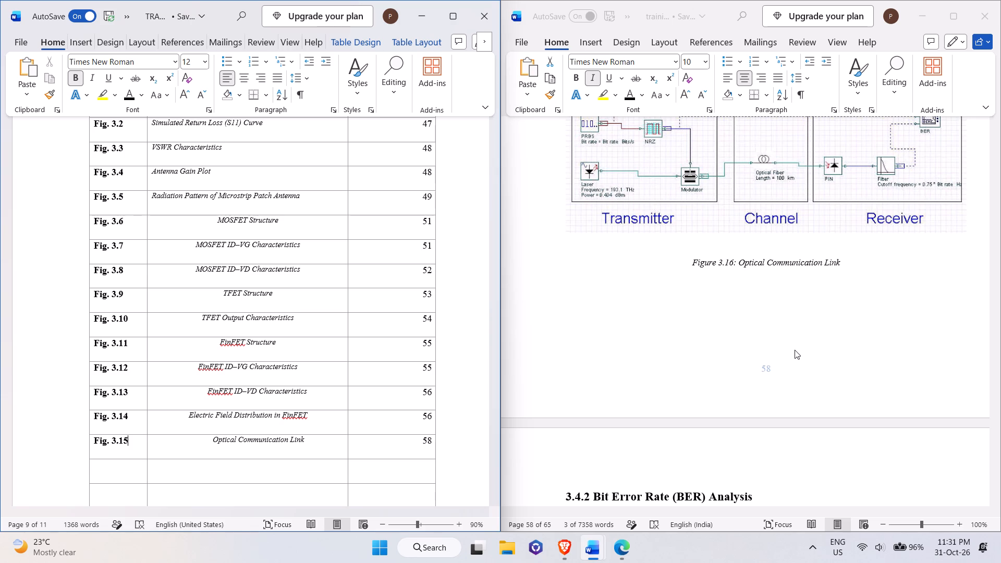
{"action": "scroll", "coordinate": [795, 350], "scroll_direction": "up", "scroll_amount": 20}
{"action": "scroll", "coordinate": [795, 350], "scroll_direction": "up", "scroll_amount": 20}
{"action": "scroll", "coordinate": [795, 350], "scroll_direction": "up", "scroll_amount": 1}
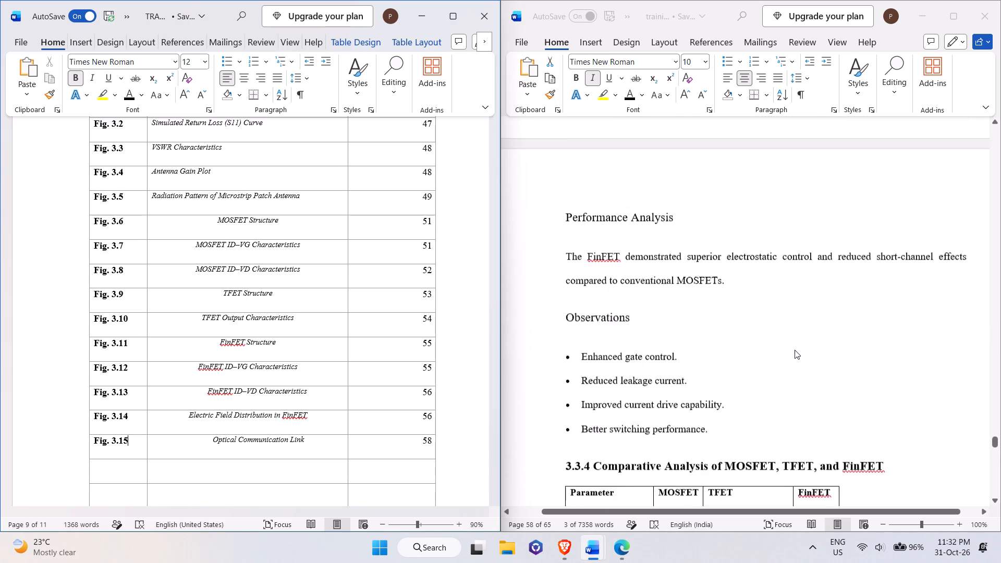
{"action": "scroll", "coordinate": [795, 350], "scroll_direction": "up", "scroll_amount": 8}
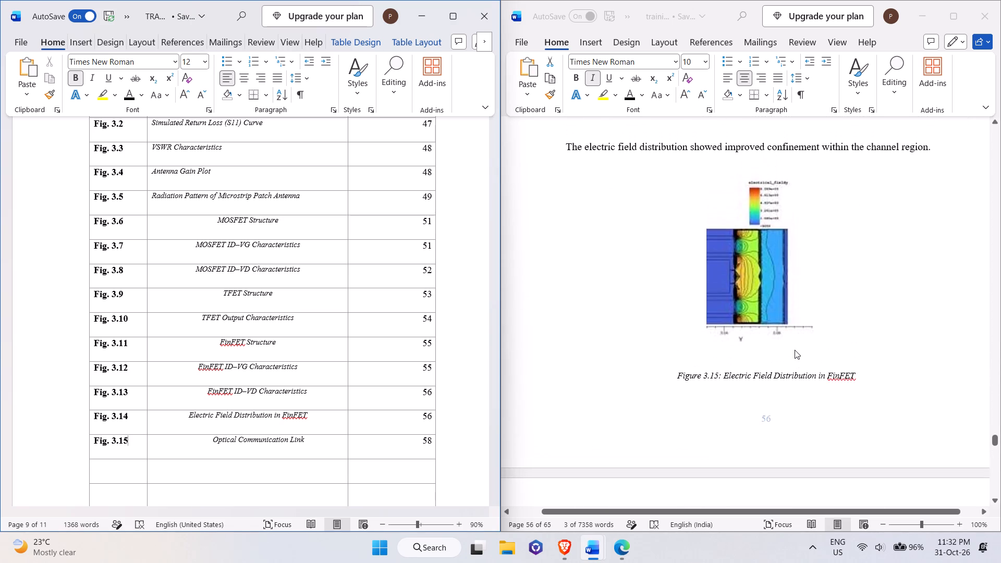
{"action": "scroll", "coordinate": [795, 350], "scroll_direction": "up", "scroll_amount": 15}
{"action": "scroll", "coordinate": [795, 350], "scroll_direction": "down", "scroll_amount": 3}
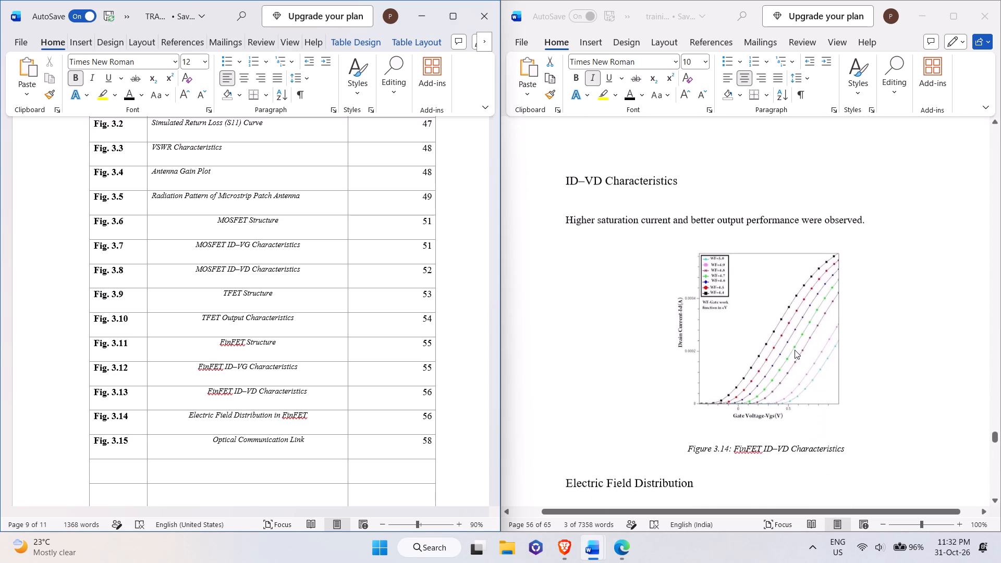
{"action": "scroll", "coordinate": [795, 350], "scroll_direction": "down", "scroll_amount": 1}
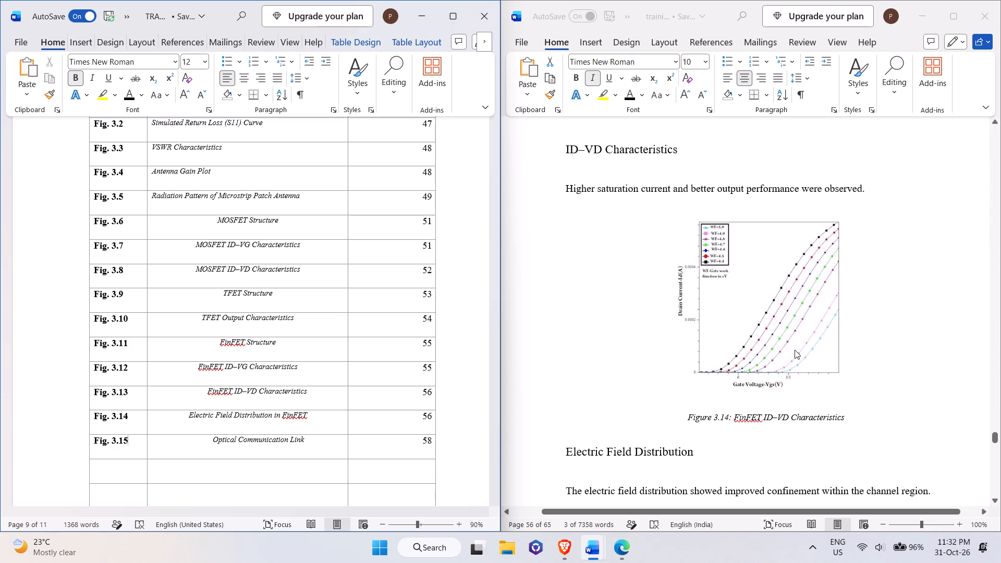
{"action": "scroll", "coordinate": [795, 350], "scroll_direction": "up", "scroll_amount": 14}
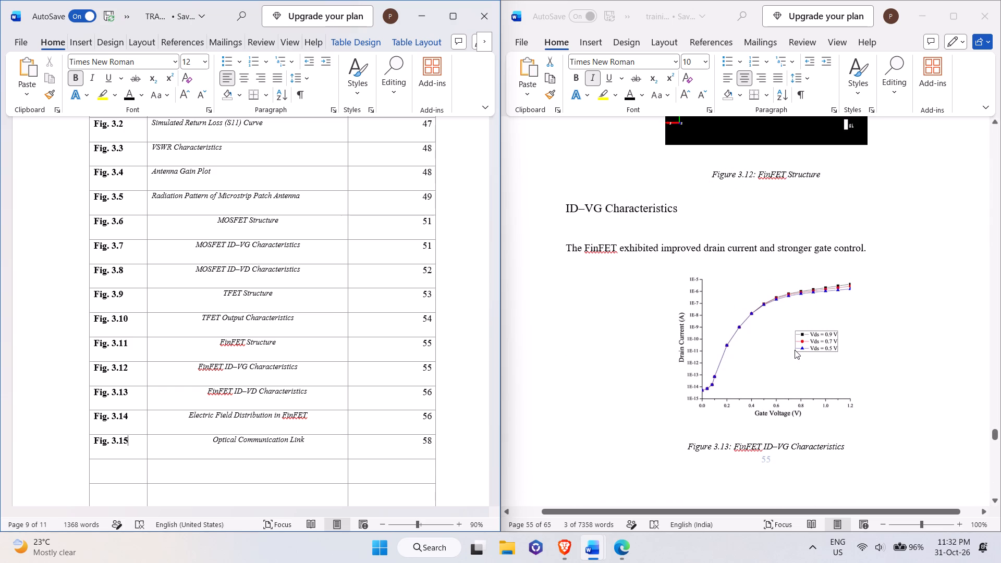
{"action": "scroll", "coordinate": [795, 350], "scroll_direction": "down", "scroll_amount": 9}
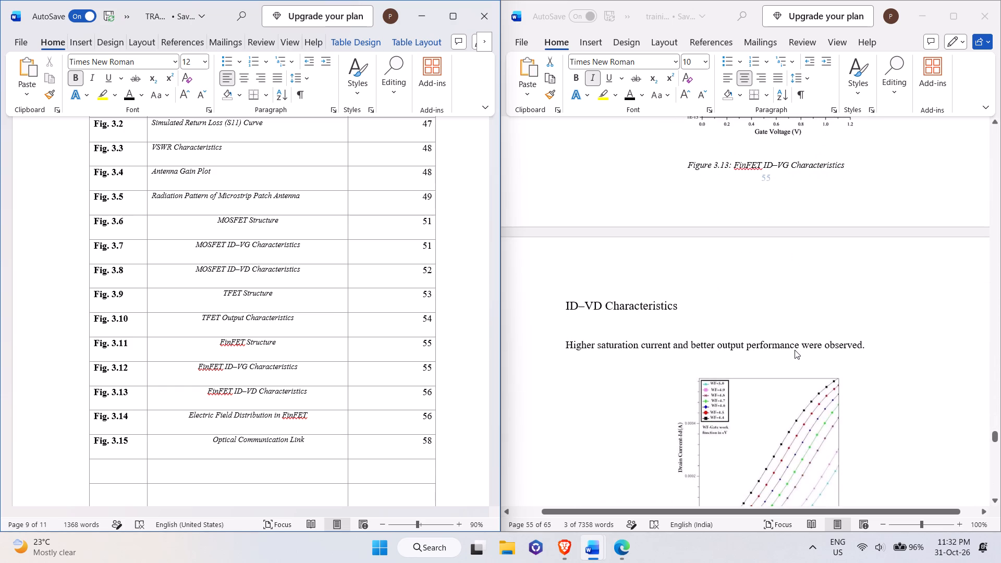
{"action": "scroll", "coordinate": [795, 350], "scroll_direction": "down", "scroll_amount": 2}
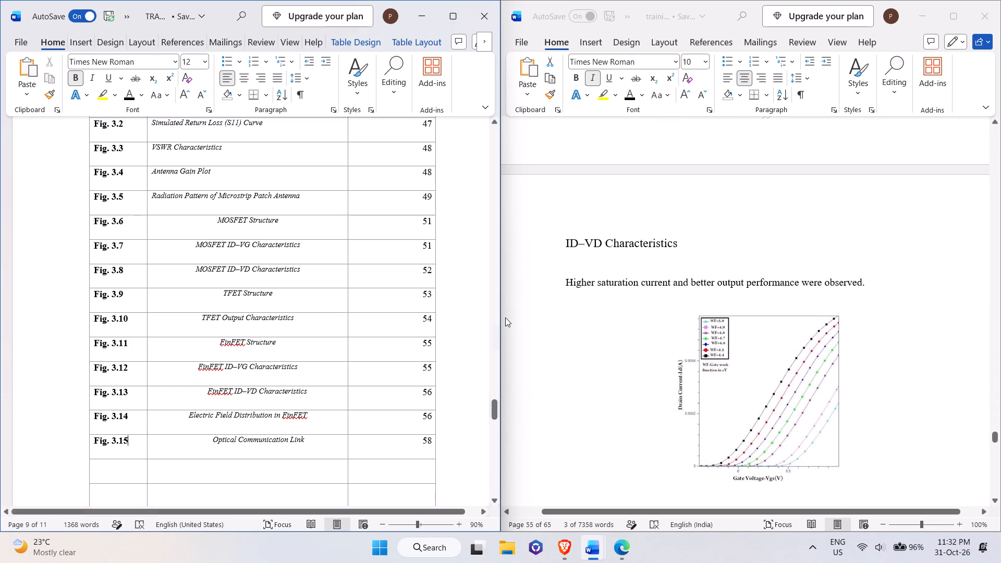
Insert a row between FinFET ID–VG Characteristics and FinFET ID–VD Characteristics in the list of figures and label it Fig. 3.13.
{"action": "scroll", "coordinate": [628, 316], "scroll_direction": "down", "scroll_amount": 2}
{"action": "scroll", "coordinate": [628, 316], "scroll_direction": "up", "scroll_amount": 6}
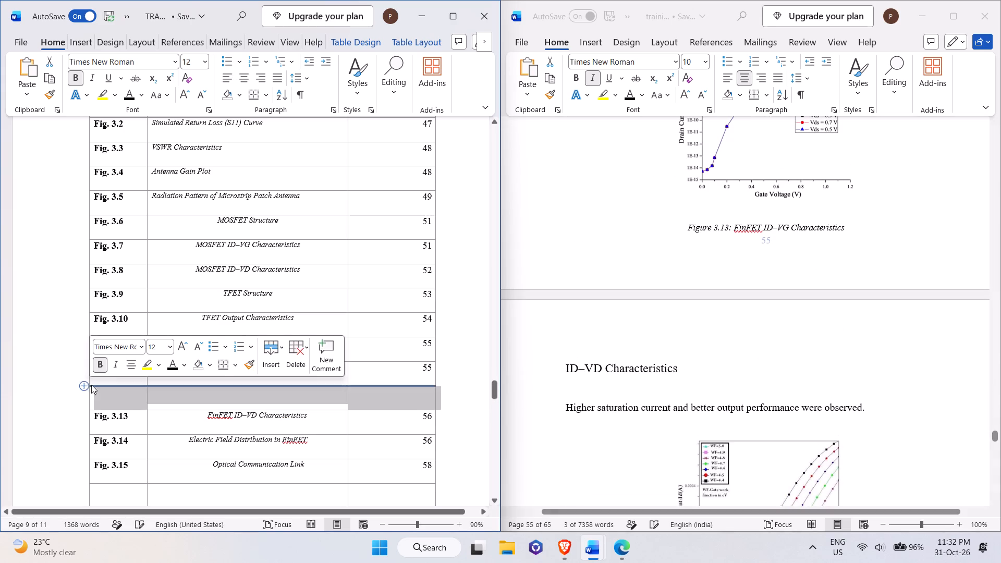
{"action": "left_click", "coordinate": [115, 401]}
{"action": "key", "text": "ctrl+v"}
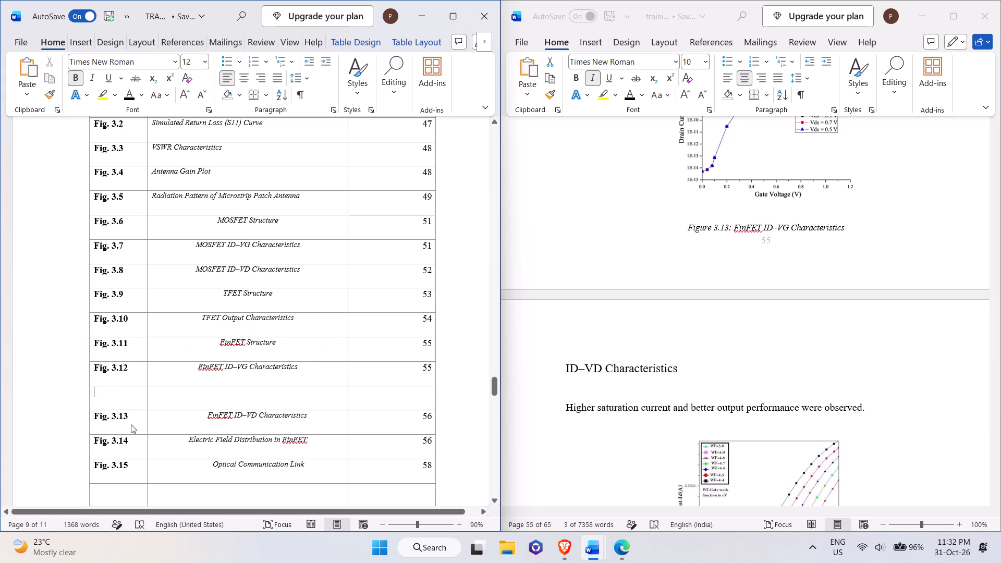
{"action": "key", "text": "BackSpace"}
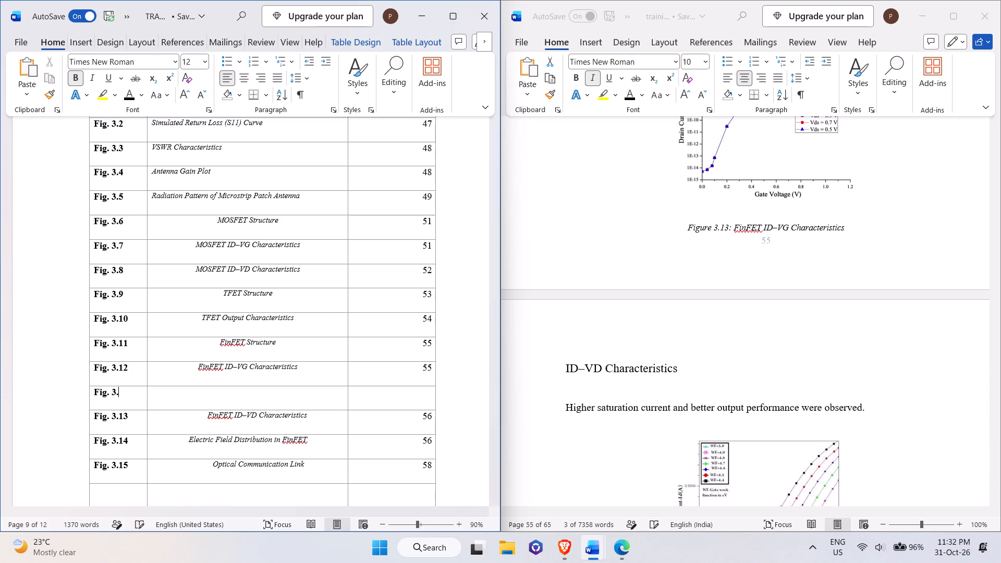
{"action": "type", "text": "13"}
Renumber the labels for FinFET ID–VD Characteristics, Electric Field Distribution in FinFET and Optical Communication Link as Fig. 3.14, Fig. 3.15 and Fig. 3.16.
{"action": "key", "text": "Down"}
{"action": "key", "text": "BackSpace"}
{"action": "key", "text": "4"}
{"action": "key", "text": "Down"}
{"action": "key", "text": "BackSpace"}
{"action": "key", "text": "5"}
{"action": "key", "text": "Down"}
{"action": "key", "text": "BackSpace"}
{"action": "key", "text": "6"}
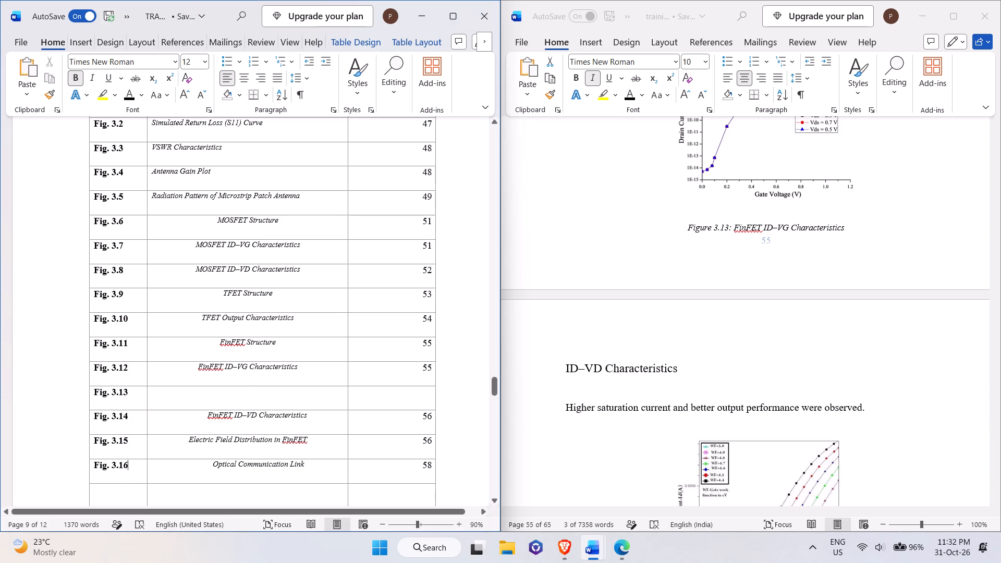
Copy the title "FinFET ID–VG Characteristics" from the report's Figure 3.13 caption into the Fig. 3.13 row of the list.
{"action": "left_click", "coordinate": [258, 401]}
{"action": "left_click", "coordinate": [734, 226]}
{"action": "left_click_drag", "start_coordinate": [734, 226], "coordinate": [847, 232]}
{"action": "left_click", "coordinate": [848, 232]}
{"action": "left_click_drag", "start_coordinate": [734, 228], "coordinate": [833, 221]}
{"action": "left_click", "coordinate": [833, 221]}
{"action": "left_click_drag", "start_coordinate": [737, 230], "coordinate": [801, 224]}
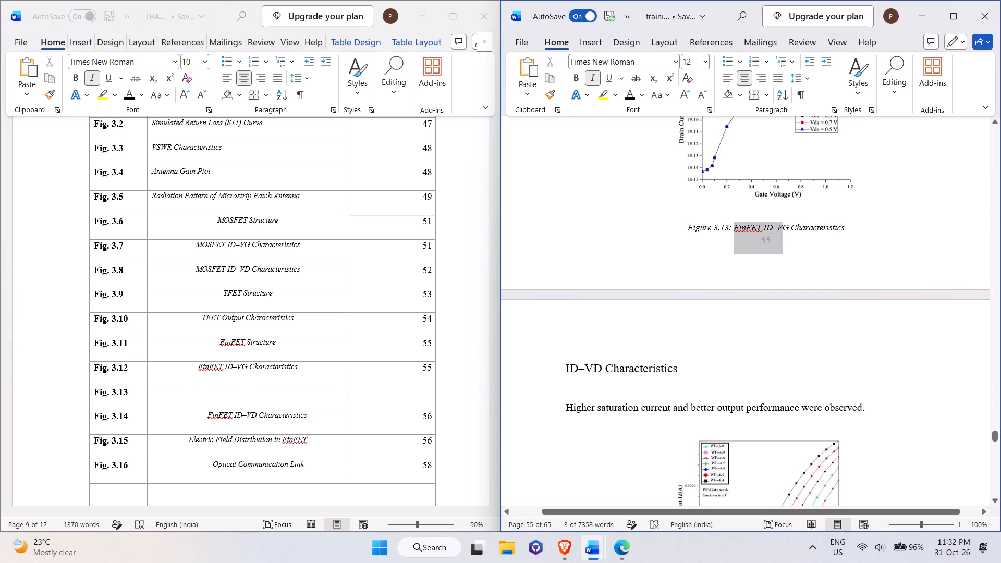
{"action": "left_click_drag", "start_coordinate": [801, 224], "coordinate": [821, 224]}
{"action": "key", "text": "ctrl+c"}
{"action": "left_click", "coordinate": [267, 395]}
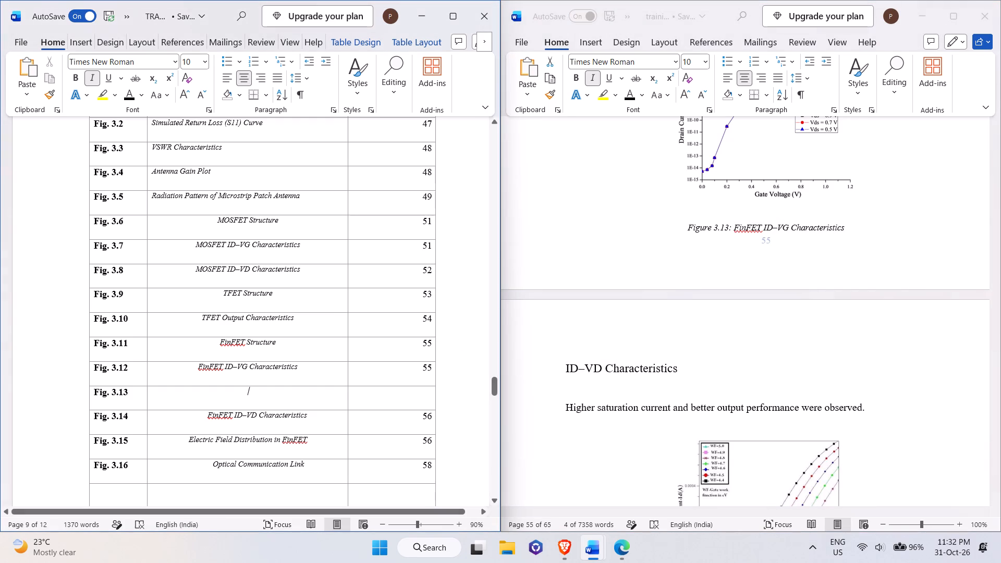
{"action": "key", "text": "ctrl+v"}
Copy the title "BER Analysis" from the report's Figure 3.17 caption into the blank row below Optical Communication Link.
{"action": "scroll", "coordinate": [267, 395], "scroll_direction": "down", "scroll_amount": 6}
{"action": "left_click", "coordinate": [129, 322]}
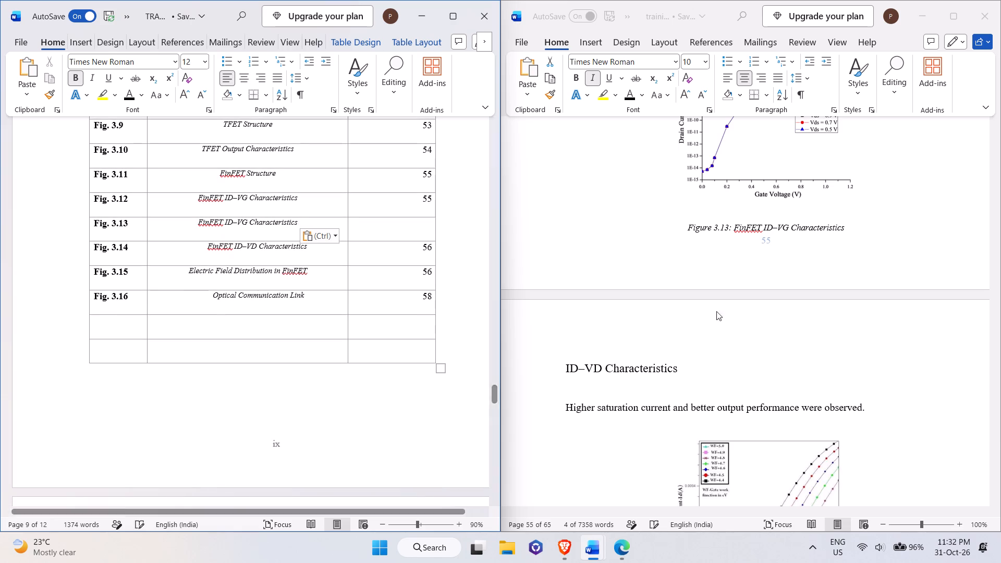
{"action": "scroll", "coordinate": [734, 312], "scroll_direction": "down", "scroll_amount": 20}
{"action": "scroll", "coordinate": [734, 312], "scroll_direction": "down", "scroll_amount": 2}
{"action": "scroll", "coordinate": [735, 312], "scroll_direction": "down", "scroll_amount": 20}
{"action": "scroll", "coordinate": [735, 312], "scroll_direction": "down", "scroll_amount": 4}
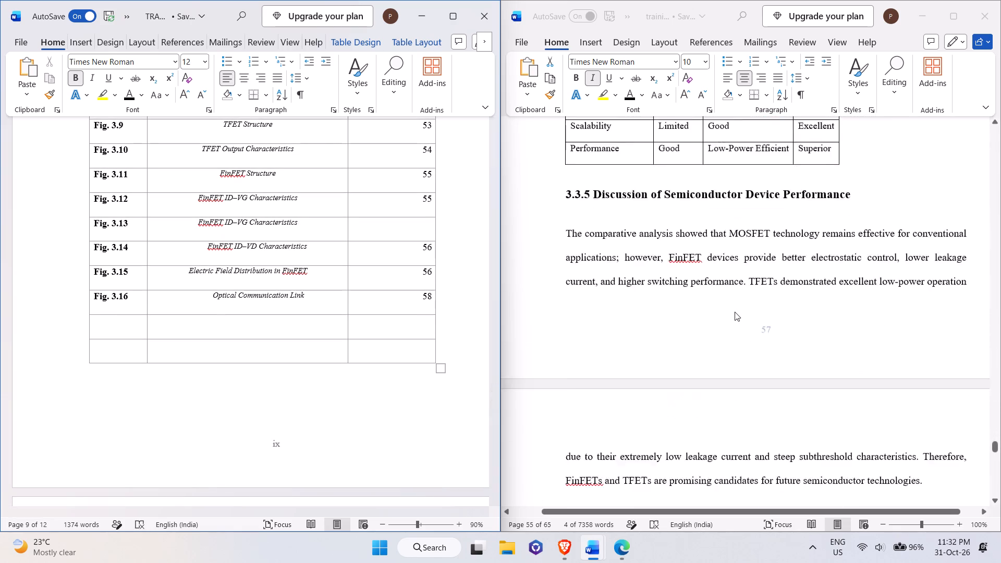
{"action": "scroll", "coordinate": [735, 312], "scroll_direction": "down", "scroll_amount": 19}
{"action": "scroll", "coordinate": [736, 312], "scroll_direction": "down", "scroll_amount": 6}
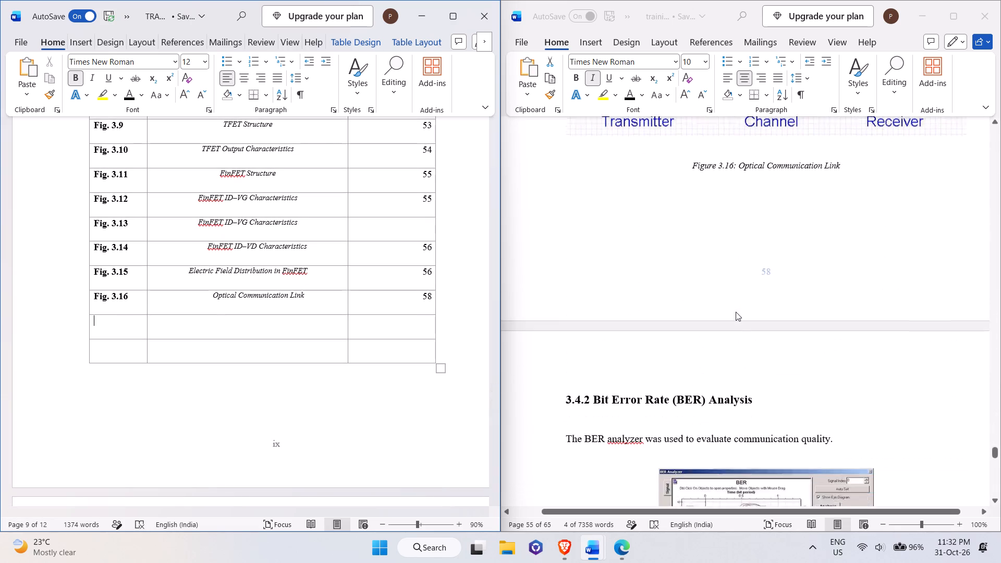
{"action": "scroll", "coordinate": [736, 312], "scroll_direction": "down", "scroll_amount": 7}
{"action": "left_click", "coordinate": [770, 403]}
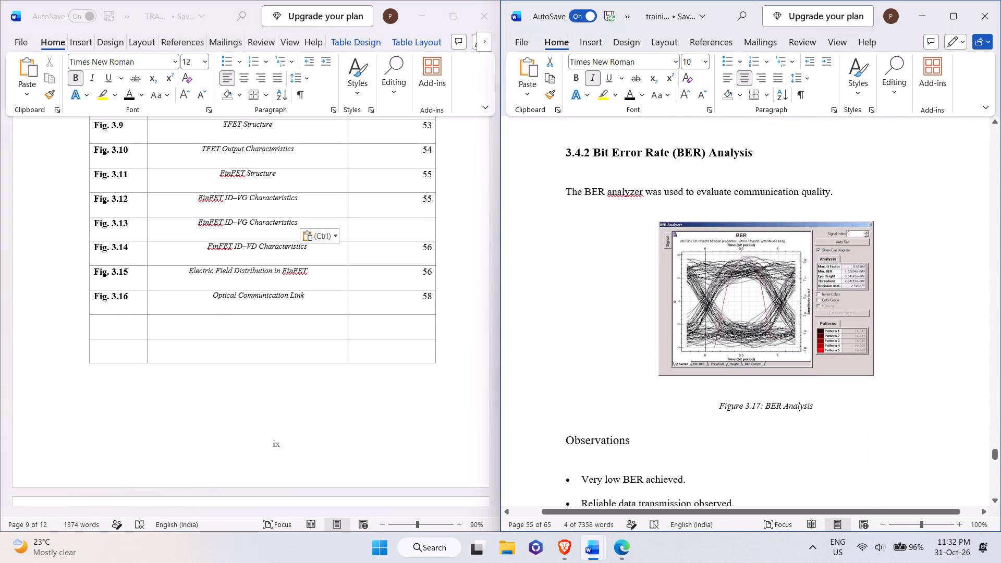
{"action": "left_click", "coordinate": [770, 405]}
{"action": "left_click", "coordinate": [768, 408]}
{"action": "left_click_drag", "start_coordinate": [768, 409], "coordinate": [820, 405]}
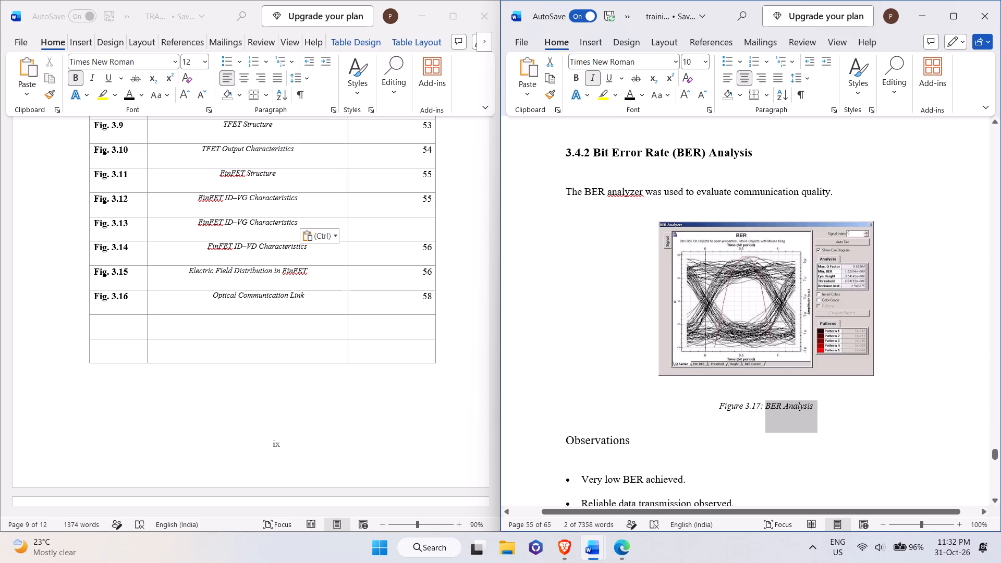
{"action": "key", "text": "ctrl+c"}
{"action": "left_click", "coordinate": [286, 314]}
{"action": "left_click", "coordinate": [272, 326]}
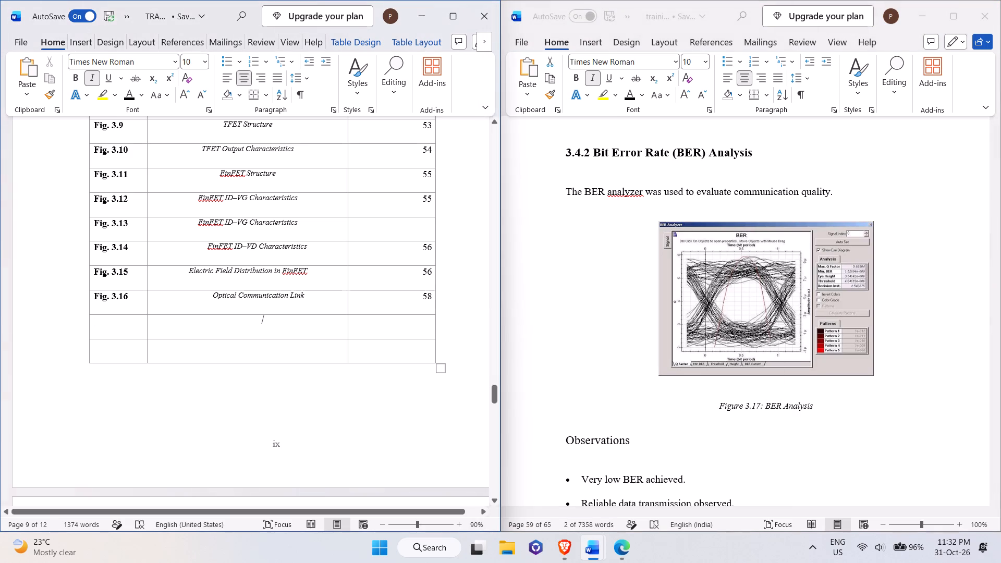
{"action": "key", "text": "ctrl+v"}
Find the page of the BER Analysis figure in the report and enter 59 as its page number in the list.
{"action": "left_click", "coordinate": [114, 328]}
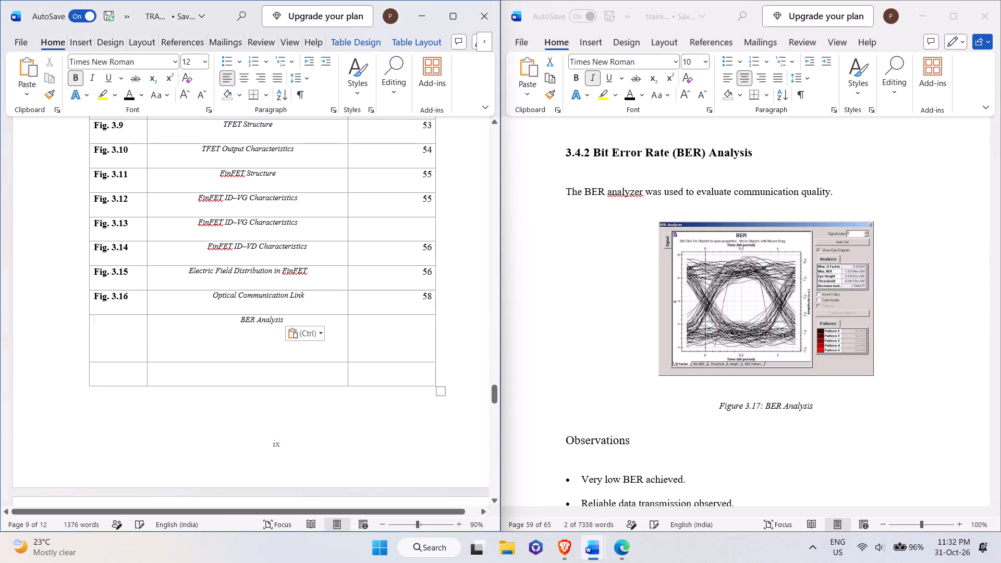
{"action": "scroll", "coordinate": [850, 357], "scroll_direction": "down", "scroll_amount": 13}
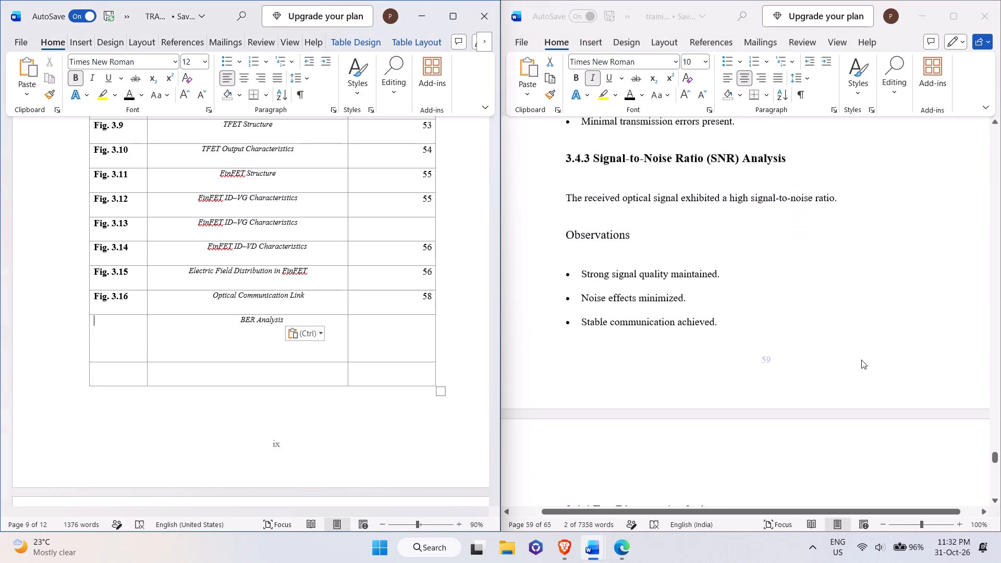
{"action": "scroll", "coordinate": [861, 360], "scroll_direction": "up", "scroll_amount": 7}
{"action": "scroll", "coordinate": [861, 360], "scroll_direction": "down", "scroll_amount": 6}
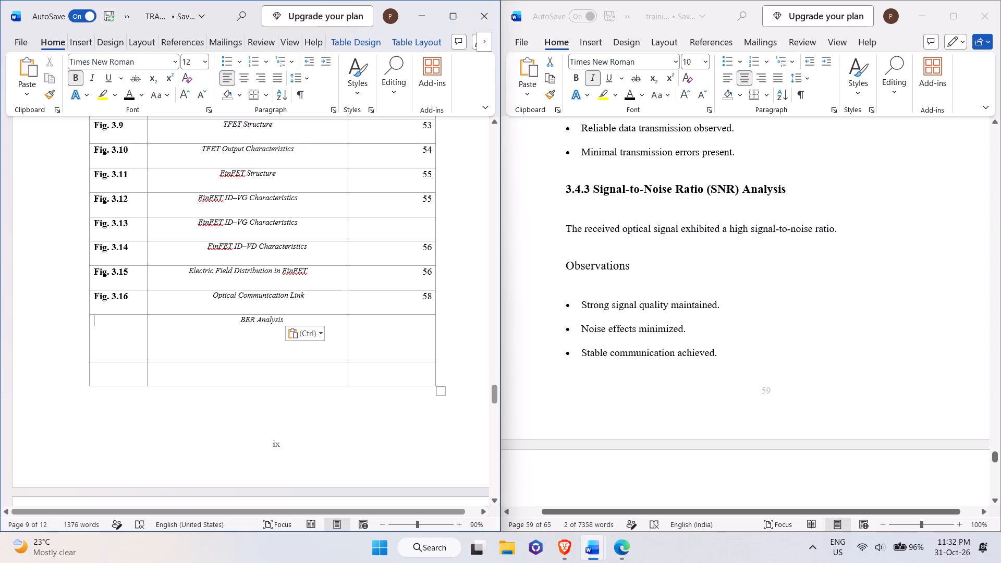
{"action": "left_click", "coordinate": [409, 327]}
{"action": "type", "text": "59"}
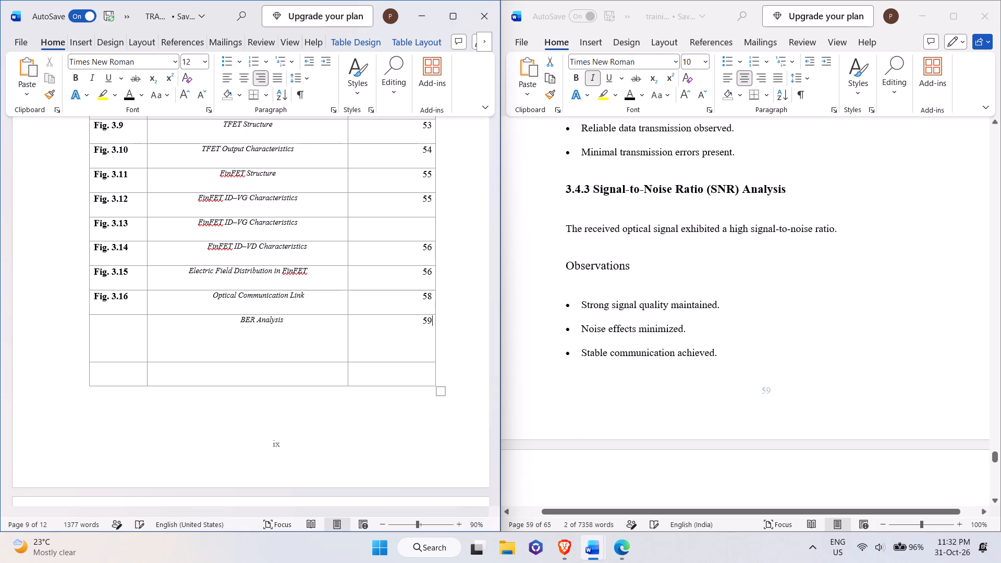
Add the report's Figure 3.18 title "Eye Diagram" to the last row of the list with page number 60.
{"action": "scroll", "coordinate": [756, 348], "scroll_direction": "down", "scroll_amount": 14}
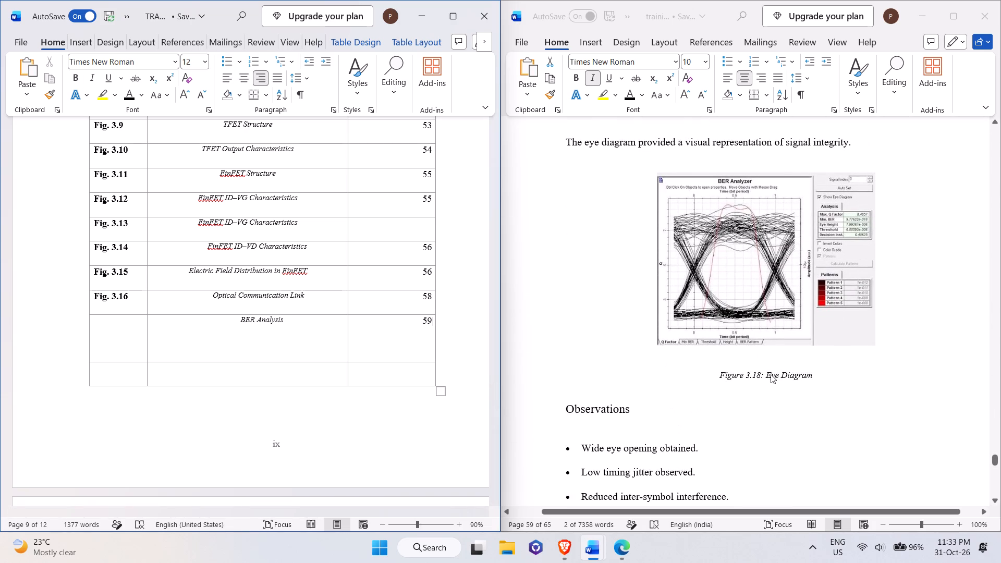
{"action": "left_click", "coordinate": [771, 374]}
{"action": "left_click_drag", "start_coordinate": [768, 373], "coordinate": [802, 376]}
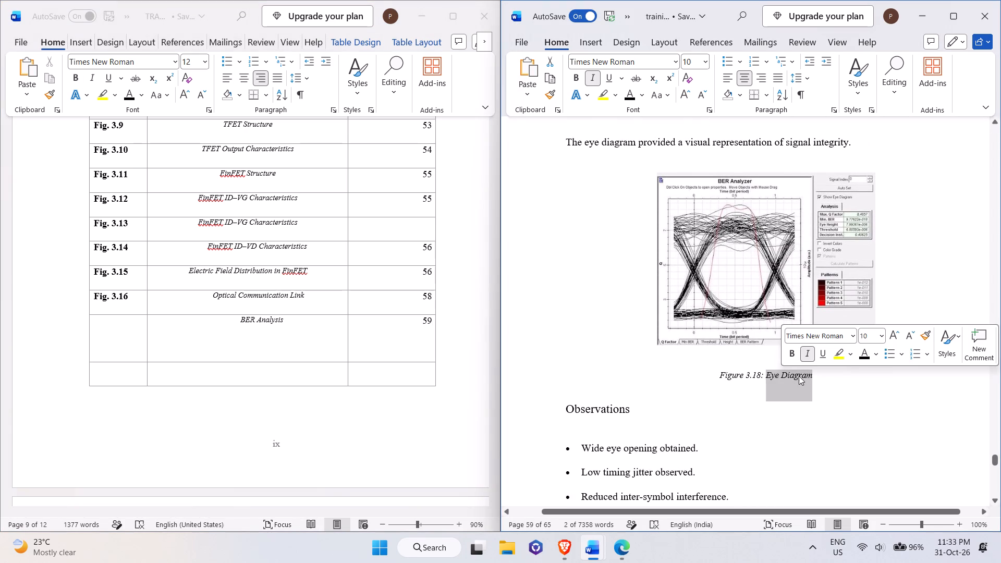
{"action": "key", "text": "ctrl+c"}
{"action": "double_click", "coordinate": [268, 376]}
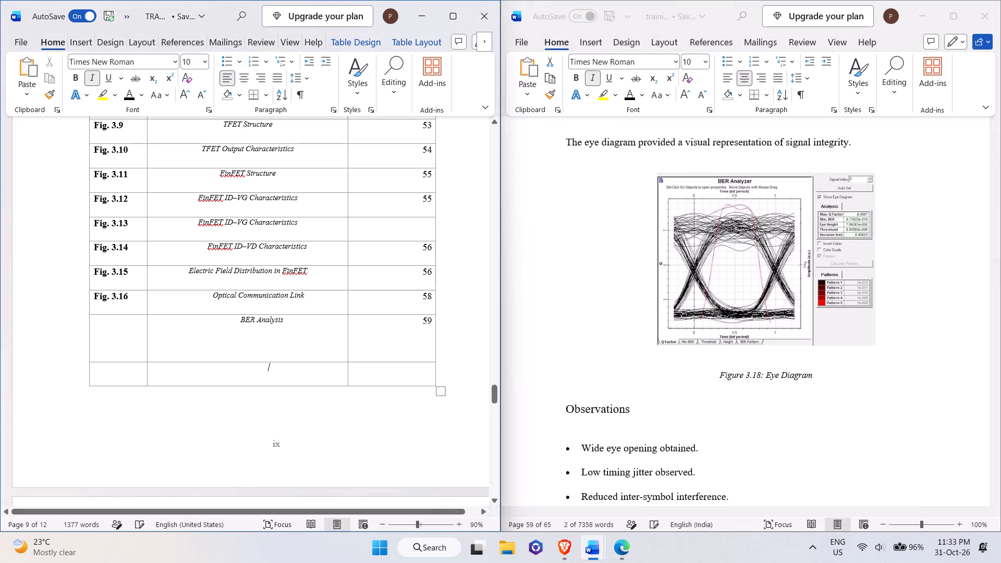
{"action": "key", "text": "ctrl+v"}
{"action": "left_click", "coordinate": [401, 371]}
{"action": "scroll", "coordinate": [725, 331], "scroll_direction": "down", "scroll_amount": 12}
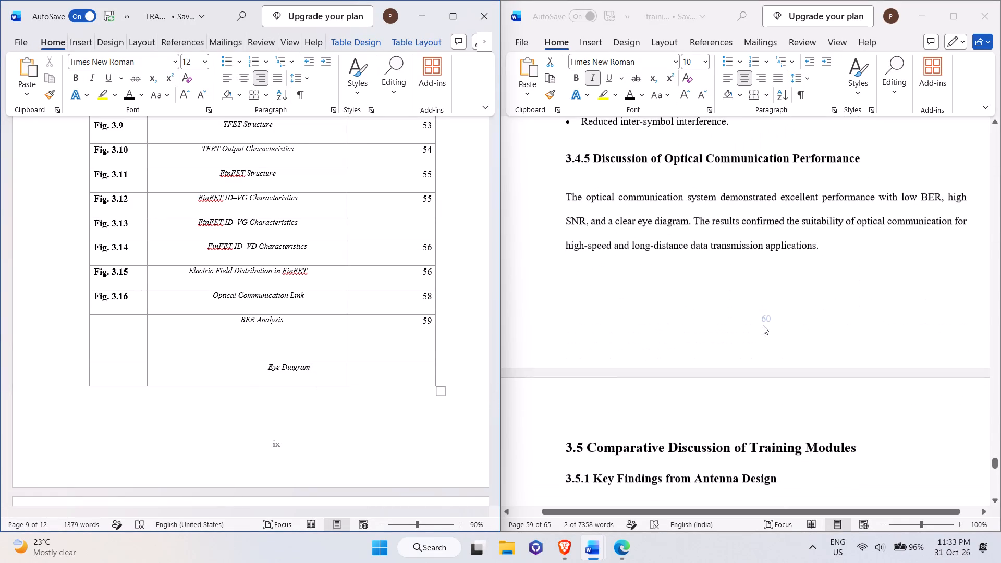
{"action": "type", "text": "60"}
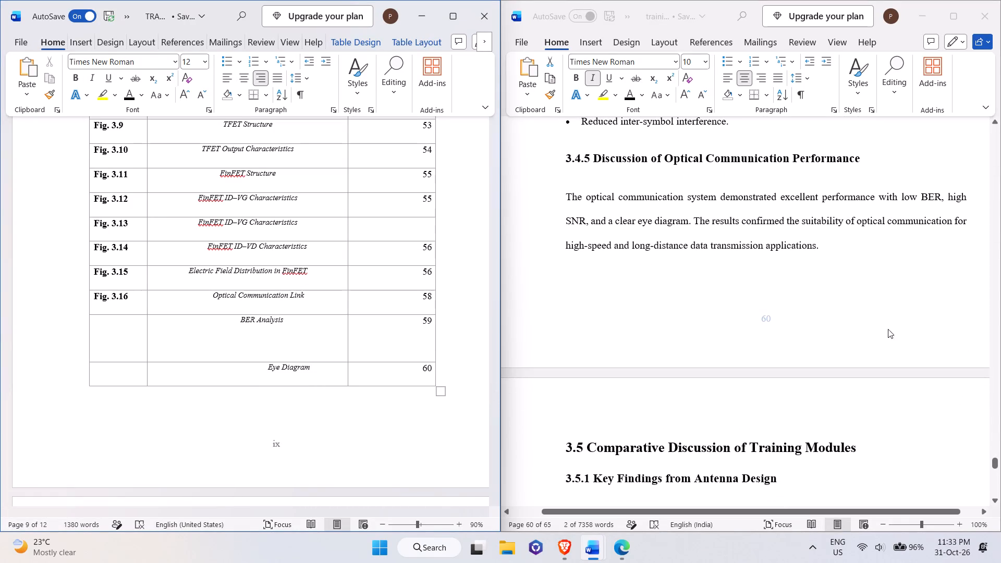
Check the rest of the report for further figures and remove the blank line under the "BER Analysis" entry.
{"action": "scroll", "coordinate": [927, 327], "scroll_direction": "down", "scroll_amount": 20}
{"action": "scroll", "coordinate": [927, 327], "scroll_direction": "down", "scroll_amount": 18}
{"action": "scroll", "coordinate": [754, 334], "scroll_direction": "down", "scroll_amount": 10}
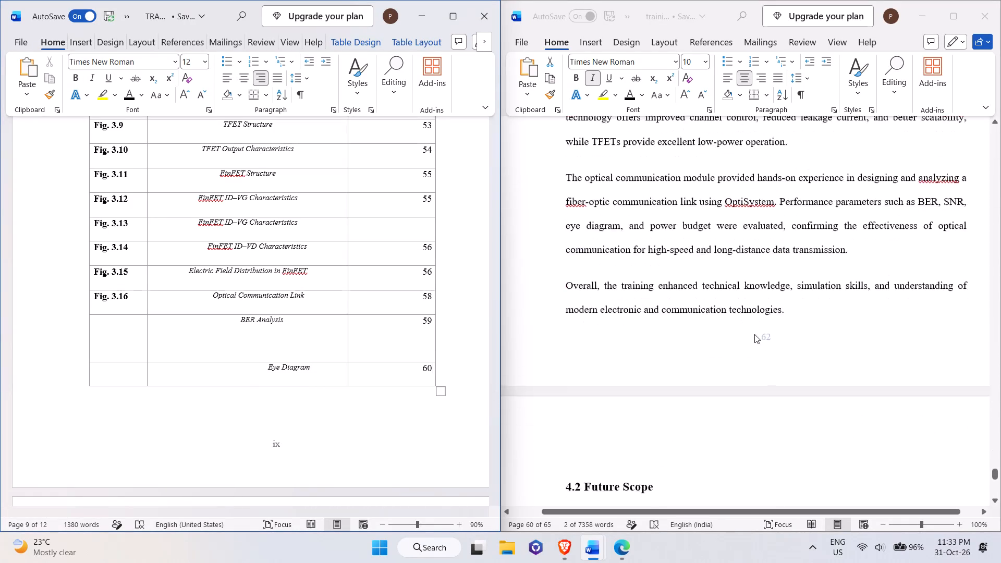
{"action": "scroll", "coordinate": [754, 334], "scroll_direction": "down", "scroll_amount": 20}
{"action": "scroll", "coordinate": [754, 334], "scroll_direction": "down", "scroll_amount": 16}
{"action": "left_click", "coordinate": [307, 361]}
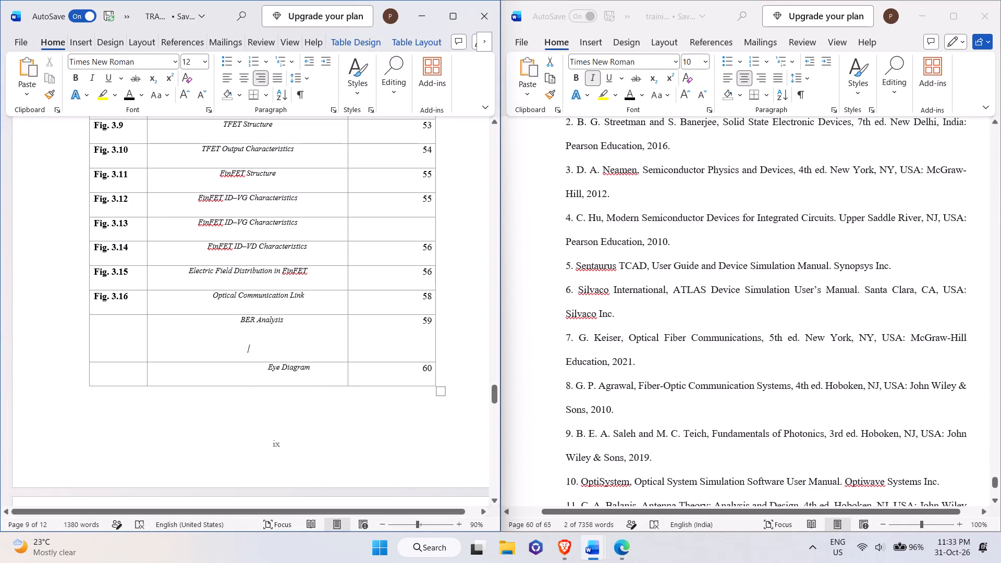
{"action": "key", "text": "BackSpace"}
{"action": "key", "text": "BackSpace"}
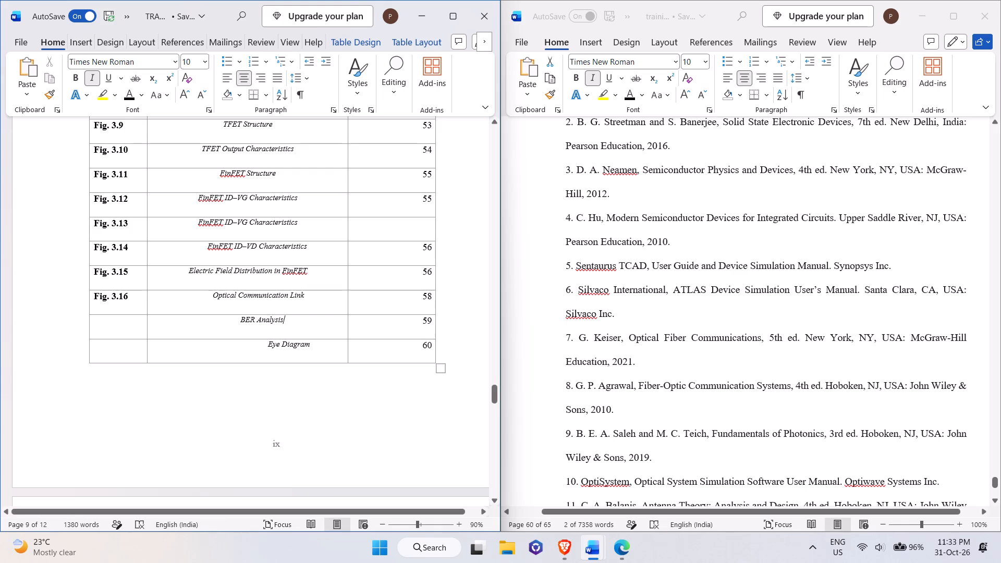
{"action": "scroll", "coordinate": [341, 359], "scroll_direction": "up", "scroll_amount": 11}
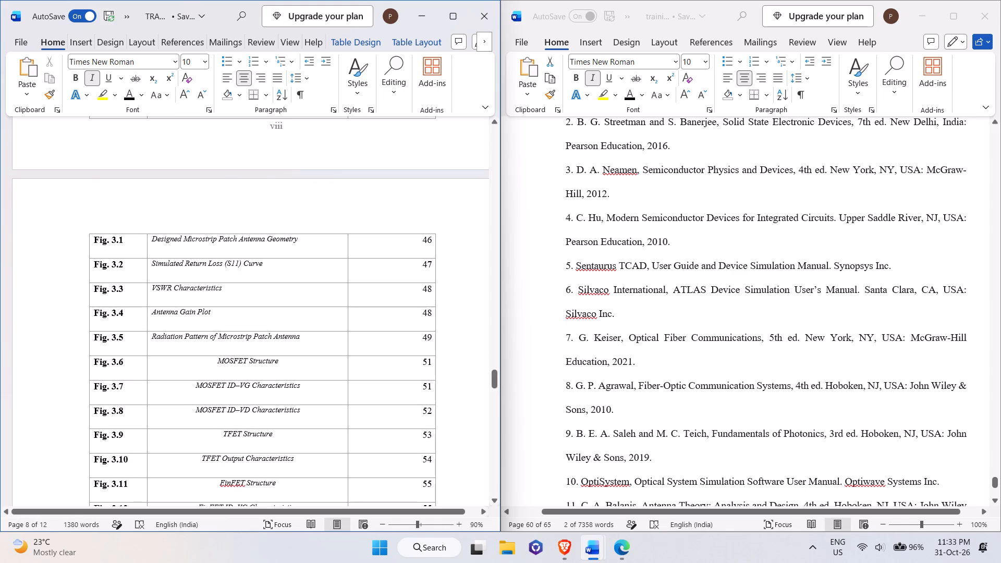
Left-align the titles of the Chapter 3 entries in the list of figures, from Fig. 3.1 through the Eye Diagram row.
{"action": "left_click_drag", "start_coordinate": [153, 244], "coordinate": [333, 346]}
{"action": "scroll", "coordinate": [222, 310], "scroll_direction": "down", "scroll_amount": 11}
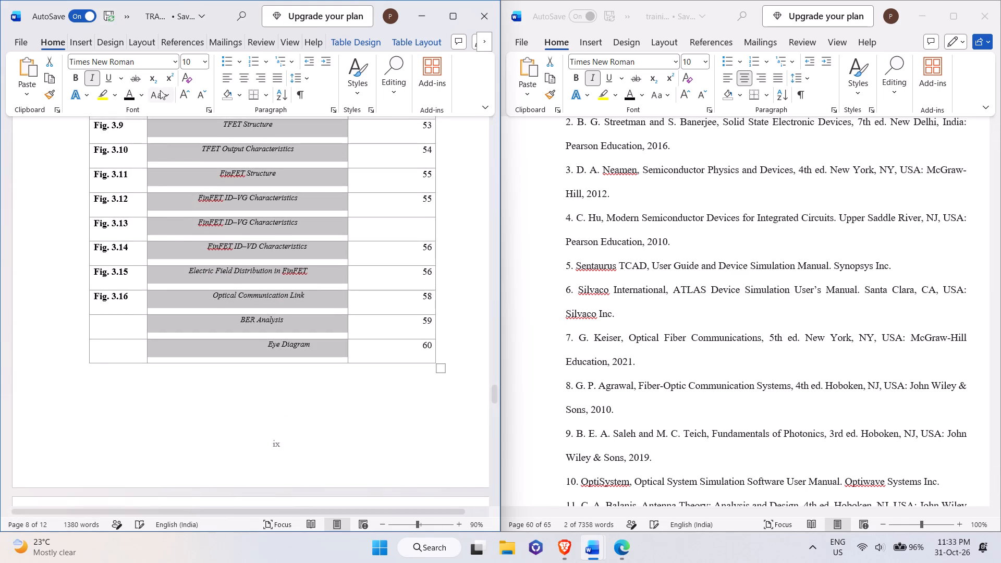
{"action": "left_click", "coordinate": [219, 85]}
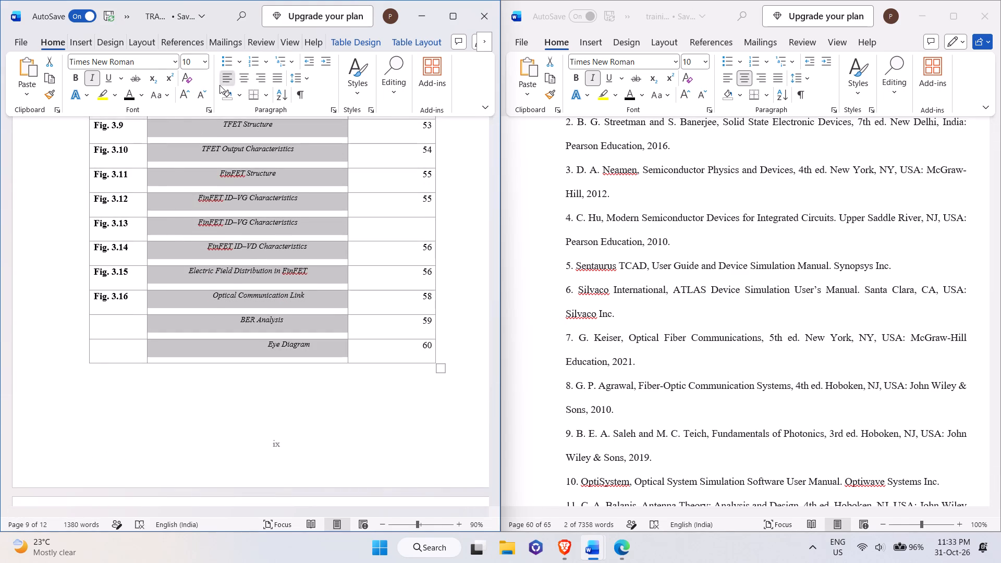
{"action": "left_click", "coordinate": [223, 83]}
{"action": "left_click", "coordinate": [223, 83]}
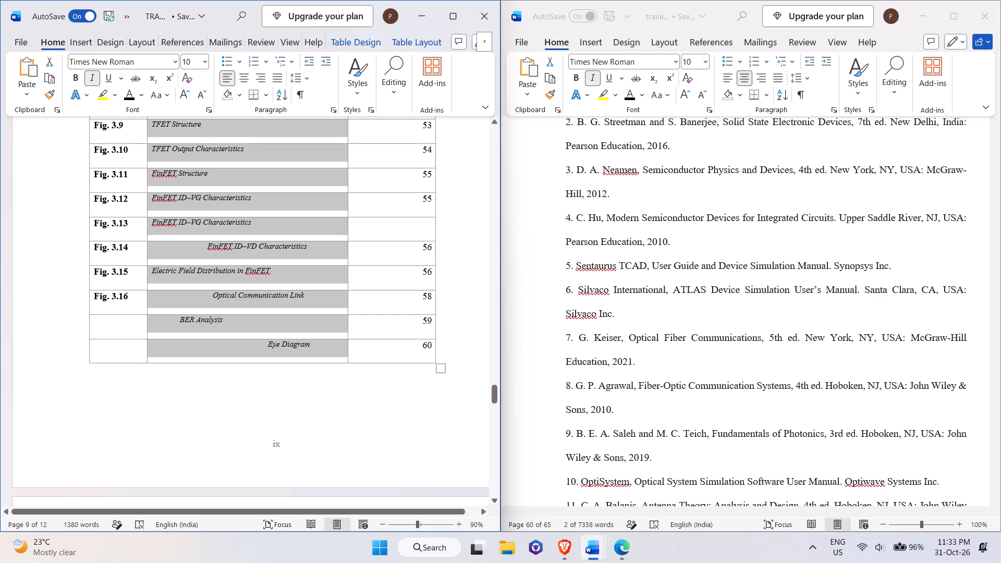
{"action": "key", "text": "ctrl+l"}
{"action": "key", "text": "ctrl+l"}
{"action": "key", "text": "ctrl+l"}
{"action": "key", "text": "ctrl+l"}
Remove the leading indents from the titles "FinFET ID–VD Characteristics", "Optical Communication Link", "BER Analysis" and "Eye Diagram".
{"action": "left_click", "coordinate": [202, 249]}
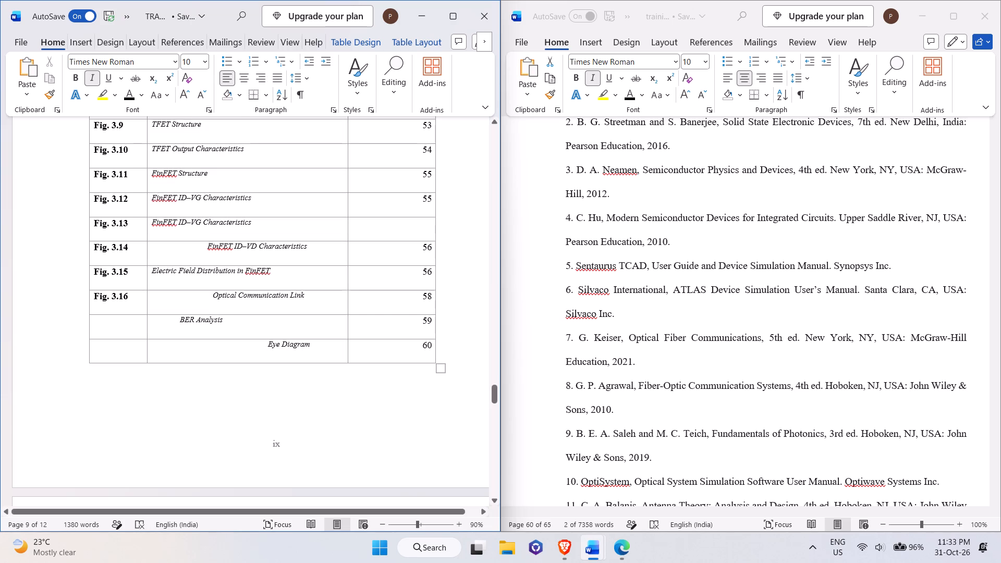
{"action": "key", "text": "BackSpace"}
{"action": "left_click", "coordinate": [211, 292]}
{"action": "key", "text": "BackSpace"}
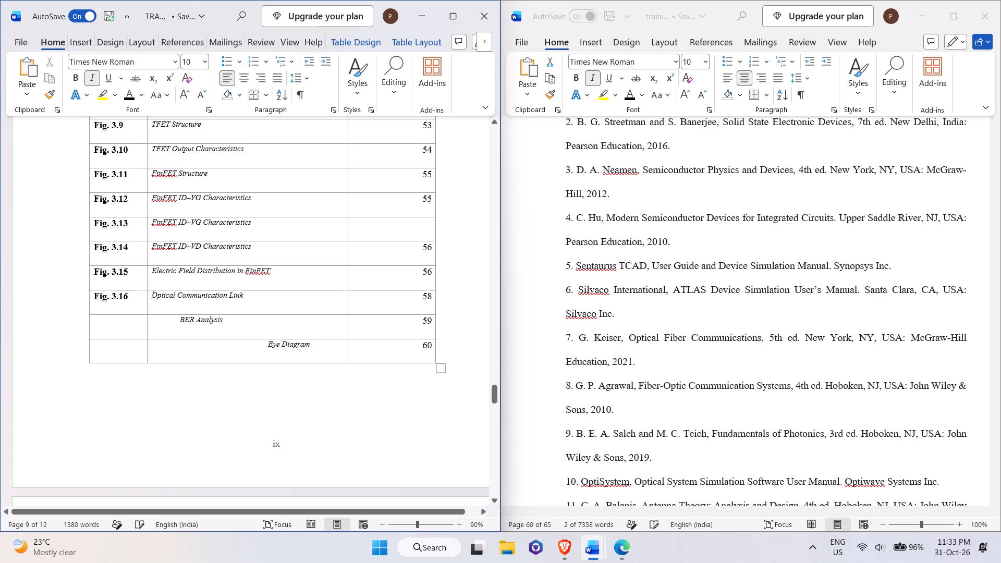
{"action": "left_click", "coordinate": [179, 321]}
{"action": "key", "text": "BackSpace"}
{"action": "left_click", "coordinate": [266, 348]}
{"action": "key", "text": "BackSpace"}
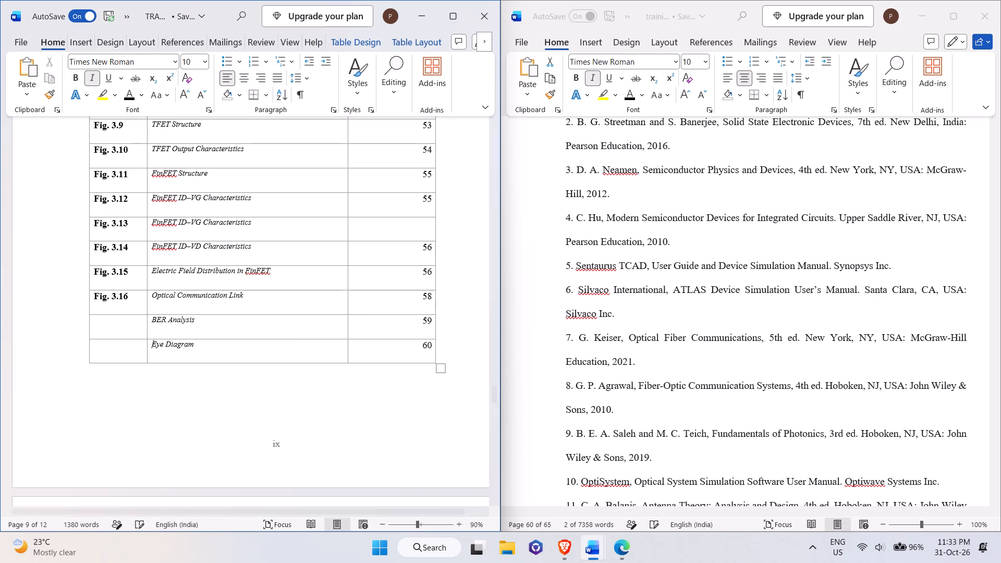
Remove italics from all figure titles, from Fig 2.1 through Eye Diagram, and set their font size to 12.
{"action": "scroll", "coordinate": [266, 346], "scroll_direction": "up", "scroll_amount": 20}
{"action": "scroll", "coordinate": [266, 346], "scroll_direction": "up", "scroll_amount": 11}
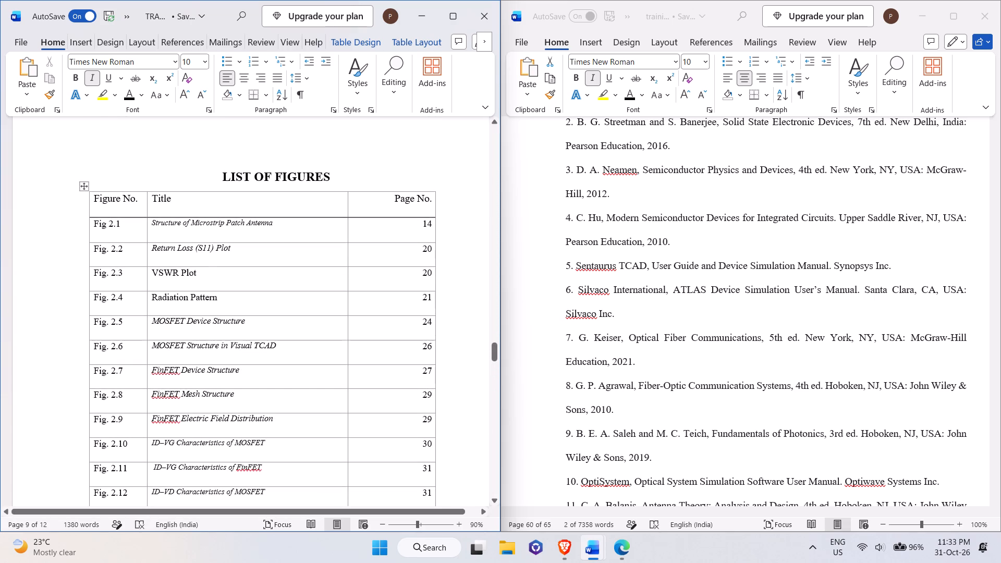
{"action": "left_click_drag", "start_coordinate": [153, 223], "coordinate": [231, 342]}
{"action": "scroll", "coordinate": [231, 342], "scroll_direction": "down", "scroll_amount": 20}
{"action": "scroll", "coordinate": [231, 342], "scroll_direction": "down", "scroll_amount": 11}
{"action": "left_click_drag", "start_coordinate": [231, 342], "coordinate": [249, 373]}
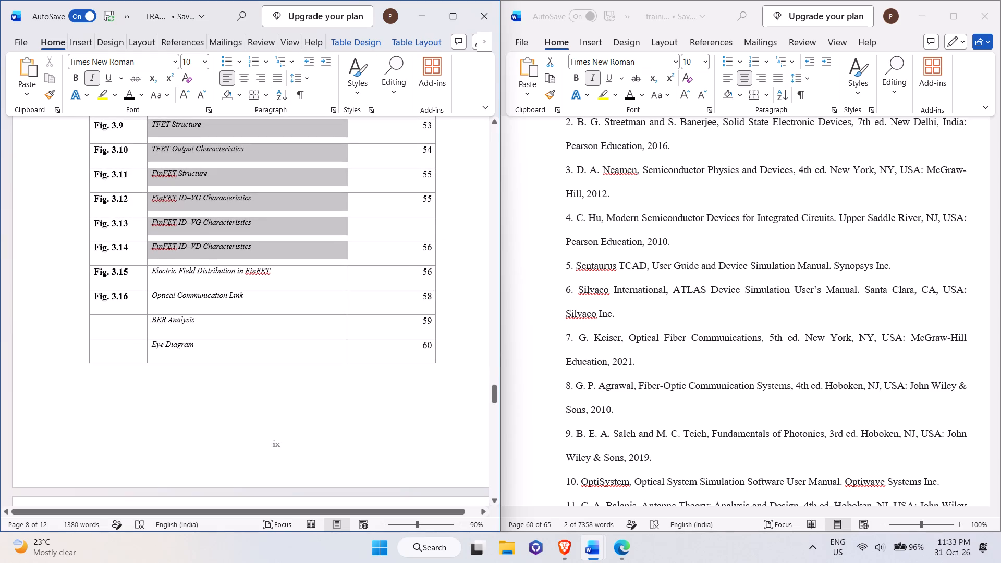
{"action": "left_click_drag", "start_coordinate": [249, 373], "coordinate": [247, 351]}
{"action": "key", "text": "ctrl+i"}
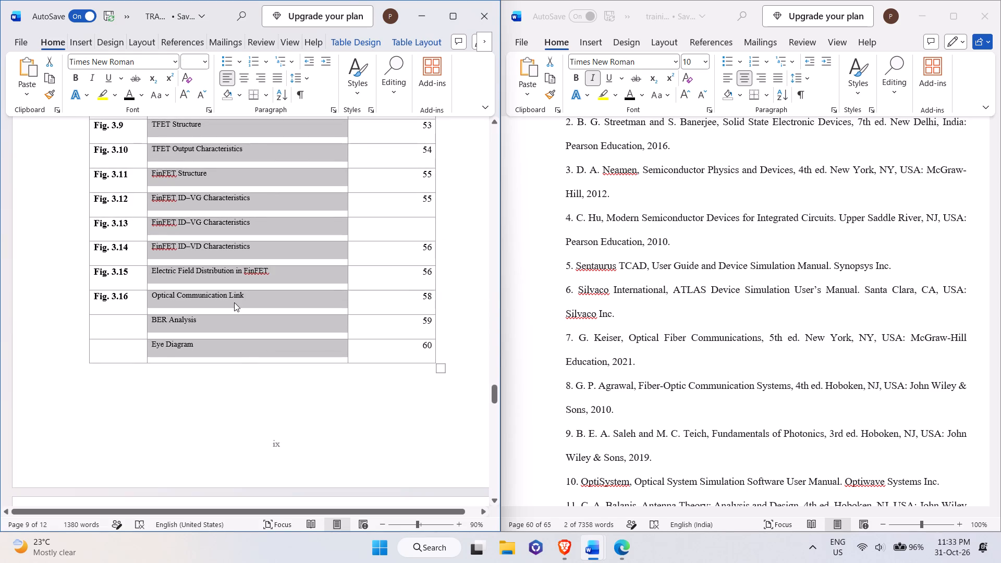
{"action": "left_click", "coordinate": [185, 66]}
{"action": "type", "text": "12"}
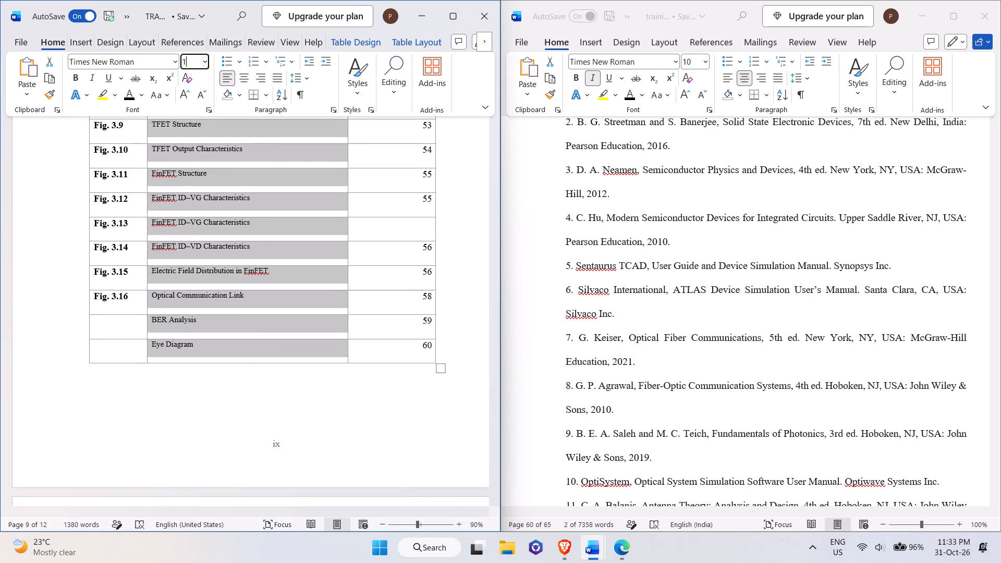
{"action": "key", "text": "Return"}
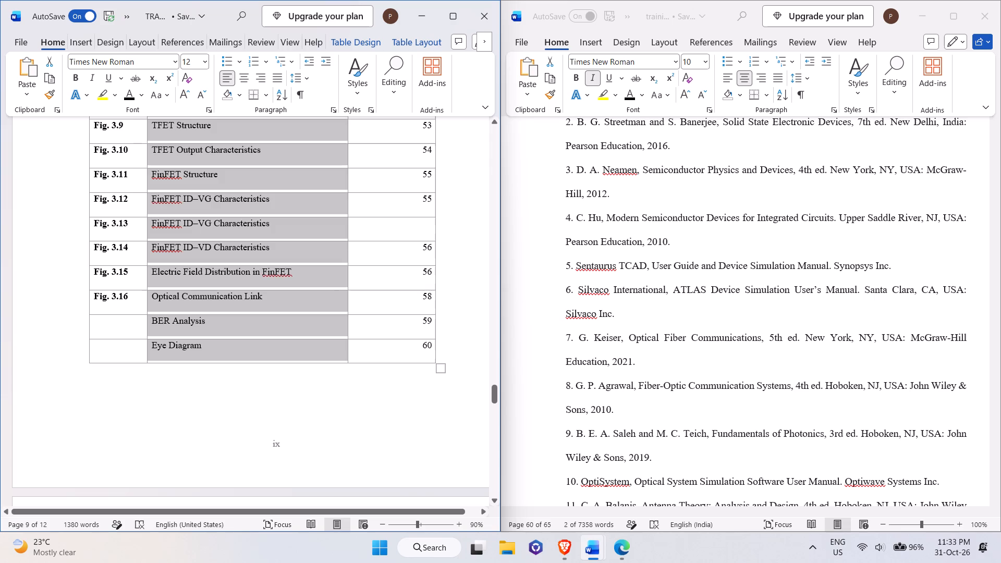
Enter 55 as the page number of Fig. 3.13 in the list of figures.
{"action": "left_click", "coordinate": [112, 249]}
{"action": "left_click", "coordinate": [404, 225]}
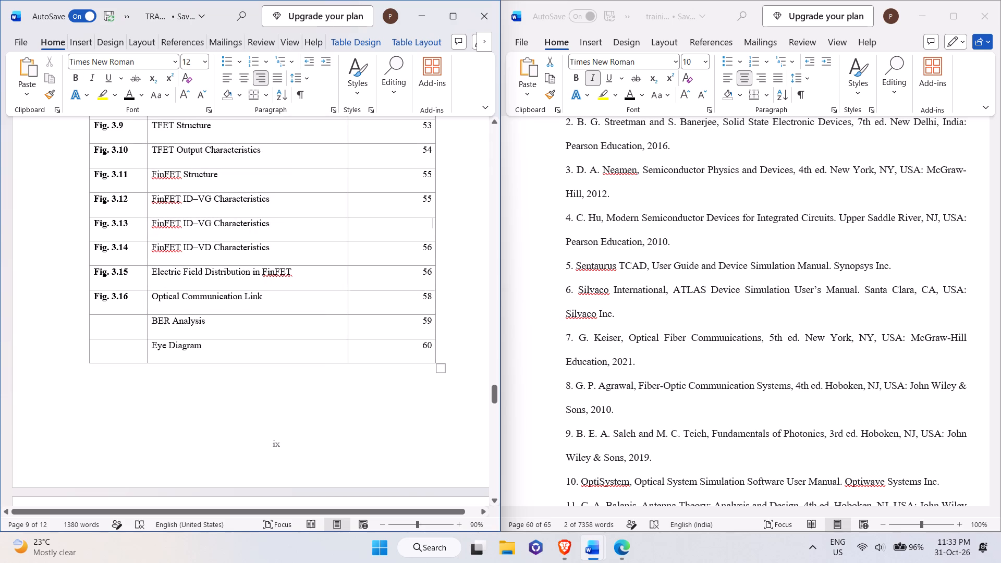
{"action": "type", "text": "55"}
Copy the Fig. 3.16 label into the two unnumbered rows, numbering BER Analysis as Fig. 3.17 and Eye Diagram as Fig. 3.18.
{"action": "left_click", "coordinate": [118, 323]}
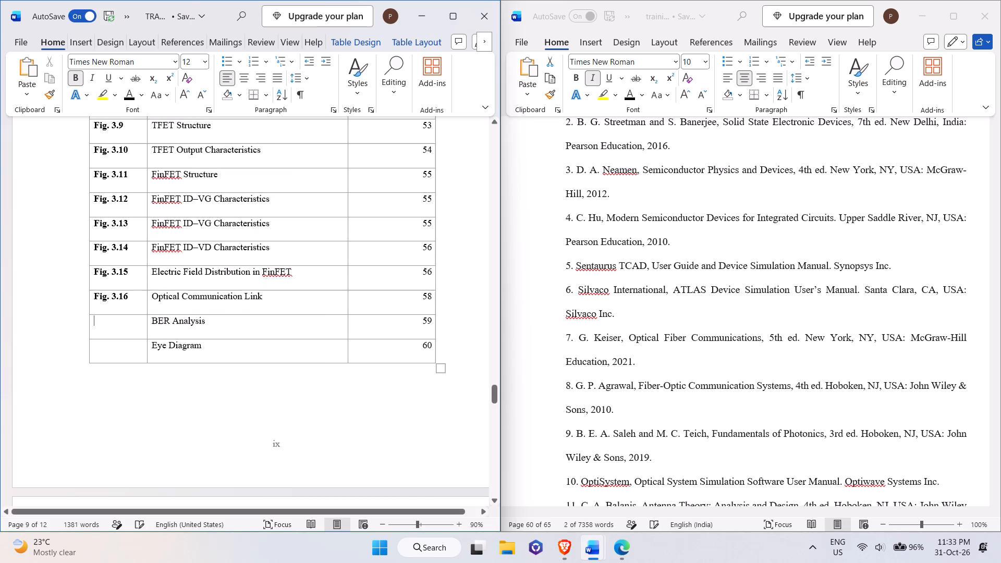
{"action": "left_click_drag", "start_coordinate": [130, 299], "coordinate": [94, 297]}
{"action": "key", "text": "ctrl+c"}
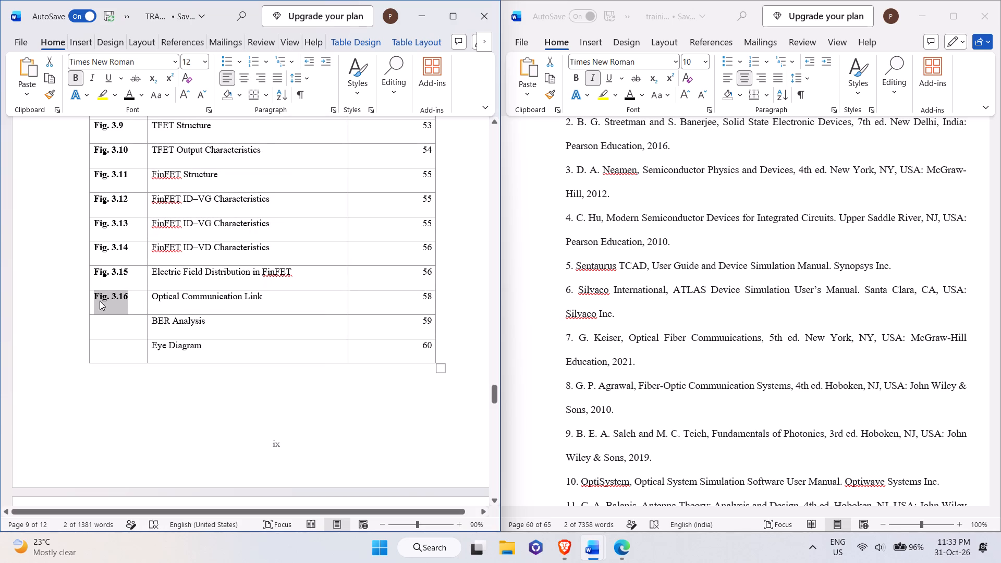
{"action": "left_click", "coordinate": [119, 322]}
{"action": "key", "text": "ctrl+v"}
{"action": "left_click", "coordinate": [120, 348]}
{"action": "key", "text": "ctrl+v"}
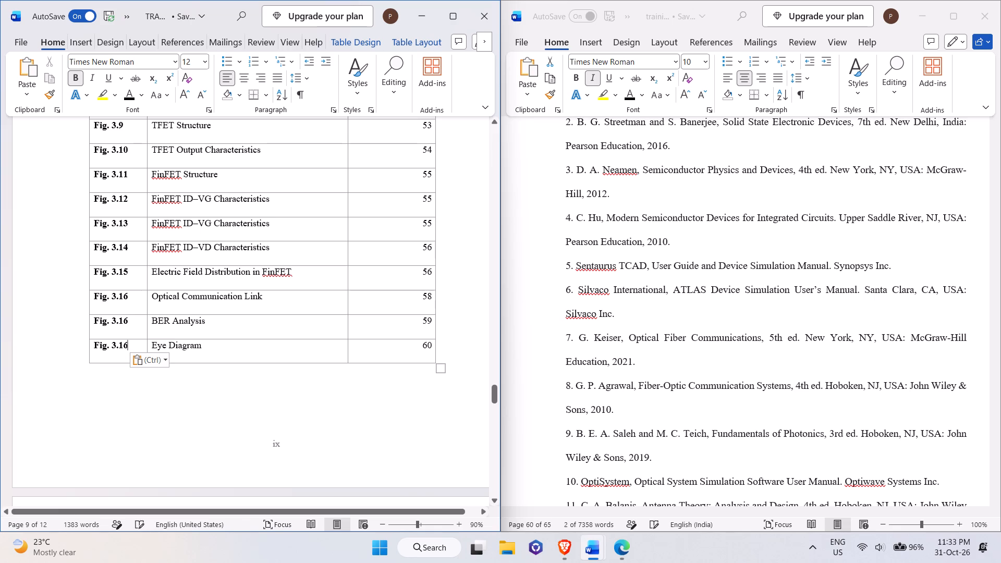
{"action": "left_click", "coordinate": [131, 319]}
{"action": "key", "text": "BackSpace"}
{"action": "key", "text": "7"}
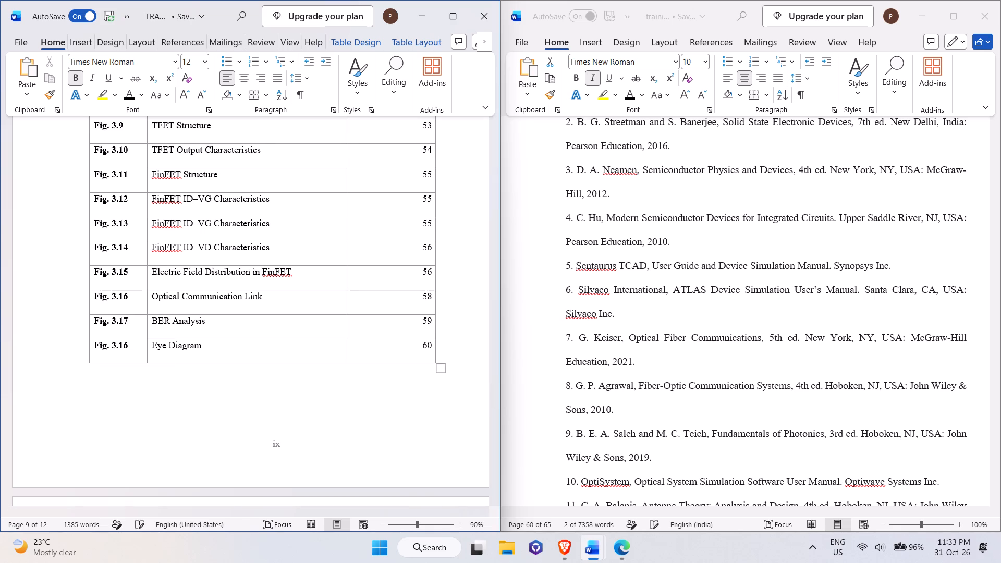
{"action": "key", "text": "Down"}
{"action": "key", "text": "BackSpace"}
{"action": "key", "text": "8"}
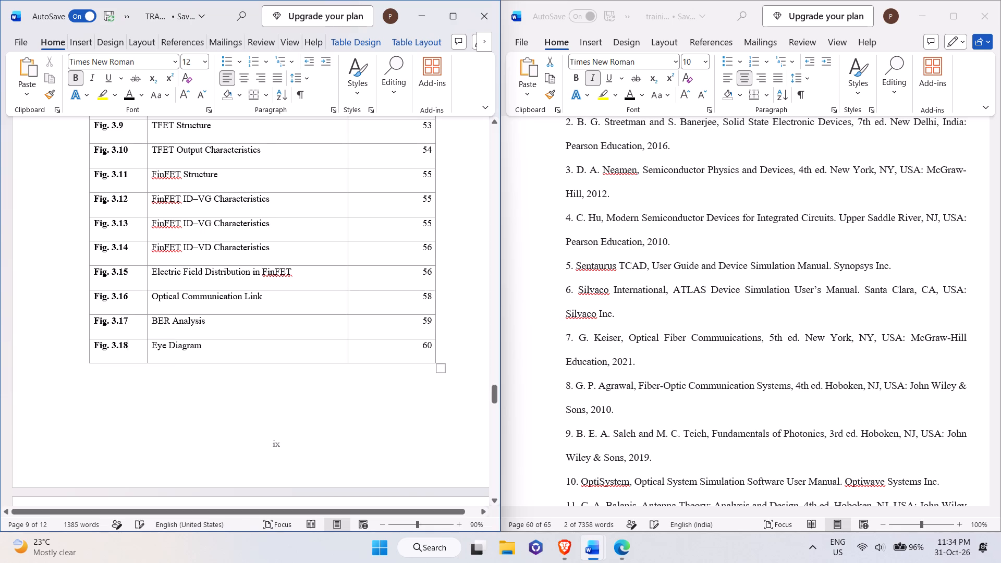
Bold the non-bold Chapter 2 figure numbers in the list of figures, down to Fig. 2.15.
{"action": "scroll", "coordinate": [301, 335], "scroll_direction": "up", "scroll_amount": 12}
{"action": "scroll", "coordinate": [303, 340], "scroll_direction": "up", "scroll_amount": 14}
{"action": "scroll", "coordinate": [223, 346], "scroll_direction": "up", "scroll_amount": 3}
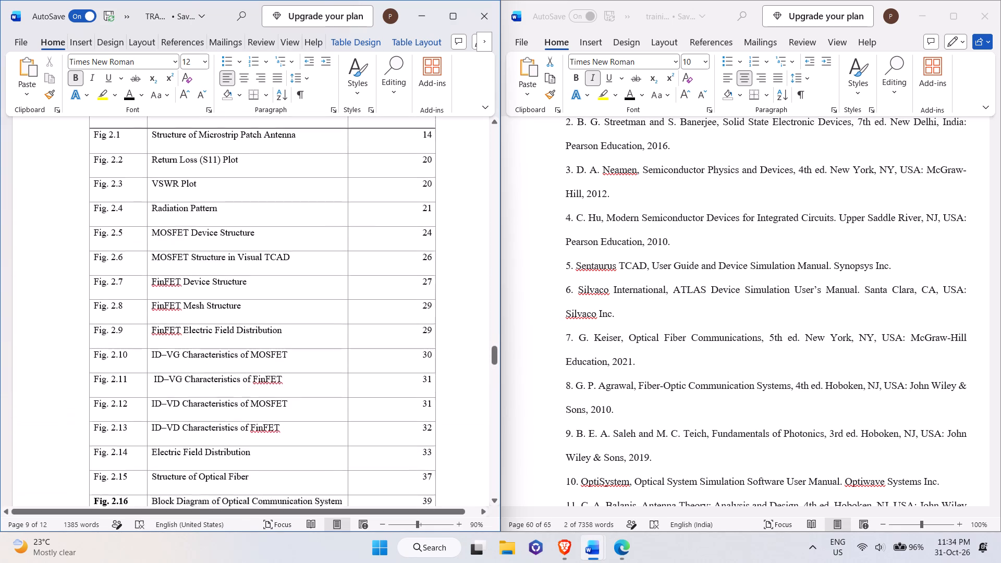
{"action": "left_click_drag", "start_coordinate": [95, 168], "coordinate": [118, 271]}
{"action": "scroll", "coordinate": [118, 271], "scroll_direction": "down", "scroll_amount": 4}
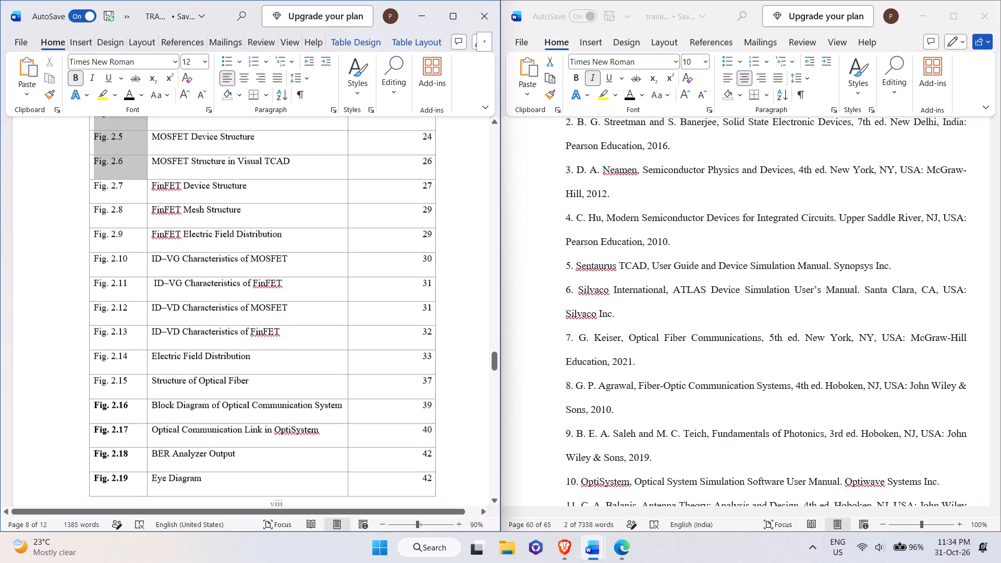
{"action": "scroll", "coordinate": [118, 271], "scroll_direction": "down", "scroll_amount": 4}
{"action": "left_click_drag", "start_coordinate": [118, 271], "coordinate": [121, 297]}
{"action": "key", "text": "ctrl+b"}
Bold the header row of the list of figures table.
{"action": "scroll", "coordinate": [175, 278], "scroll_direction": "up", "scroll_amount": 5}
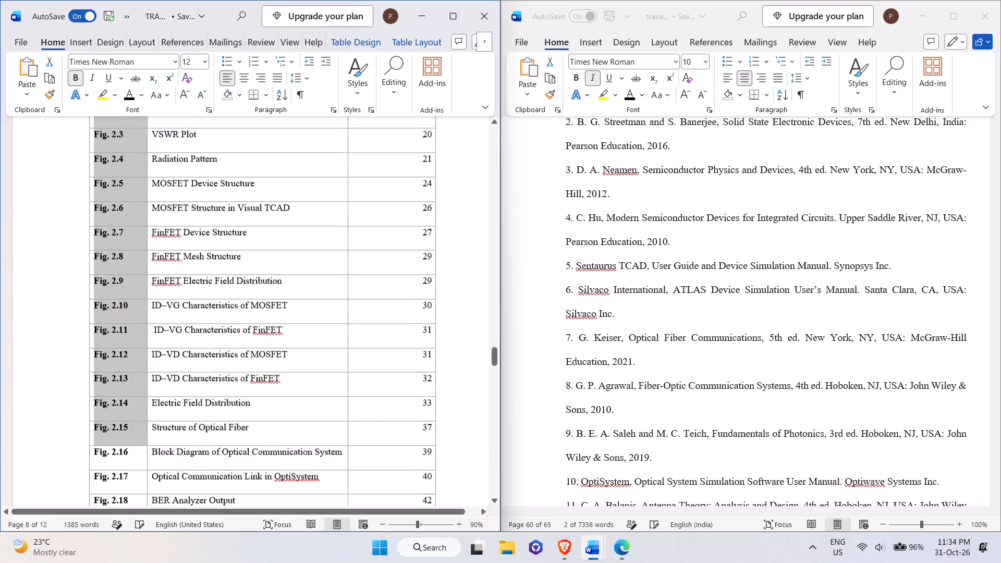
{"action": "scroll", "coordinate": [175, 278], "scroll_direction": "up", "scroll_amount": 9}
{"action": "left_click_drag", "start_coordinate": [95, 314], "coordinate": [428, 307]}
{"action": "key", "text": "ctrl+b"}
{"action": "left_click", "coordinate": [432, 267]}
Delete the blank lines above the TABLE OF CONTENTS heading that follows the list of figures.
{"action": "scroll", "coordinate": [414, 295], "scroll_direction": "down", "scroll_amount": 14}
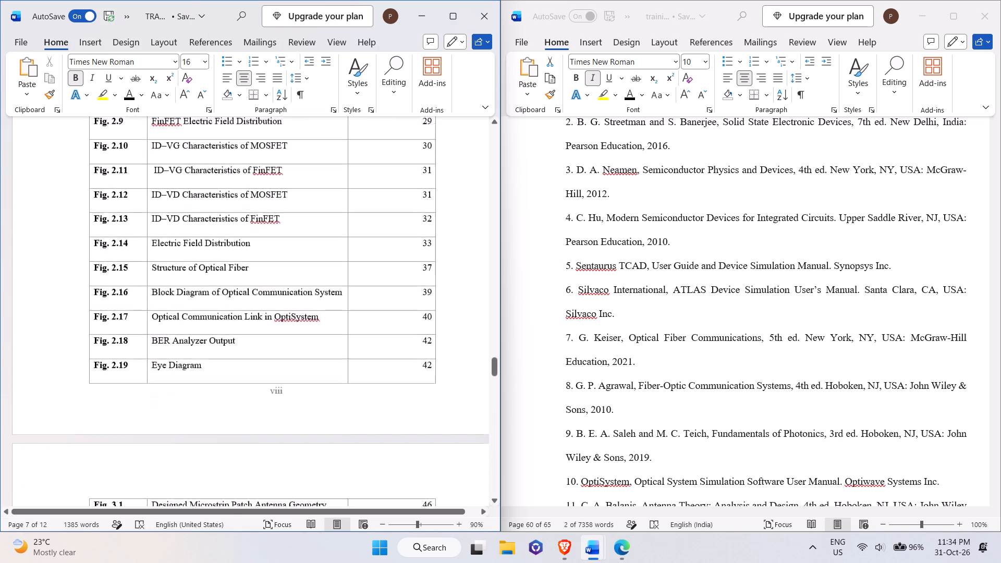
{"action": "scroll", "coordinate": [413, 297], "scroll_direction": "down", "scroll_amount": 18}
{"action": "scroll", "coordinate": [411, 296], "scroll_direction": "down", "scroll_amount": 3}
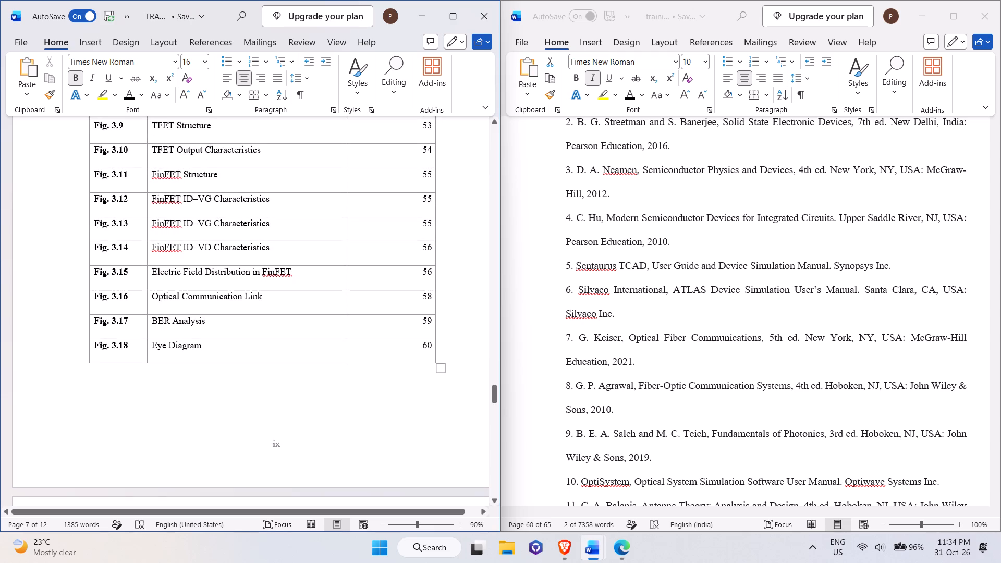
{"action": "scroll", "coordinate": [409, 296], "scroll_direction": "down", "scroll_amount": 7}
{"action": "scroll", "coordinate": [575, 261], "scroll_direction": "down", "scroll_amount": 4}
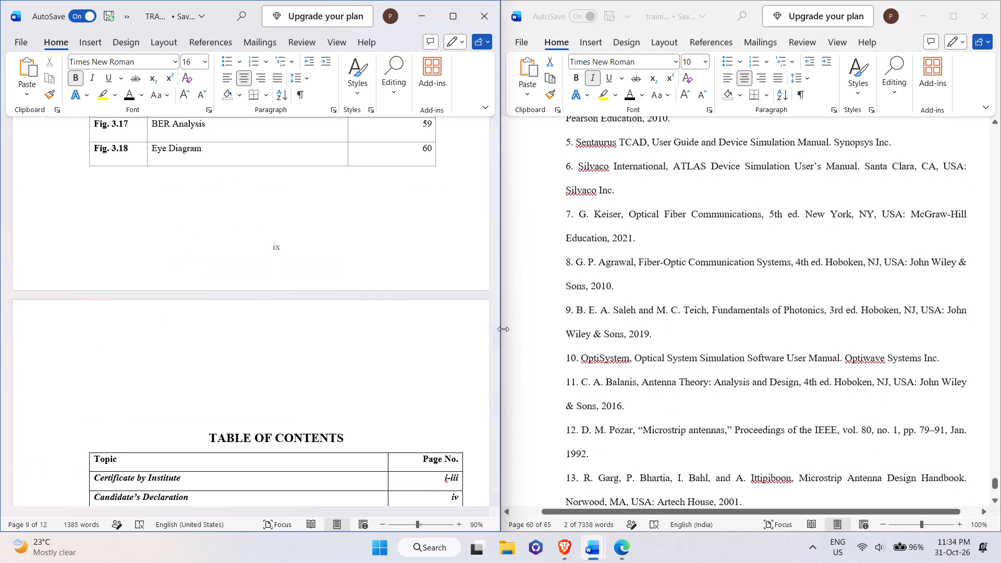
{"action": "left_click", "coordinate": [205, 405]}
{"action": "key", "text": "Down"}
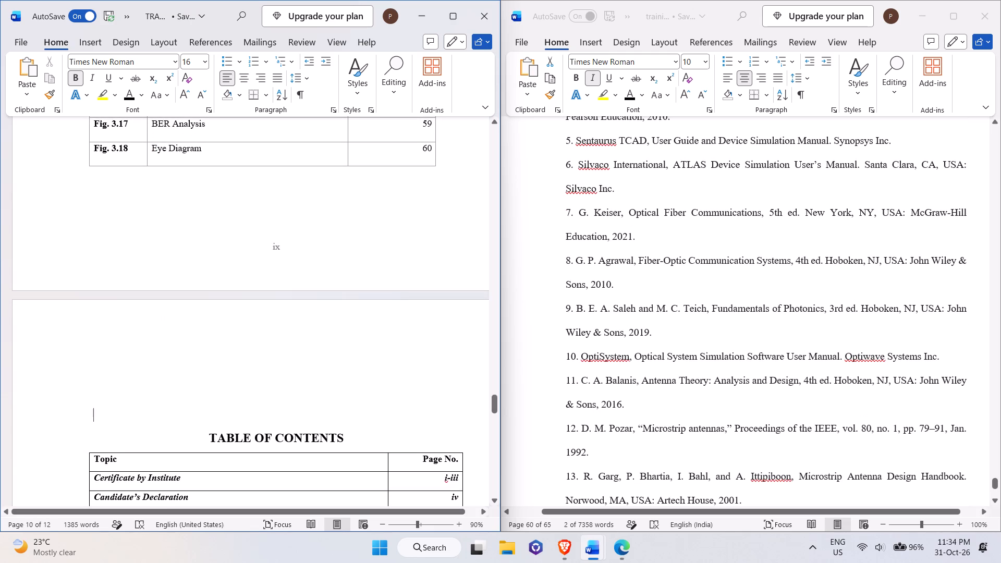
{"action": "key", "text": "BackSpace"}
{"action": "key", "text": "BackSpace"}
{"action": "key", "text": "BackSpace"}
Review the table of contents entries and the page numbering of the list of figures pages.
{"action": "scroll", "coordinate": [254, 400], "scroll_direction": "down", "scroll_amount": 5}
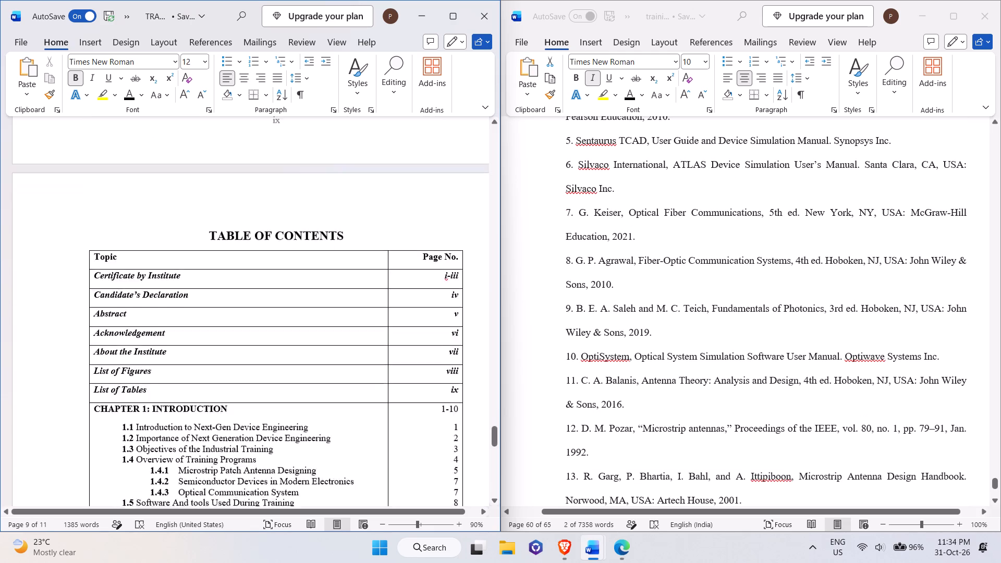
{"action": "scroll", "coordinate": [255, 400], "scroll_direction": "down", "scroll_amount": 13}
{"action": "scroll", "coordinate": [257, 400], "scroll_direction": "up", "scroll_amount": 9}
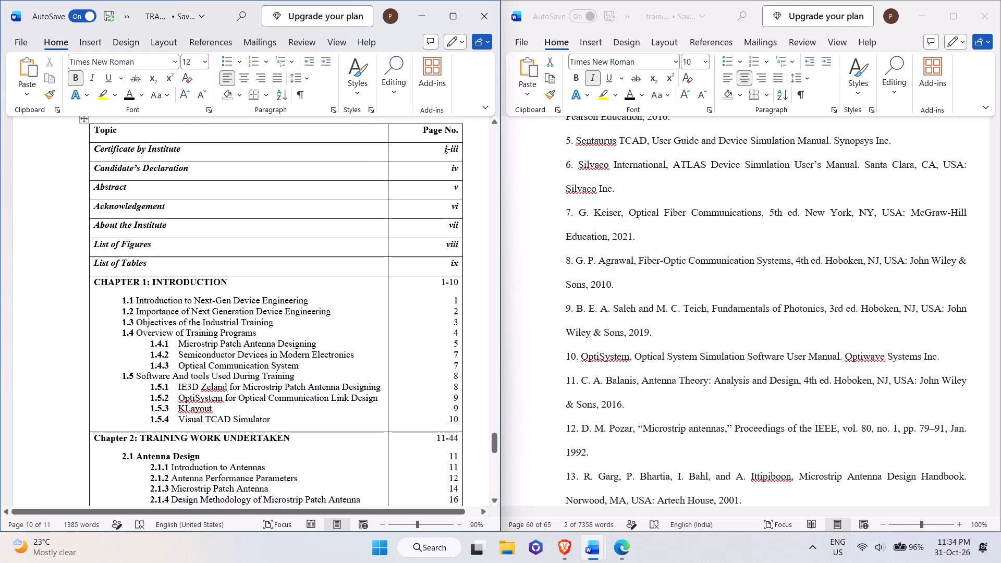
{"action": "scroll", "coordinate": [259, 398], "scroll_direction": "down", "scroll_amount": 8}
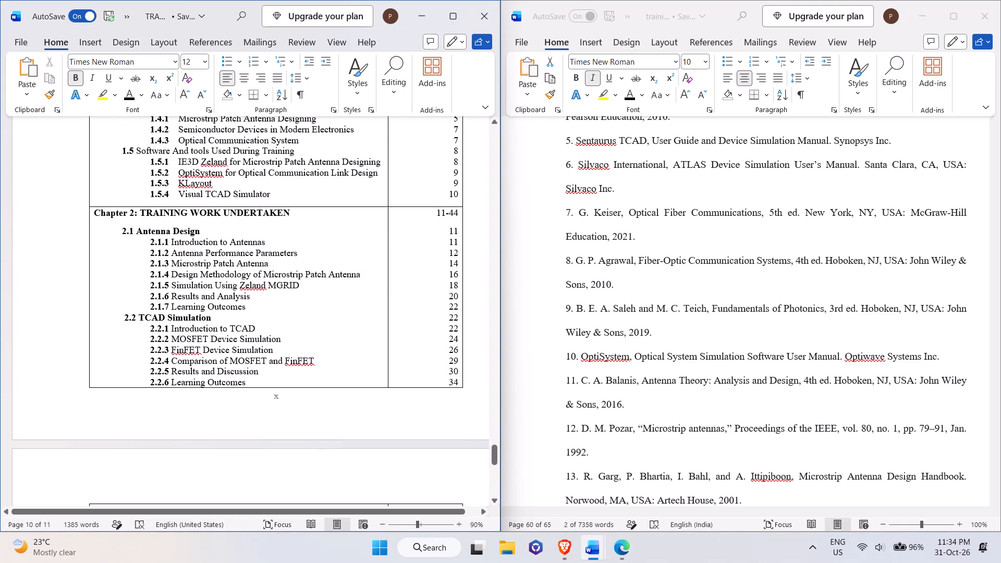
{"action": "scroll", "coordinate": [259, 387], "scroll_direction": "down", "scroll_amount": 20}
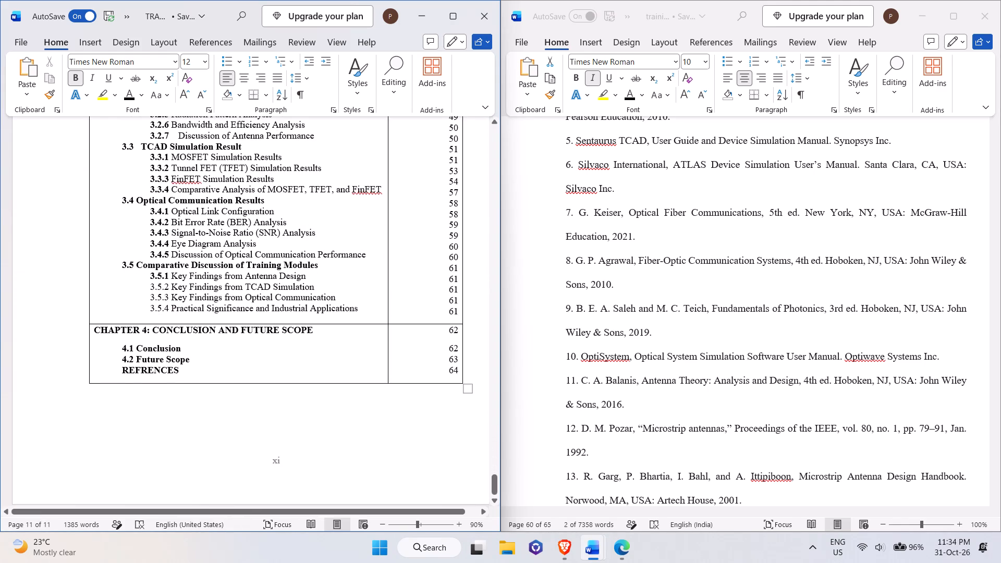
{"action": "scroll", "coordinate": [293, 296], "scroll_direction": "down", "scroll_amount": 12}
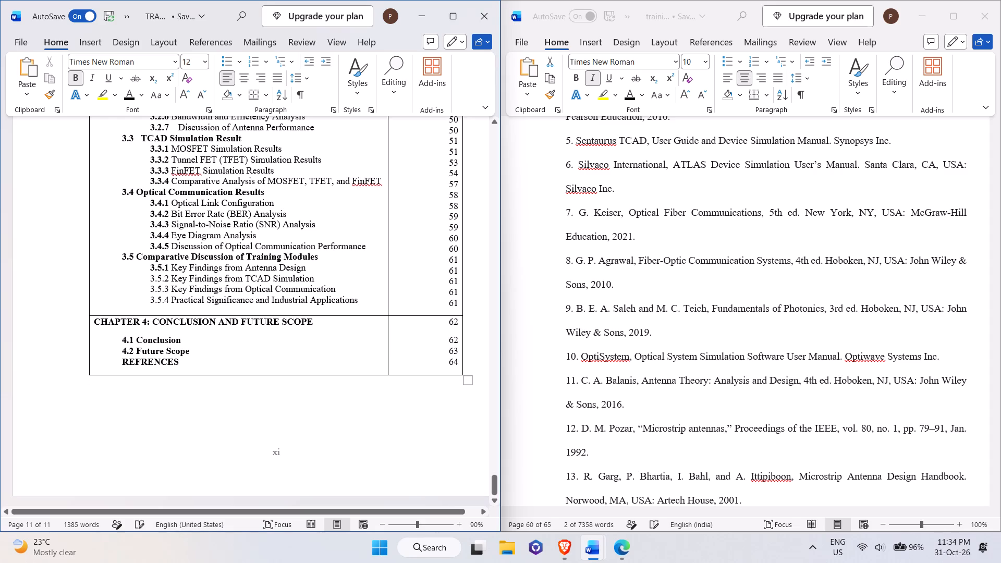
{"action": "scroll", "coordinate": [216, 321], "scroll_direction": "up", "scroll_amount": 8}
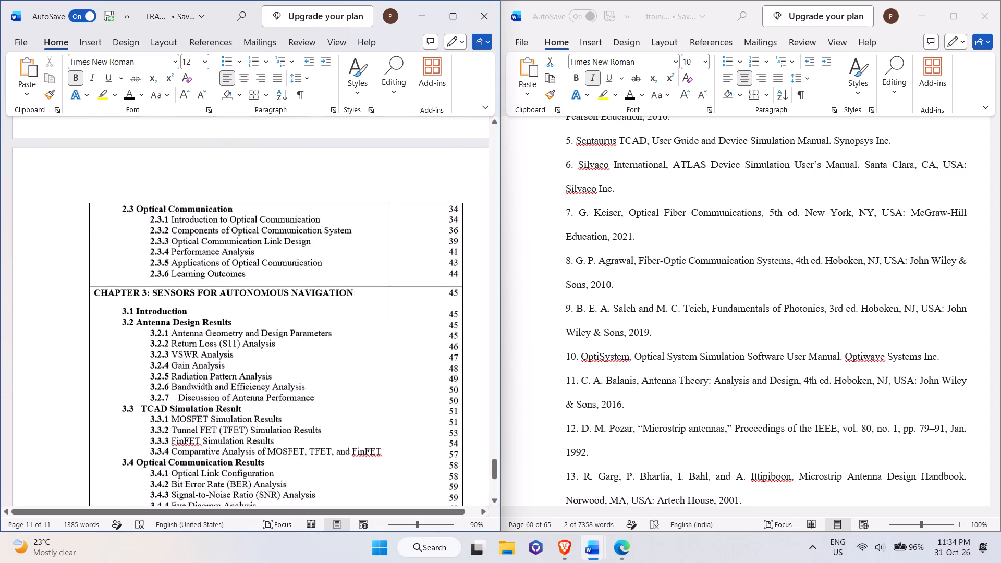
{"action": "scroll", "coordinate": [218, 322], "scroll_direction": "up", "scroll_amount": 20}
{"action": "scroll", "coordinate": [218, 322], "scroll_direction": "up", "scroll_amount": 12}
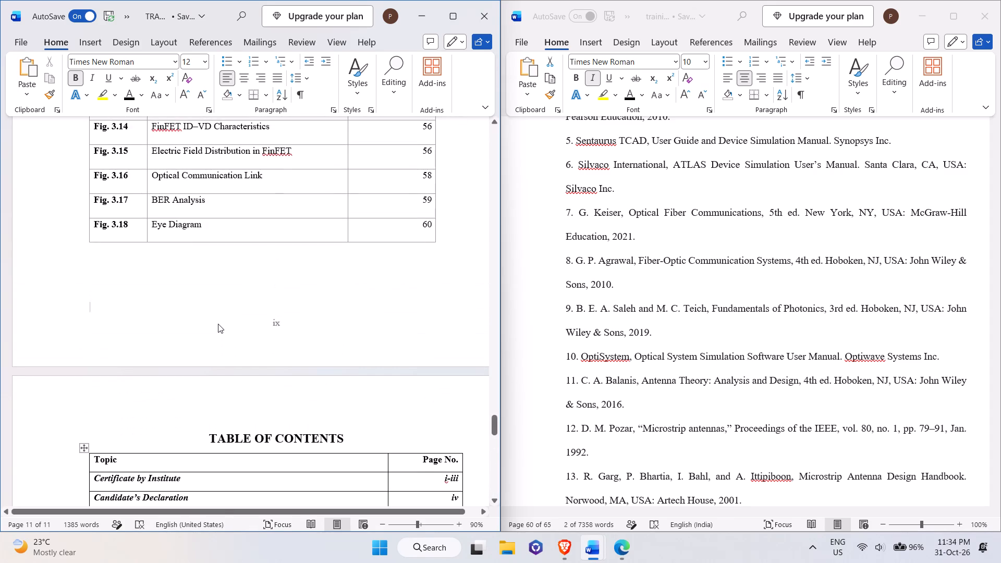
Set the page number of the List of Figures entry in the table of contents to viii-ix.
{"action": "scroll", "coordinate": [218, 324], "scroll_direction": "down", "scroll_amount": 8}
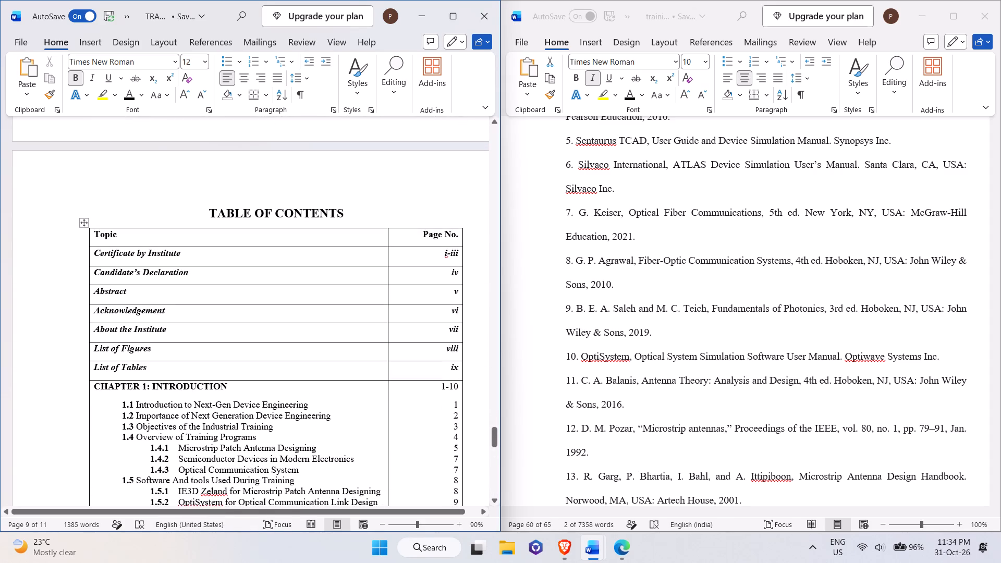
{"action": "left_click", "coordinate": [460, 351]}
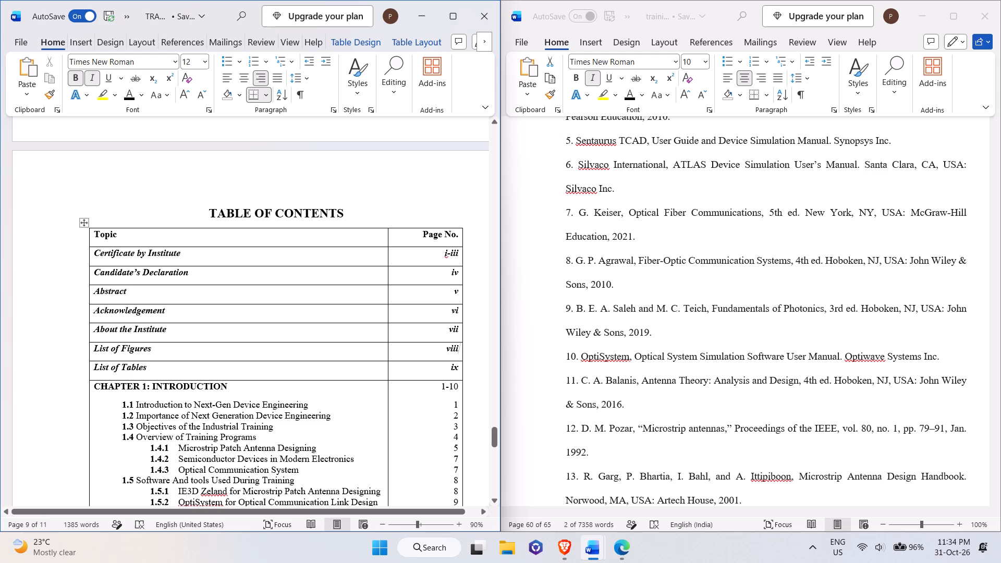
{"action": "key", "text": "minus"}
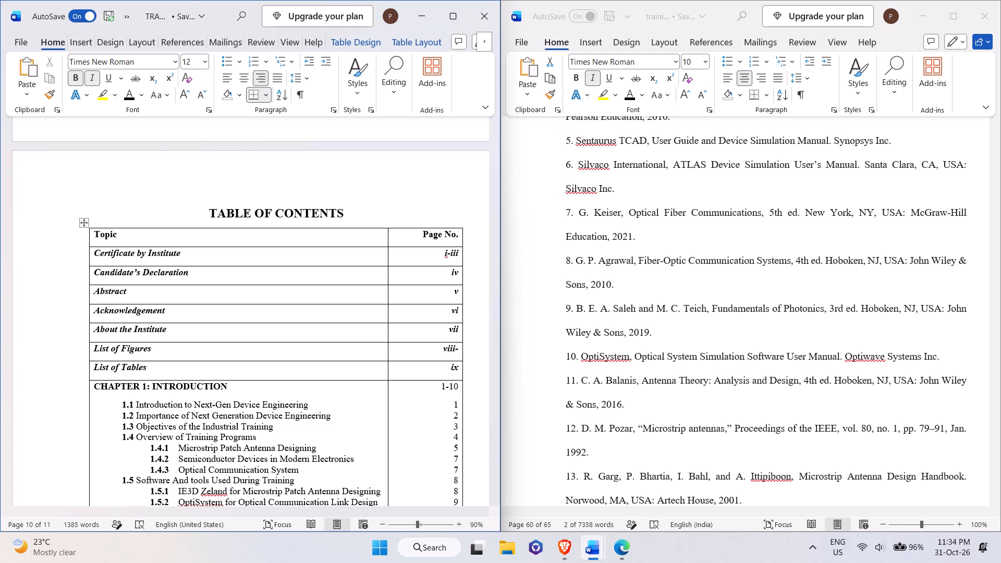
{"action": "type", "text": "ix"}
Delete the List of Tables row from the table of contents.
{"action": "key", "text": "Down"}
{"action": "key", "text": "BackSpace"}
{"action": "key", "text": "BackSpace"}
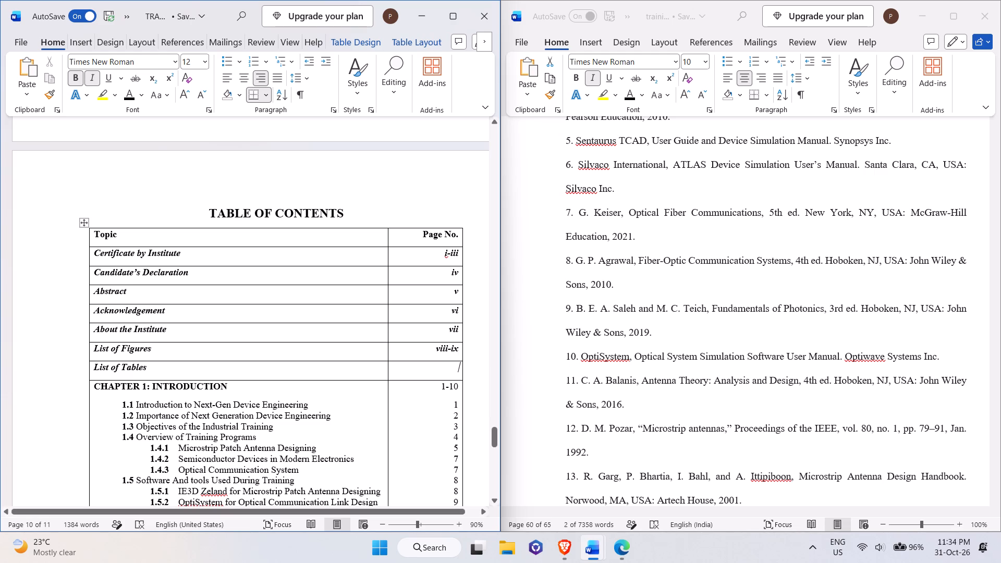
{"action": "left_click_drag", "start_coordinate": [91, 364], "coordinate": [466, 374]}
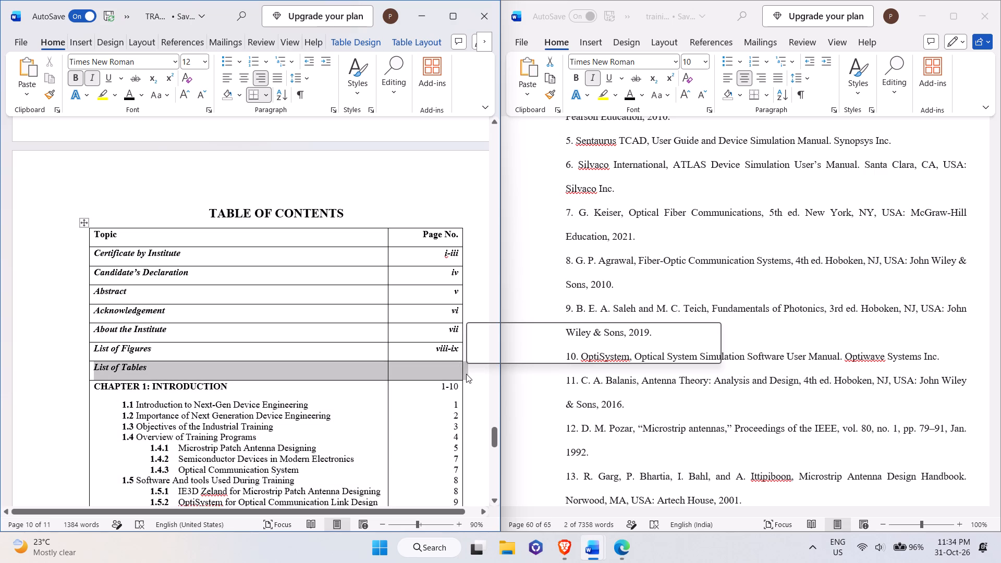
{"action": "key", "text": "BackSpace"}
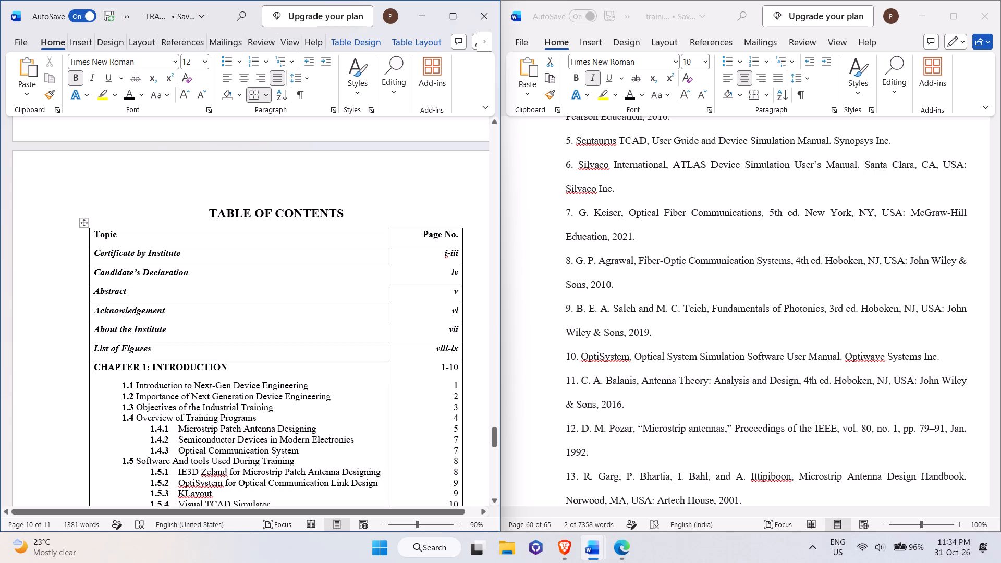
Review the list of figures pages and their page numbering against the table of contents entries.
{"action": "scroll", "coordinate": [430, 359], "scroll_direction": "up", "scroll_amount": 7}
{"action": "scroll", "coordinate": [430, 359], "scroll_direction": "up", "scroll_amount": 17}
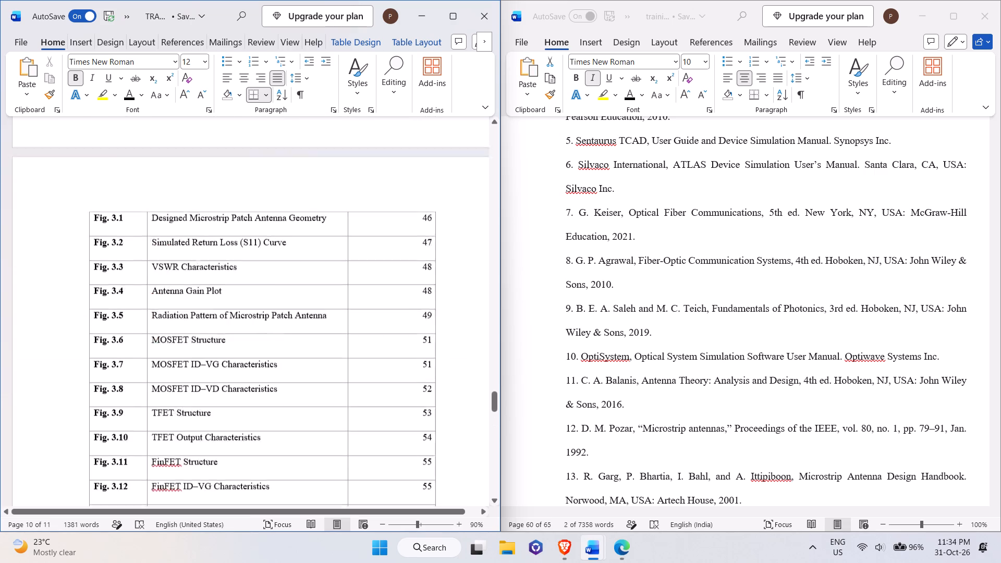
{"action": "scroll", "coordinate": [431, 363], "scroll_direction": "up", "scroll_amount": 8}
{"action": "scroll", "coordinate": [431, 363], "scroll_direction": "up", "scroll_amount": 18}
{"action": "scroll", "coordinate": [431, 363], "scroll_direction": "down", "scroll_amount": 10}
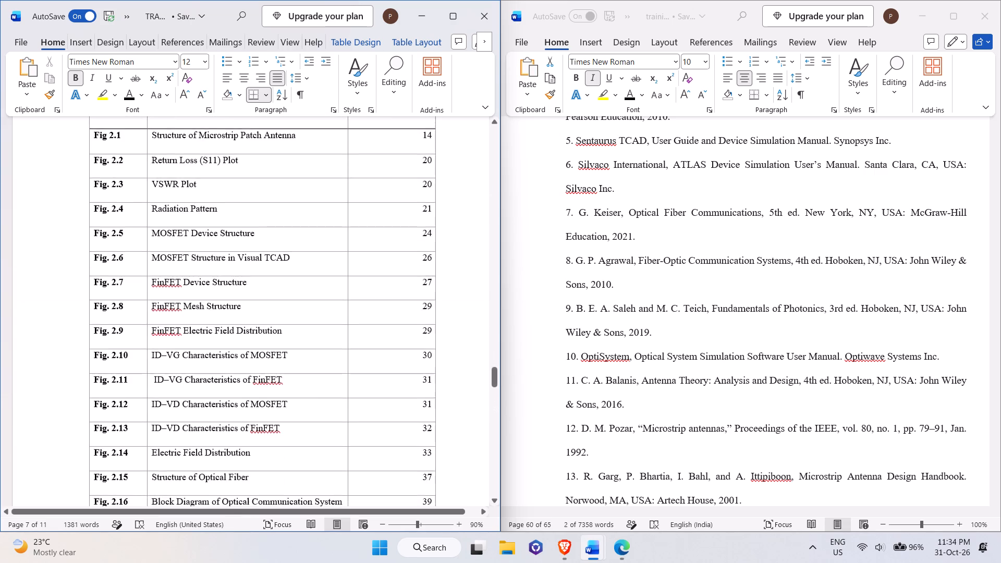
{"action": "scroll", "coordinate": [431, 363], "scroll_direction": "up", "scroll_amount": 18}
{"action": "scroll", "coordinate": [431, 364], "scroll_direction": "down", "scroll_amount": 20}
{"action": "scroll", "coordinate": [431, 364], "scroll_direction": "down", "scroll_amount": 9}
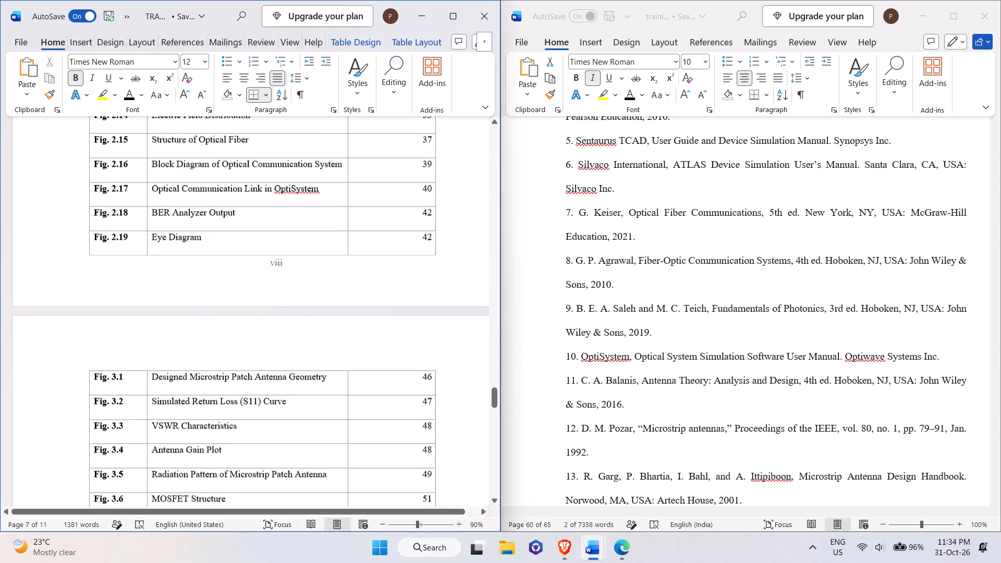
{"action": "scroll", "coordinate": [430, 373], "scroll_direction": "down", "scroll_amount": 20}
{"action": "scroll", "coordinate": [430, 373], "scroll_direction": "down", "scroll_amount": 10}
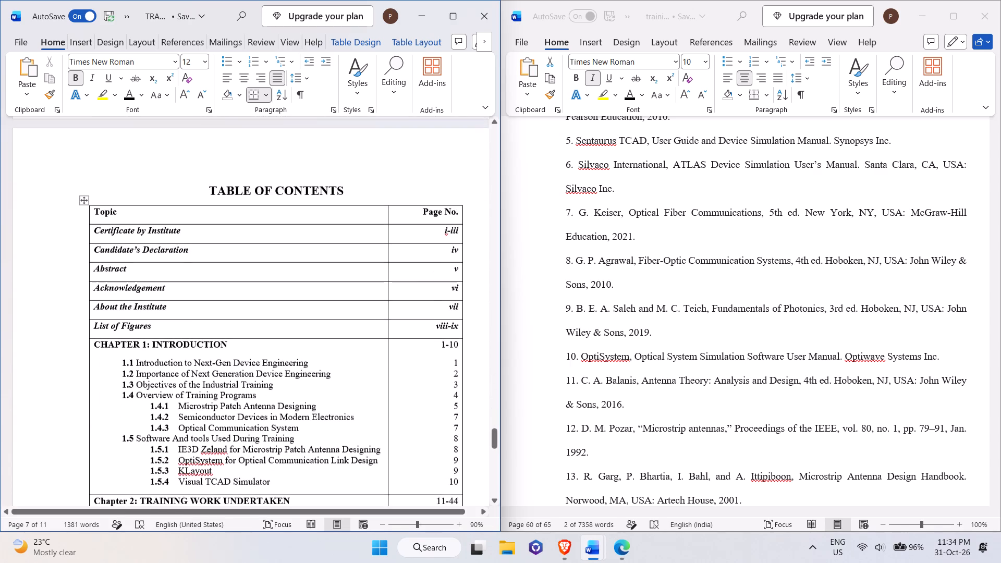
Apply a borderless table style to the table of contents so that its grid lines are removed.
{"action": "left_click", "coordinate": [265, 200]}
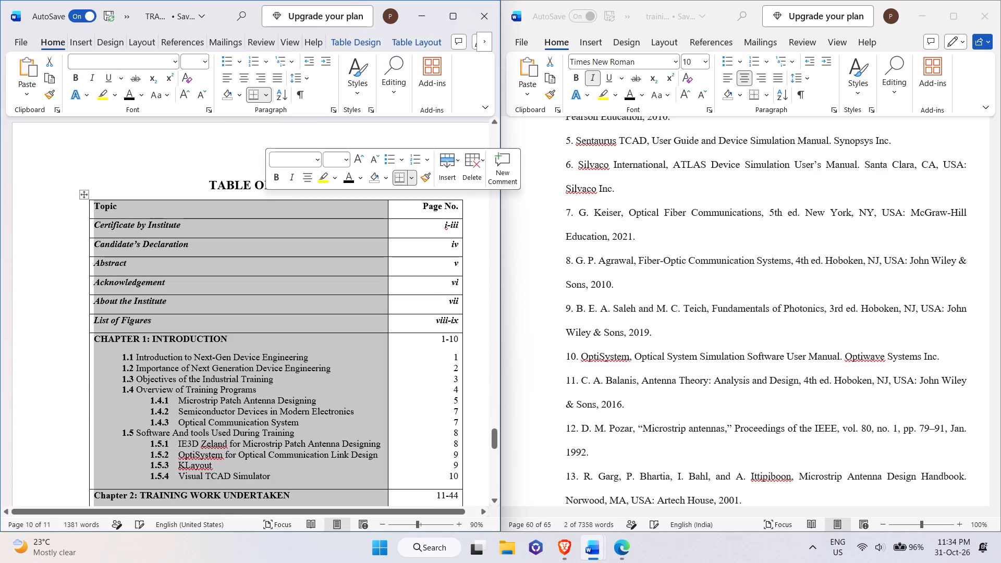
{"action": "left_click", "coordinate": [364, 46]}
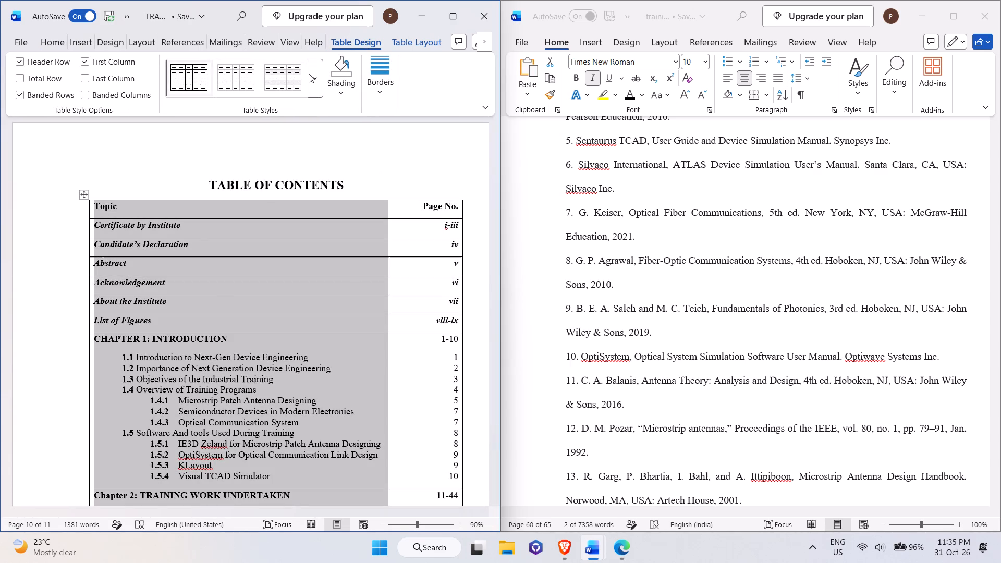
{"action": "left_click", "coordinate": [311, 76]}
{"action": "left_click", "coordinate": [214, 490]}
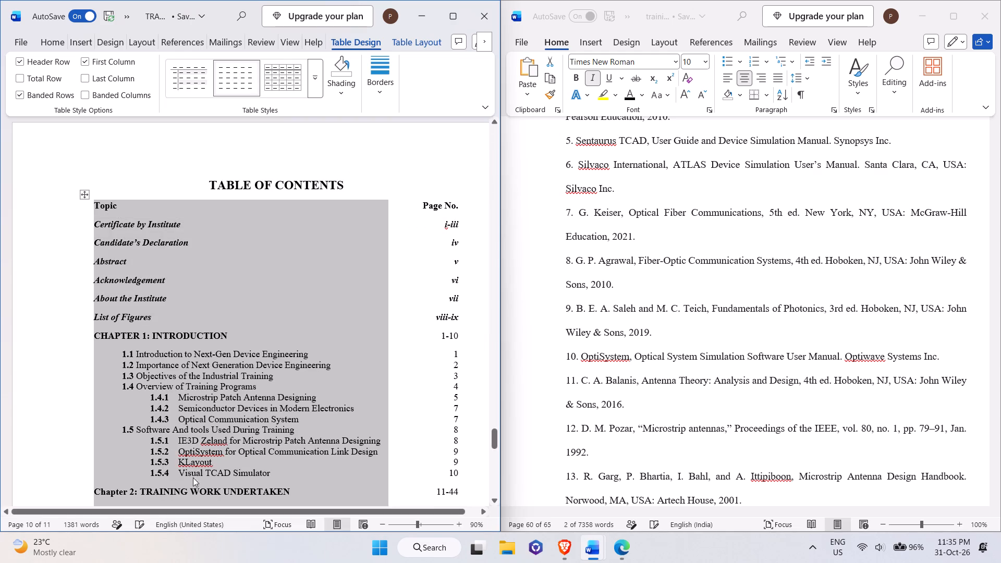
{"action": "left_click", "coordinate": [44, 300]}
{"action": "left_click", "coordinate": [411, 162]}
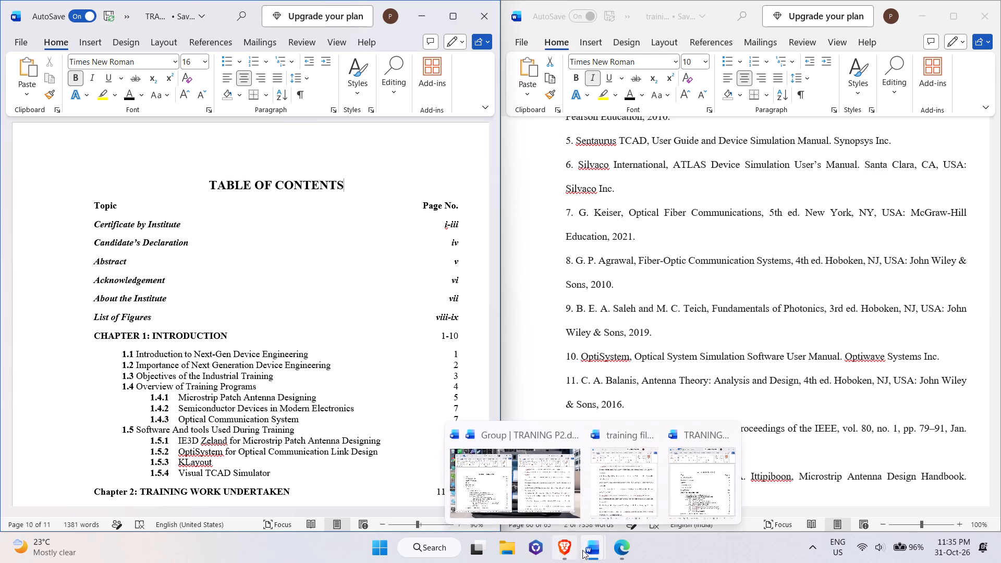
Following the sample contents sheet in format.pdf in Edge, add a blank line below Topic in the contents table's header row in Word.
{"action": "left_click", "coordinate": [624, 548]}
{"action": "scroll", "coordinate": [486, 311], "scroll_direction": "up", "scroll_amount": 20}
{"action": "scroll", "coordinate": [486, 311], "scroll_direction": "up", "scroll_amount": 2}
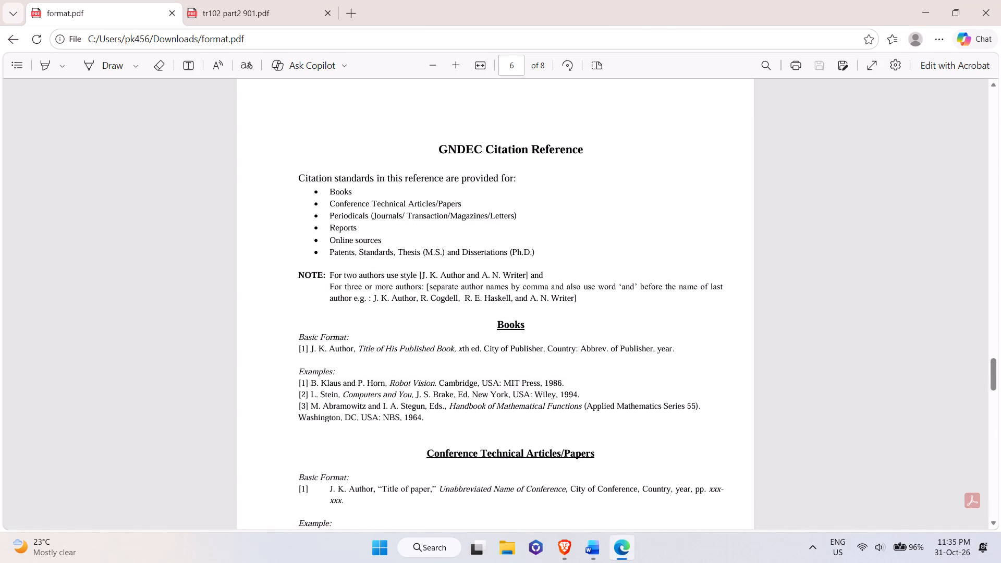
{"action": "scroll", "coordinate": [486, 311], "scroll_direction": "up", "scroll_amount": 12}
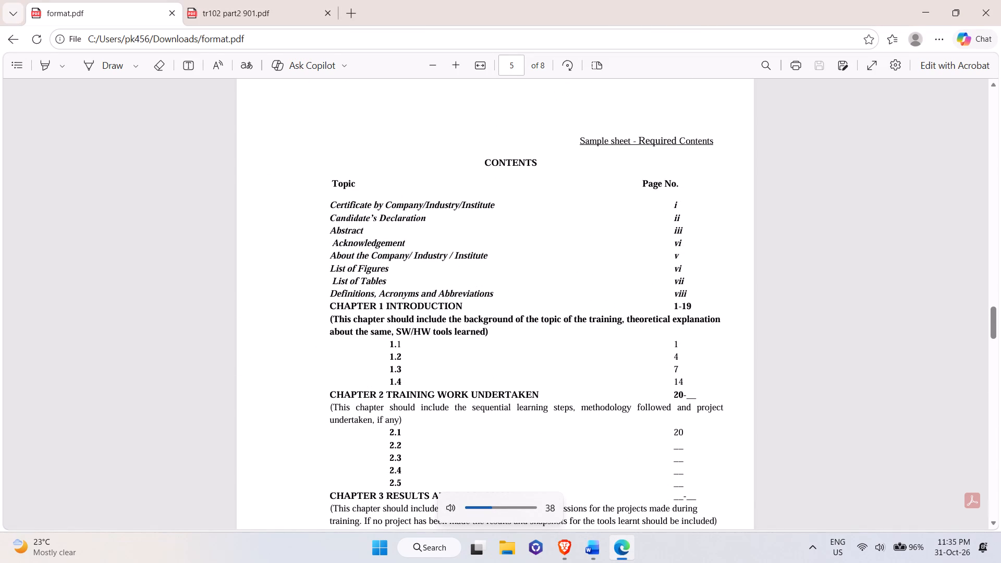
{"action": "key", "text": "alt+Tab"}
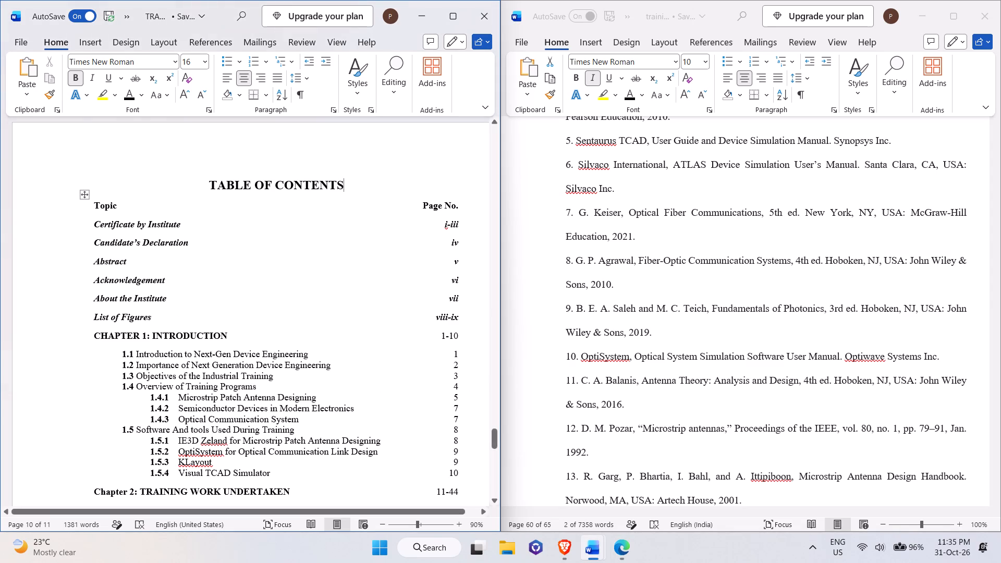
{"action": "left_click", "coordinate": [174, 212]}
{"action": "key", "text": "Return"}
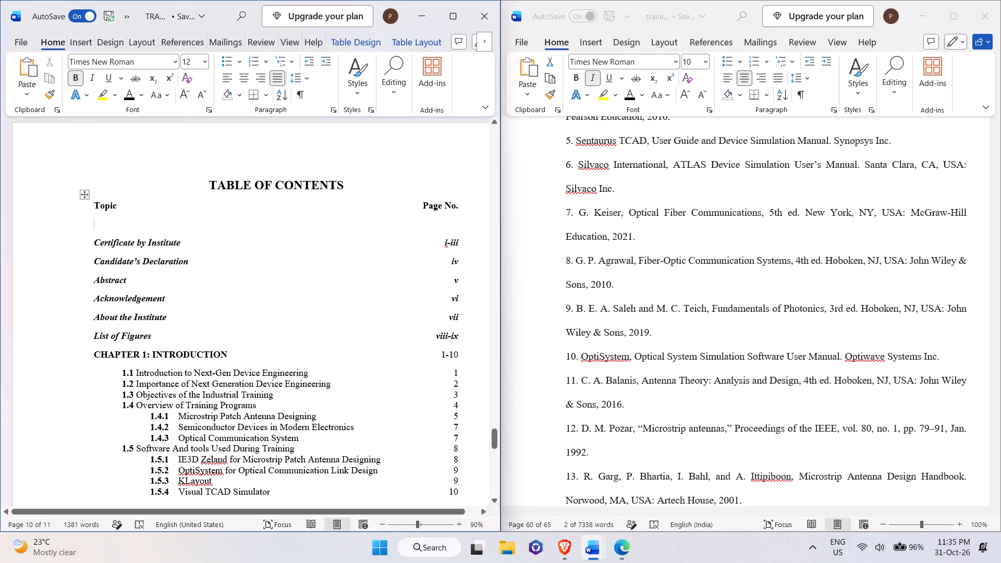
Shorten the TABLE OF CONTENTS heading to CONTENTS, matching the sample sheet in format.pdf.
{"action": "key", "text": "alt+Tab"}
{"action": "key", "text": "alt+Tab"}
{"action": "key", "text": "alt+Tab"}
{"action": "key", "text": "alt+Tab"}
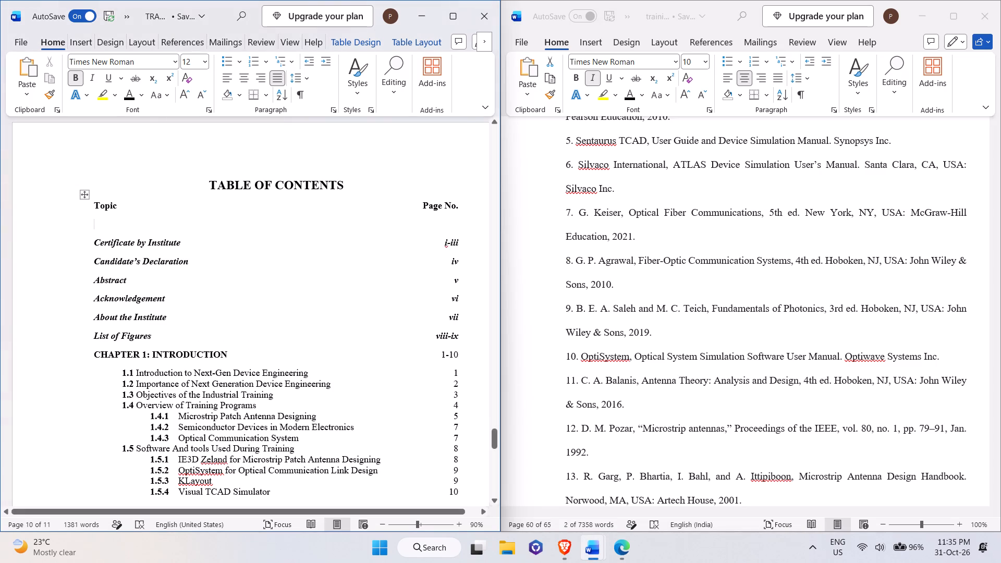
{"action": "left_click", "coordinate": [274, 187]}
{"action": "key", "text": "BackSpace"}
{"action": "key", "text": "BackSpace"}
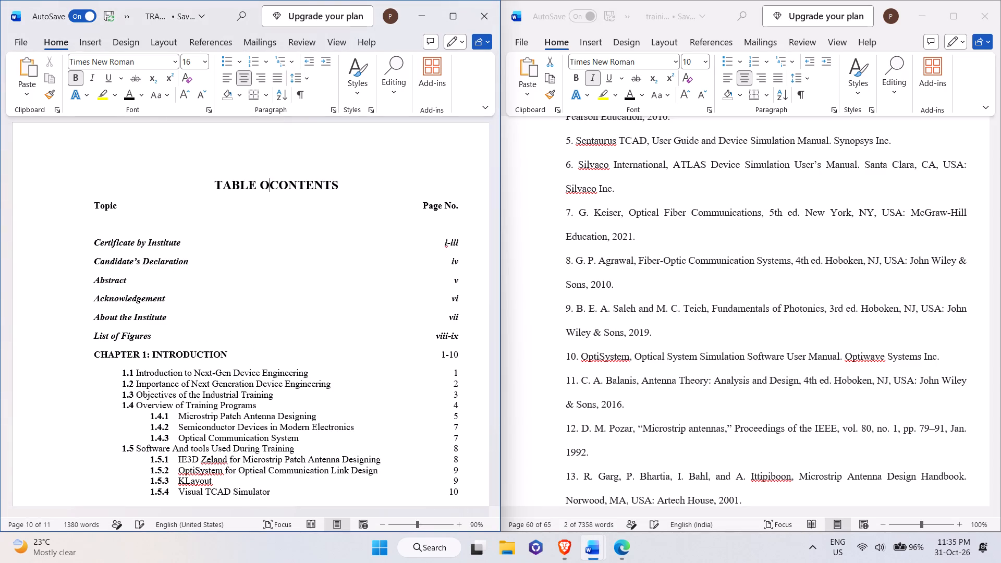
{"action": "key", "text": "BackSpace"}
{"action": "key", "text": "BackSpace"}
{"action": "key", "text": "BackSpace"}
{"action": "key", "text": "BackSpace"}
{"action": "key", "text": "BackSpace"}
{"action": "key", "text": "BackSpace"}
{"action": "key", "text": "BackSpace"}
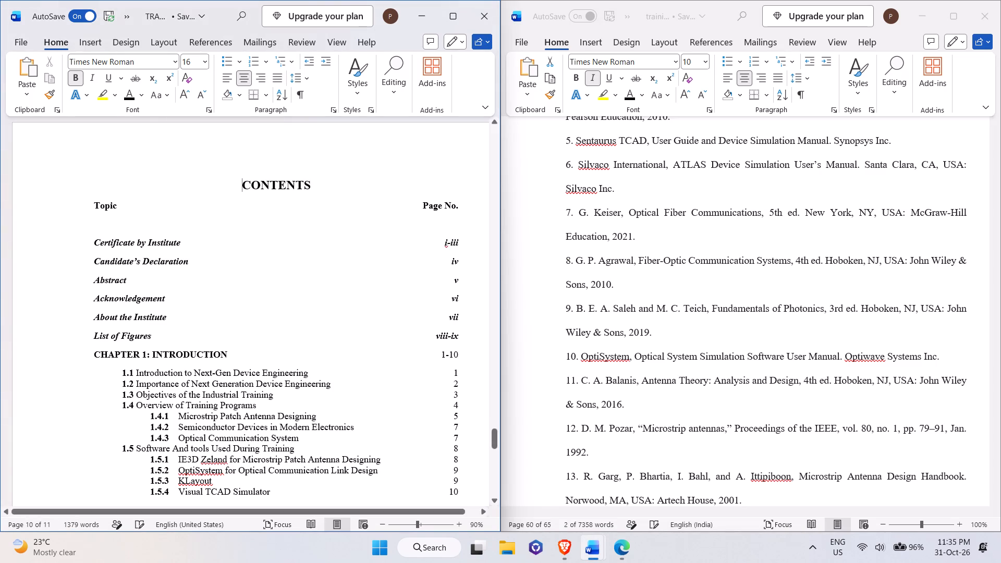
Compare the chapter, conclusion and references entries of the report's contents with the rest of the sample contents sheet in format.pdf.
{"action": "key", "text": "alt+Tab"}
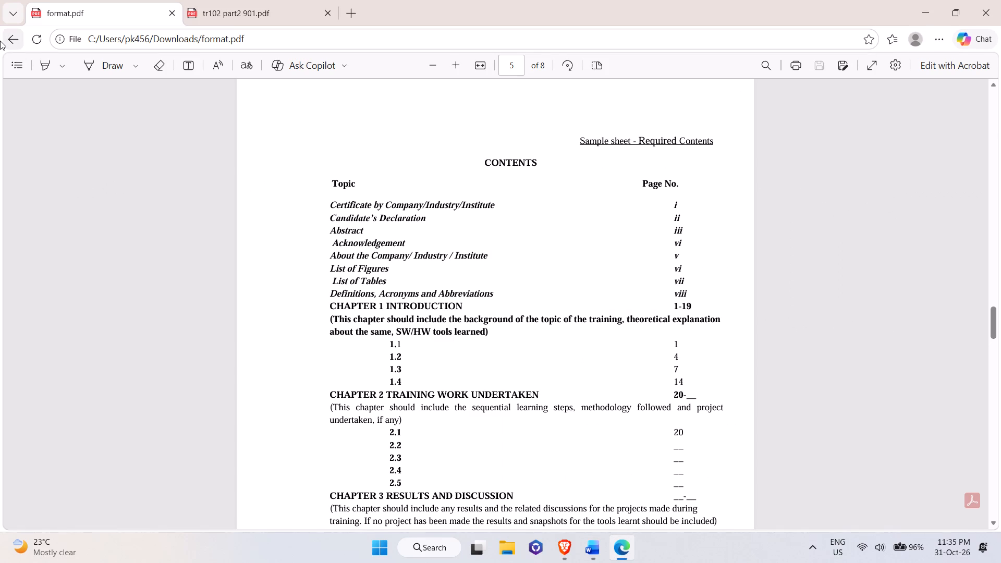
{"action": "scroll", "coordinate": [502, 305], "scroll_direction": "down", "scroll_amount": 9}
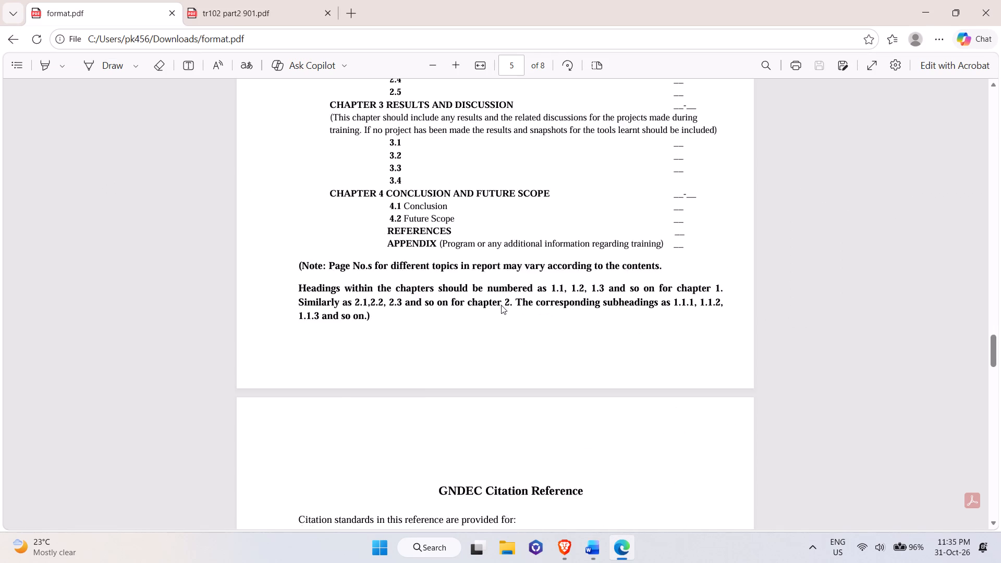
{"action": "scroll", "coordinate": [501, 305], "scroll_direction": "down", "scroll_amount": 8}
{"action": "key", "text": "alt+Tab"}
{"action": "scroll", "coordinate": [282, 312], "scroll_direction": "down", "scroll_amount": 13}
{"action": "scroll", "coordinate": [281, 312], "scroll_direction": "down", "scroll_amount": 14}
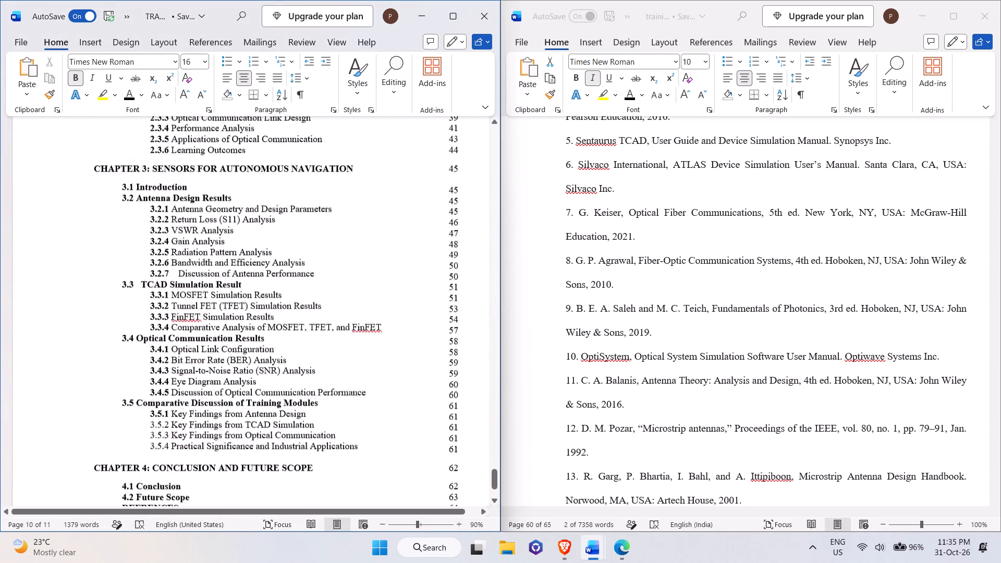
{"action": "scroll", "coordinate": [281, 312], "scroll_direction": "down", "scroll_amount": 8}
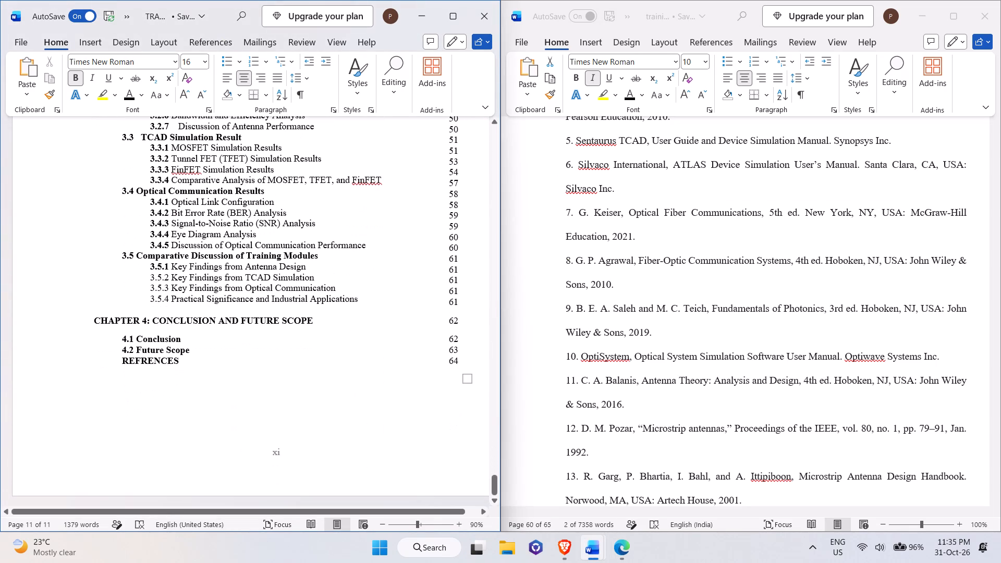
Review the front matter pages of TRANING P2.docx from the contents back through the acknowledgement, abstract and declaration to the certificates.
{"action": "scroll", "coordinate": [389, 347], "scroll_direction": "up", "scroll_amount": 7}
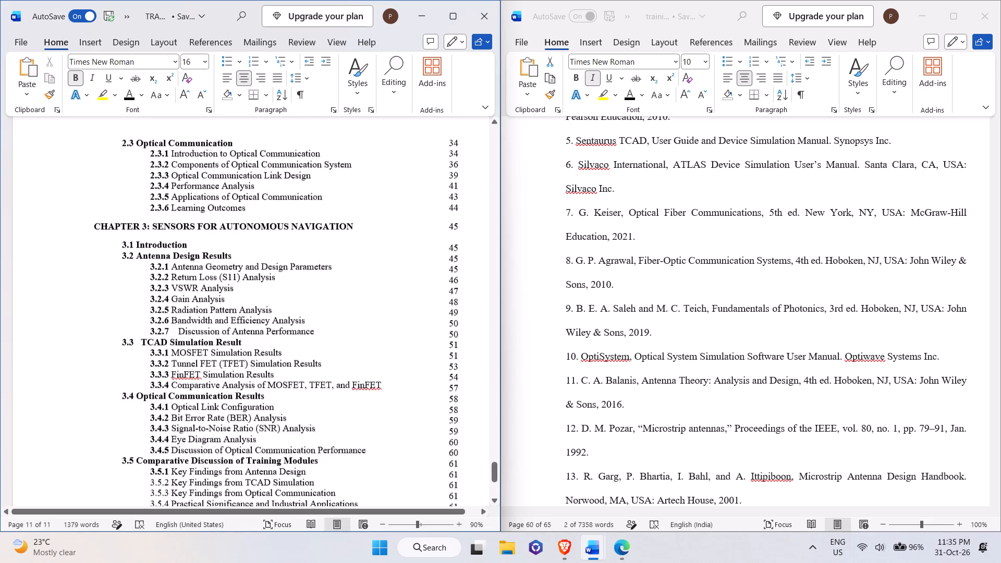
{"action": "scroll", "coordinate": [389, 347], "scroll_direction": "up", "scroll_amount": 20}
{"action": "scroll", "coordinate": [389, 347], "scroll_direction": "up", "scroll_amount": 20}
{"action": "scroll", "coordinate": [389, 347], "scroll_direction": "up", "scroll_amount": 20}
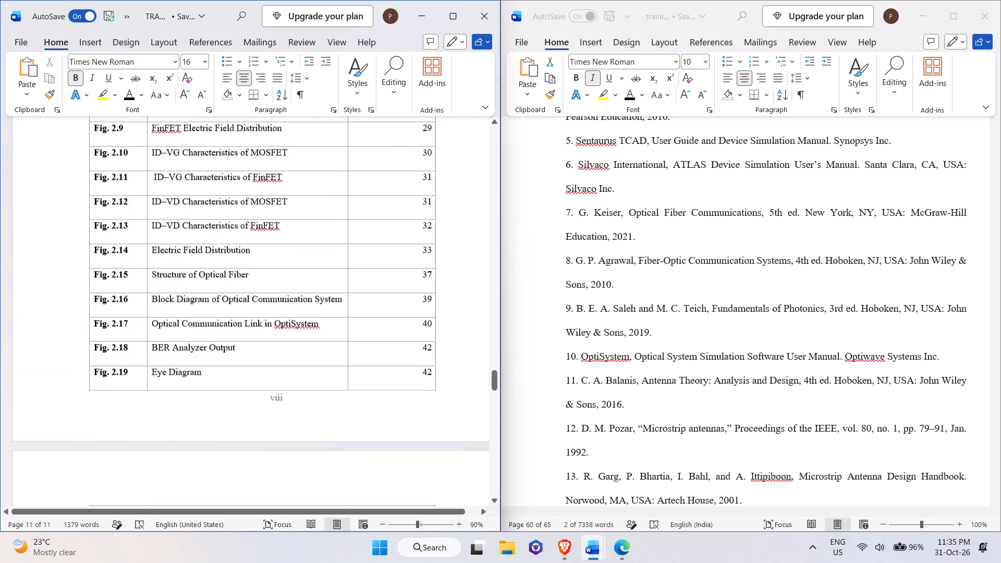
{"action": "scroll", "coordinate": [389, 347], "scroll_direction": "up", "scroll_amount": 12}
{"action": "scroll", "coordinate": [389, 347], "scroll_direction": "up", "scroll_amount": 20}
{"action": "scroll", "coordinate": [389, 347], "scroll_direction": "up", "scroll_amount": 14}
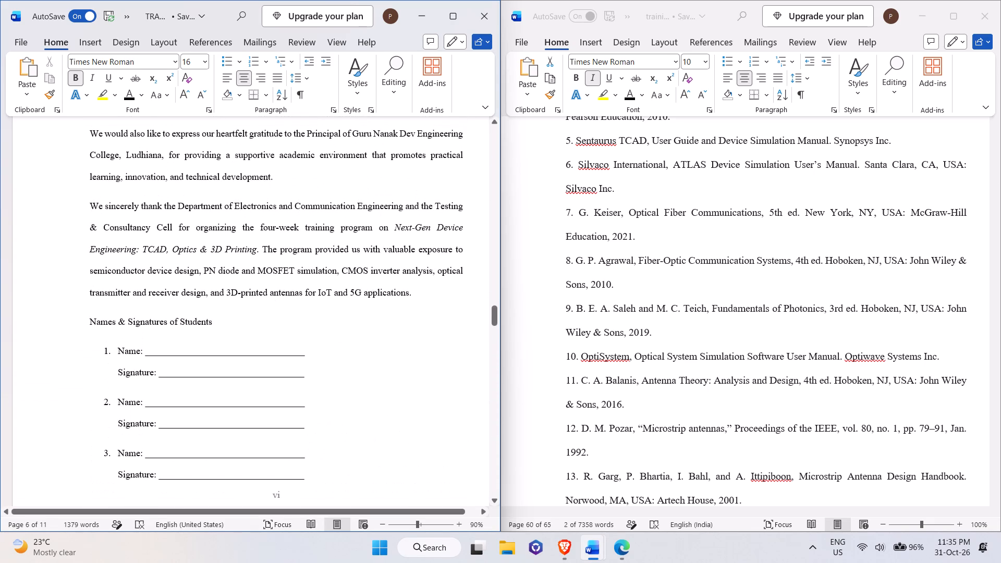
{"action": "scroll", "coordinate": [389, 347], "scroll_direction": "up", "scroll_amount": 8}
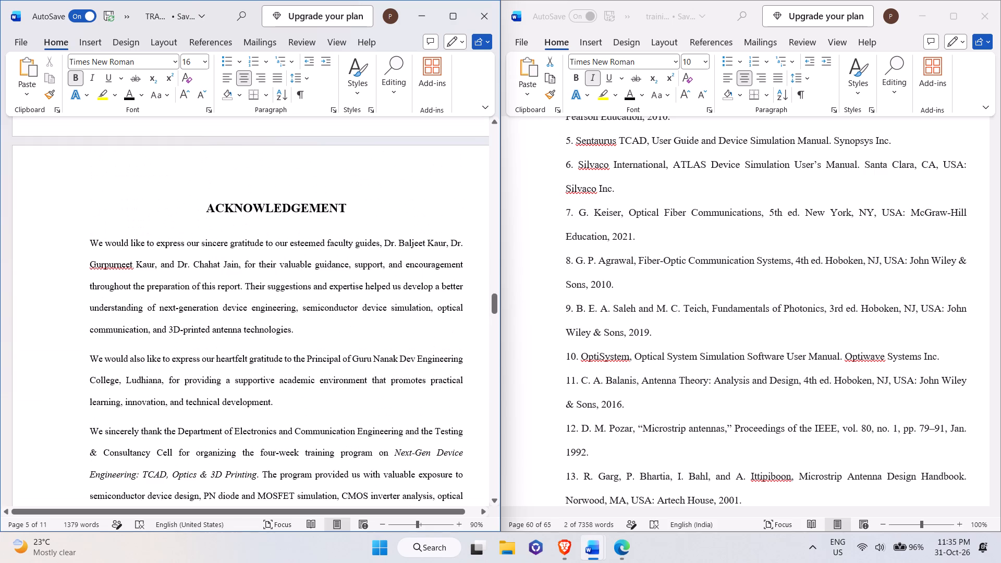
{"action": "scroll", "coordinate": [389, 347], "scroll_direction": "up", "scroll_amount": 15}
{"action": "scroll", "coordinate": [389, 347], "scroll_direction": "up", "scroll_amount": 20}
{"action": "scroll", "coordinate": [389, 347], "scroll_direction": "up", "scroll_amount": 3}
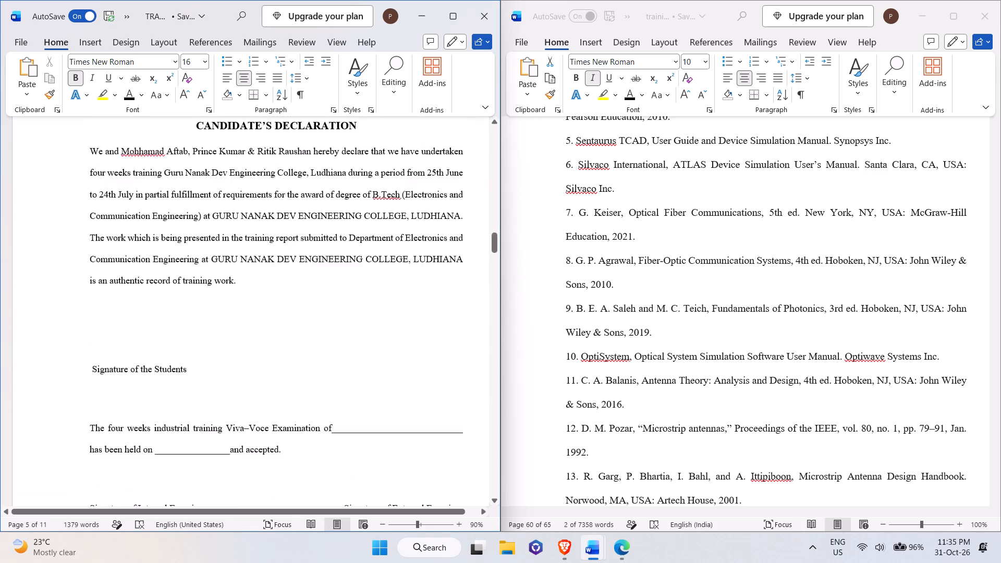
{"action": "scroll", "coordinate": [389, 347], "scroll_direction": "up", "scroll_amount": 20}
{"action": "scroll", "coordinate": [389, 347], "scroll_direction": "up", "scroll_amount": 20}
{"action": "scroll", "coordinate": [389, 347], "scroll_direction": "up", "scroll_amount": 19}
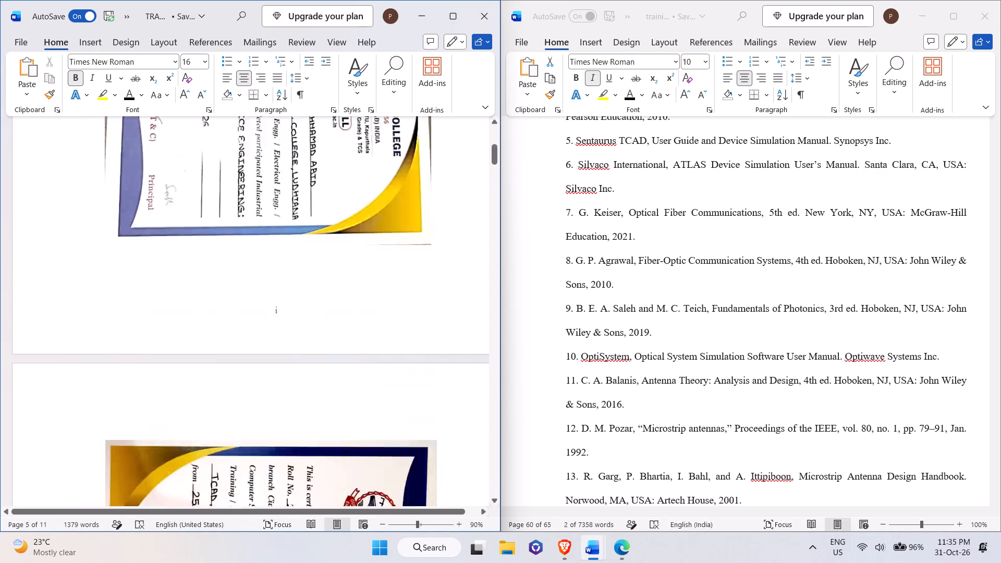
{"action": "scroll", "coordinate": [389, 347], "scroll_direction": "up", "scroll_amount": 18}
{"action": "scroll", "coordinate": [389, 347], "scroll_direction": "up", "scroll_amount": 7}
{"action": "scroll", "coordinate": [355, 318], "scroll_direction": "down", "scroll_amount": 13}
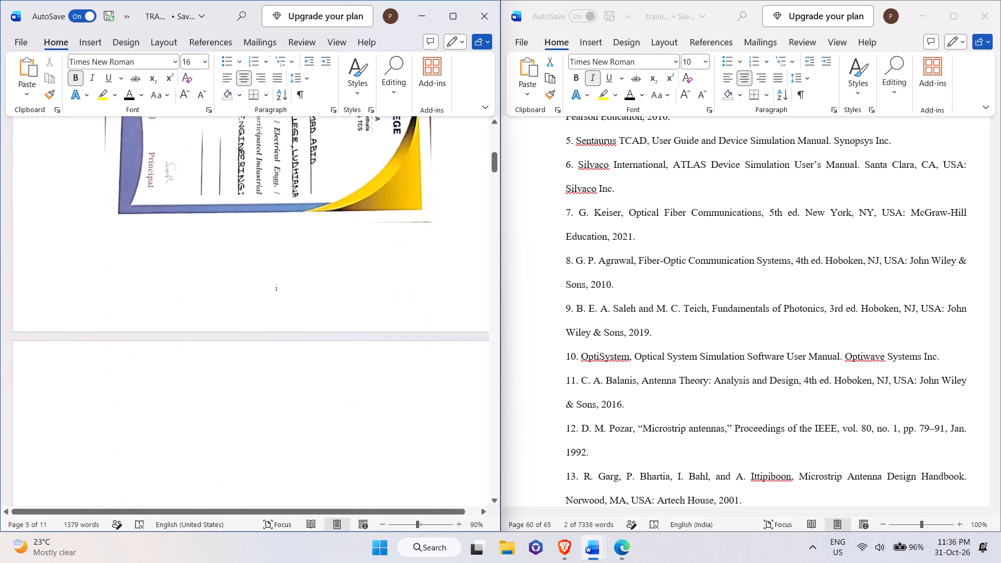
{"action": "scroll", "coordinate": [357, 320], "scroll_direction": "down", "scroll_amount": 20}
{"action": "scroll", "coordinate": [357, 320], "scroll_direction": "down", "scroll_amount": 20}
{"action": "scroll", "coordinate": [357, 320], "scroll_direction": "down", "scroll_amount": 13}
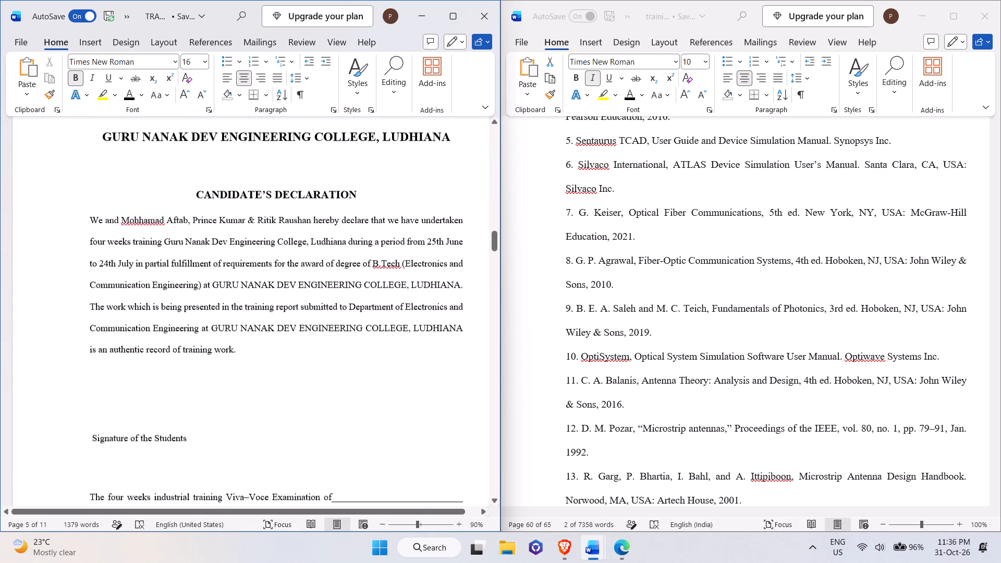
{"action": "scroll", "coordinate": [365, 323], "scroll_direction": "down", "scroll_amount": 7}
{"action": "scroll", "coordinate": [365, 323], "scroll_direction": "up", "scroll_amount": 6}
{"action": "scroll", "coordinate": [365, 323], "scroll_direction": "down", "scroll_amount": 20}
{"action": "scroll", "coordinate": [365, 323], "scroll_direction": "down", "scroll_amount": 16}
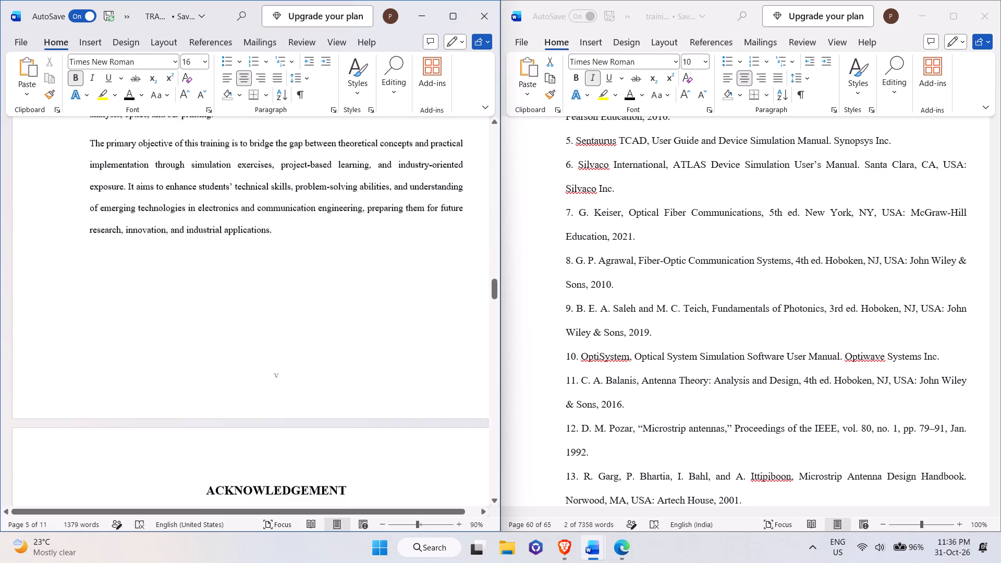
{"action": "scroll", "coordinate": [365, 323], "scroll_direction": "down", "scroll_amount": 19}
{"action": "scroll", "coordinate": [365, 323], "scroll_direction": "up", "scroll_amount": 20}
{"action": "scroll", "coordinate": [365, 323], "scroll_direction": "up", "scroll_amount": 20}
{"action": "scroll", "coordinate": [365, 323], "scroll_direction": "up", "scroll_amount": 9}
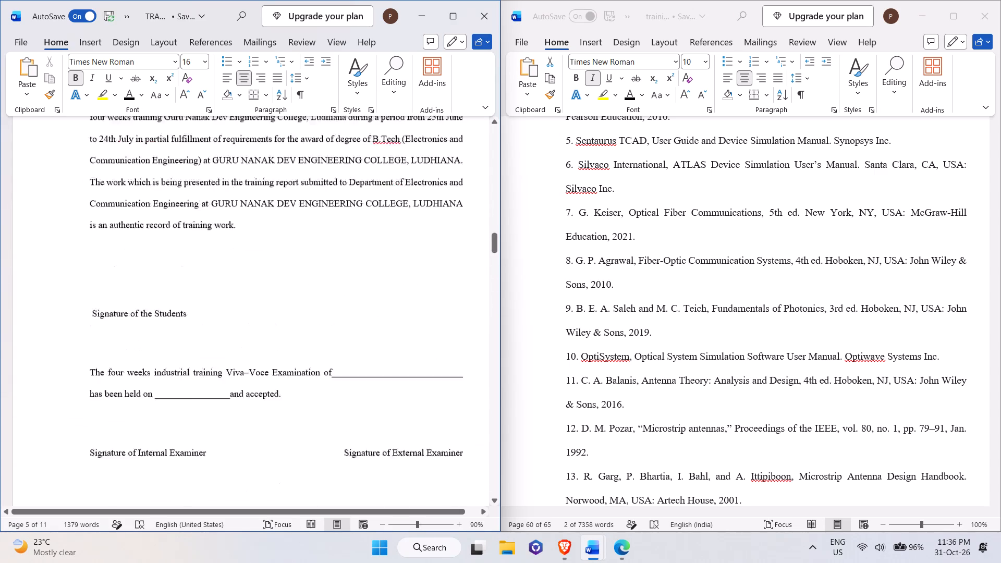
{"action": "scroll", "coordinate": [363, 326], "scroll_direction": "up", "scroll_amount": 8}
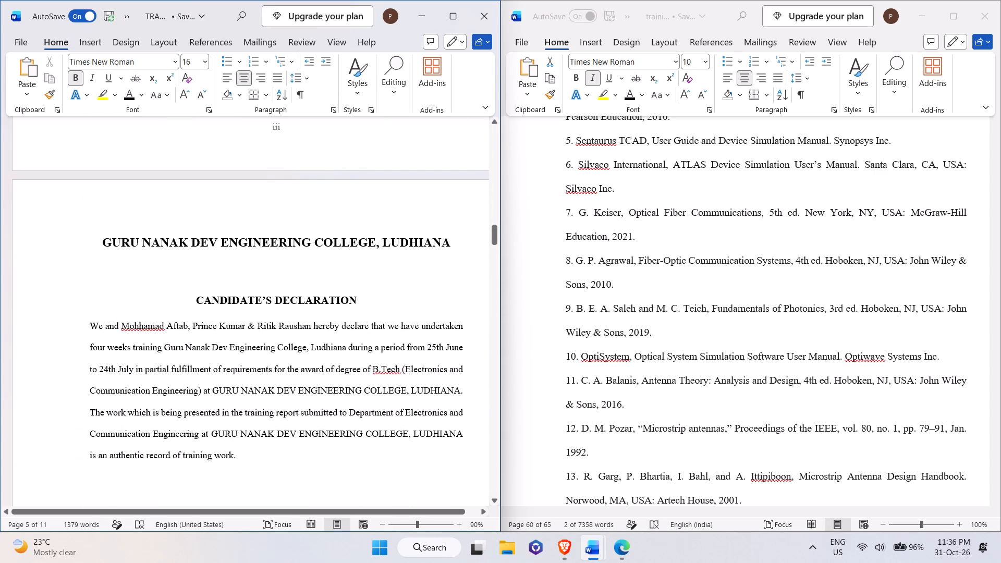
Delete the stray word "and" after "We" in the opening sentence of the Candidate's Declaration.
{"action": "left_click", "coordinate": [119, 325]}
{"action": "scroll", "coordinate": [267, 331], "scroll_direction": "up", "scroll_amount": 1}
{"action": "key", "text": "BackSpace"}
{"action": "key", "text": "BackSpace"}
{"action": "key", "text": "BackSpace"}
{"action": "key", "text": "BackSpace"}
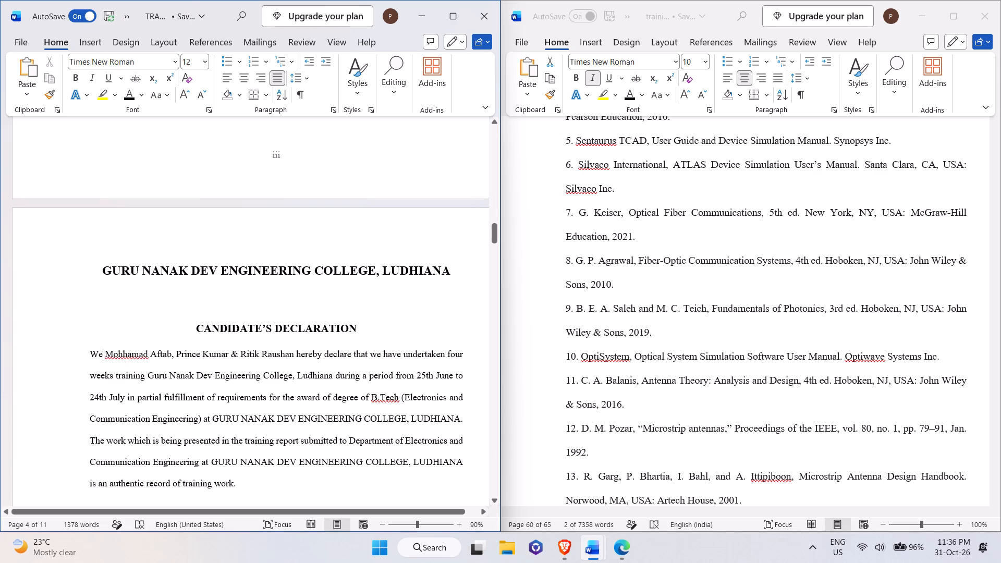
Check the rest of the declaration, the abstract, acknowledgement, institute page and list of figures up to the CONTENTS heading.
{"action": "scroll", "coordinate": [361, 397], "scroll_direction": "down", "scroll_amount": 9}
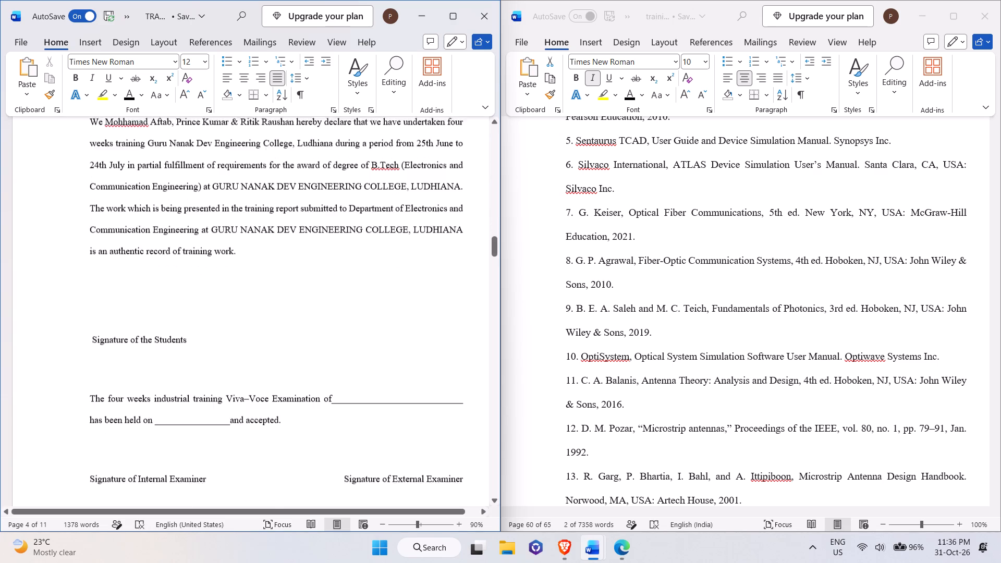
{"action": "scroll", "coordinate": [361, 397], "scroll_direction": "down", "scroll_amount": 2}
{"action": "scroll", "coordinate": [361, 397], "scroll_direction": "up", "scroll_amount": 9}
{"action": "scroll", "coordinate": [361, 397], "scroll_direction": "down", "scroll_amount": 20}
{"action": "scroll", "coordinate": [361, 397], "scroll_direction": "down", "scroll_amount": 6}
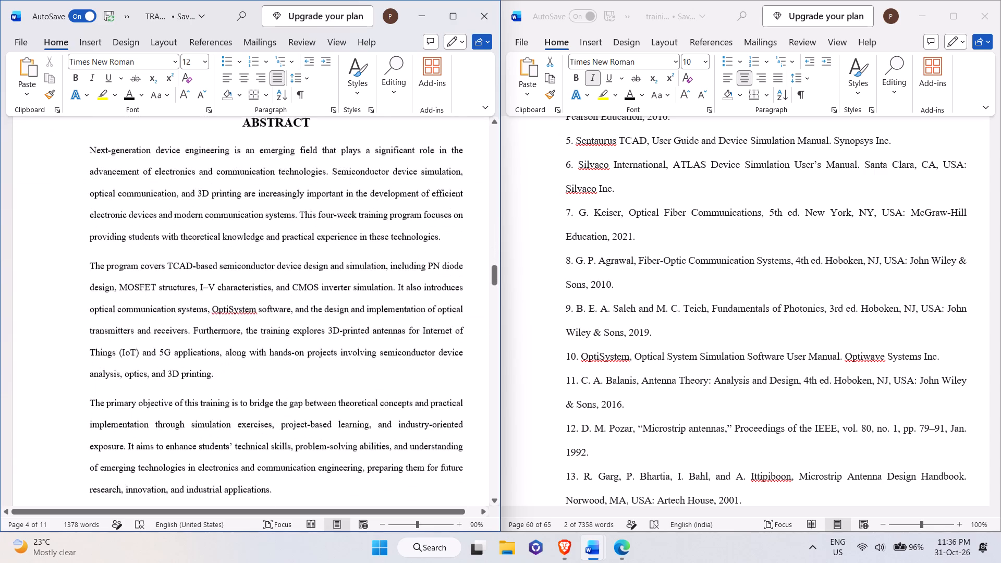
{"action": "scroll", "coordinate": [361, 397], "scroll_direction": "up", "scroll_amount": 4}
{"action": "scroll", "coordinate": [361, 397], "scroll_direction": "down", "scroll_amount": 4}
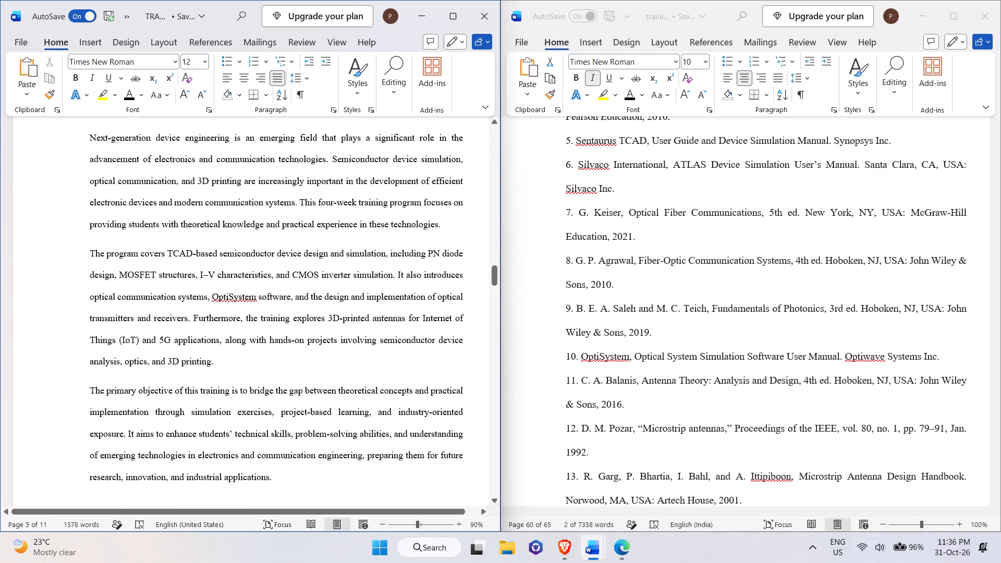
{"action": "left_click", "coordinate": [344, 304]}
{"action": "scroll", "coordinate": [338, 309], "scroll_direction": "down", "scroll_amount": 20}
{"action": "scroll", "coordinate": [338, 309], "scroll_direction": "down", "scroll_amount": 7}
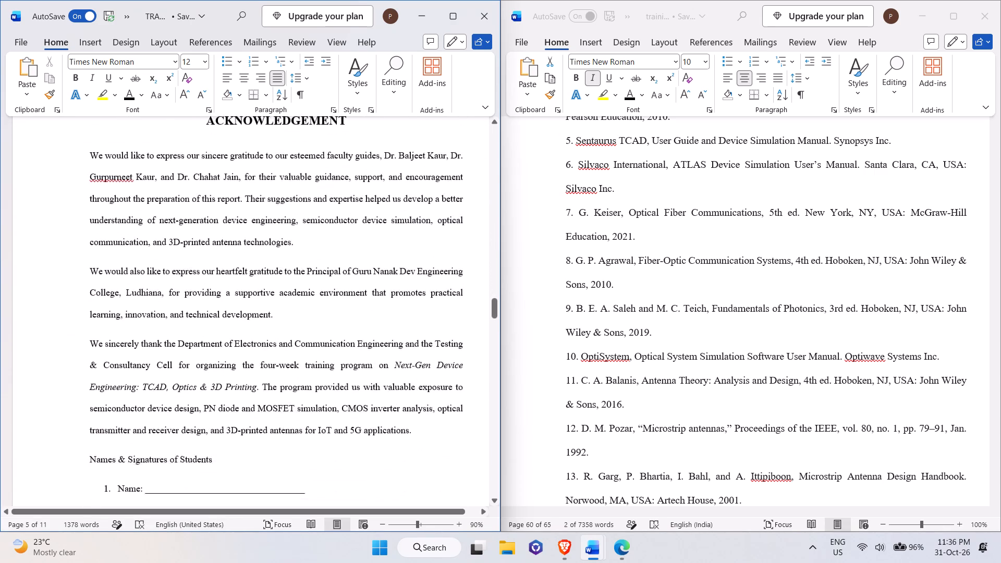
{"action": "scroll", "coordinate": [338, 309], "scroll_direction": "down", "scroll_amount": 19}
{"action": "scroll", "coordinate": [338, 309], "scroll_direction": "down", "scroll_amount": 13}
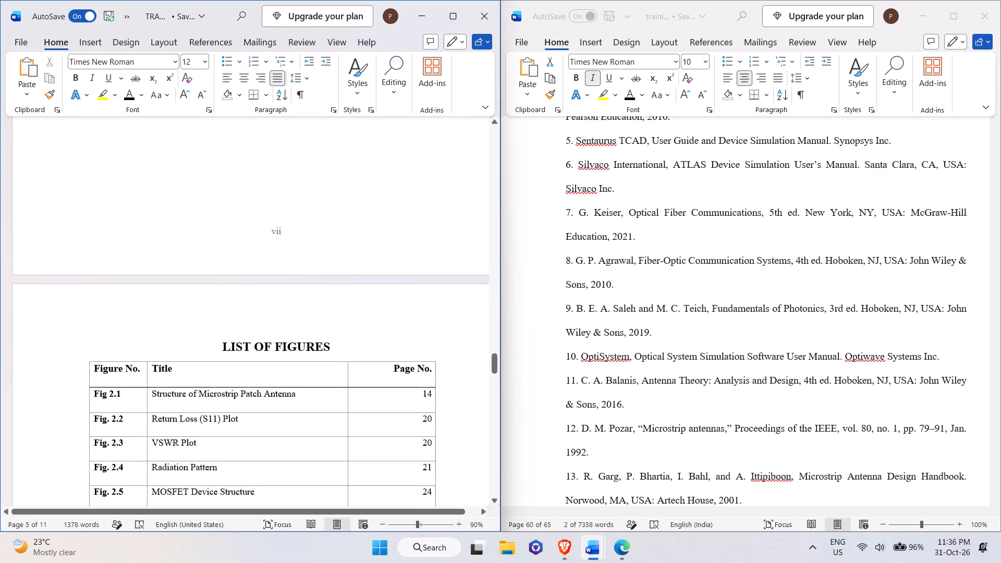
{"action": "scroll", "coordinate": [338, 309], "scroll_direction": "down", "scroll_amount": 13}
{"action": "scroll", "coordinate": [338, 309], "scroll_direction": "down", "scroll_amount": 20}
{"action": "scroll", "coordinate": [338, 309], "scroll_direction": "down", "scroll_amount": 7}
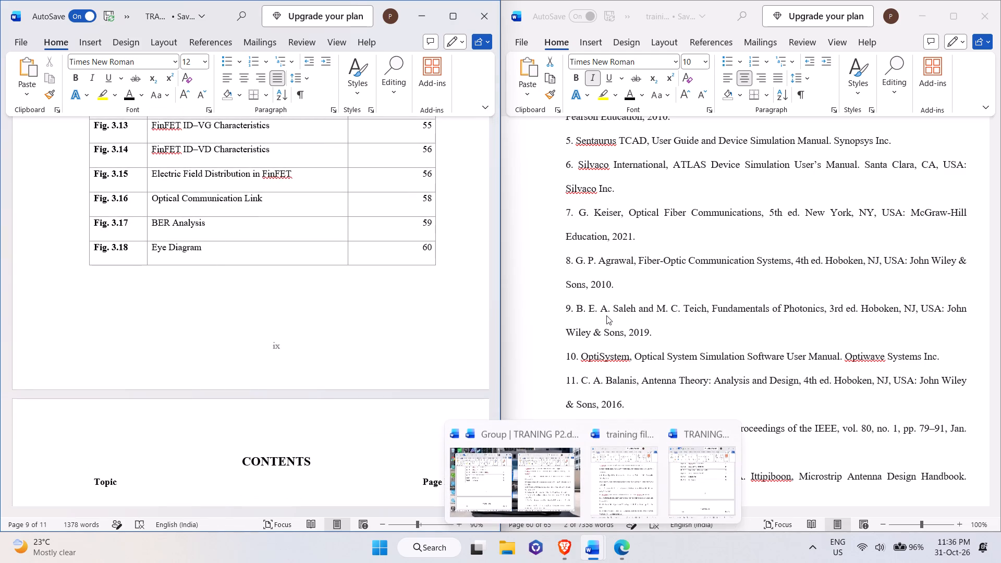
Switch to Edge and examine the list of figures and contents pages in tr102 part2 901.pdf, then return to Word.
{"action": "left_click", "coordinate": [637, 487]}
{"action": "left_click", "coordinate": [205, 0]}
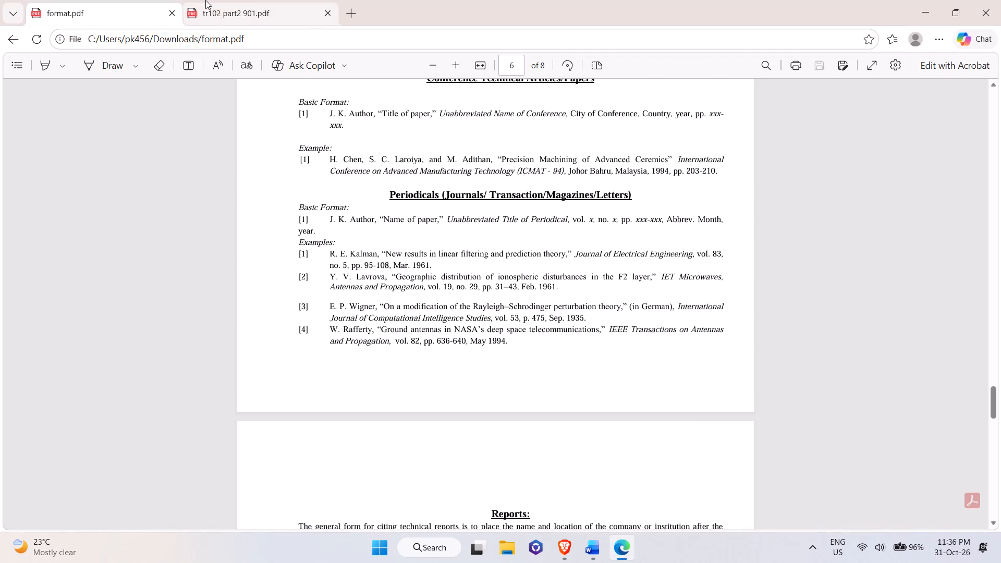
{"action": "scroll", "coordinate": [409, 193], "scroll_direction": "down", "scroll_amount": 11}
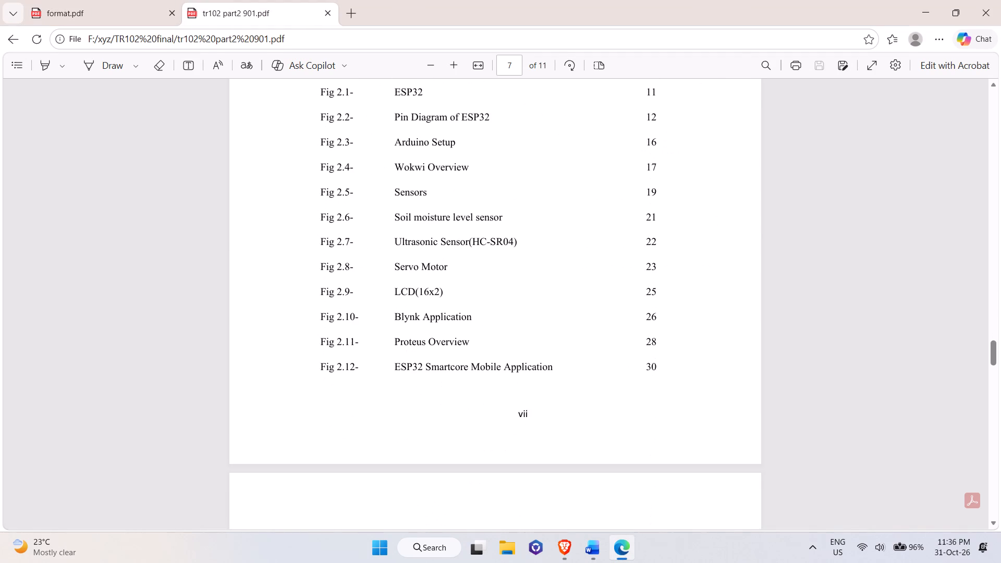
{"action": "scroll", "coordinate": [418, 220], "scroll_direction": "down", "scroll_amount": 15}
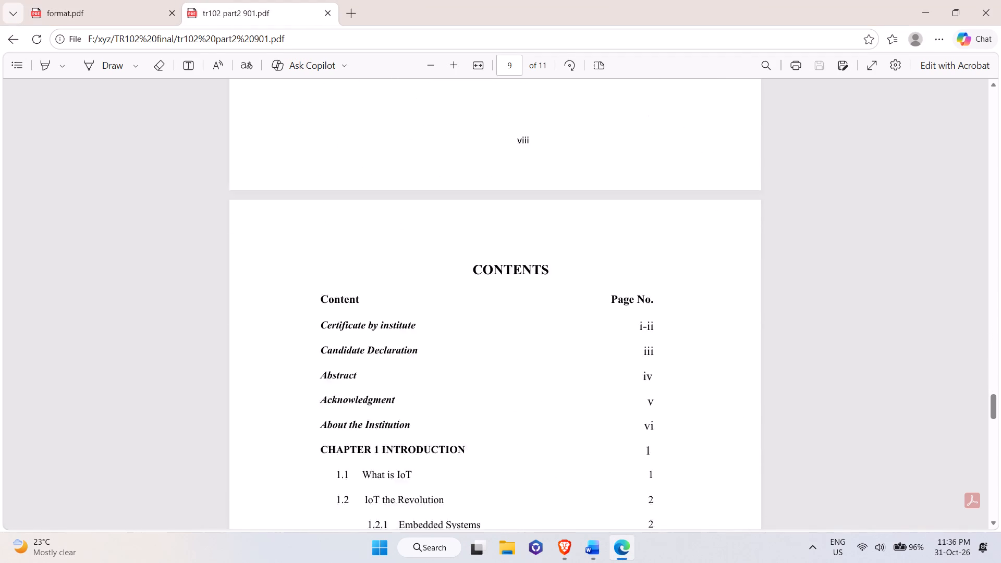
{"action": "scroll", "coordinate": [418, 220], "scroll_direction": "down", "scroll_amount": 2}
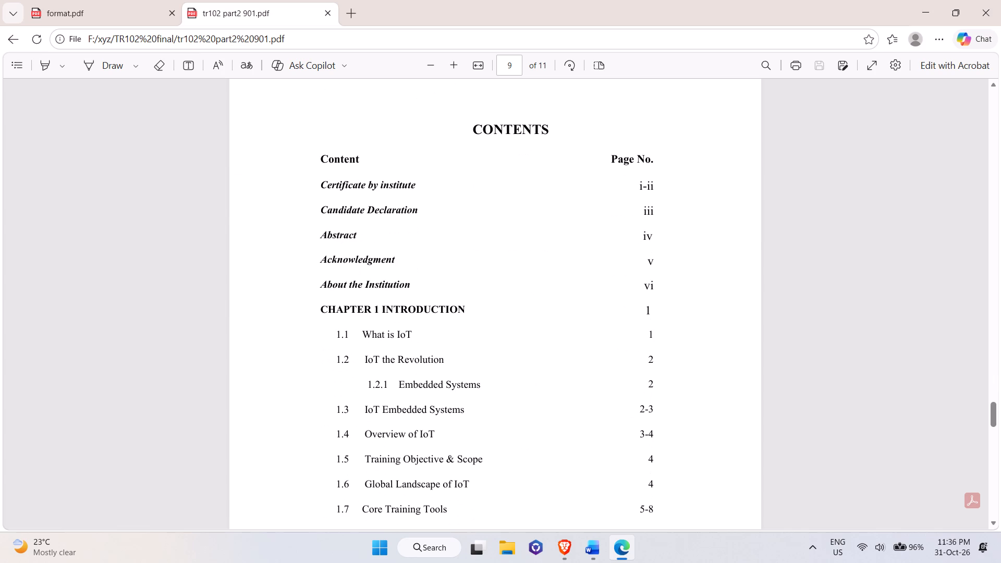
{"action": "scroll", "coordinate": [418, 220], "scroll_direction": "down", "scroll_amount": 1}
{"action": "key", "text": "alt+Tab"}
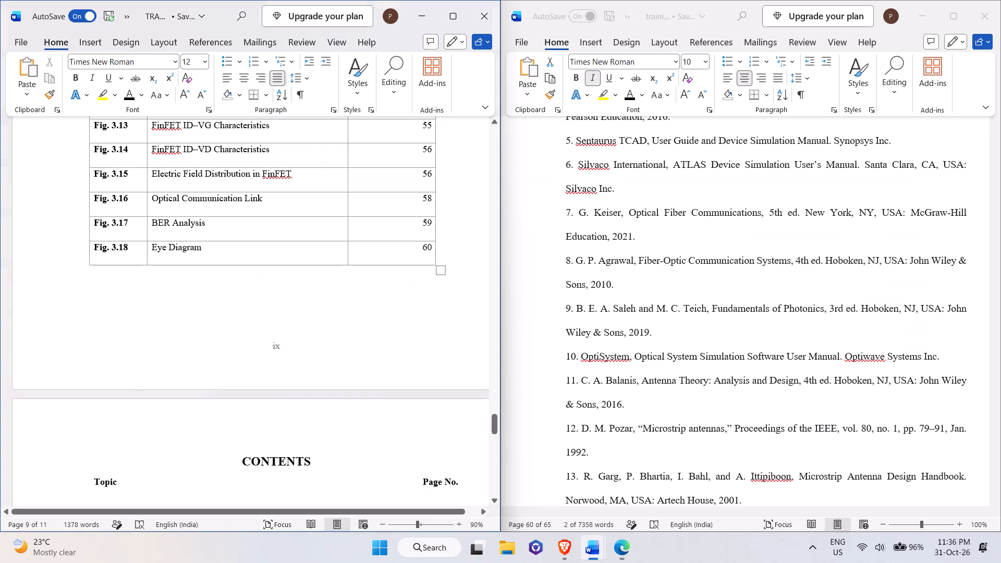
Save both the front matter document and the main training report document.
{"action": "left_click", "coordinate": [252, 351]}
{"action": "key", "text": "ctrl+s"}
{"action": "left_click", "coordinate": [608, 281]}
{"action": "key", "text": "ctrl+s"}
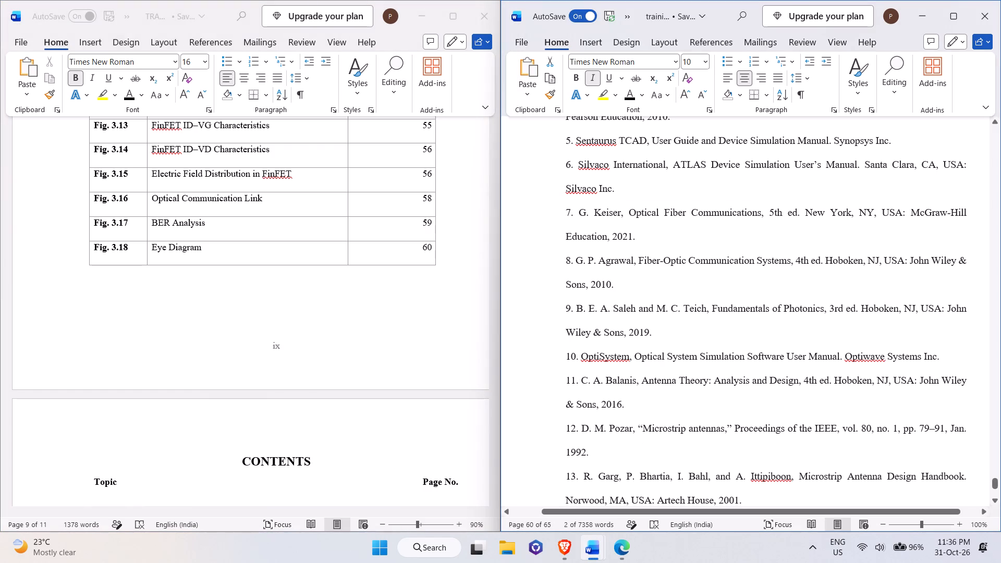
Start saving a copy of the main training report to this PC's Desktop with PDF as the file type.
{"action": "scroll", "coordinate": [762, 279], "scroll_direction": "up", "scroll_amount": 20}
{"action": "scroll", "coordinate": [762, 279], "scroll_direction": "up", "scroll_amount": 20}
{"action": "scroll", "coordinate": [762, 279], "scroll_direction": "up", "scroll_amount": 20}
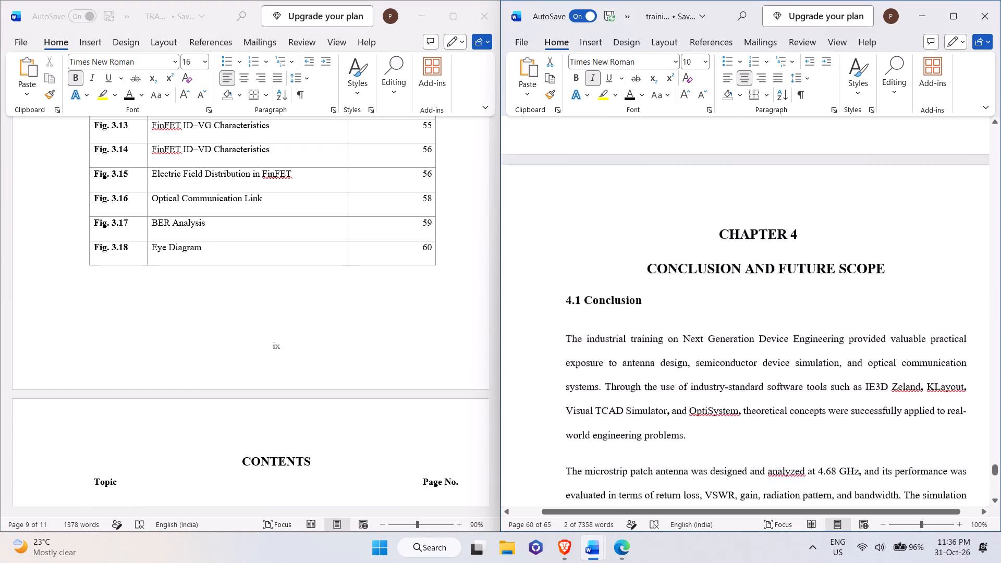
{"action": "scroll", "coordinate": [762, 280], "scroll_direction": "up", "scroll_amount": 20}
{"action": "scroll", "coordinate": [762, 280], "scroll_direction": "up", "scroll_amount": 20}
{"action": "scroll", "coordinate": [762, 280], "scroll_direction": "up", "scroll_amount": 20}
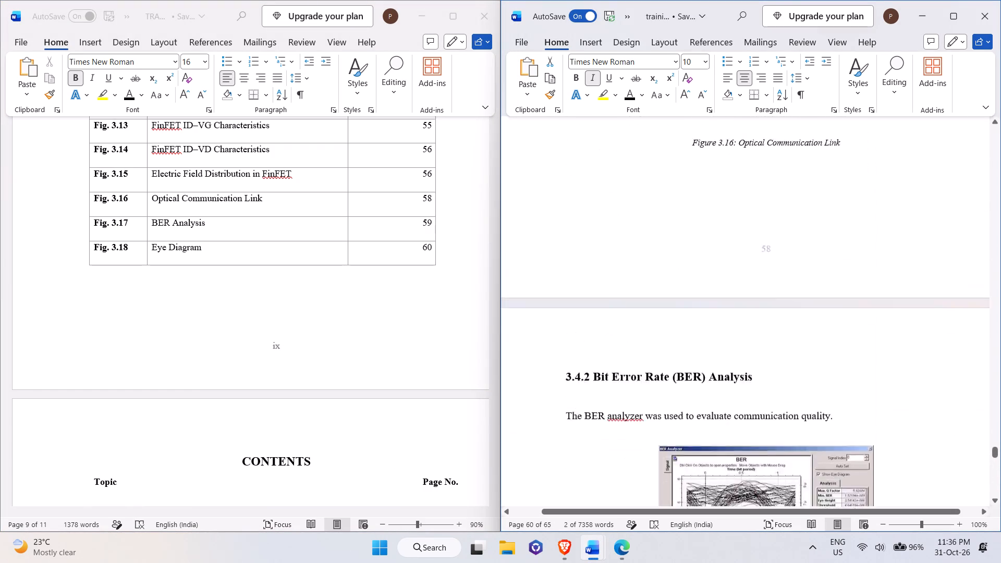
{"action": "scroll", "coordinate": [760, 296], "scroll_direction": "up", "scroll_amount": 16}
{"action": "left_click_drag", "start_coordinate": [1000, 444], "coordinate": [953, 148]}
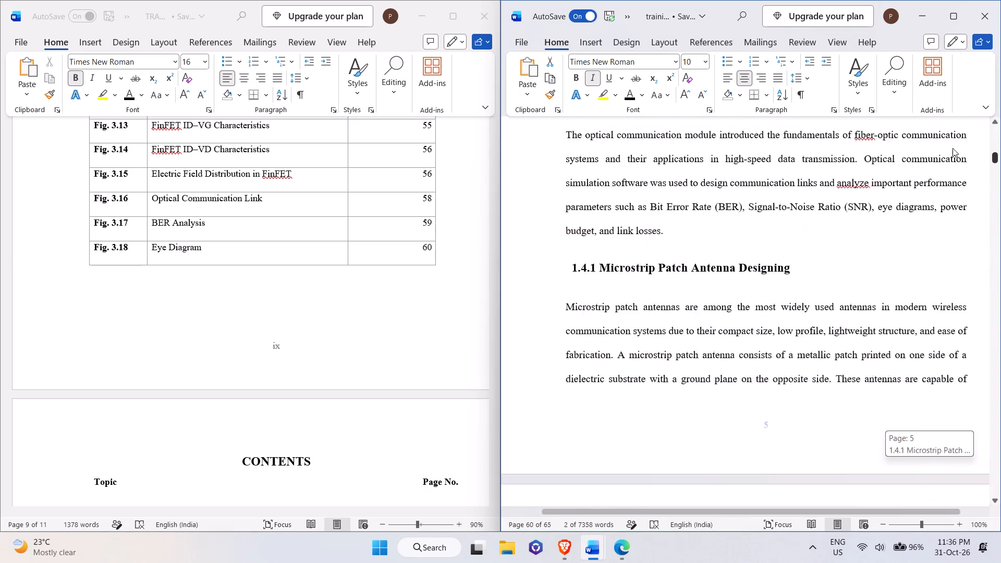
{"action": "left_click_drag", "start_coordinate": [953, 148], "coordinate": [955, 116]}
{"action": "scroll", "coordinate": [280, 252], "scroll_direction": "up", "scroll_amount": 20}
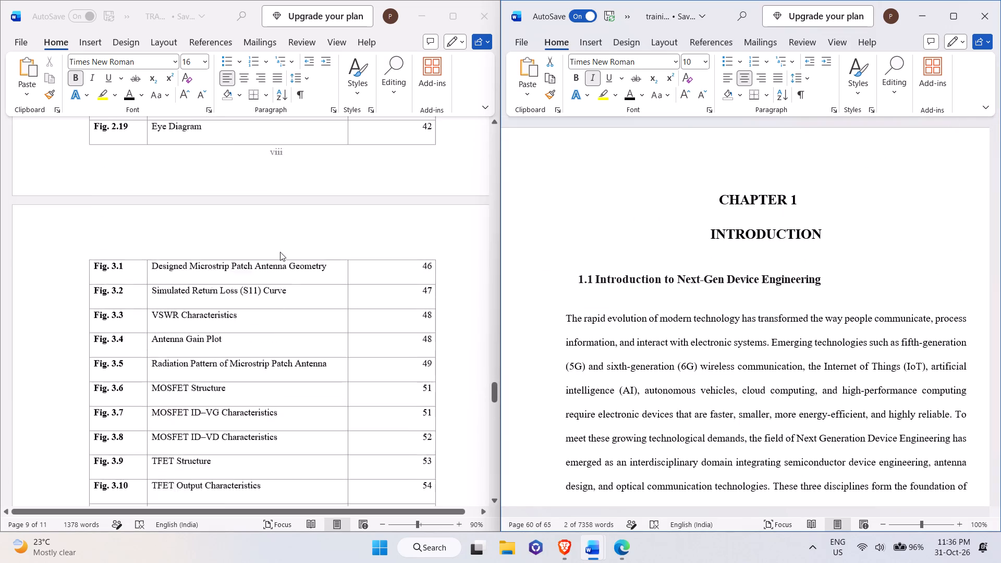
{"action": "scroll", "coordinate": [280, 252], "scroll_direction": "up", "scroll_amount": 20}
{"action": "scroll", "coordinate": [280, 252], "scroll_direction": "up", "scroll_amount": 16}
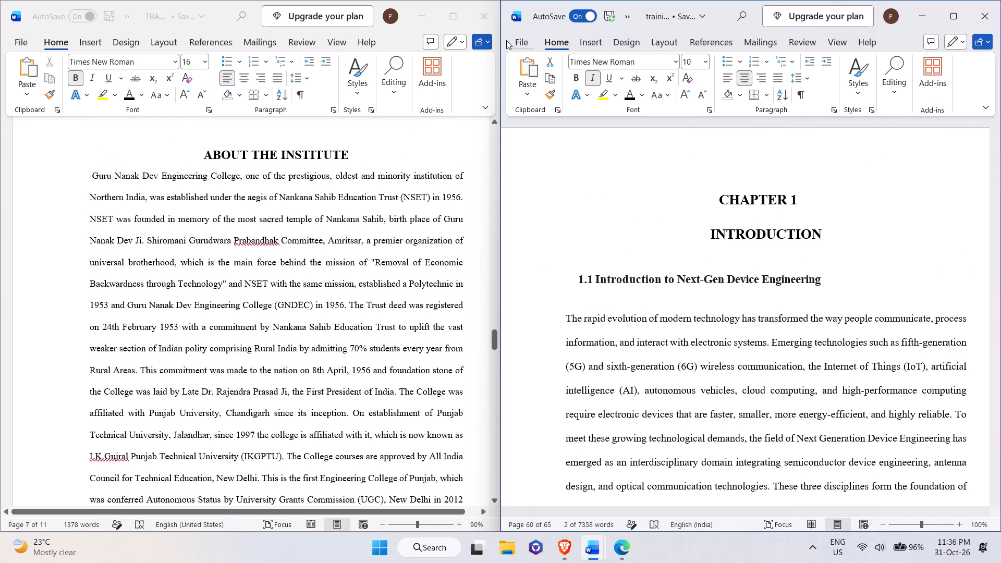
{"action": "left_click", "coordinate": [511, 38]}
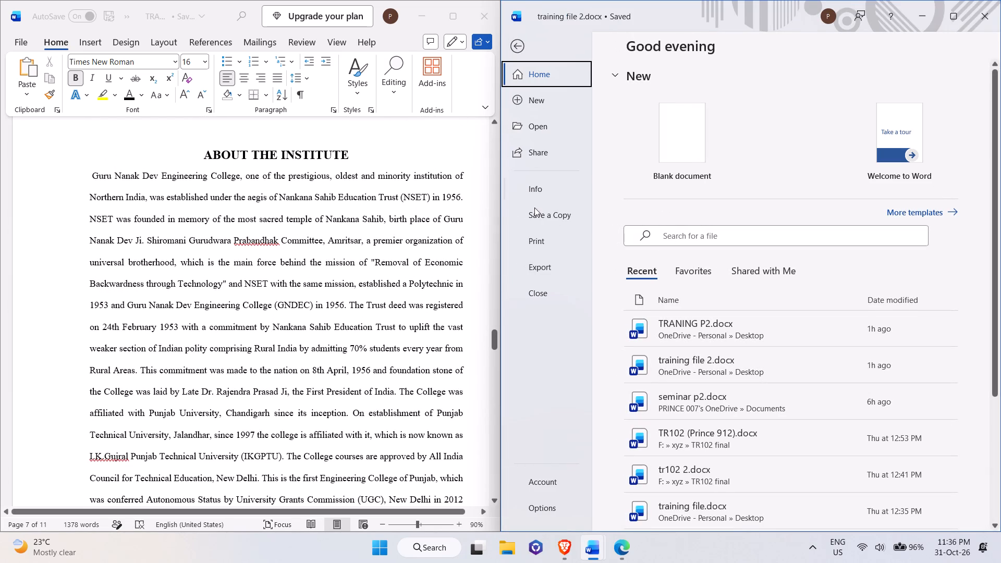
{"action": "left_click", "coordinate": [536, 212]}
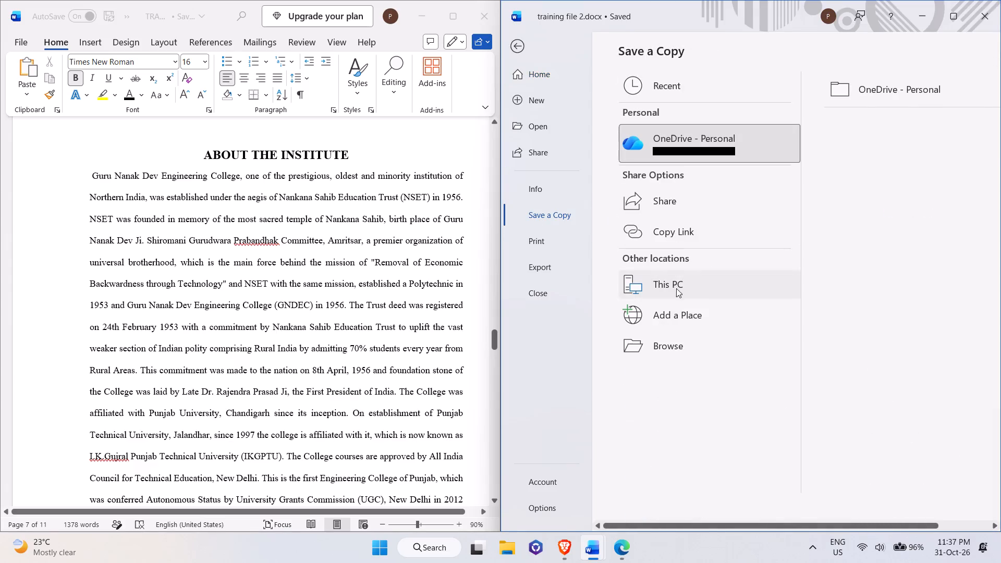
{"action": "left_click", "coordinate": [676, 288]}
{"action": "left_click", "coordinate": [890, 273]}
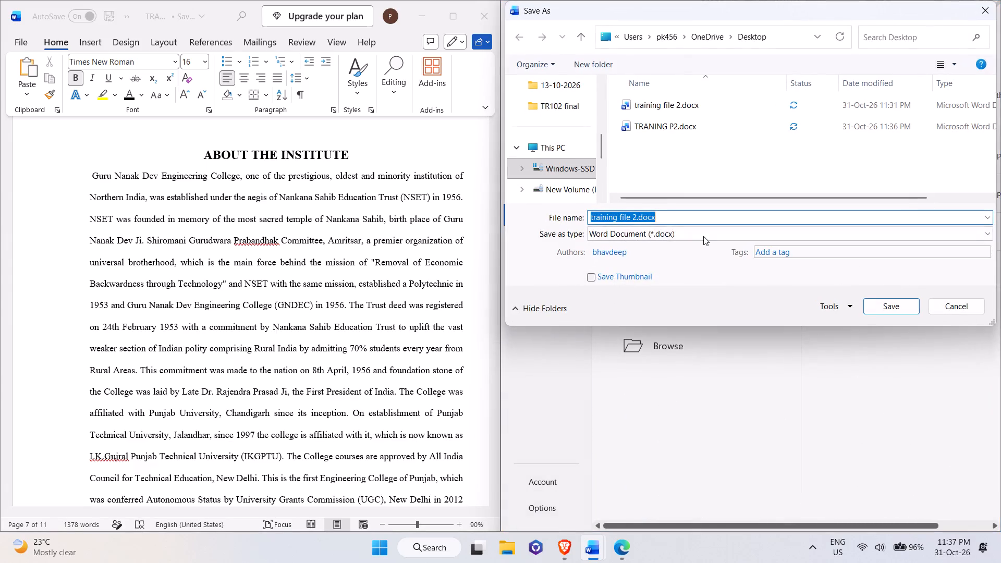
{"action": "left_click", "coordinate": [674, 237]}
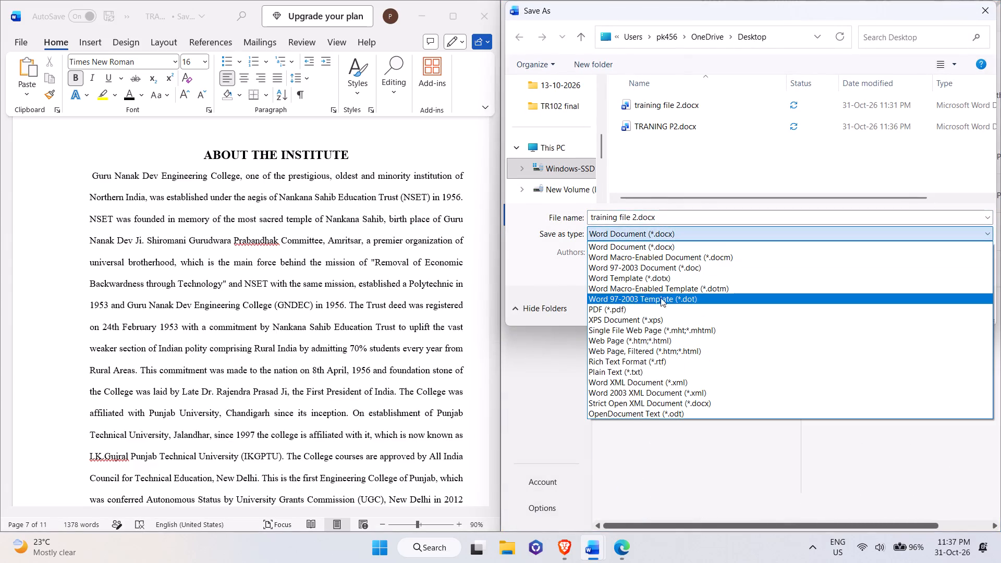
{"action": "left_click", "coordinate": [656, 309]}
Create a new folder on the Desktop from within the save dialog.
{"action": "right_click", "coordinate": [665, 150]}
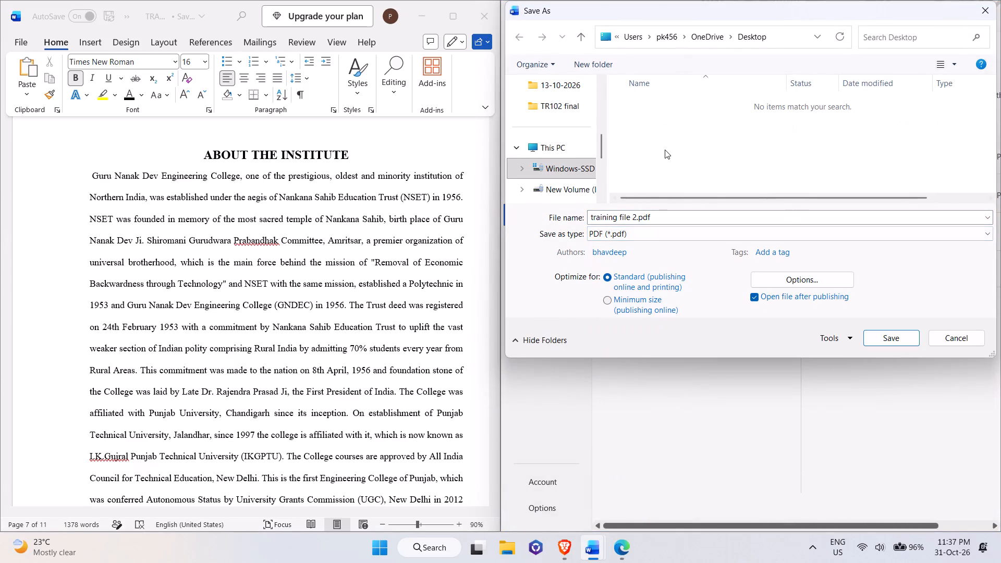
{"action": "left_click", "coordinate": [716, 273]}
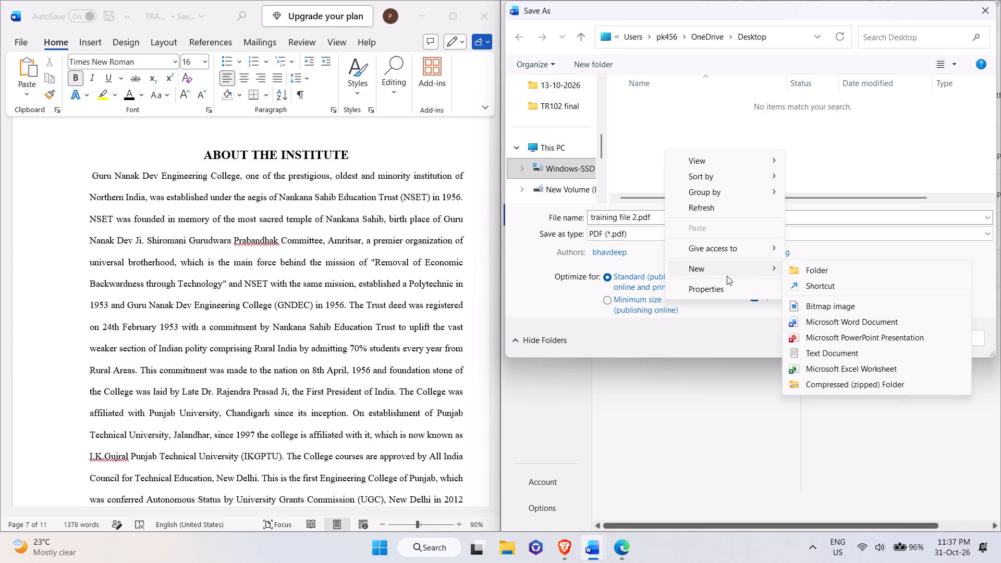
{"action": "left_click", "coordinate": [805, 276]}
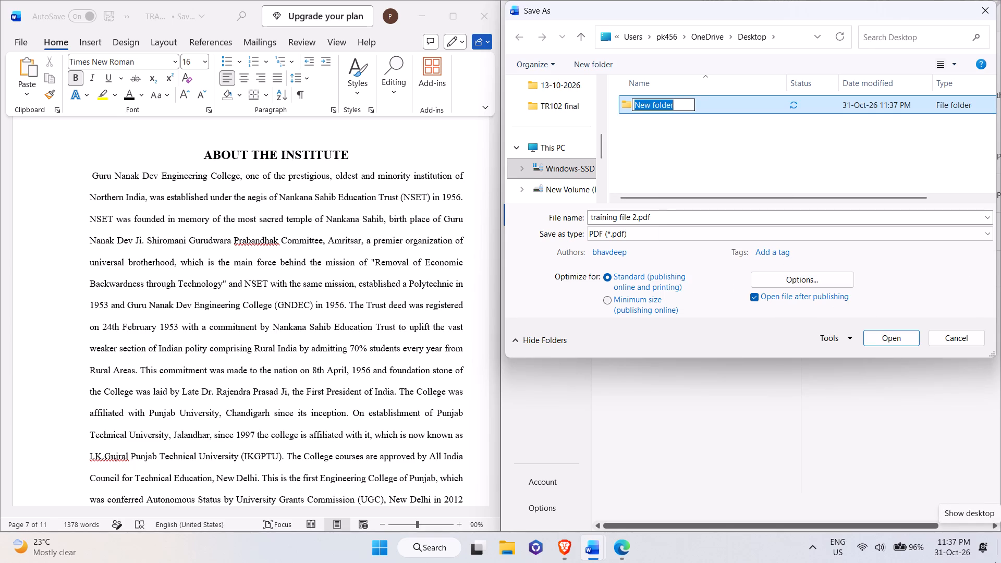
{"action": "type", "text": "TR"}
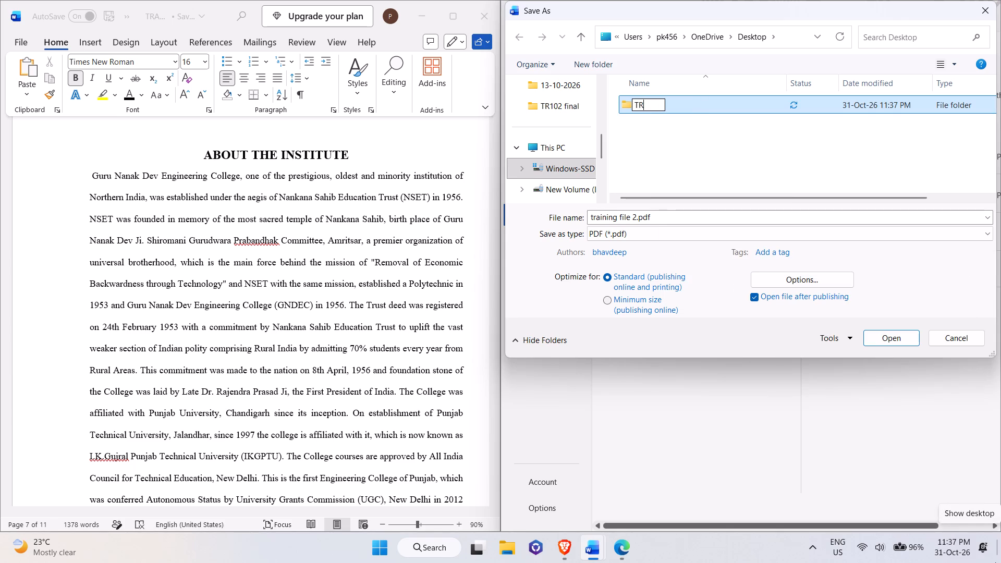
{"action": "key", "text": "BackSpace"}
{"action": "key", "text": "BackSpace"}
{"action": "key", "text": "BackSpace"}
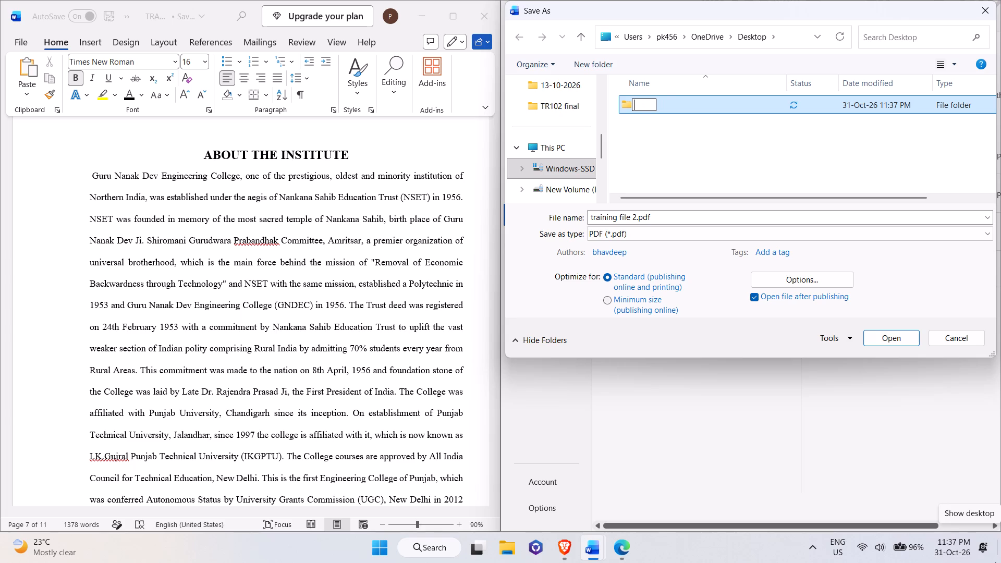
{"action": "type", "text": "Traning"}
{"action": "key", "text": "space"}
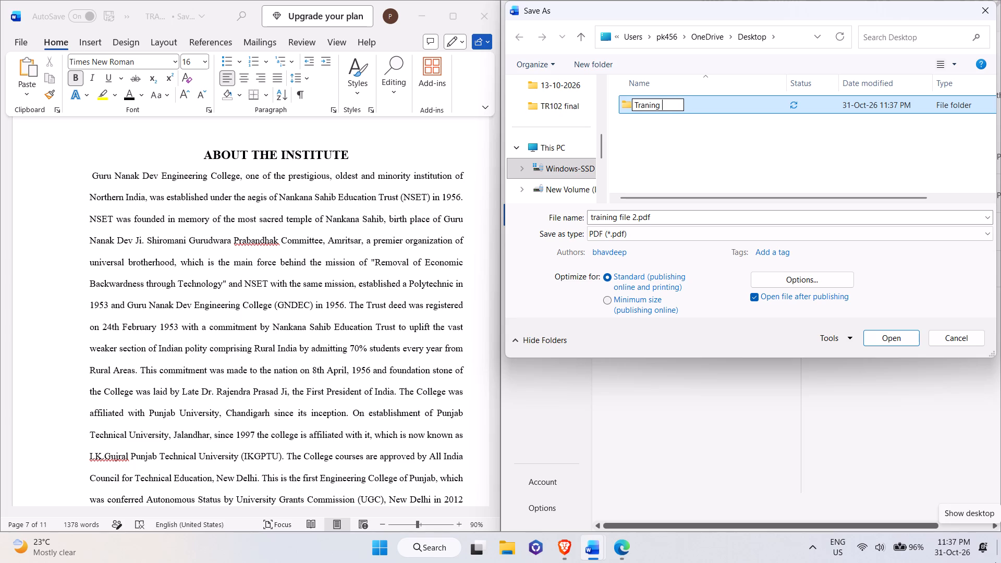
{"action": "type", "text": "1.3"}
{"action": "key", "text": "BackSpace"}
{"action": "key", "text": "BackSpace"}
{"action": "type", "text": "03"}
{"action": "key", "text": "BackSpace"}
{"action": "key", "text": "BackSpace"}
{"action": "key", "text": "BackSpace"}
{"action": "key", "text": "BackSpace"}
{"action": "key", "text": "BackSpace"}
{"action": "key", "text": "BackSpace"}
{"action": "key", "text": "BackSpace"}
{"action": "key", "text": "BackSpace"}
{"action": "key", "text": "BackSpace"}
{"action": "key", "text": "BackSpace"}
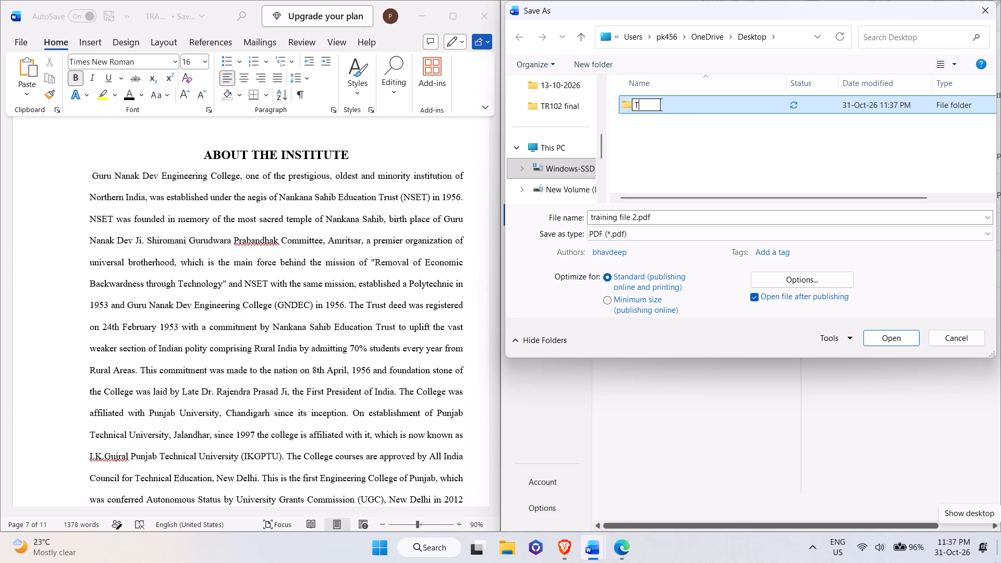
Name the new Desktop folder TR103.
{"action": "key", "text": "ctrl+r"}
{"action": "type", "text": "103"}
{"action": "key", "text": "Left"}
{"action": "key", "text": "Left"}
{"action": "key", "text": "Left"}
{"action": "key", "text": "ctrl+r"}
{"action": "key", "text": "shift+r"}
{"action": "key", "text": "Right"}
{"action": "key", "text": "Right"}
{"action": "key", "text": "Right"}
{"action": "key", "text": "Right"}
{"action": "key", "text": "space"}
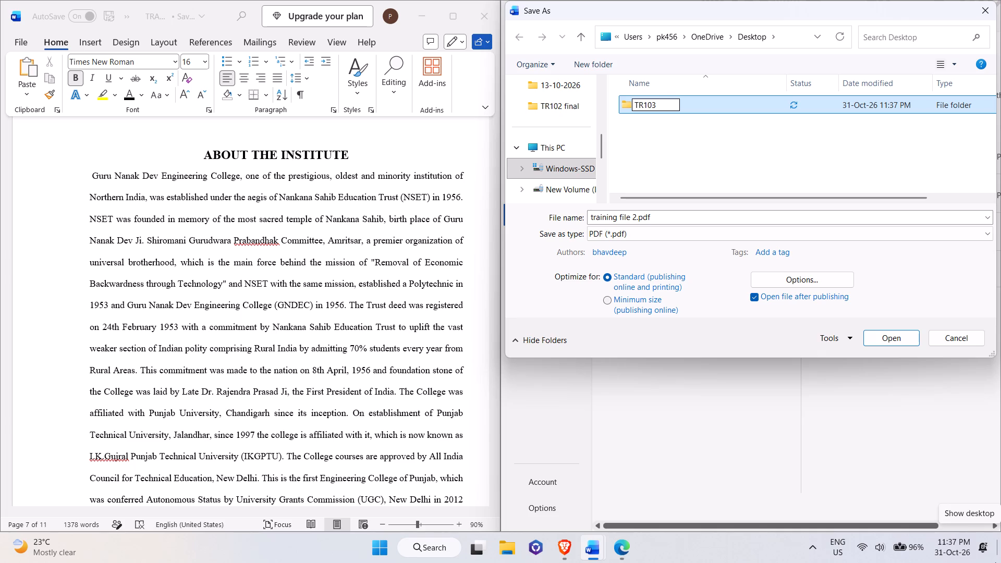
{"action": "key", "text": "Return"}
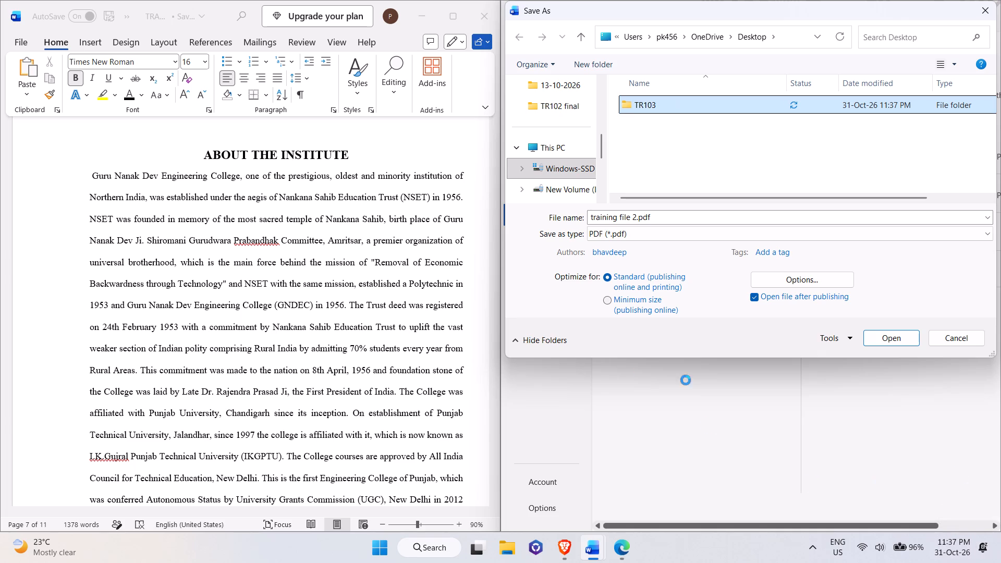
Save the PDF inside the TR103 folder under the file name Part 3.
{"action": "double_click", "coordinate": [815, 102]}
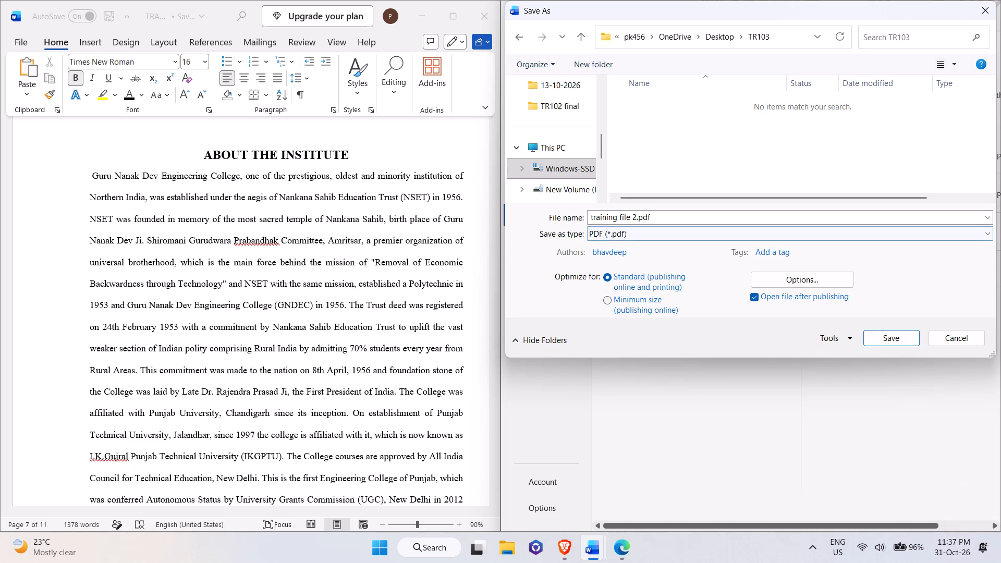
{"action": "left_click_drag", "start_coordinate": [651, 215], "coordinate": [575, 221]}
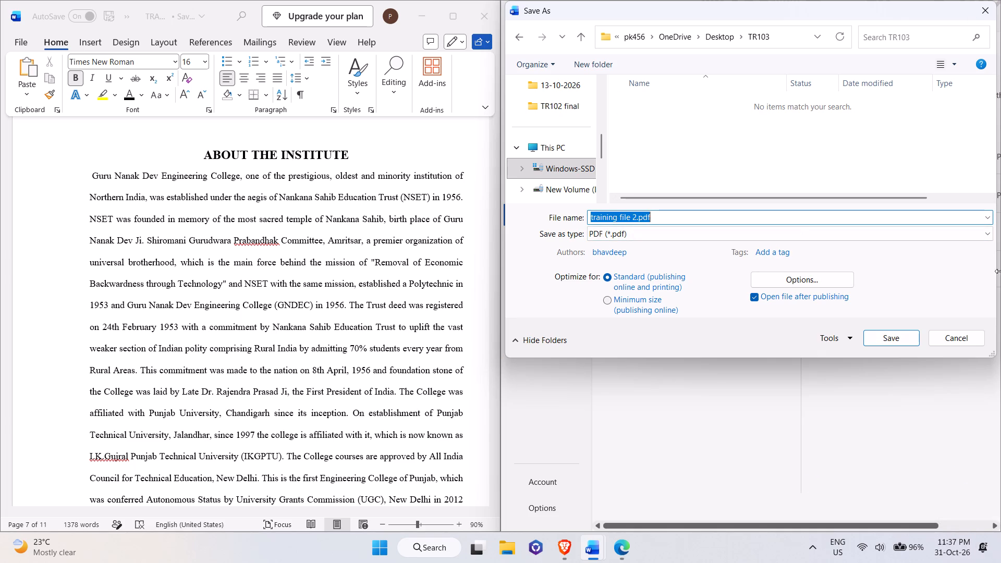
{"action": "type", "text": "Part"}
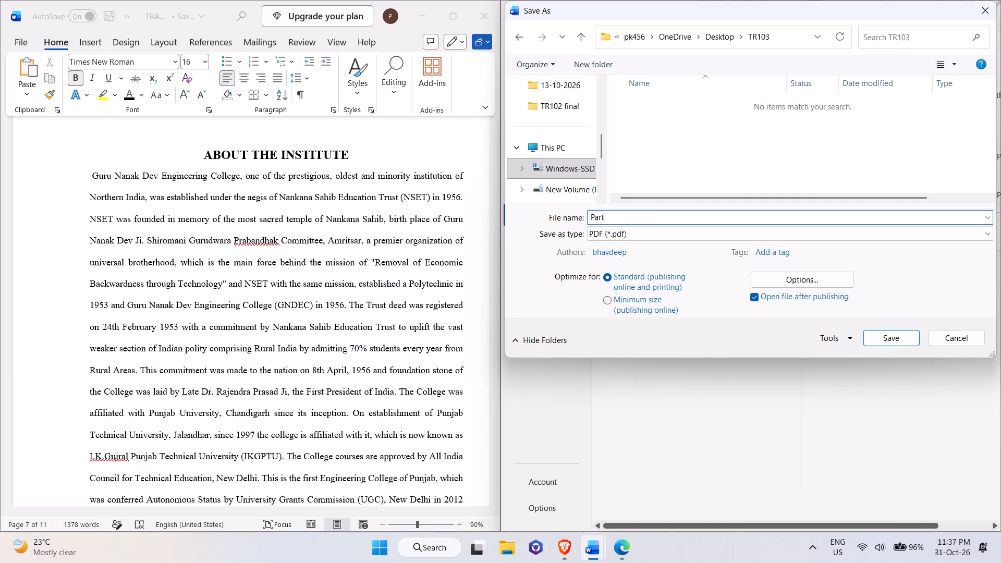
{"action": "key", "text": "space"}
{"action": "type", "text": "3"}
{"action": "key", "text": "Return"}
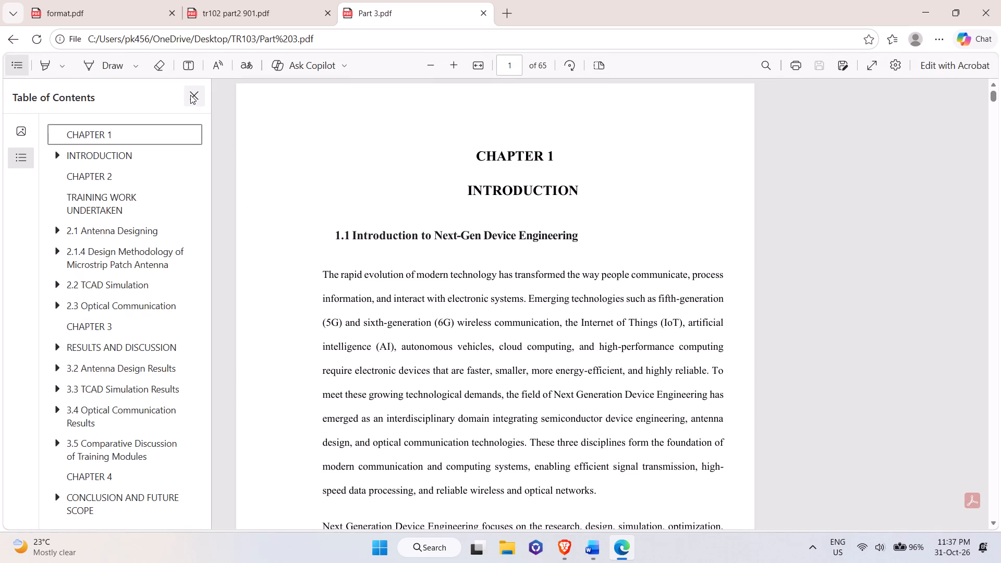
Examine the Chapter 1 pages of the exported Part 3.pdf and return to its first page.
{"action": "scroll", "coordinate": [428, 262], "scroll_direction": "down", "scroll_amount": 17}
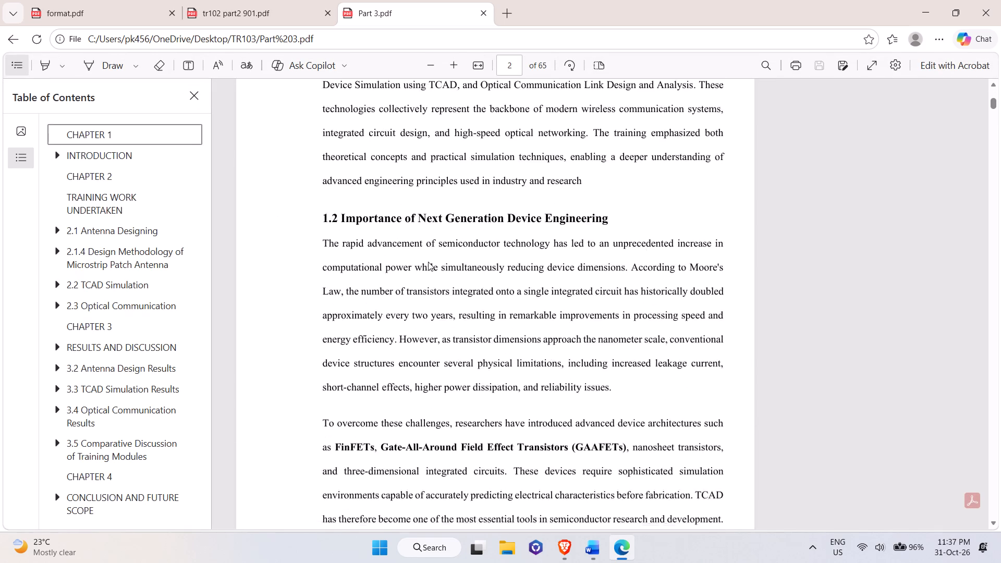
{"action": "scroll", "coordinate": [428, 262], "scroll_direction": "down", "scroll_amount": 20}
{"action": "scroll", "coordinate": [428, 262], "scroll_direction": "down", "scroll_amount": 17}
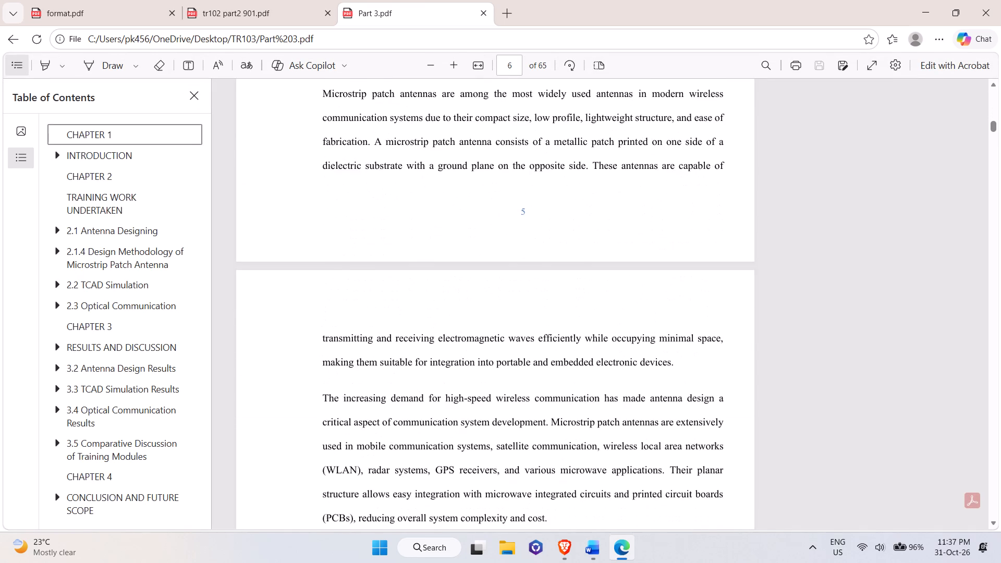
{"action": "scroll", "coordinate": [429, 263], "scroll_direction": "down", "scroll_amount": 20}
{"action": "scroll", "coordinate": [429, 263], "scroll_direction": "down", "scroll_amount": 13}
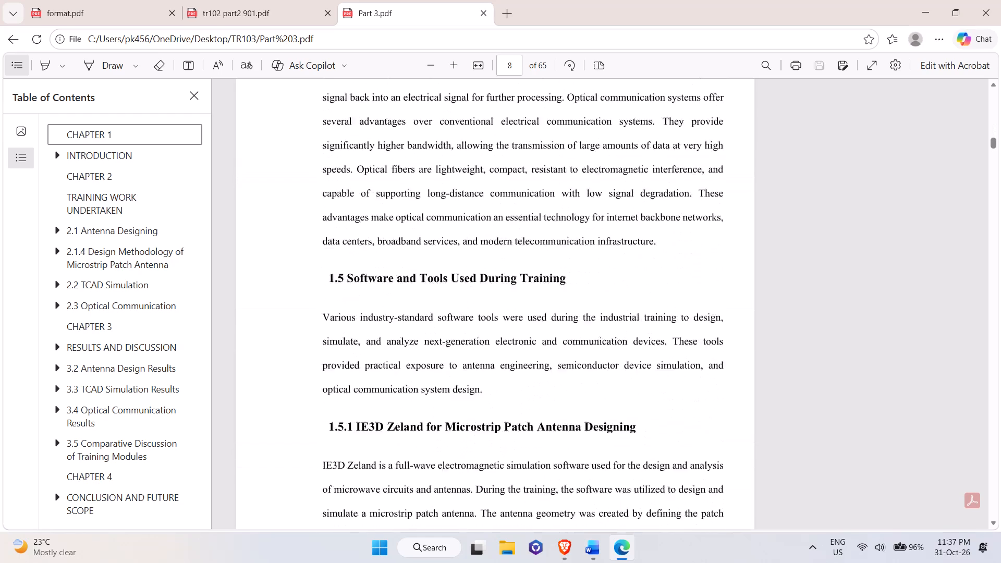
{"action": "scroll", "coordinate": [429, 263], "scroll_direction": "up", "scroll_amount": 20}
{"action": "scroll", "coordinate": [429, 263], "scroll_direction": "up", "scroll_amount": 20}
{"action": "scroll", "coordinate": [429, 263], "scroll_direction": "up", "scroll_amount": 20}
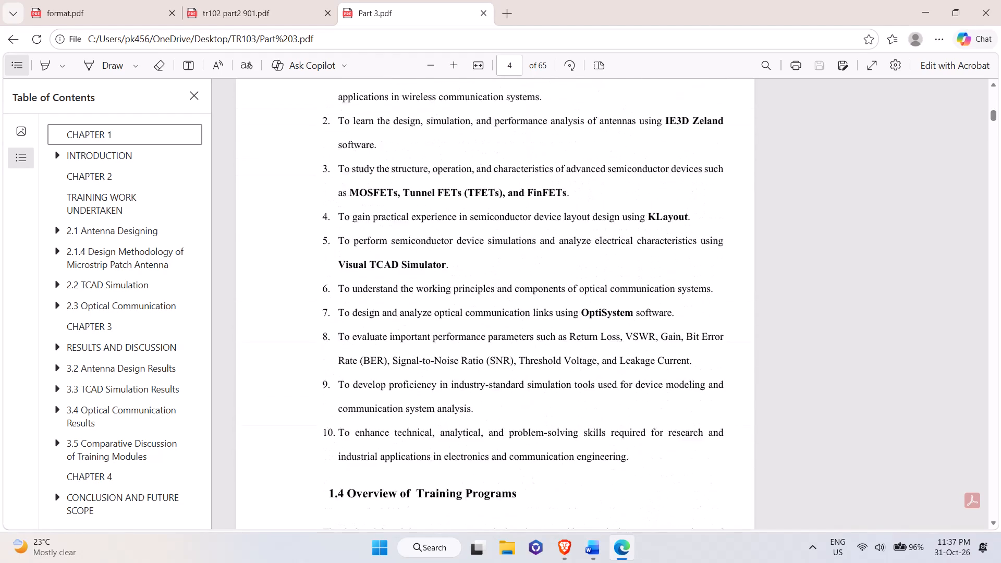
{"action": "scroll", "coordinate": [431, 264], "scroll_direction": "up", "scroll_amount": 20}
{"action": "scroll", "coordinate": [431, 264], "scroll_direction": "up", "scroll_amount": 20}
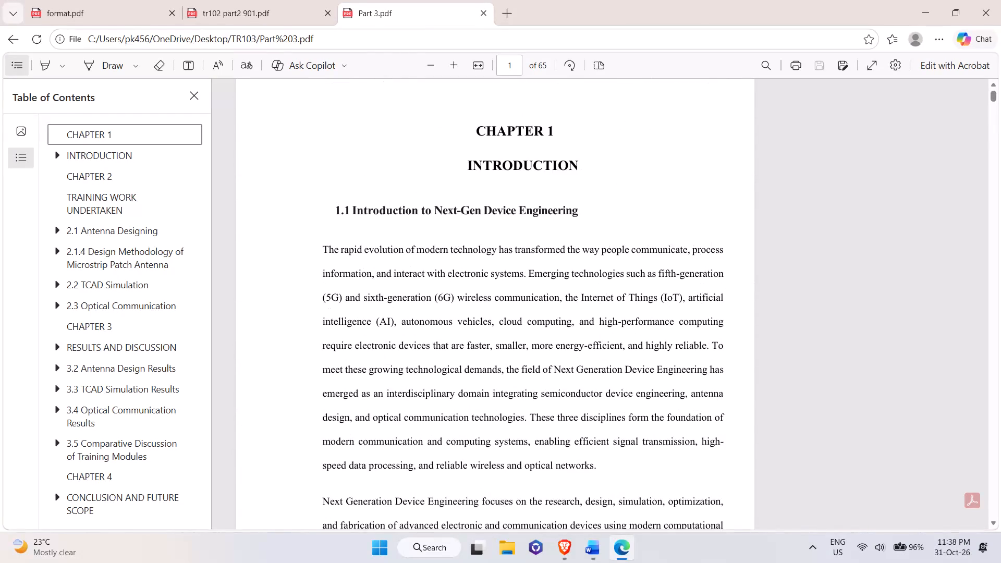
Close Part 3.pdf in Edge and return to the two Word documents.
{"action": "left_click", "coordinate": [160, 0]}
{"action": "left_click", "coordinate": [247, 1]}
{"action": "left_click", "coordinate": [407, 0]}
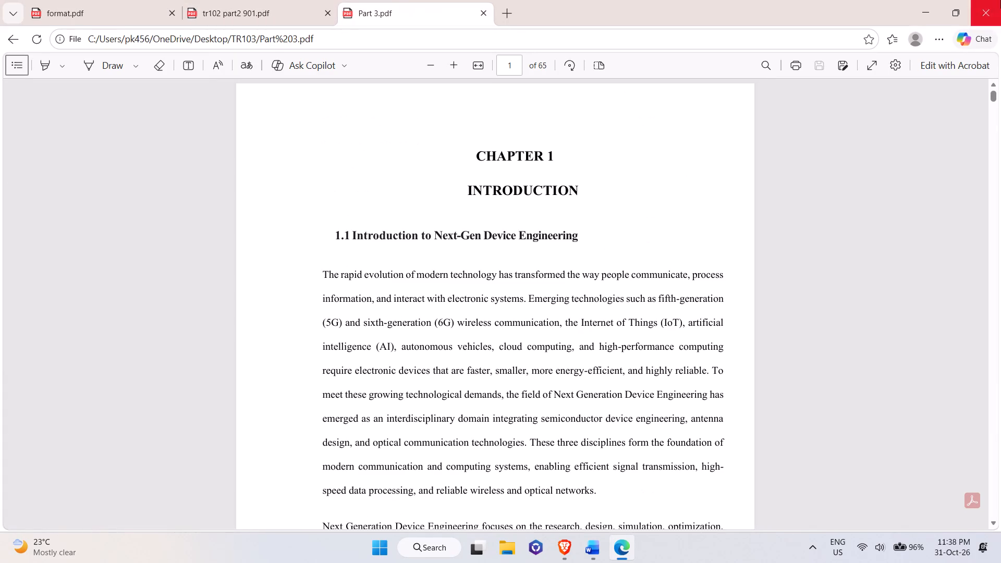
{"action": "left_click", "coordinate": [486, 11]}
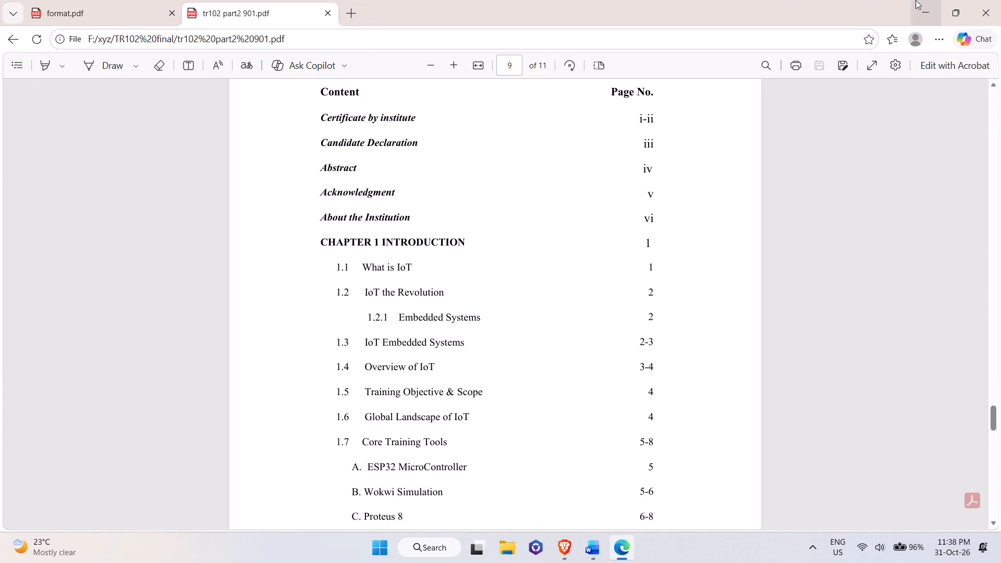
{"action": "left_click", "coordinate": [918, 0]}
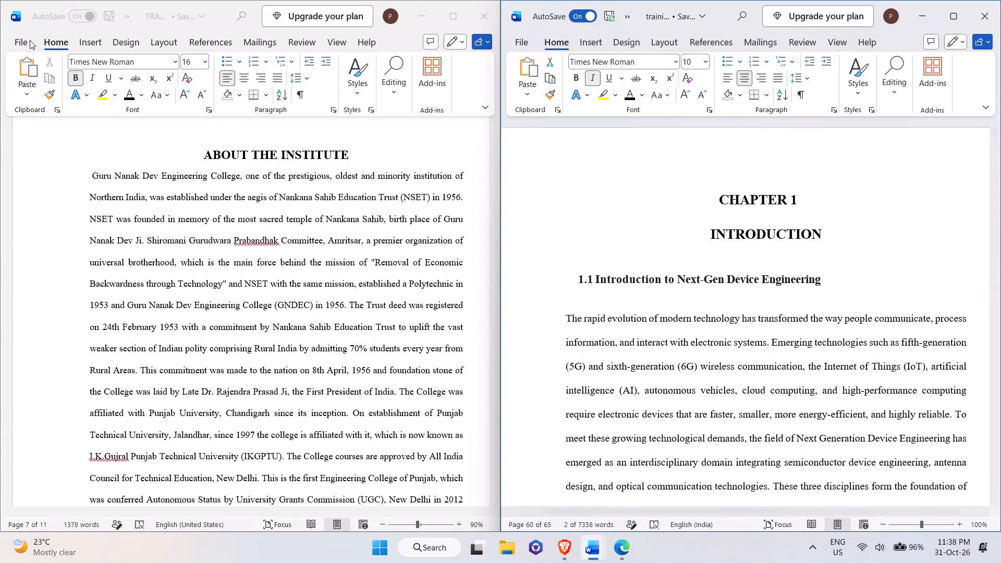
Save a PDF copy of TRANING P2.docx in the Desktop's TR103 folder under the file name Part 2.
{"action": "left_click", "coordinate": [30, 40]}
{"action": "left_click", "coordinate": [29, 42]}
{"action": "left_click", "coordinate": [40, 222]}
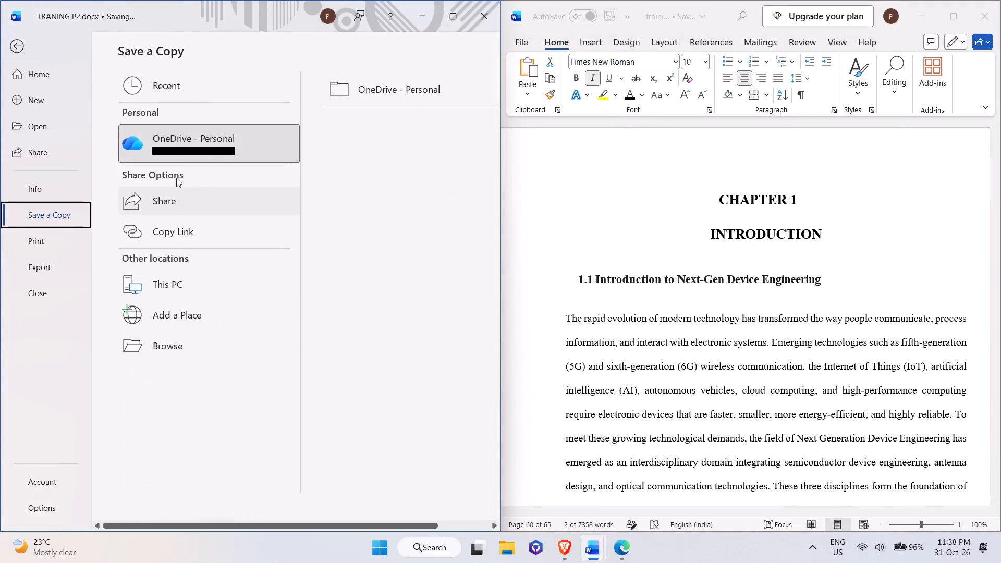
{"action": "left_click", "coordinate": [191, 274]}
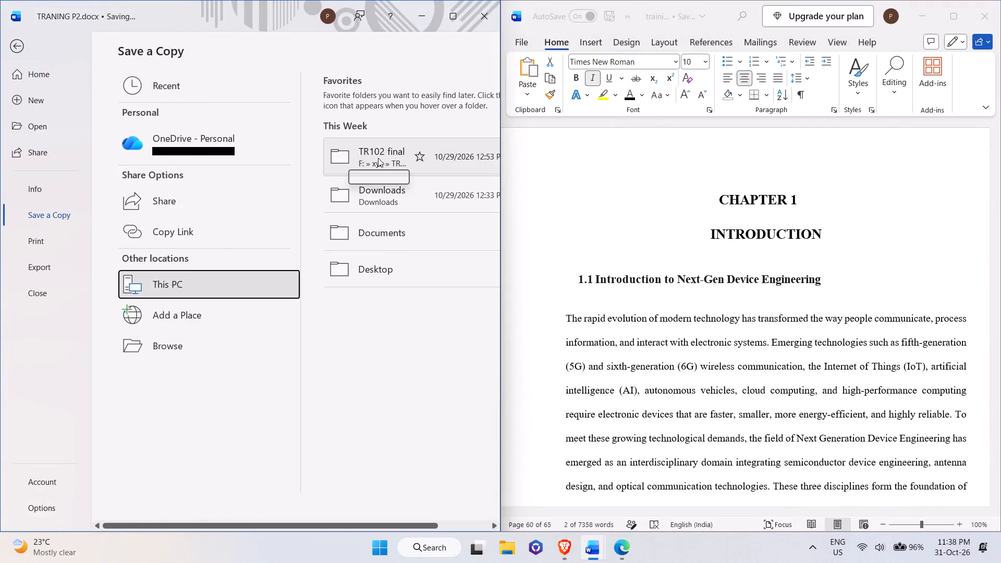
{"action": "left_click", "coordinate": [382, 267]}
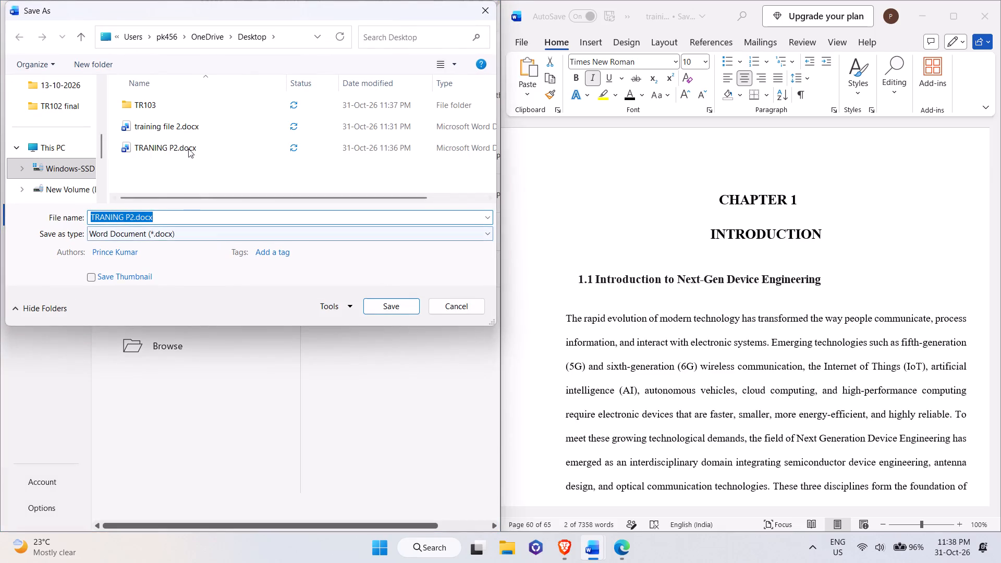
{"action": "double_click", "coordinate": [190, 108]}
{"action": "left_click", "coordinate": [159, 219]}
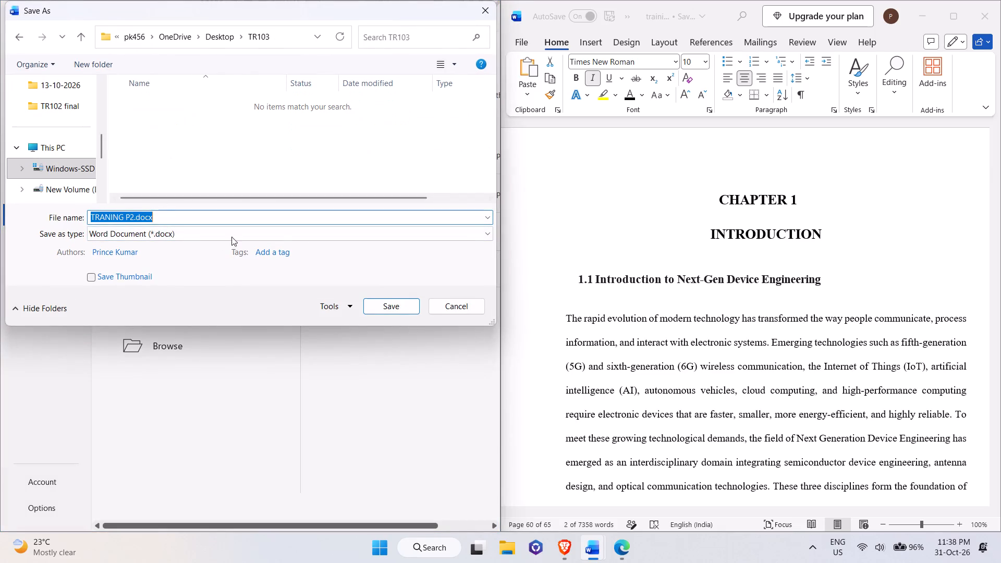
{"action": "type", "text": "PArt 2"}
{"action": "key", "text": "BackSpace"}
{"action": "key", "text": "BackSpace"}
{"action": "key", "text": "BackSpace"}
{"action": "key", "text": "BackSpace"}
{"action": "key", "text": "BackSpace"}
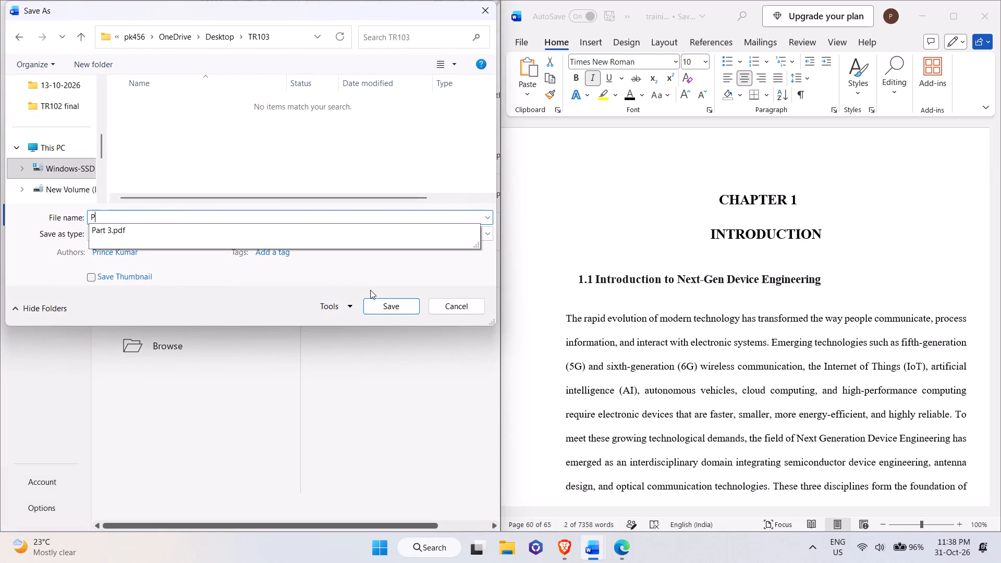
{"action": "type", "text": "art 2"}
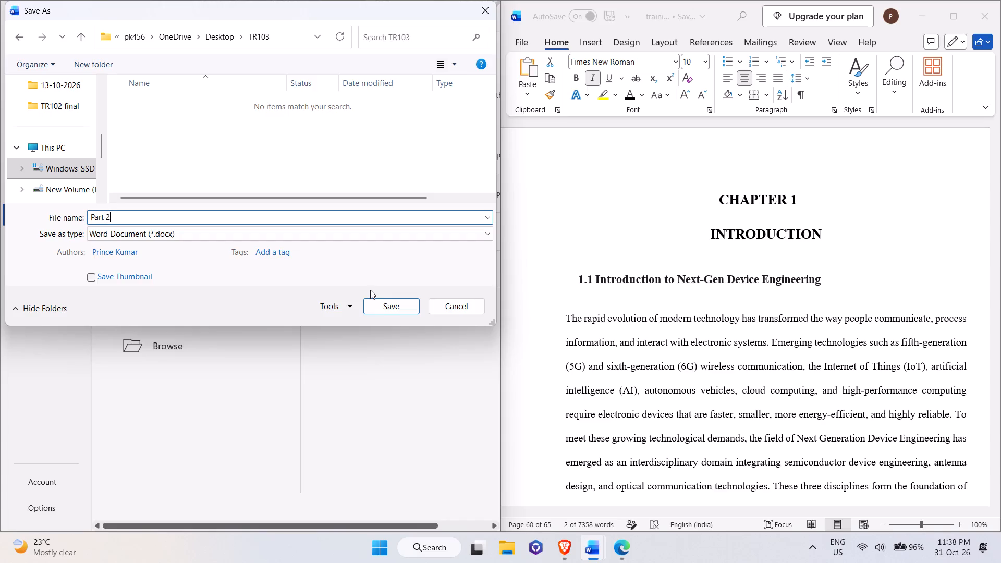
{"action": "left_click", "coordinate": [206, 239]}
{"action": "left_click", "coordinate": [186, 311]}
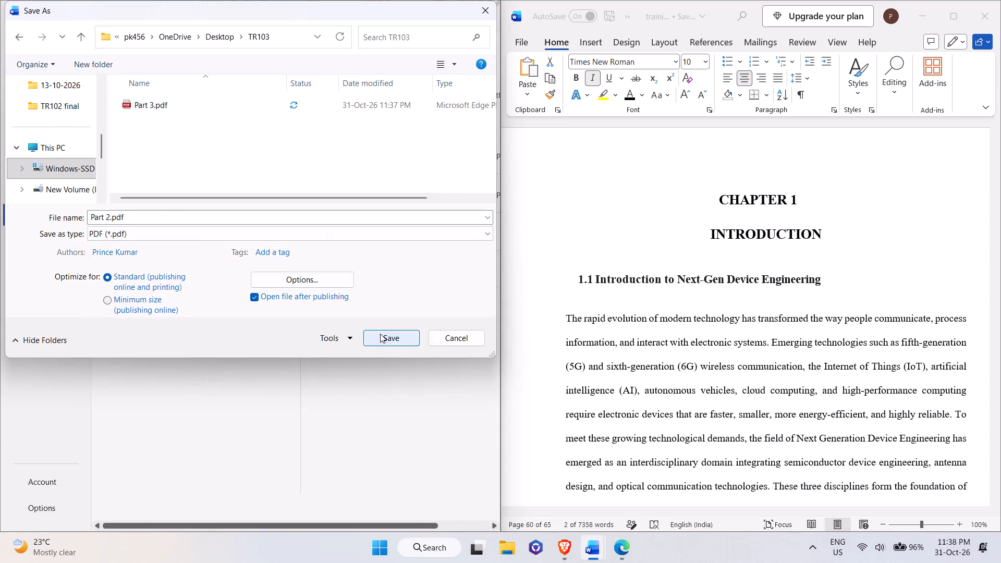
{"action": "left_click", "coordinate": [380, 334]}
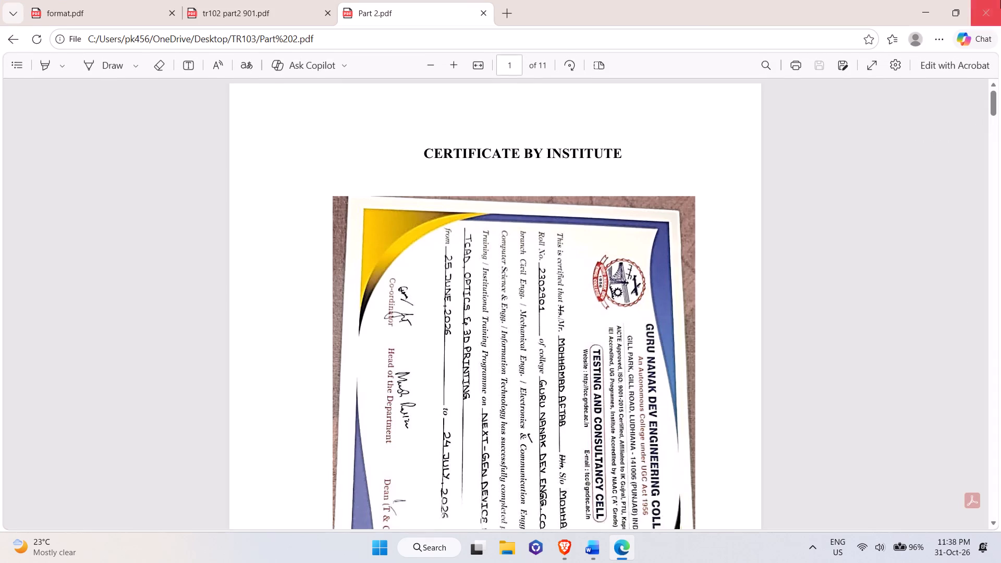
Close Part 2.pdf in Edge and return to the two Word documents.
{"action": "left_click", "coordinate": [479, 15]}
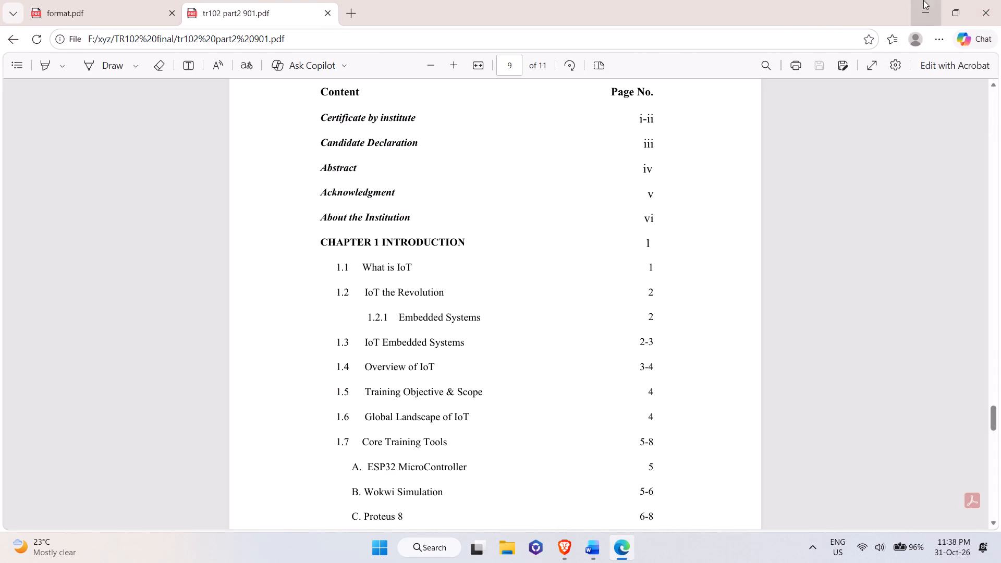
{"action": "left_click", "coordinate": [923, 0]}
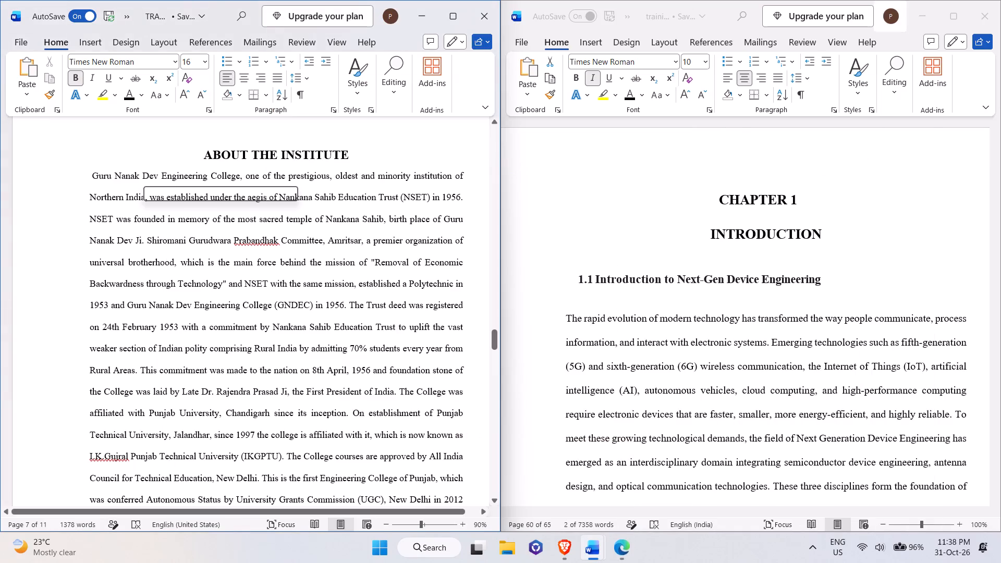
While saving a copy of TRANING P2.docx, create a new Desktop folder named TR103 (editable).
{"action": "left_click", "coordinate": [30, 48]}
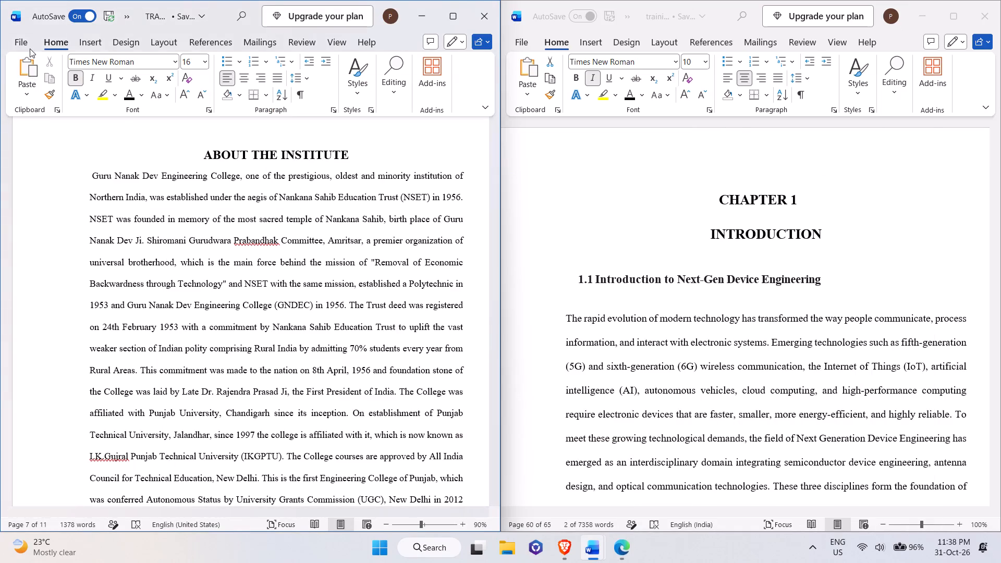
{"action": "left_click", "coordinate": [58, 217]}
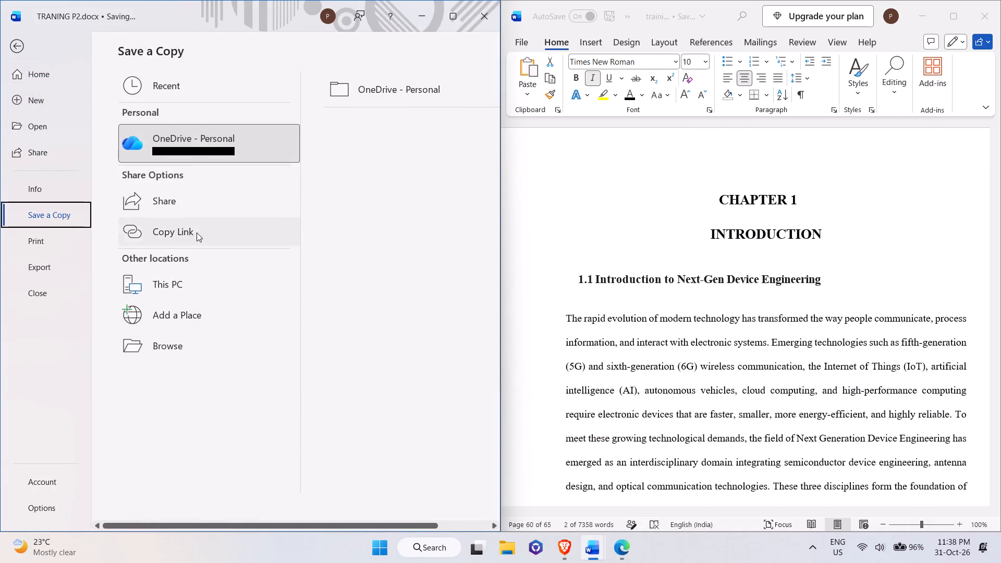
{"action": "left_click", "coordinate": [192, 298]}
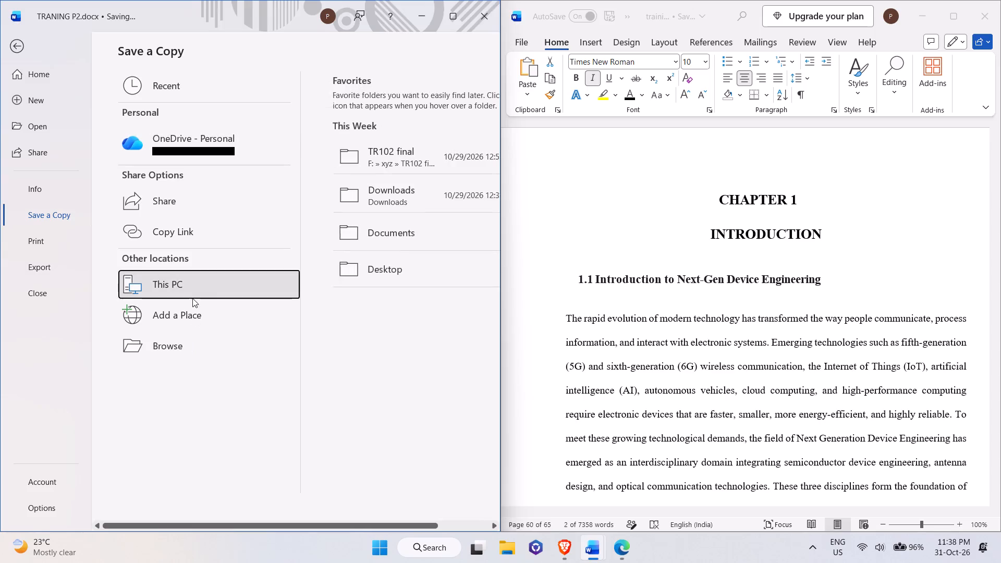
{"action": "left_click", "coordinate": [382, 277]}
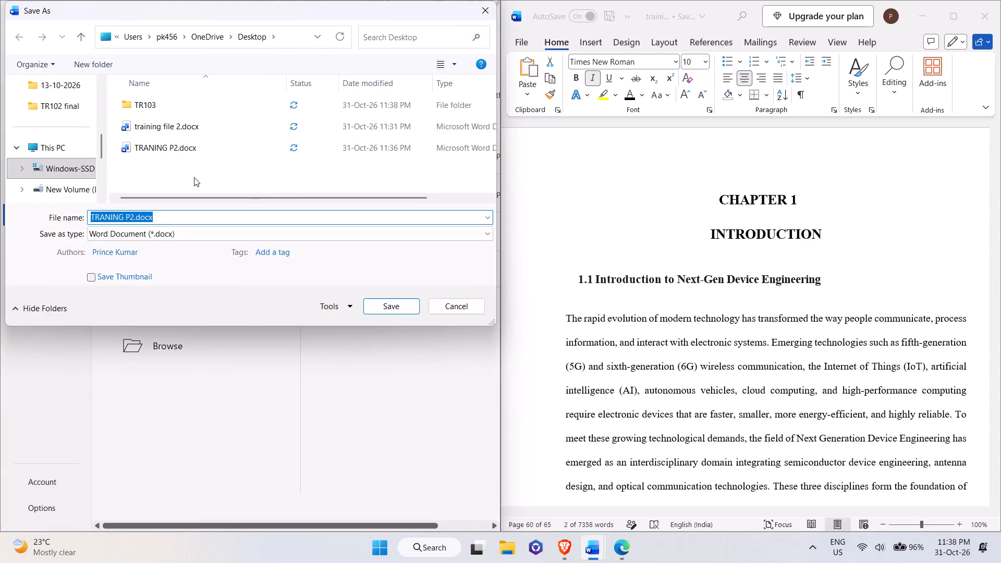
{"action": "left_click", "coordinate": [194, 177]}
{"action": "right_click", "coordinate": [192, 178]}
{"action": "left_click", "coordinate": [241, 331]}
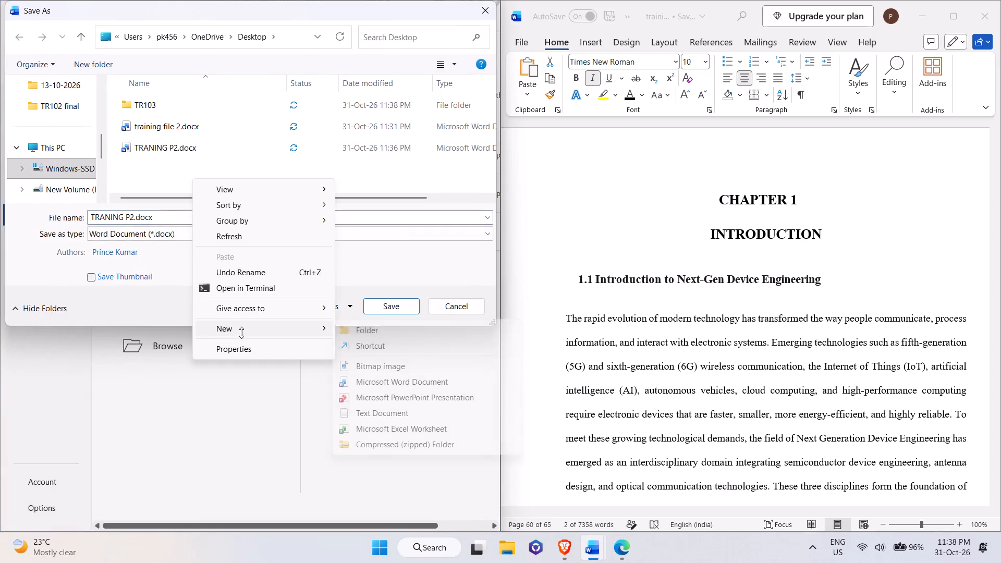
{"action": "left_click", "coordinate": [391, 335]}
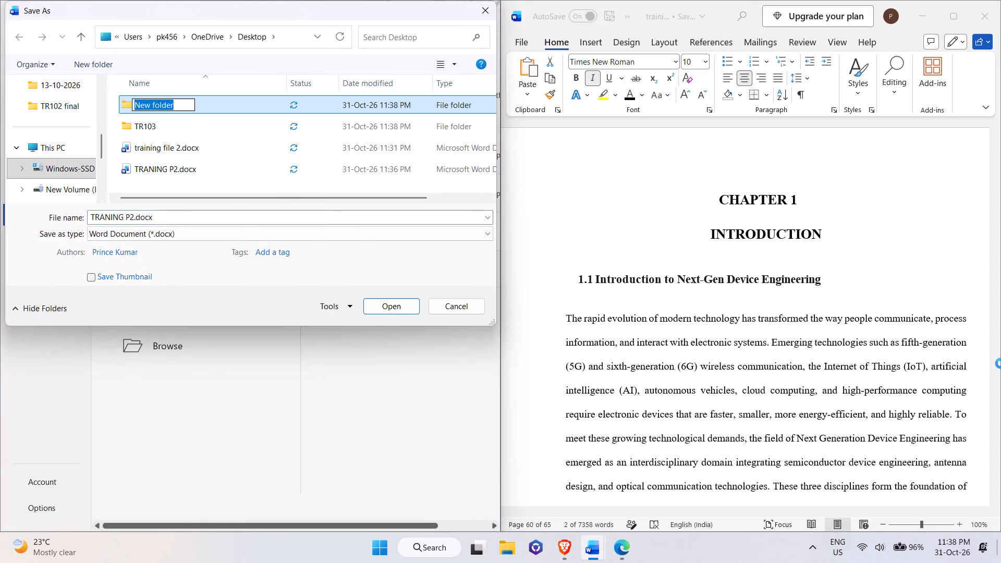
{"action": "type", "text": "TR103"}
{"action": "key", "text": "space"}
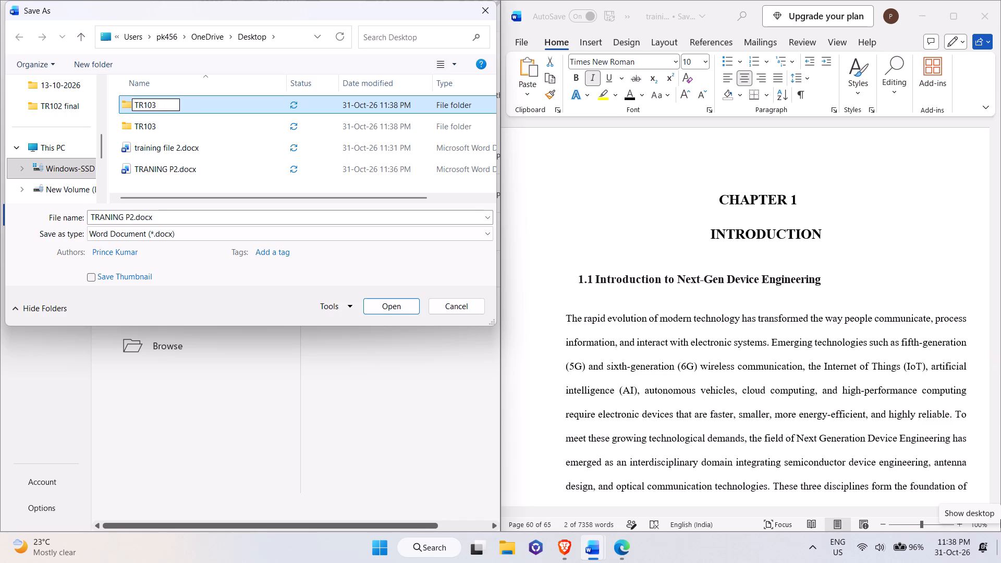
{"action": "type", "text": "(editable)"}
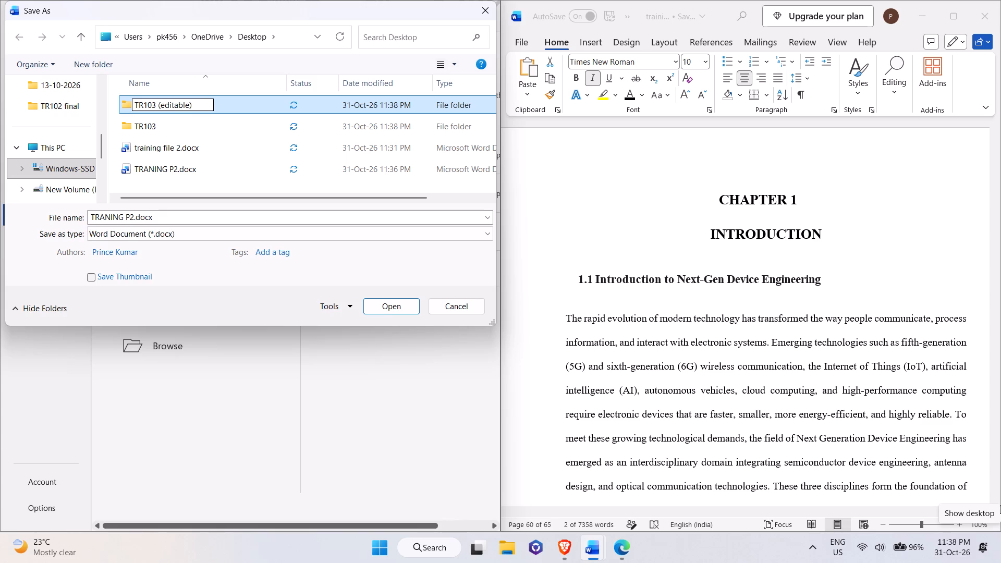
{"action": "double_click", "coordinate": [376, 103]}
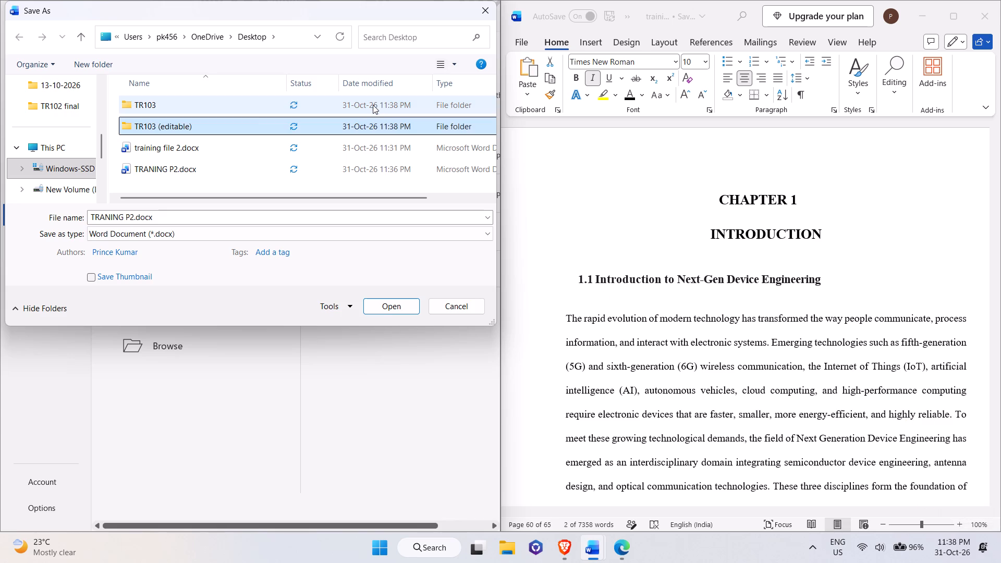
Save the document as a Word file named Part 2 inside the TR103 (editable) folder.
{"action": "triple_click", "coordinate": [236, 124]}
{"action": "left_click_drag", "start_coordinate": [182, 218], "coordinate": [10, 218]}
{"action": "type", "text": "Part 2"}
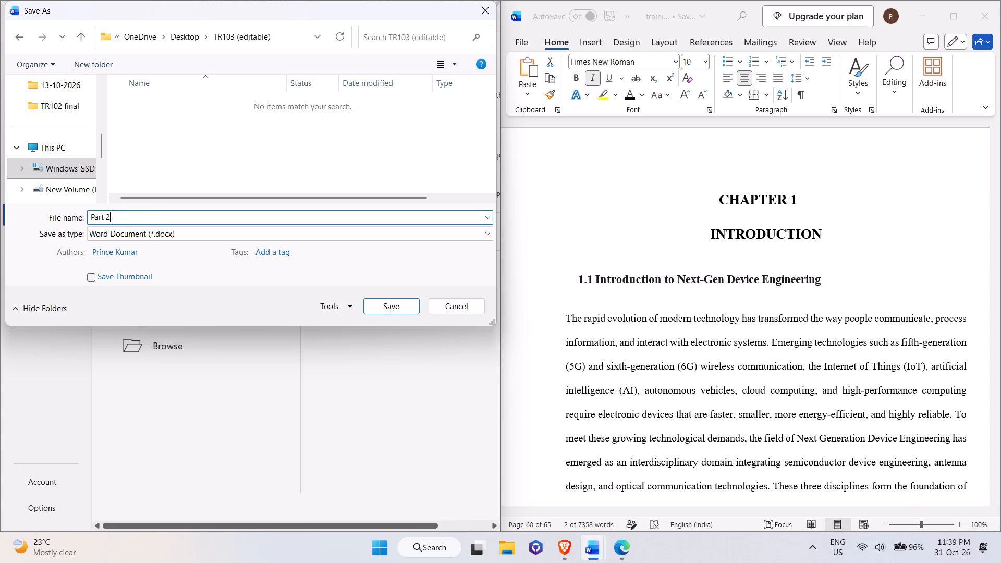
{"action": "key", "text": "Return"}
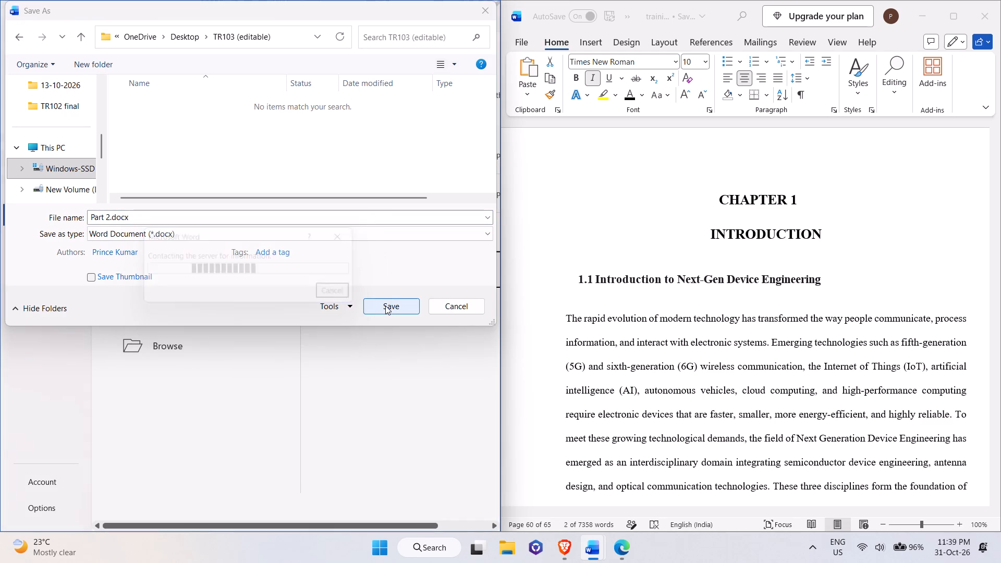
{"action": "left_click", "coordinate": [340, 286]}
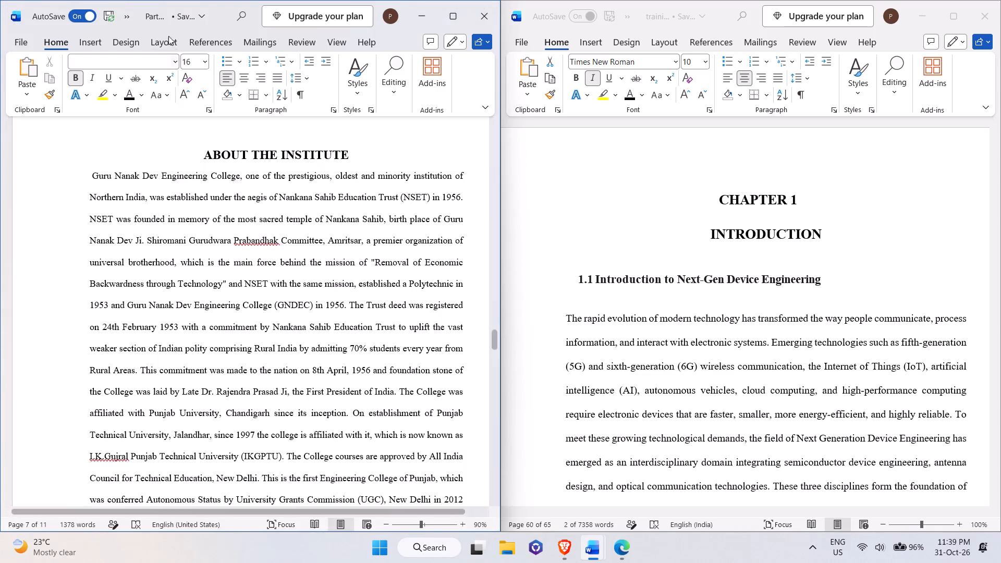
Save a copy of Part 2.docx in the TR103 (editable) folder again, replacing the existing file.
{"action": "left_click", "coordinate": [26, 38]}
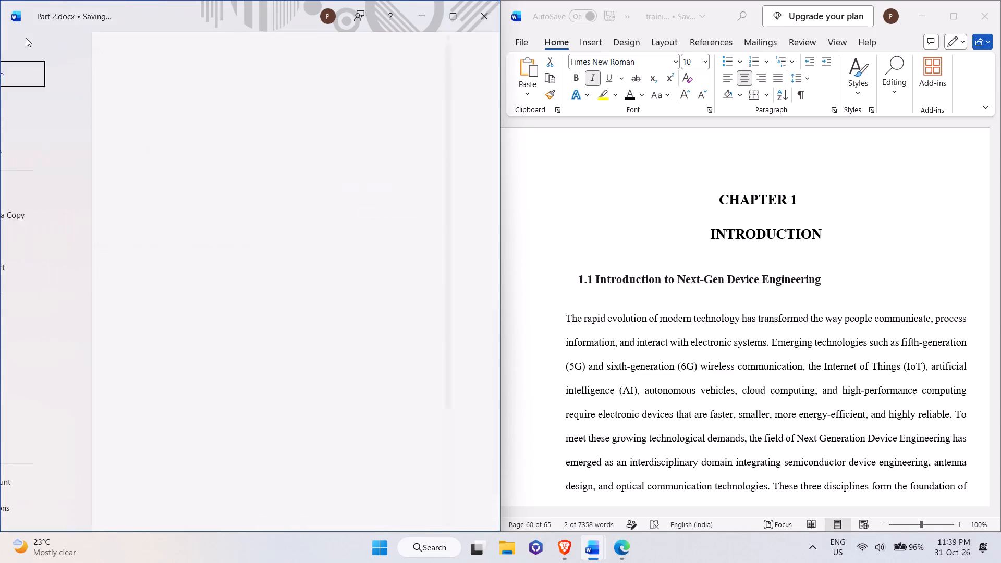
{"action": "left_click", "coordinate": [61, 216]}
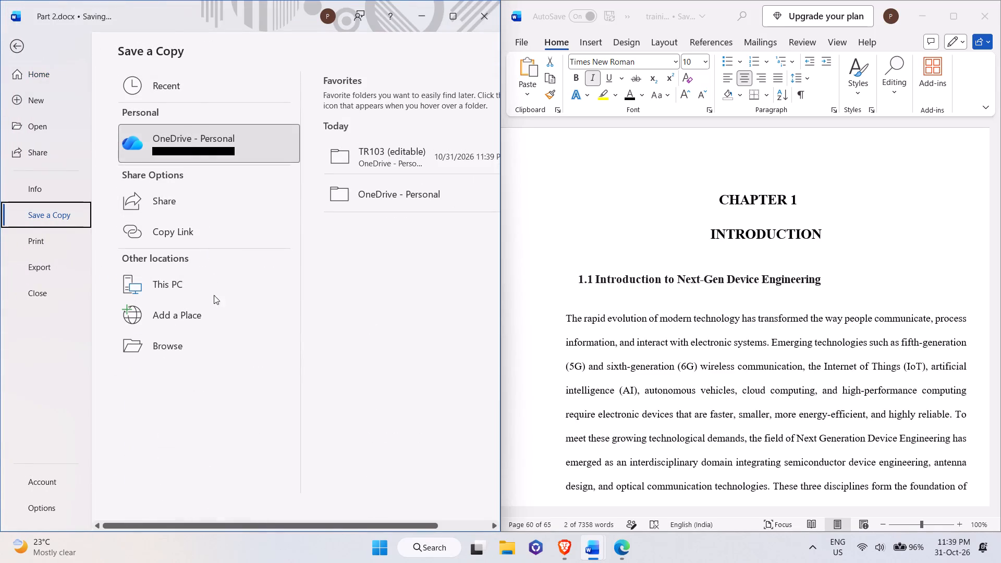
{"action": "left_click", "coordinate": [199, 287]}
{"action": "double_click", "coordinate": [378, 270]}
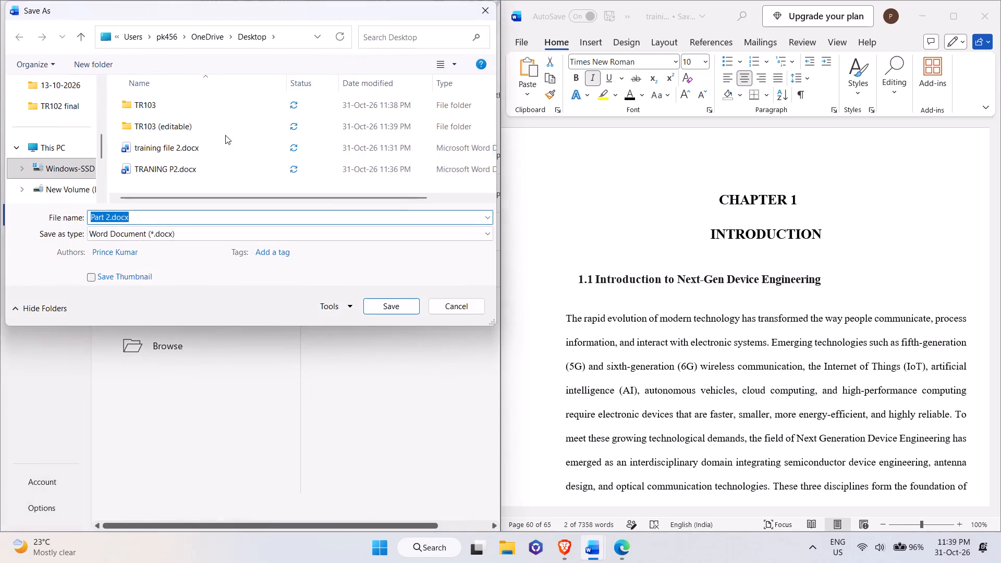
{"action": "double_click", "coordinate": [223, 127]}
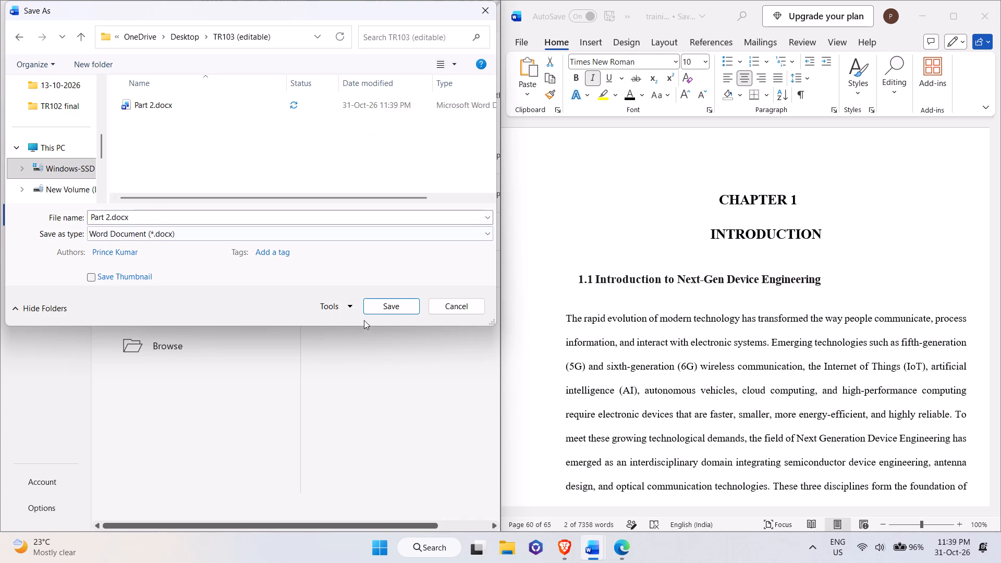
{"action": "left_click", "coordinate": [378, 308]}
{"action": "left_click", "coordinate": [378, 308]}
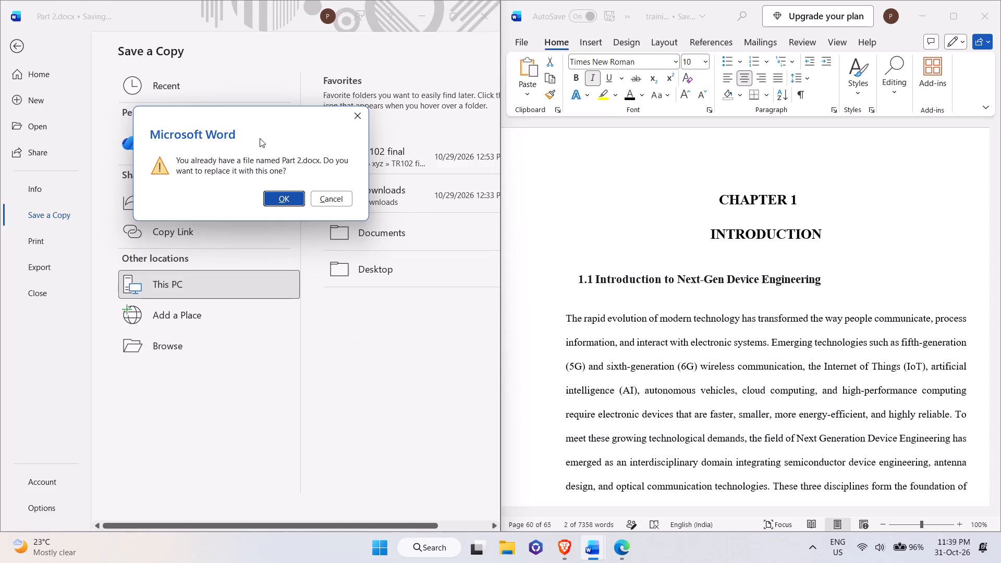
{"action": "left_click", "coordinate": [270, 190]}
{"action": "left_click", "coordinate": [272, 197]}
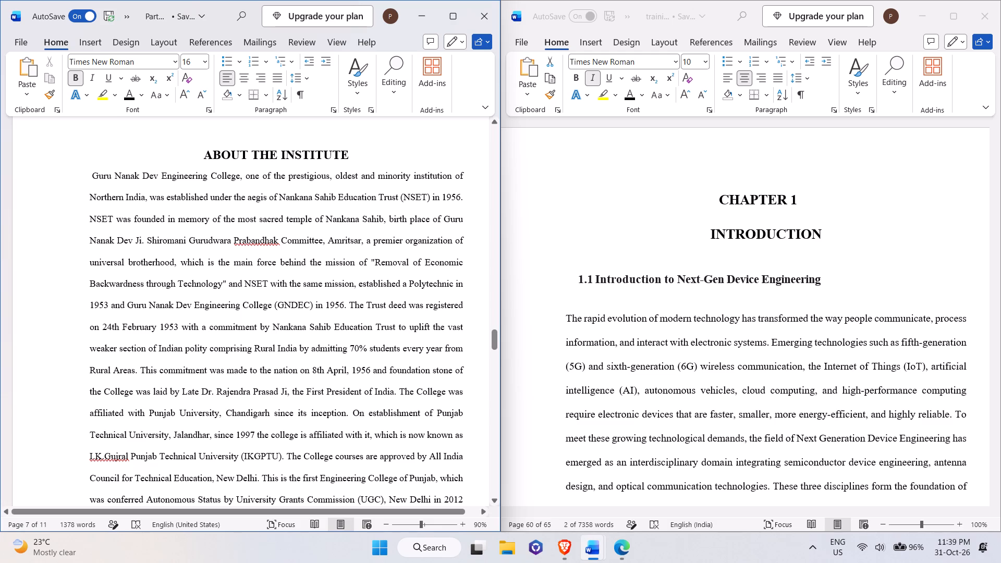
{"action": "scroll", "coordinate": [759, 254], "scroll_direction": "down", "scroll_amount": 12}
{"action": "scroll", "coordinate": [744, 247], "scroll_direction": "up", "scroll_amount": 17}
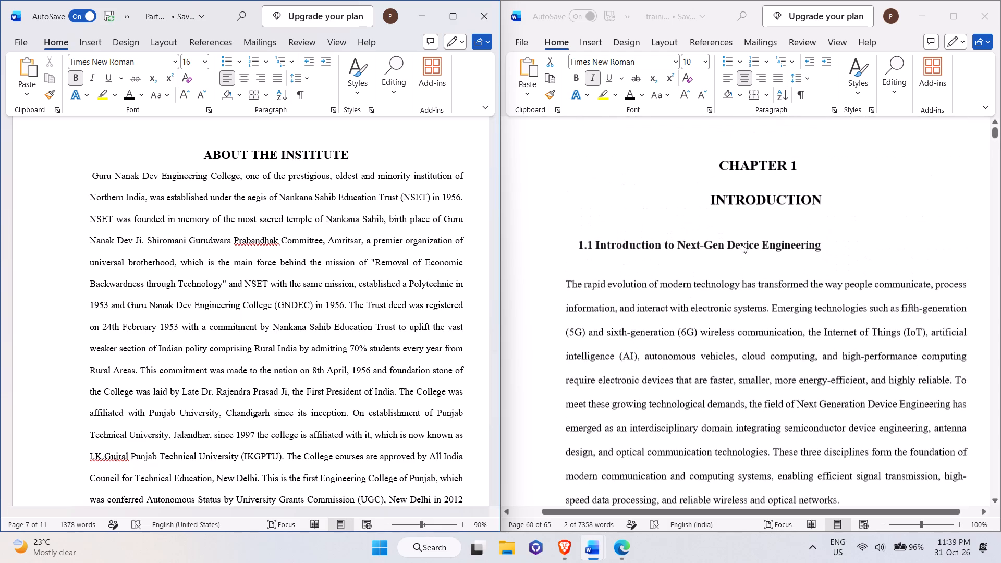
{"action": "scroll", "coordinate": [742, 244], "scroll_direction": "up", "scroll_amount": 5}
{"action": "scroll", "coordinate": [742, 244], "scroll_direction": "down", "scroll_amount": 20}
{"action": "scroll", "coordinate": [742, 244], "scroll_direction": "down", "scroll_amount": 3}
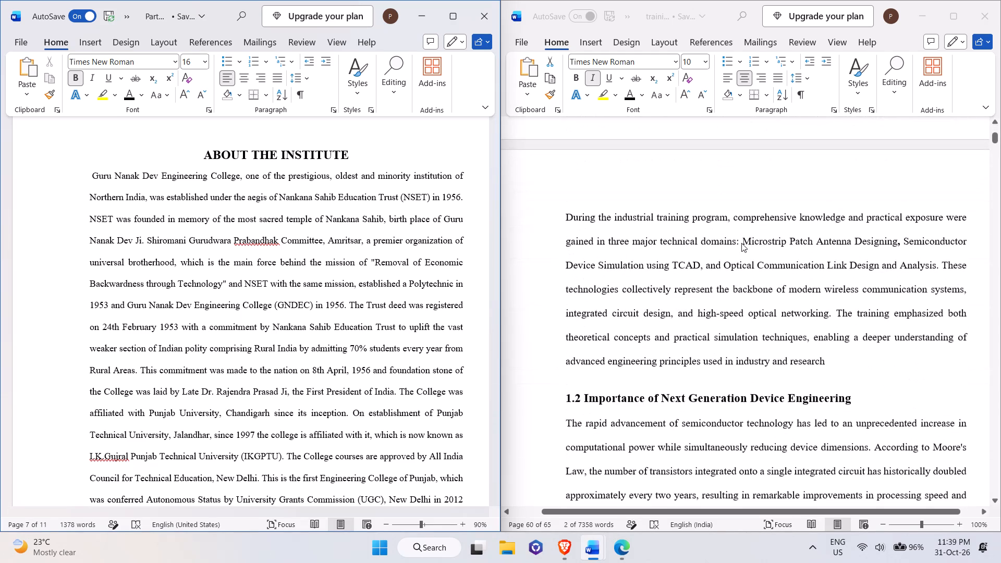
Check the contents of the TR103 (editable) folder on the Desktop and put its window away.
{"action": "double_click", "coordinate": [64, 353]}
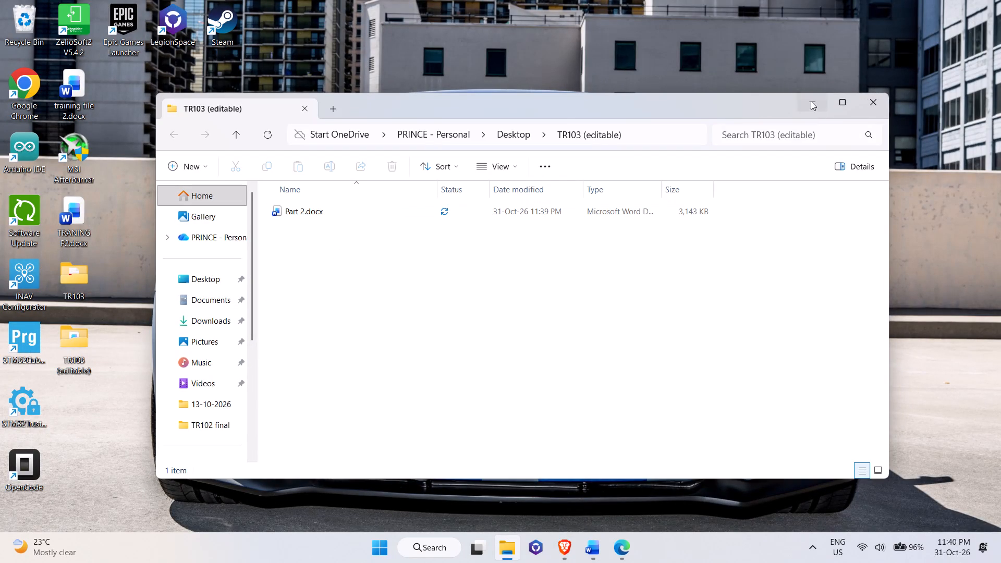
{"action": "left_click", "coordinate": [811, 101]}
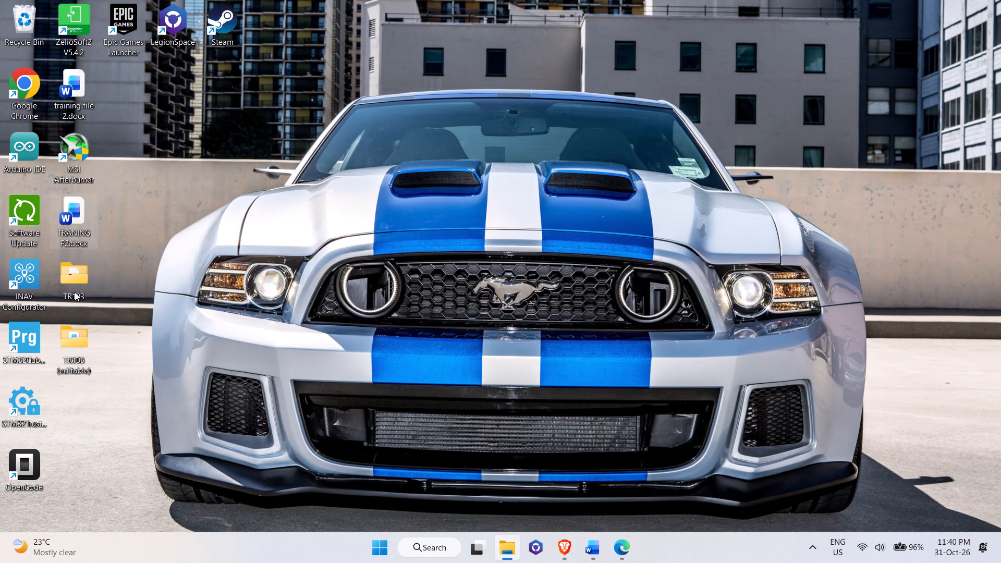
Copy Part 3.pdf from the TR103 folder into the TR103 (editable) folder.
{"action": "double_click", "coordinate": [75, 293]}
{"action": "left_click", "coordinate": [401, 261]}
{"action": "left_click", "coordinate": [398, 251]}
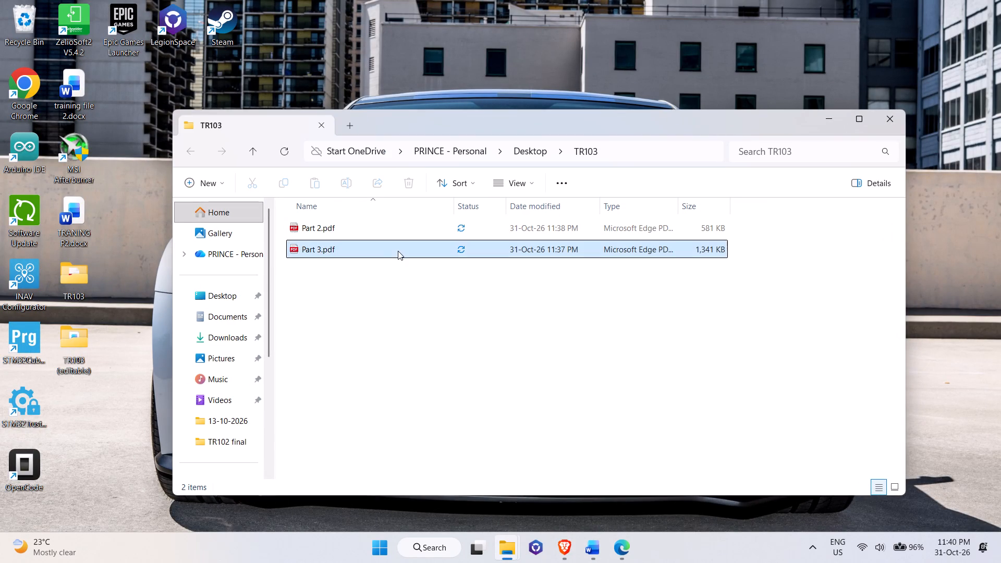
{"action": "key", "text": "ctrl+c"}
{"action": "double_click", "coordinate": [90, 338]}
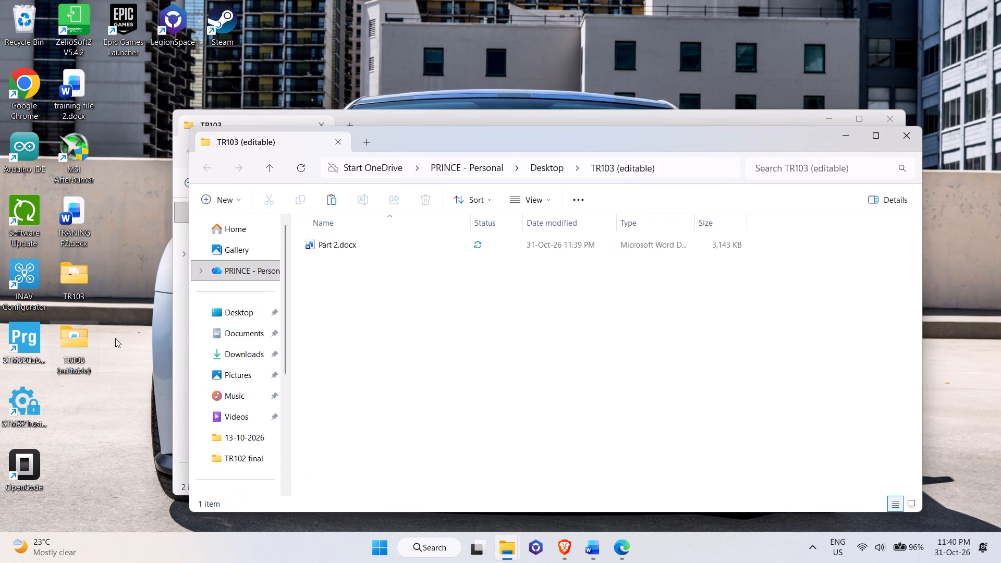
{"action": "left_click", "coordinate": [426, 317]}
{"action": "key", "text": "ctrl+v"}
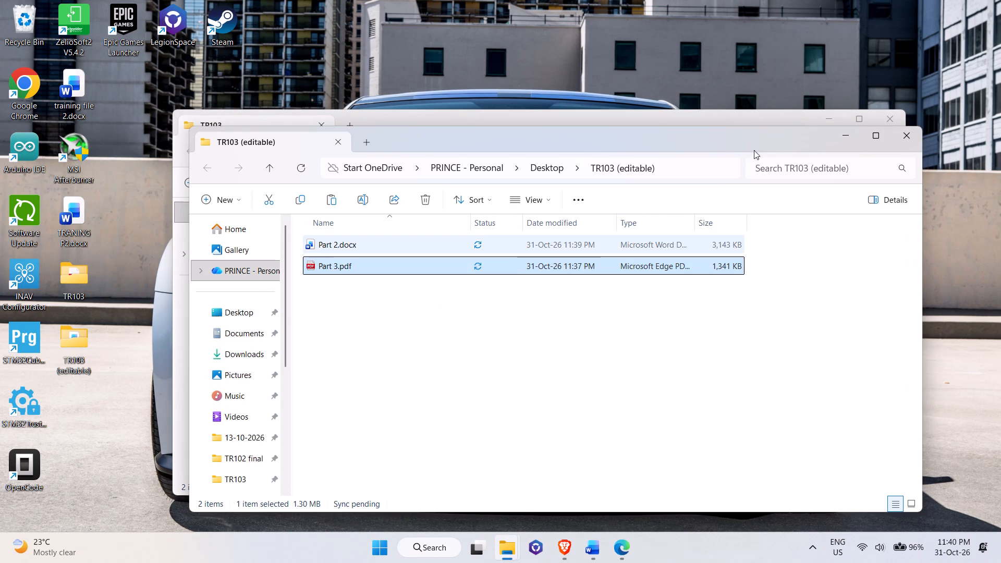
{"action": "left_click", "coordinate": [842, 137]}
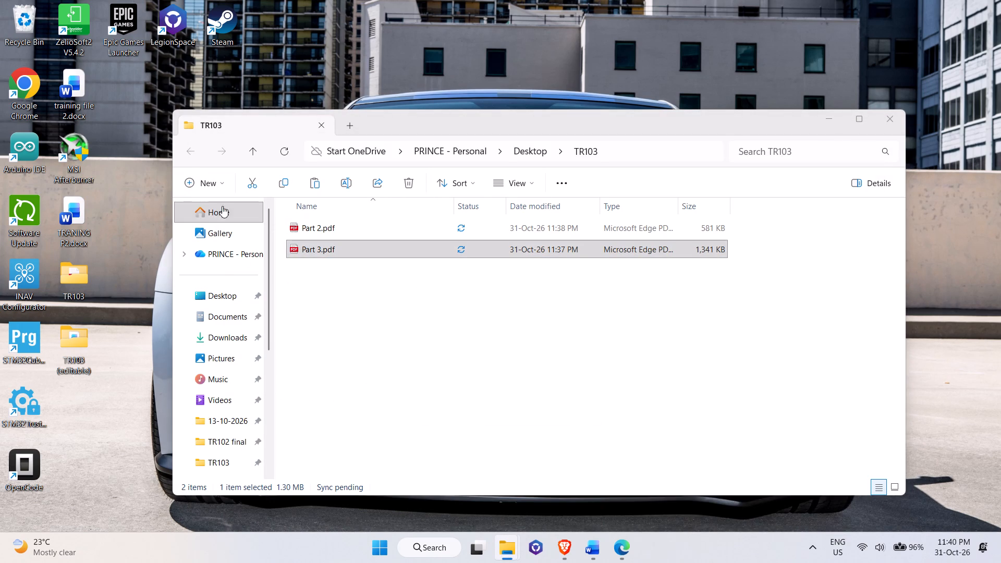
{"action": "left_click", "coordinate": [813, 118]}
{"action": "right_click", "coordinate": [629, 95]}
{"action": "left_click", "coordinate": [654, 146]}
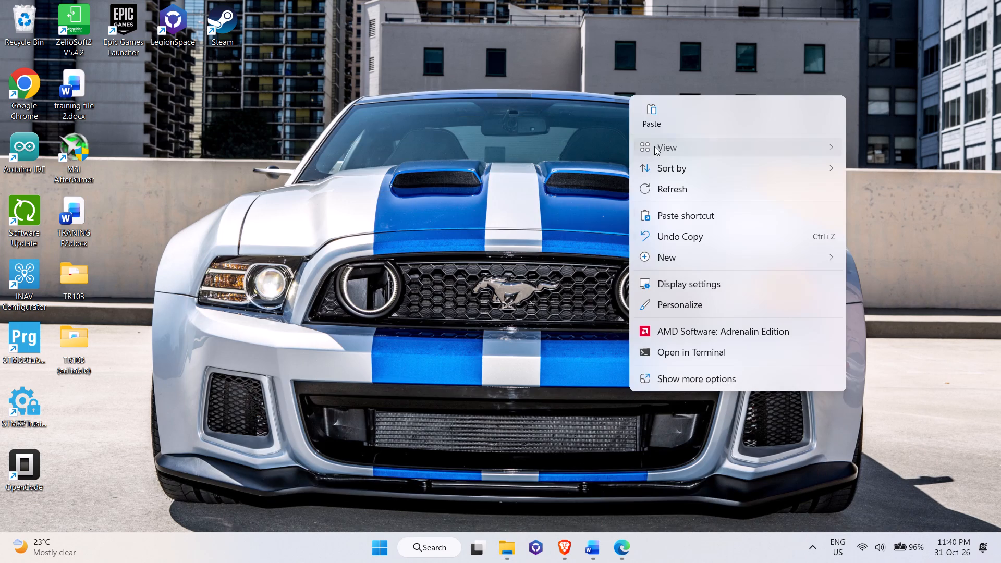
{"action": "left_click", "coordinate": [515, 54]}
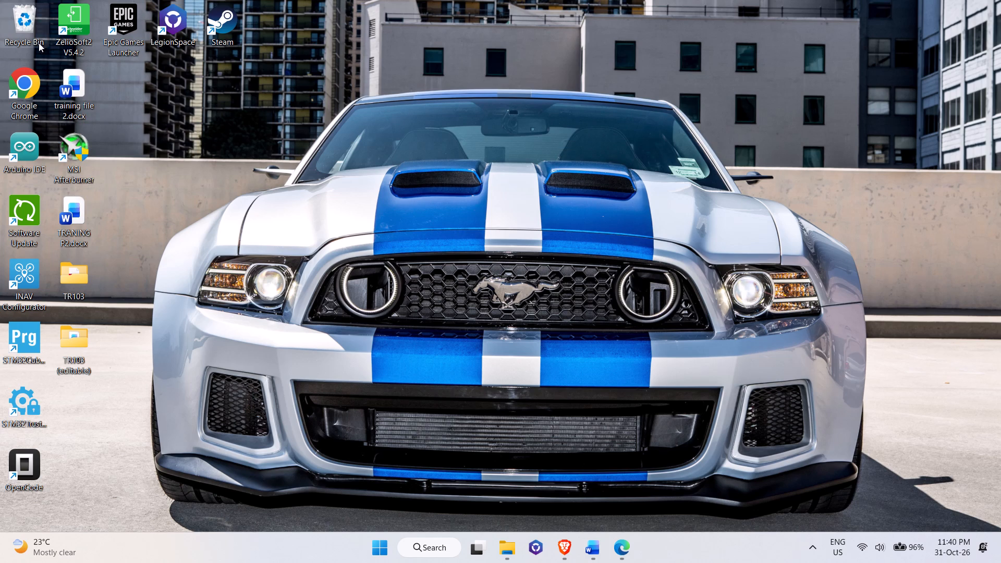
Open SEMINAR FRONT912.docx from New Volume (D:) in a maximized window and look over its cover page.
{"action": "left_click", "coordinate": [514, 546]}
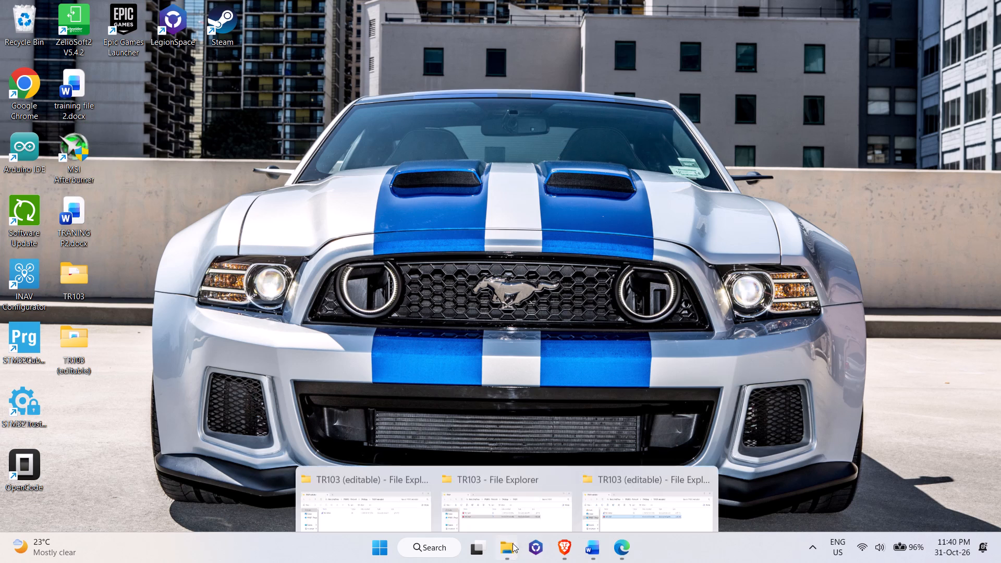
{"action": "left_click", "coordinate": [349, 460]}
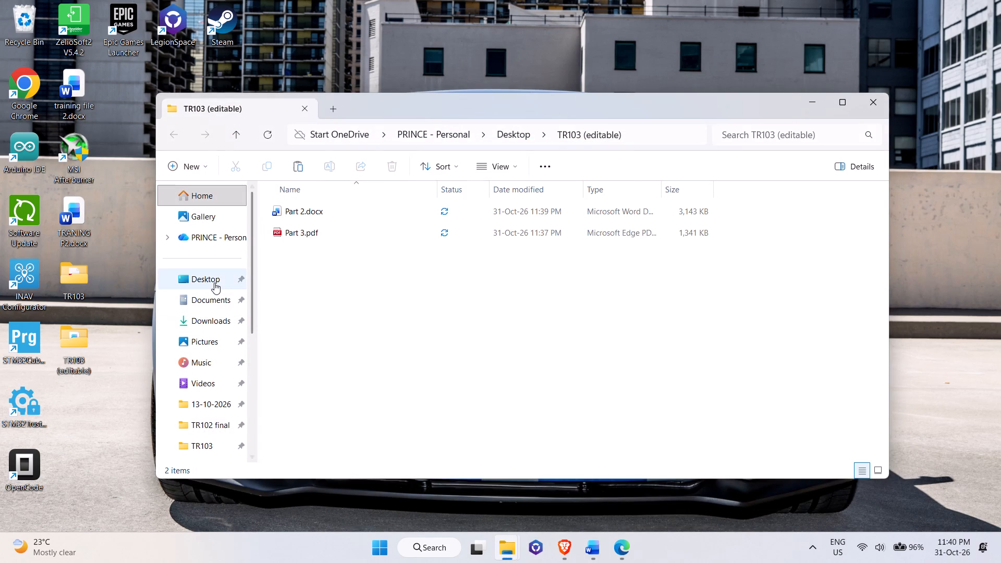
{"action": "left_click", "coordinate": [214, 283]}
{"action": "scroll", "coordinate": [214, 283], "scroll_direction": "down", "scroll_amount": 6}
{"action": "left_click", "coordinate": [203, 277]}
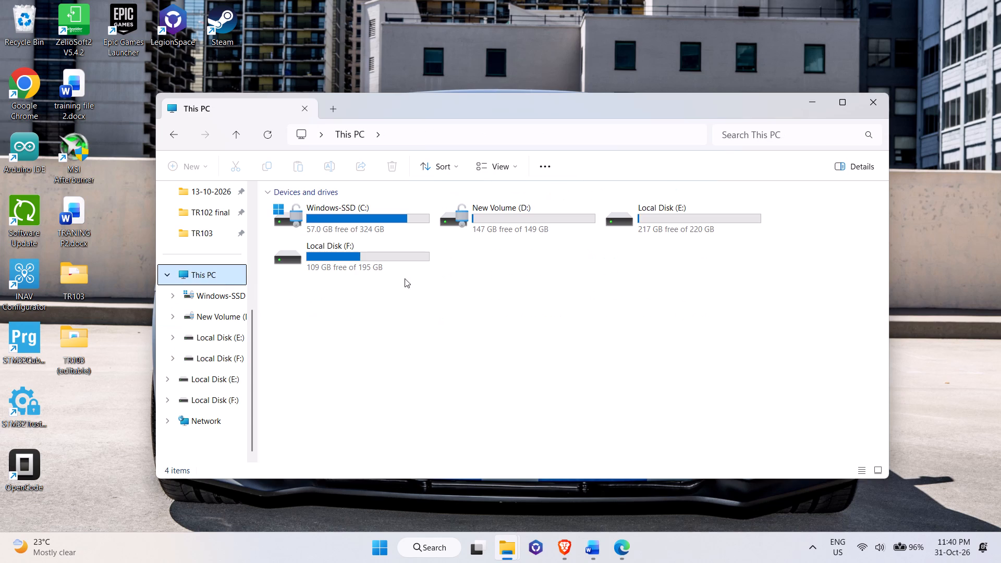
{"action": "double_click", "coordinate": [508, 222]}
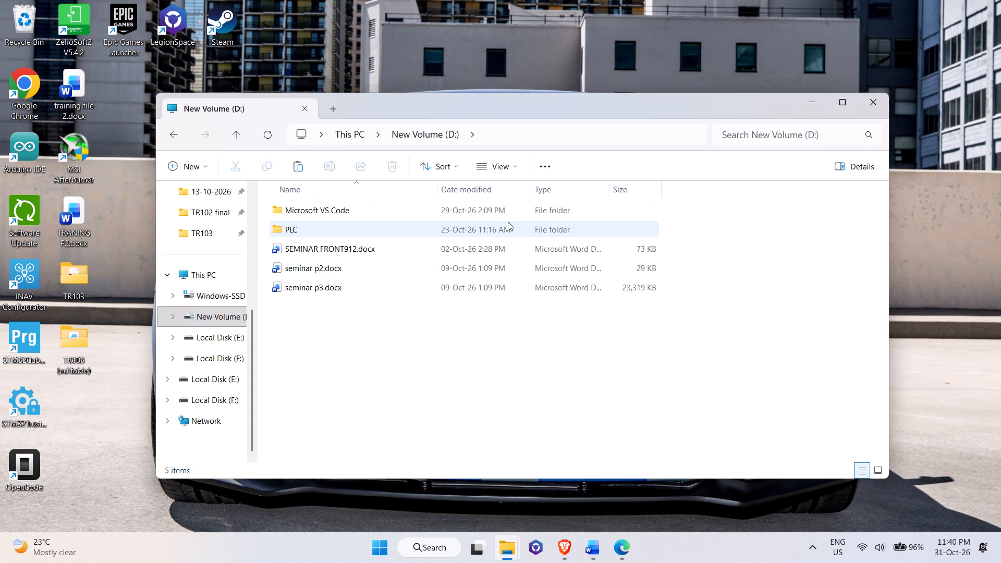
{"action": "double_click", "coordinate": [394, 244]}
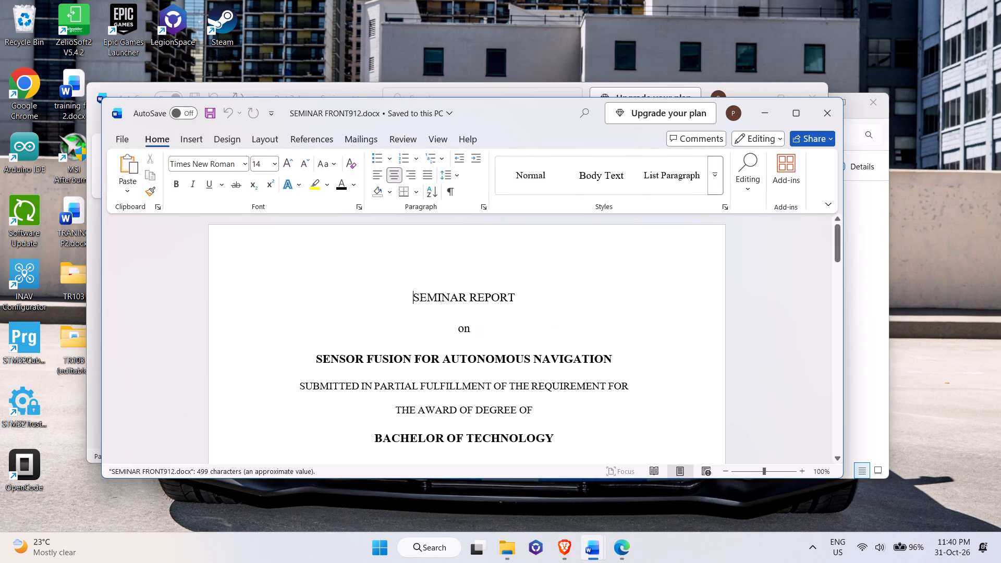
{"action": "left_click", "coordinate": [807, 107]}
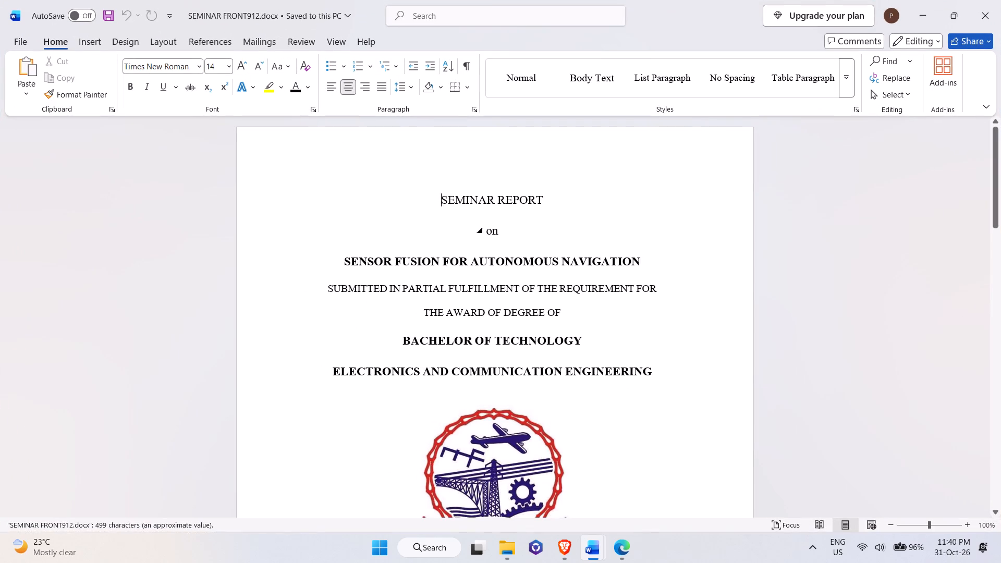
{"action": "scroll", "coordinate": [471, 246], "scroll_direction": "down", "scroll_amount": 11}
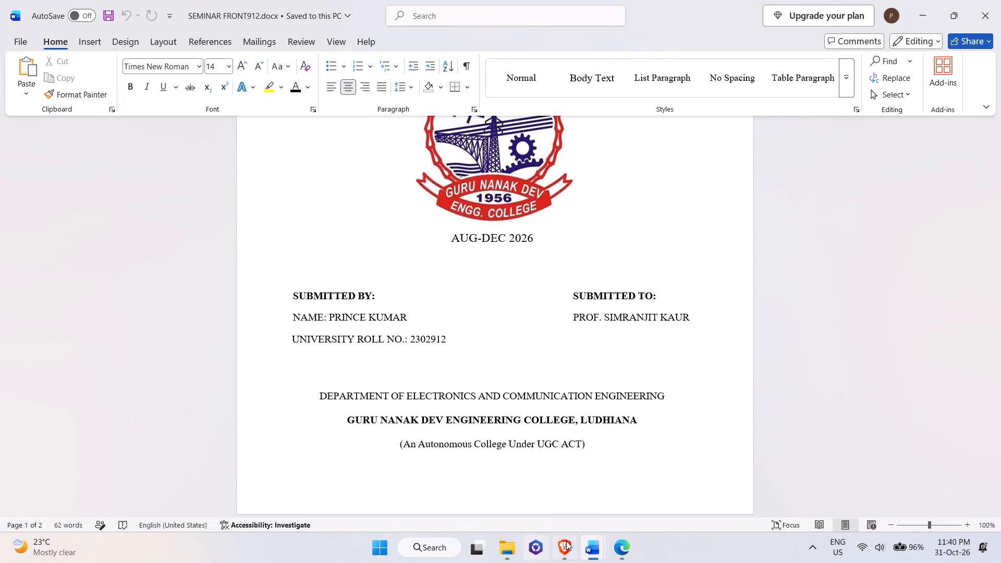
Close the TR103 and TR103 (editable) folder windows.
{"action": "left_click", "coordinate": [508, 547]}
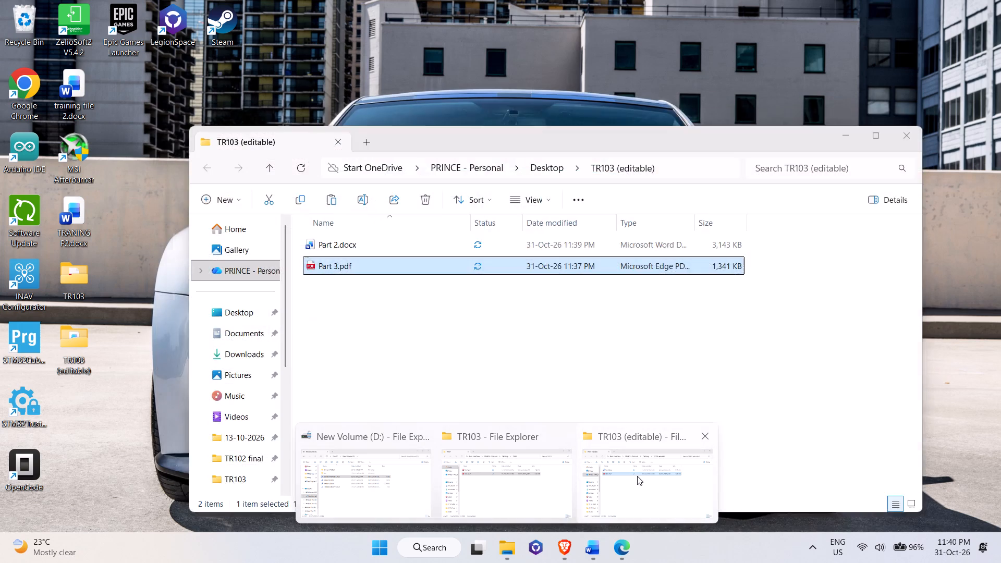
{"action": "left_click", "coordinate": [568, 435]}
{"action": "left_click", "coordinate": [635, 432]}
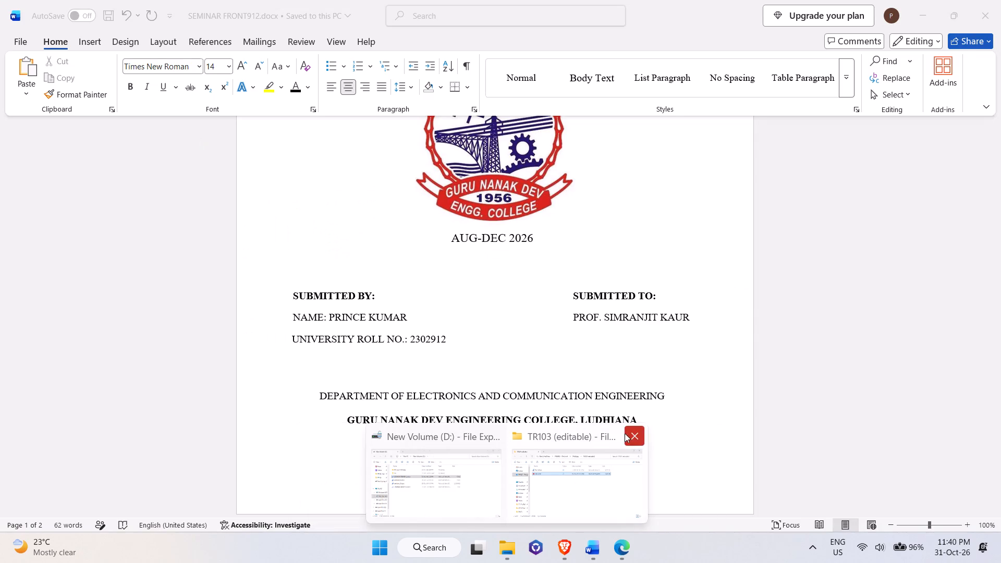
Search Local Disk (F:) for tr102, open TR 901 PART 1.pdf from the TR102 final folder and review its cover page.
{"action": "left_click", "coordinate": [468, 481]}
{"action": "left_click", "coordinate": [226, 313]}
{"action": "left_click", "coordinate": [220, 405]}
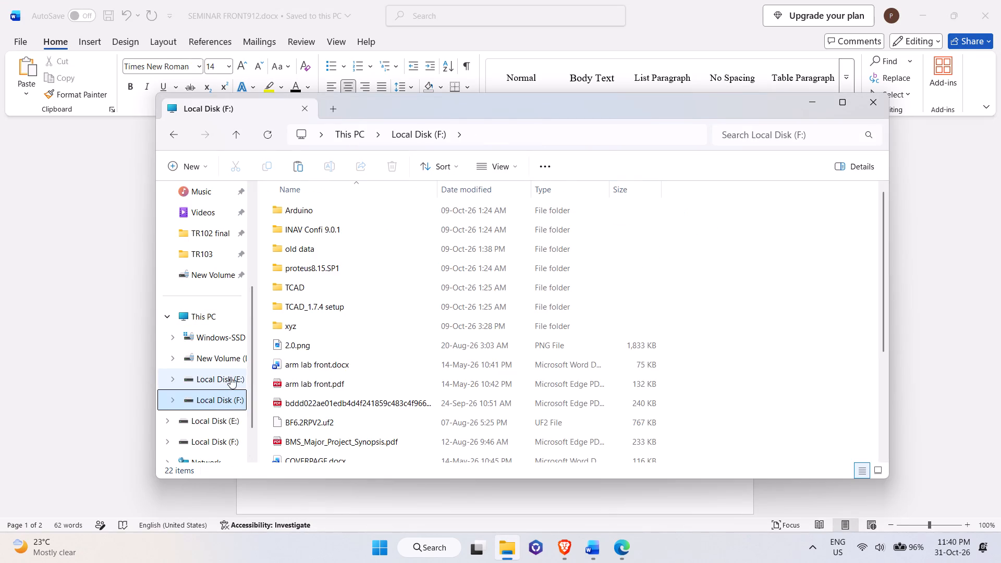
{"action": "left_click", "coordinate": [230, 377]}
{"action": "left_click", "coordinate": [236, 402]}
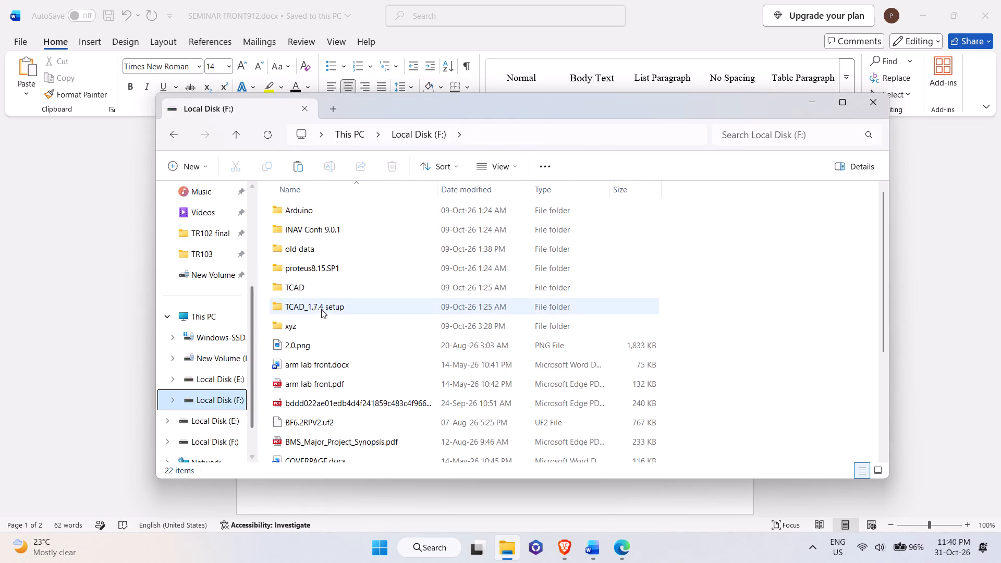
{"action": "left_click", "coordinate": [821, 136]}
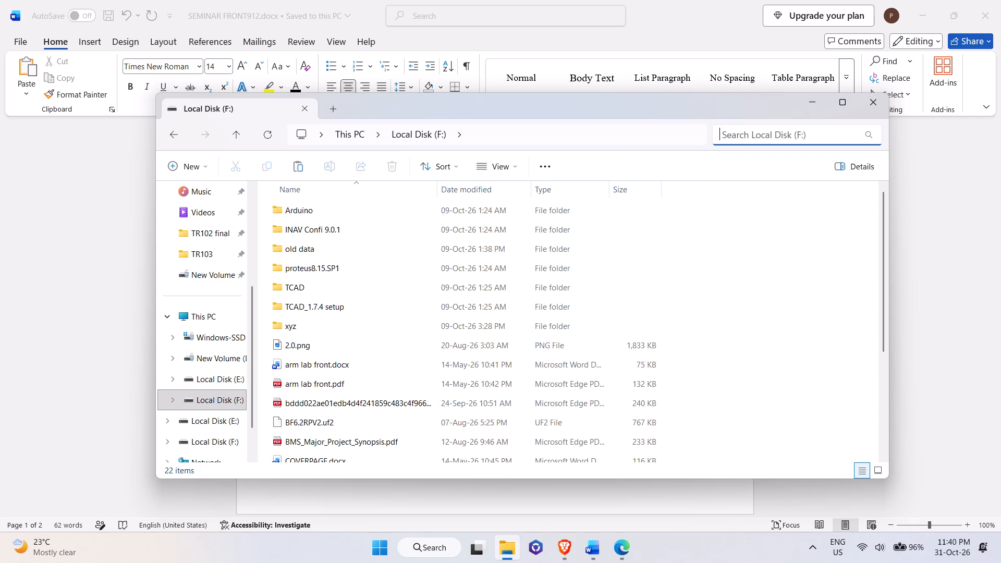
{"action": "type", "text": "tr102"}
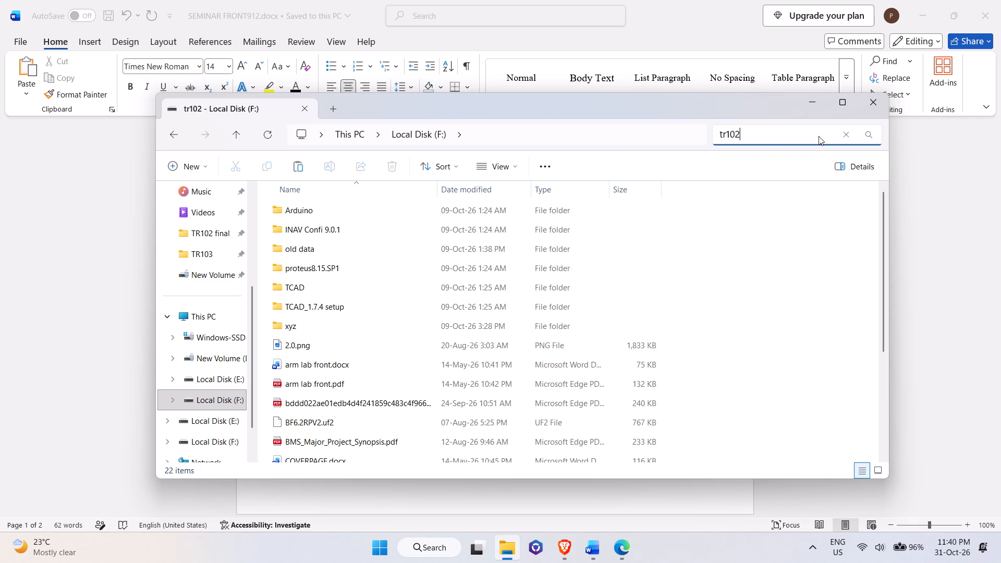
{"action": "double_click", "coordinate": [547, 194]}
{"action": "double_click", "coordinate": [450, 207]}
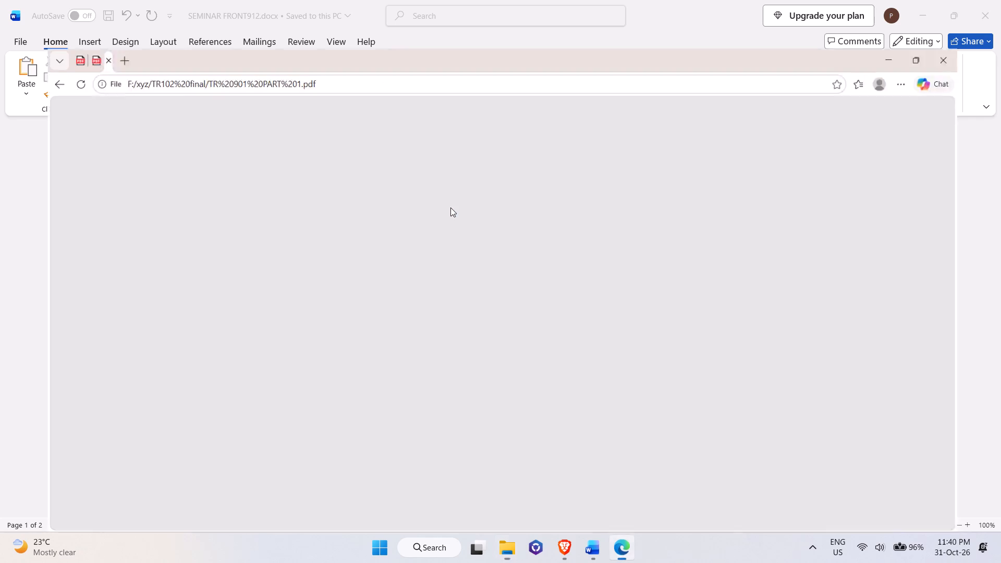
{"action": "scroll", "coordinate": [491, 245], "scroll_direction": "up", "scroll_amount": 11}
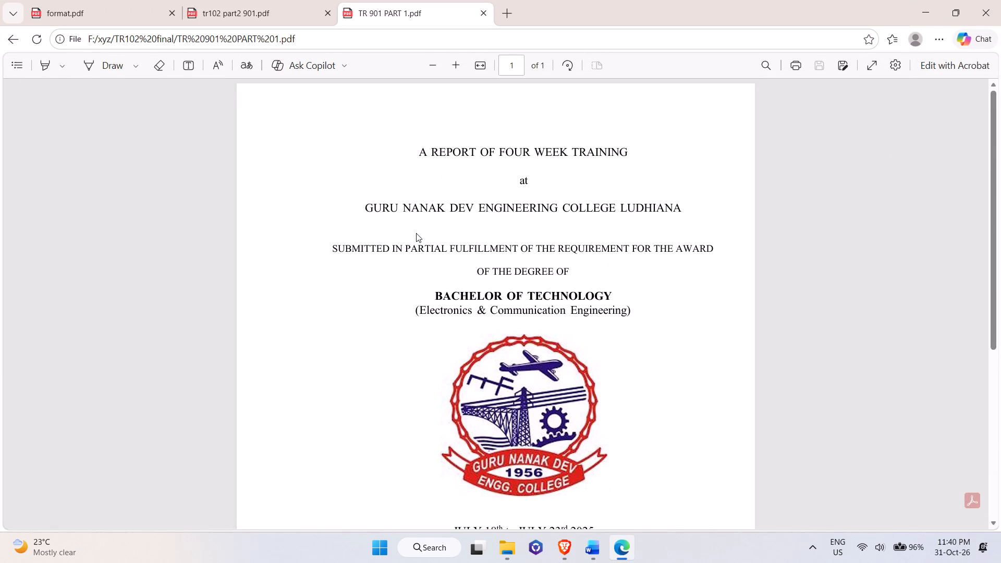
{"action": "scroll", "coordinate": [418, 232], "scroll_direction": "down", "scroll_amount": 6}
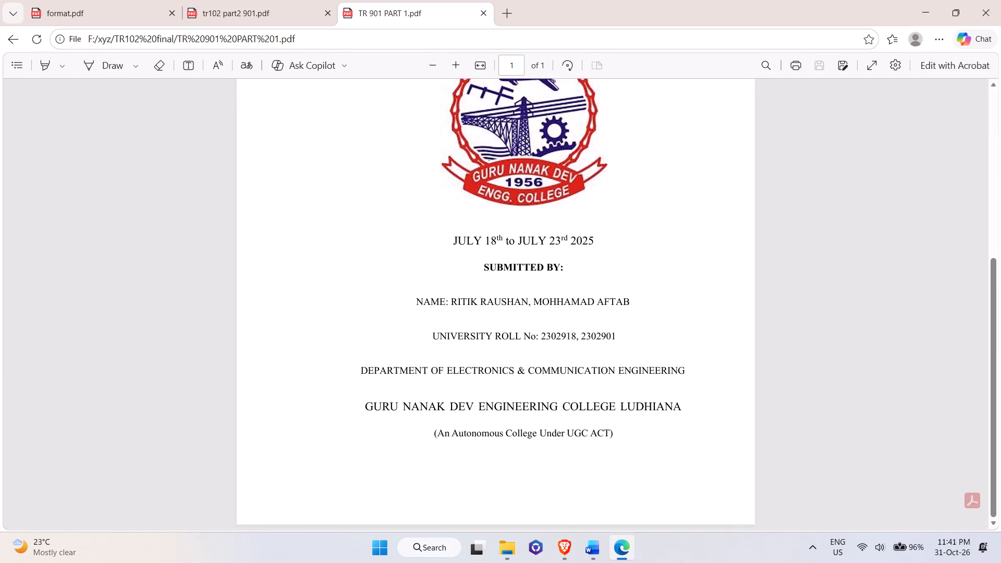
{"action": "scroll", "coordinate": [578, 303], "scroll_direction": "up", "scroll_amount": 10}
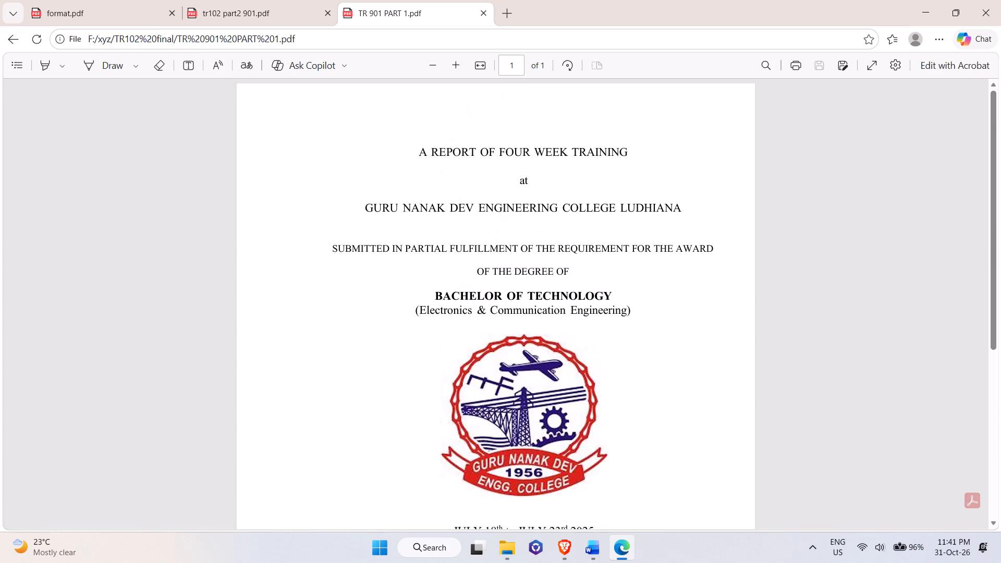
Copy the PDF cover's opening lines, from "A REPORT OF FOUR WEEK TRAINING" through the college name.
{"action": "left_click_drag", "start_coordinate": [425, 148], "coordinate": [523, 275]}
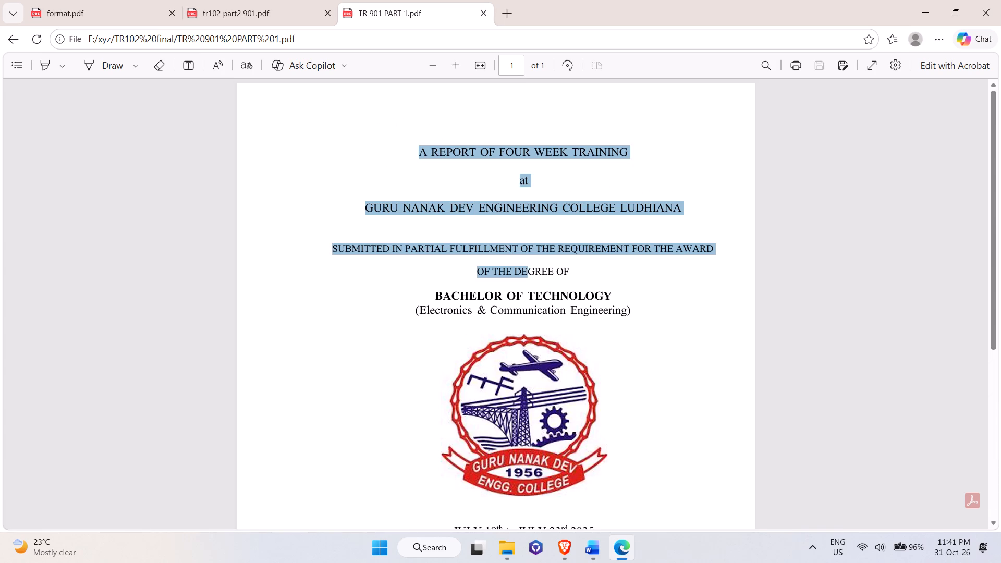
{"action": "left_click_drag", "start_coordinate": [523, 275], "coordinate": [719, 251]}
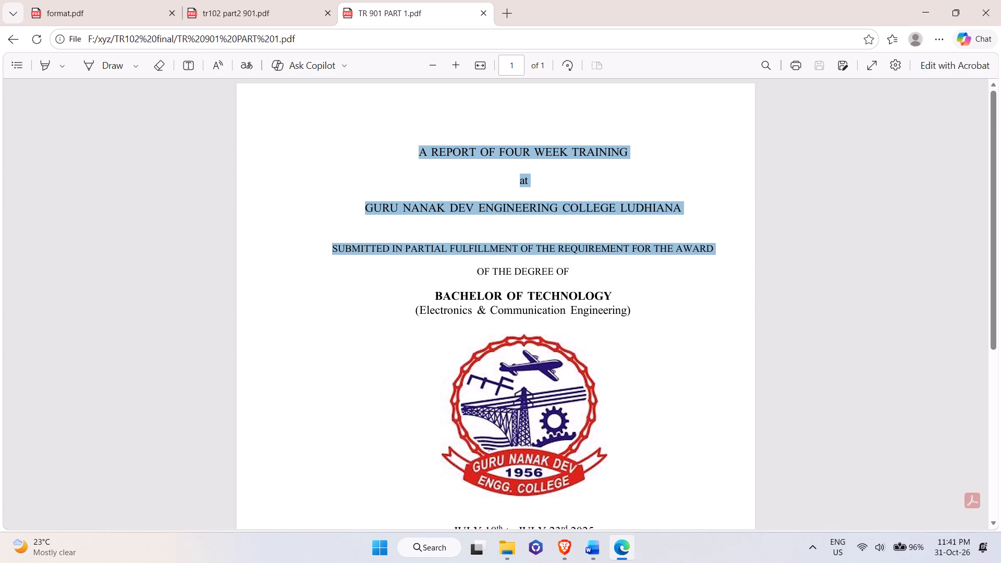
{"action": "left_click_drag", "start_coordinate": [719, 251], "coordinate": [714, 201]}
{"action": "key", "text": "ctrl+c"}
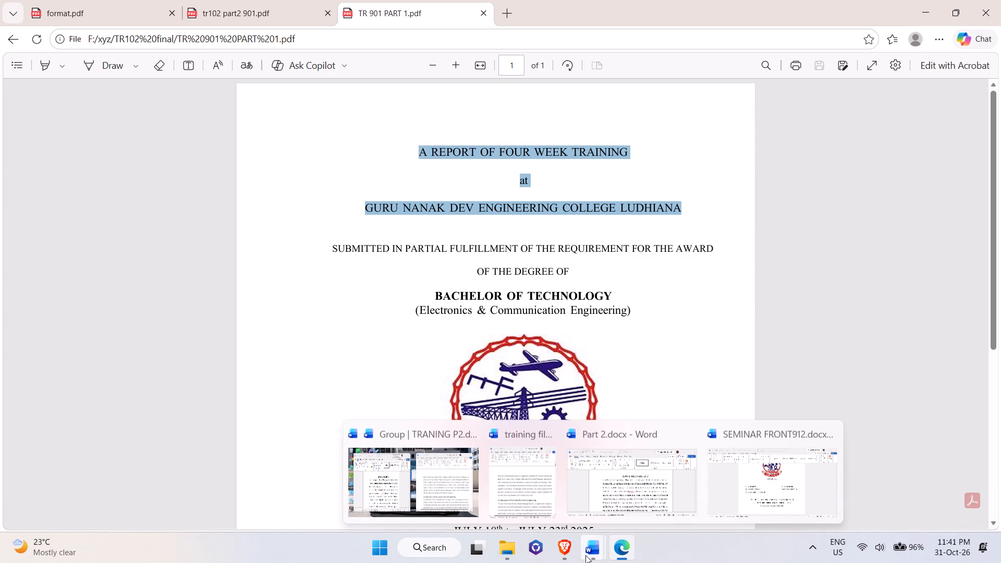
Close the training report and Part 2 Word documents and bring up the cover page of SEMINAR FRONT912.docx.
{"action": "left_click", "coordinate": [551, 439]}
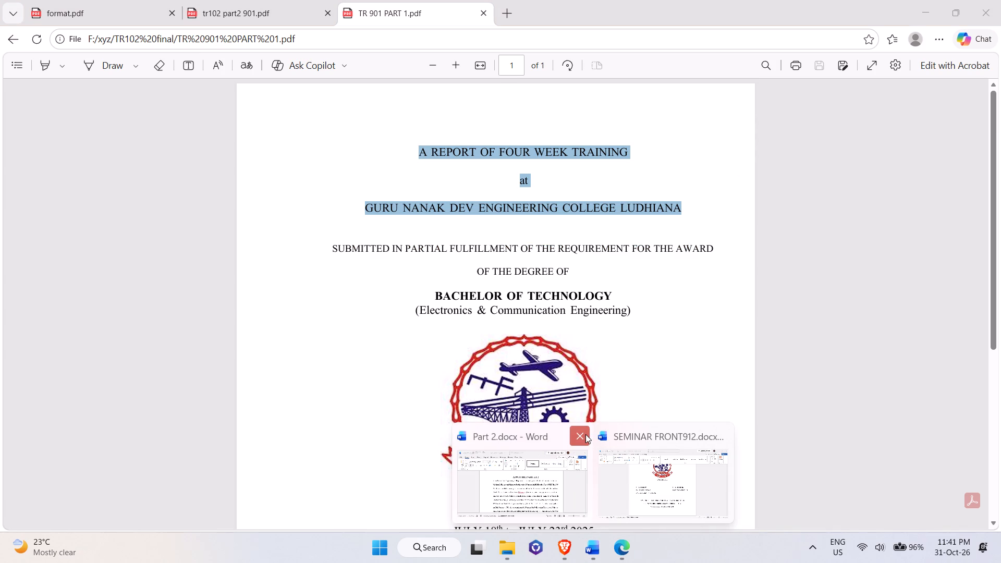
{"action": "left_click", "coordinate": [585, 434]}
{"action": "left_click", "coordinate": [573, 478]}
{"action": "scroll", "coordinate": [550, 292], "scroll_direction": "up", "scroll_amount": 14}
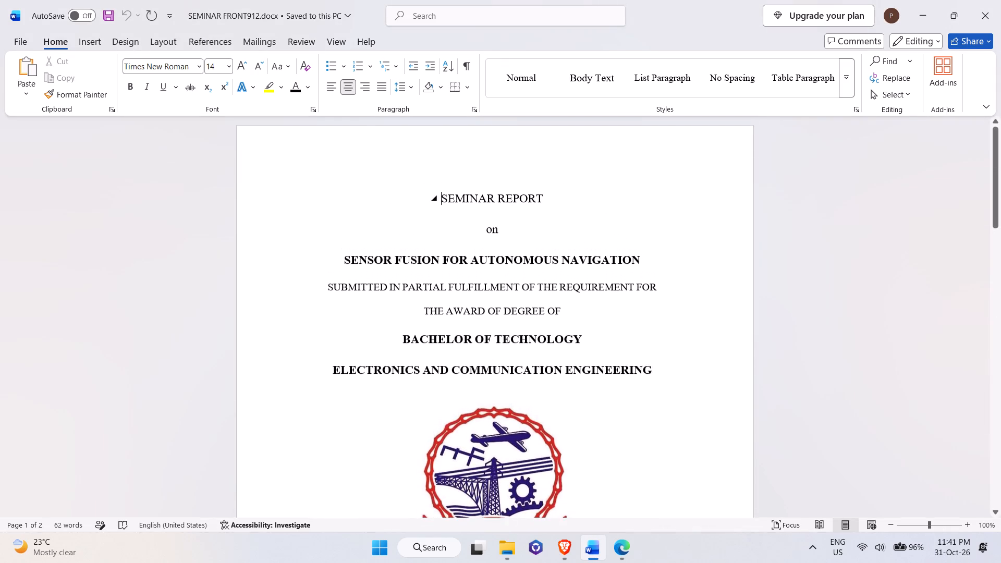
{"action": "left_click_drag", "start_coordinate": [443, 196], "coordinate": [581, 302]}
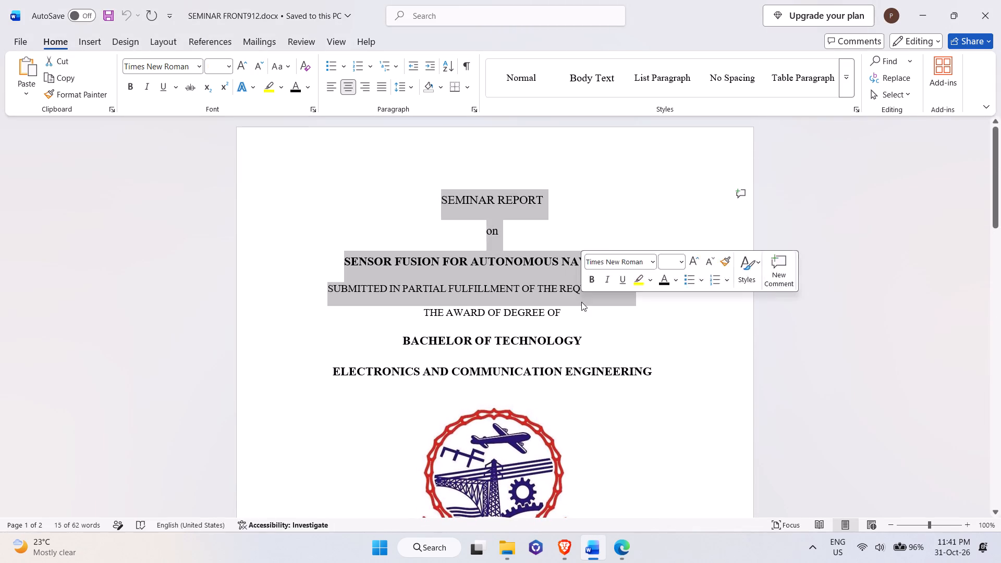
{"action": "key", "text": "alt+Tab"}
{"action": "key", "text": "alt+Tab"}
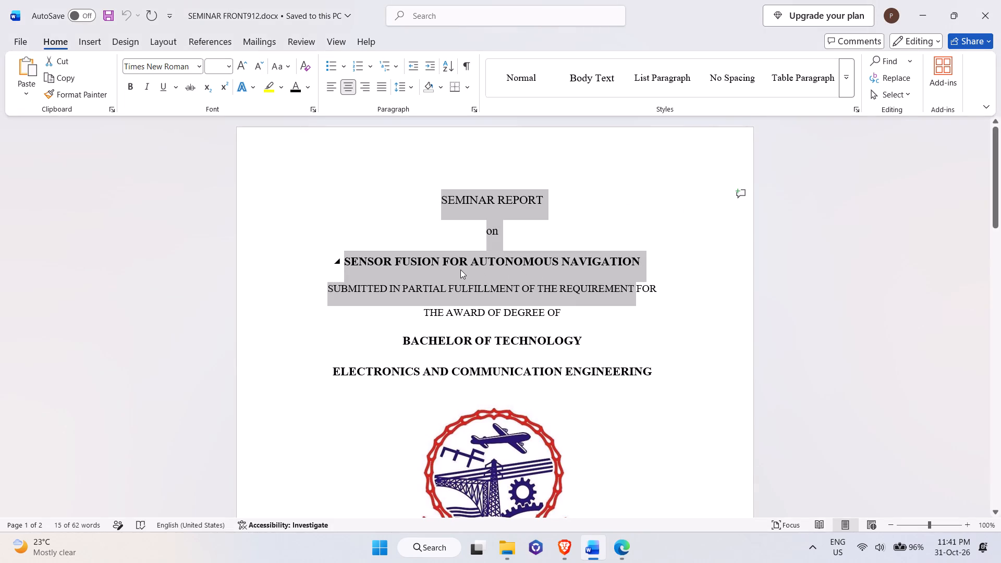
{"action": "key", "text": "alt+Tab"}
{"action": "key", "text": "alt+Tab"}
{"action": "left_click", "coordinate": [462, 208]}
Replace the seminar cover's heading block above the logo with the text from "A REPORT OF FOUR WEEK TRAINING" to "(Electronics & Communication Engineering)" copied from TR 901 PART 1.pdf.
{"action": "left_click_drag", "start_coordinate": [444, 198], "coordinate": [618, 385]}
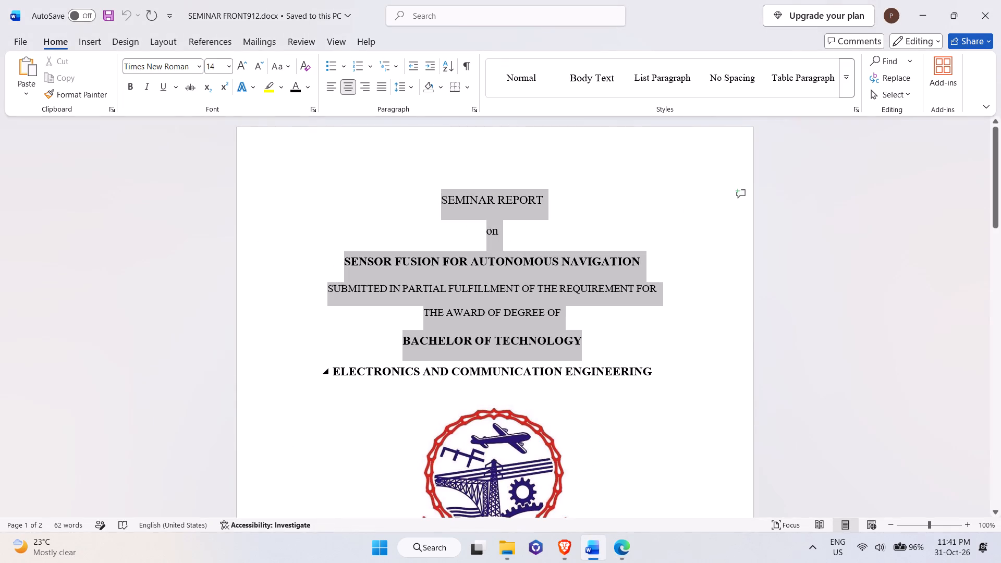
{"action": "left_click_drag", "start_coordinate": [618, 385], "coordinate": [624, 388]}
{"action": "key", "text": "ctrl+c"}
{"action": "key", "text": "alt+Tab"}
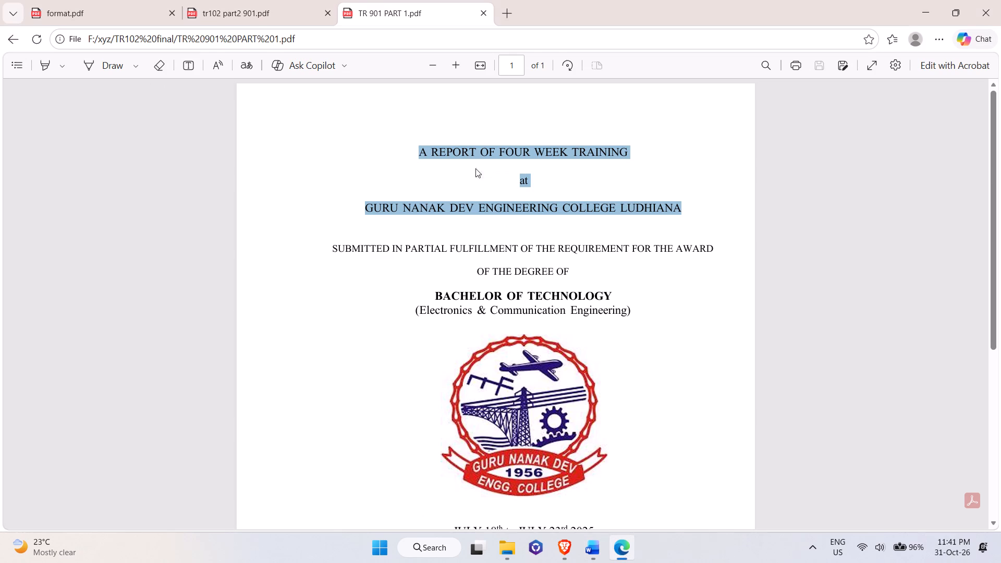
{"action": "left_click", "coordinate": [421, 151]}
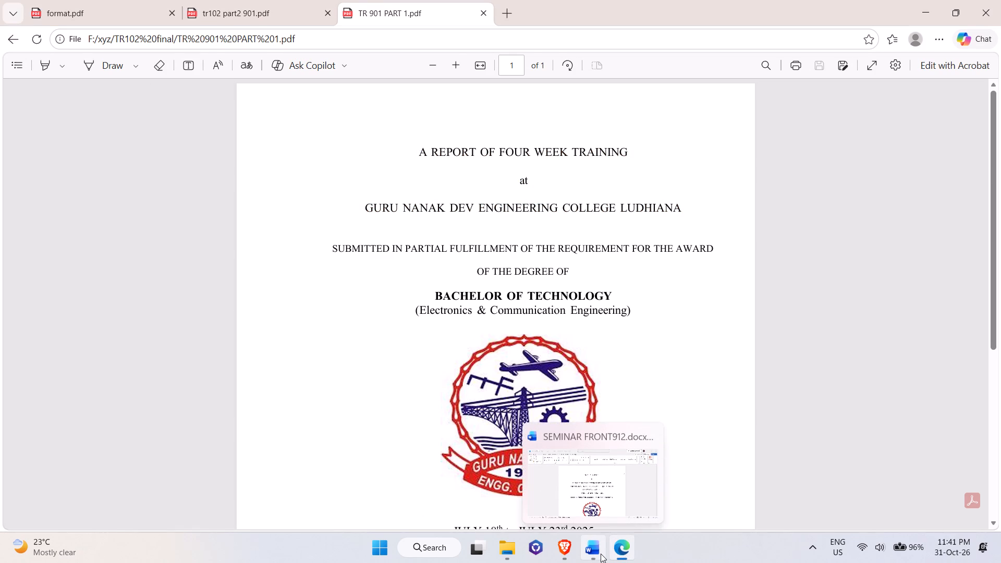
{"action": "left_click", "coordinate": [570, 486]}
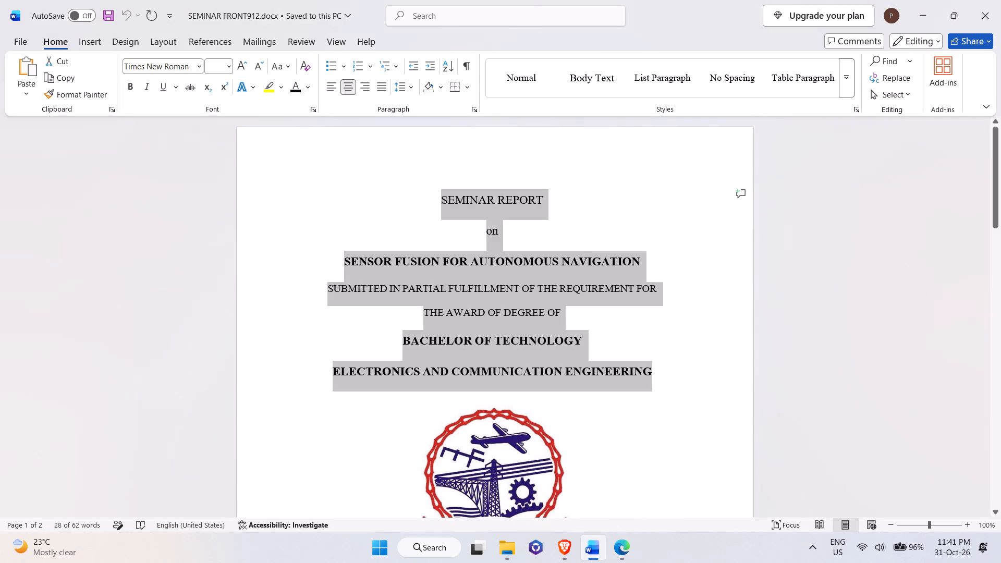
{"action": "left_click", "coordinate": [621, 544]}
{"action": "left_click", "coordinate": [536, 278]}
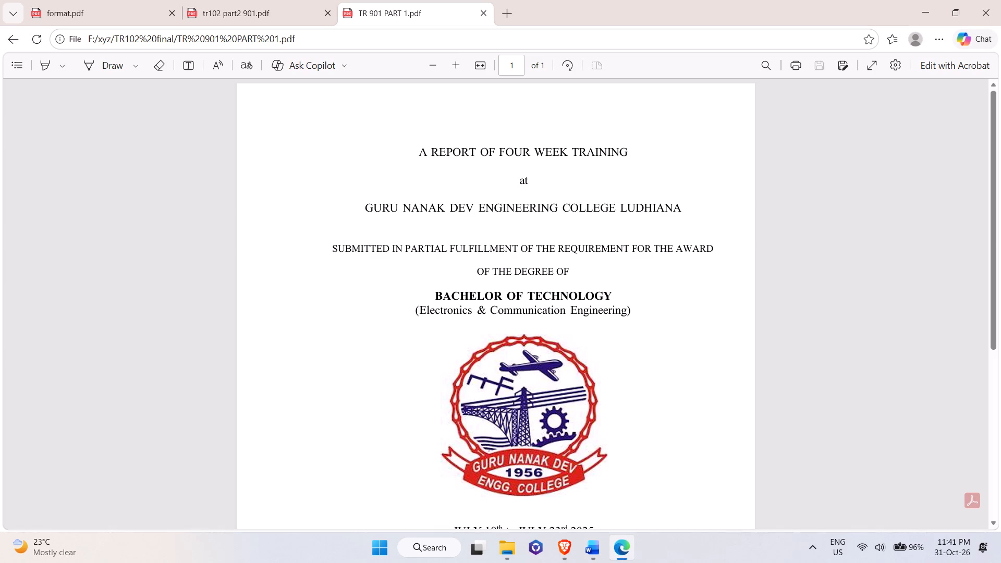
{"action": "left_click_drag", "start_coordinate": [420, 150], "coordinate": [634, 307]}
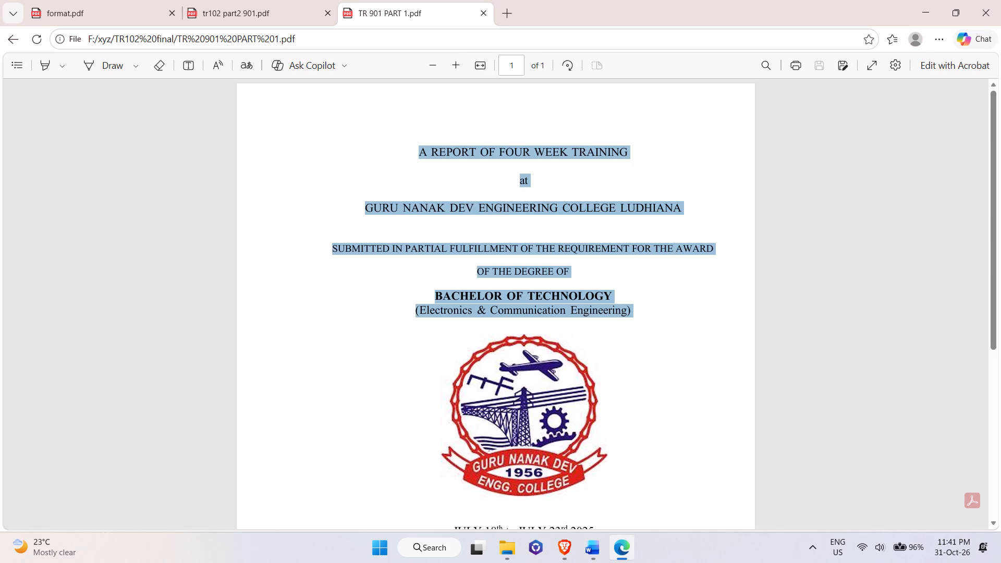
{"action": "key", "text": "ctrl+c"}
{"action": "key", "text": "alt+Tab"}
{"action": "key", "text": "ctrl+v"}
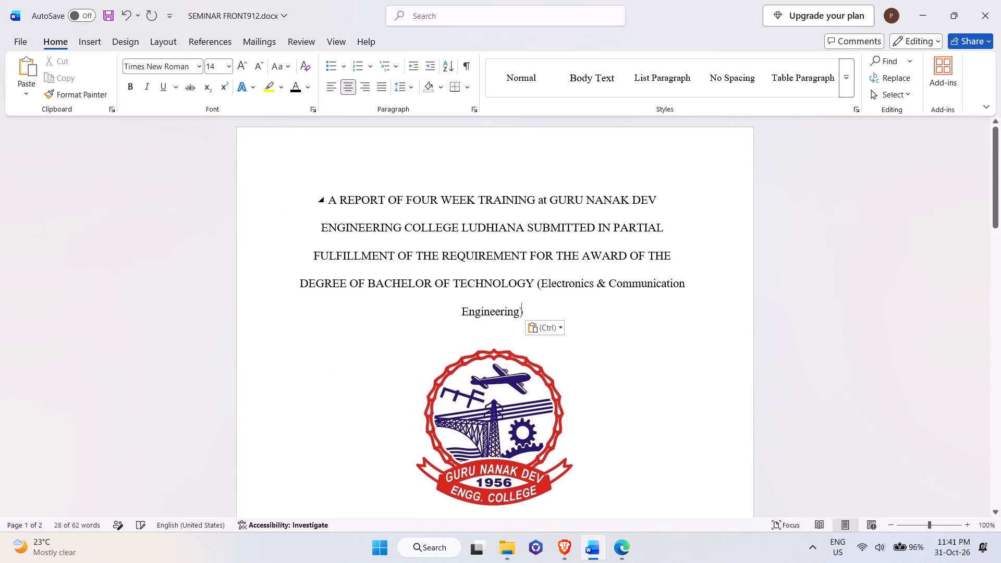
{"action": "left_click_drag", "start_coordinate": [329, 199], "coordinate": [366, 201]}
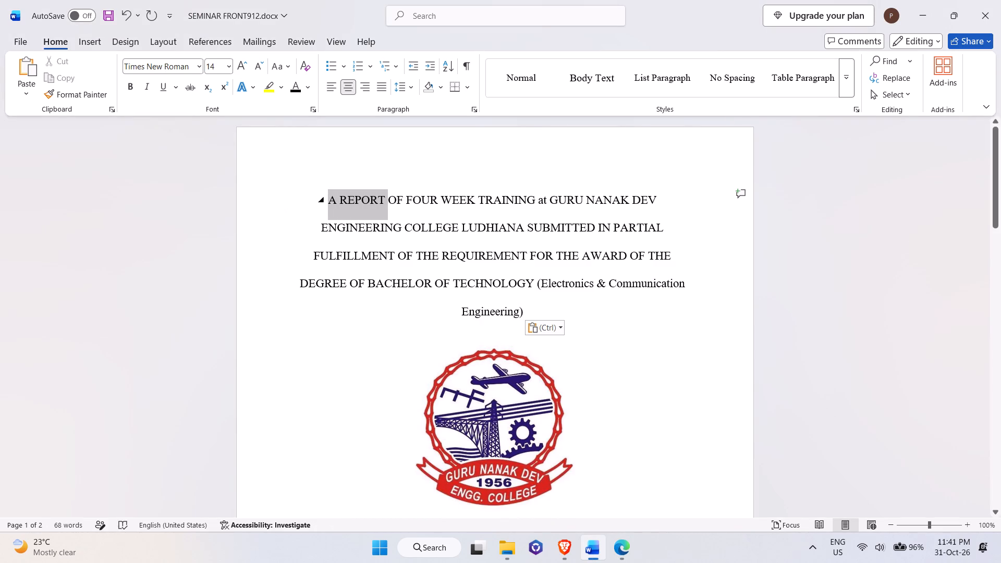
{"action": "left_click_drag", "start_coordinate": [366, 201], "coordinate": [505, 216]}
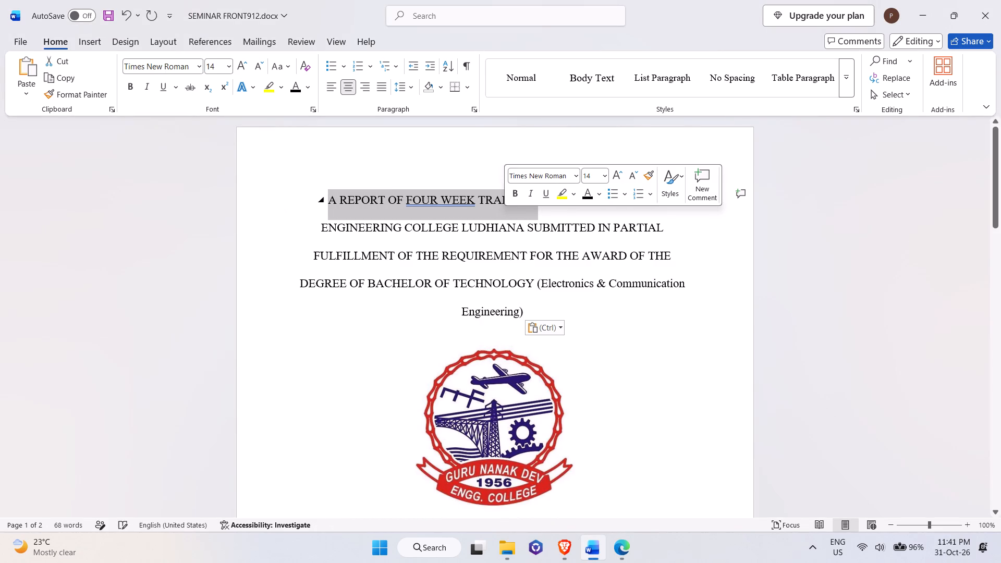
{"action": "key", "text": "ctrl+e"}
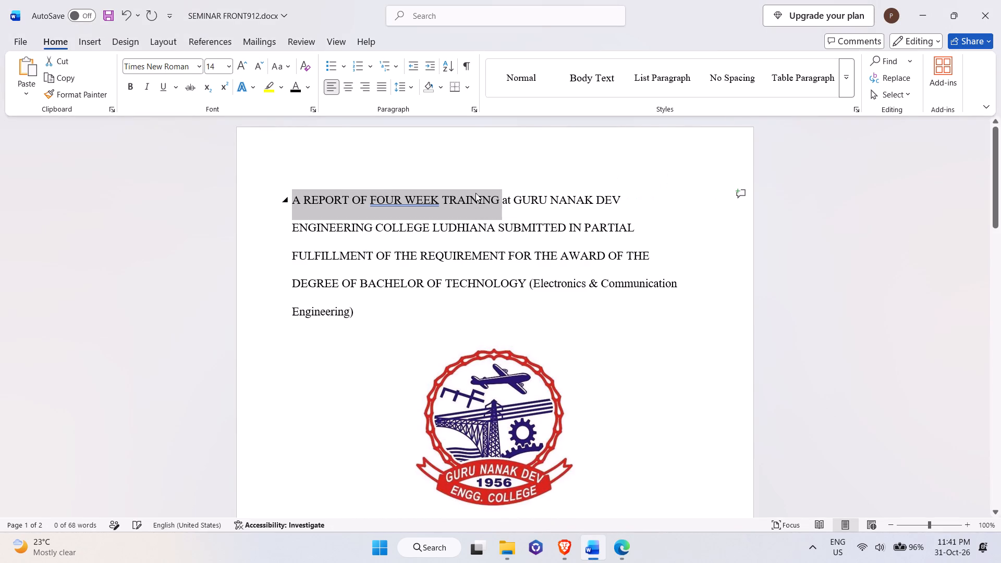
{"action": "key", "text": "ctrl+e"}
Break the pasted cover heading into separate lines after "TRAINING", after "at" and before "SUBMITTED IN PARTIAL FULFILLMENT".
{"action": "left_click", "coordinate": [535, 199]}
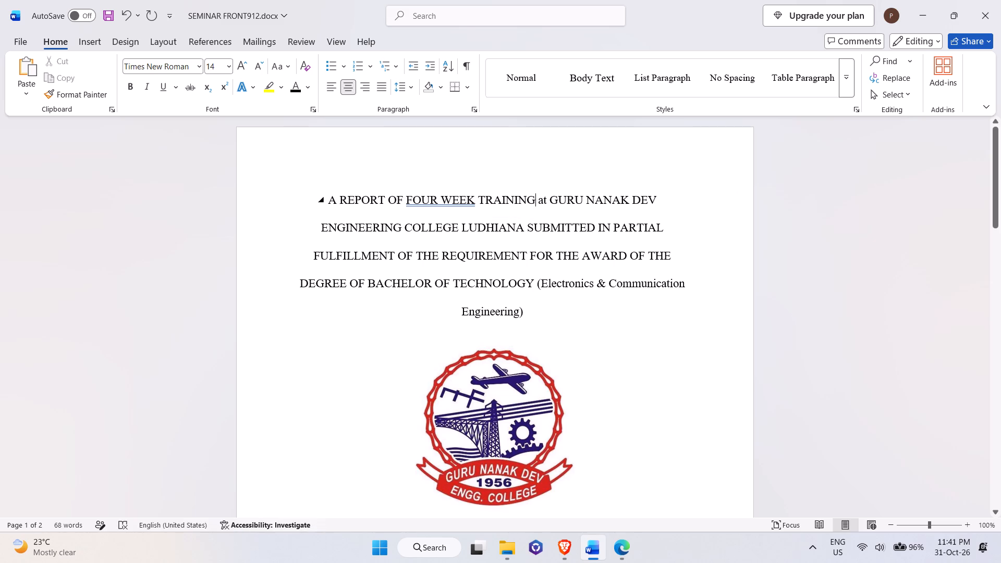
{"action": "key", "text": "Return"}
{"action": "key", "text": "Right"}
{"action": "key", "text": "Right"}
{"action": "key", "text": "Right"}
{"action": "key", "text": "Return"}
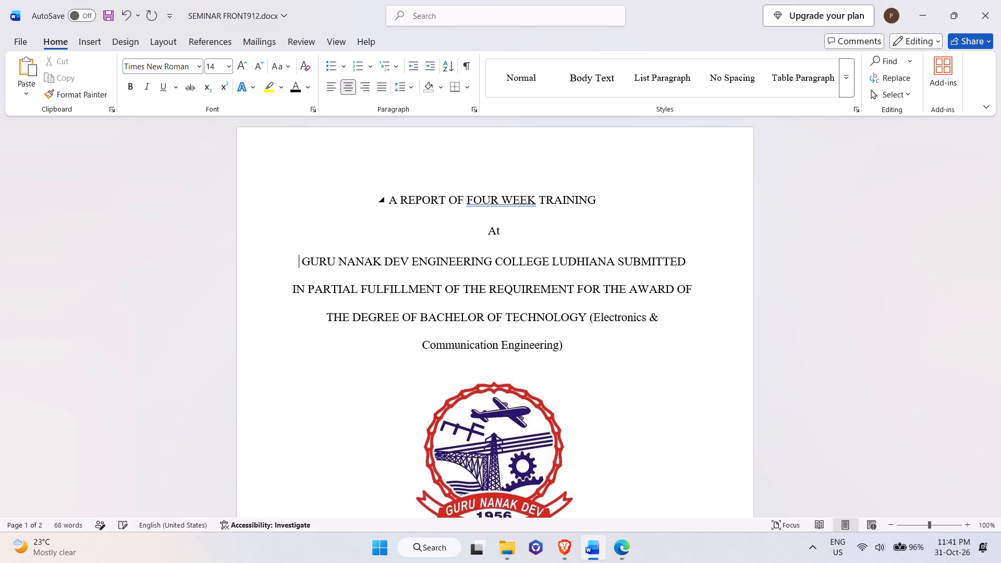
{"action": "left_click", "coordinate": [615, 267]}
{"action": "key", "text": "Return"}
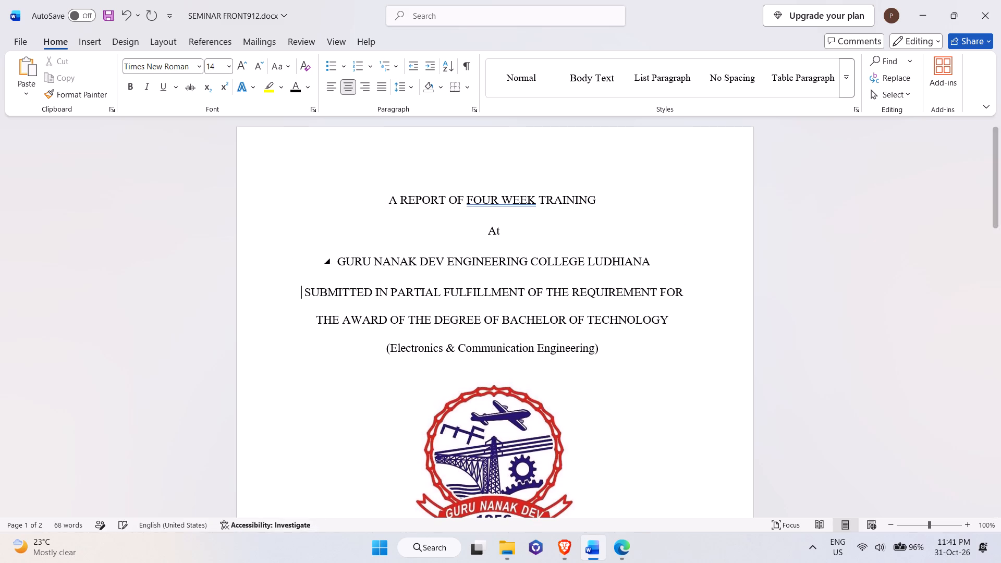
Close tr102 part2 901.pdf in the browser and examine the sample title page in format.pdf for the cover layout.
{"action": "key", "text": "alt+Tab"}
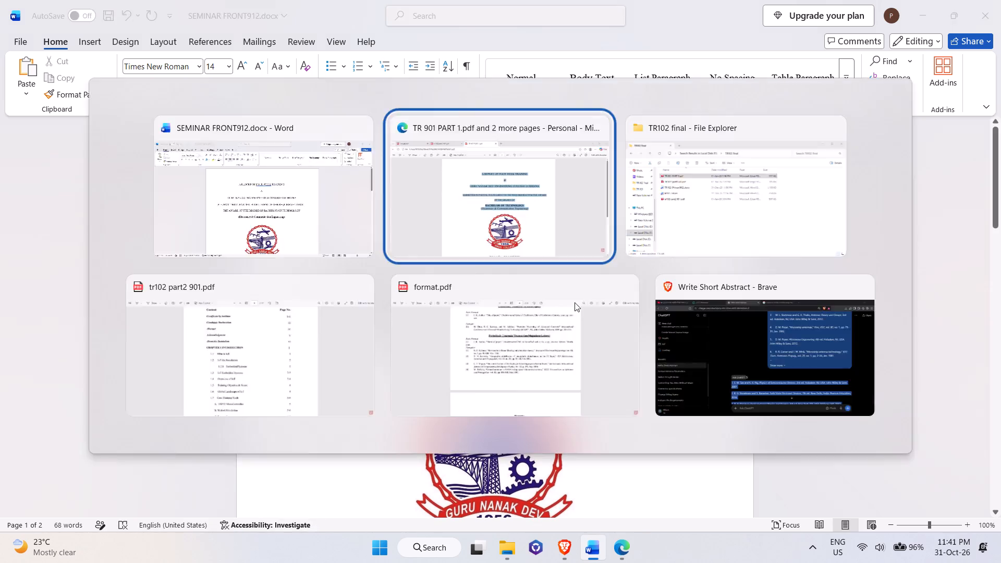
{"action": "key", "text": "alt+Tab"}
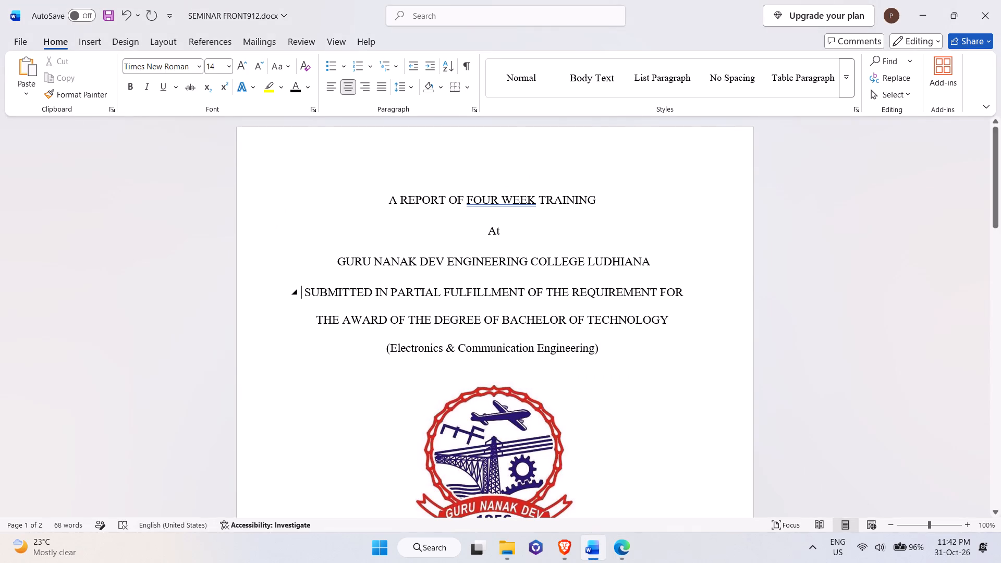
{"action": "key", "text": "alt+Tab"}
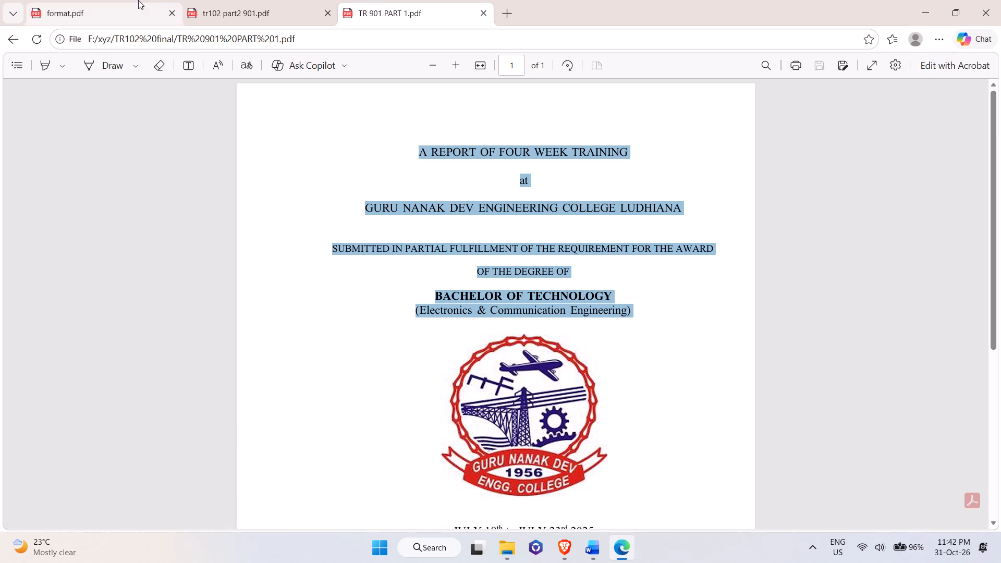
{"action": "left_click", "coordinate": [332, 14]}
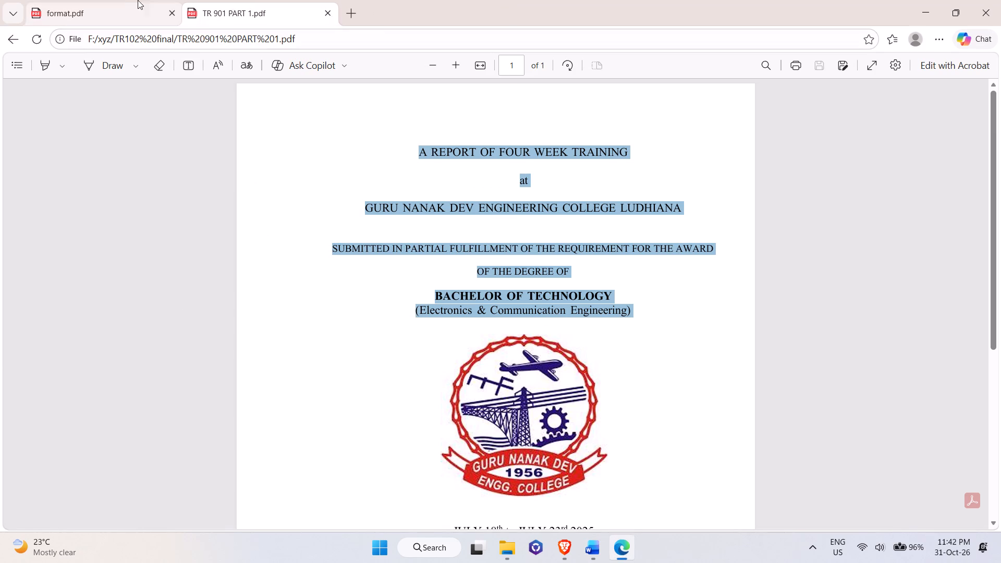
{"action": "left_click", "coordinate": [128, 0]}
{"action": "scroll", "coordinate": [515, 256], "scroll_direction": "up", "scroll_amount": 20}
{"action": "scroll", "coordinate": [515, 256], "scroll_direction": "up", "scroll_amount": 20}
{"action": "scroll", "coordinate": [515, 256], "scroll_direction": "up", "scroll_amount": 15}
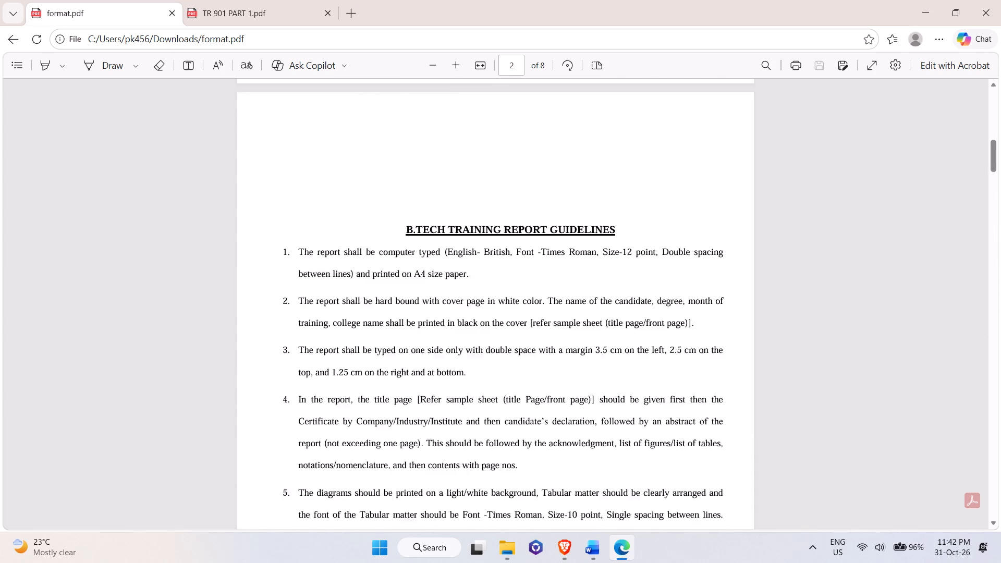
{"action": "scroll", "coordinate": [529, 303], "scroll_direction": "up", "scroll_amount": 20}
{"action": "scroll", "coordinate": [529, 303], "scroll_direction": "up", "scroll_amount": 8}
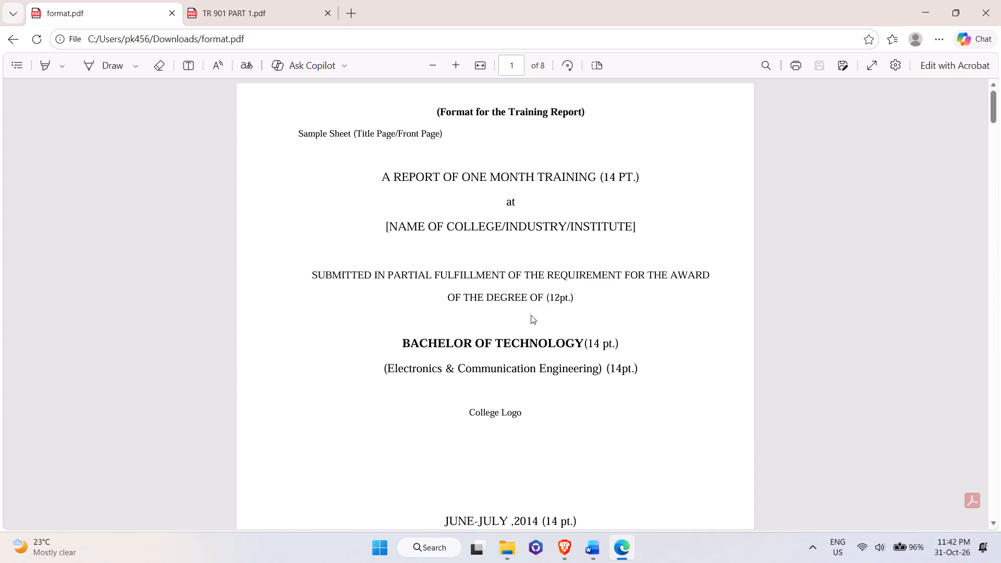
{"action": "key", "text": "alt+Tab"}
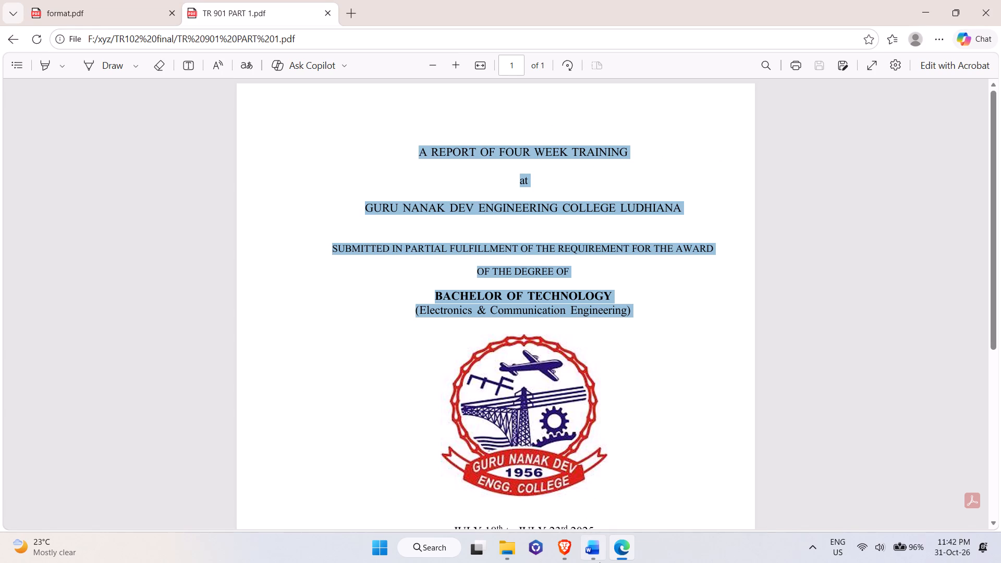
Change "FOUR WEEK" to "FOUR WEEKS" in the first heading line of SEMINAR FRONT912.docx.
{"action": "left_click", "coordinate": [602, 504]}
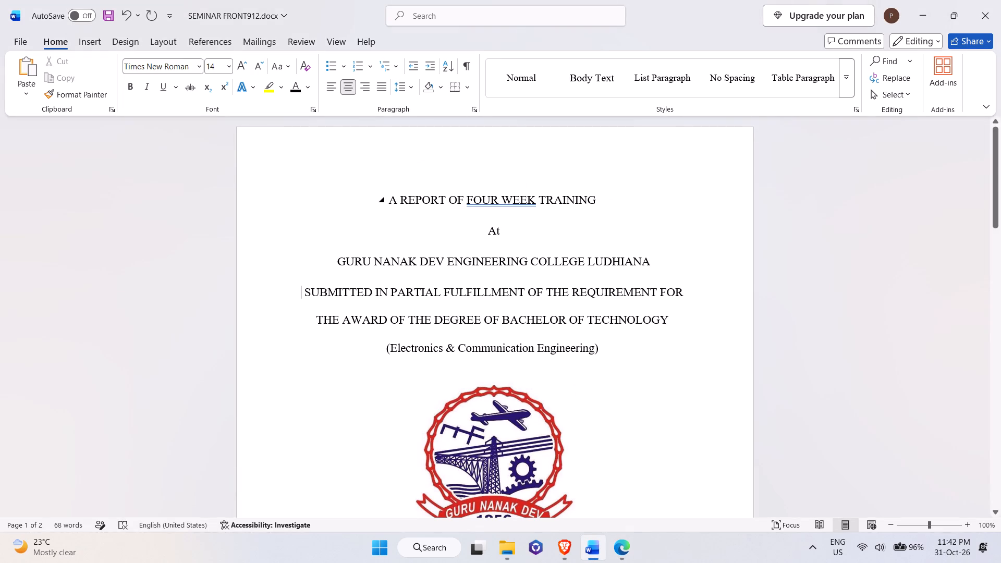
{"action": "left_click", "coordinate": [504, 203]}
{"action": "left_click", "coordinate": [532, 204]}
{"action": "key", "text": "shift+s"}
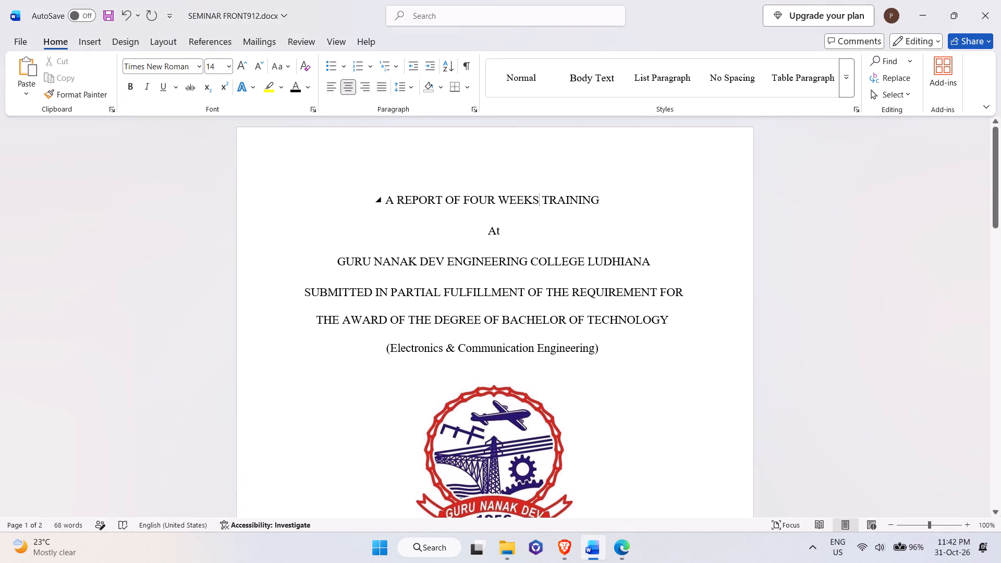
Check the heading against the sample title page in format.pdf and make the second line of the Word cover lowercase "at".
{"action": "left_click_drag", "start_coordinate": [386, 195], "coordinate": [651, 278]}
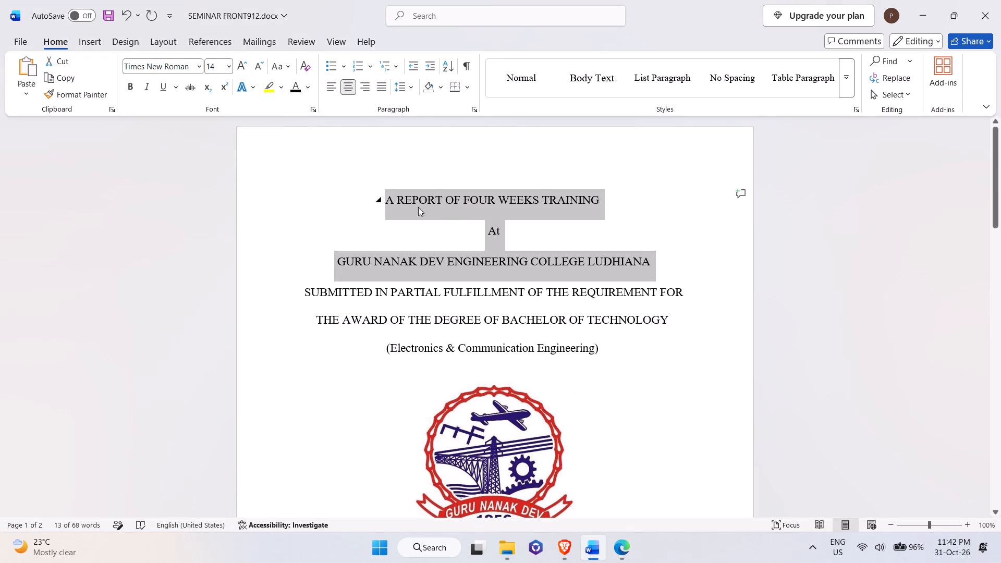
{"action": "key", "text": "alt+Tab"}
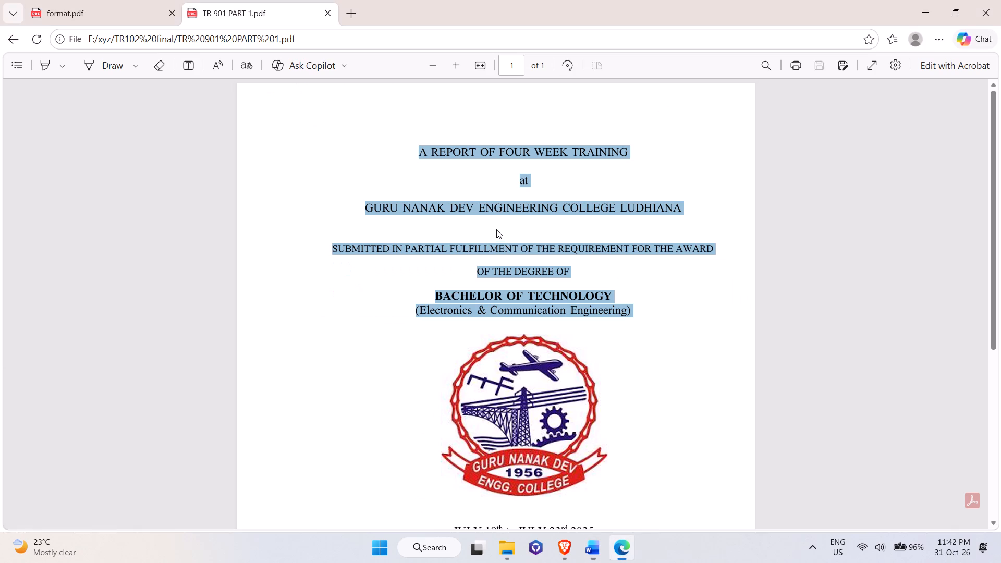
{"action": "left_click", "coordinate": [143, 0]}
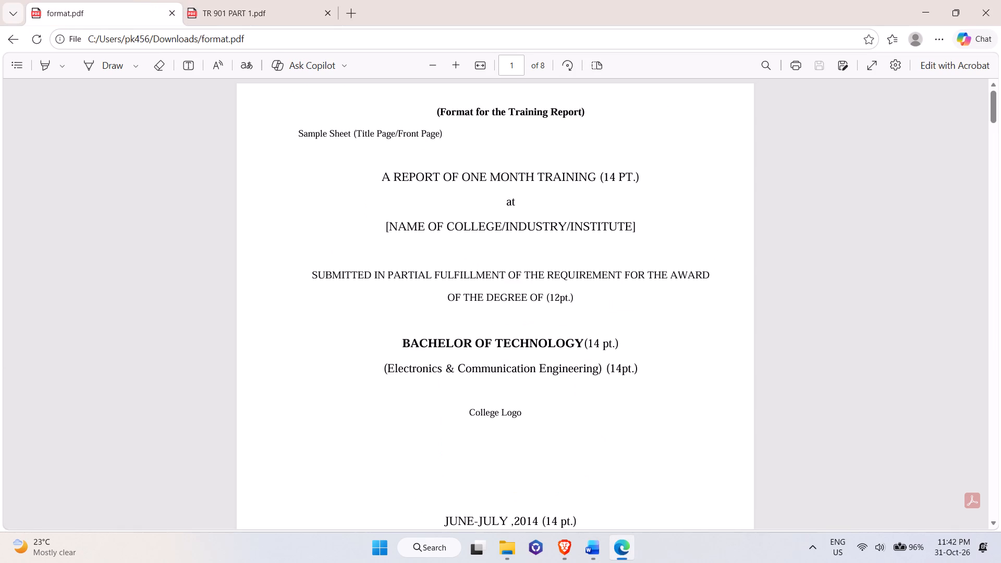
{"action": "key", "text": "alt+Tab"}
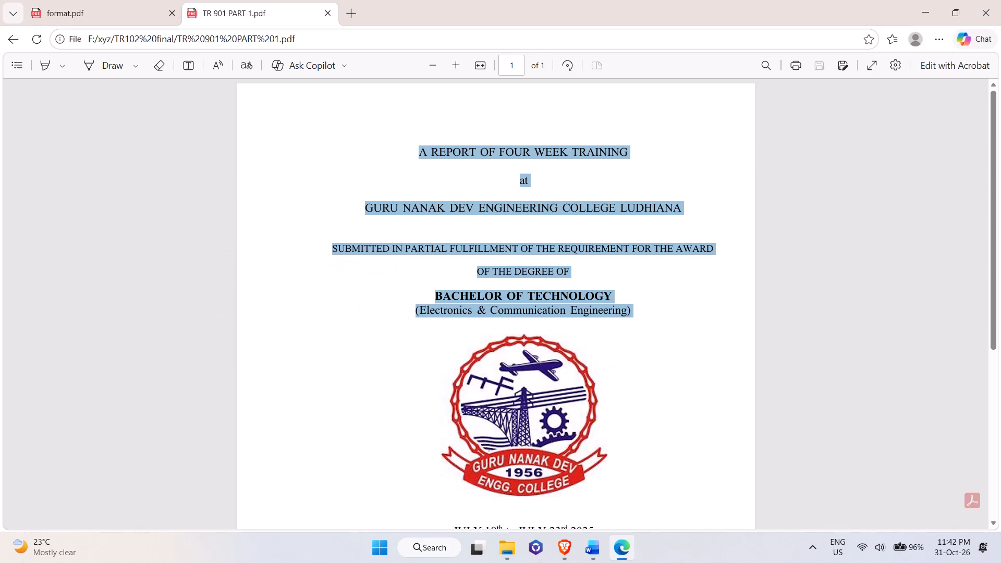
{"action": "key", "text": "alt+Tab"}
{"action": "scroll", "coordinate": [486, 257], "scroll_direction": "up", "scroll_amount": 5}
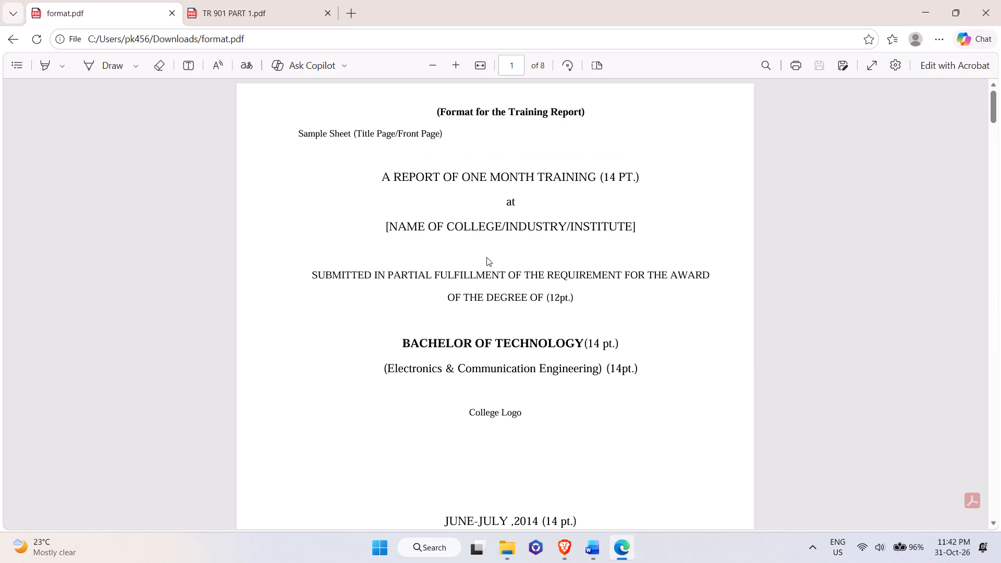
{"action": "scroll", "coordinate": [486, 257], "scroll_direction": "down", "scroll_amount": 2}
{"action": "scroll", "coordinate": [486, 257], "scroll_direction": "up", "scroll_amount": 2}
{"action": "key", "text": "alt+Tab"}
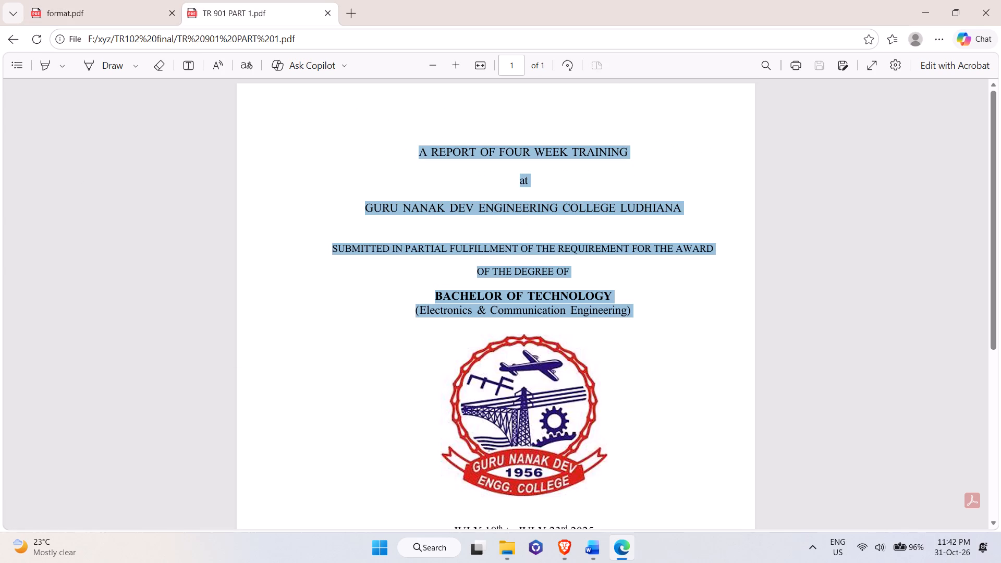
{"action": "left_click", "coordinate": [586, 550]}
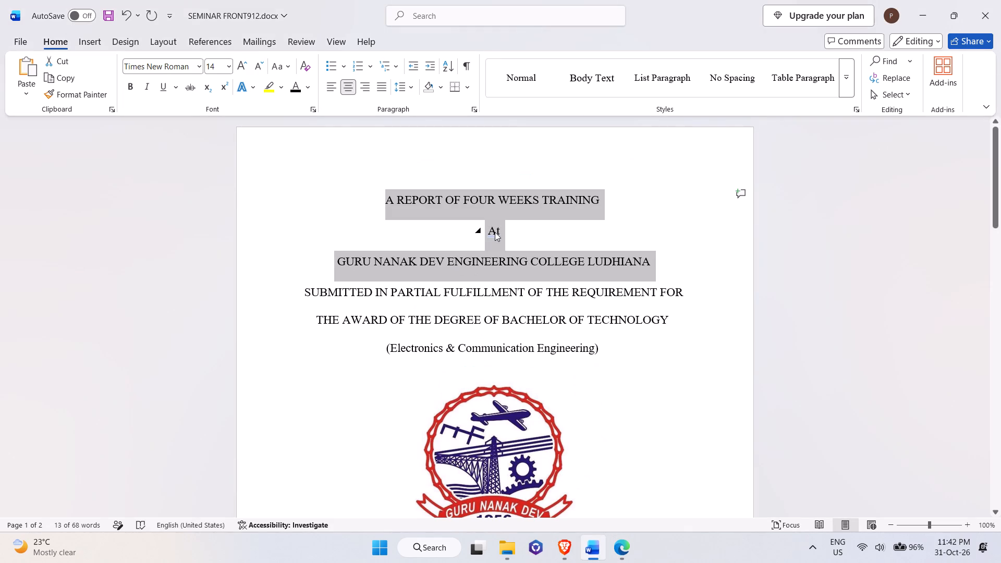
{"action": "triple_click", "coordinate": [495, 232]}
{"action": "left_click", "coordinate": [495, 232]}
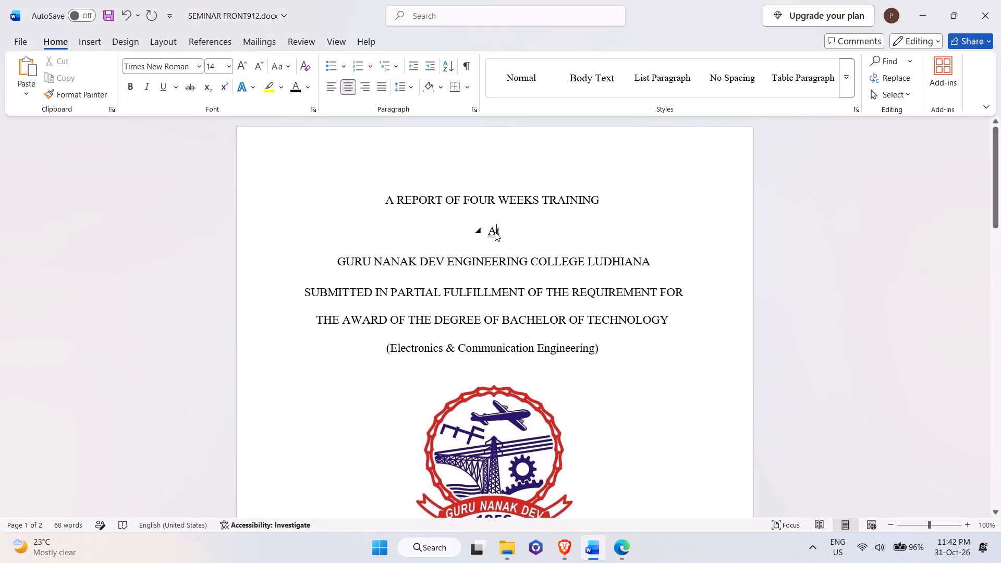
{"action": "key", "text": "BackSpace"}
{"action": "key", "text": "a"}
Following the sample title page in format.pdf, start a new line on the Word cover at "BACHELOR OF TECHNOLOGY".
{"action": "key", "text": "alt+Tab"}
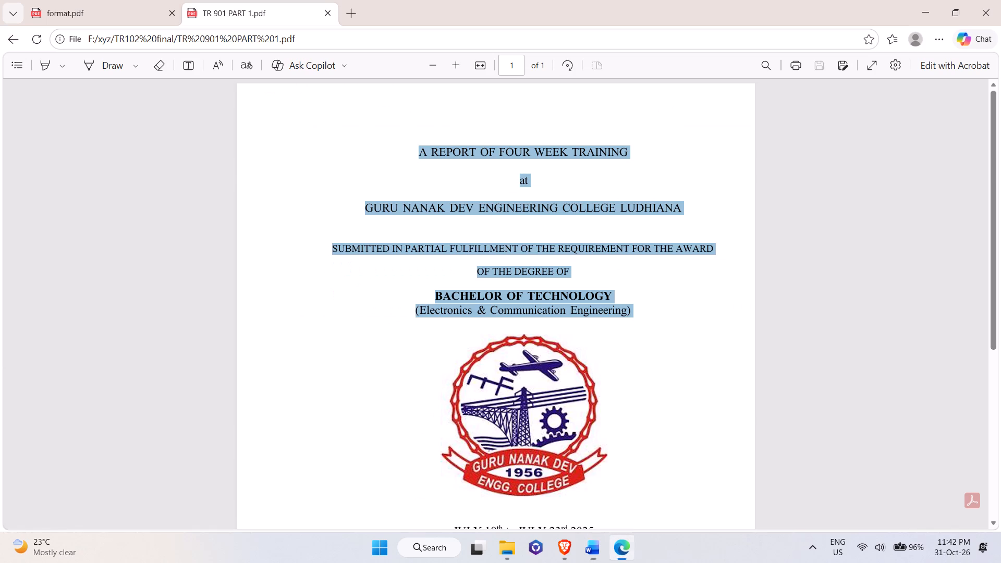
{"action": "left_click", "coordinate": [102, 0]}
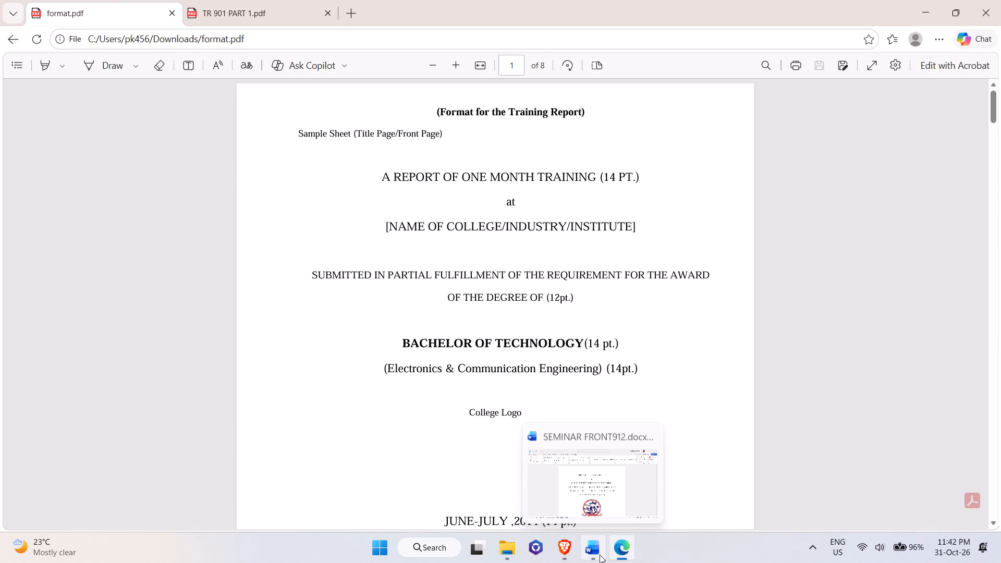
{"action": "left_click", "coordinate": [288, 0]}
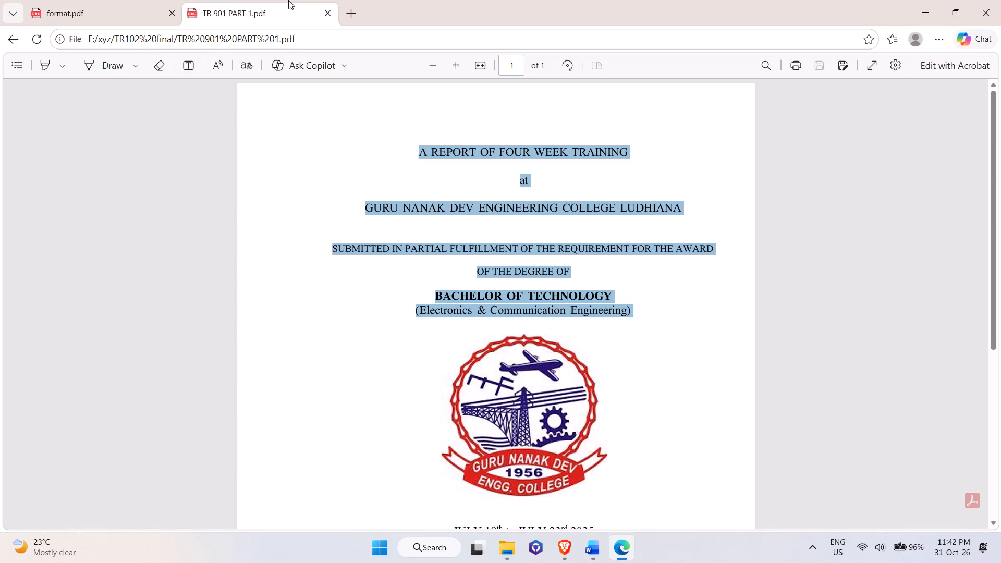
{"action": "left_click", "coordinate": [100, 0]}
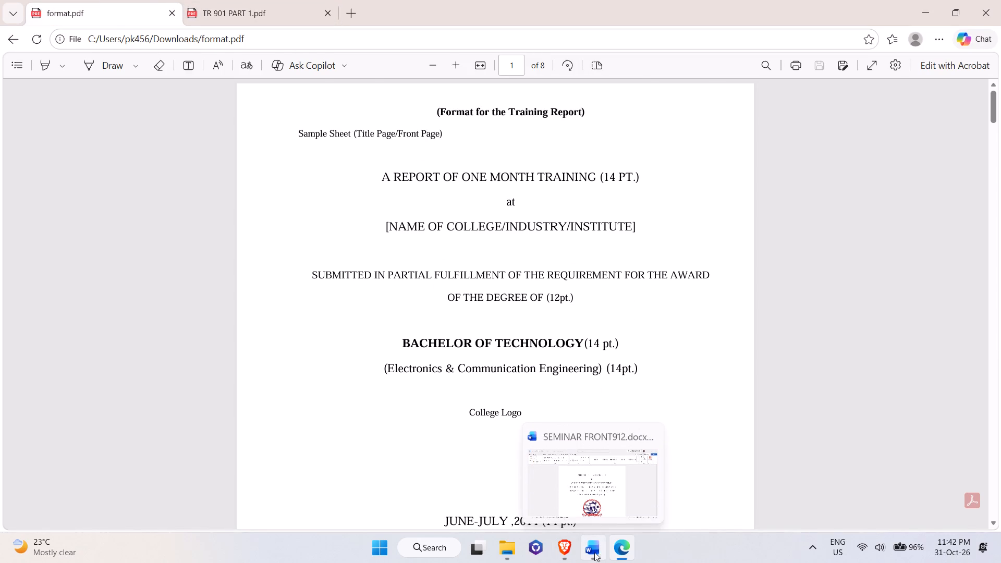
{"action": "left_click", "coordinate": [593, 501]}
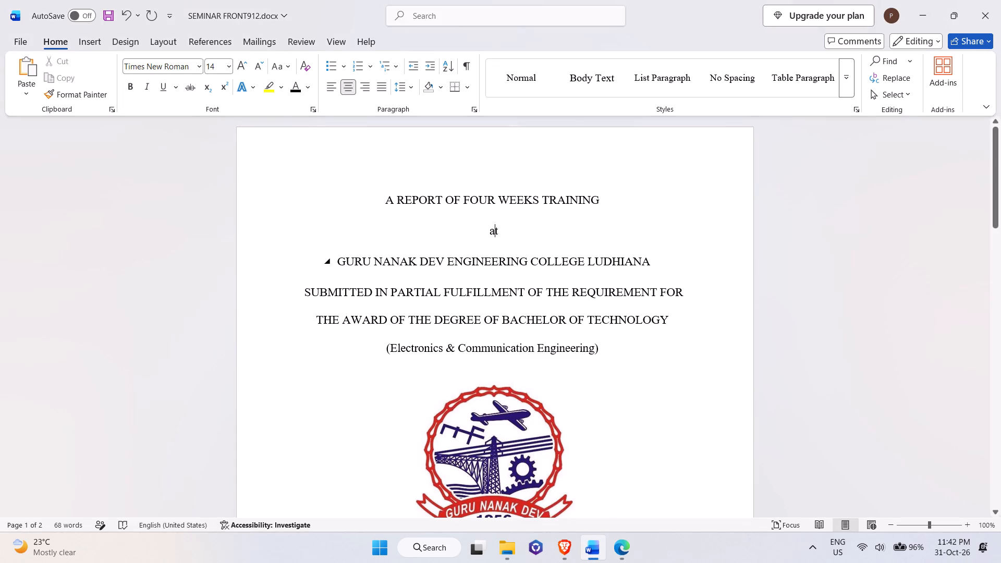
{"action": "left_click", "coordinate": [423, 273]}
{"action": "key", "text": "alt+Tab"}
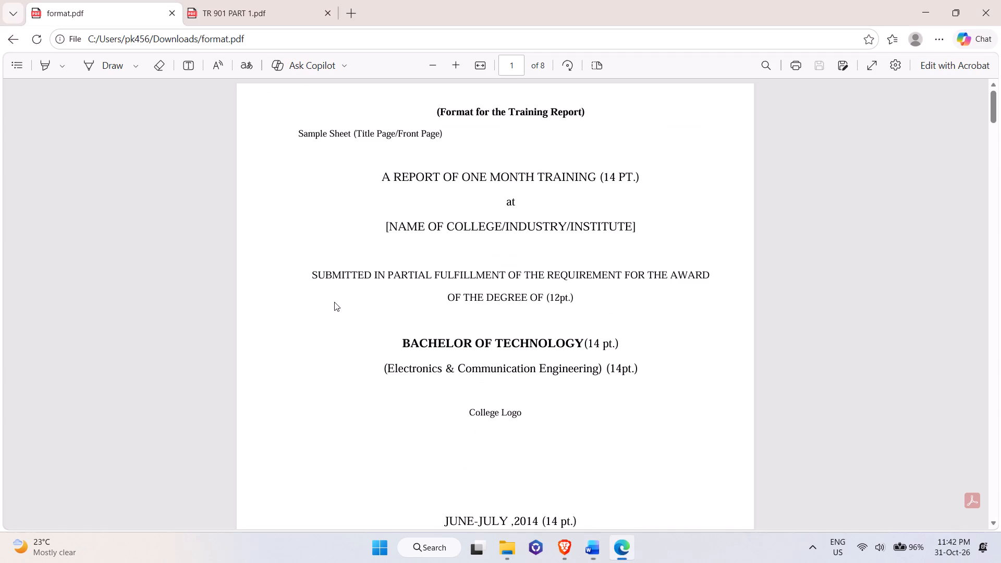
{"action": "key", "text": "alt+Tab"}
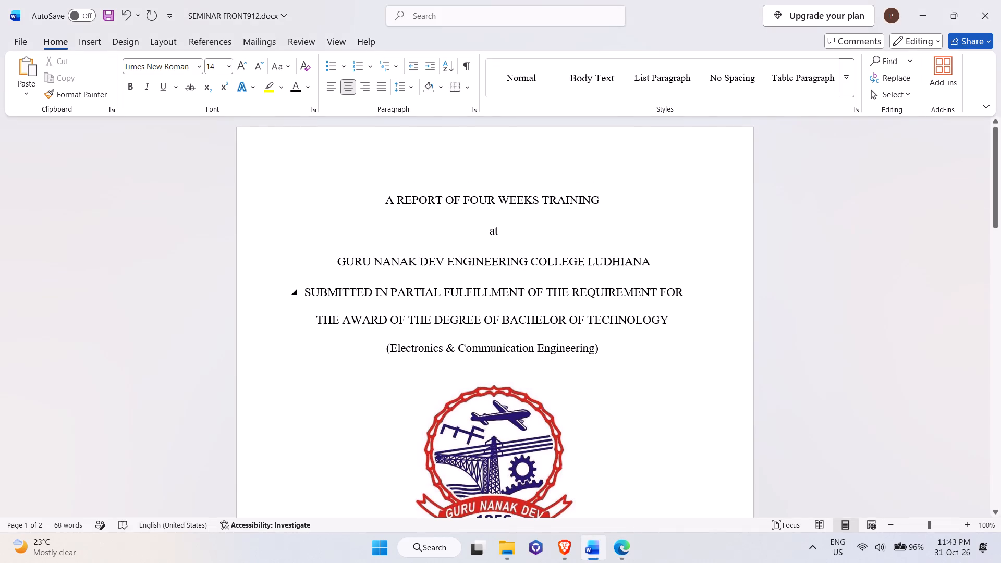
{"action": "key", "text": "alt+Tab"}
{"action": "key", "text": "alt+Tab"}
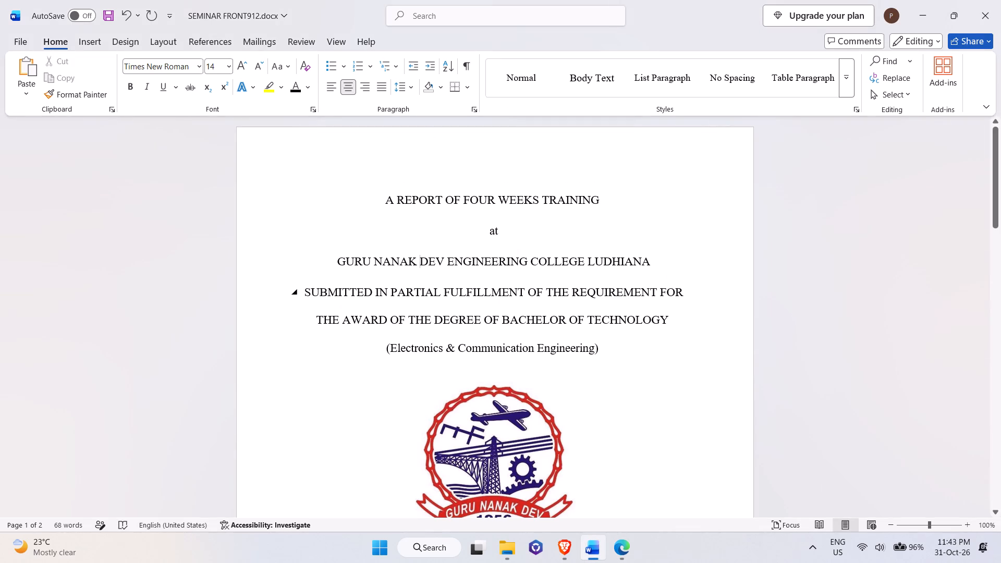
{"action": "left_click", "coordinate": [498, 323]}
{"action": "key", "text": "Return"}
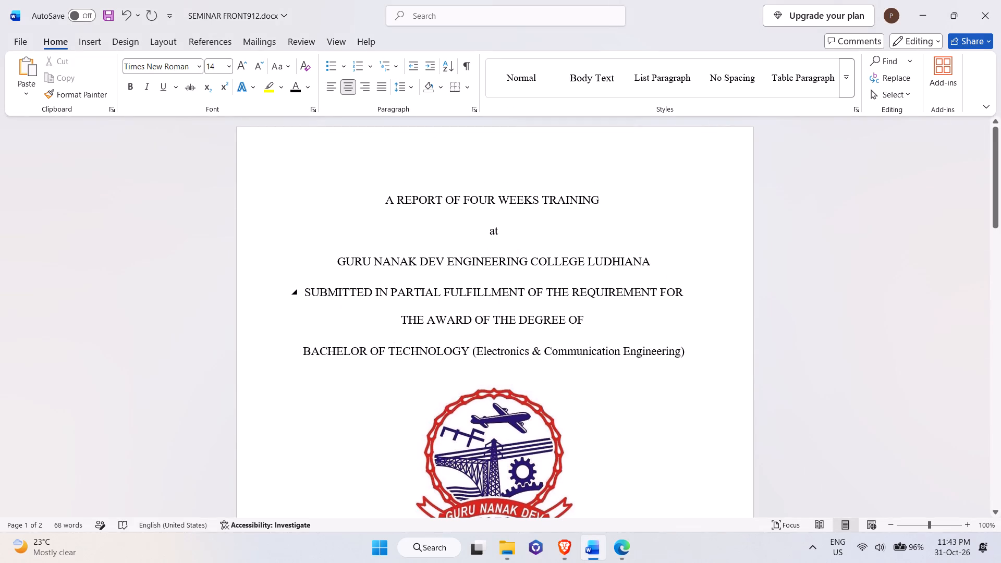
Set the "SUBMITTED IN PARTIAL FULFILLMENT… OF THE DEGREE OF" lines on the Word cover to 12 pt.
{"action": "left_click_drag", "start_coordinate": [307, 293], "coordinate": [667, 324]}
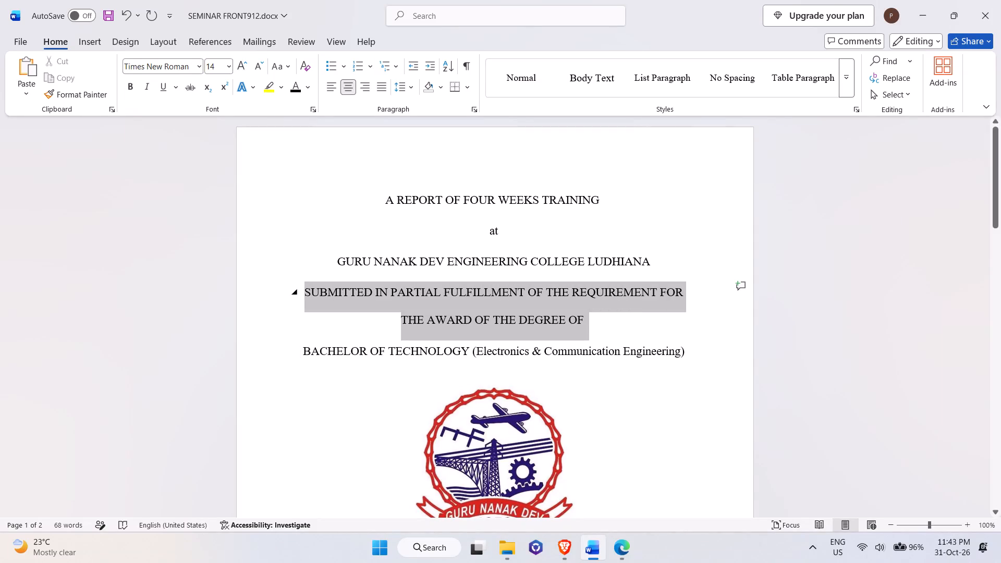
{"action": "left_click_drag", "start_coordinate": [667, 324], "coordinate": [669, 336]}
{"action": "left_click", "coordinate": [215, 62]}
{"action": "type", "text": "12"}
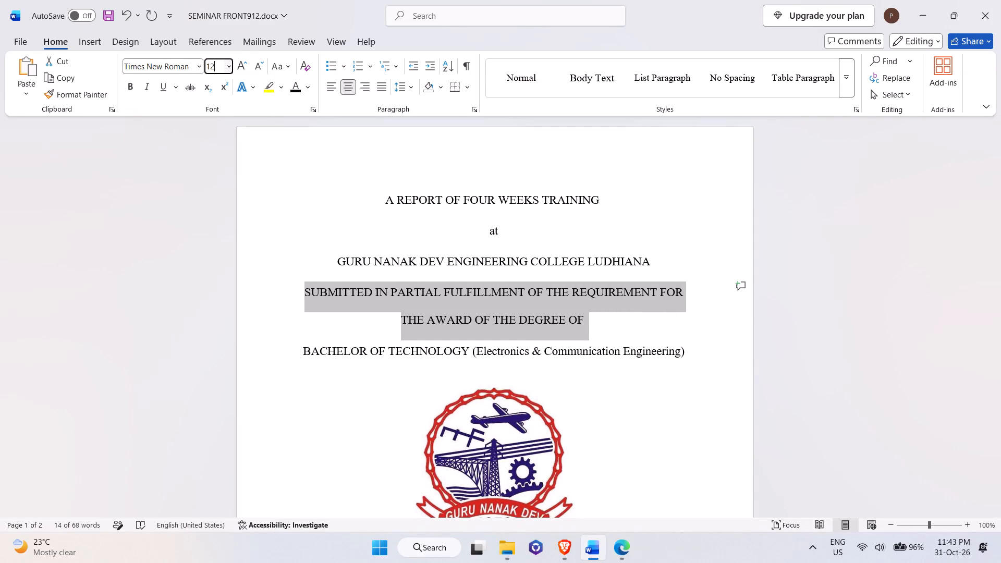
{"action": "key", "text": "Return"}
Check the sample title page in format.pdf and move "(Electronics & Communication Engineering)" onto its own line on the Word cover.
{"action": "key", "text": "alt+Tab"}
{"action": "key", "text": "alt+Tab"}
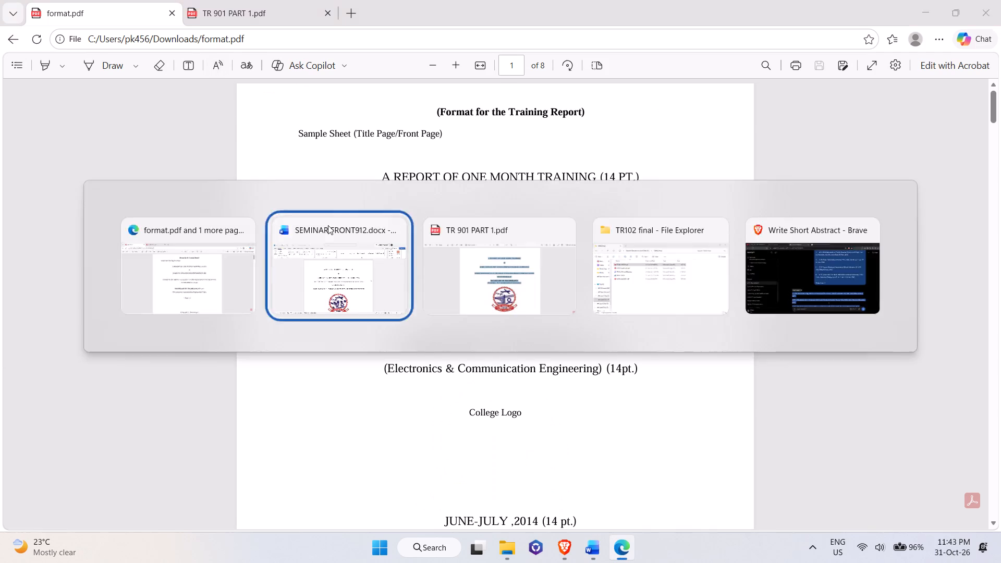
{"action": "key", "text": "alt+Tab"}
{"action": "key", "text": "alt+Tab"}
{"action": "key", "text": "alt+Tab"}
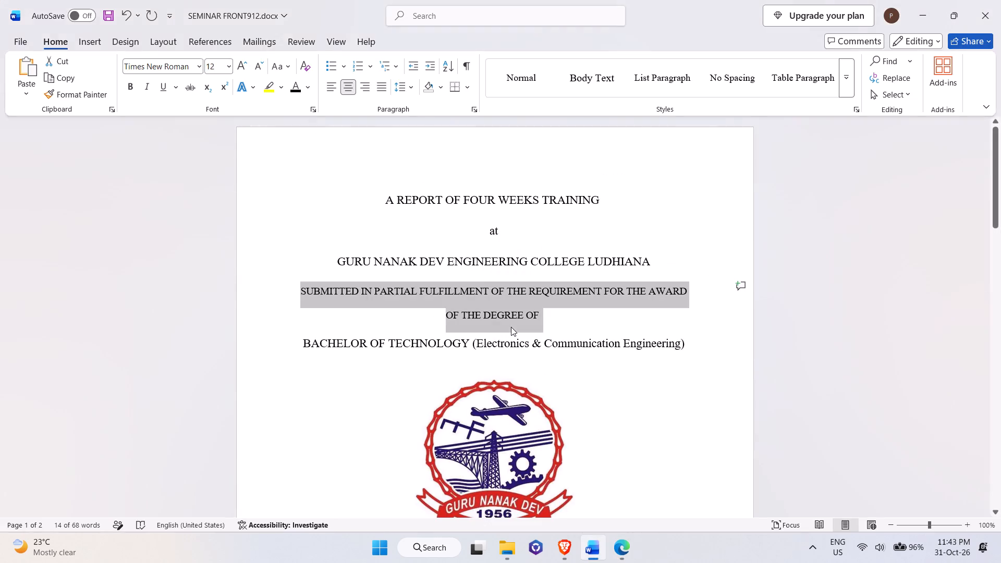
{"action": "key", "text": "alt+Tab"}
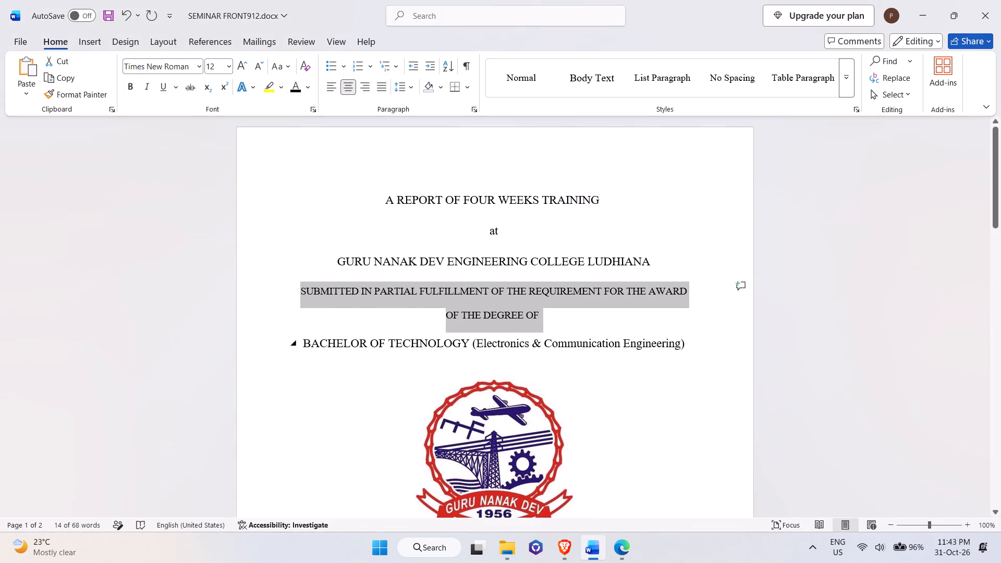
{"action": "left_click", "coordinate": [467, 344]}
{"action": "key", "text": "Return"}
Following the sample title page in format.pdf, make "BACHELOR OF TECHNOLOGY" bold on the Word cover.
{"action": "key", "text": "alt+Tab"}
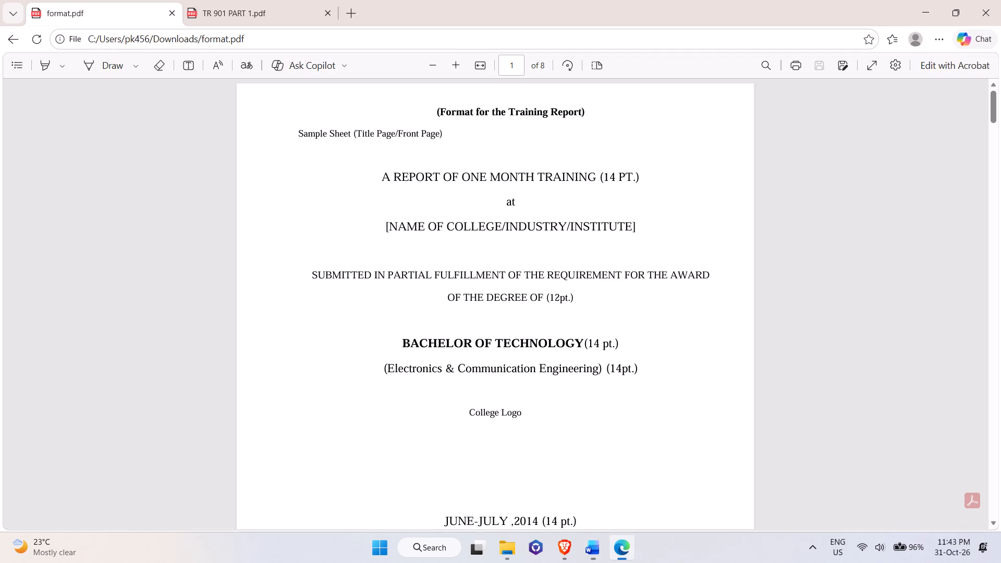
{"action": "key", "text": "Tab"}
{"action": "key", "text": "alt+Tab"}
{"action": "left_click_drag", "start_coordinate": [412, 344], "coordinate": [621, 381]}
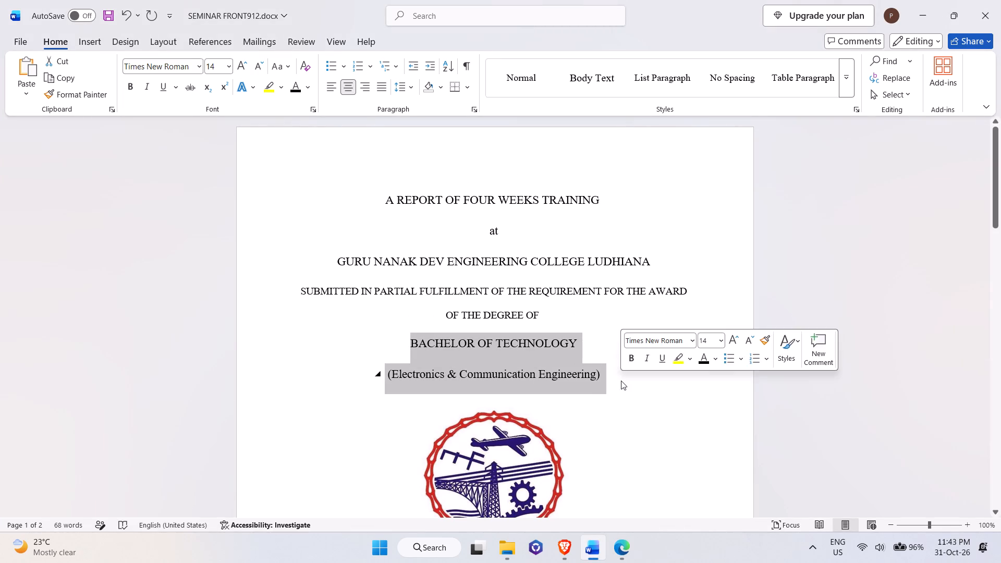
{"action": "left_click", "coordinate": [547, 349]}
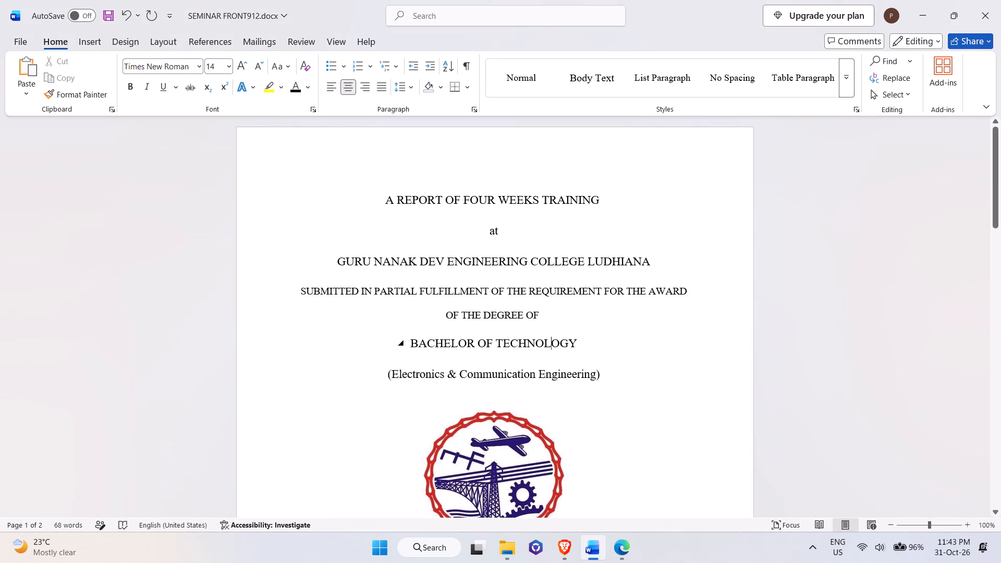
{"action": "left_click_drag", "start_coordinate": [412, 340], "coordinate": [598, 342]}
{"action": "key", "text": "ctrl+b"}
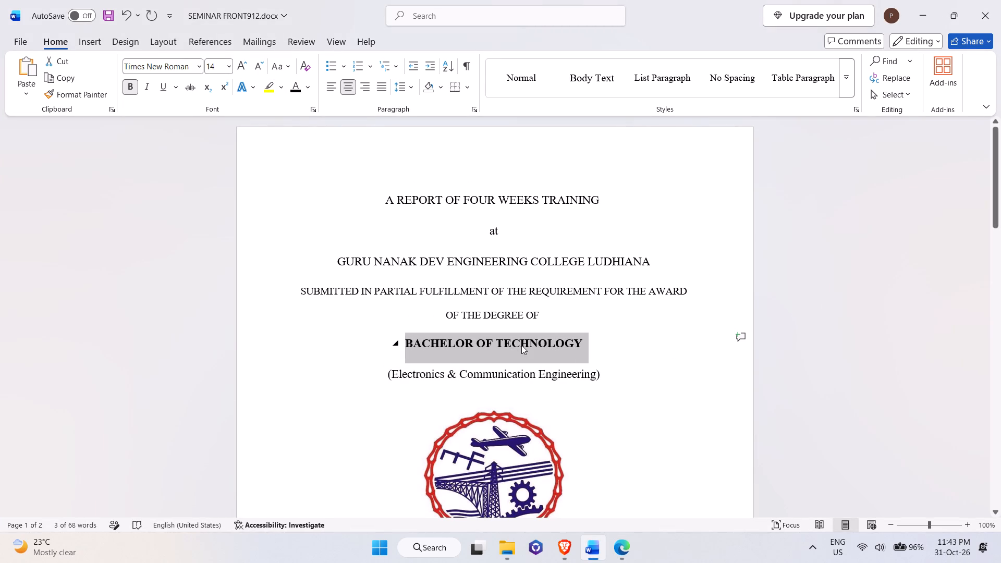
Compare the lower half of the Word cover with format.pdf and copy the sample date "JUNE-JULY ,2014".
{"action": "key", "text": "alt+Tab"}
{"action": "scroll", "coordinate": [474, 338], "scroll_direction": "down", "scroll_amount": 1}
{"action": "key", "text": "alt+Tab"}
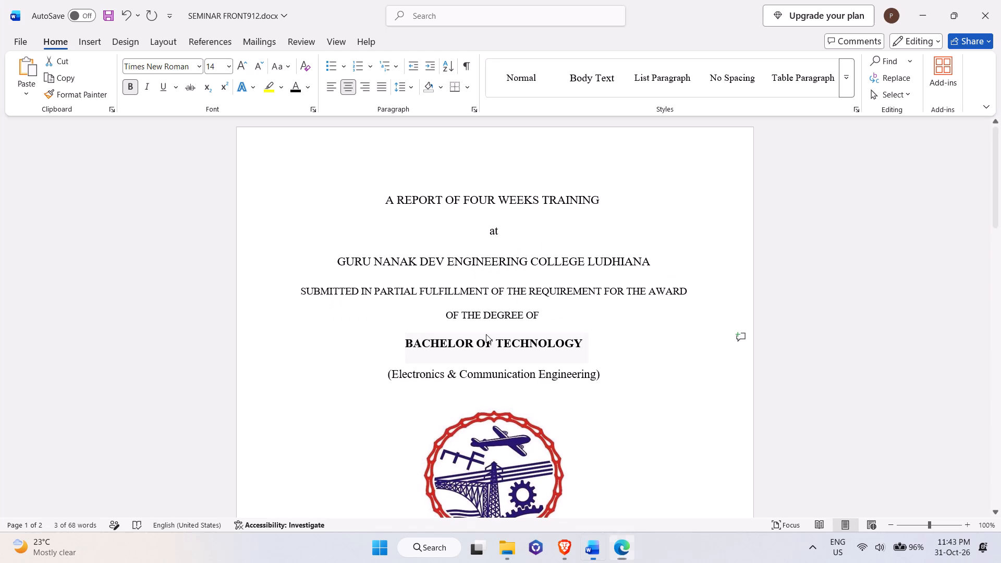
{"action": "scroll", "coordinate": [646, 349], "scroll_direction": "down", "scroll_amount": 5}
{"action": "key", "text": "alt+Tab"}
{"action": "scroll", "coordinate": [545, 364], "scroll_direction": "down", "scroll_amount": 5}
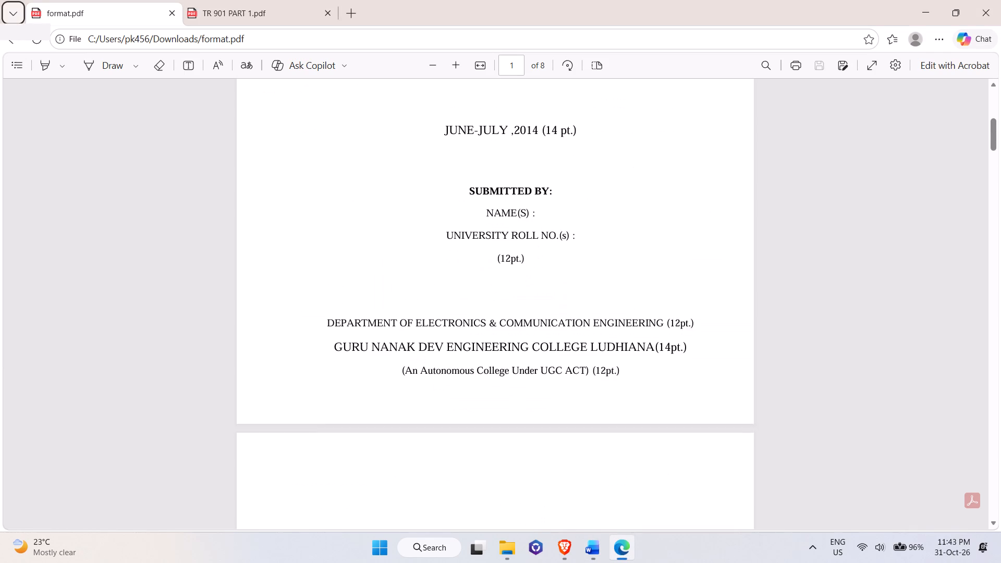
{"action": "scroll", "coordinate": [539, 339], "scroll_direction": "up", "scroll_amount": 2}
{"action": "key", "text": "alt+Tab"}
{"action": "scroll", "coordinate": [496, 387], "scroll_direction": "down", "scroll_amount": 2}
{"action": "key", "text": "alt+Tab"}
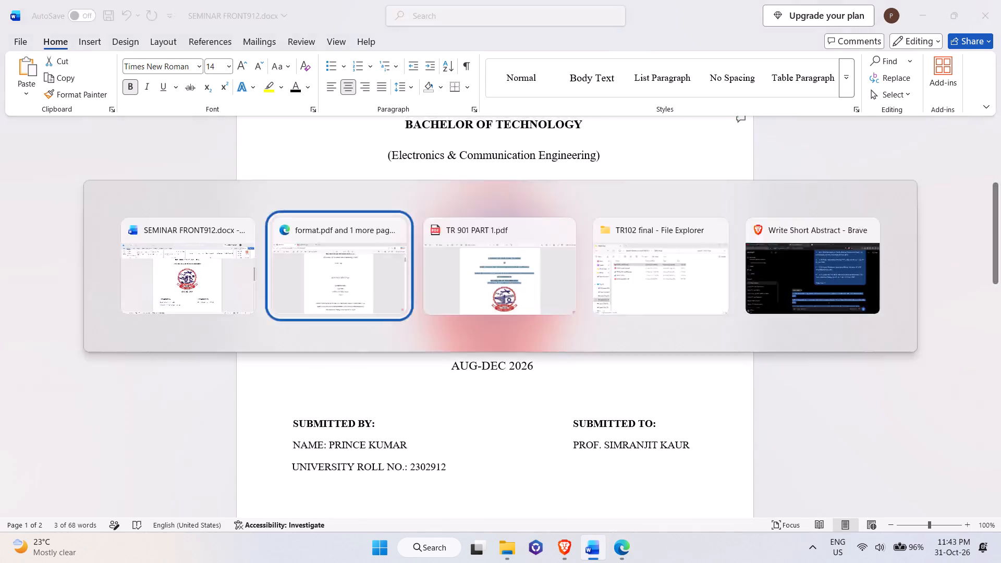
{"action": "scroll", "coordinate": [496, 387], "scroll_direction": "up", "scroll_amount": 1}
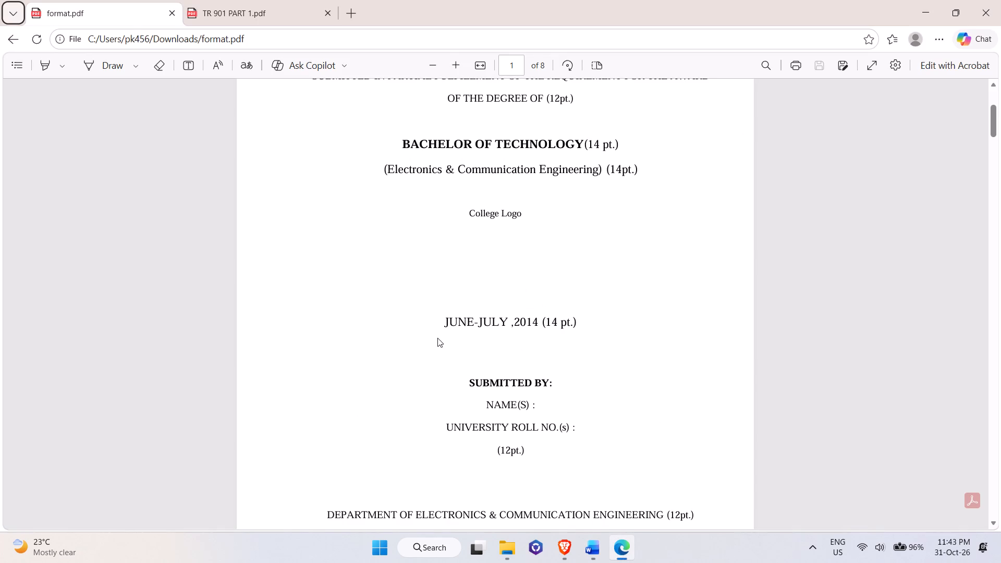
{"action": "left_click_drag", "start_coordinate": [442, 320], "coordinate": [537, 321]}
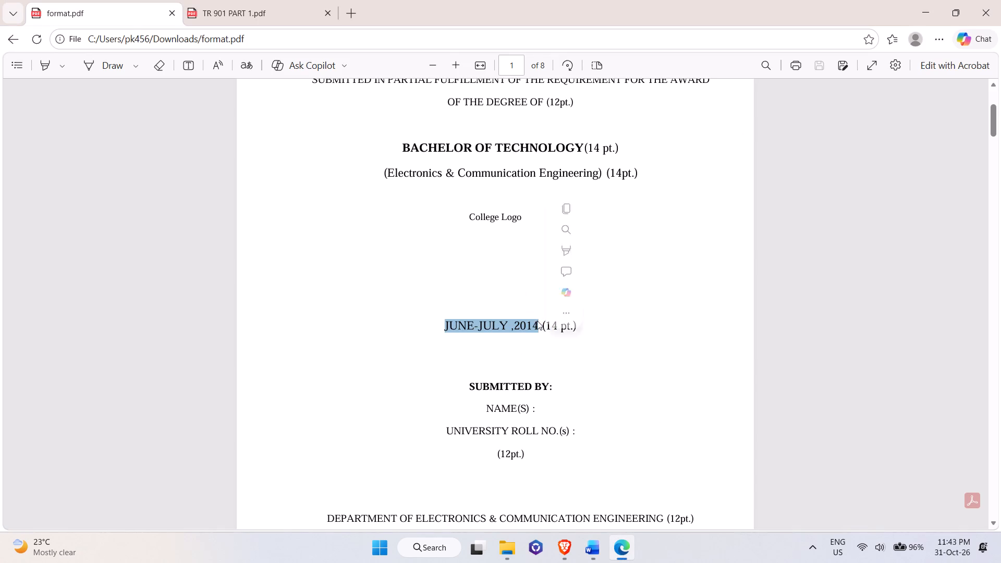
{"action": "key", "text": "ctrl+c"}
Replace "AUG-DEC 2026" below the college logo on the Word cover with the copied "JUNE-JULY ,2014".
{"action": "key", "text": "alt+Tab"}
{"action": "left_click_drag", "start_coordinate": [451, 372], "coordinate": [546, 368]}
{"action": "left_click", "coordinate": [546, 368]}
{"action": "left_click_drag", "start_coordinate": [454, 368], "coordinate": [564, 366]}
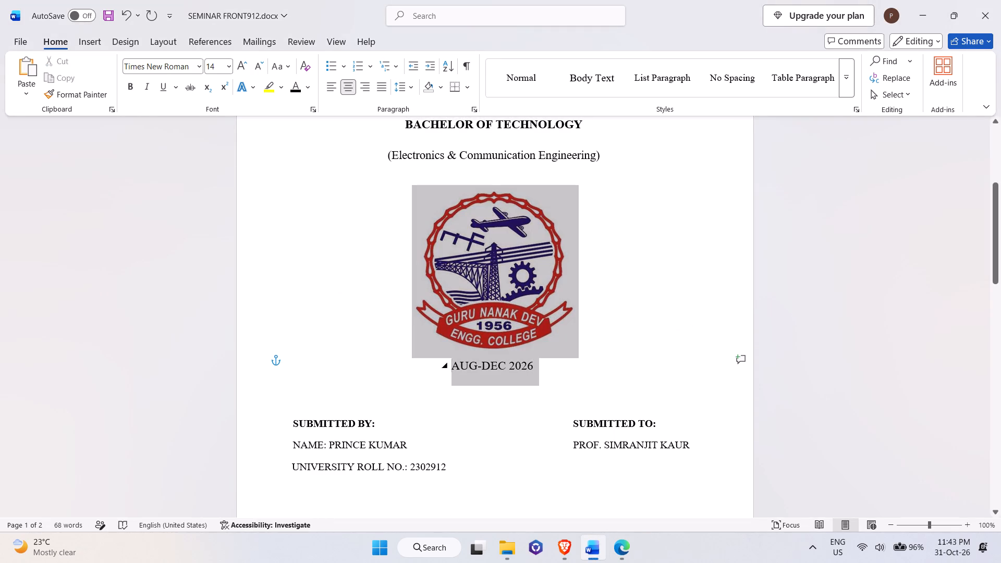
{"action": "left_click_drag", "start_coordinate": [564, 366], "coordinate": [548, 371]}
{"action": "left_click", "coordinate": [548, 371]}
{"action": "left_click_drag", "start_coordinate": [547, 370], "coordinate": [476, 368]}
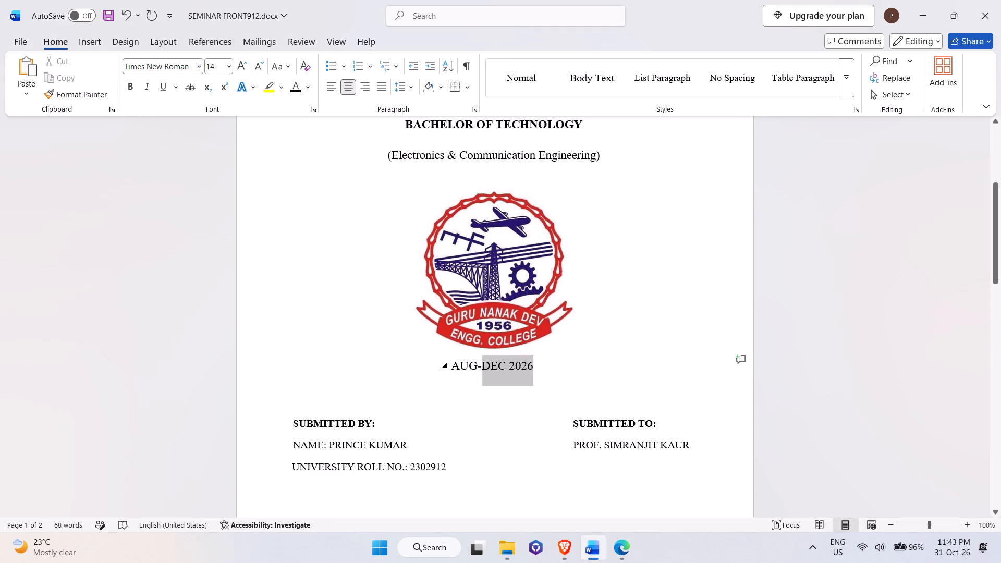
{"action": "left_click_drag", "start_coordinate": [476, 368], "coordinate": [450, 385]}
{"action": "left_click", "coordinate": [450, 385]}
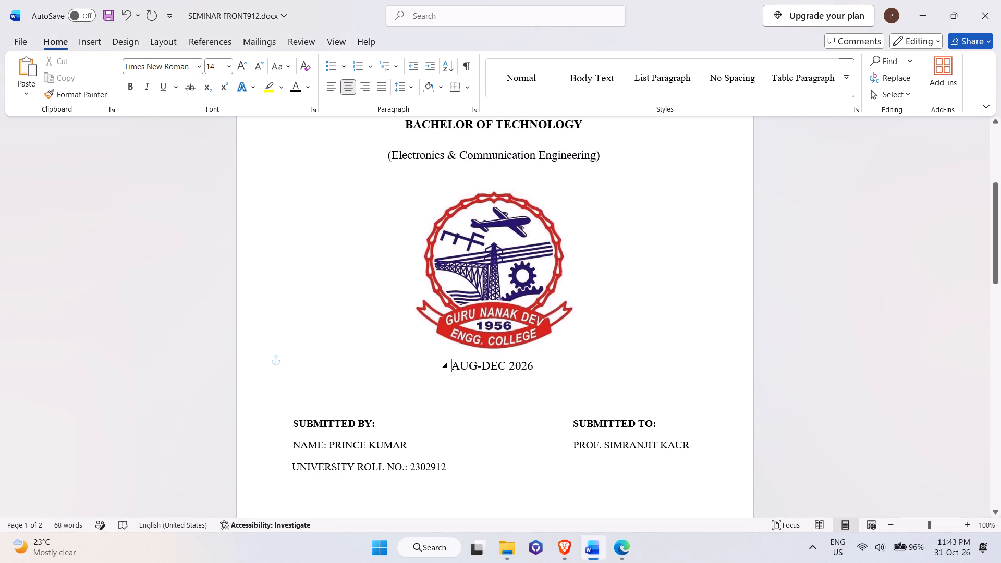
{"action": "left_click", "coordinate": [563, 366]}
{"action": "key", "text": "ctrl+v"}
{"action": "left_click", "coordinate": [489, 364]}
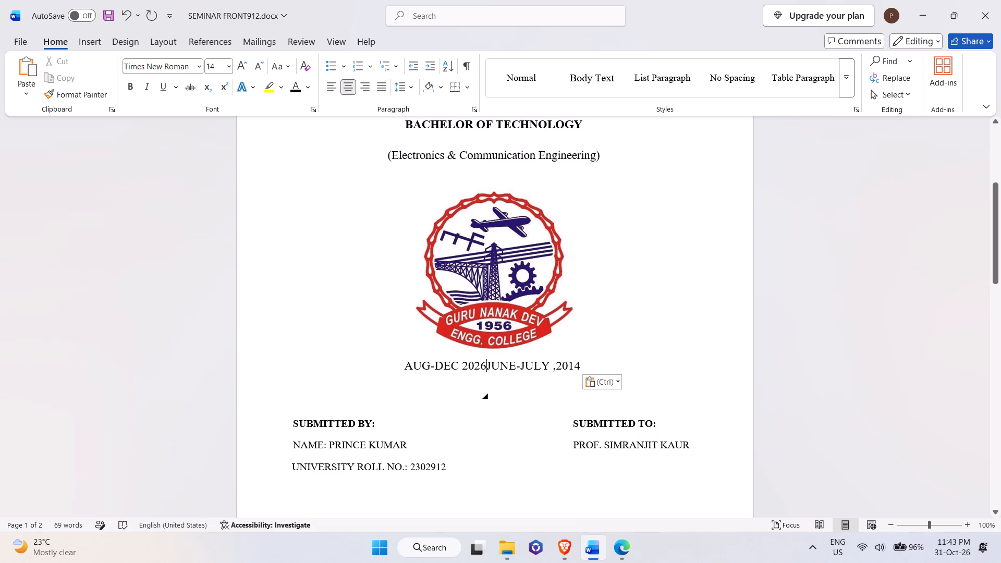
{"action": "key", "text": "BackSpace"}
{"action": "key", "text": "BackSpace"}
{"action": "key", "text": "BackSpace"}
{"action": "key", "text": "BackSpace"}
{"action": "key", "text": "BackSpace"}
{"action": "key", "text": "BackSpace"}
{"action": "key", "text": "BackSpace"}
{"action": "key", "text": "BackSpace"}
{"action": "key", "text": "BackSpace"}
{"action": "key", "text": "BackSpace"}
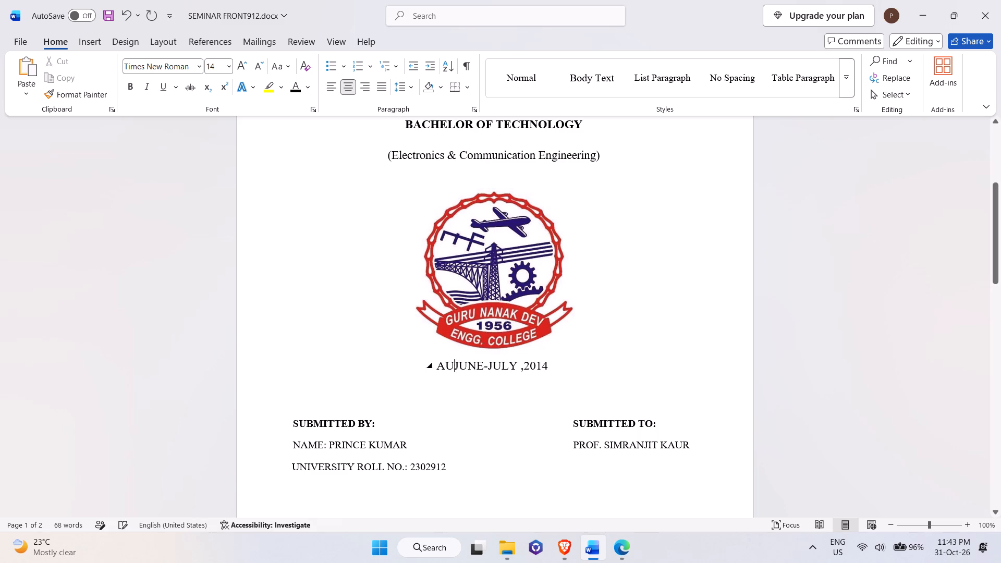
{"action": "key", "text": "BackSpace"}
{"action": "key", "text": "BackSpace"}
Change the year in the cover's date line to 2026.
{"action": "left_click", "coordinate": [536, 366]}
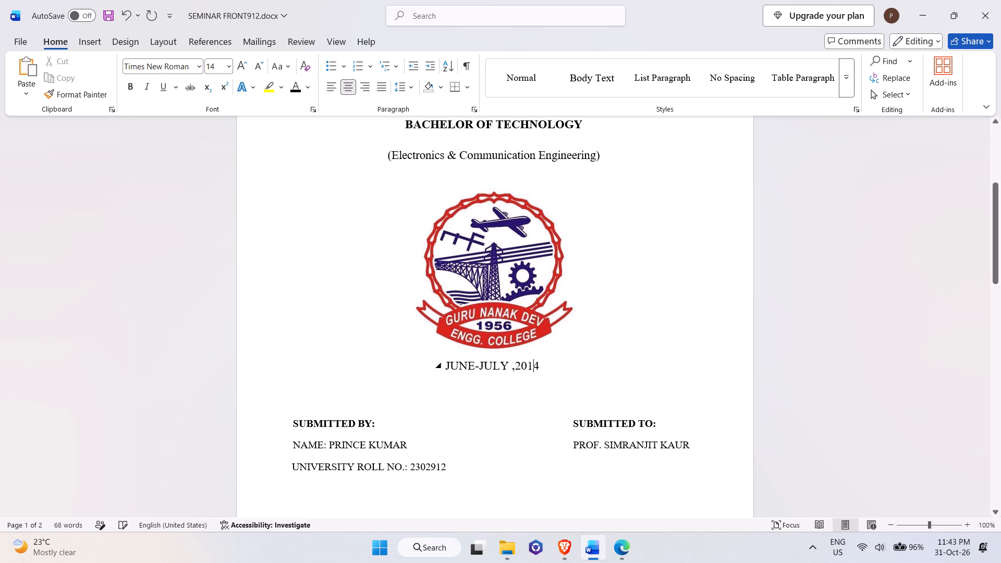
{"action": "left_click", "coordinate": [544, 369]}
{"action": "key", "text": "BackSpace"}
{"action": "key", "text": "BackSpace"}
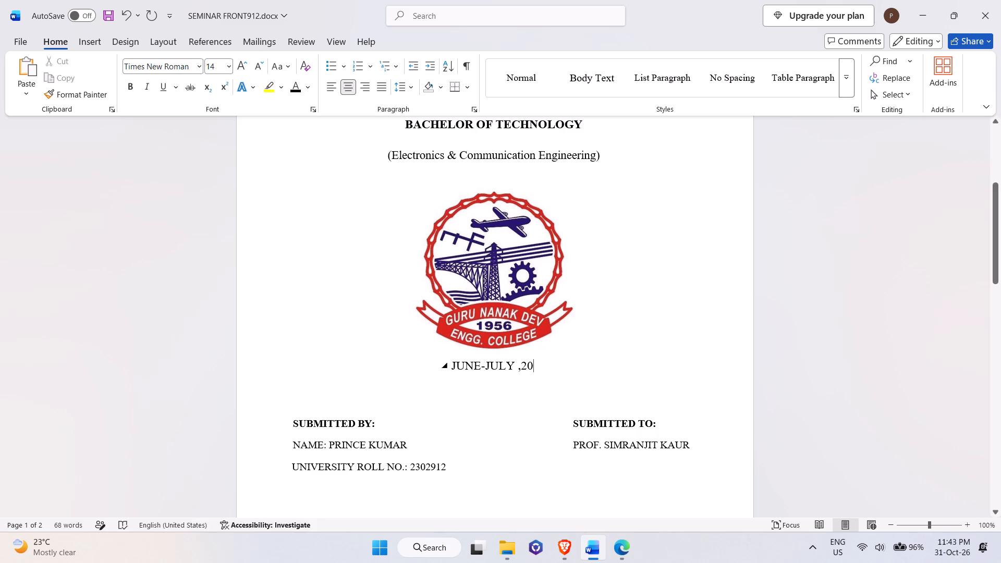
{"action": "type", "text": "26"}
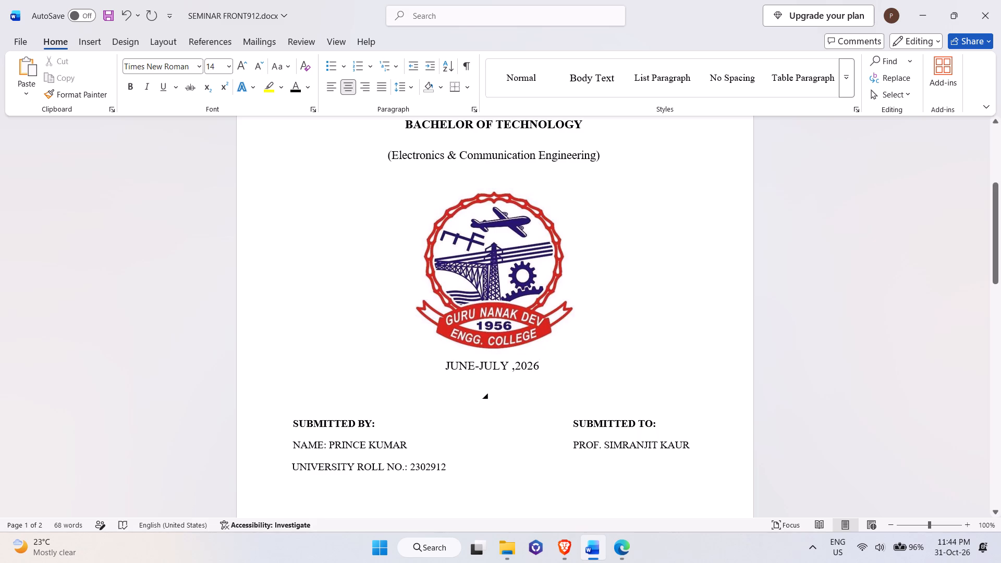
Replace the SUBMITTED BY and SUBMITTED TO block on the Word cover with the sample submission lines from format.pdf.
{"action": "scroll", "coordinate": [492, 399], "scroll_direction": "down", "scroll_amount": 2}
{"action": "key", "text": "alt+Tab"}
{"action": "scroll", "coordinate": [452, 389], "scroll_direction": "down", "scroll_amount": 2}
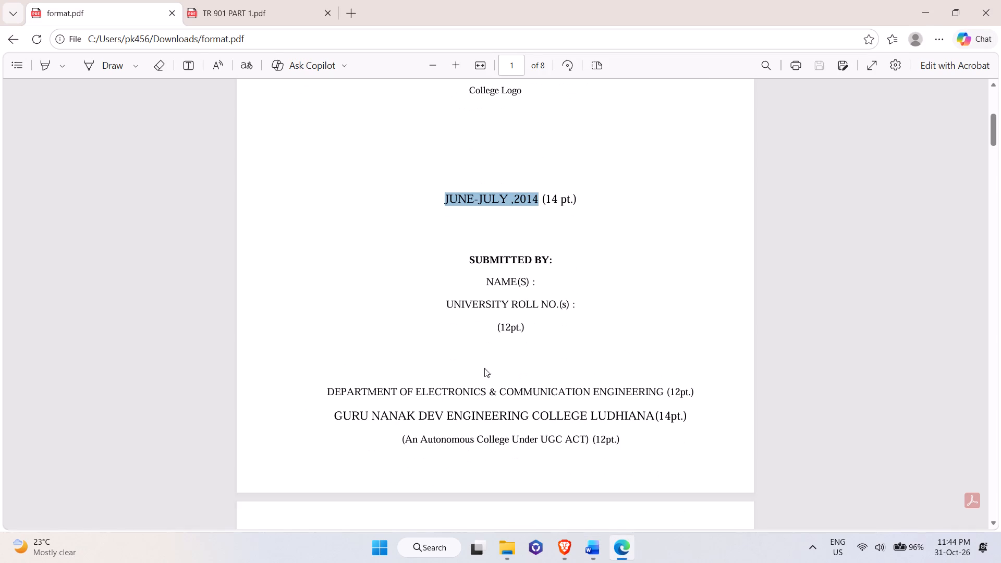
Replace the SUBMITTED BY and SUBMITTED TO block on the Word cover with the SUBMITTED BY lines copied from format.pdf.
{"action": "left_click_drag", "start_coordinate": [472, 254], "coordinate": [542, 327]}
{"action": "key", "text": "alt+Tab"}
{"action": "key", "text": "alt+Tab"}
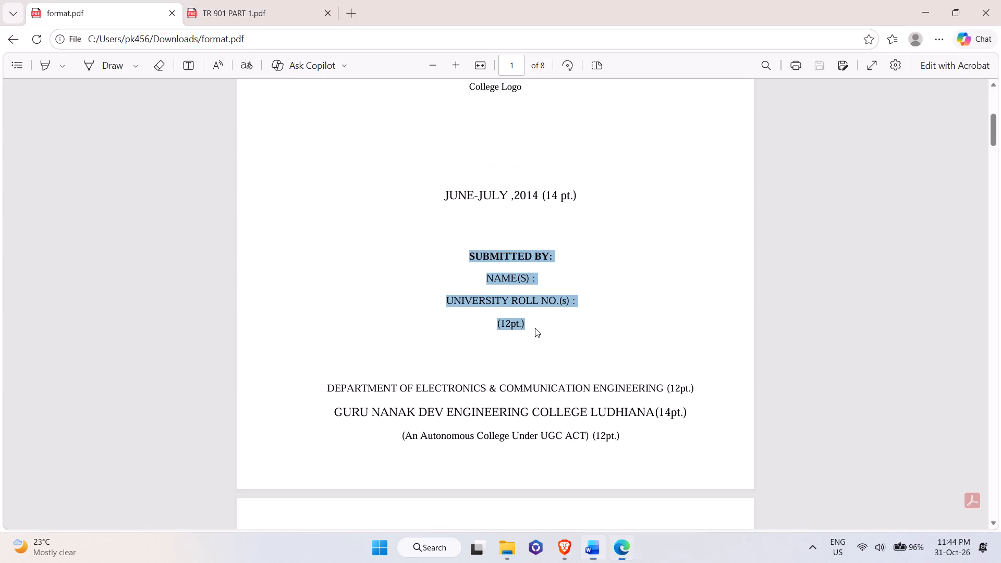
{"action": "key", "text": "ctrl+c"}
{"action": "key", "text": "alt+Tab"}
{"action": "left_click_drag", "start_coordinate": [281, 351], "coordinate": [284, 354]}
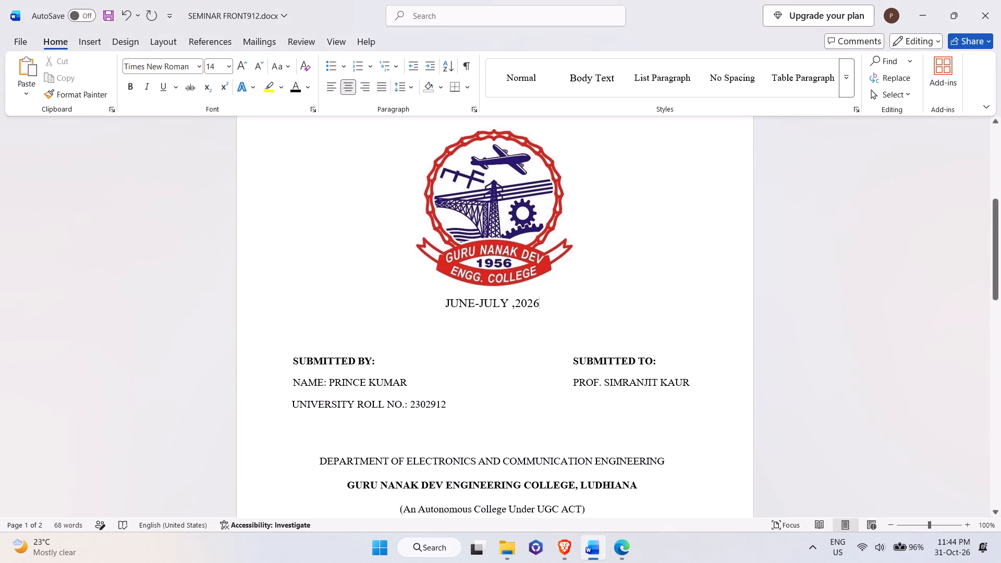
{"action": "left_click_drag", "start_coordinate": [284, 354], "coordinate": [616, 413]}
{"action": "key", "text": "ctrl+v"}
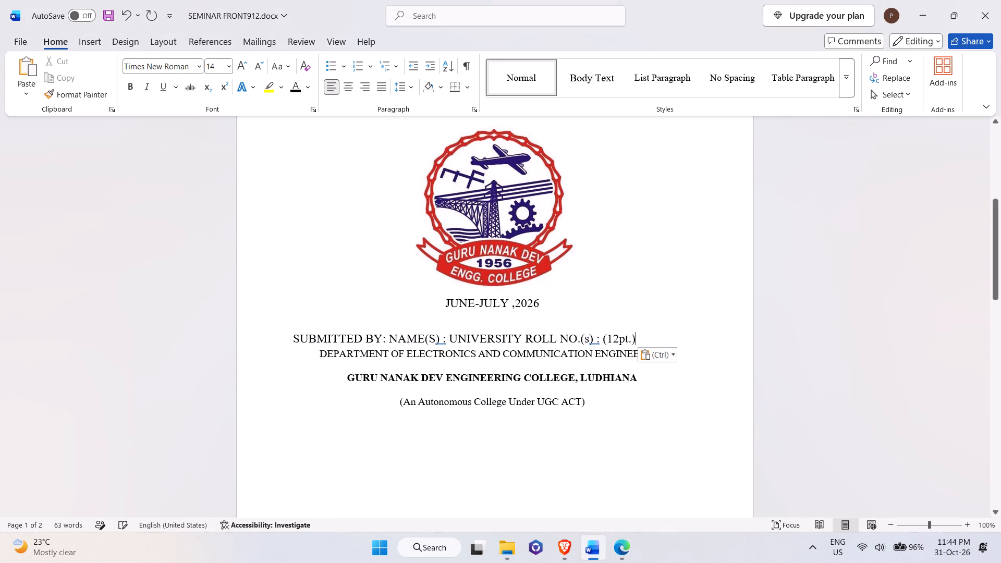
Split the pasted text into separate SUBMITTED BY, NAME(S) and UNIVERSITY ROLL NO.(s) lines and delete the "(12pt.)" note.
{"action": "key", "text": "Return"}
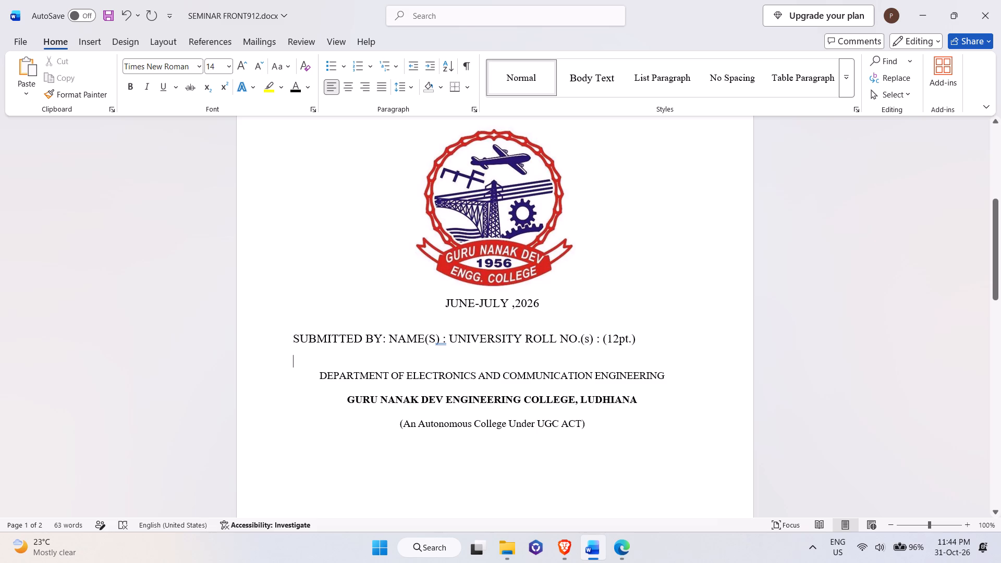
{"action": "left_click", "coordinate": [388, 336]}
{"action": "key", "text": "Return"}
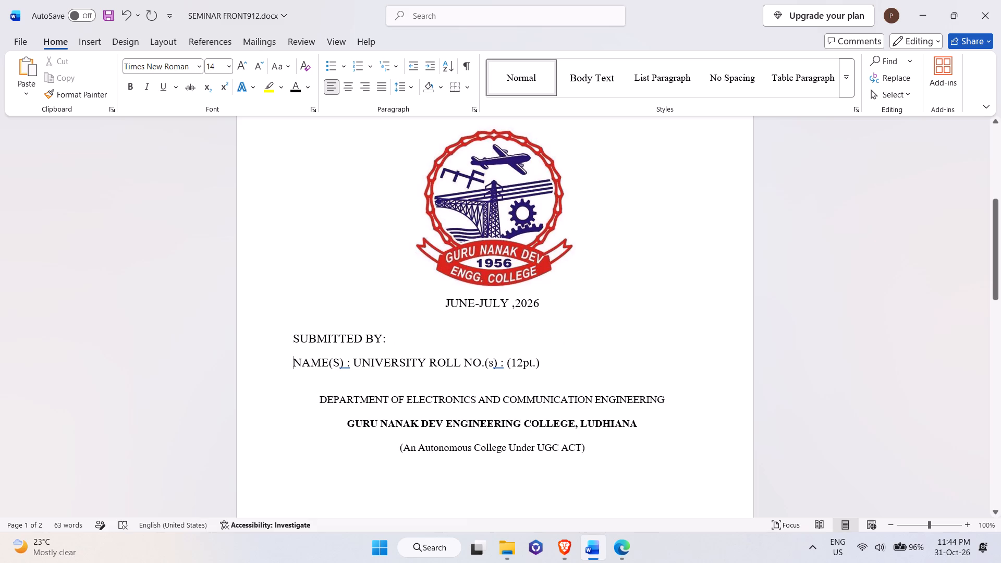
{"action": "left_click", "coordinate": [503, 362]}
{"action": "key", "text": "Return"}
{"action": "left_click_drag", "start_coordinate": [410, 395], "coordinate": [300, 382]}
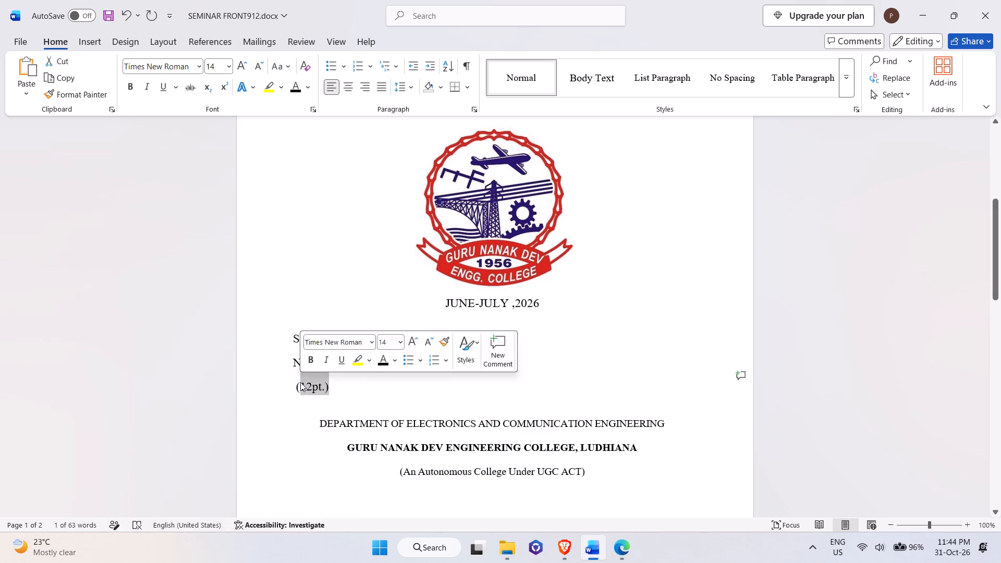
{"action": "key", "text": "BackSpace"}
{"action": "key", "text": "BackSpace"}
{"action": "left_click_drag", "start_coordinate": [286, 326], "coordinate": [340, 352]}
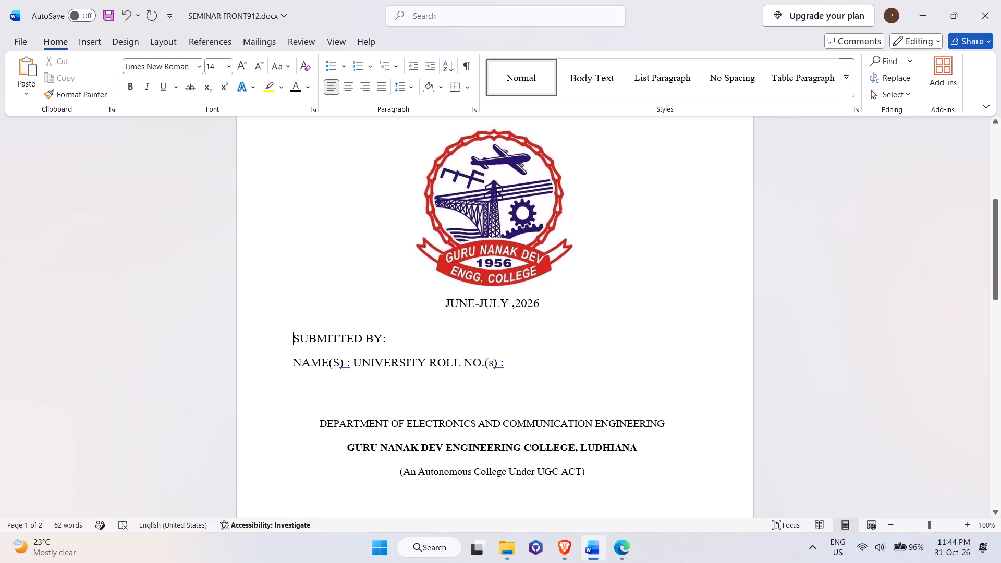
{"action": "left_click_drag", "start_coordinate": [340, 352], "coordinate": [506, 376]}
{"action": "left_click", "coordinate": [351, 360]}
{"action": "key", "text": "Return"}
Check how the SUBMITTED BY block is laid out on the cover in TR 901 PART 1.pdf, and return to the Word cover.
{"action": "key", "text": "alt+Tab"}
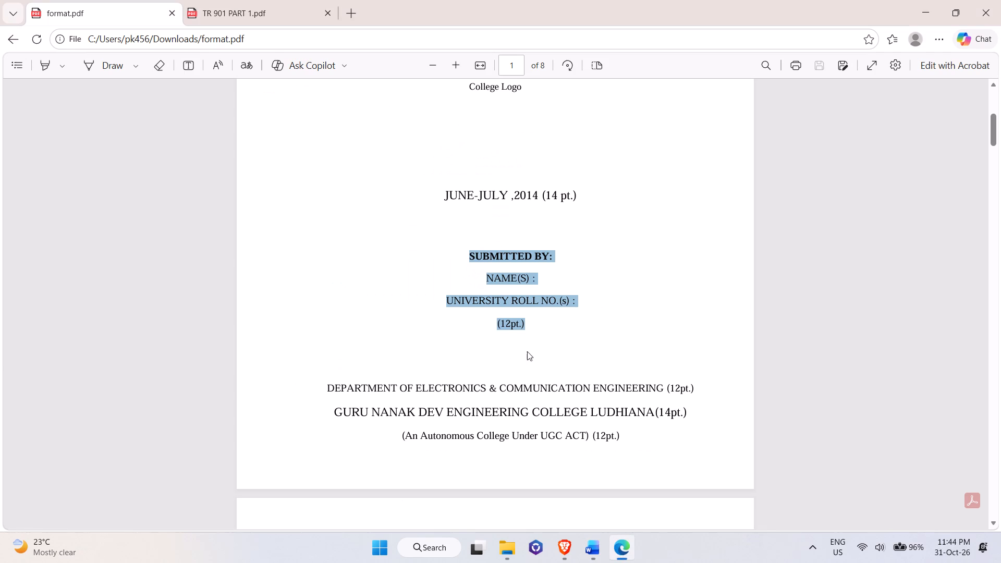
{"action": "left_click", "coordinate": [528, 345]}
{"action": "left_click", "coordinate": [237, 0]}
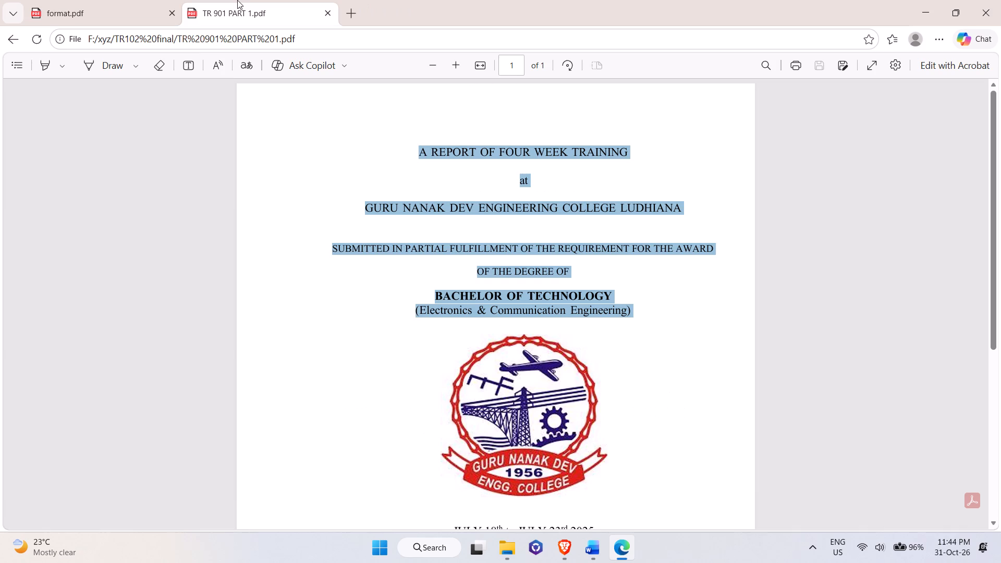
{"action": "scroll", "coordinate": [503, 373], "scroll_direction": "down", "scroll_amount": 6}
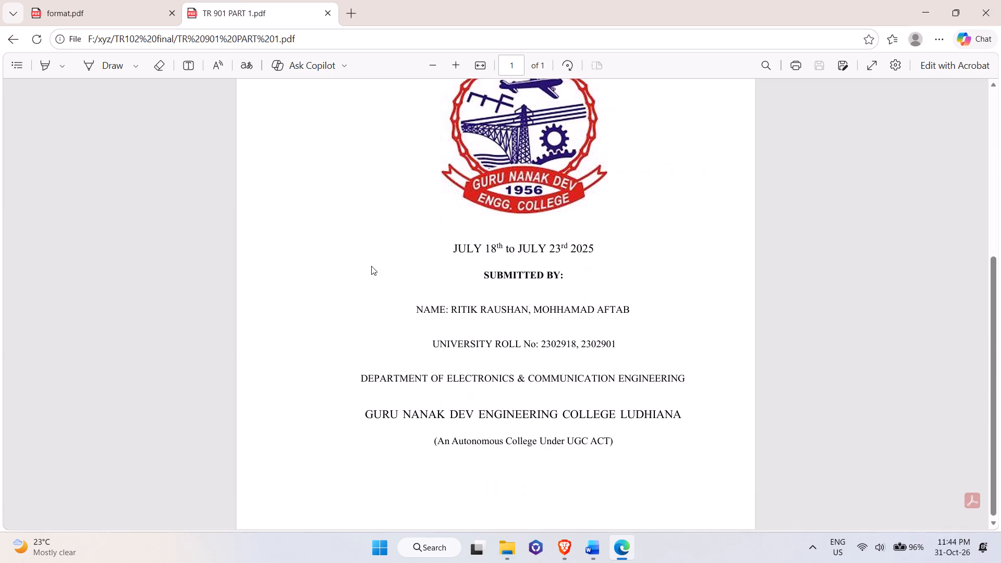
{"action": "left_click", "coordinate": [113, 0]}
{"action": "left_click", "coordinate": [591, 561]}
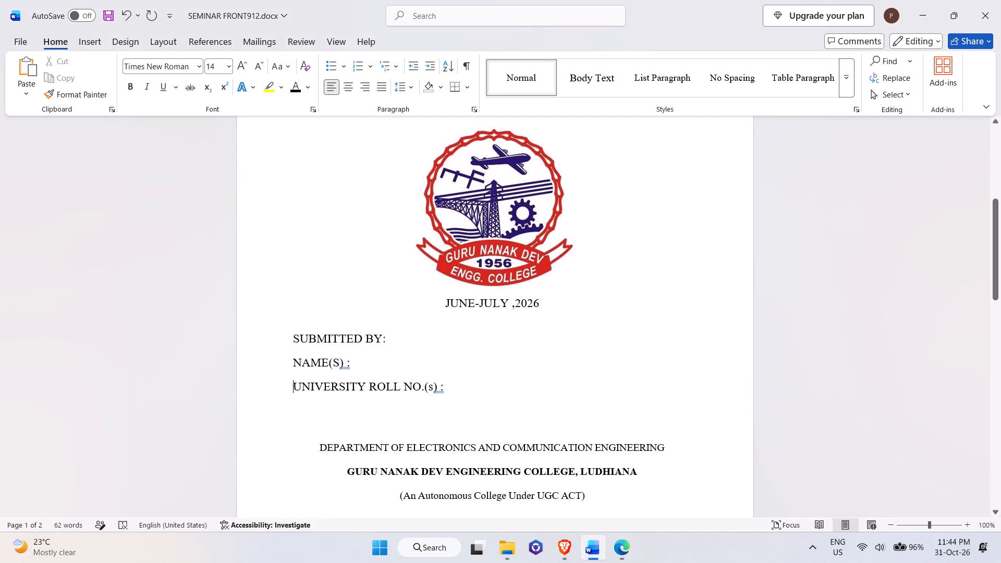
Following the sample title page in format.pdf, make "SUBMITTED BY:" bold on the Word cover.
{"action": "left_click", "coordinate": [405, 335]}
{"action": "key", "text": "alt+Tab"}
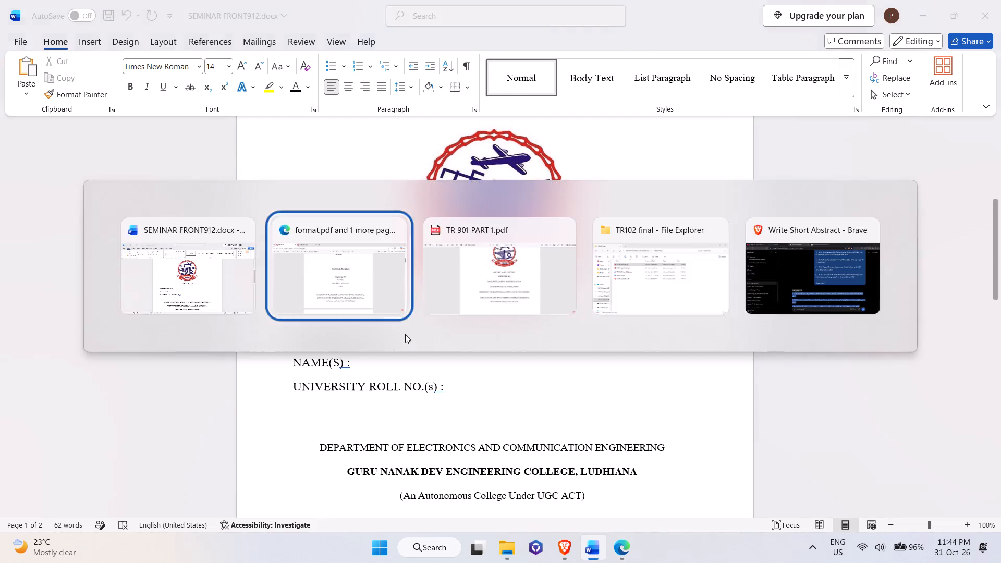
{"action": "scroll", "coordinate": [449, 367], "scroll_direction": "up", "scroll_amount": 1}
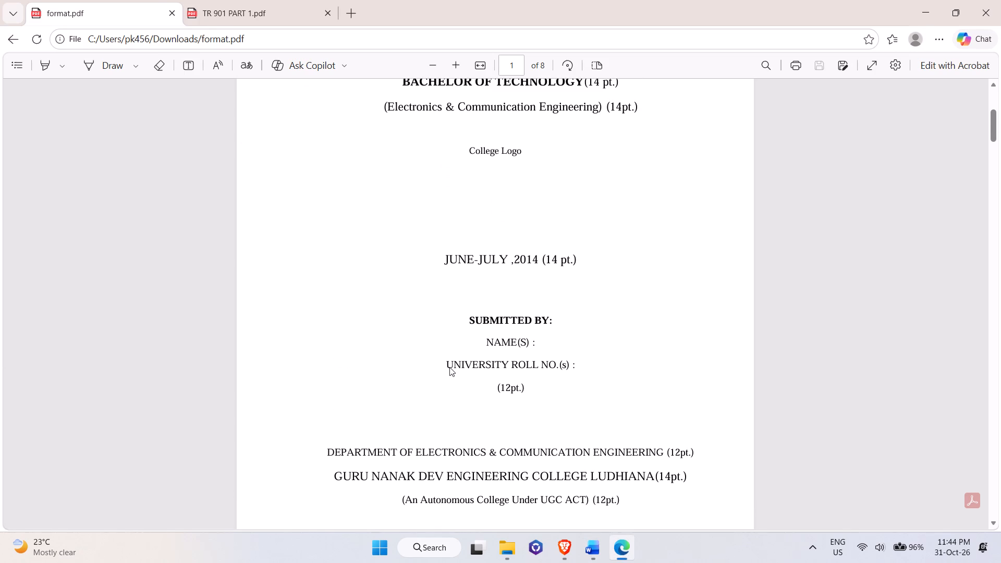
{"action": "key", "text": "alt+Tab"}
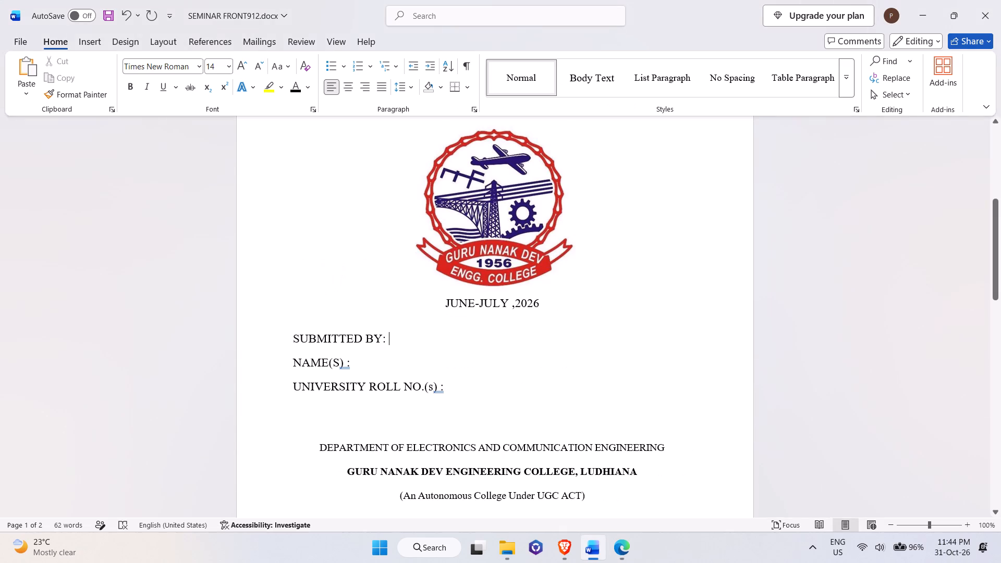
Following the sample title page in format.pdf, make "SUBMITTED BY:" bold on the Word cover.
{"action": "key", "text": "alt+Tab"}
{"action": "key", "text": "Tab"}
{"action": "key", "text": "Tab"}
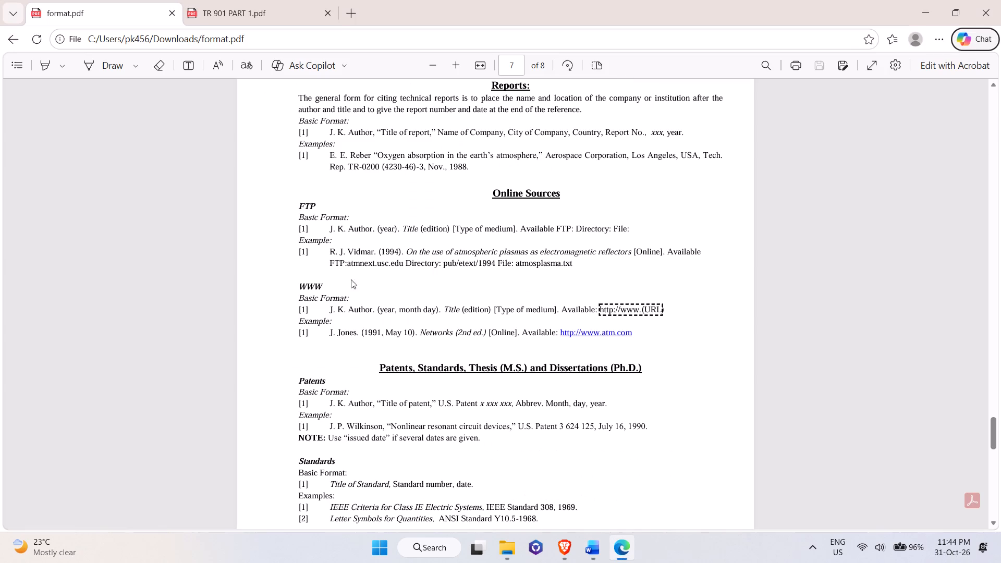
{"action": "scroll", "coordinate": [447, 315], "scroll_direction": "up", "scroll_amount": 5}
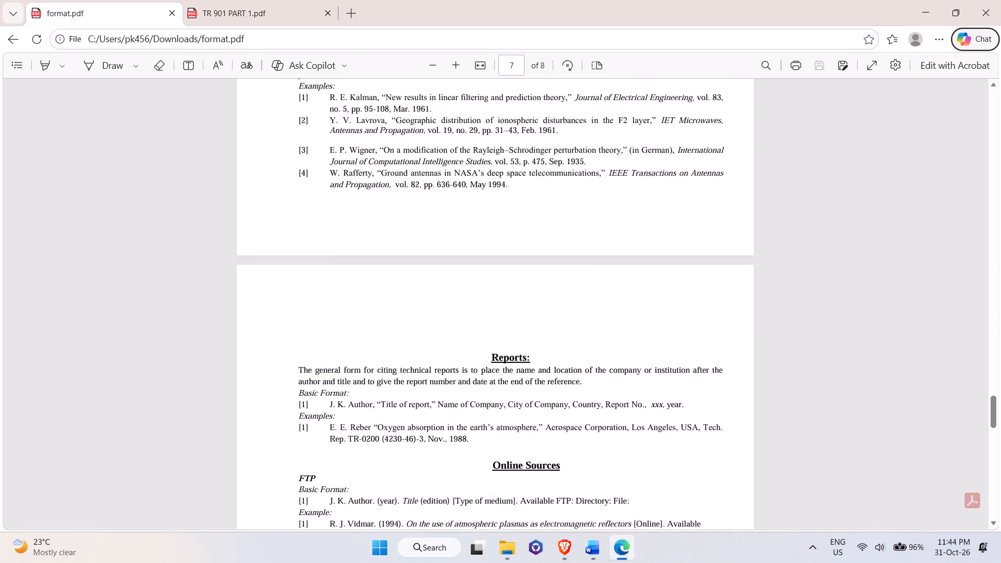
{"action": "scroll", "coordinate": [447, 316], "scroll_direction": "up", "scroll_amount": 5}
{"action": "scroll", "coordinate": [898, 364], "scroll_direction": "up", "scroll_amount": 20}
{"action": "scroll", "coordinate": [898, 364], "scroll_direction": "up", "scroll_amount": 20}
{"action": "scroll", "coordinate": [898, 364], "scroll_direction": "up", "scroll_amount": 3}
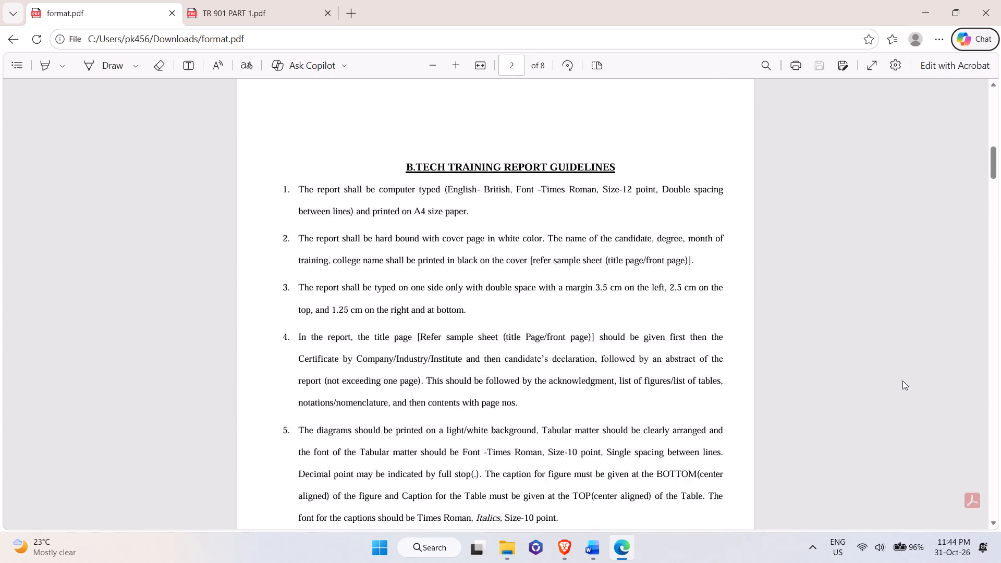
{"action": "scroll", "coordinate": [902, 381], "scroll_direction": "up", "scroll_amount": 14}
{"action": "scroll", "coordinate": [901, 385], "scroll_direction": "down", "scroll_amount": 2}
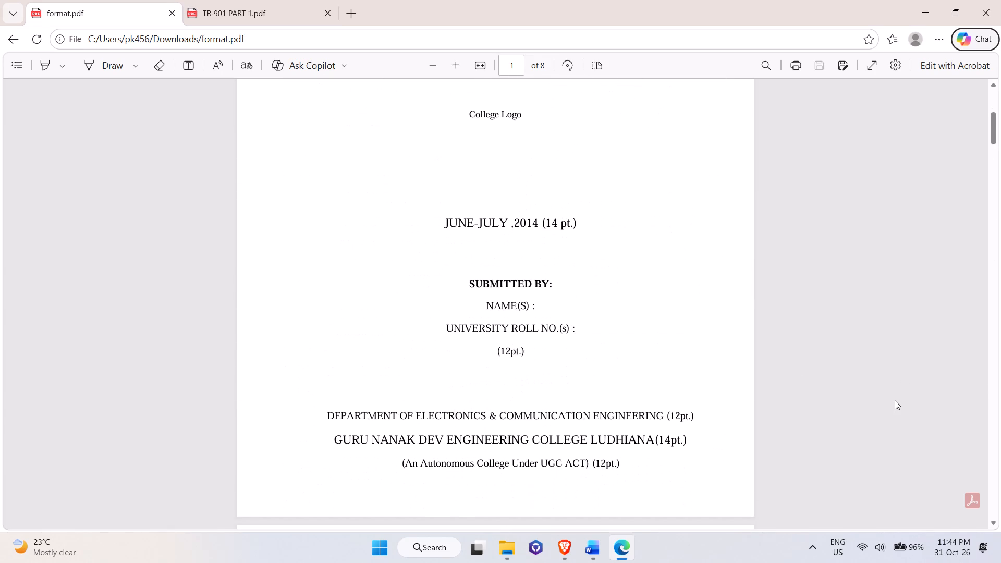
{"action": "left_click", "coordinate": [623, 505]}
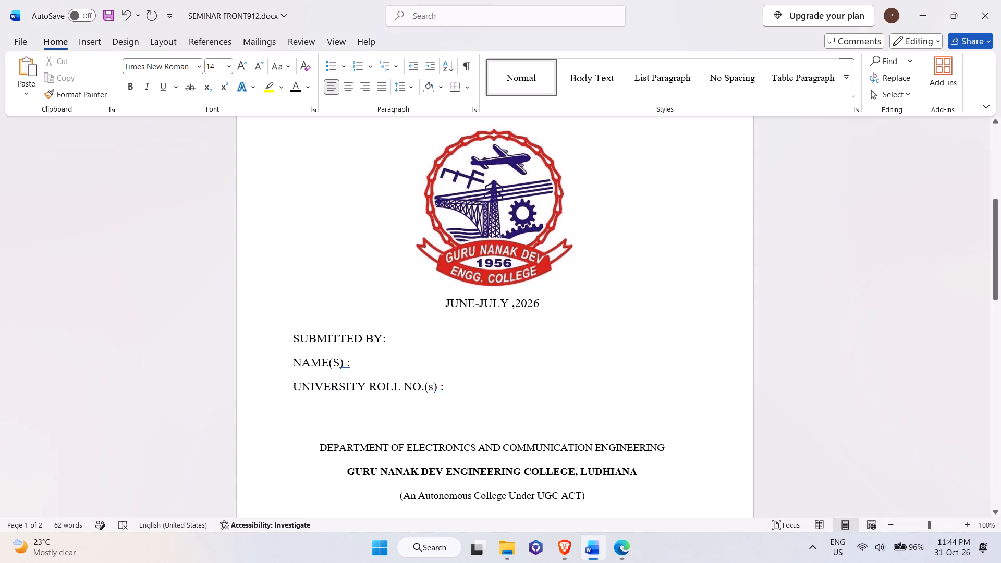
{"action": "left_click_drag", "start_coordinate": [388, 342], "coordinate": [277, 332]}
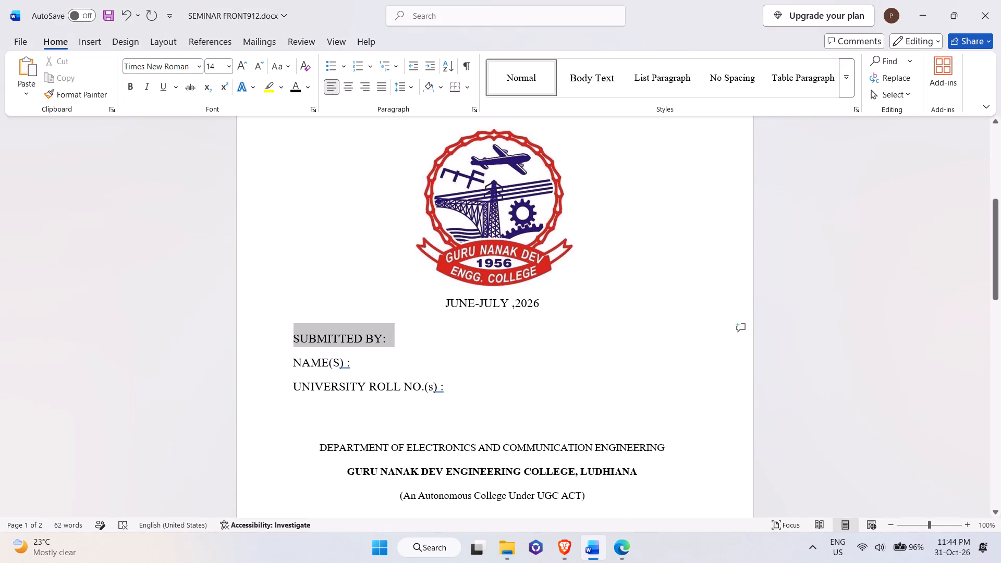
{"action": "left_click_drag", "start_coordinate": [277, 332], "coordinate": [277, 332]}
{"action": "key", "text": "ctrl+b"}
{"action": "left_click", "coordinate": [390, 336]}
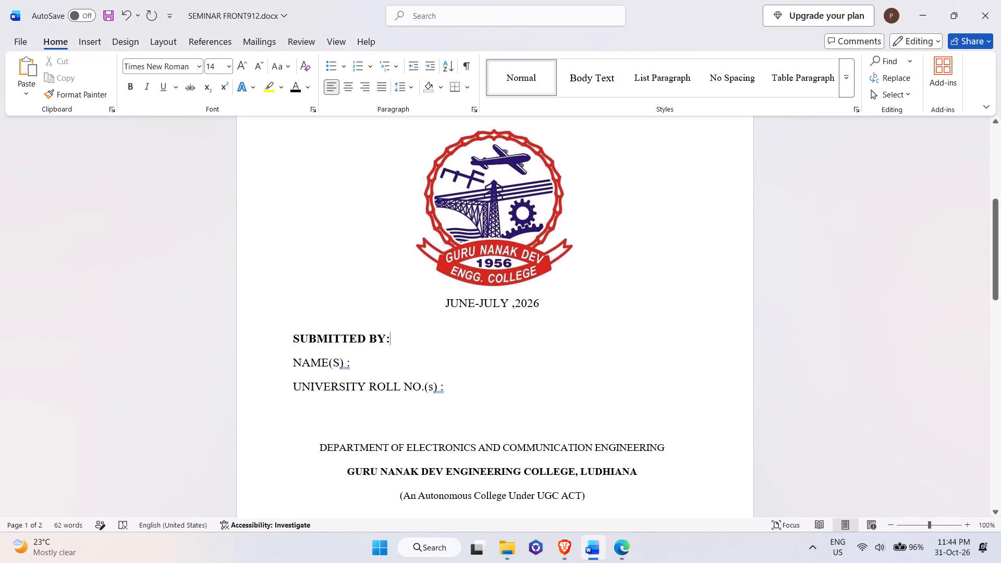
On the Word cover's NAME(S) line, remove the space before the colon and start entering the student's name after it.
{"action": "key", "text": "alt+Tab"}
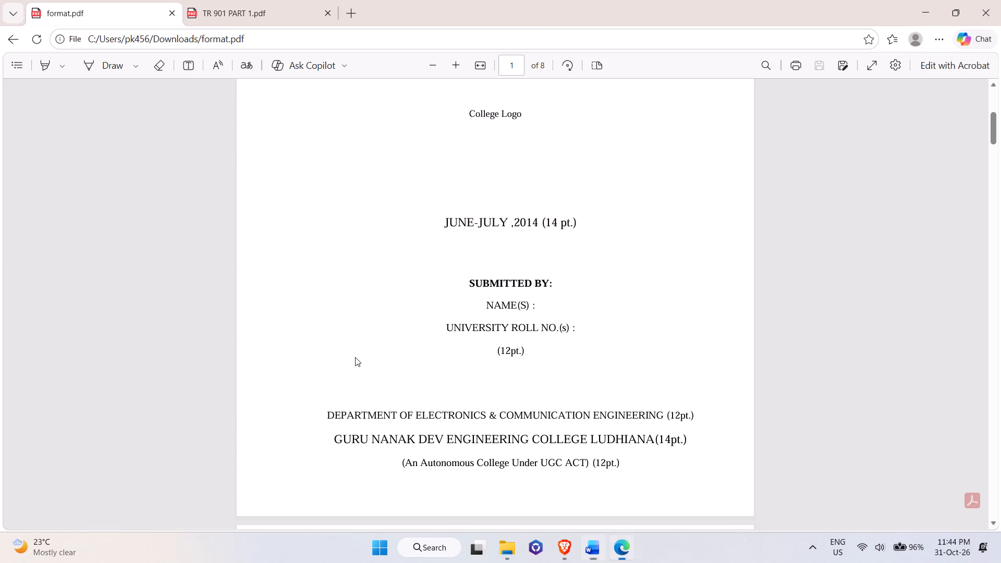
{"action": "key", "text": "alt+Tab"}
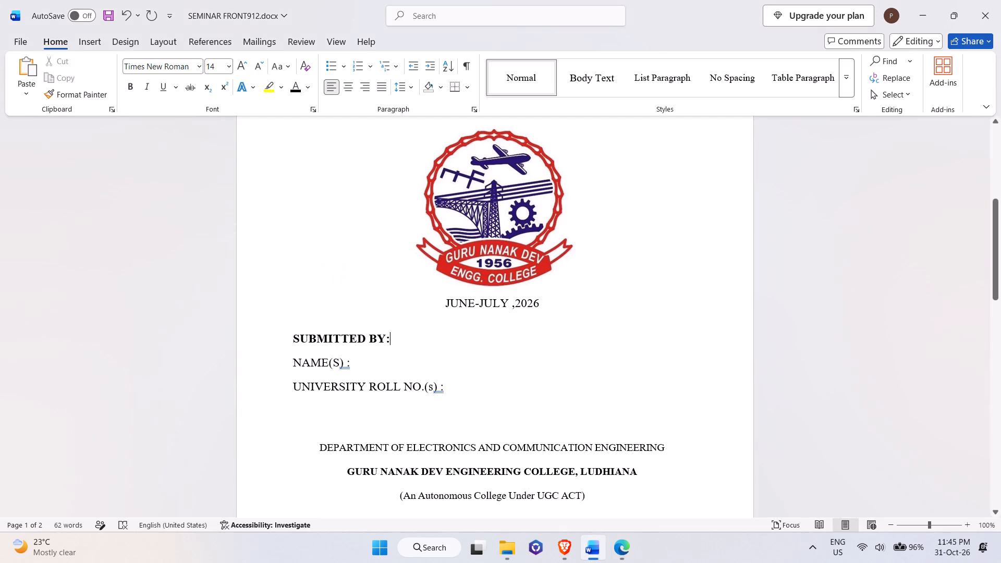
{"action": "left_click", "coordinate": [352, 364]}
{"action": "left_click", "coordinate": [348, 363]}
{"action": "key", "text": "BackSpace"}
{"action": "left_click", "coordinate": [398, 361]}
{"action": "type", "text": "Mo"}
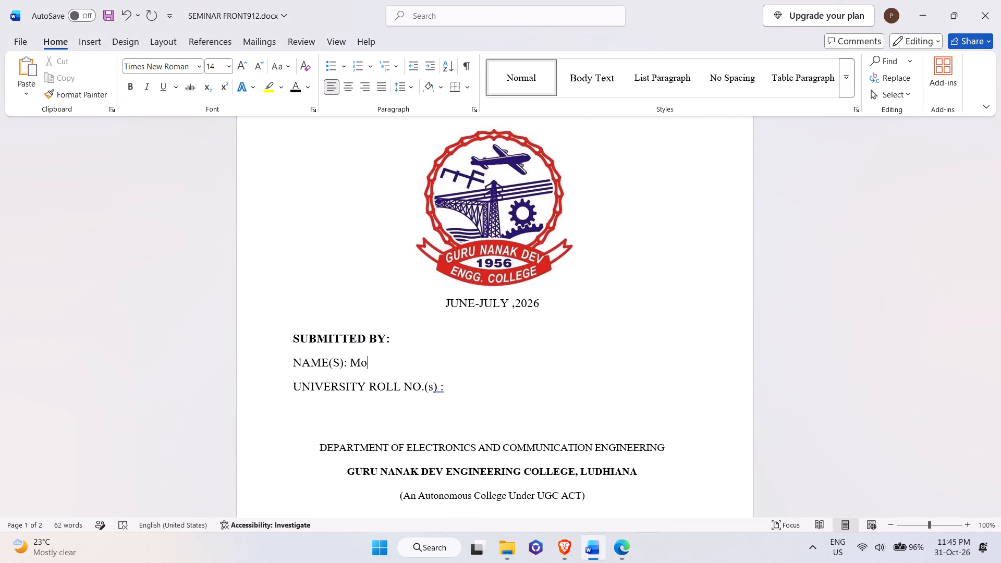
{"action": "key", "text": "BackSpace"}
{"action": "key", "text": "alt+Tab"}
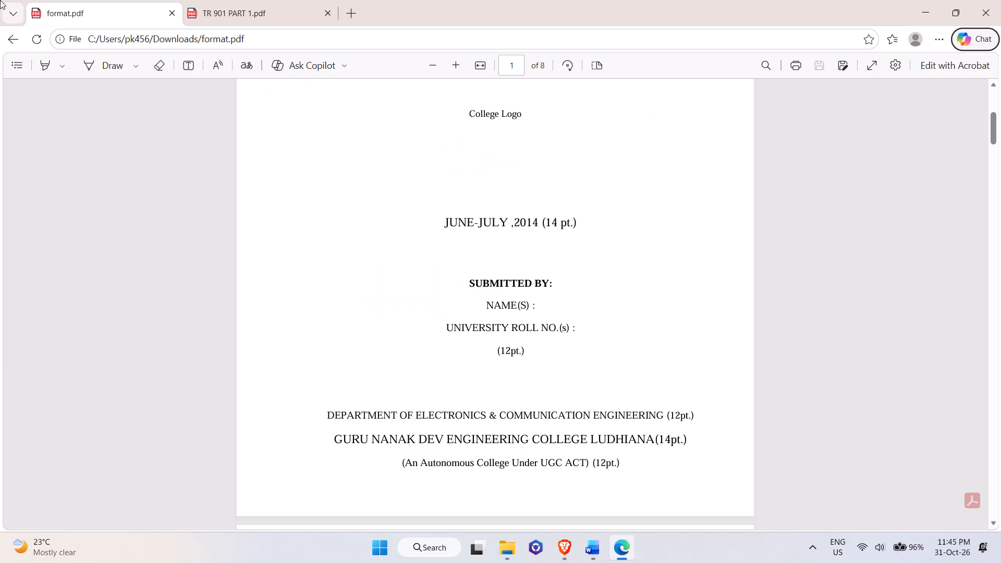
Fill the cover's NAME(S) line with the second student's name copied from TR 901 PART 1.pdf, followed by the other team member's name.
{"action": "left_click", "coordinate": [380, 0]}
{"action": "left_click", "coordinate": [170, 0]}
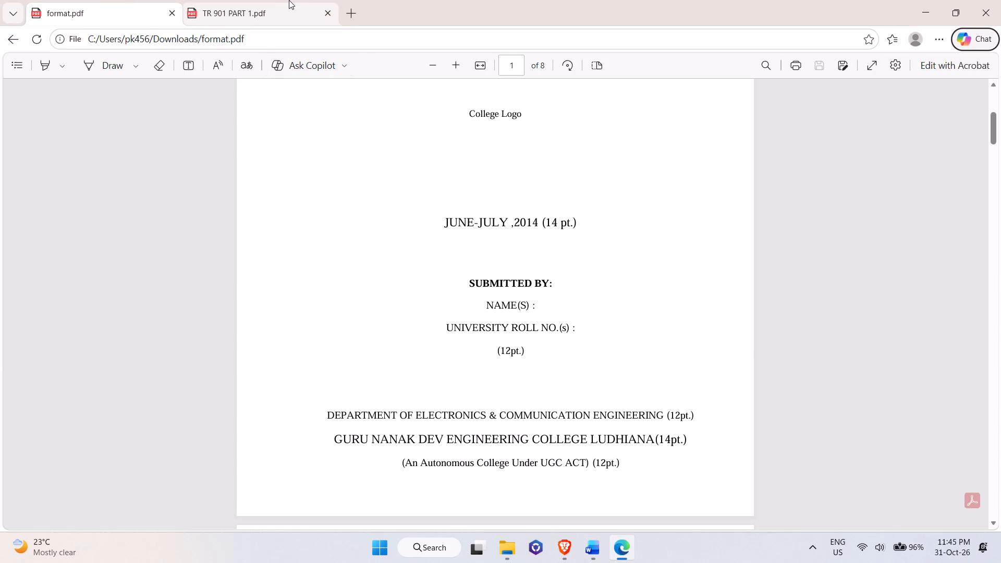
{"action": "left_click", "coordinate": [289, 0]}
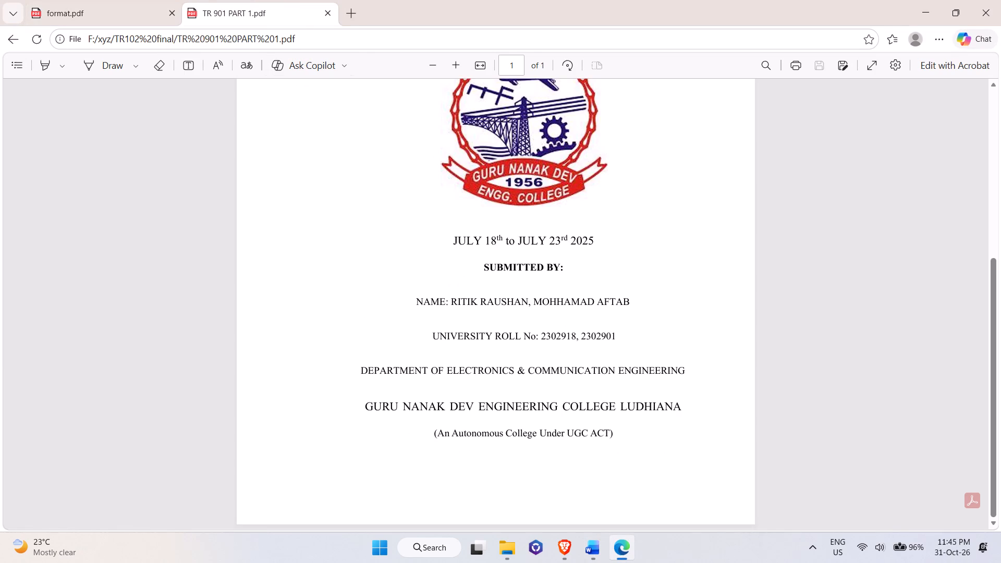
{"action": "left_click_drag", "start_coordinate": [539, 304], "coordinate": [626, 305]}
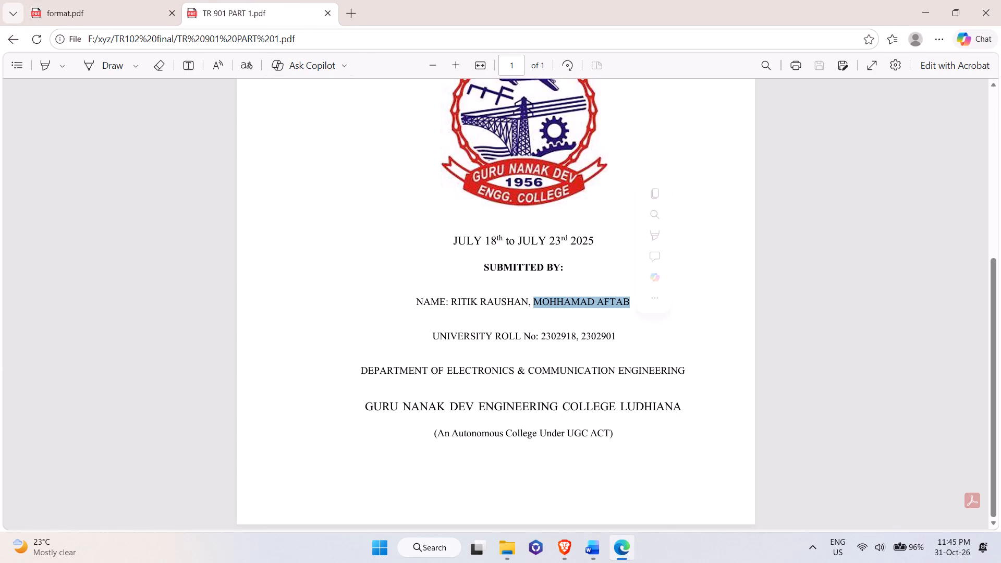
{"action": "key", "text": "ctrl+c"}
{"action": "left_click", "coordinate": [109, 0]}
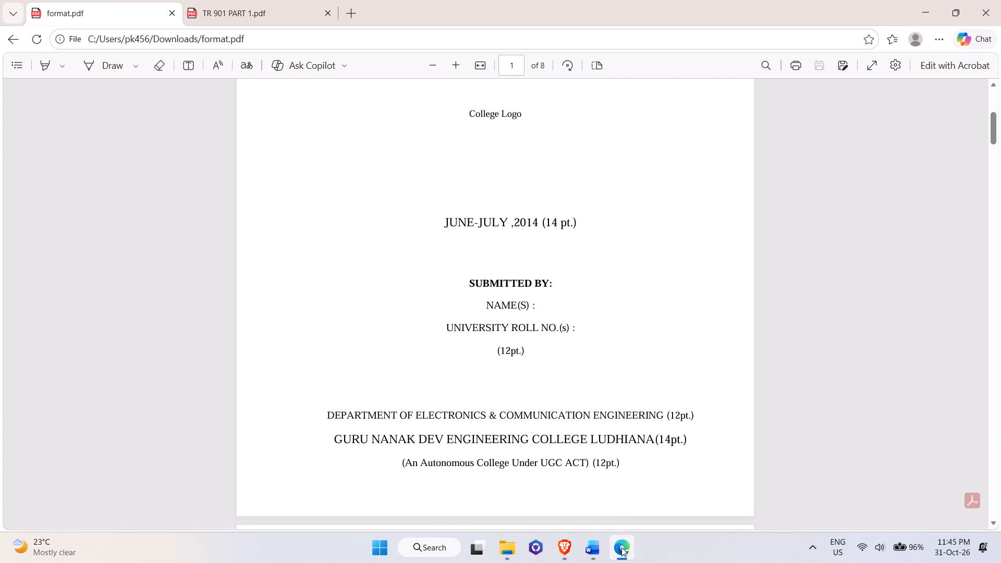
{"action": "left_click", "coordinate": [588, 559]}
{"action": "key", "text": "BackSpace"}
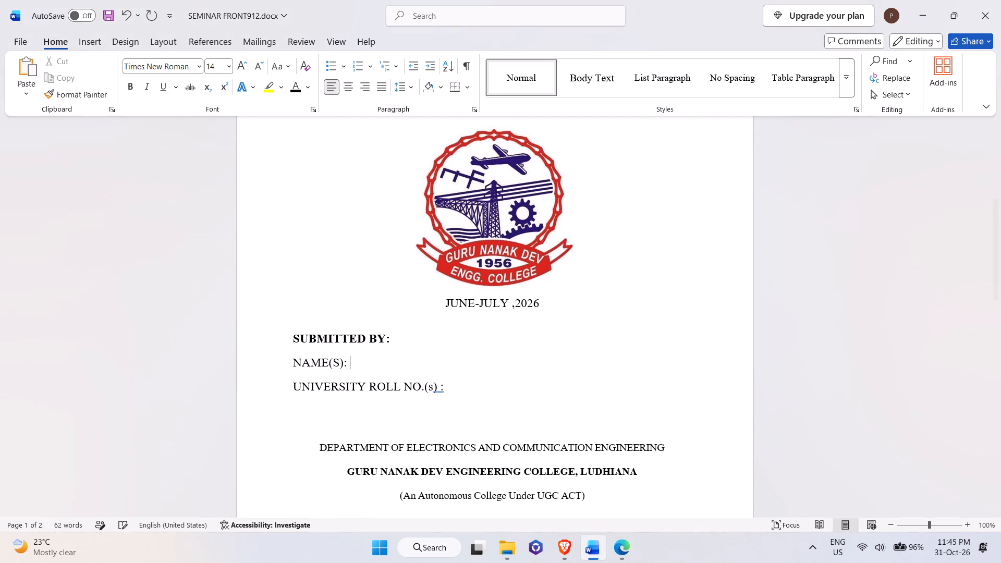
{"action": "key", "text": "ctrl+v"}
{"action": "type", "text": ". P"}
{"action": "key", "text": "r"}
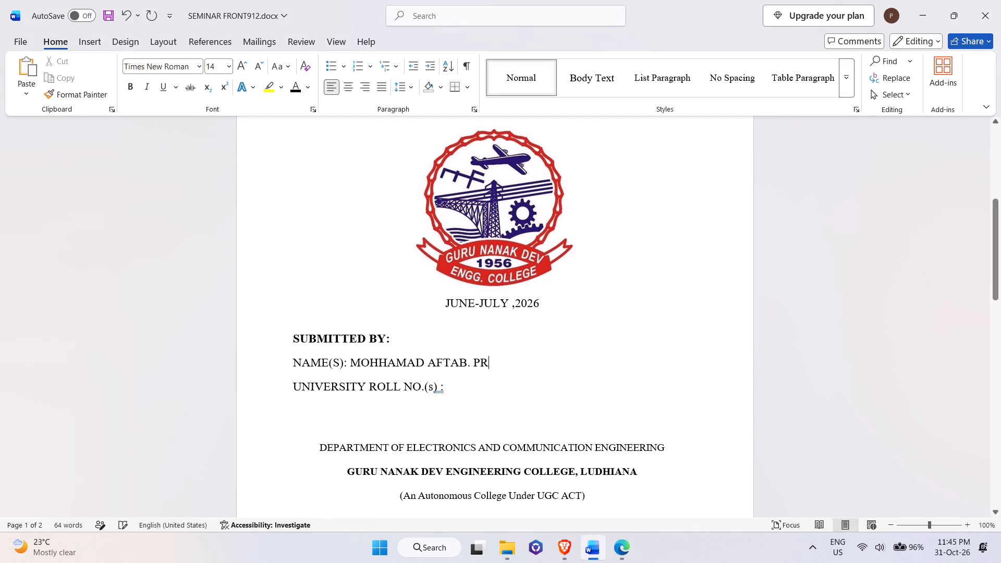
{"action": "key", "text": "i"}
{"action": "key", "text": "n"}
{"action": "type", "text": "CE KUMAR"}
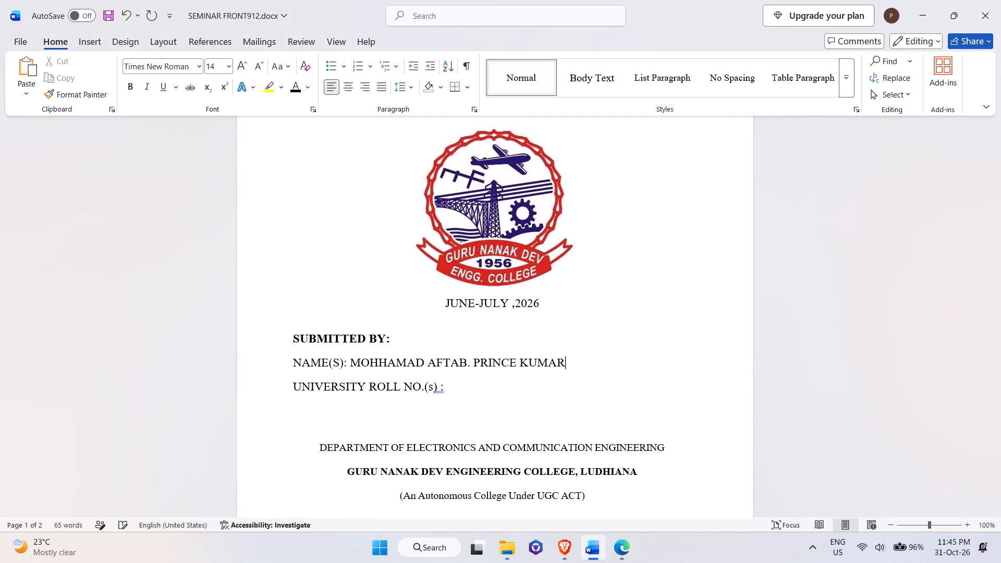
Add the third student's name, separated by a comma, to the end of the cover's NAME(S) line.
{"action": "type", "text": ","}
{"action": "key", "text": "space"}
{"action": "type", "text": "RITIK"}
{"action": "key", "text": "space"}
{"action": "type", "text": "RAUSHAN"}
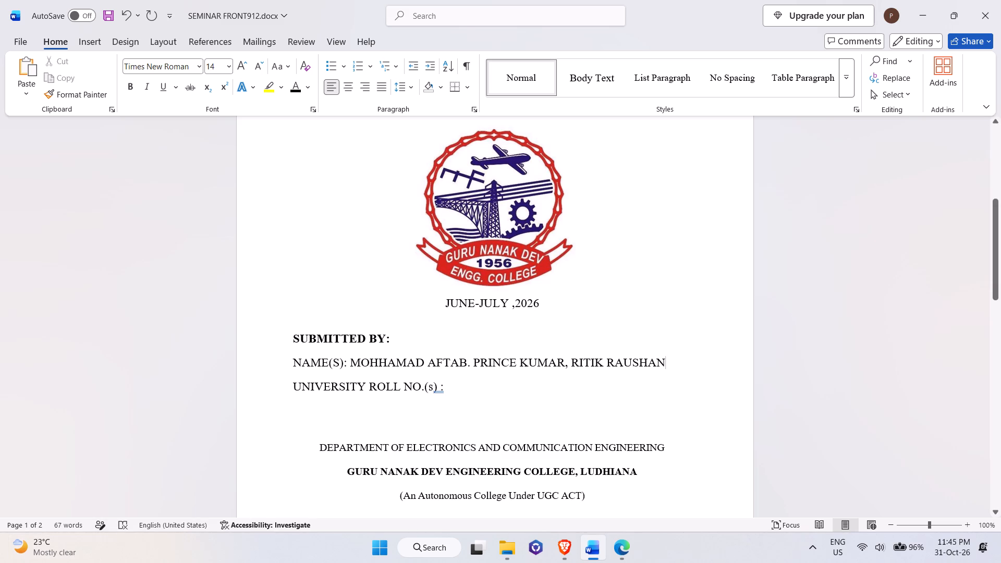
Remove the space before the colon in the UNIVERSITY ROLL NO.(s) line and enter the three students' roll numbers, separated by commas.
{"action": "left_click", "coordinate": [513, 385]}
{"action": "key", "text": "Left"}
{"action": "key", "text": "BackSpace"}
{"action": "key", "text": "Right"}
{"action": "key", "text": "Right"}
{"action": "key", "text": "Left"}
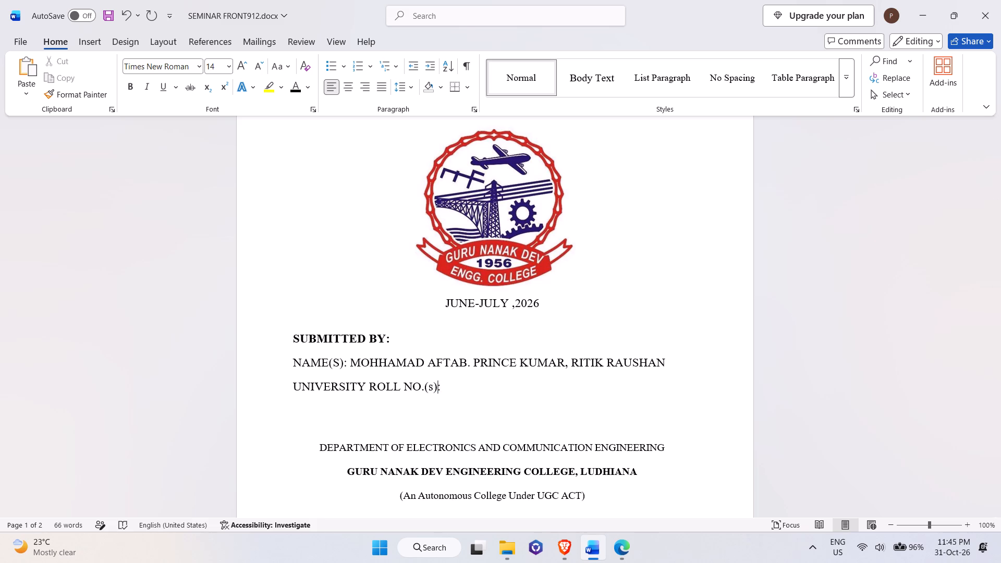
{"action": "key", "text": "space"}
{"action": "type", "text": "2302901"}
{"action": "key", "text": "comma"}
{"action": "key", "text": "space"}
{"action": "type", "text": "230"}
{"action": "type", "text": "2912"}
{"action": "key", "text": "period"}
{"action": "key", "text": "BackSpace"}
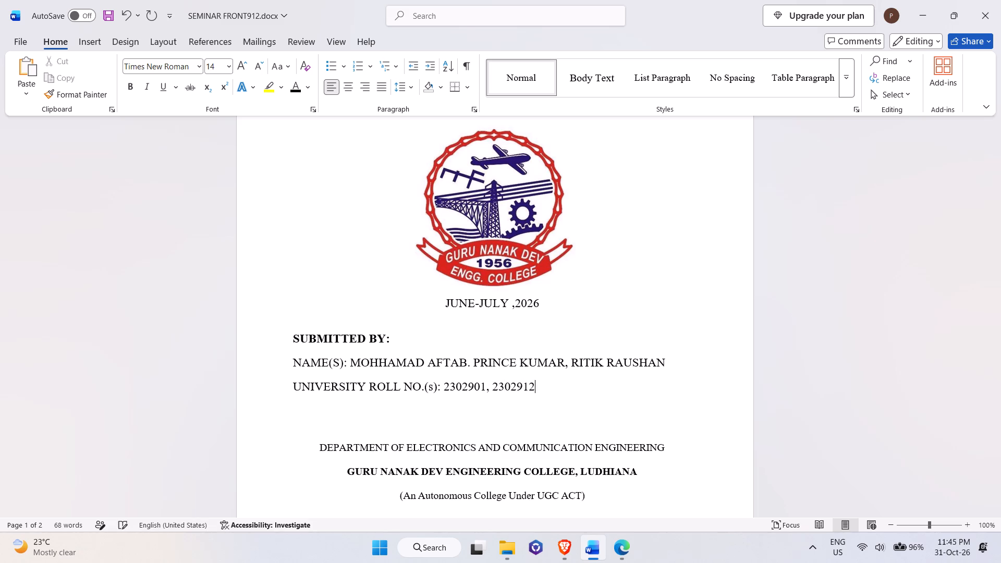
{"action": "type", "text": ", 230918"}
Insert the missing digit 2 before the 9 in the third student's roll number.
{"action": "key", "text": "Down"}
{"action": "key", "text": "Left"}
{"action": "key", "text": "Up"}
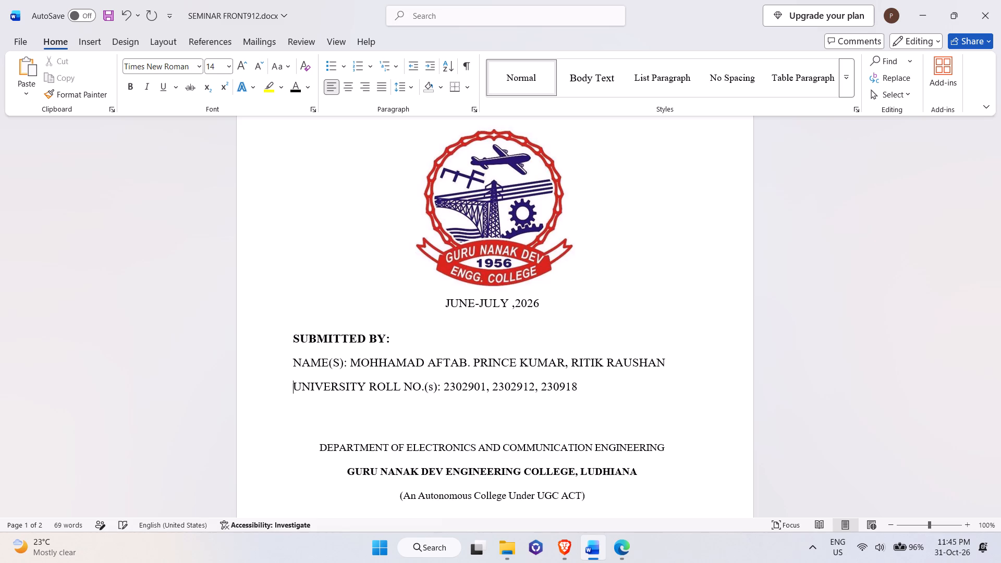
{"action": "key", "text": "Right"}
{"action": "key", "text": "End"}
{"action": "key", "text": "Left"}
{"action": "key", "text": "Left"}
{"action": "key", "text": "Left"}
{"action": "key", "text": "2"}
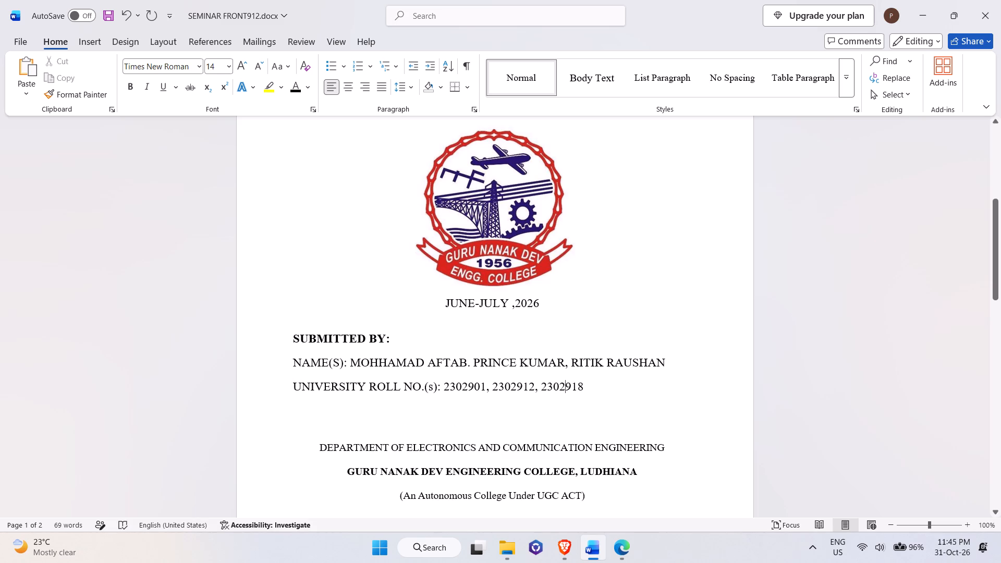
Centre the SUBMITTED BY heading and the name and roll number lines on the cover.
{"action": "left_click_drag", "start_coordinate": [278, 327], "coordinate": [634, 405]}
{"action": "key", "text": "ctrl+e"}
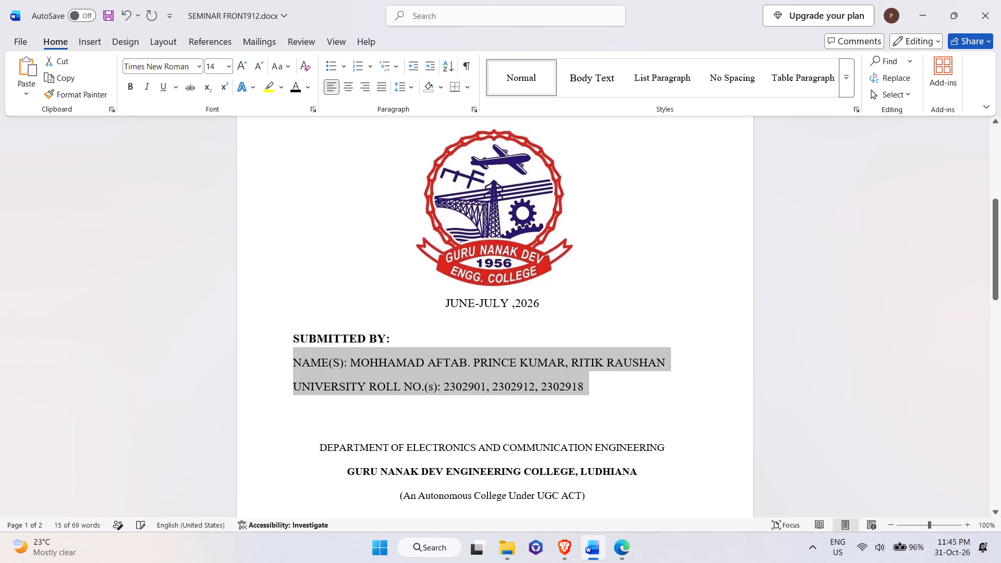
{"action": "left_click", "coordinate": [440, 358]}
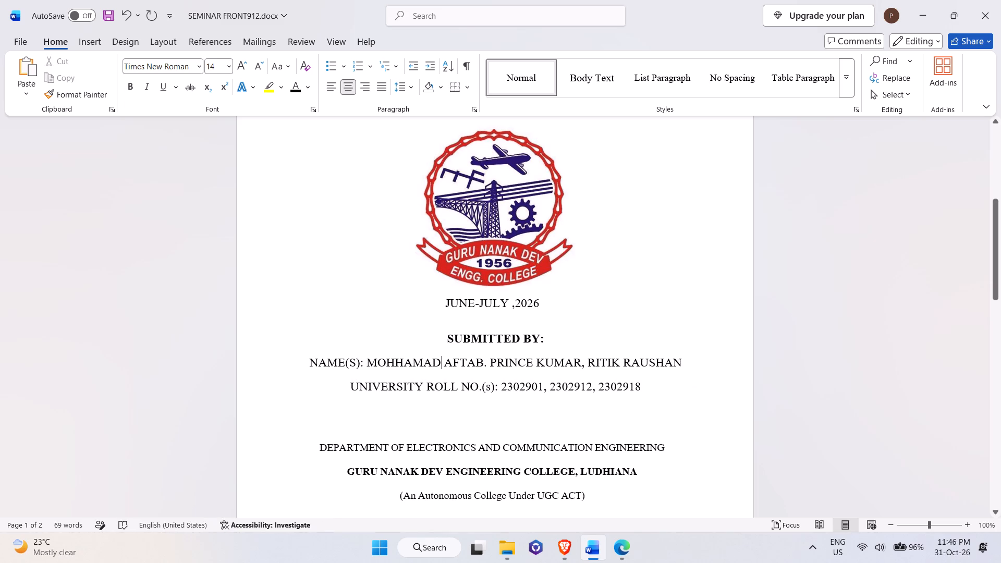
Following the sample title page in format.pdf, set the SUBMITTED BY heading, names and roll numbers to 12 pt.
{"action": "key", "text": "alt+Tab"}
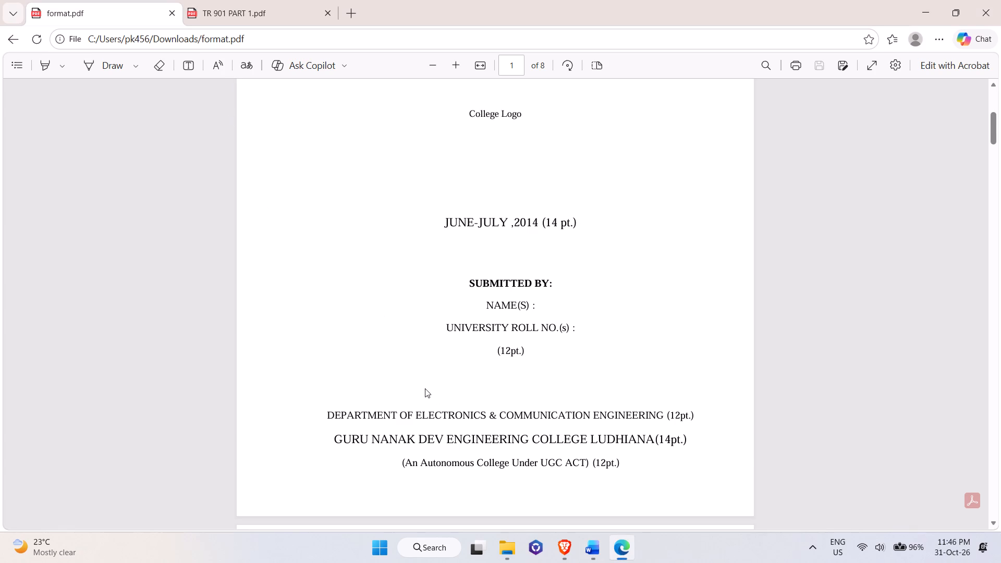
{"action": "scroll", "coordinate": [425, 388], "scroll_direction": "down", "scroll_amount": 1}
{"action": "key", "text": "alt+Tab"}
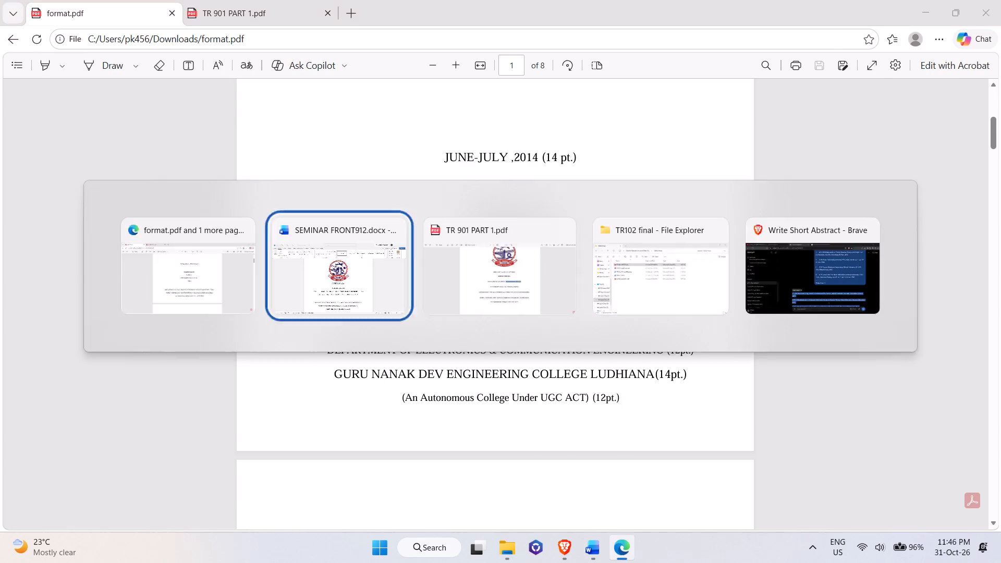
{"action": "left_click", "coordinate": [505, 371]}
{"action": "left_click_drag", "start_coordinate": [436, 334], "coordinate": [695, 377]}
{"action": "left_click", "coordinate": [257, 64]}
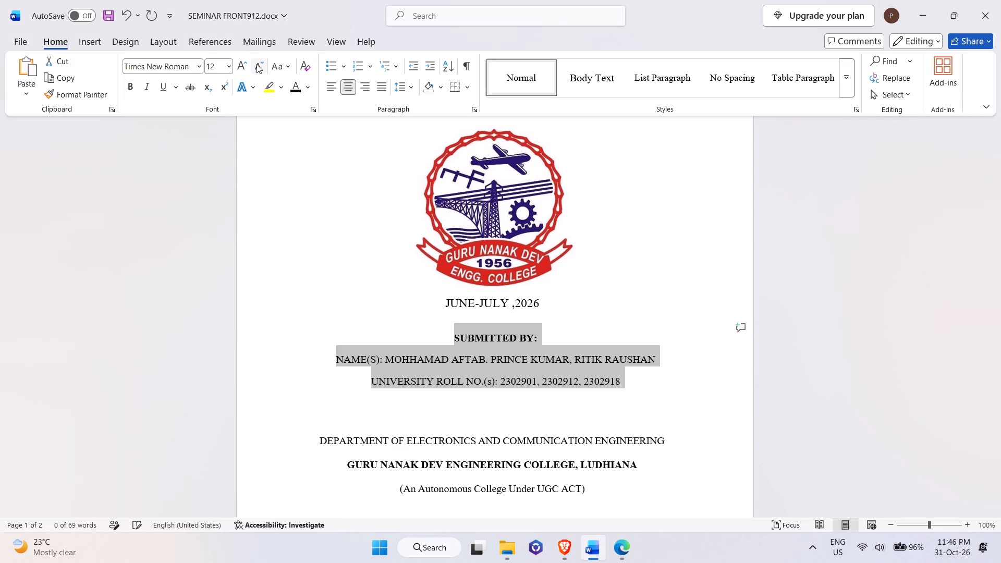
Compare the font sizes of the cover's date and department lines with the sample title page in format.pdf.
{"action": "key", "text": "alt+Tab"}
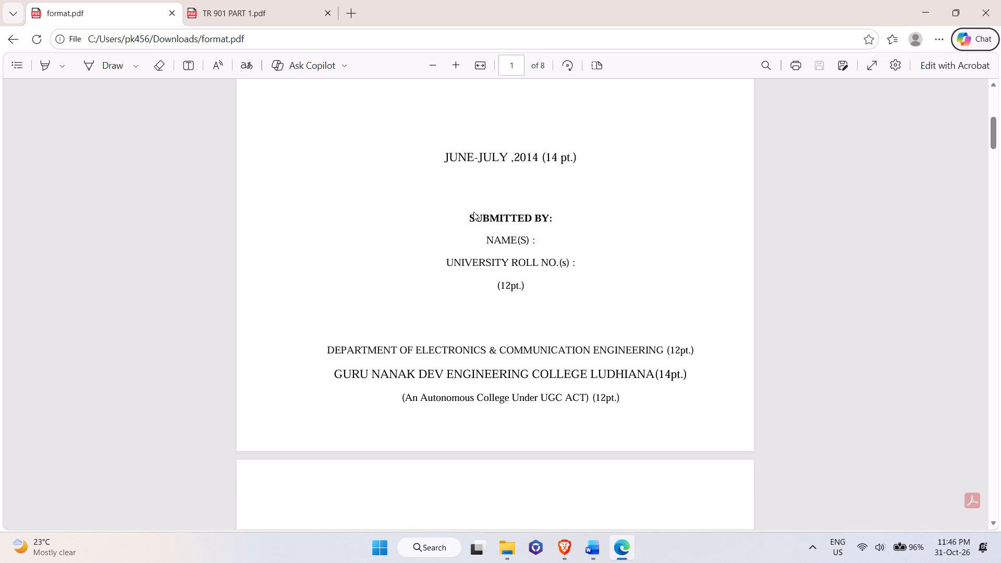
{"action": "scroll", "coordinate": [489, 277], "scroll_direction": "up", "scroll_amount": 2}
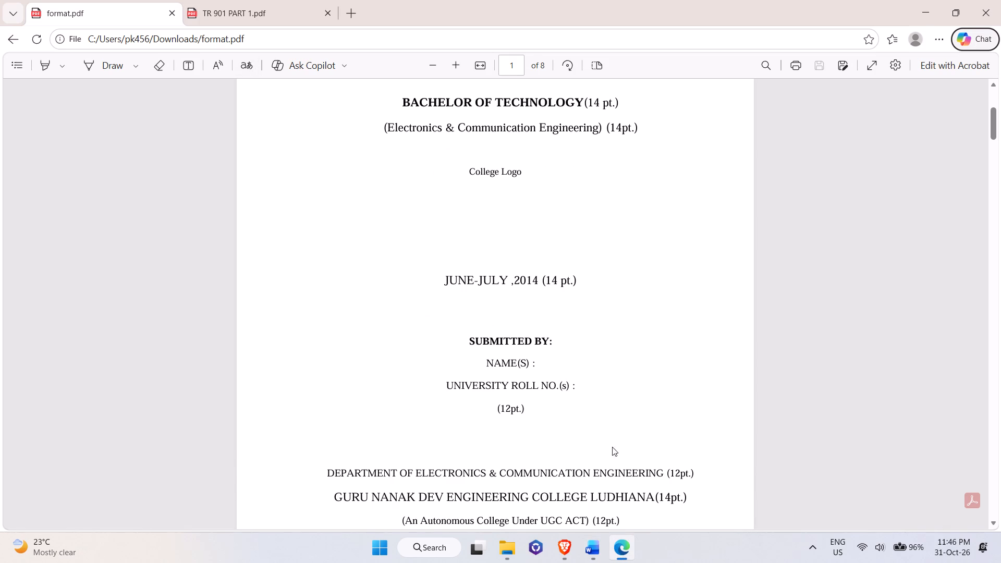
{"action": "left_click", "coordinate": [594, 479]}
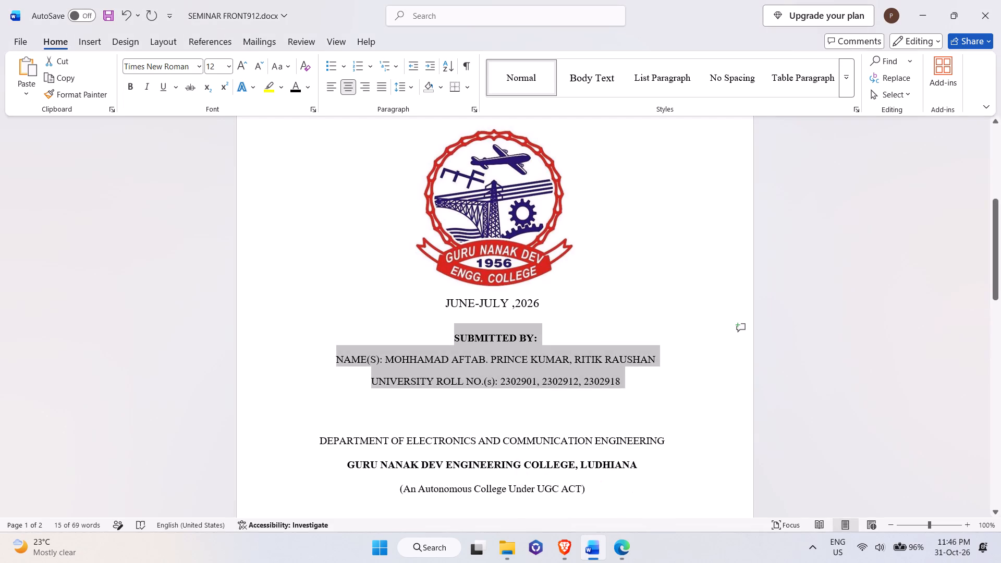
{"action": "left_click", "coordinate": [517, 302]}
{"action": "scroll", "coordinate": [524, 342], "scroll_direction": "down", "scroll_amount": 1}
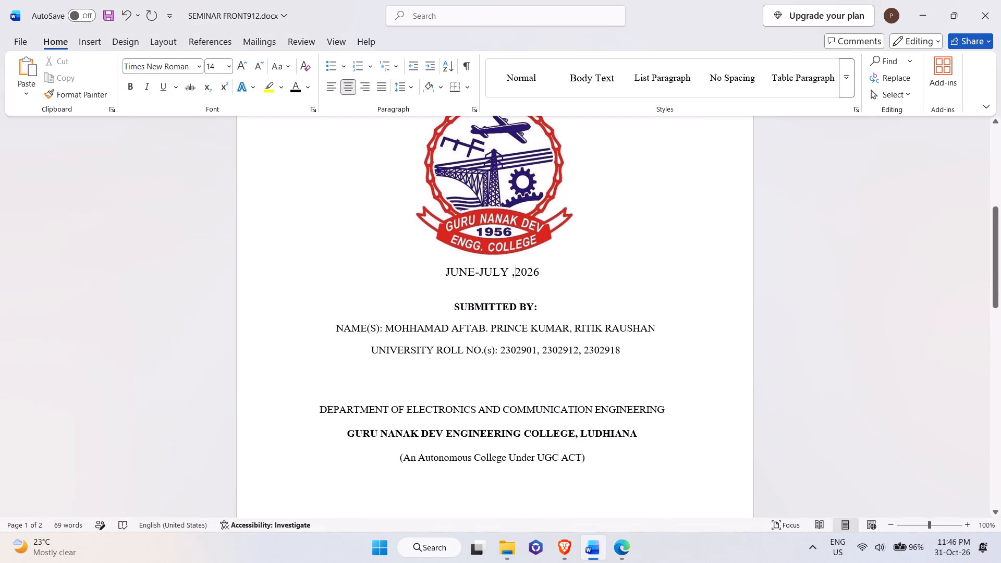
{"action": "scroll", "coordinate": [516, 342], "scroll_direction": "down", "scroll_amount": 1}
{"action": "key", "text": "alt+Tab"}
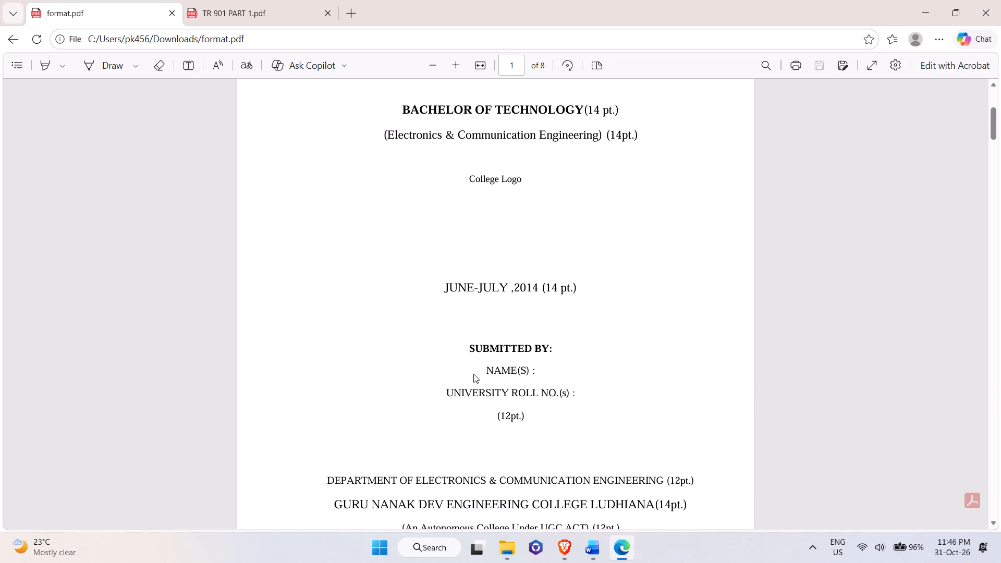
{"action": "scroll", "coordinate": [473, 374], "scroll_direction": "down", "scroll_amount": 3}
{"action": "key", "text": "alt+Tab"}
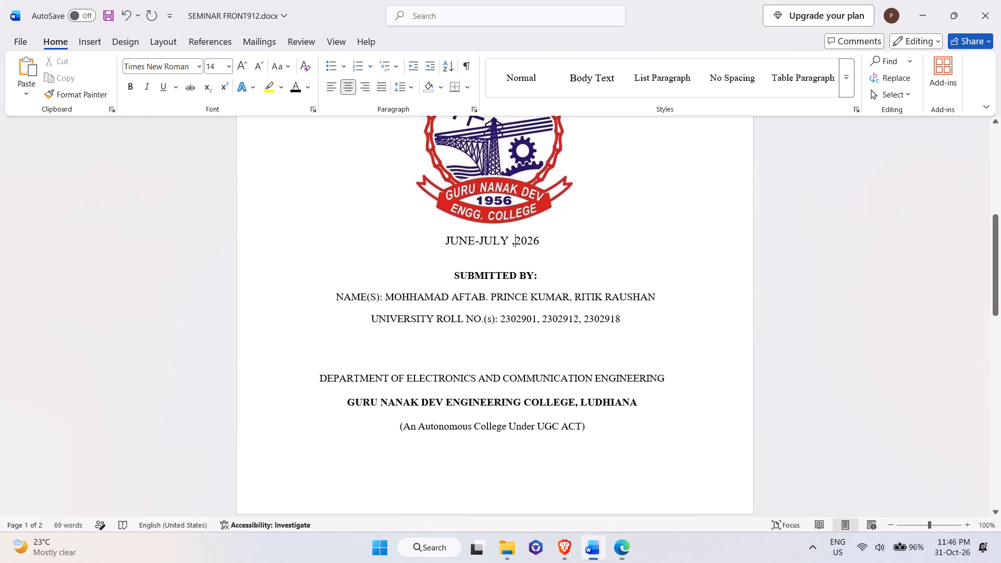
{"action": "left_click_drag", "start_coordinate": [676, 377], "coordinate": [266, 381]}
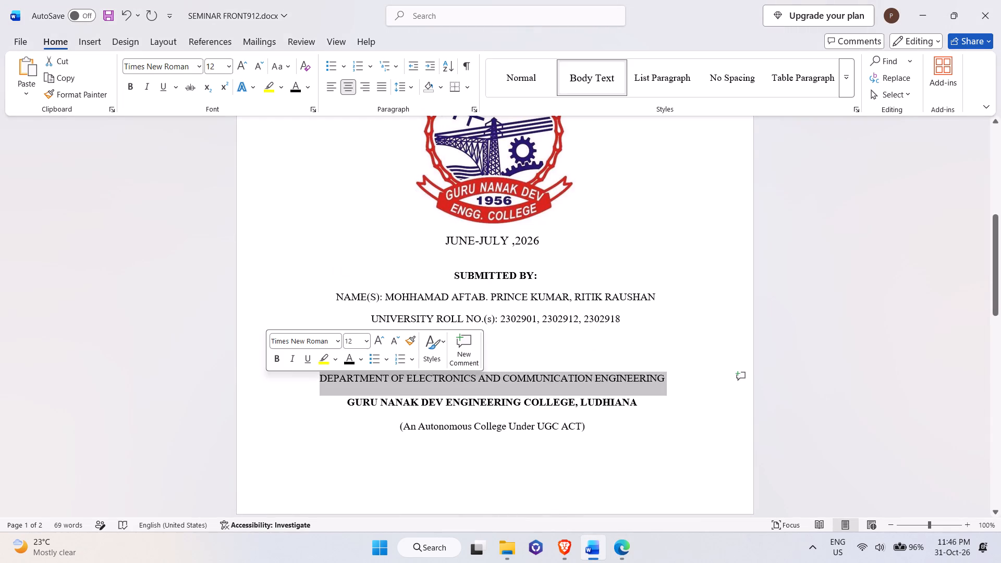
{"action": "key", "text": "alt+Tab"}
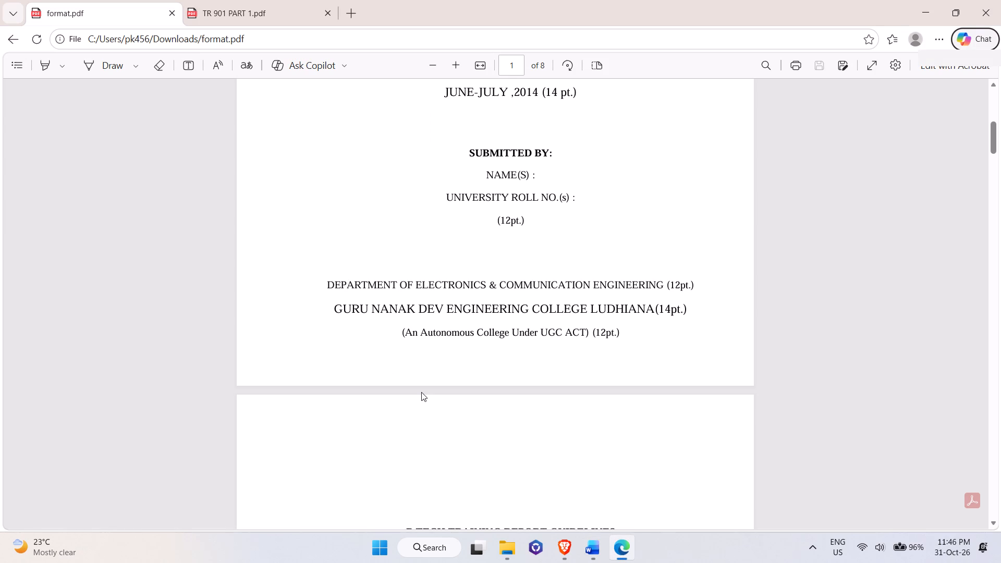
{"action": "key", "text": "alt+Tab"}
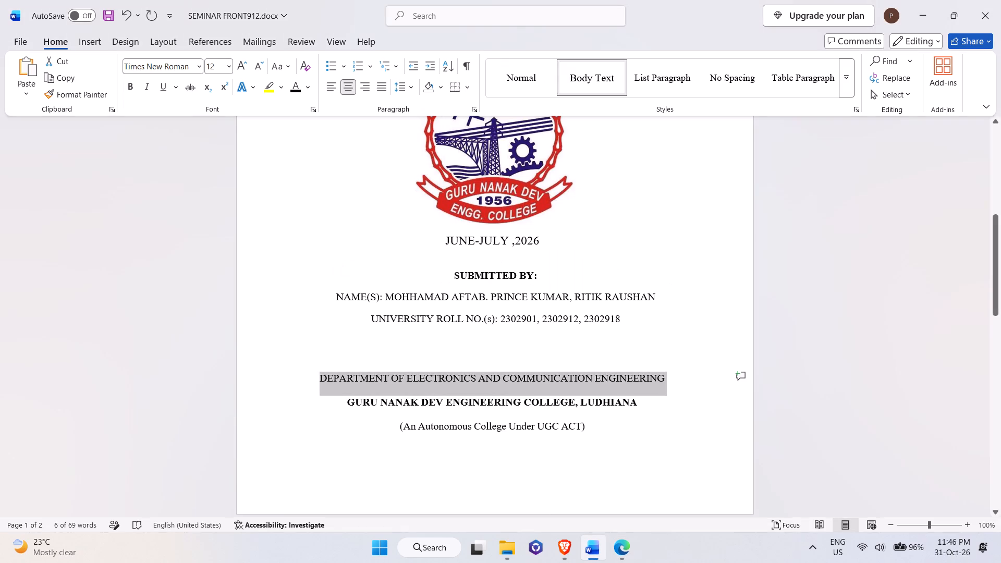
Set the GURU NANAK DEV ENGINEERING COLLEGE, LUDHIANA line near the cover's bottom to 14 pt.
{"action": "left_click", "coordinate": [645, 405]}
{"action": "left_click_drag", "start_coordinate": [645, 405], "coordinate": [299, 397]}
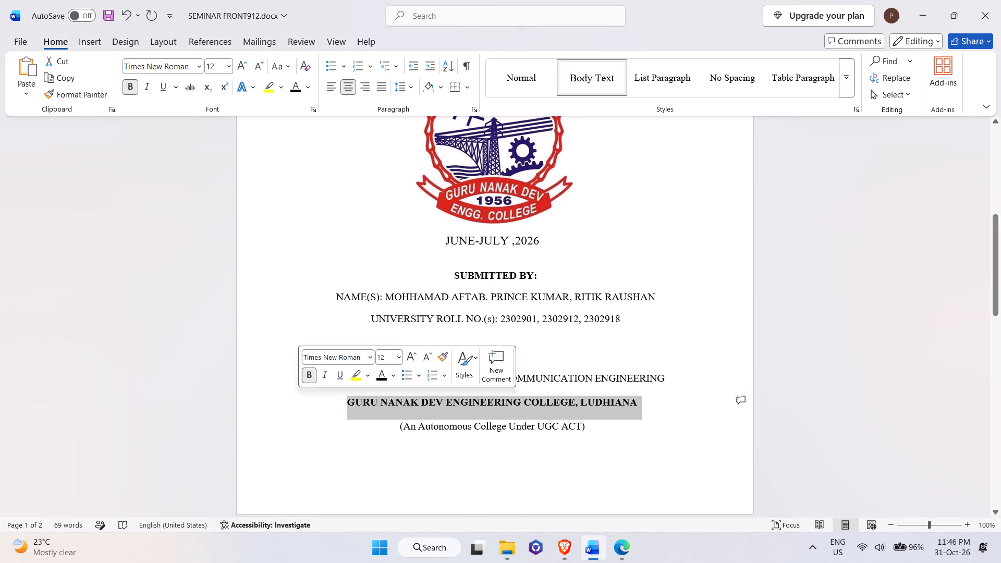
{"action": "left_click", "coordinate": [237, 64]}
Check the cover's UGC ACT line against format.pdf and review the whole Word cover from its title to its closing lines.
{"action": "left_click", "coordinate": [490, 433]}
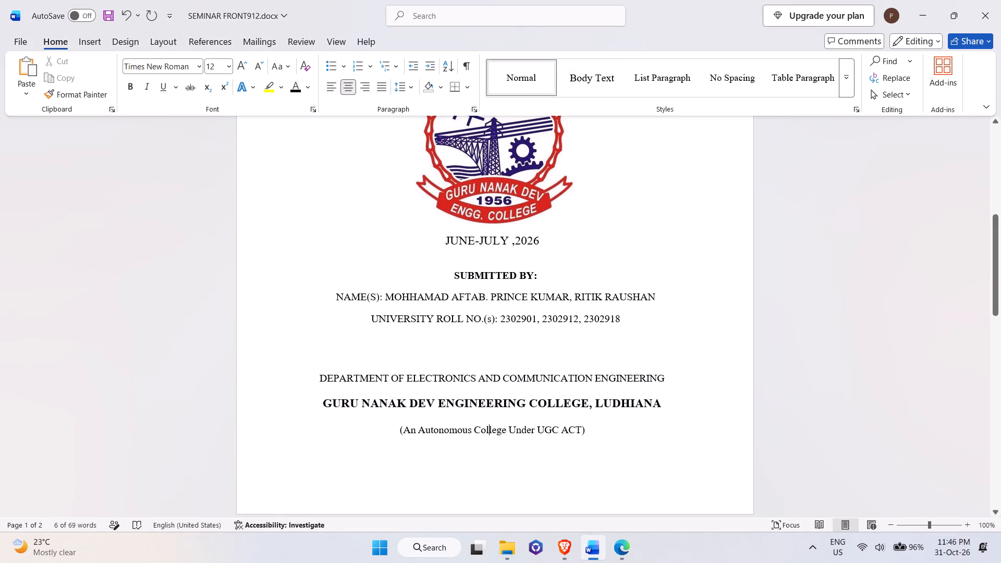
{"action": "key", "text": "alt+Tab"}
{"action": "key", "text": "alt+Tab"}
{"action": "left_click", "coordinate": [559, 433]}
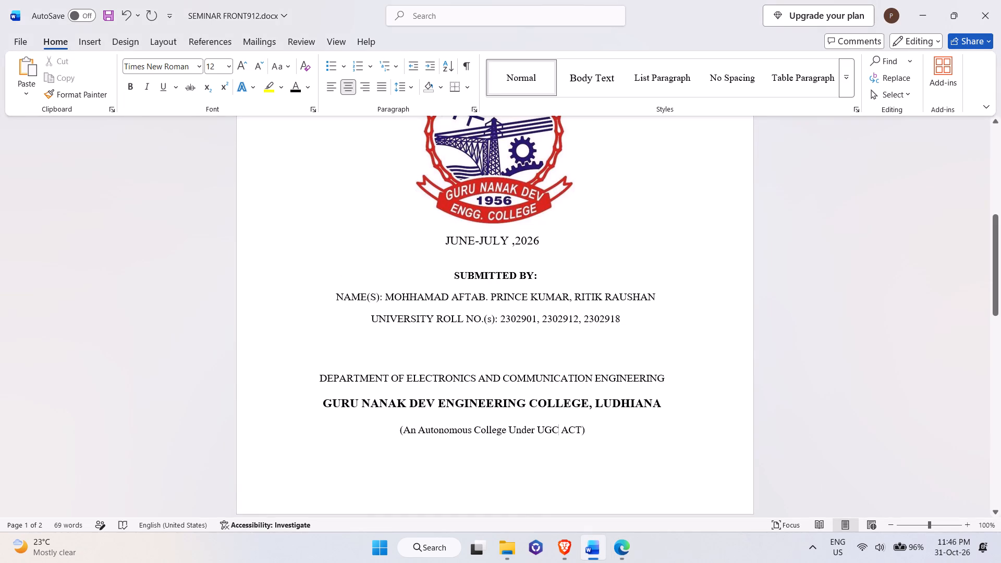
{"action": "scroll", "coordinate": [492, 386], "scroll_direction": "up", "scroll_amount": 11}
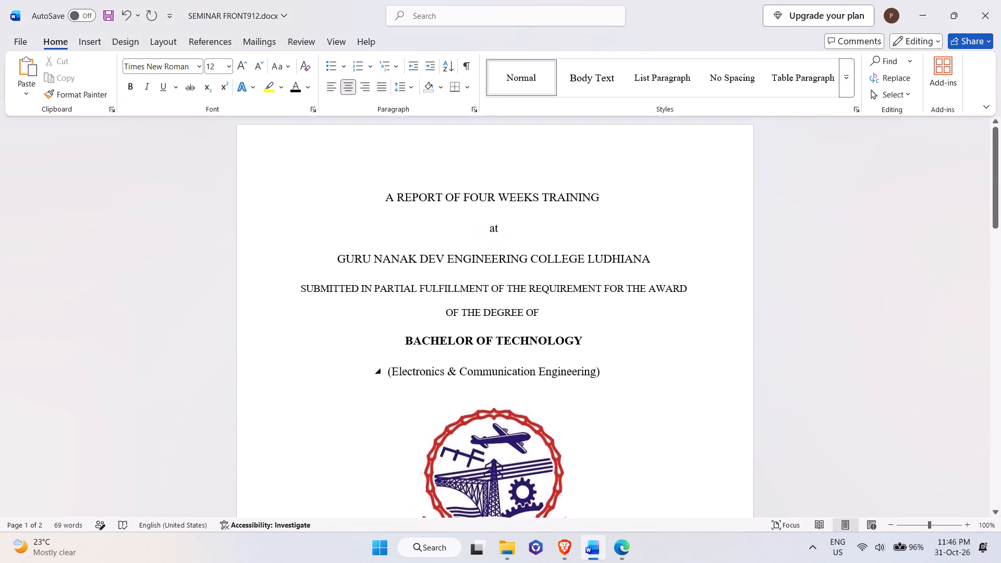
{"action": "scroll", "coordinate": [492, 385], "scroll_direction": "down", "scroll_amount": 10}
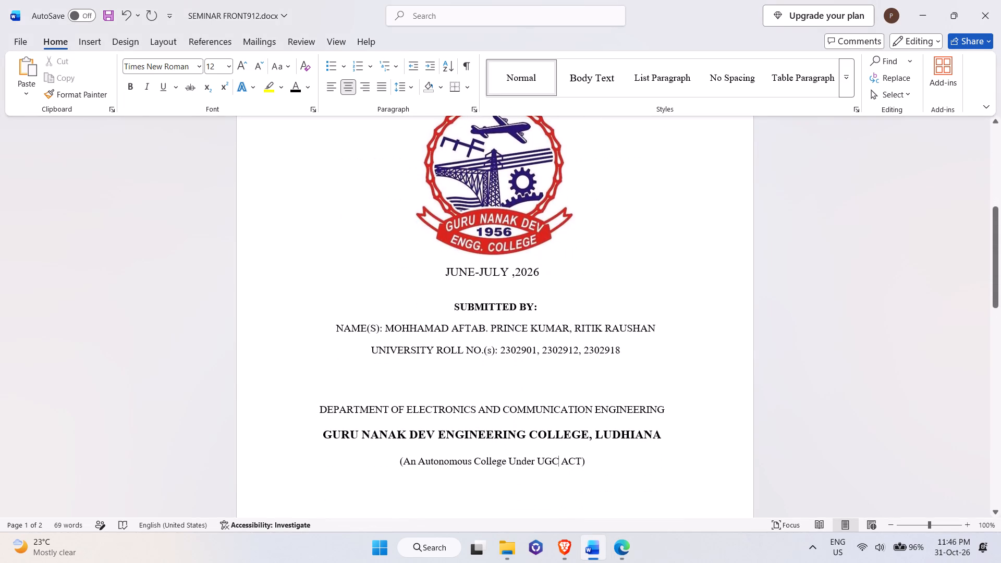
Examine the sample title page's closing lines and the B.Tech training report guidelines in format.pdf.
{"action": "key", "text": "alt+Tab"}
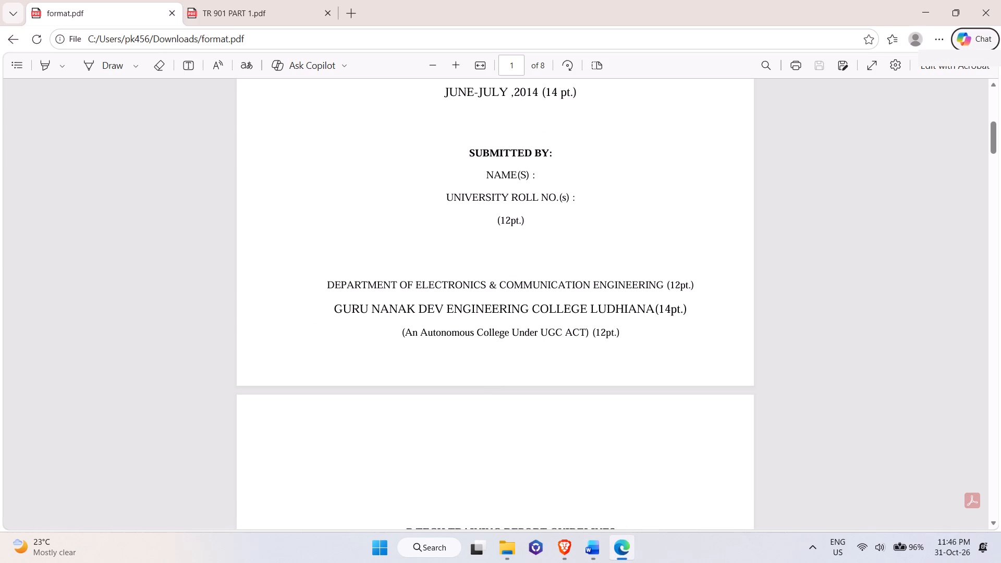
{"action": "scroll", "coordinate": [628, 319], "scroll_direction": "down", "scroll_amount": 3}
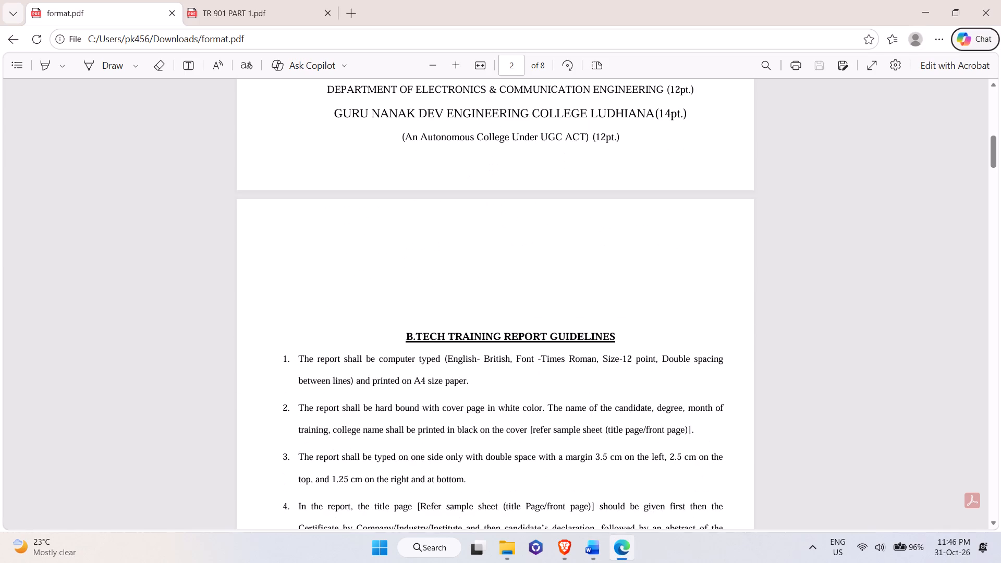
{"action": "scroll", "coordinate": [628, 319], "scroll_direction": "down", "scroll_amount": 2}
{"action": "scroll", "coordinate": [628, 319], "scroll_direction": "up", "scroll_amount": 6}
{"action": "scroll", "coordinate": [628, 319], "scroll_direction": "down", "scroll_amount": 13}
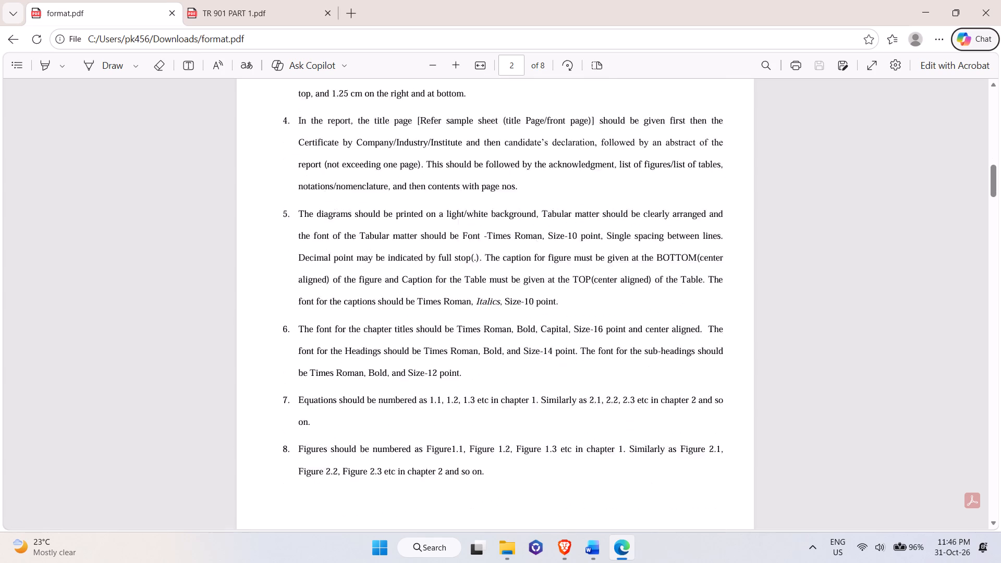
{"action": "scroll", "coordinate": [628, 319], "scroll_direction": "down", "scroll_amount": 1}
{"action": "scroll", "coordinate": [628, 319], "scroll_direction": "up", "scroll_amount": 20}
{"action": "scroll", "coordinate": [628, 319], "scroll_direction": "up", "scroll_amount": 1}
{"action": "scroll", "coordinate": [628, 319], "scroll_direction": "down", "scroll_amount": 7}
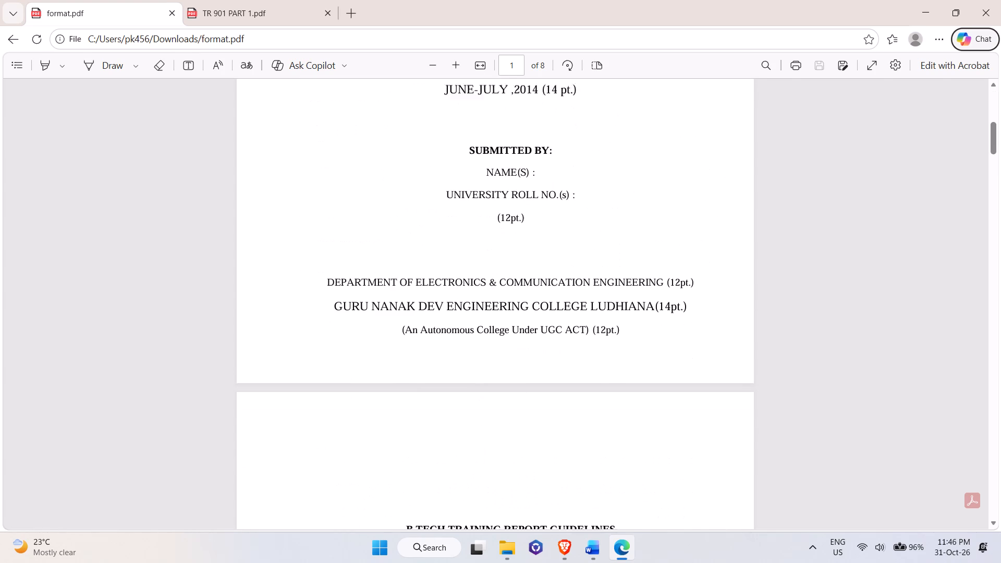
Remove the bold from the GURU NANAK DEV ENGINEERING COLLEGE, LUDHIANA line near the bottom of the Word cover.
{"action": "key", "text": "alt+Tab"}
{"action": "left_click_drag", "start_coordinate": [681, 432], "coordinate": [274, 432]}
{"action": "key", "text": "ctrl+b"}
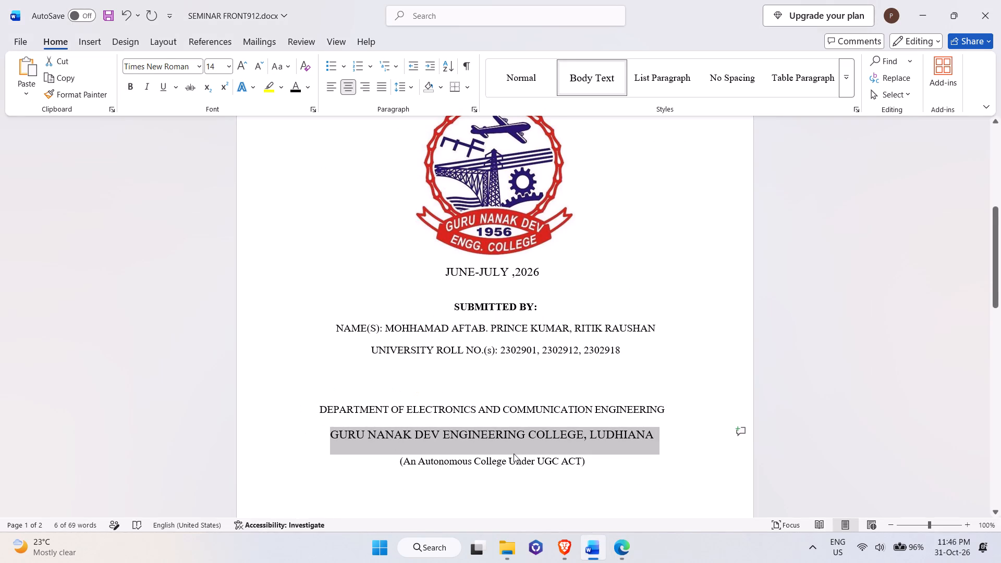
{"action": "scroll", "coordinate": [514, 451], "scroll_direction": "down", "scroll_amount": 2}
{"action": "scroll", "coordinate": [508, 374], "scroll_direction": "up", "scroll_amount": 5}
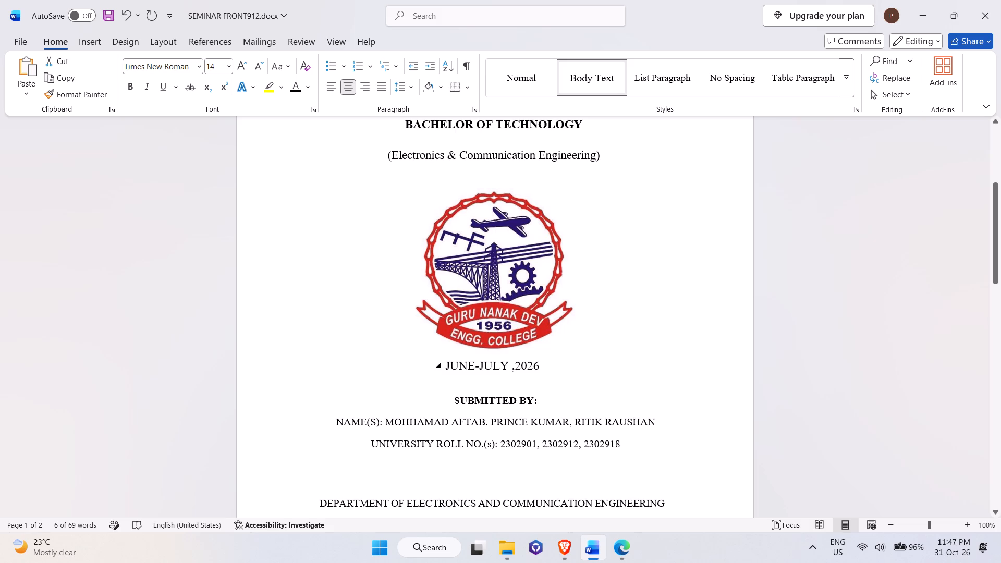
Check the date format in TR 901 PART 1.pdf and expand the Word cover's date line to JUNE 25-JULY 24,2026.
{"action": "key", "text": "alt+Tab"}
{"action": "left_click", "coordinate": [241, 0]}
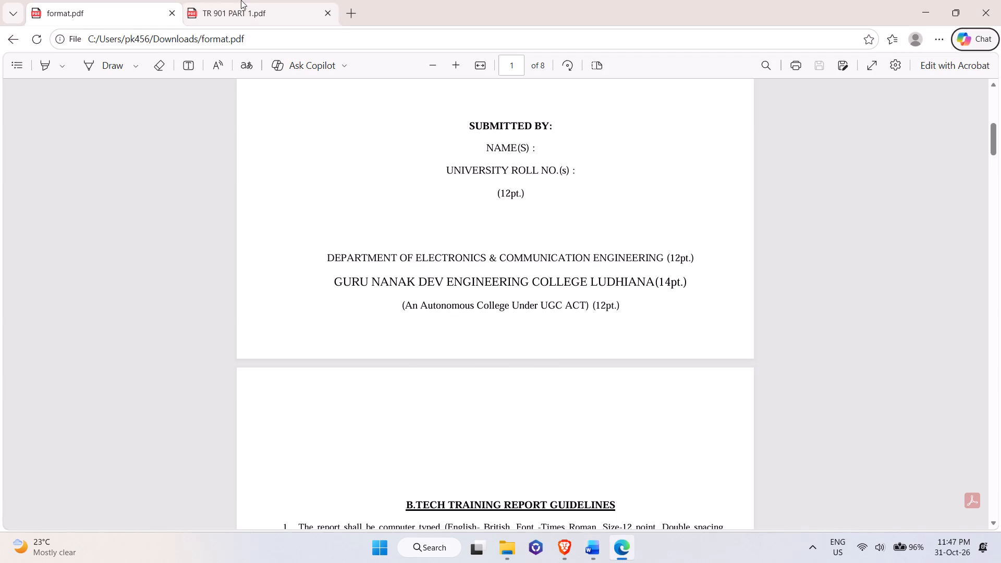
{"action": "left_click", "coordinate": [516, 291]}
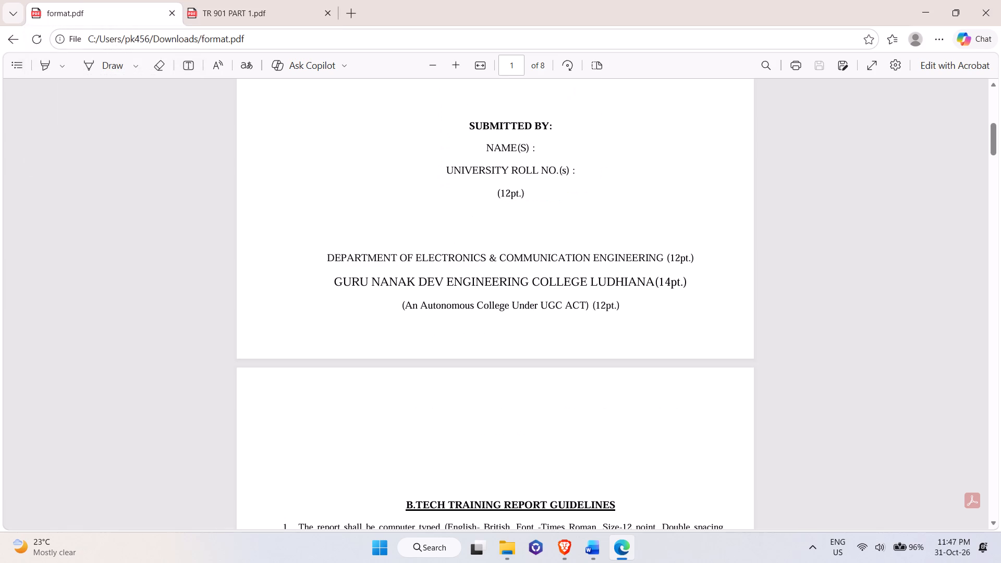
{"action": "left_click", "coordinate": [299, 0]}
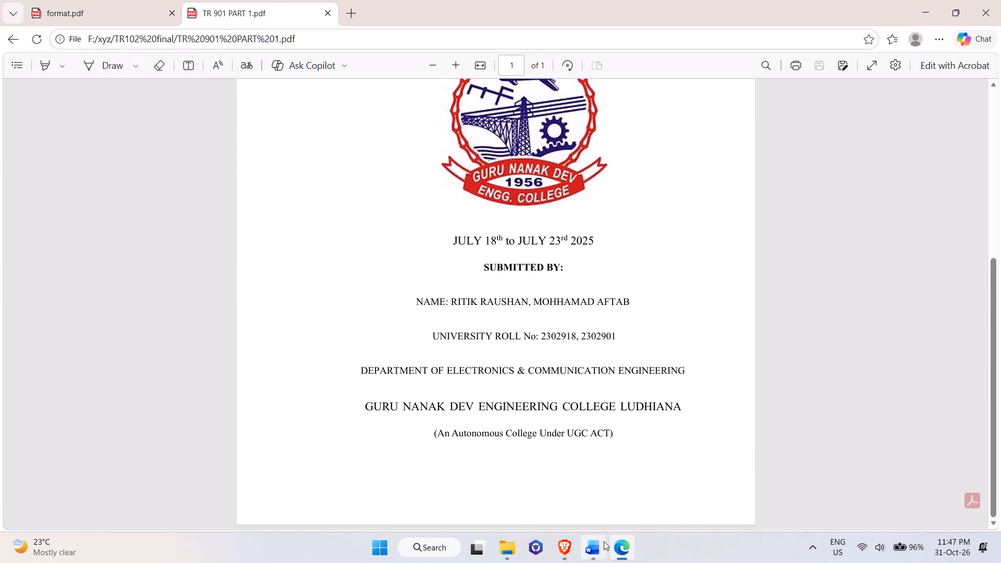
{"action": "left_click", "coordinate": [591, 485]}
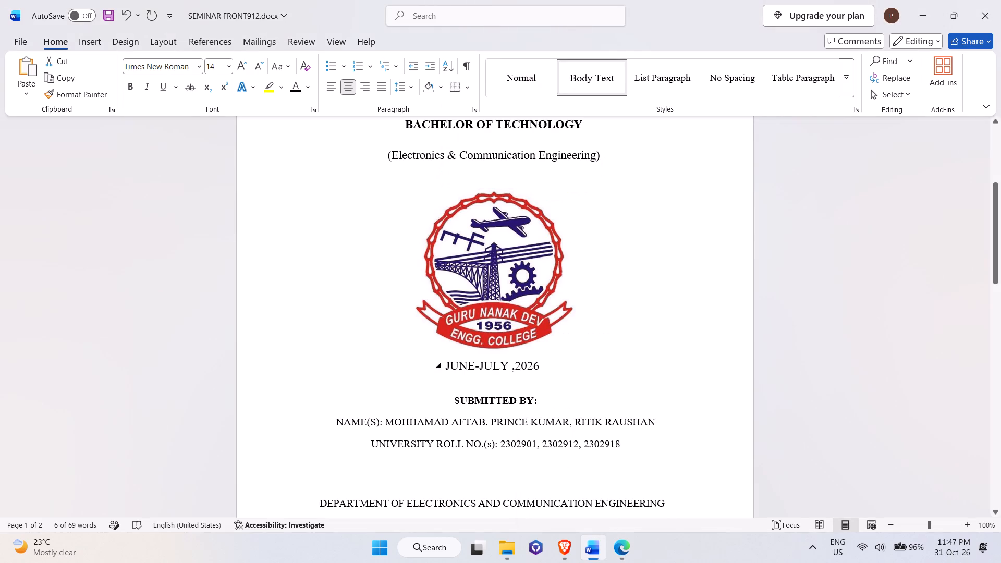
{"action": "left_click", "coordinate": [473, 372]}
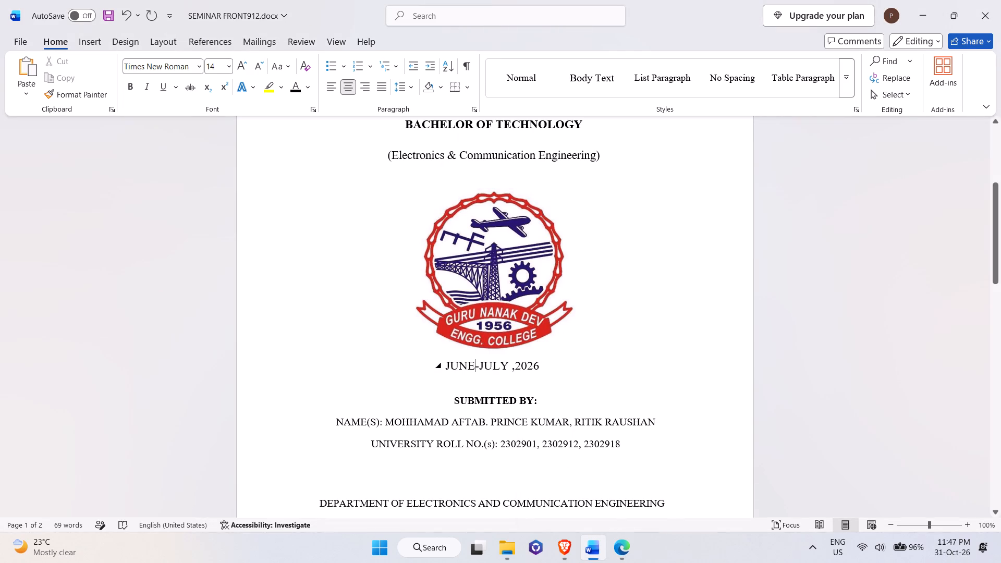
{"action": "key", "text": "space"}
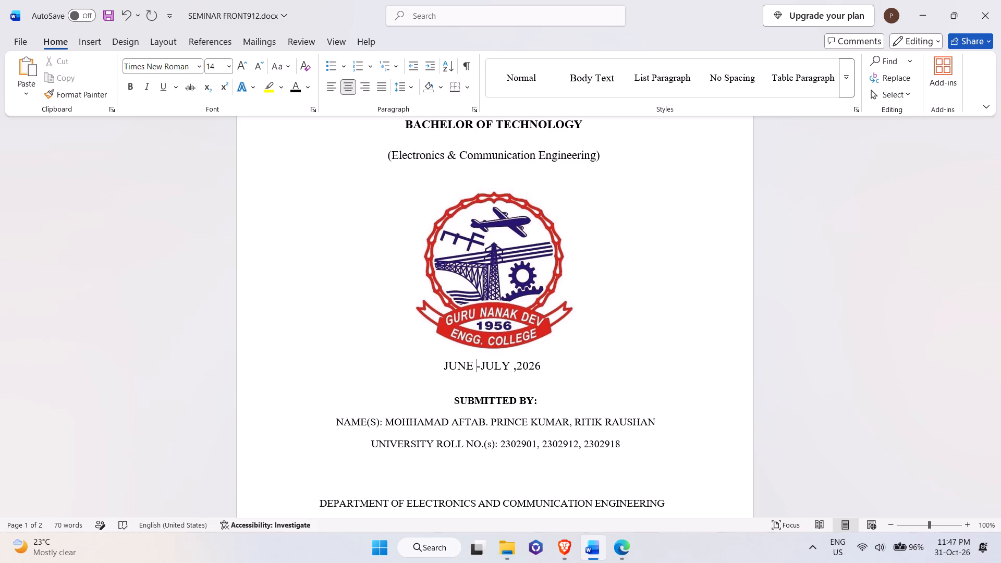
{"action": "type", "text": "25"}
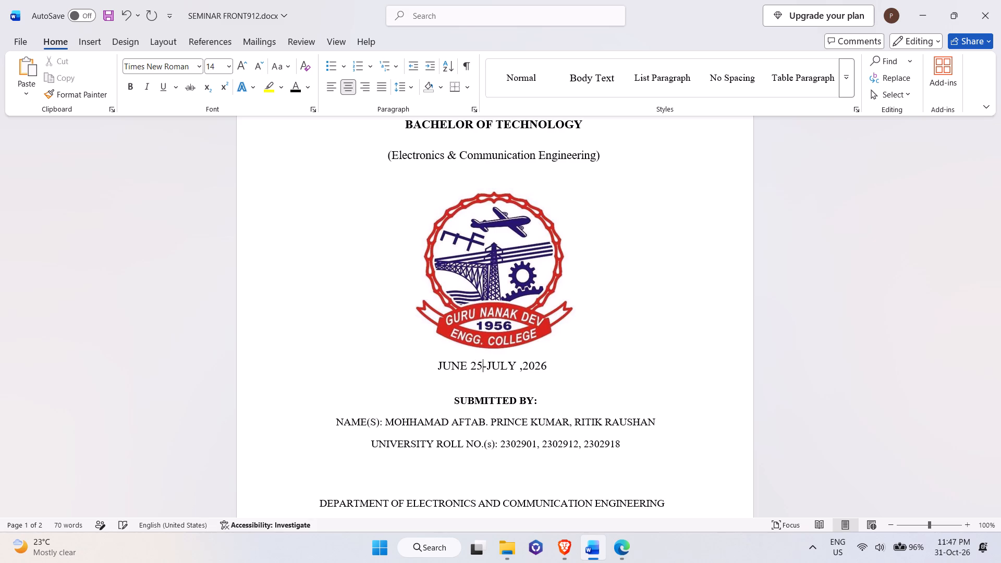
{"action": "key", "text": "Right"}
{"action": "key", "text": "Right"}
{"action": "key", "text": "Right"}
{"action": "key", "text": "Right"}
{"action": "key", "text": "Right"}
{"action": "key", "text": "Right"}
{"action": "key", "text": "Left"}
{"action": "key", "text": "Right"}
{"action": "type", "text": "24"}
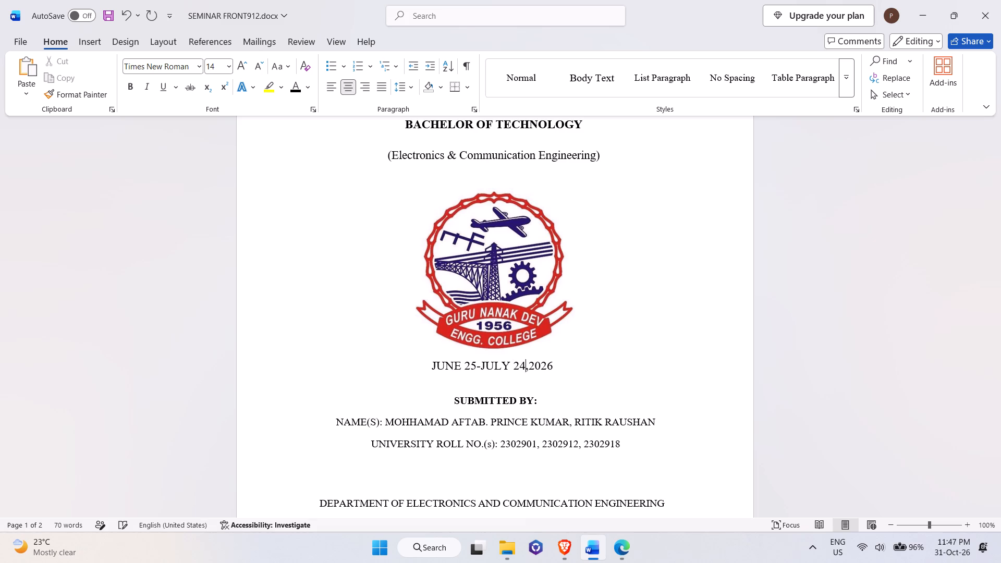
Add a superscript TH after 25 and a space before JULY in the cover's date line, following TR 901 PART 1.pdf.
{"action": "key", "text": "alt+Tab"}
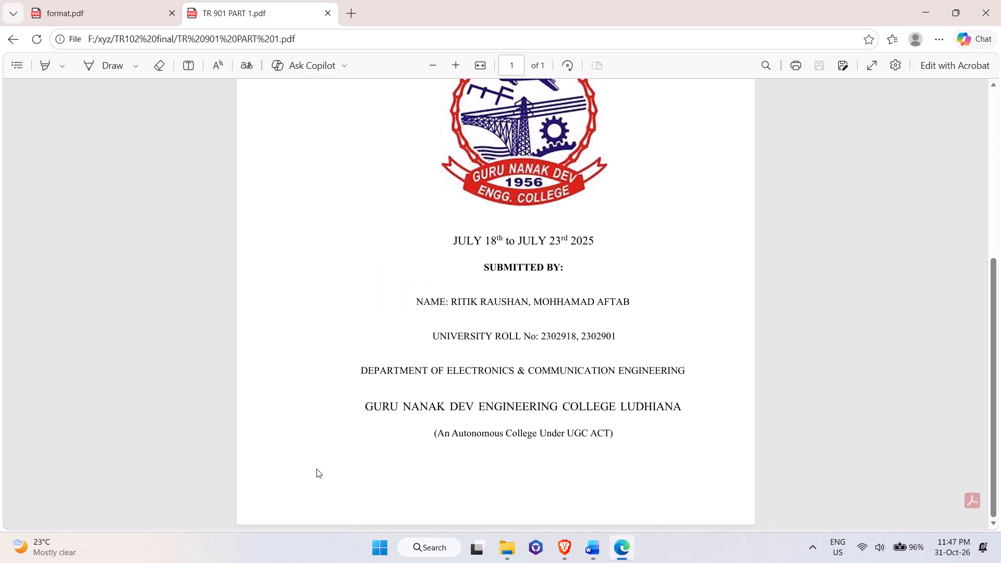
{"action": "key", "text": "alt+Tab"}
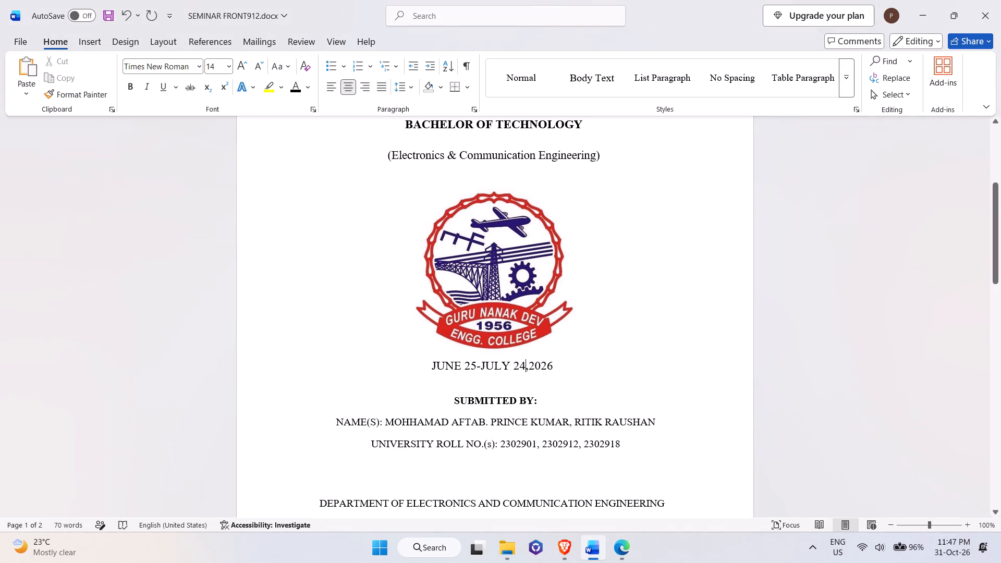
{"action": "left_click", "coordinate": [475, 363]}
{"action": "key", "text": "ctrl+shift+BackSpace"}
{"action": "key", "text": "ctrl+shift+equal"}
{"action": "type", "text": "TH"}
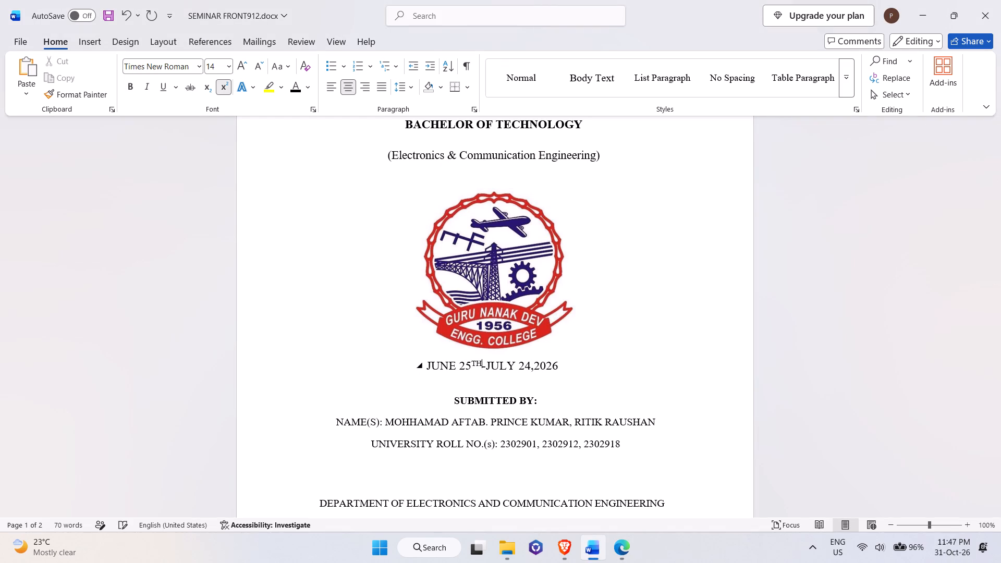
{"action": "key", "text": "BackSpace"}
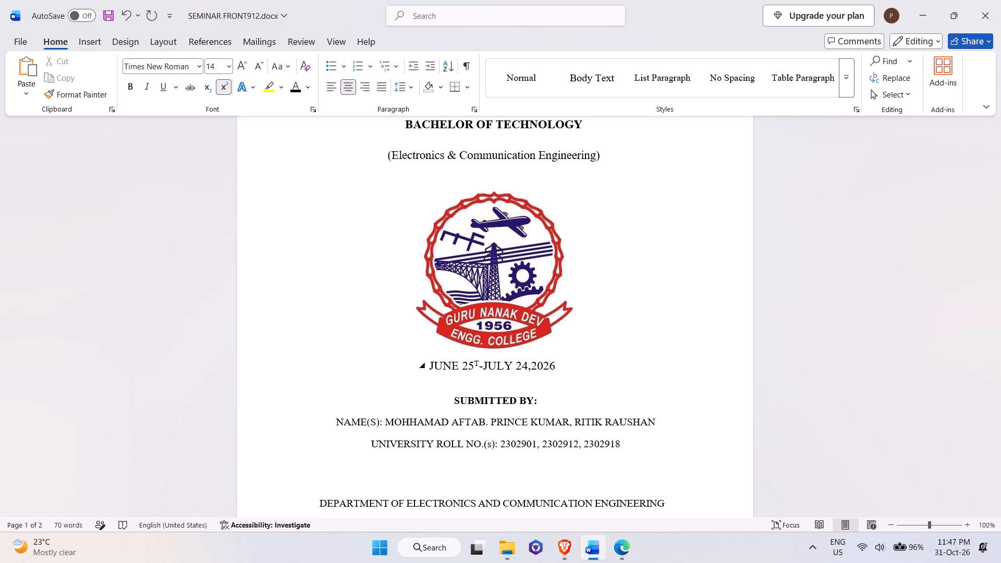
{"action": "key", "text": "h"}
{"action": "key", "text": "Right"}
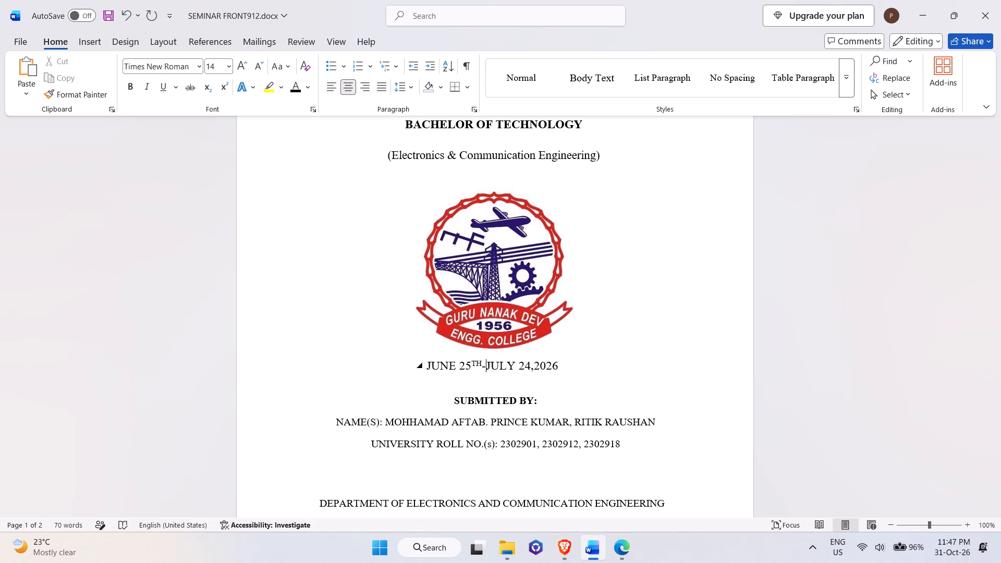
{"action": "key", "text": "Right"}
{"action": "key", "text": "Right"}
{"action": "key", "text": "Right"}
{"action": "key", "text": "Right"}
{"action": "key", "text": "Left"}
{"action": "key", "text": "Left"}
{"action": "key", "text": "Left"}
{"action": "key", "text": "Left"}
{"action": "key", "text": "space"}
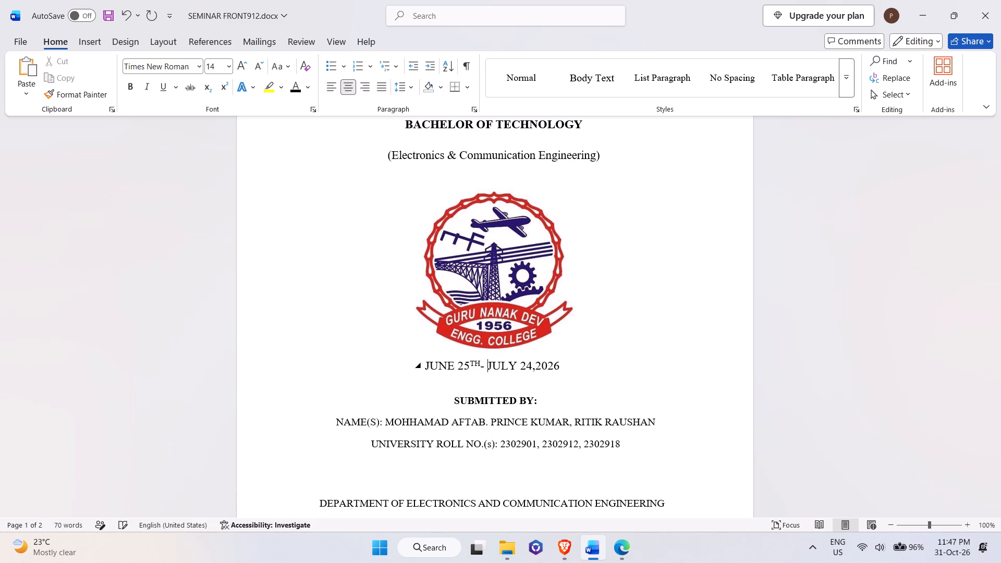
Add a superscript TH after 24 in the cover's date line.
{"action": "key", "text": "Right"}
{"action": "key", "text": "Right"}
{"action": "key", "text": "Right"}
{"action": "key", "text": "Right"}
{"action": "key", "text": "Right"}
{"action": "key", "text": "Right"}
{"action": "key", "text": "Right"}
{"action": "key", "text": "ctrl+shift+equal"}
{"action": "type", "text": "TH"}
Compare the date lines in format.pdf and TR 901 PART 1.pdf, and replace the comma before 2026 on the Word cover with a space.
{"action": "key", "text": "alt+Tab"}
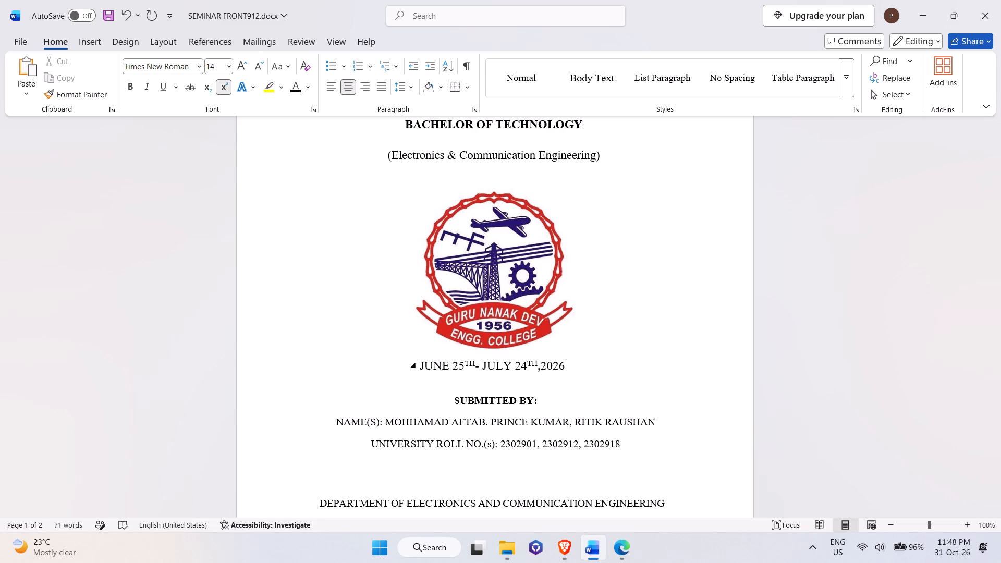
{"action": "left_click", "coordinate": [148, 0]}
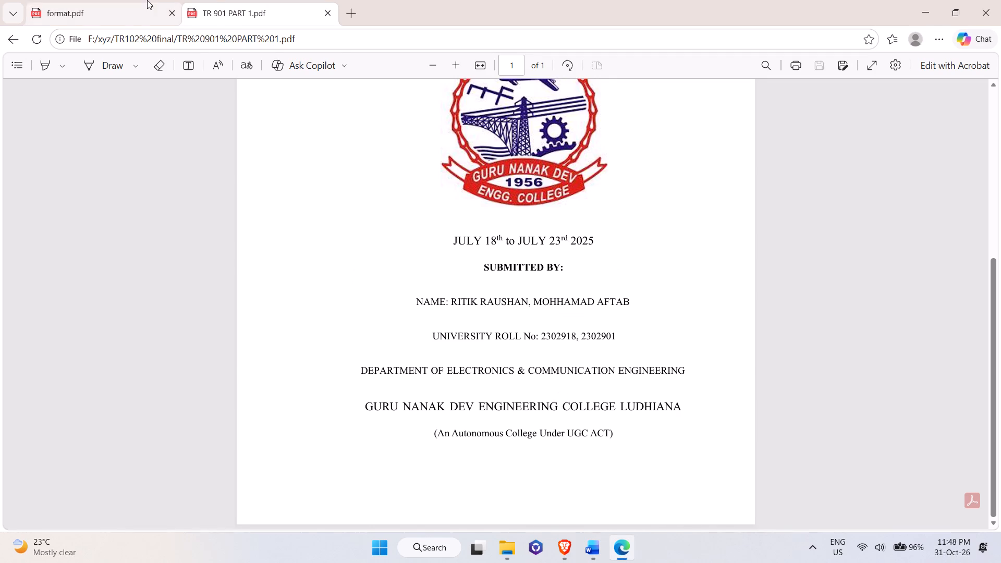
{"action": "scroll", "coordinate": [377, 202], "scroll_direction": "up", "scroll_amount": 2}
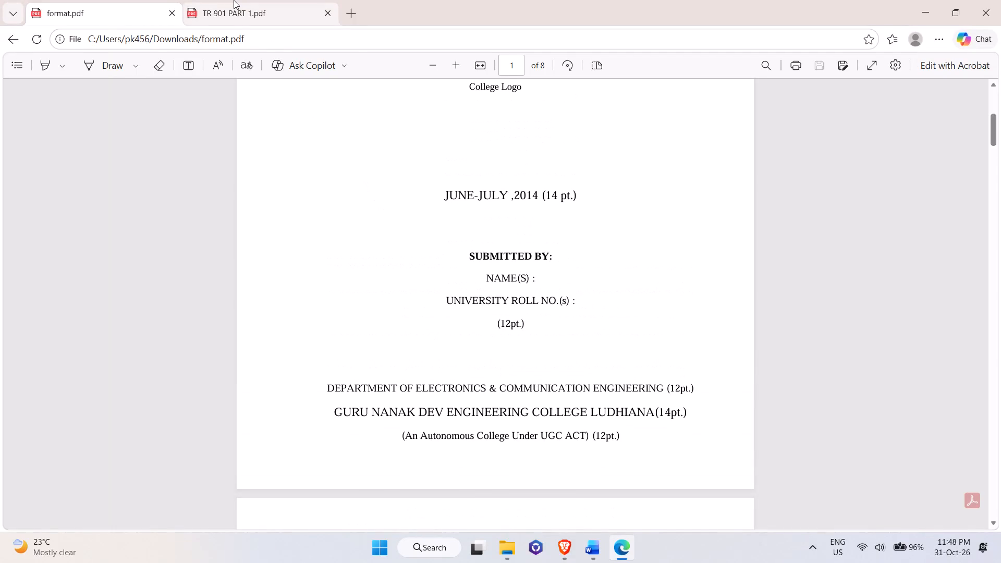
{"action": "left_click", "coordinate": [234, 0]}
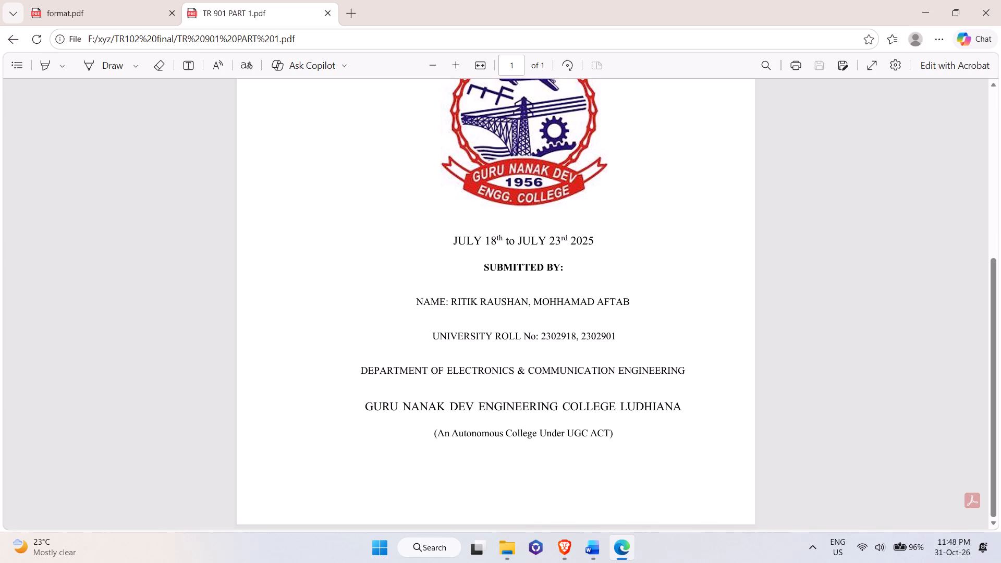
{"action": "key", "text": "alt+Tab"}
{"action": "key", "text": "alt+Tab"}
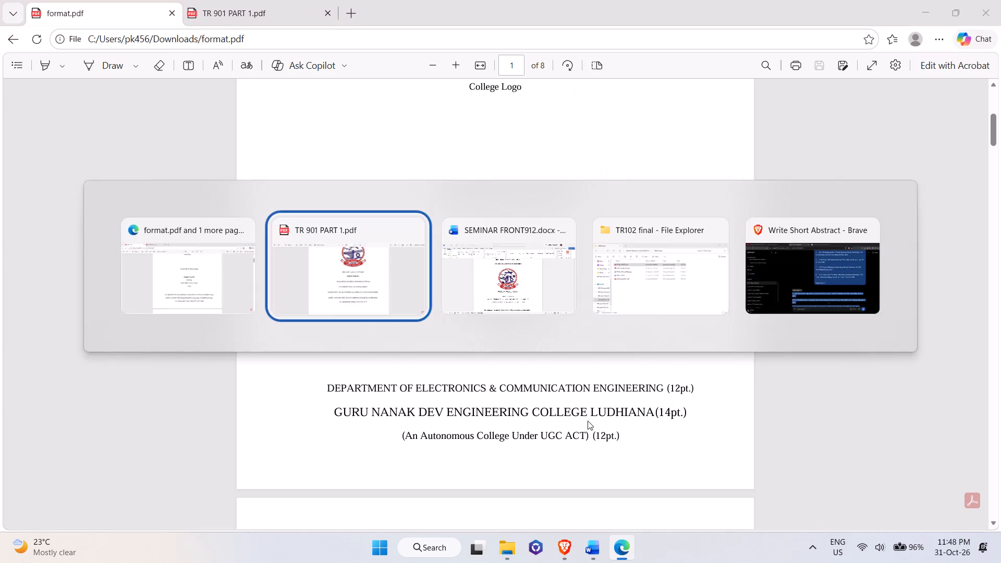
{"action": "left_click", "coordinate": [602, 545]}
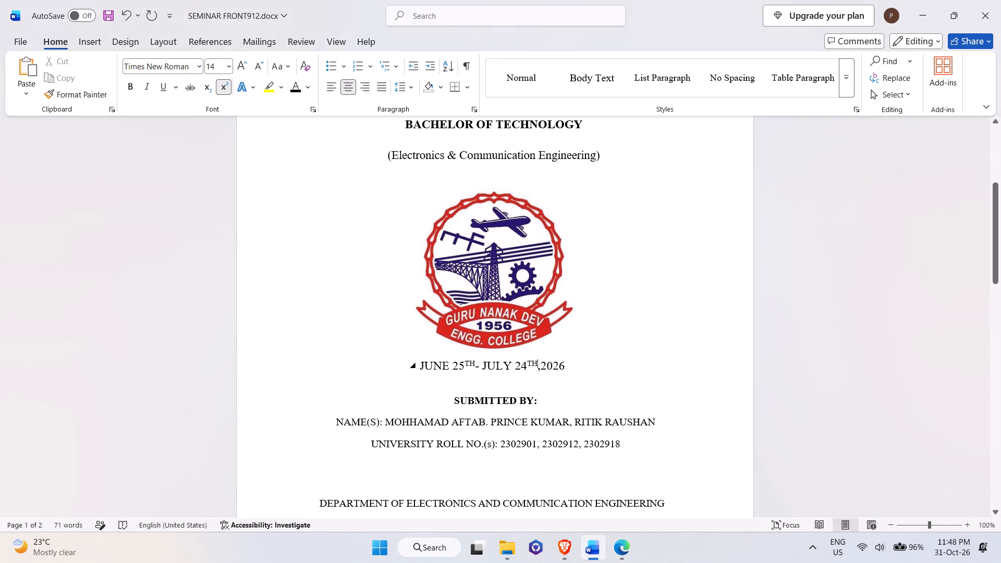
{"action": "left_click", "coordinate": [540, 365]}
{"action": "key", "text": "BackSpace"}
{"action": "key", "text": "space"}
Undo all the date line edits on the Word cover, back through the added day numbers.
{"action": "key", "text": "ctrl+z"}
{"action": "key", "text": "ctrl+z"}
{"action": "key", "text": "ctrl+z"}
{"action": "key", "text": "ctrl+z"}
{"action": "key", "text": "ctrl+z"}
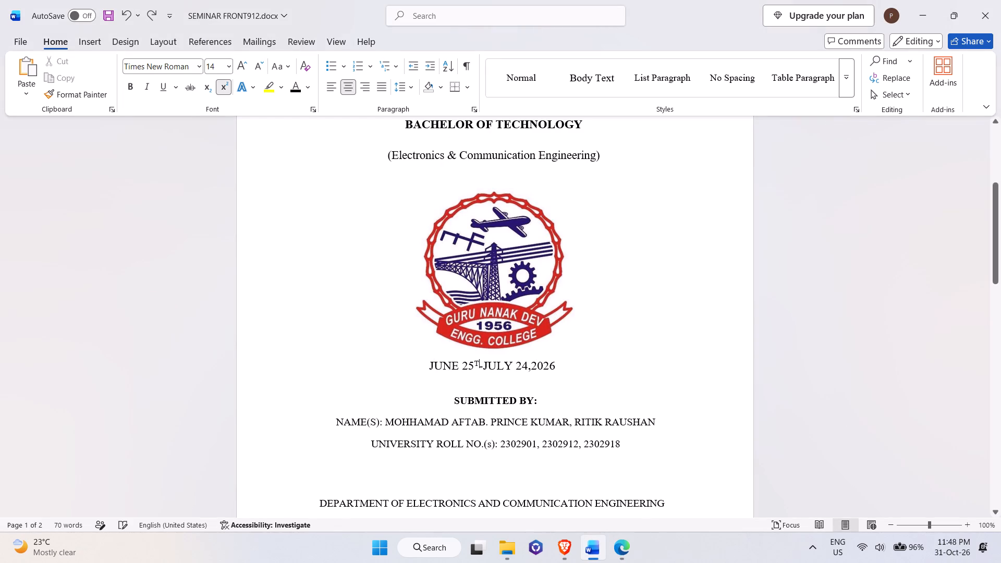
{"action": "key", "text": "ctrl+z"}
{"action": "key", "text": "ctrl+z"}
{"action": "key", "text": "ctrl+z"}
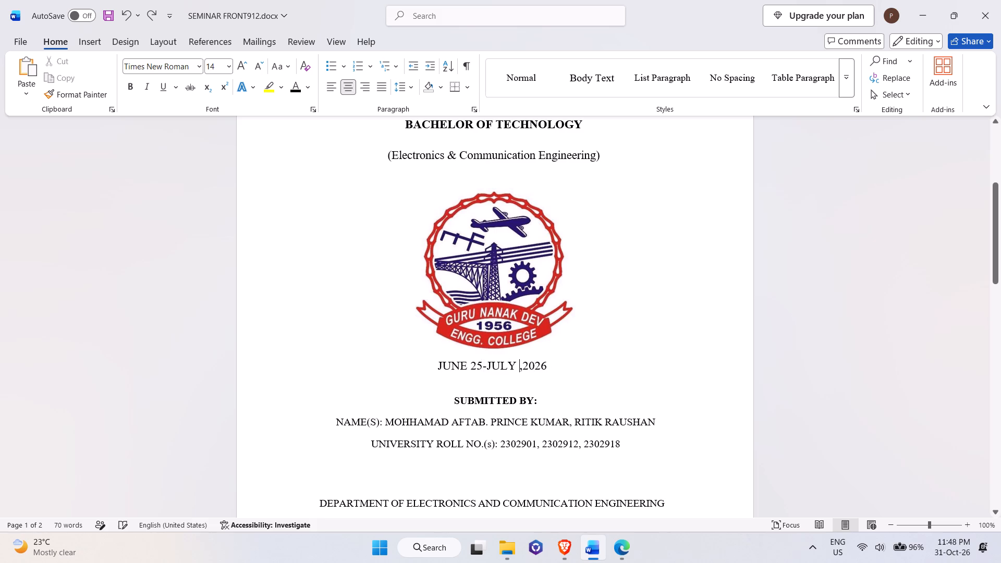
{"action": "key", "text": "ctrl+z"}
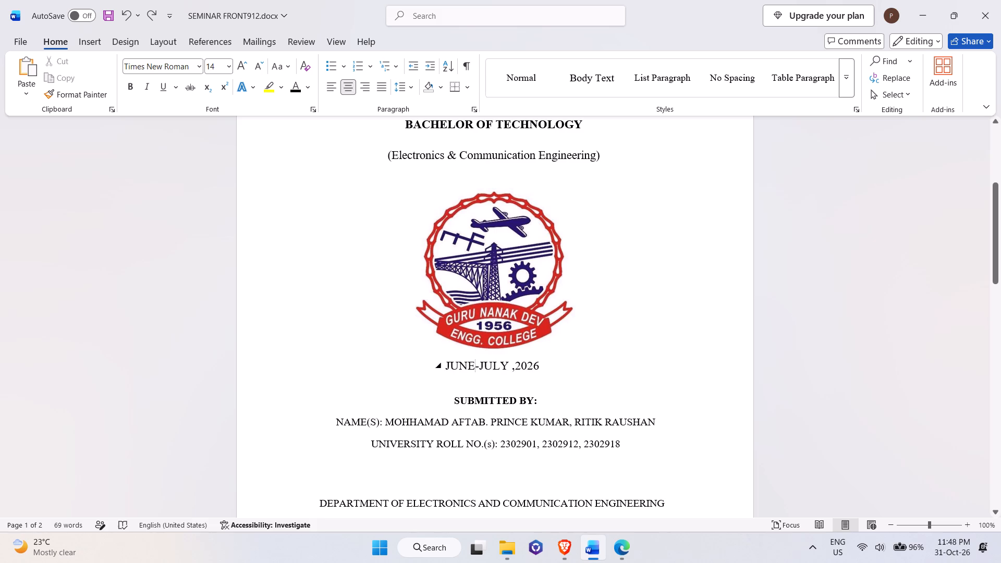
Compare the Word cover's date, degree and logo lines with the sample title page in format.pdf.
{"action": "key", "text": "alt+Tab"}
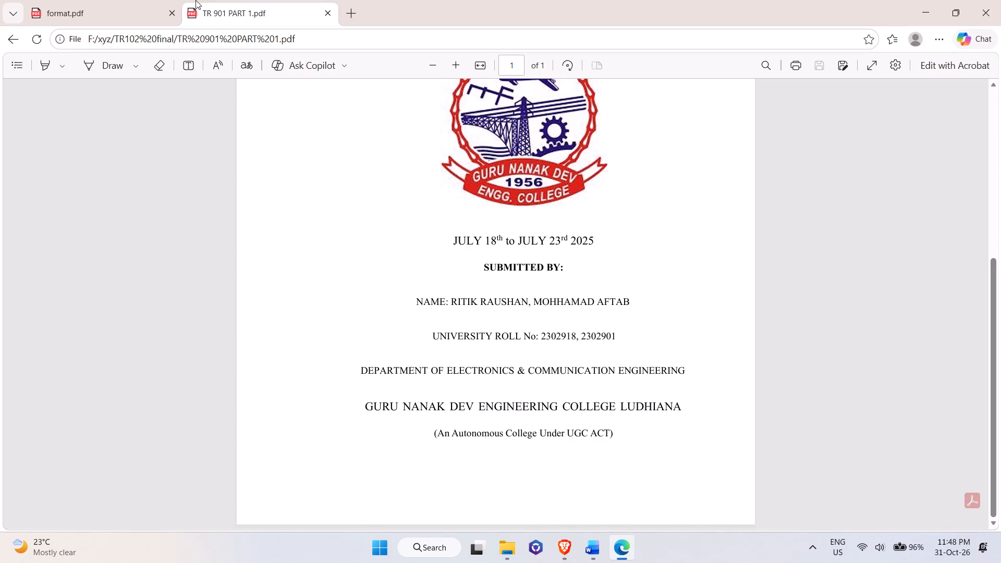
{"action": "left_click", "coordinate": [140, 0]}
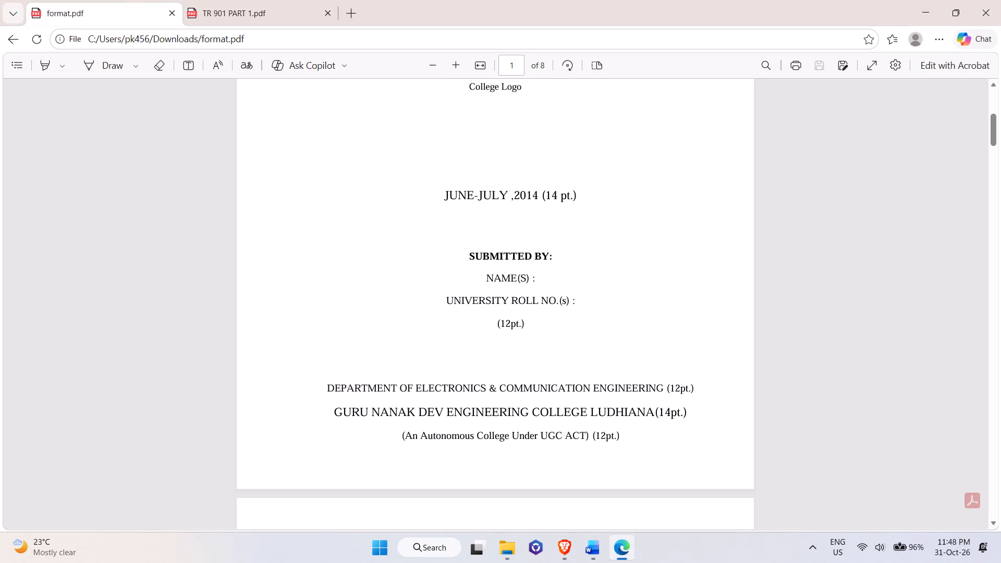
{"action": "left_click", "coordinate": [607, 506]}
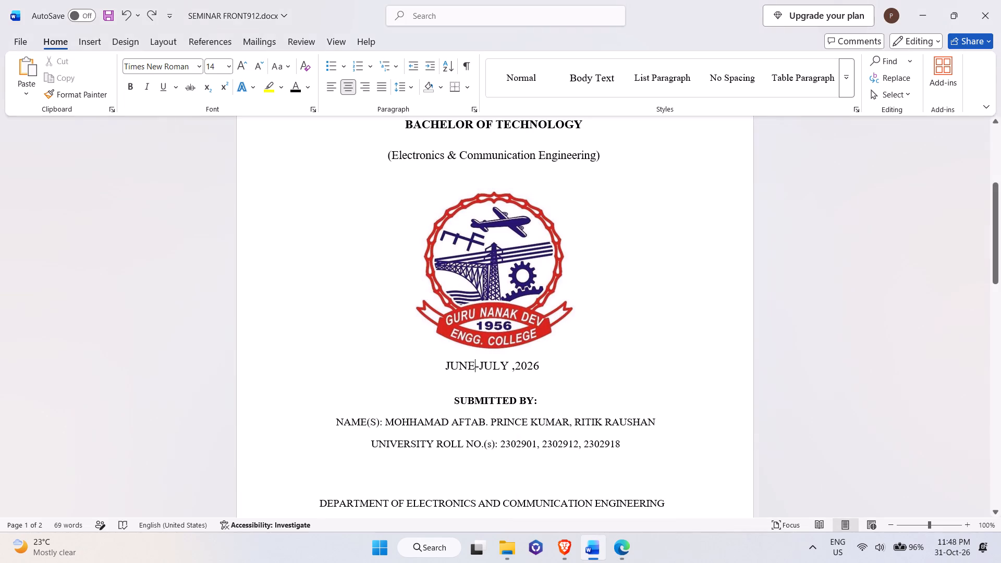
{"action": "scroll", "coordinate": [563, 385], "scroll_direction": "up", "scroll_amount": 11}
{"action": "key", "text": "alt+Tab"}
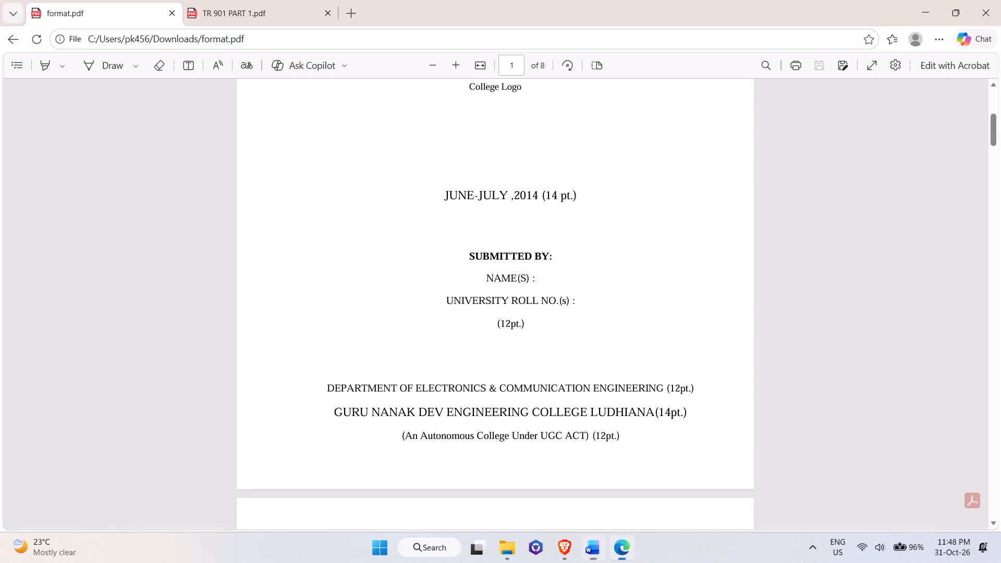
{"action": "scroll", "coordinate": [518, 316], "scroll_direction": "up", "scroll_amount": 12}
{"action": "scroll", "coordinate": [519, 315], "scroll_direction": "down", "scroll_amount": 2}
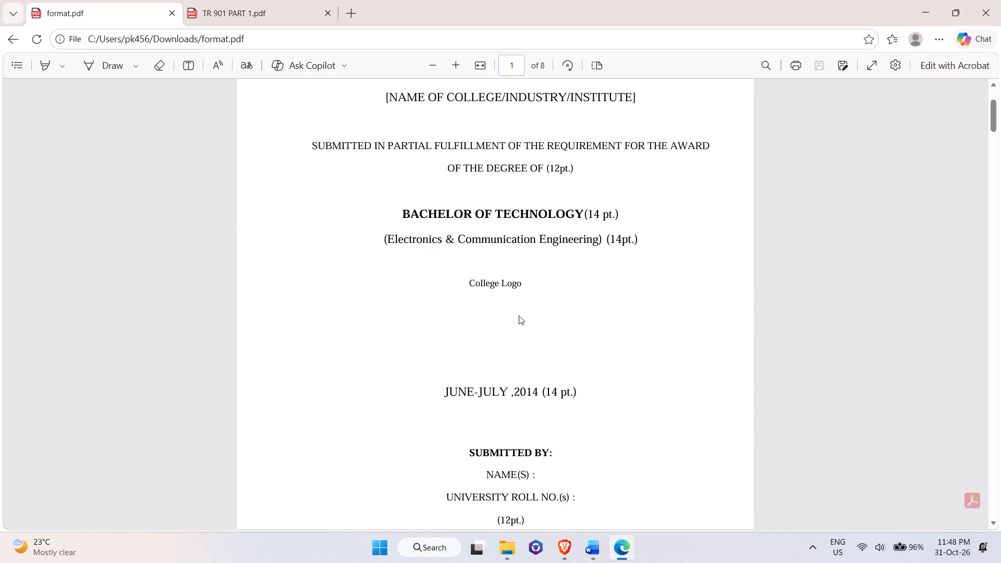
{"action": "key", "text": "alt+Tab"}
{"action": "left_click", "coordinate": [522, 348]}
{"action": "scroll", "coordinate": [522, 348], "scroll_direction": "down", "scroll_amount": 3}
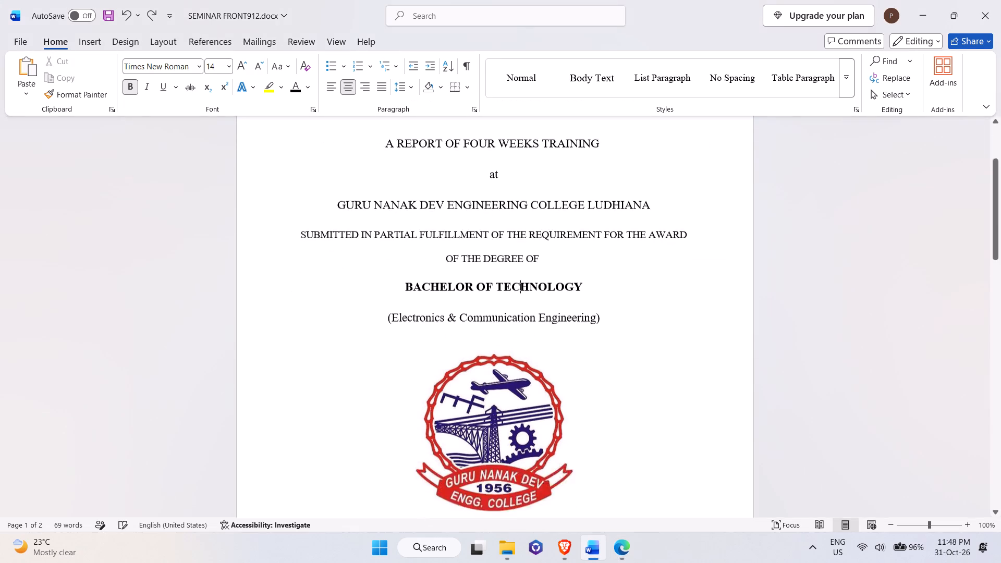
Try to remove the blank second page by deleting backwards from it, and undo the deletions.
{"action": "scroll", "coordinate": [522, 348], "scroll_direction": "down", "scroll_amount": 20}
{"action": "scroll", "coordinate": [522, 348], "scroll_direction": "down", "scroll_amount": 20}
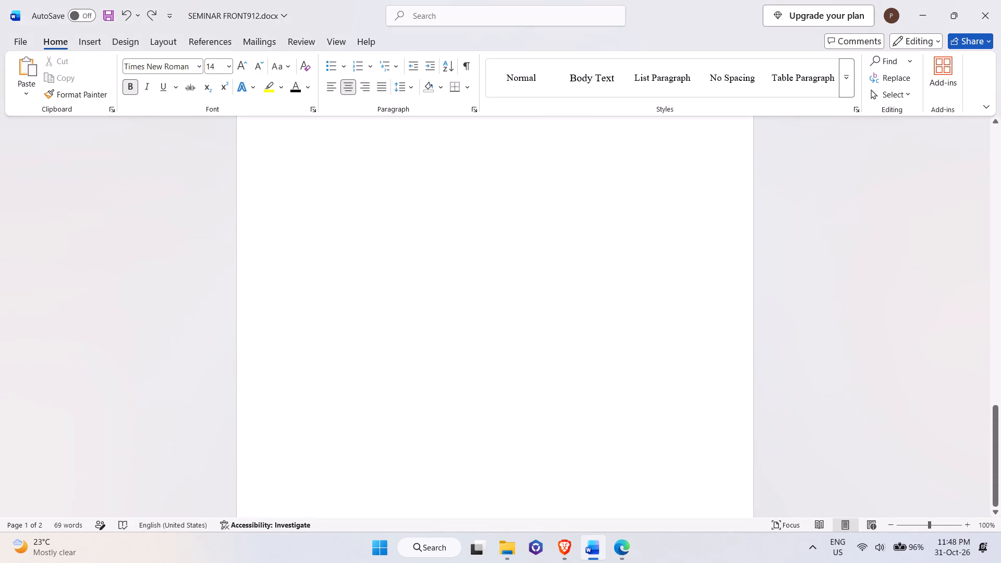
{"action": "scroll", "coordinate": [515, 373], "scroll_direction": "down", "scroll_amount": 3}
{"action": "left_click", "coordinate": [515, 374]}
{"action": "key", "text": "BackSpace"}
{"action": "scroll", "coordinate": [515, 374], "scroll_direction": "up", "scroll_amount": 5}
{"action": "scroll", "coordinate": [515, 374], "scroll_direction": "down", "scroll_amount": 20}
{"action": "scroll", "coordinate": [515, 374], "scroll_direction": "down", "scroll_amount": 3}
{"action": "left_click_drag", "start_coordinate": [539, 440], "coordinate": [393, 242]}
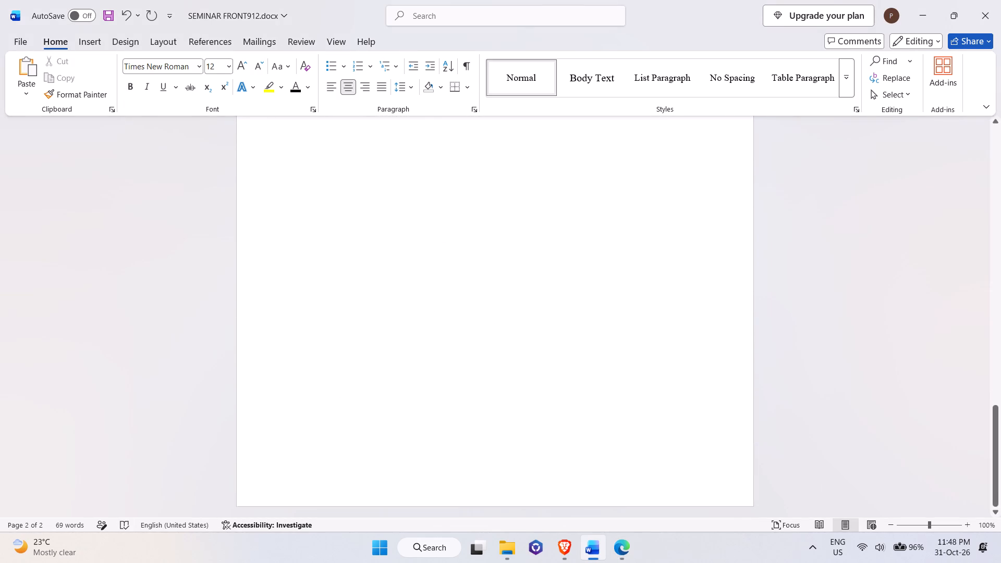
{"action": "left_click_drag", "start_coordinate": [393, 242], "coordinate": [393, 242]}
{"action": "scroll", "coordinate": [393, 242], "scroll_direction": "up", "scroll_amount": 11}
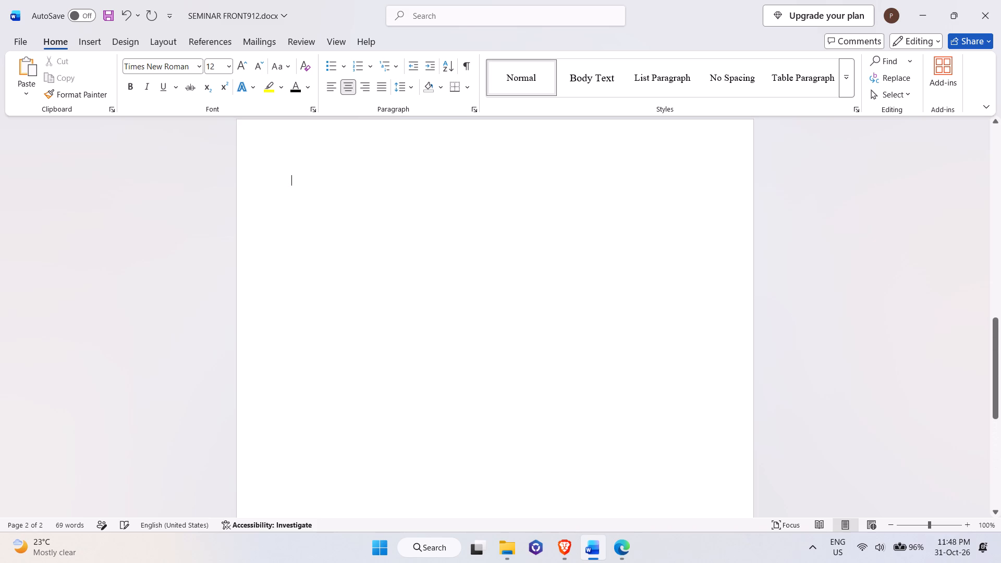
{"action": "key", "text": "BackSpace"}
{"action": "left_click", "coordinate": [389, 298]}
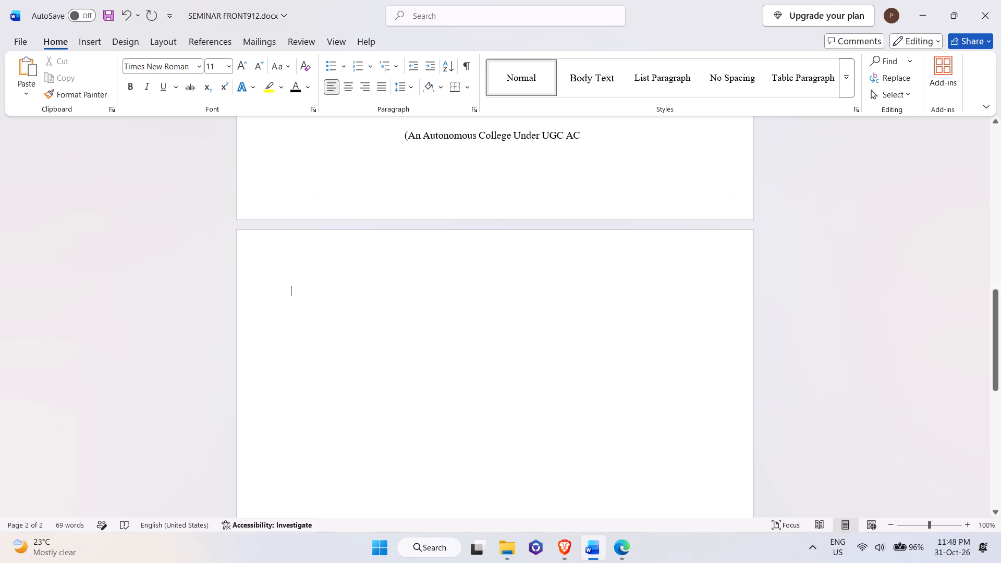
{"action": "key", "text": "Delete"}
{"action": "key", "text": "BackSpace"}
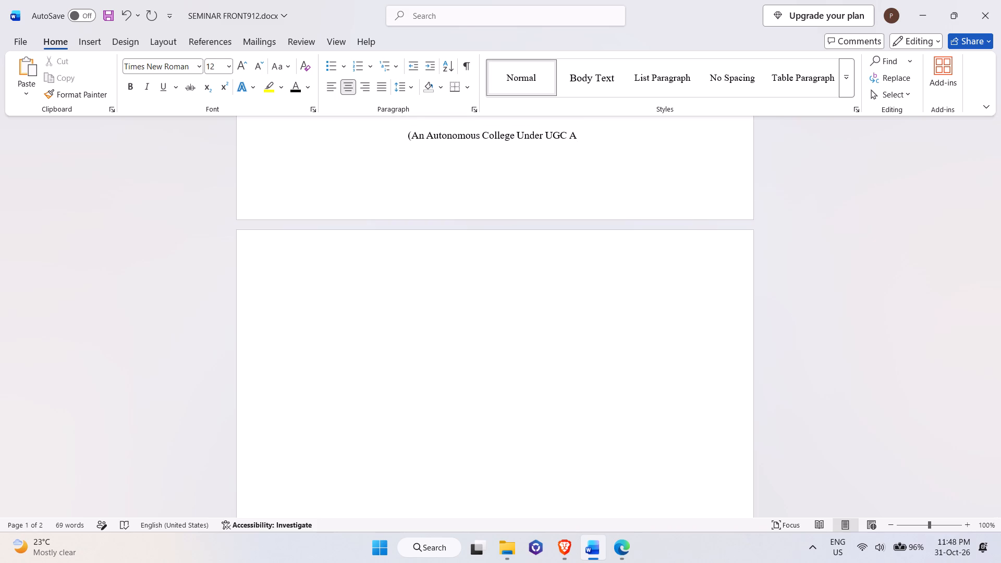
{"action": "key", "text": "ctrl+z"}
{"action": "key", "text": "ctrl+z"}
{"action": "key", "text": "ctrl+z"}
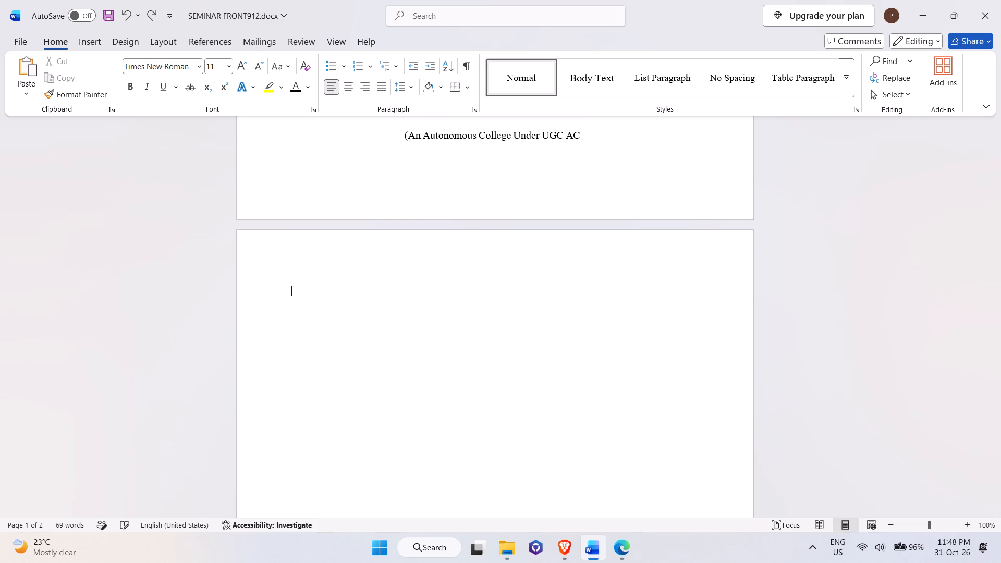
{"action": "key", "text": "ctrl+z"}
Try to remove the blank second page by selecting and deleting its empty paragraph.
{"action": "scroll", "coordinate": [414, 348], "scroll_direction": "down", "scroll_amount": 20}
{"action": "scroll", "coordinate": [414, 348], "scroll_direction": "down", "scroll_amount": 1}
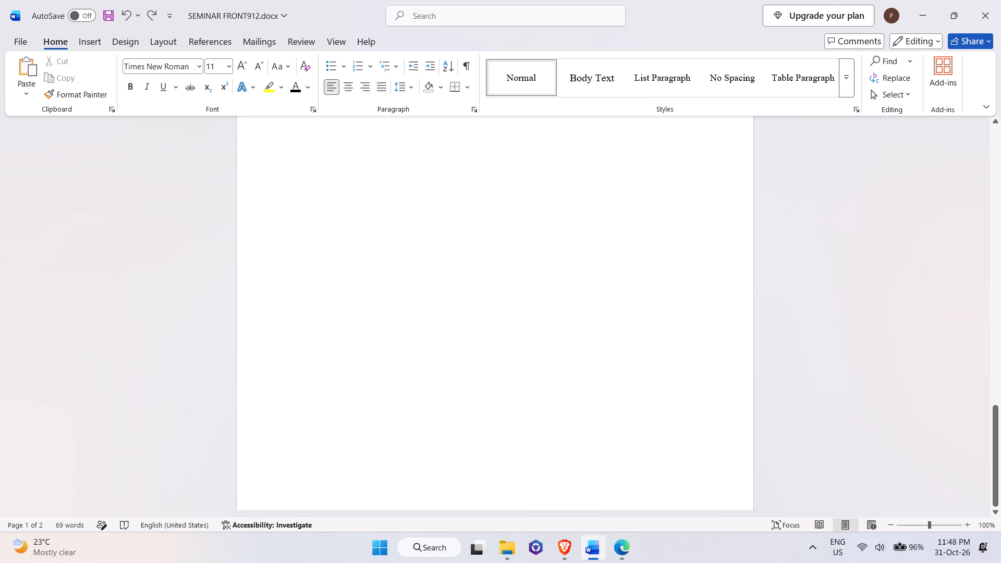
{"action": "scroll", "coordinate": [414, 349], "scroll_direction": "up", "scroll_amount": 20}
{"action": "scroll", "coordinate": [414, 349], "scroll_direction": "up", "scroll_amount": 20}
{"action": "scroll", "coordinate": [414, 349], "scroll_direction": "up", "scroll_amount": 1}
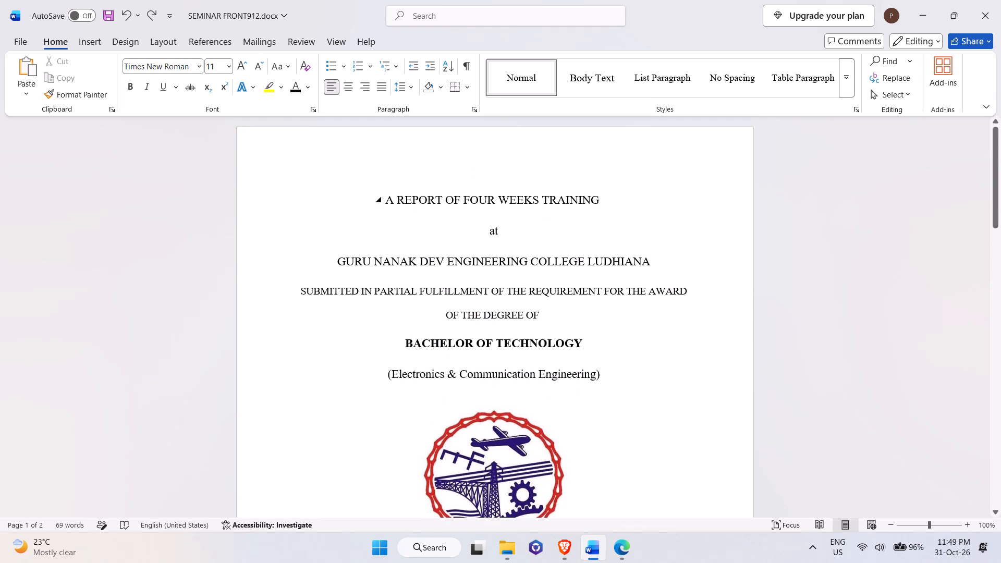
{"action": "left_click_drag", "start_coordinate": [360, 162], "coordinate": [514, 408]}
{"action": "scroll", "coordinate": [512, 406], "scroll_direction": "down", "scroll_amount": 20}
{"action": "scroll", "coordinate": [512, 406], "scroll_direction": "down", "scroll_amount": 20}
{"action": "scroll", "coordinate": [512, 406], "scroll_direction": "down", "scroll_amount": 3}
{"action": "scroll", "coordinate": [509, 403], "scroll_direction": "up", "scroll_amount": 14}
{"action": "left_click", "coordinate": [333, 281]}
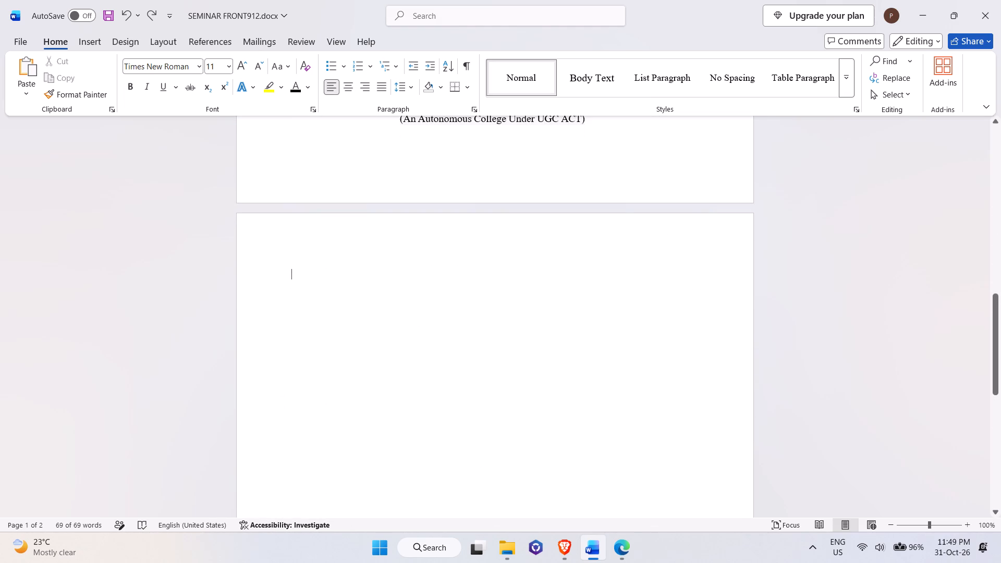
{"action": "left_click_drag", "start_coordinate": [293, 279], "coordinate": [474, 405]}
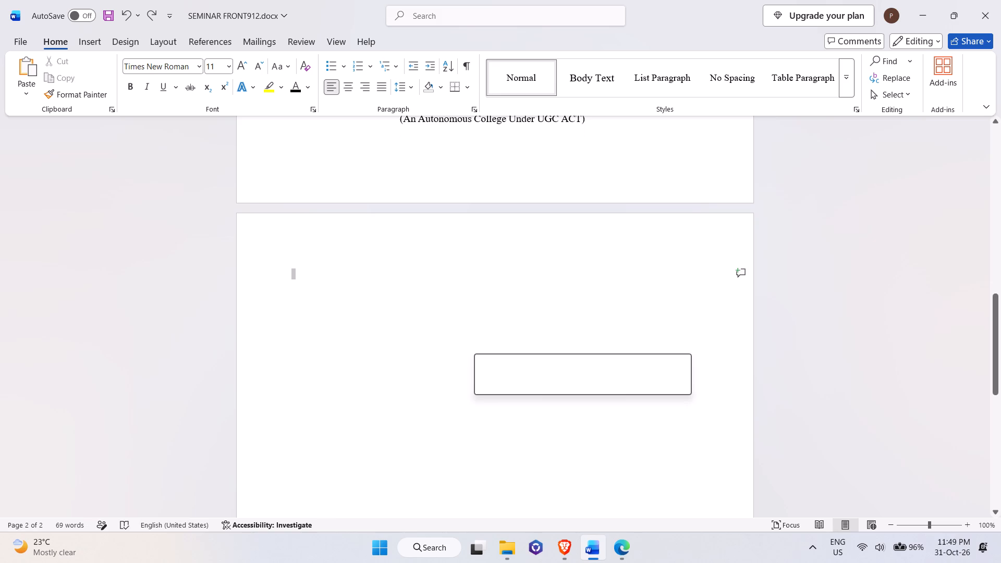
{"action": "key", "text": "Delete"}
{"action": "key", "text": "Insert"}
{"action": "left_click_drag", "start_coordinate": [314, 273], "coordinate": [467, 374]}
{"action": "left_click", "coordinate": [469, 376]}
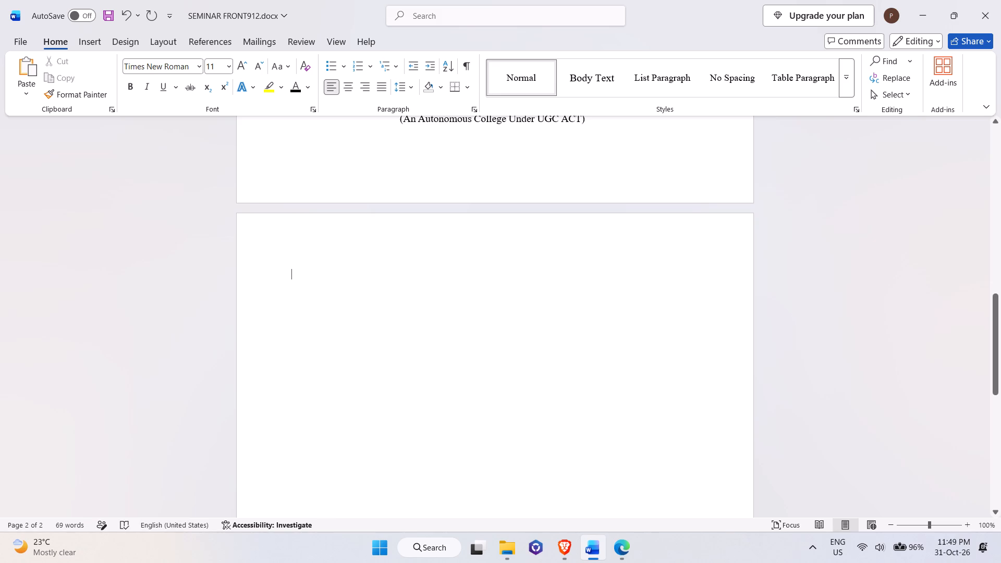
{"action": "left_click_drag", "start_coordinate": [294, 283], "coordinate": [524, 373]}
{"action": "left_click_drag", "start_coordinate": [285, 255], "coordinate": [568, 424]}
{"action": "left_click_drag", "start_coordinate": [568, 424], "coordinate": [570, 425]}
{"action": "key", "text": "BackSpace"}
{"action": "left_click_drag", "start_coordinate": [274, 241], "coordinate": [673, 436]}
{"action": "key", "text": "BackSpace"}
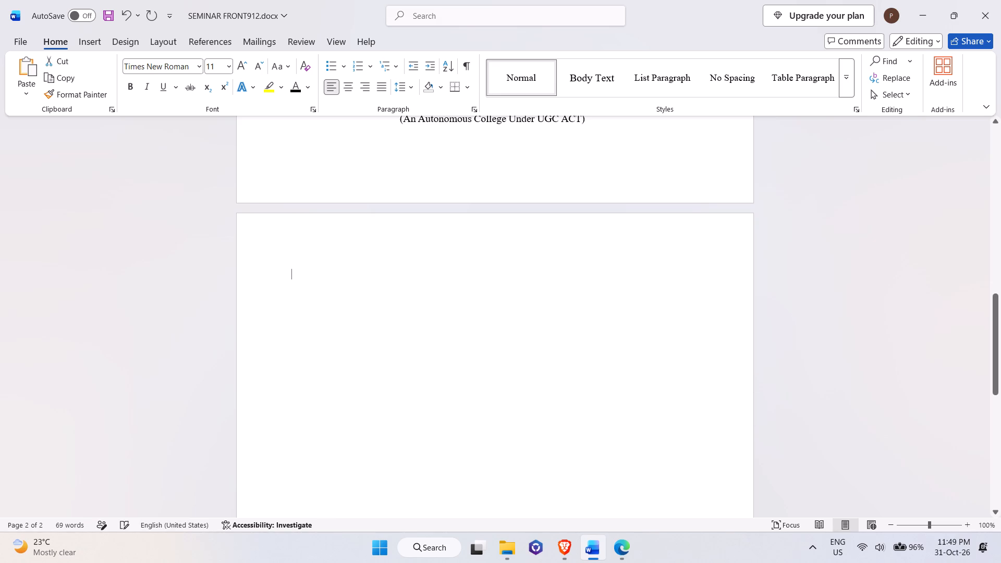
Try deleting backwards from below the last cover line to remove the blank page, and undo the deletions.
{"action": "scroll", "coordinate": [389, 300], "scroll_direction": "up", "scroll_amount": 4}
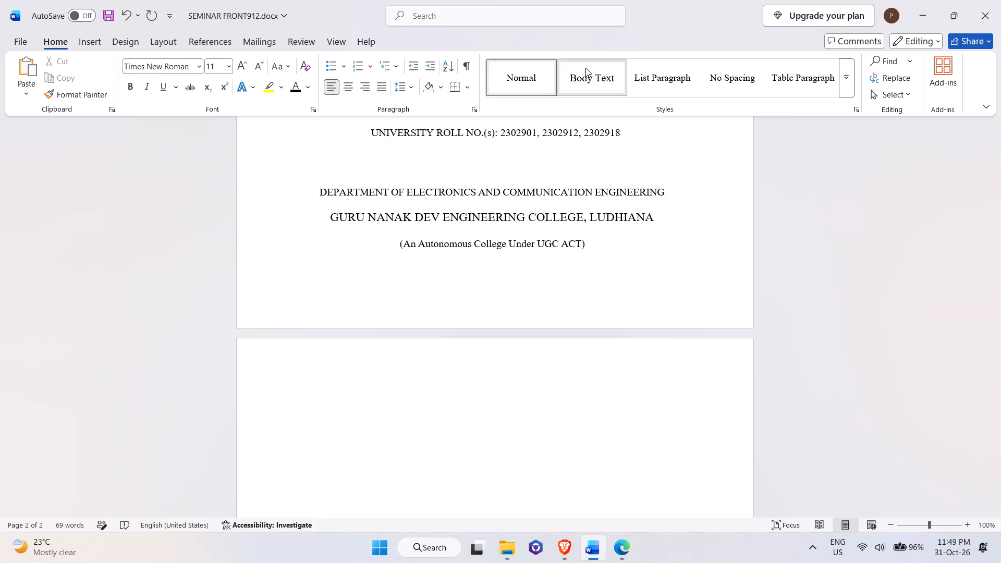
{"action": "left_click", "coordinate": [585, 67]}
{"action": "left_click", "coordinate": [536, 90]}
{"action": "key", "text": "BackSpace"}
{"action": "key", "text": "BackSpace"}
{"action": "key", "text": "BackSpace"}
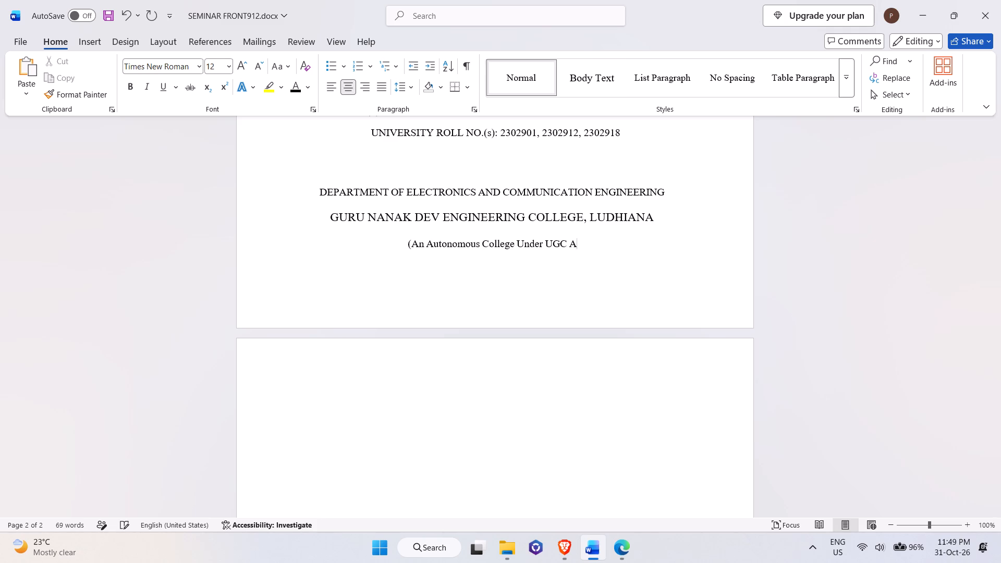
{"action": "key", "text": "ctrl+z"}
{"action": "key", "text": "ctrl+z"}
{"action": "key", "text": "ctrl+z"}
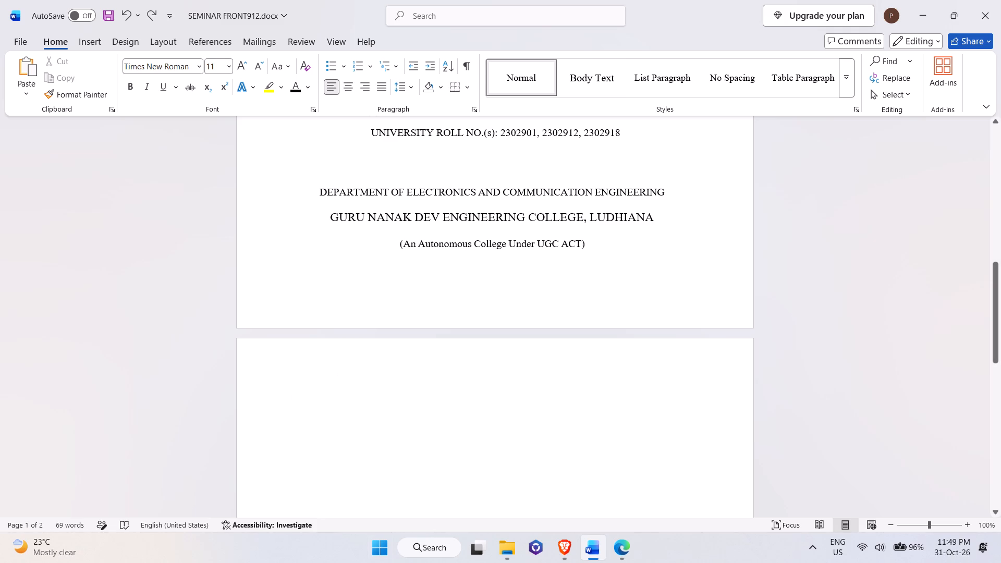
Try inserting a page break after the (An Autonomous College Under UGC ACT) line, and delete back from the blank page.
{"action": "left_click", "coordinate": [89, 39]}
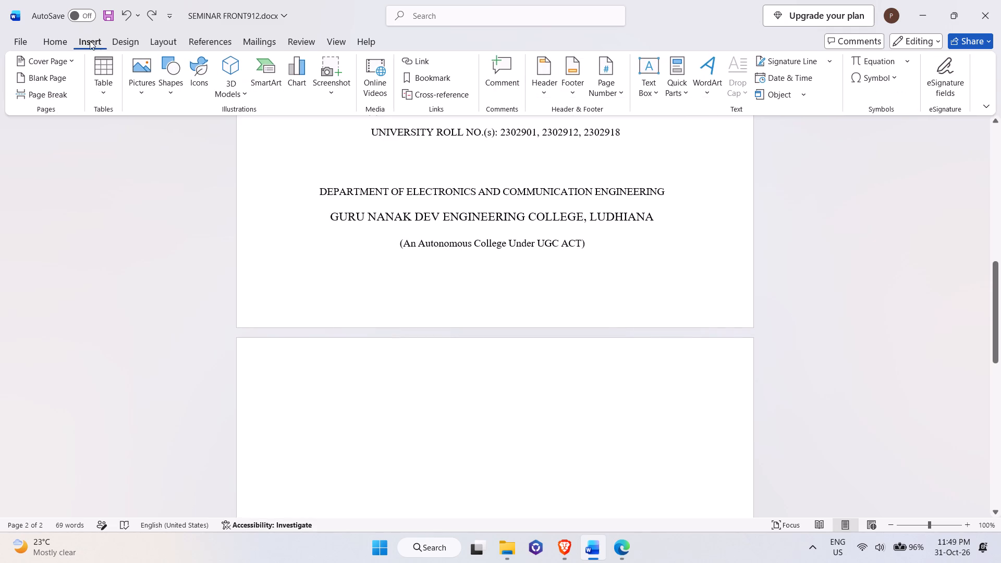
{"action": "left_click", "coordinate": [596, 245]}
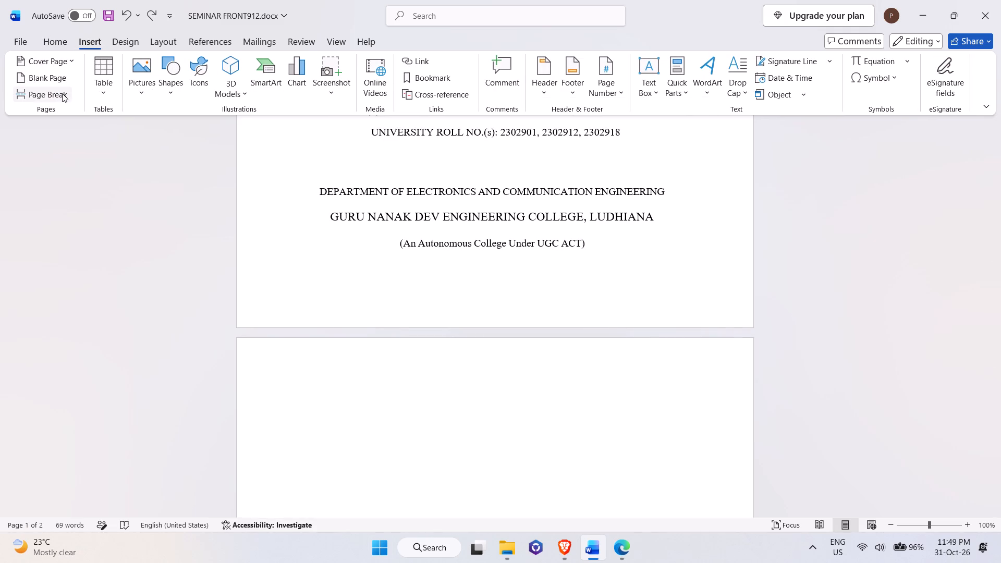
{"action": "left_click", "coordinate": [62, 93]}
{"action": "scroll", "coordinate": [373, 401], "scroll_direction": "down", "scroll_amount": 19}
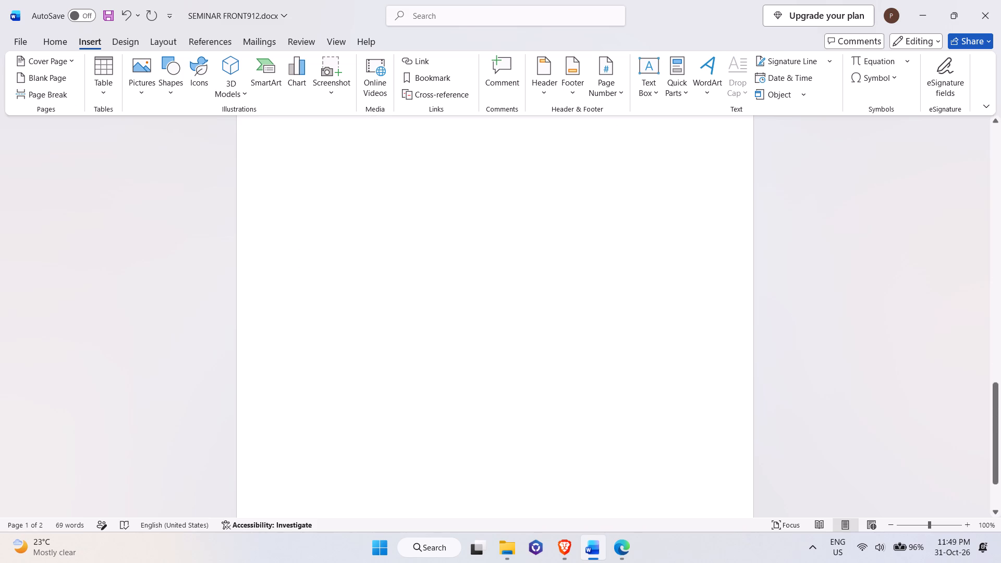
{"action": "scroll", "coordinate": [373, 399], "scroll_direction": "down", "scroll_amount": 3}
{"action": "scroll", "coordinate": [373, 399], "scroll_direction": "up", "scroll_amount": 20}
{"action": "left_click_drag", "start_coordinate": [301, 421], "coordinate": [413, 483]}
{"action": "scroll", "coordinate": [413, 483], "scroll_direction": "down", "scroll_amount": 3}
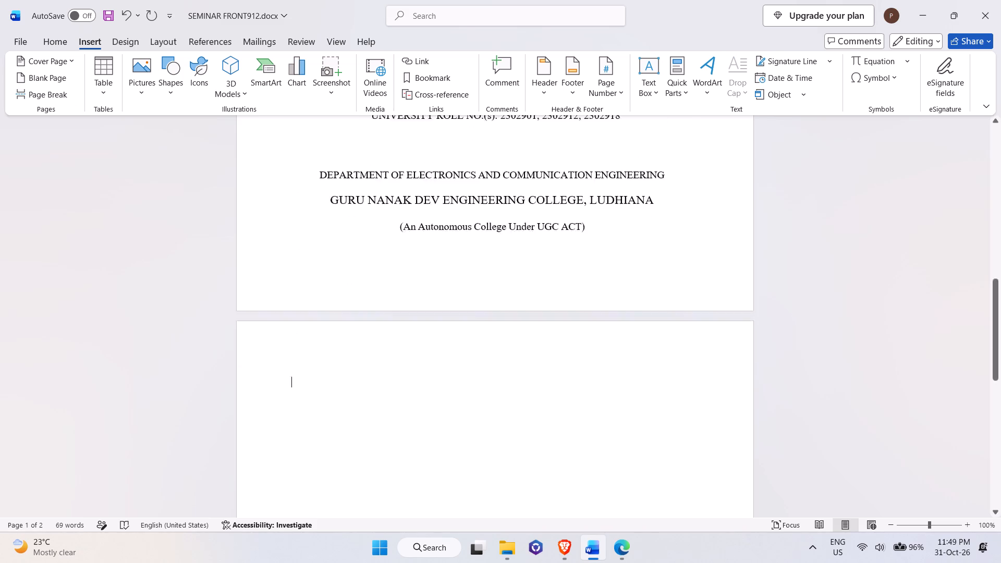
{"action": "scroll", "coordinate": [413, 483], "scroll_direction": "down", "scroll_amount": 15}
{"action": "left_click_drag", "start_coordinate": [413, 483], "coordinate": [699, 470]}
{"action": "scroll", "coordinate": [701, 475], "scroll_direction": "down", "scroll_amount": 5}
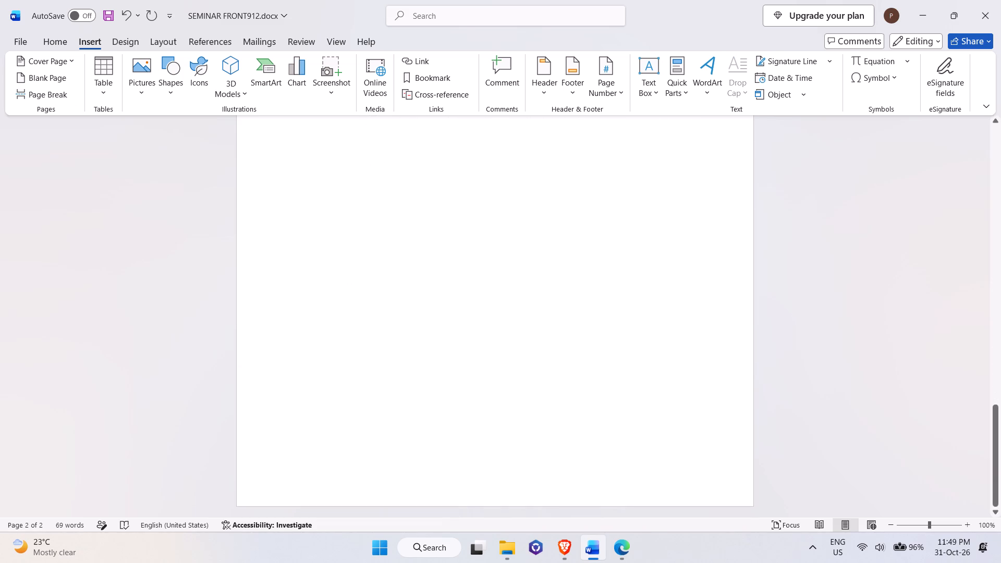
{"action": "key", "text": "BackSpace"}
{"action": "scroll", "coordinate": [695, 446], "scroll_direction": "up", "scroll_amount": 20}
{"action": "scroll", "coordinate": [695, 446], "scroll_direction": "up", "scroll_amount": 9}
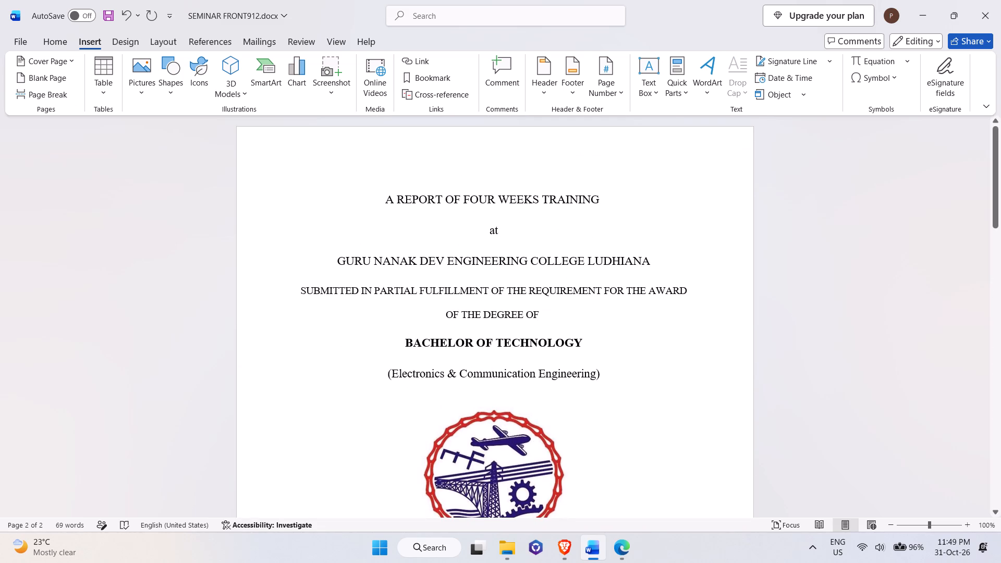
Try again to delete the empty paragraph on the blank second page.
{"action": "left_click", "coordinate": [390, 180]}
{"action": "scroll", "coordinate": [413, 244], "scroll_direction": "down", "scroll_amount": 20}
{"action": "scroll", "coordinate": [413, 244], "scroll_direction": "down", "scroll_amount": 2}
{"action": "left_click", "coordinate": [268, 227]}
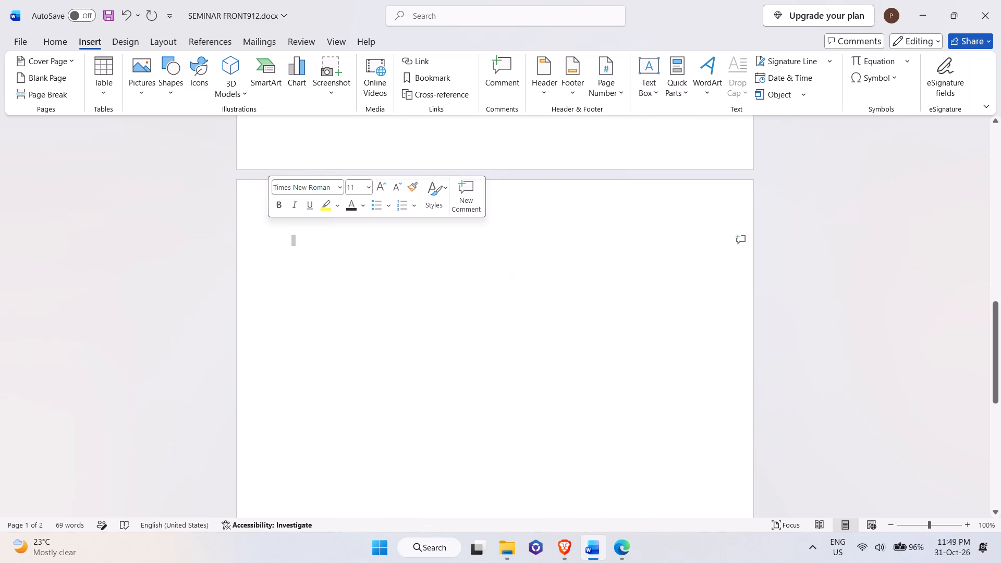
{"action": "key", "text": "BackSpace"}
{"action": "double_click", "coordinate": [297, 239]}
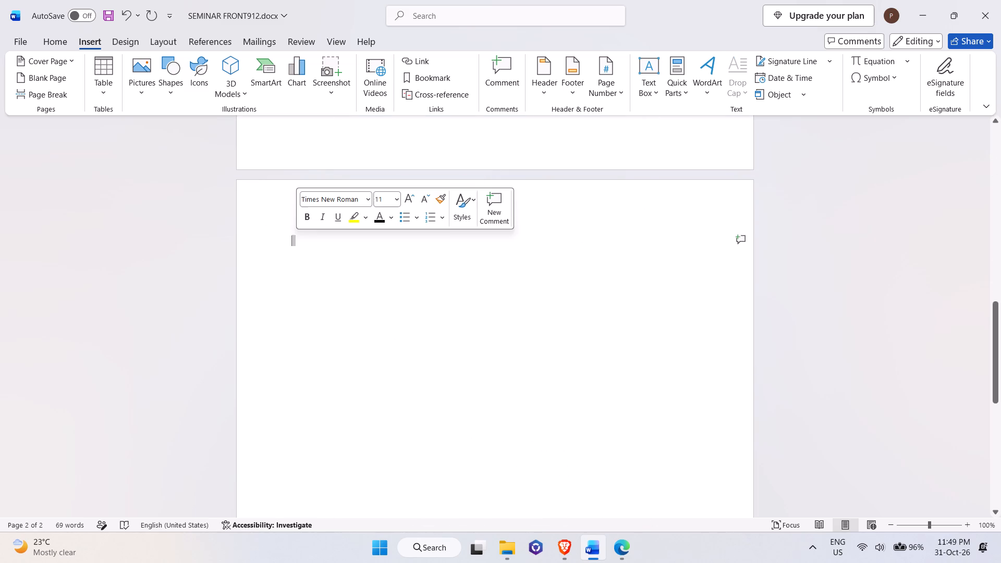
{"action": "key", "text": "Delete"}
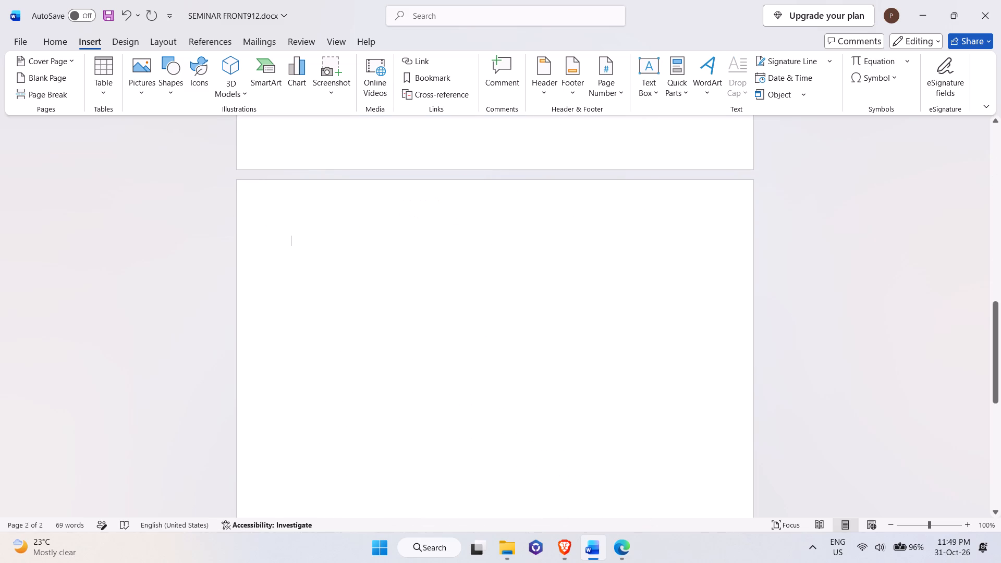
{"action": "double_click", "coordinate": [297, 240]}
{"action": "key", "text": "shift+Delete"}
Replace the full stop after the first student's name in the NAME(S) line with a comma.
{"action": "scroll", "coordinate": [297, 240], "scroll_direction": "up", "scroll_amount": 9}
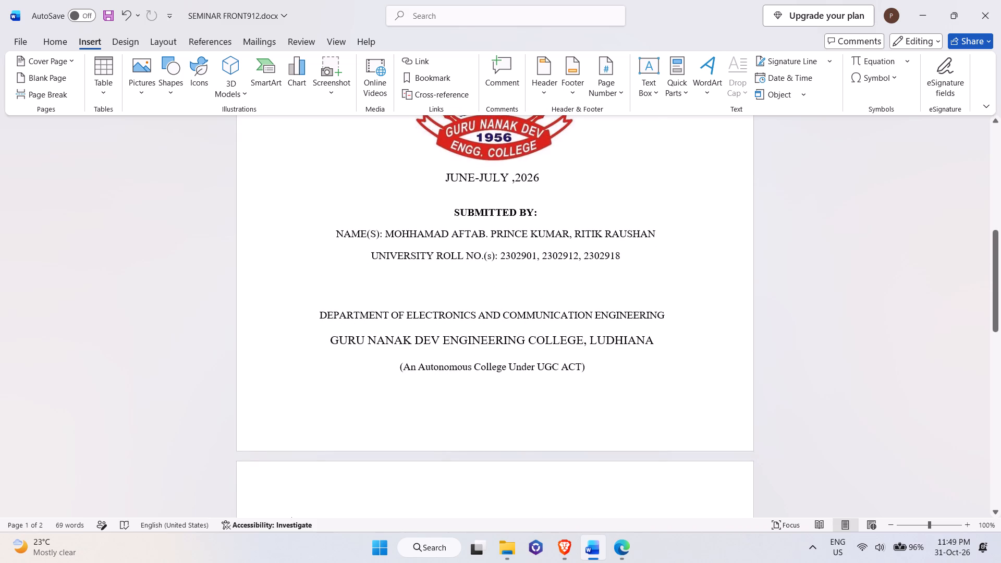
{"action": "left_click", "coordinate": [491, 235]}
{"action": "key", "text": "Left"}
{"action": "key", "text": "BackSpace"}
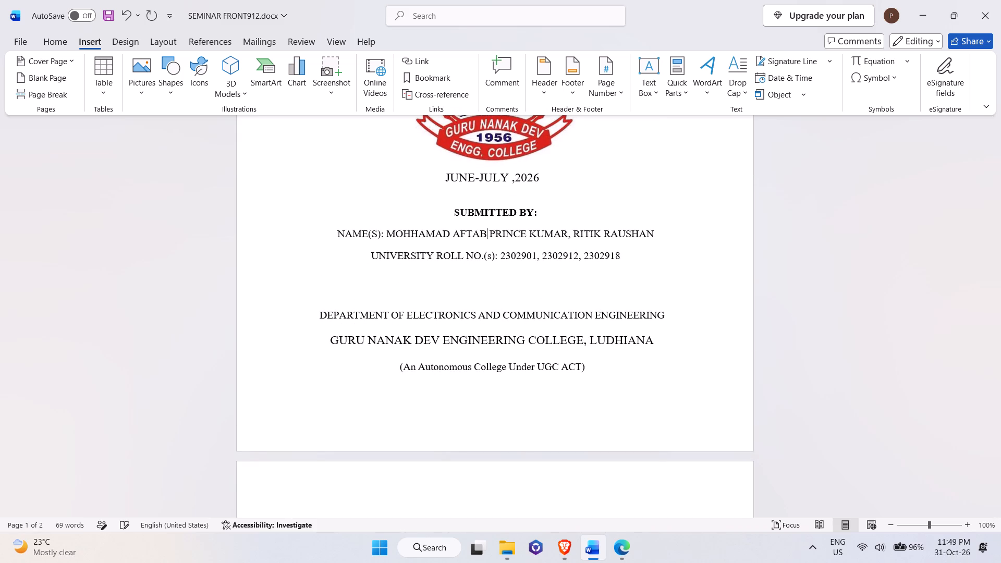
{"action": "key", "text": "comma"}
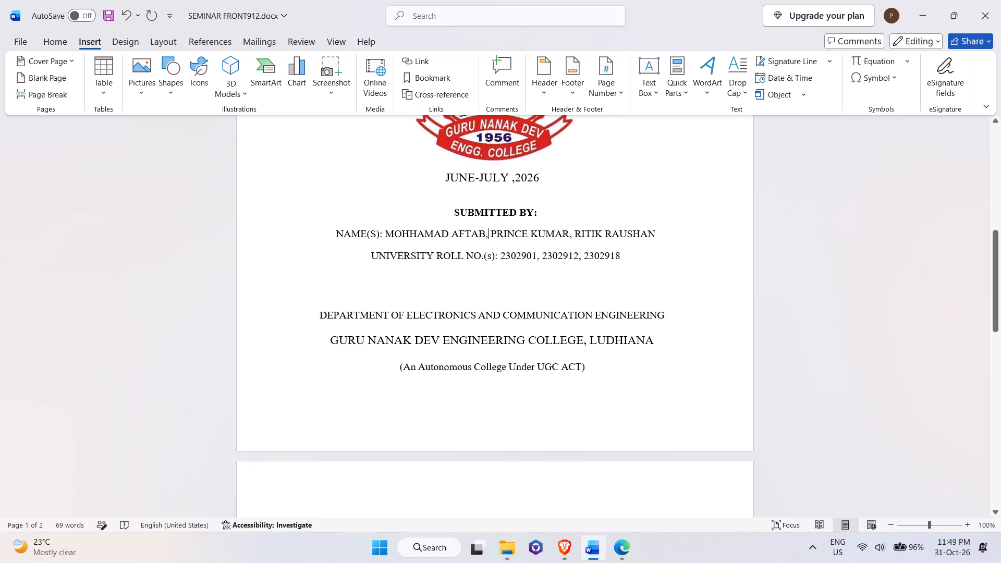
Compare the Word cover's date, submitted-by and department lines with the sample title page in format.pdf.
{"action": "left_click", "coordinate": [618, 557]}
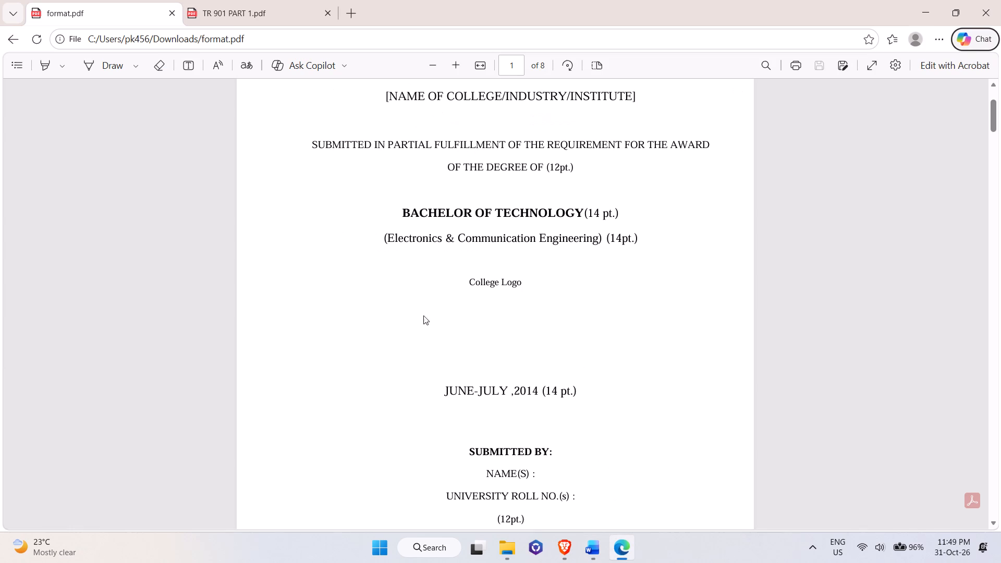
{"action": "scroll", "coordinate": [499, 330], "scroll_direction": "down", "scroll_amount": 3}
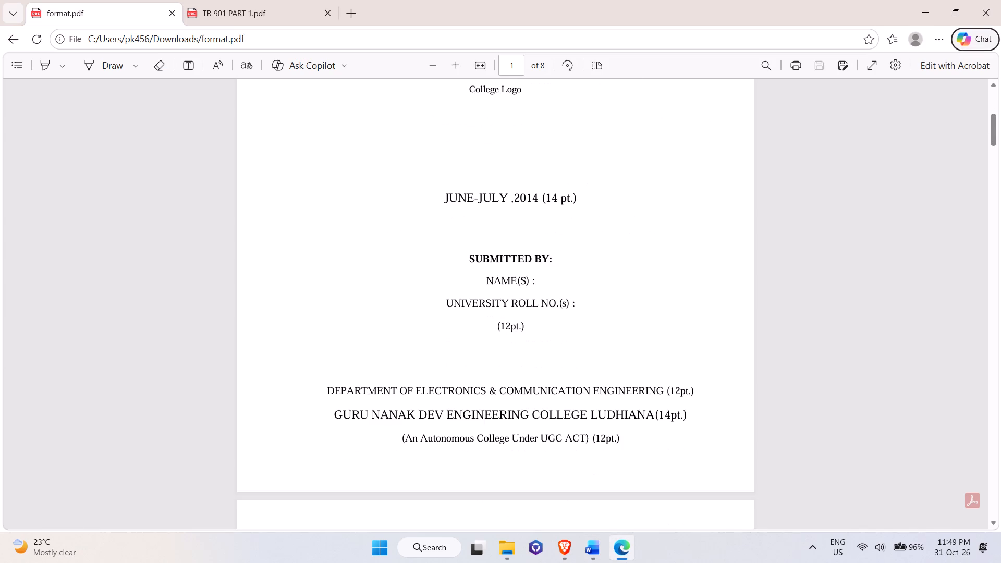
{"action": "key", "text": "alt+Tab"}
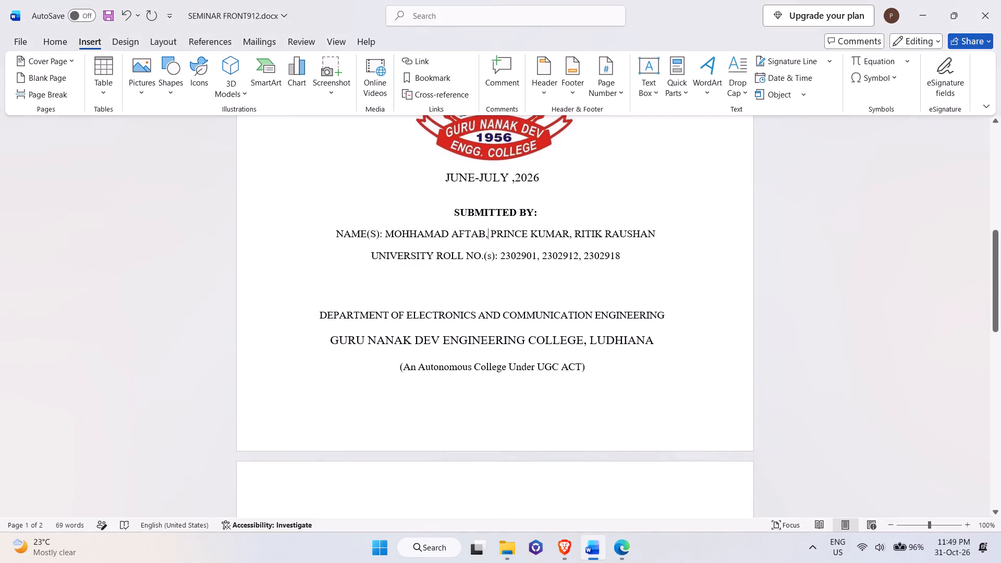
{"action": "scroll", "coordinate": [464, 262], "scroll_direction": "up", "scroll_amount": 11}
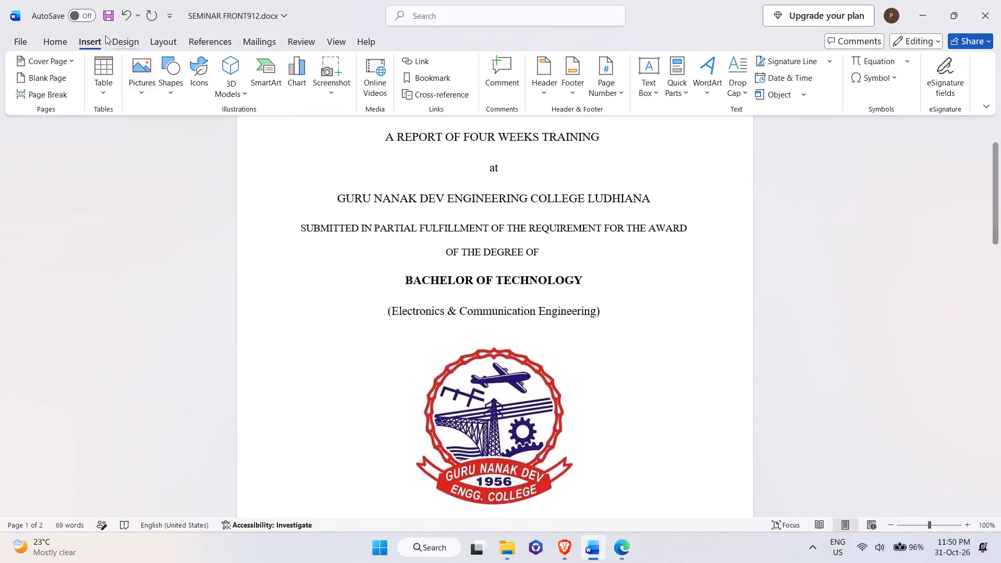
Save the cover document as a PDF named Part 1 in the Desktop's TR103 folder, and close the published PDF's browser window.
{"action": "left_click", "coordinate": [25, 46]}
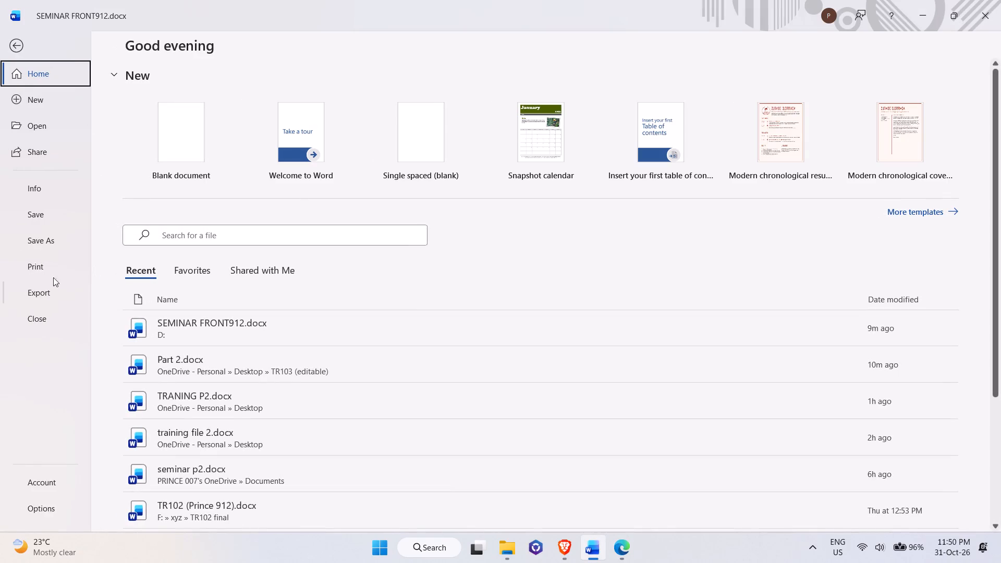
{"action": "left_click", "coordinate": [53, 242]}
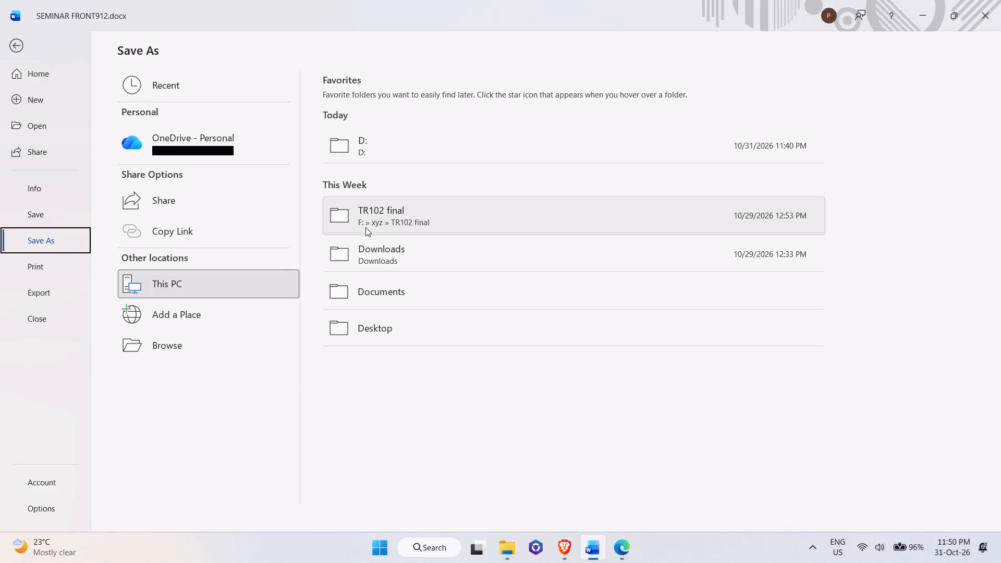
{"action": "left_click", "coordinate": [212, 287]}
{"action": "double_click", "coordinate": [375, 324]}
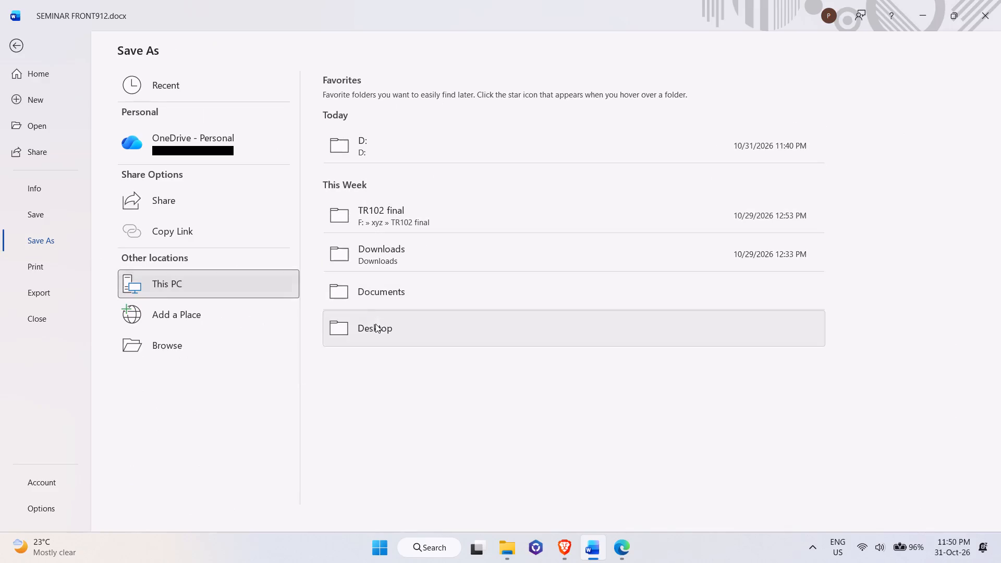
{"action": "left_click", "coordinate": [187, 238]}
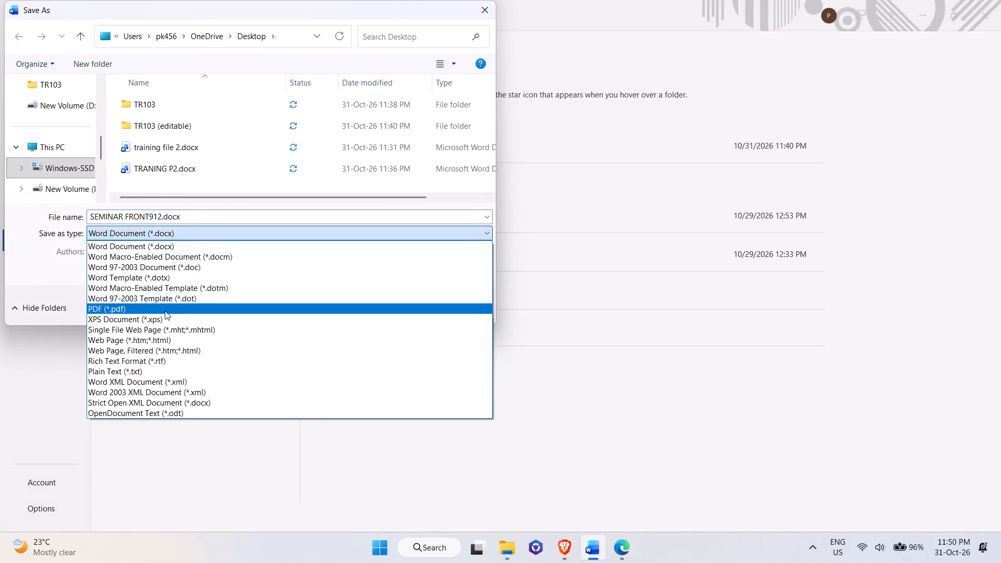
{"action": "left_click", "coordinate": [165, 311]}
{"action": "double_click", "coordinate": [187, 111]}
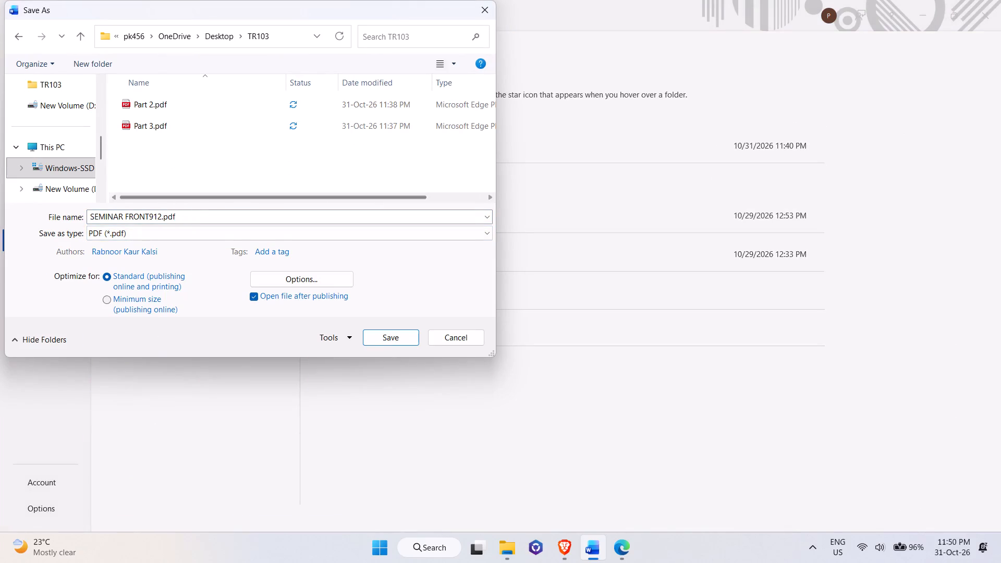
{"action": "left_click_drag", "start_coordinate": [185, 214], "coordinate": [85, 219]}
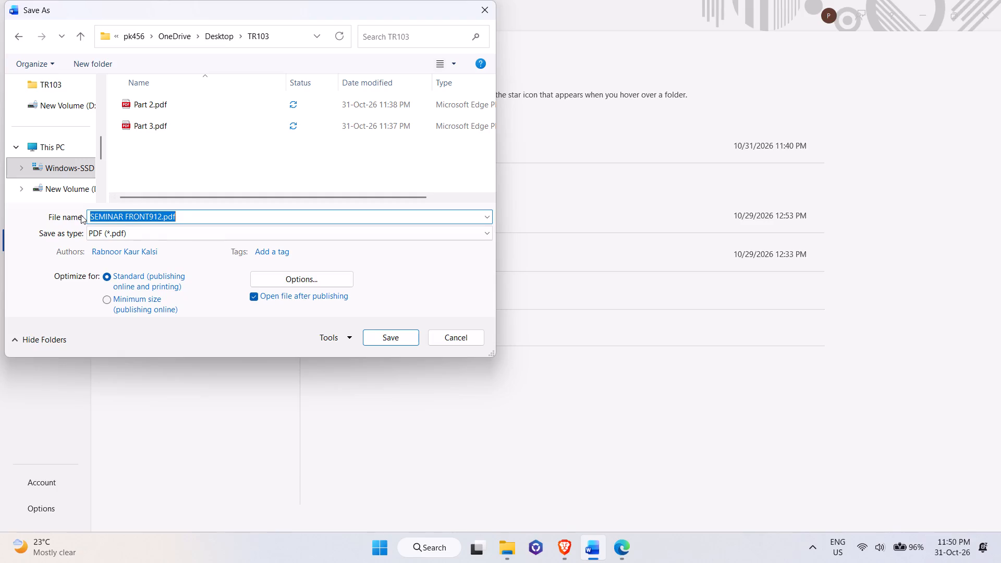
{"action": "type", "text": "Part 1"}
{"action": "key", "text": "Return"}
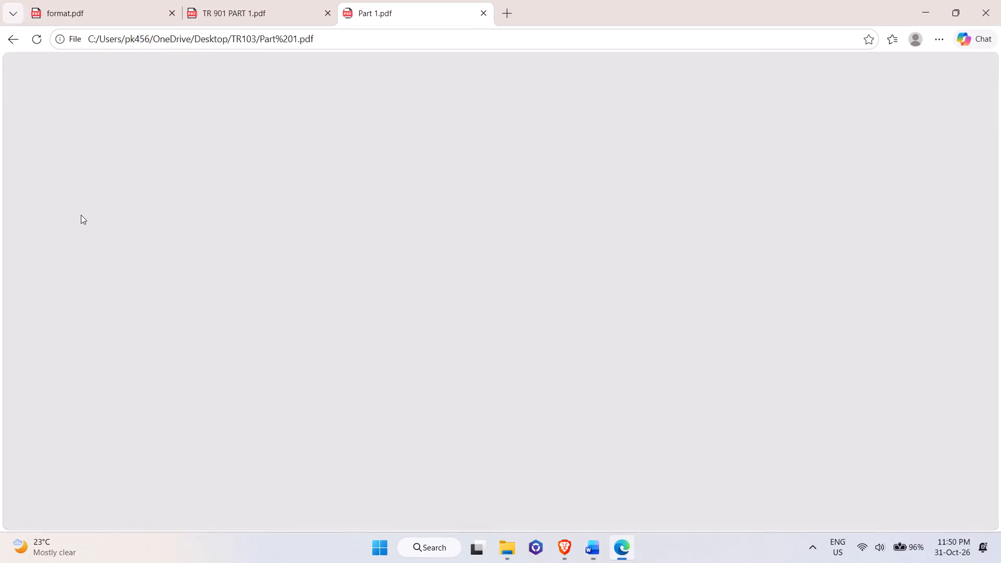
{"action": "left_click", "coordinate": [1000, 0]}
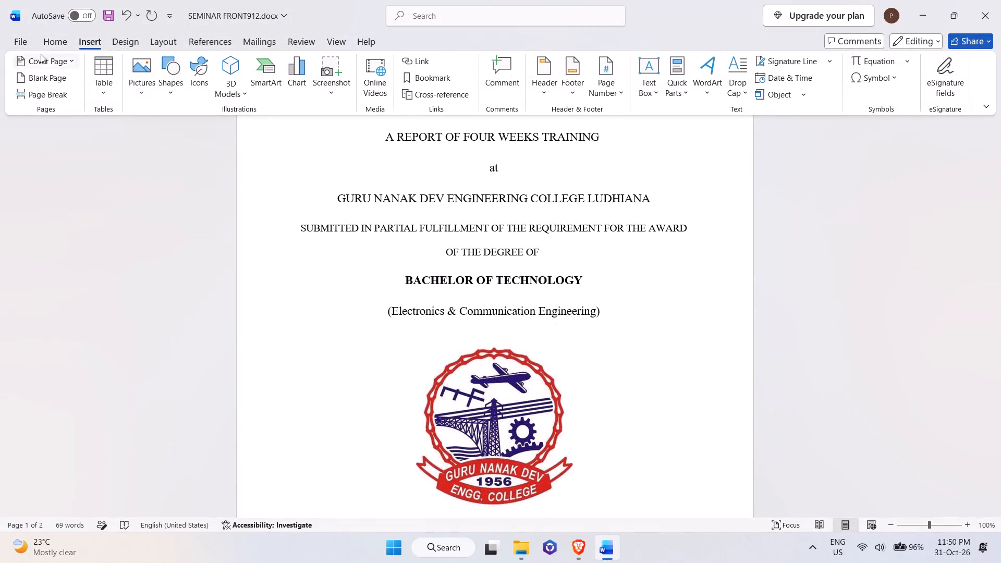
Save the cover as a Word document named Part 1 in the TR103 (editable) folder on the Desktop.
{"action": "left_click", "coordinate": [30, 39]}
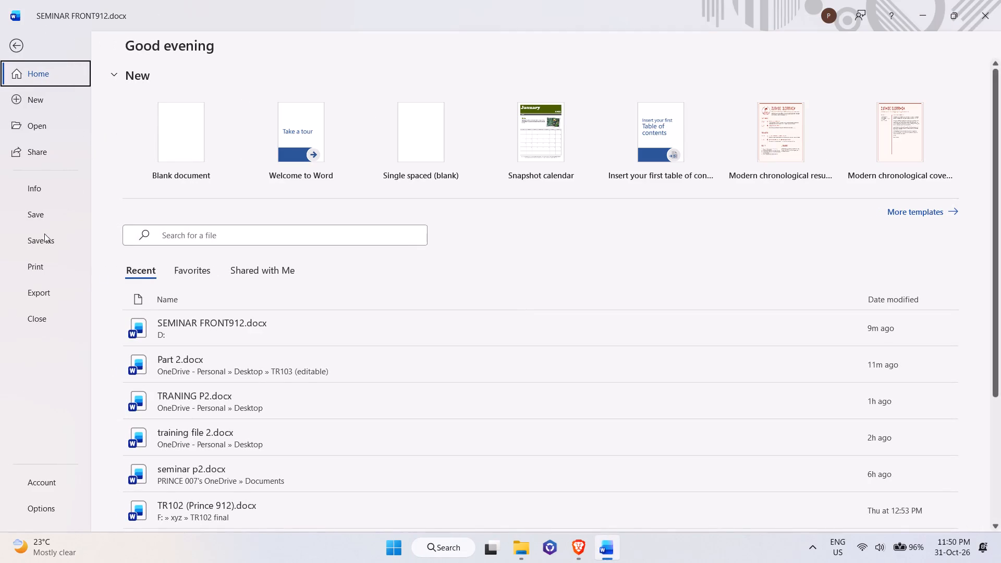
{"action": "left_click", "coordinate": [55, 238]}
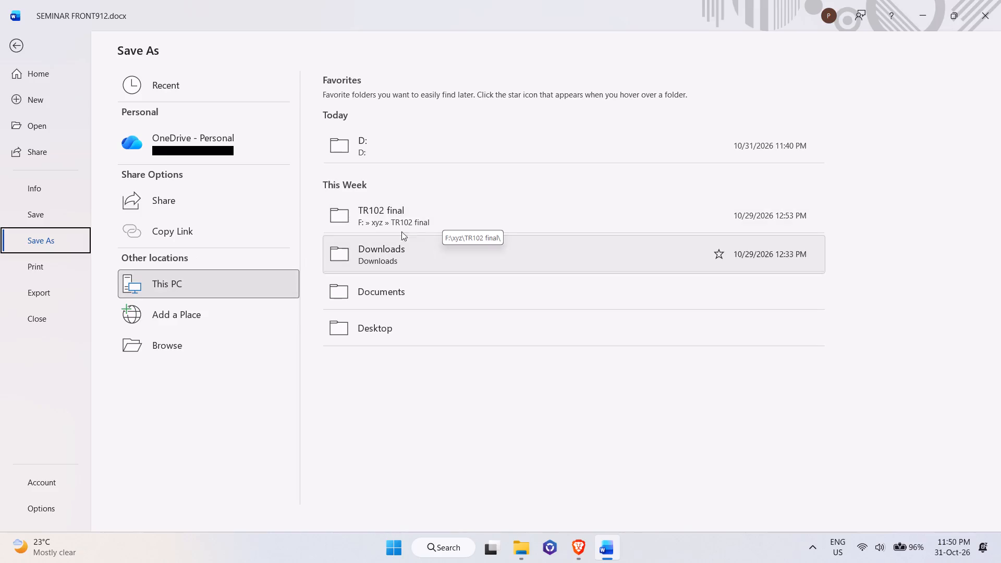
{"action": "double_click", "coordinate": [386, 328]}
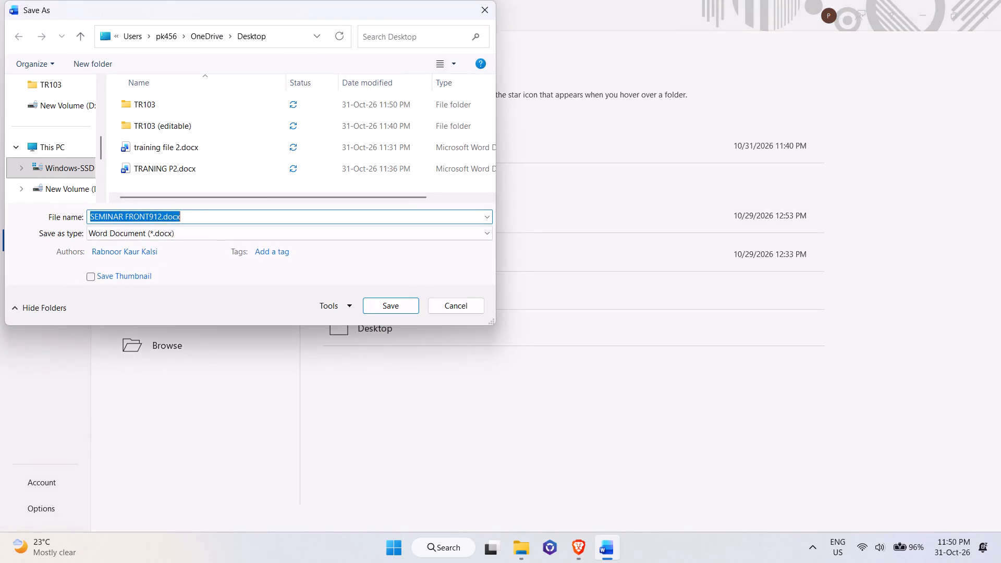
{"action": "double_click", "coordinate": [180, 126]}
{"action": "left_click_drag", "start_coordinate": [185, 214], "coordinate": [57, 232]}
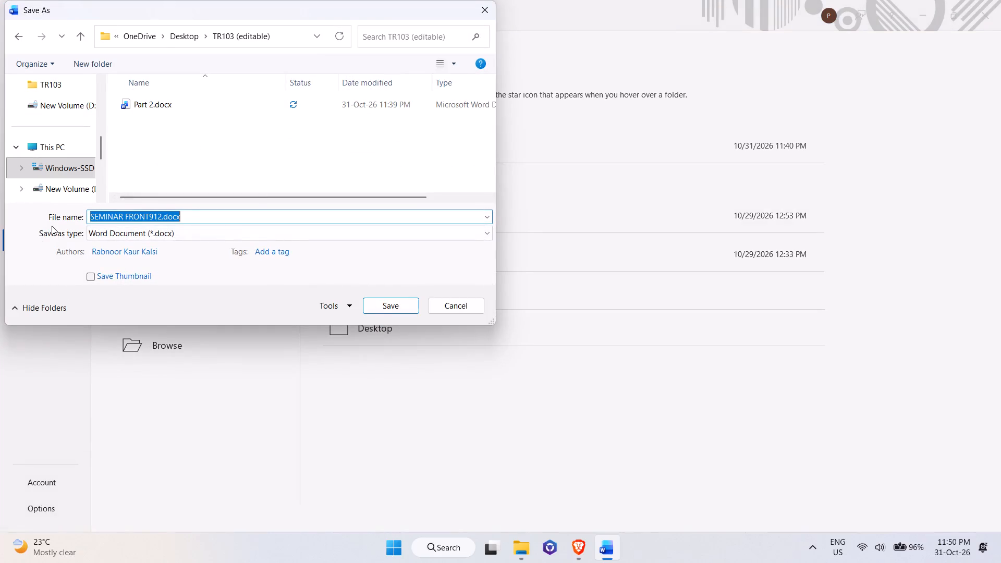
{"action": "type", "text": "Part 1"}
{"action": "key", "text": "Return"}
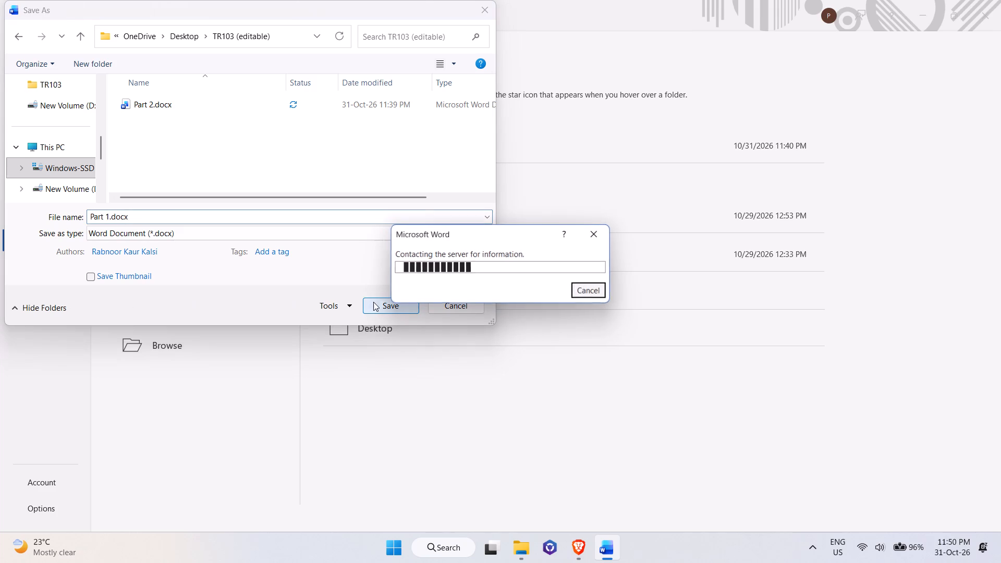
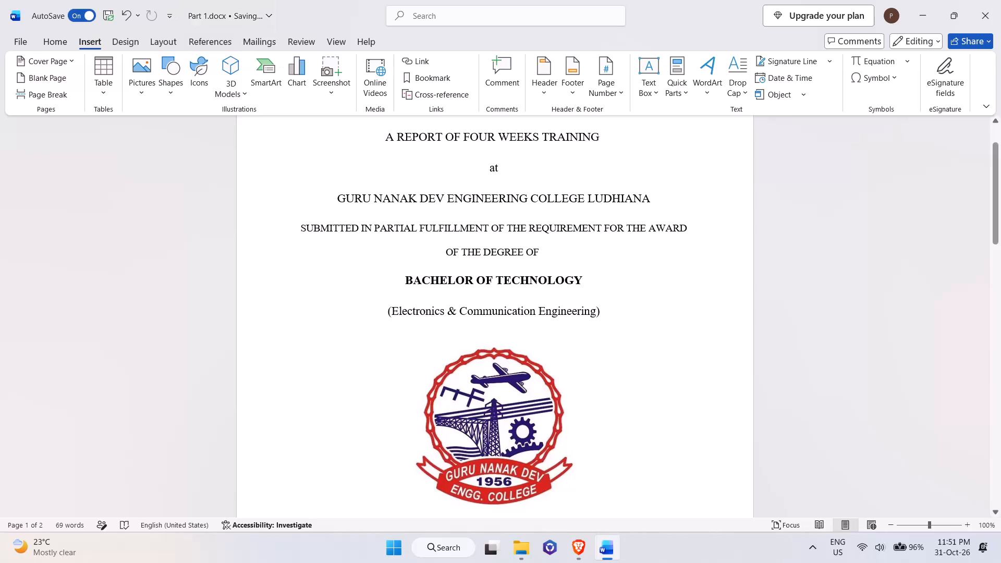
Close the Part 1 cover document and the TR102 final folder window, and refresh the desktop.
{"action": "scroll", "coordinate": [390, 219], "scroll_direction": "down", "scroll_amount": 2}
{"action": "left_click", "coordinate": [1000, 0]}
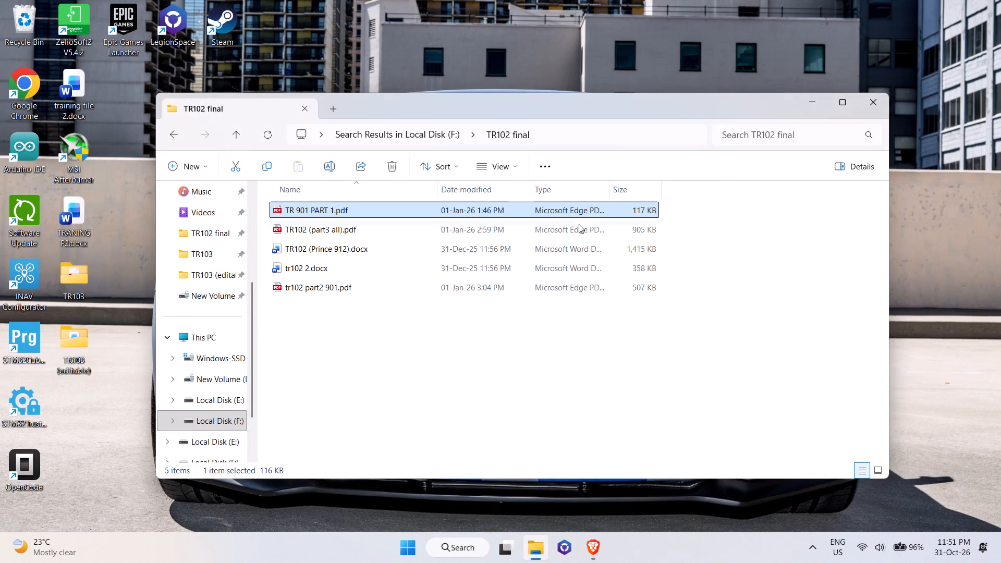
{"action": "left_click", "coordinate": [863, 103]}
{"action": "right_click", "coordinate": [861, 103]}
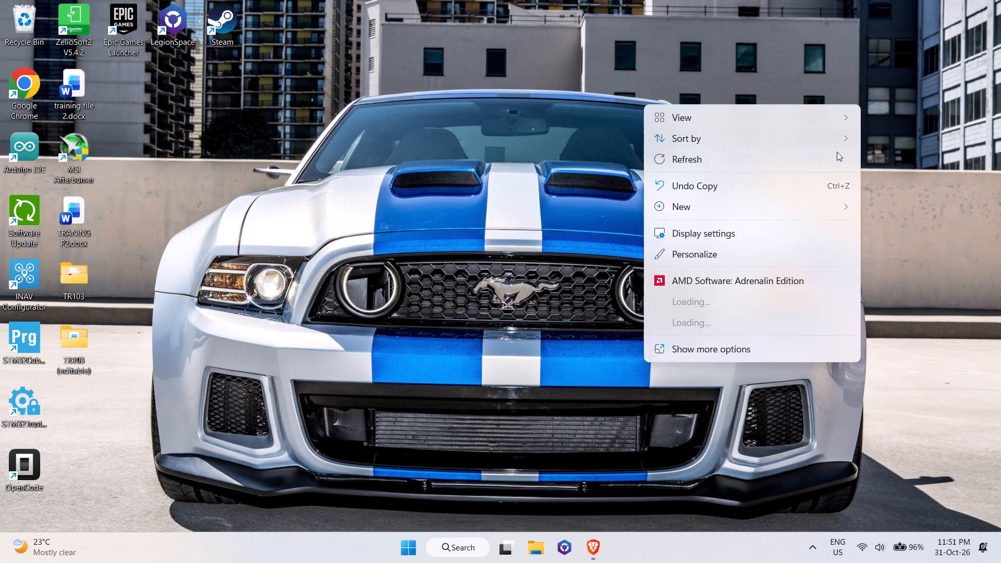
{"action": "left_click", "coordinate": [760, 157]}
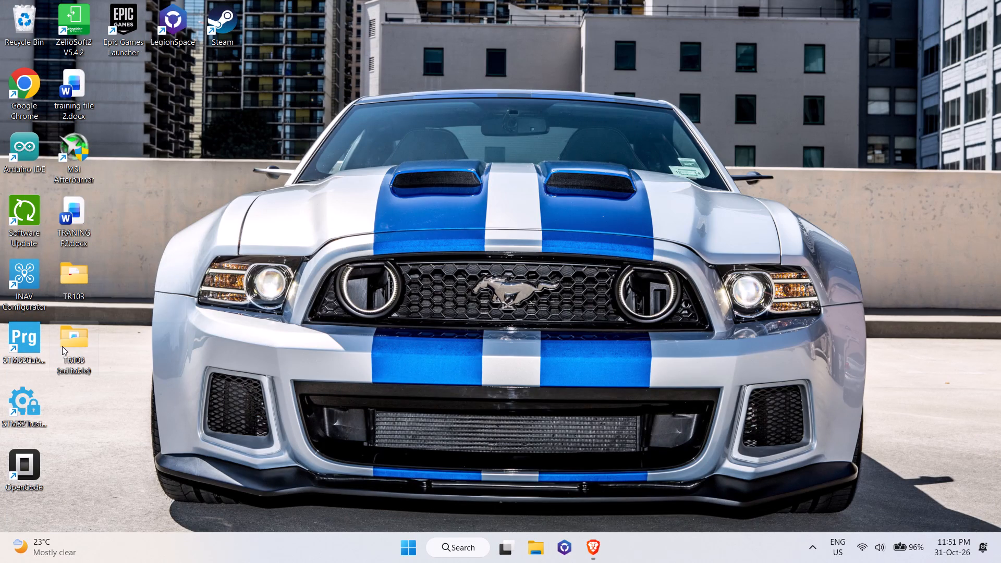
Check the files in the Desktop's TR103 (editable) and TR103 folders, closing each folder window.
{"action": "double_click", "coordinate": [62, 346]}
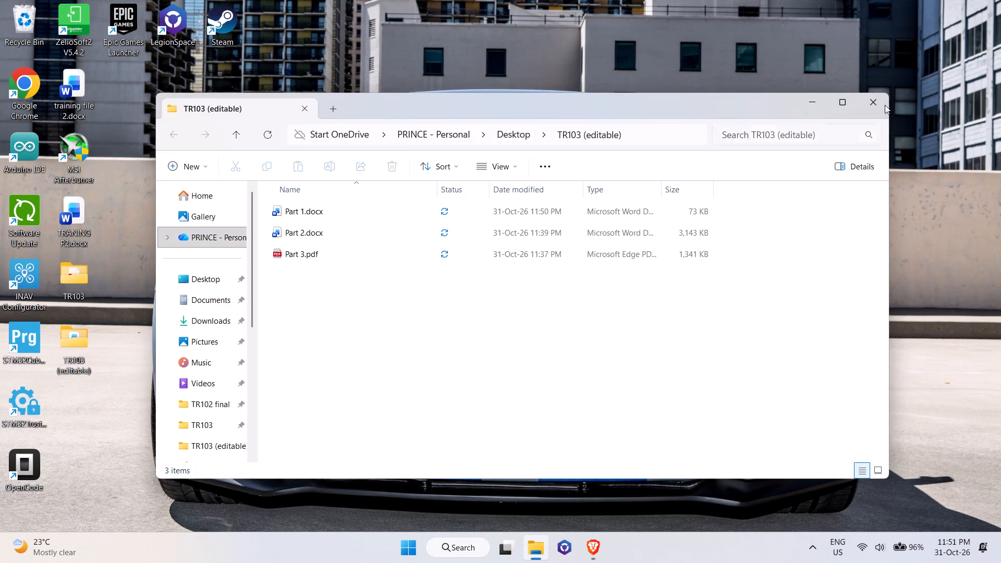
{"action": "left_click", "coordinate": [887, 102]}
{"action": "double_click", "coordinate": [72, 285]}
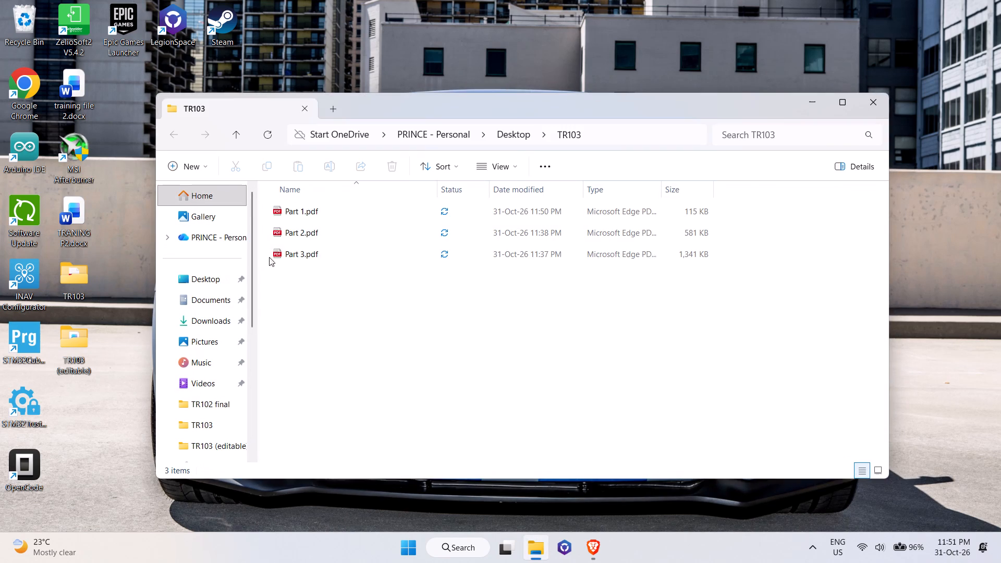
{"action": "left_click", "coordinate": [869, 103]}
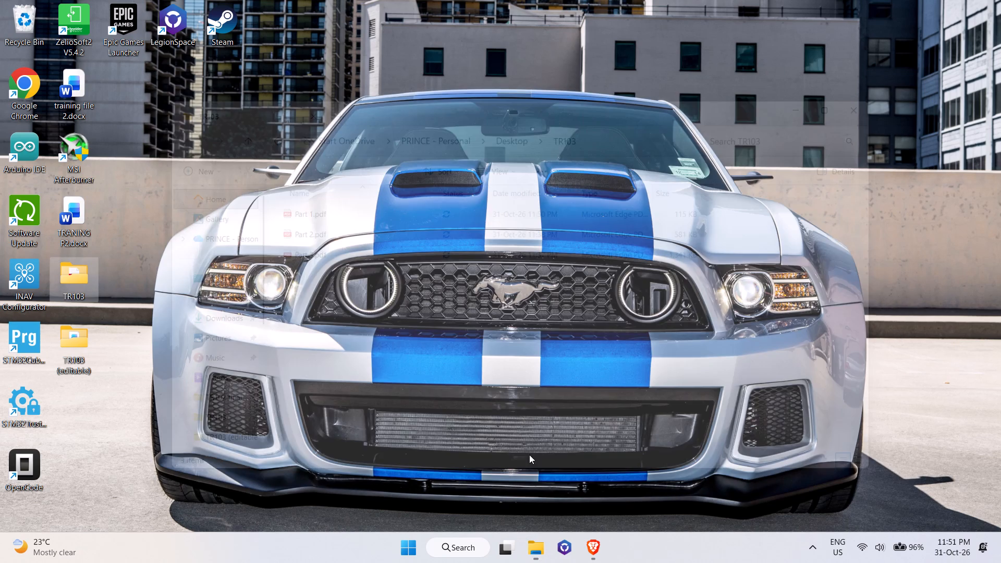
Switch to the Brave browser, search the web for zip maker, and open iLoveZIP's Create ZIP tool.
{"action": "left_click", "coordinate": [589, 540]}
{"action": "left_click", "coordinate": [656, 20]}
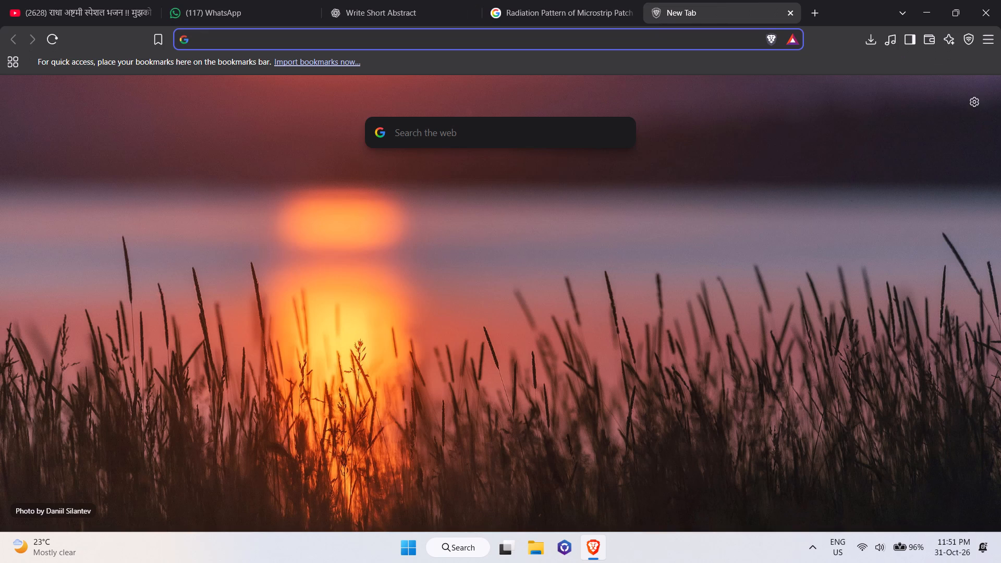
{"action": "type", "text": "zip"}
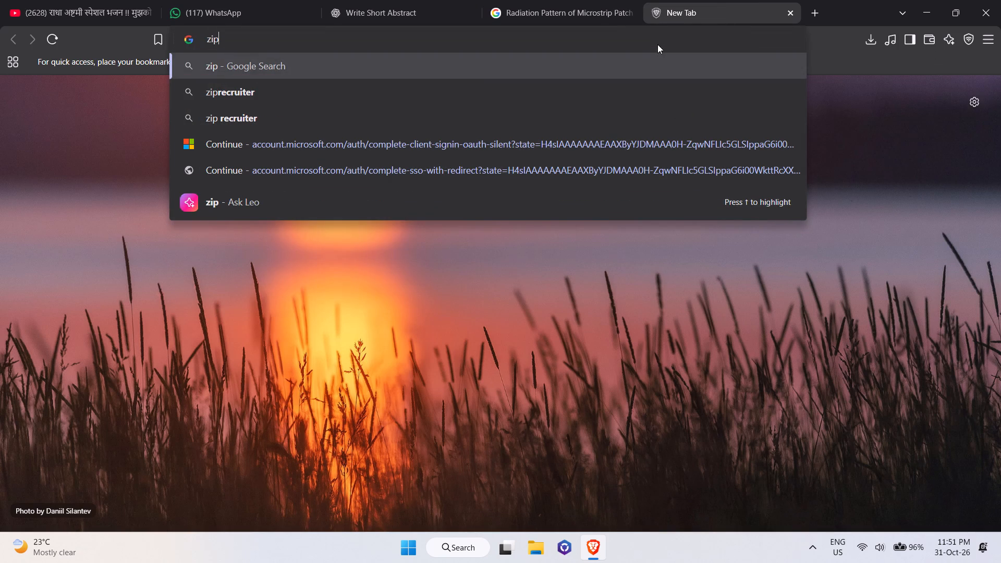
{"action": "key", "text": "space"}
{"action": "type", "text": "maker"}
{"action": "key", "text": "Return"}
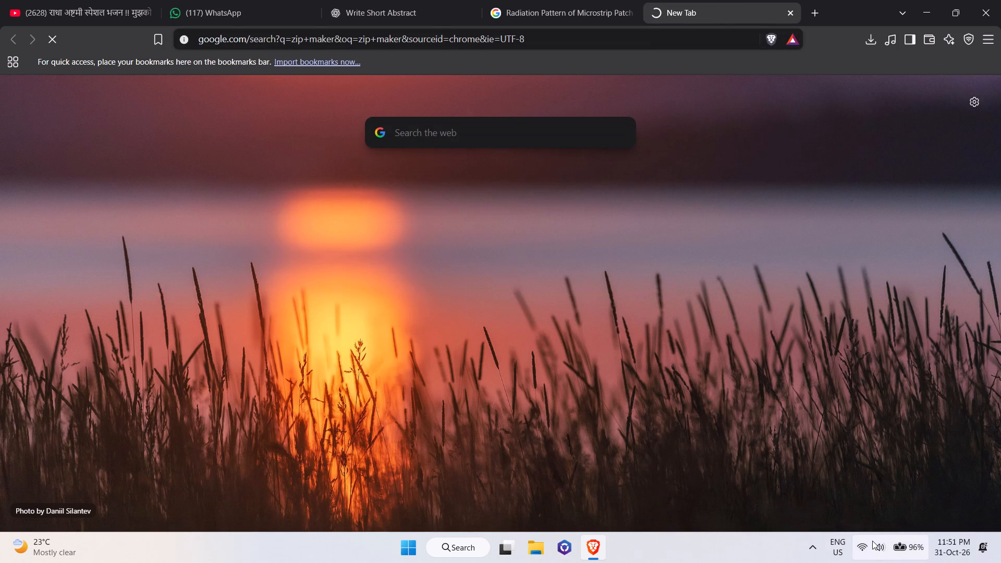
{"action": "left_click", "coordinate": [872, 541]}
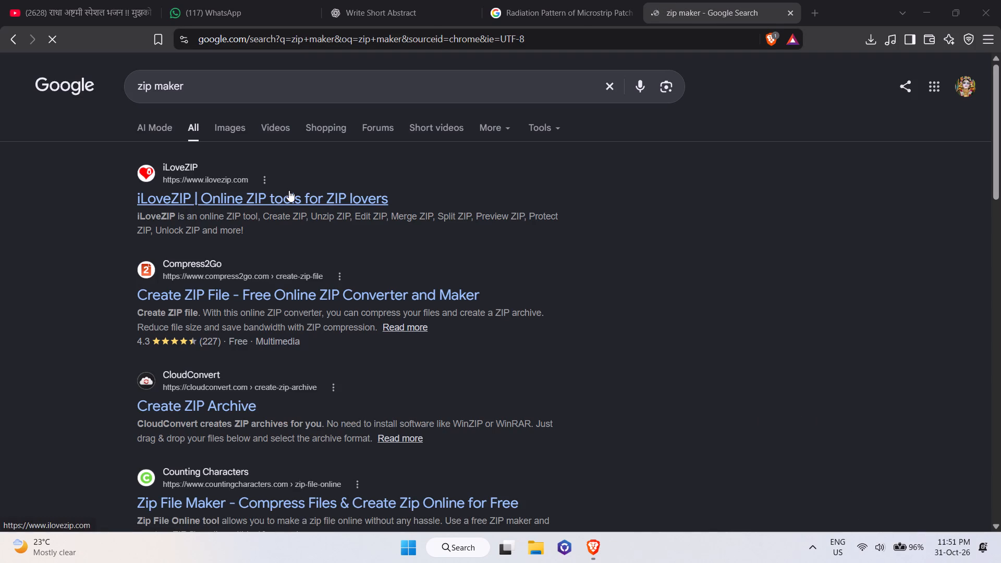
{"action": "left_click", "coordinate": [289, 190]}
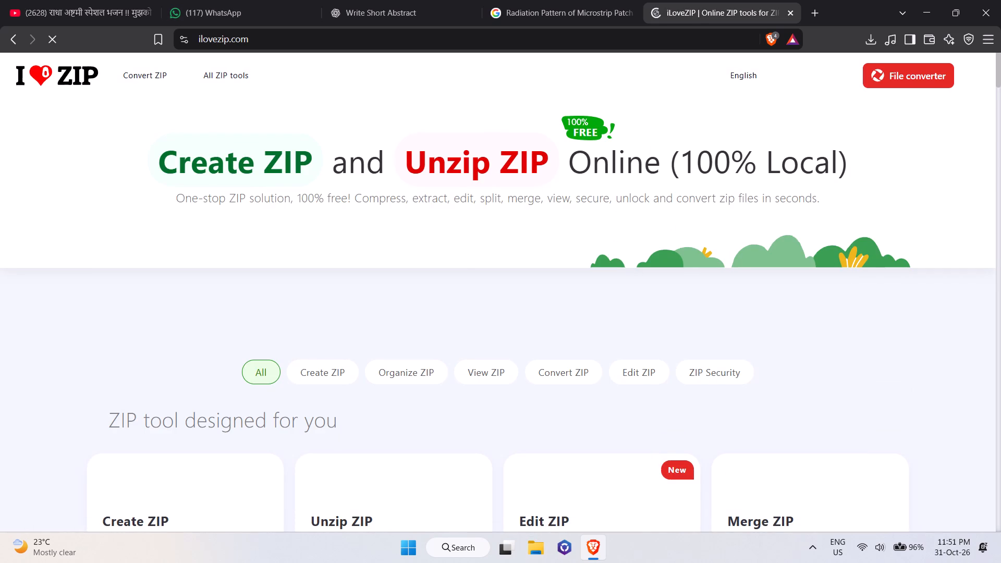
{"action": "scroll", "coordinate": [336, 346], "scroll_direction": "down", "scroll_amount": 2}
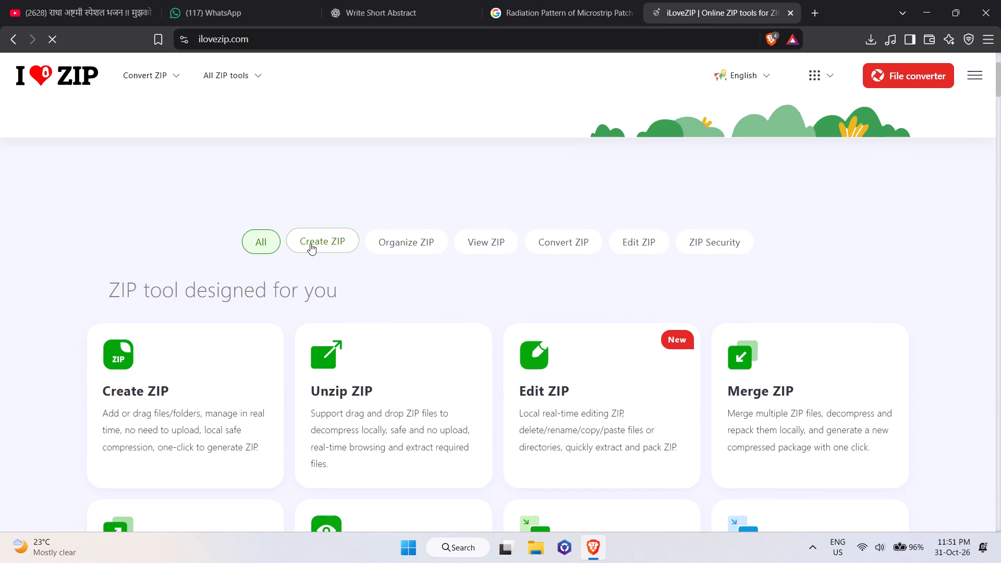
{"action": "left_click", "coordinate": [194, 357]}
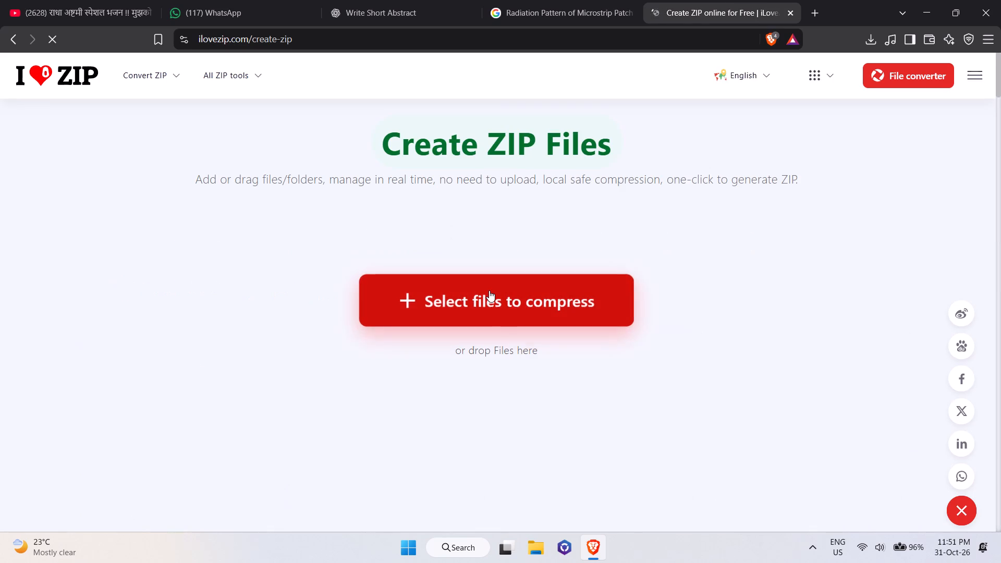
Add Part 1.pdf, Part 2.pdf and Part 3.pdf from the Desktop's TR103 folder as the files to compress.
{"action": "left_click", "coordinate": [489, 290]}
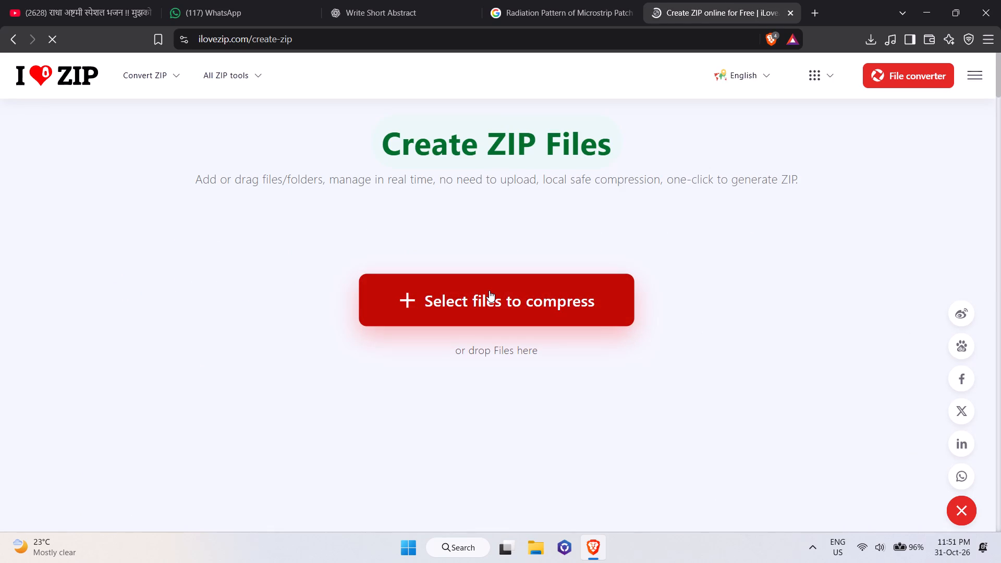
{"action": "left_click", "coordinate": [398, 302]}
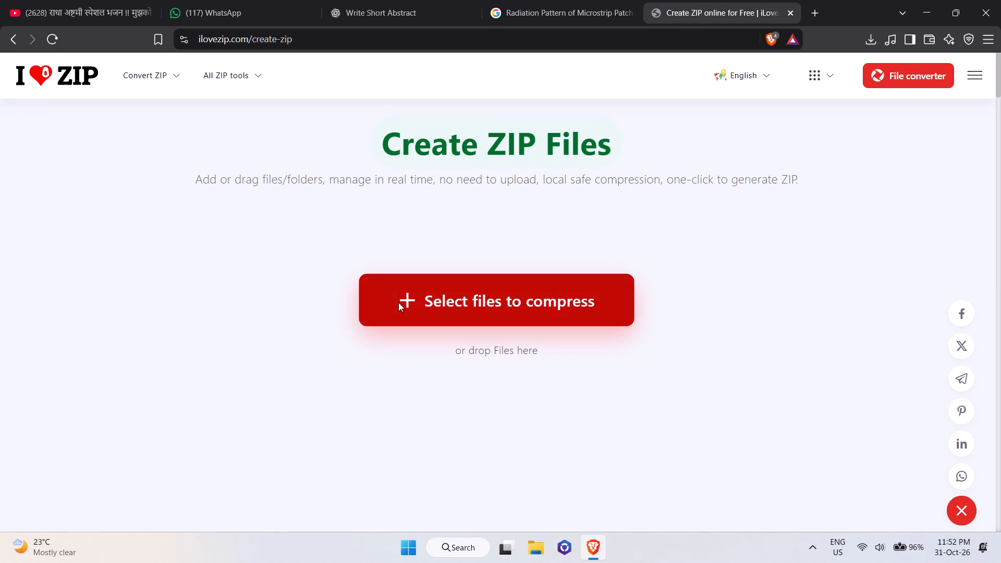
{"action": "left_click", "coordinate": [71, 121]}
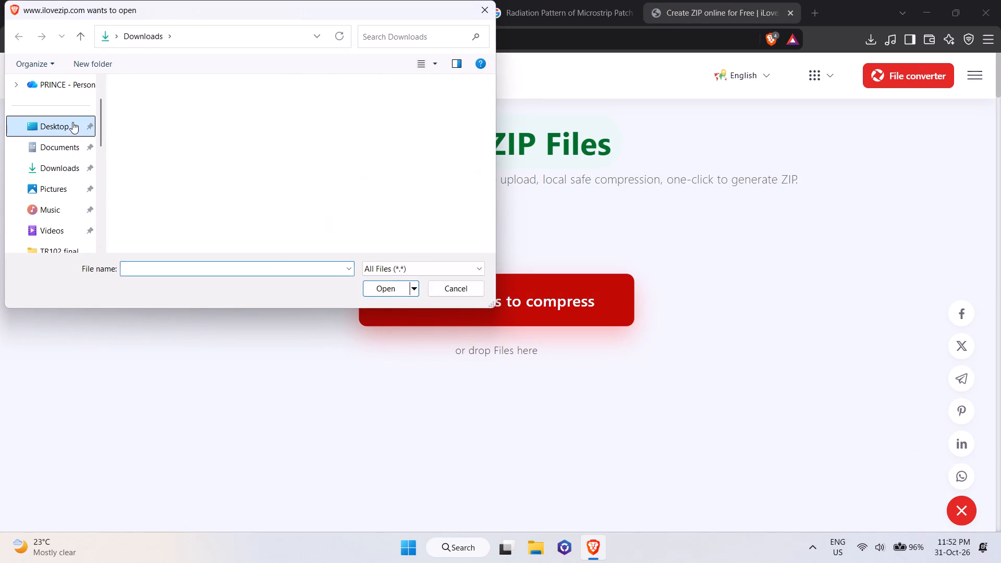
{"action": "left_click", "coordinate": [185, 111]}
{"action": "key", "text": "Return"}
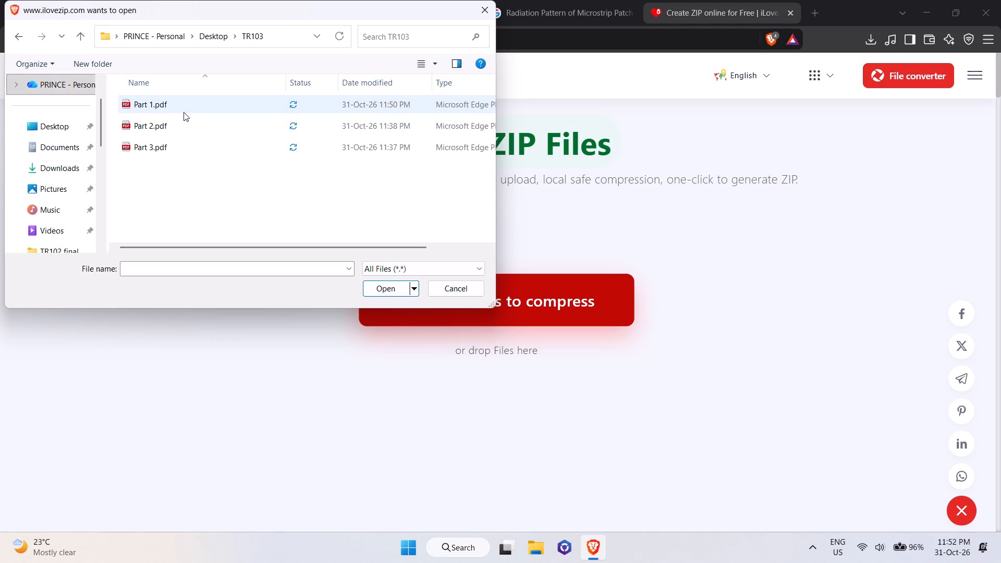
{"action": "left_click", "coordinate": [12, 36]}
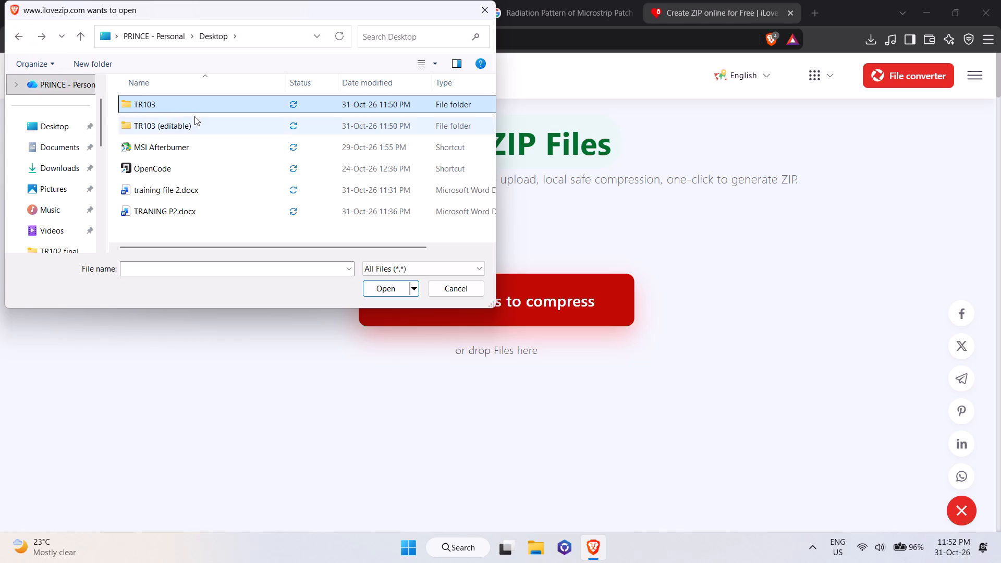
{"action": "left_click", "coordinate": [387, 295]}
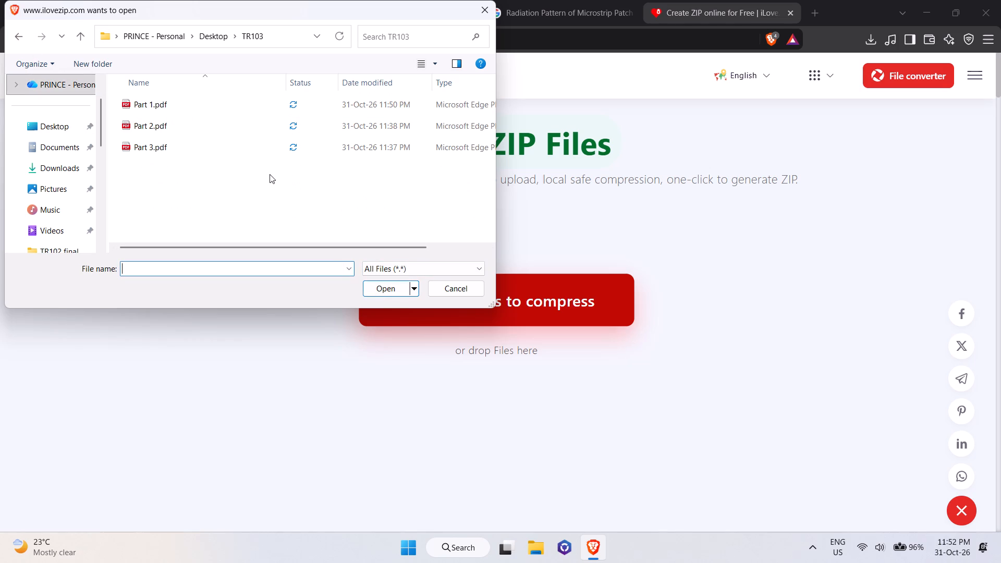
{"action": "key", "text": "ctrl+a"}
{"action": "left_click_drag", "start_coordinate": [287, 185], "coordinate": [163, 74]}
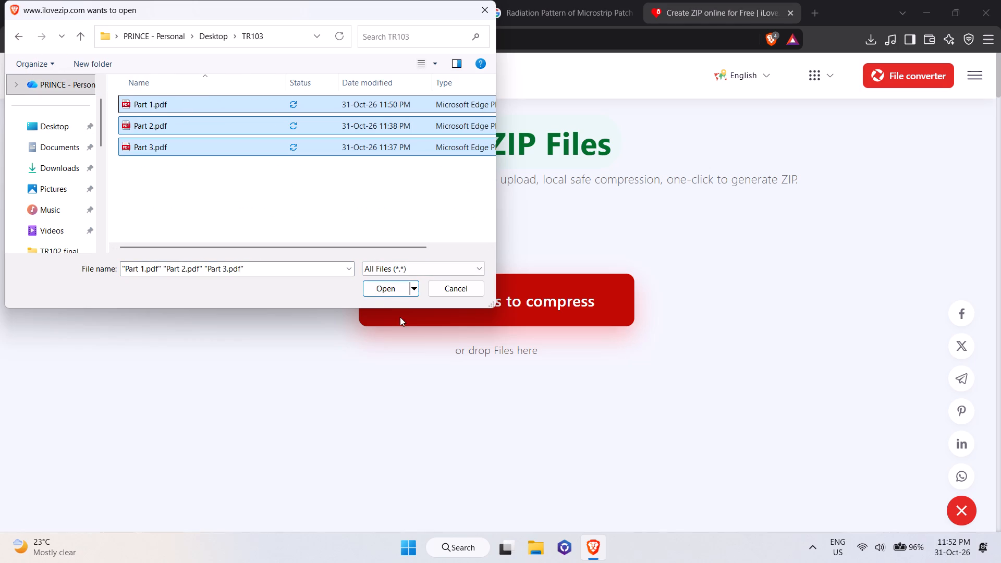
{"action": "left_click", "coordinate": [379, 285]}
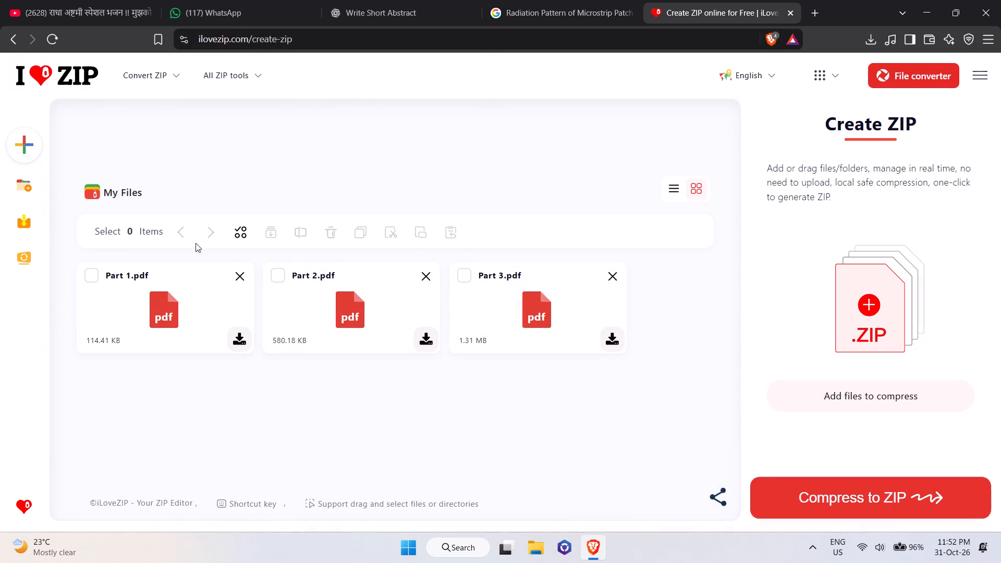
Compress the three PDFs to a ZIP and save it in Downloads as TR103.
{"action": "left_click", "coordinate": [854, 396]}
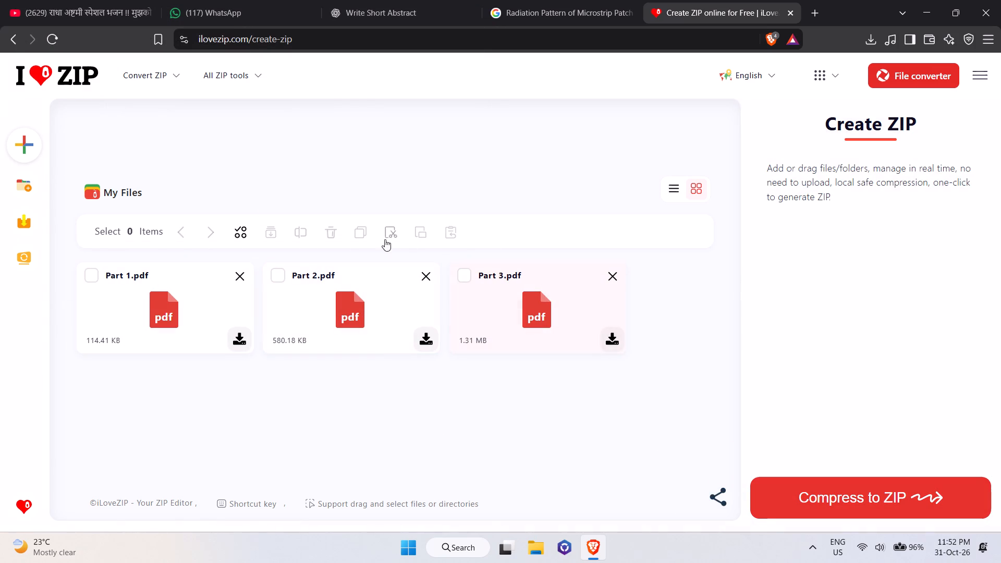
{"action": "scroll", "coordinate": [228, 419], "scroll_direction": "down", "scroll_amount": 3}
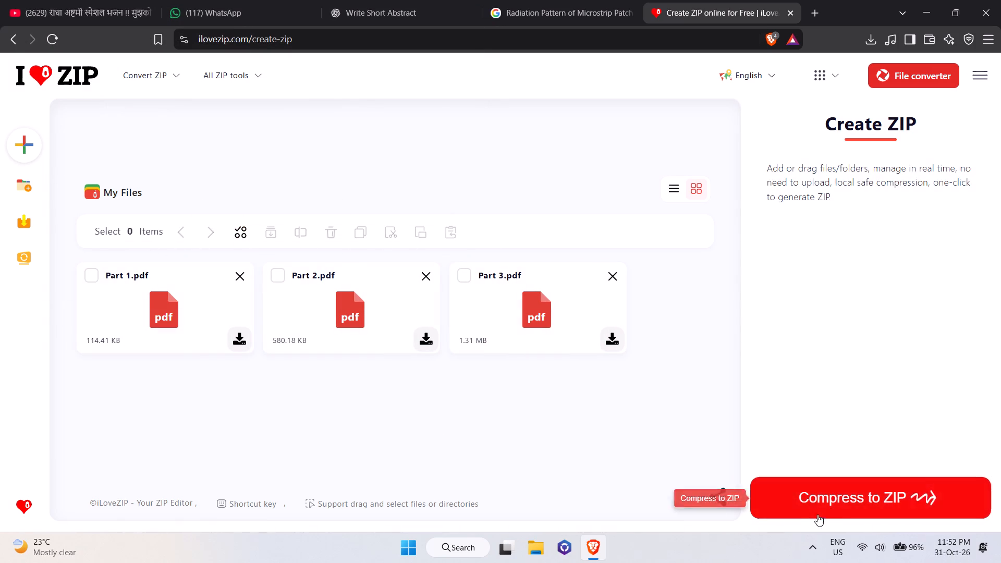
{"action": "left_click", "coordinate": [843, 497]}
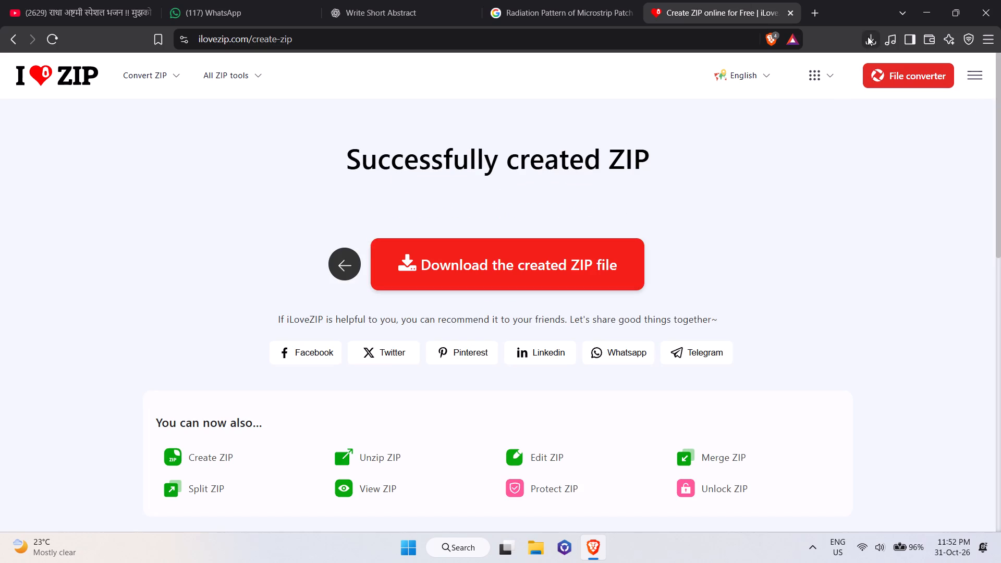
{"action": "left_click", "coordinate": [478, 275]}
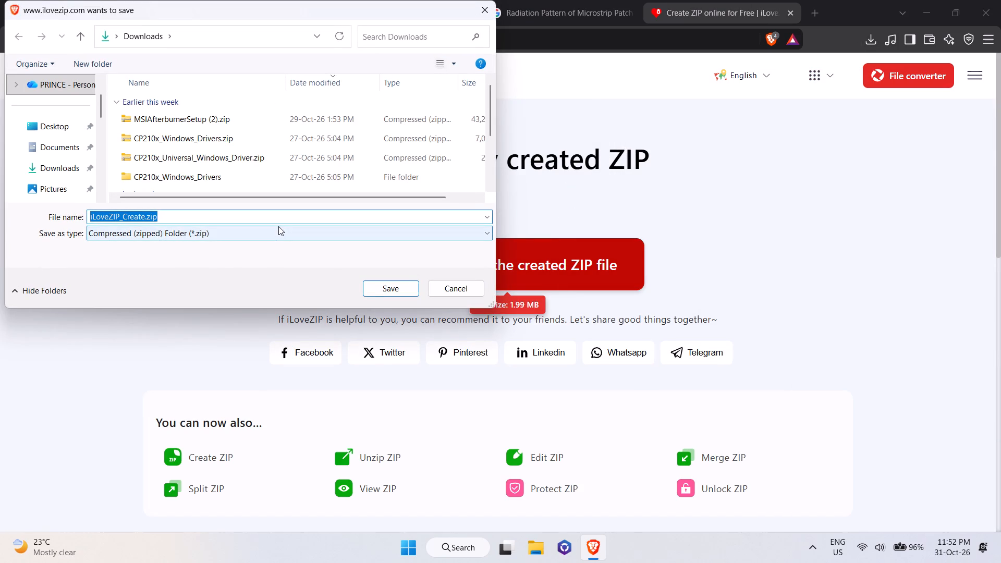
{"action": "type", "text": "TR"}
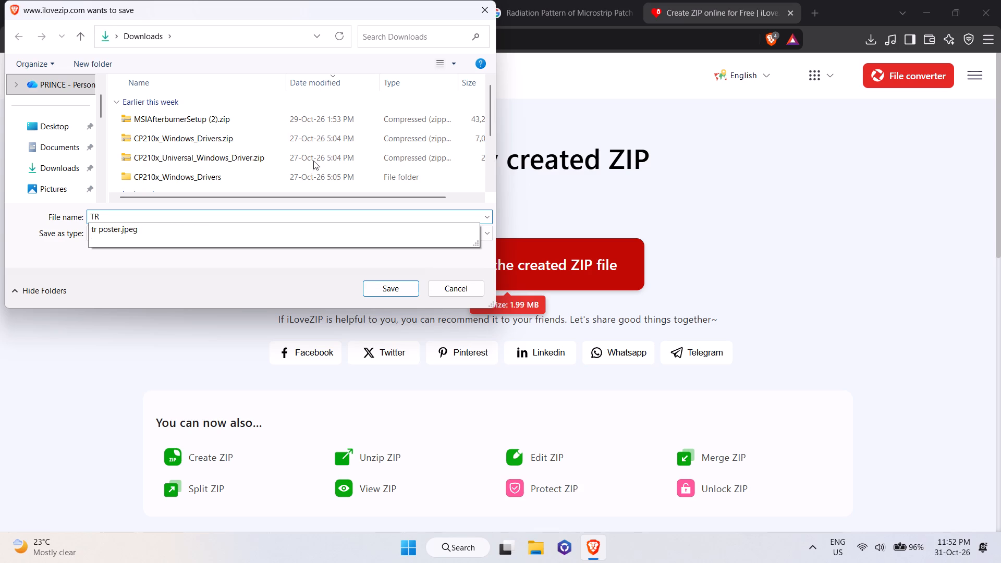
{"action": "key", "text": "1"}
{"action": "key", "text": "0"}
{"action": "key", "text": "3"}
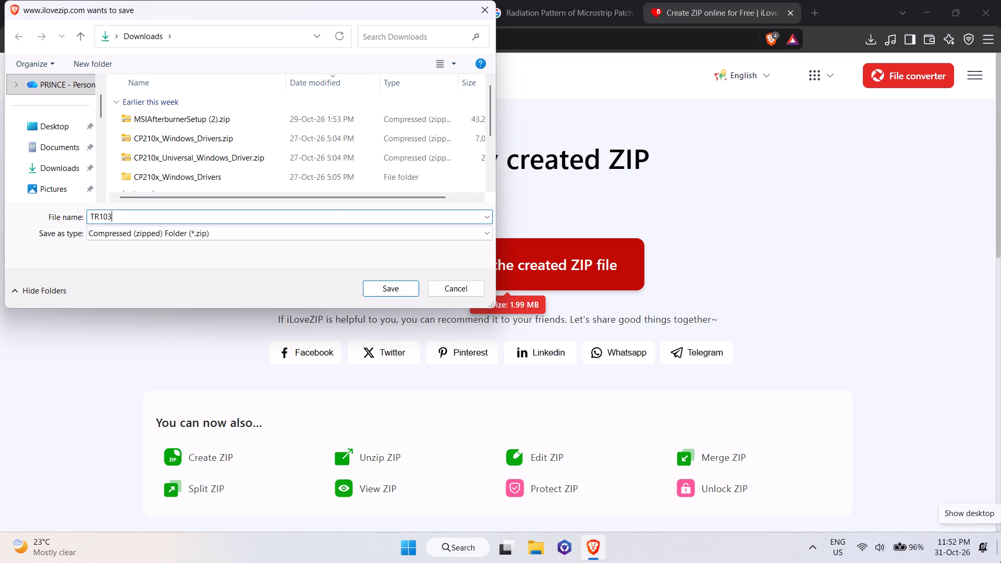
{"action": "key", "text": "Return"}
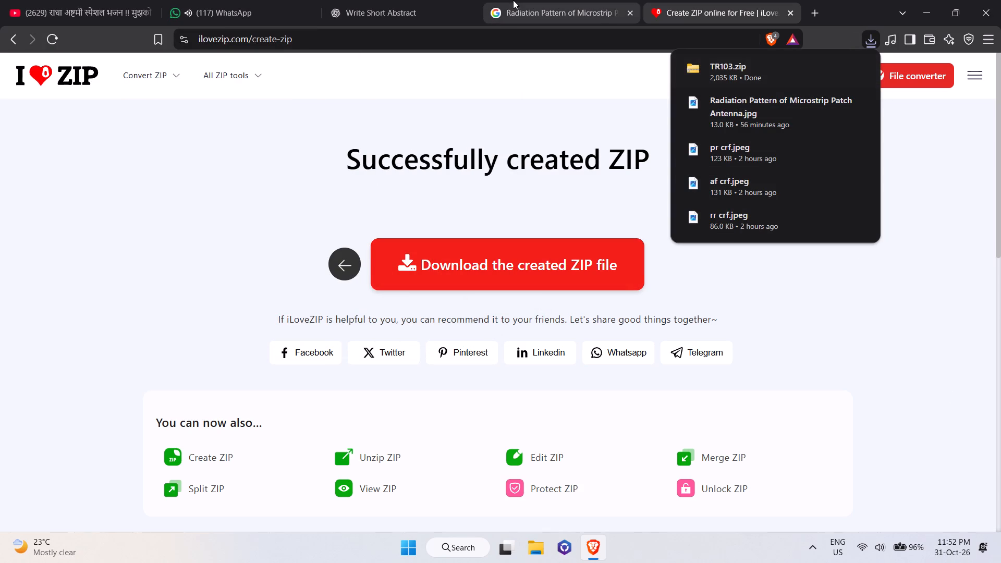
Start a new ZIP with Part 1.docx, Part 2.docx and Part 3.pdf from the Desktop's TR103 (editable) folder.
{"action": "left_click", "coordinate": [331, 262]}
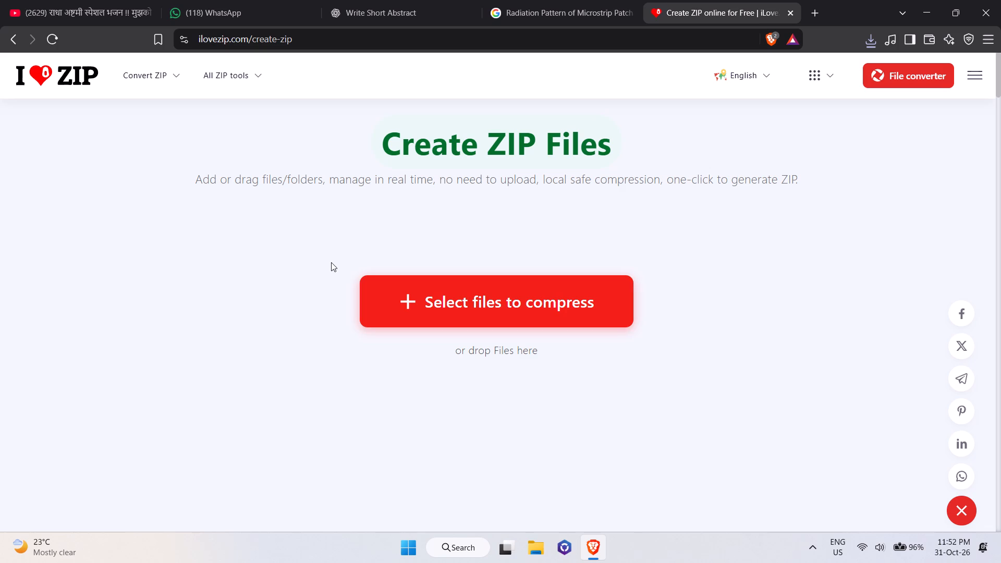
{"action": "left_click", "coordinate": [451, 319]}
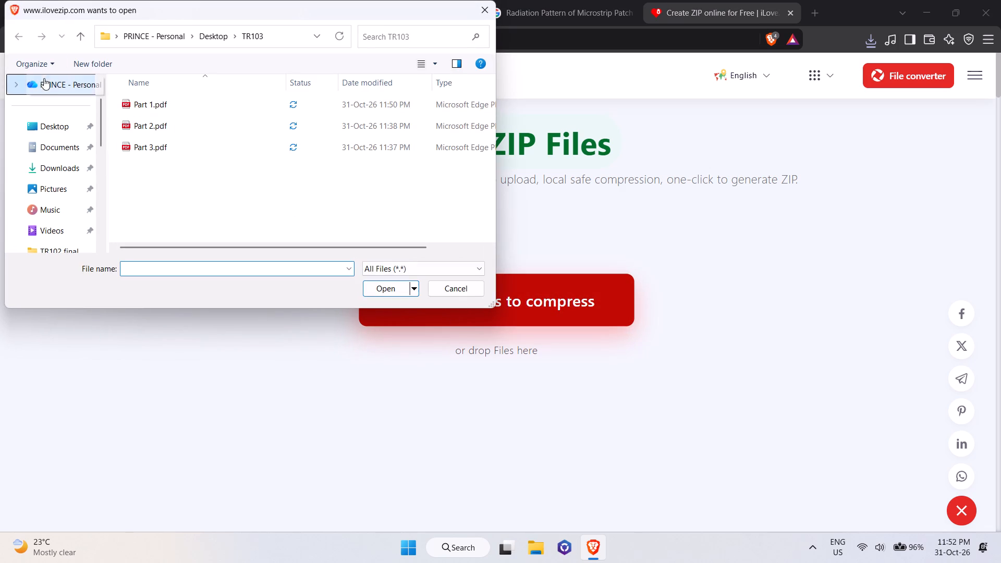
{"action": "left_click", "coordinate": [20, 32]}
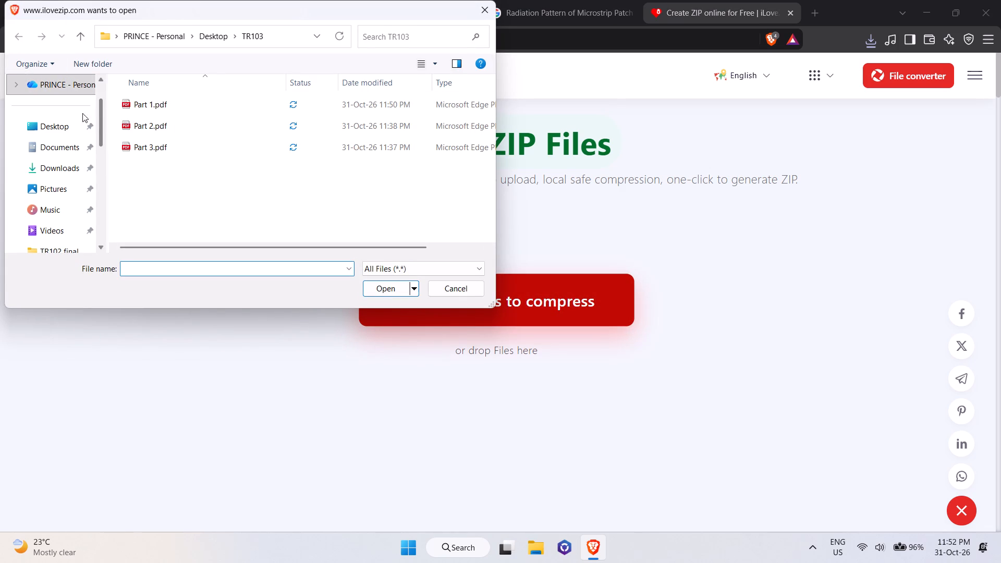
{"action": "left_click", "coordinate": [66, 121]}
{"action": "double_click", "coordinate": [162, 124]}
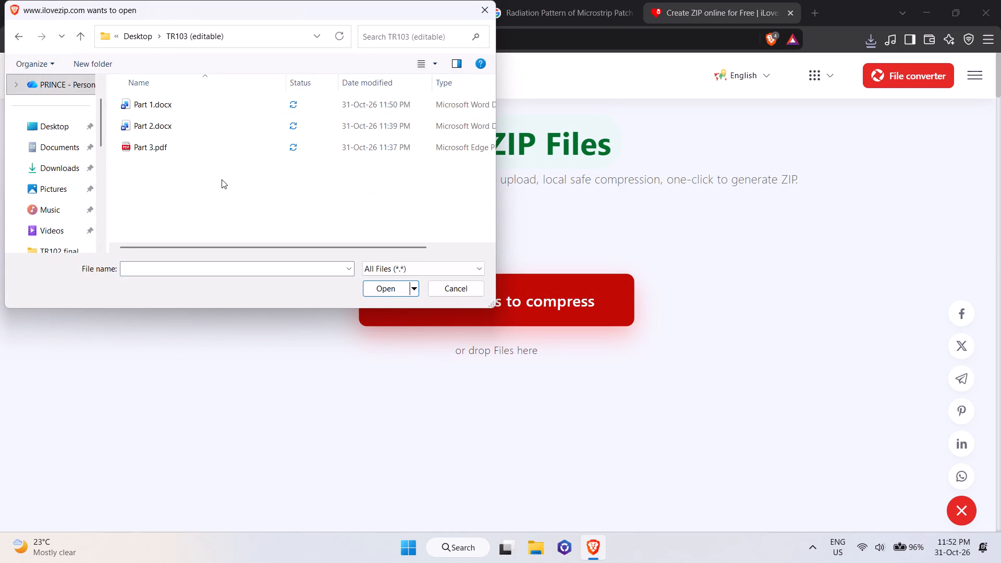
{"action": "key", "text": "ctrl+a"}
{"action": "left_click", "coordinate": [380, 292]}
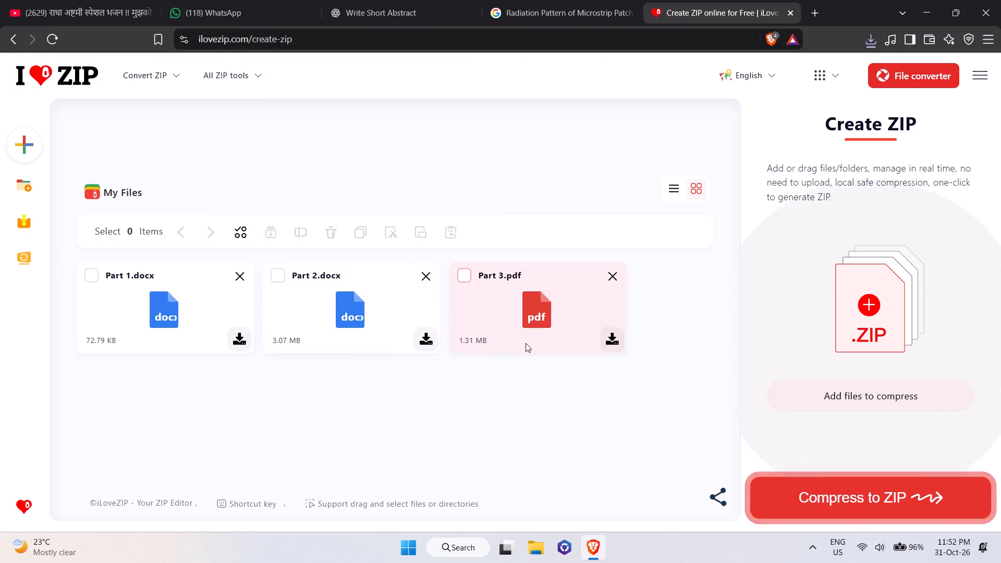
Compress the editable files to a ZIP and save it in Downloads as TR103(editable).
{"action": "left_click", "coordinate": [885, 509]}
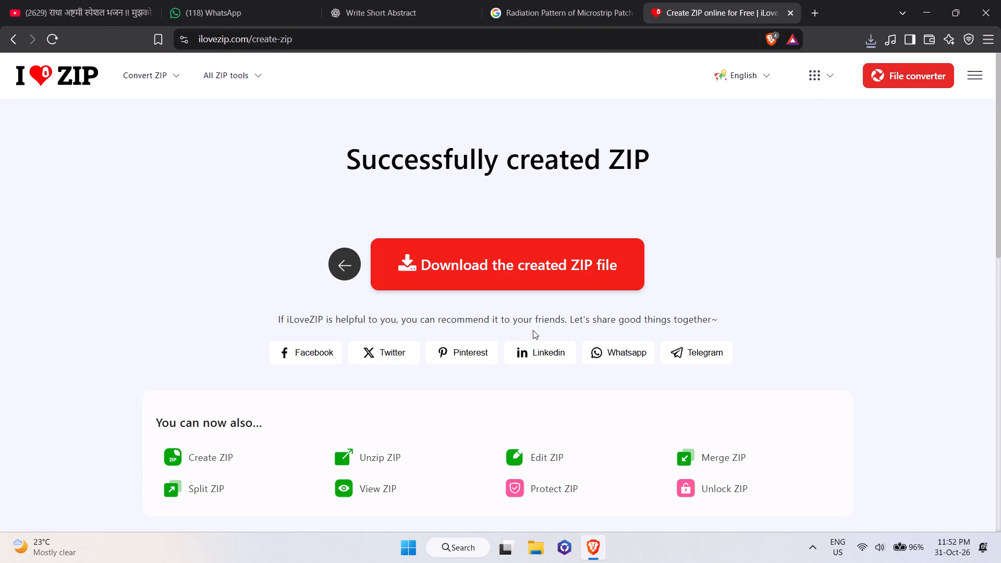
{"action": "left_click", "coordinate": [557, 244]}
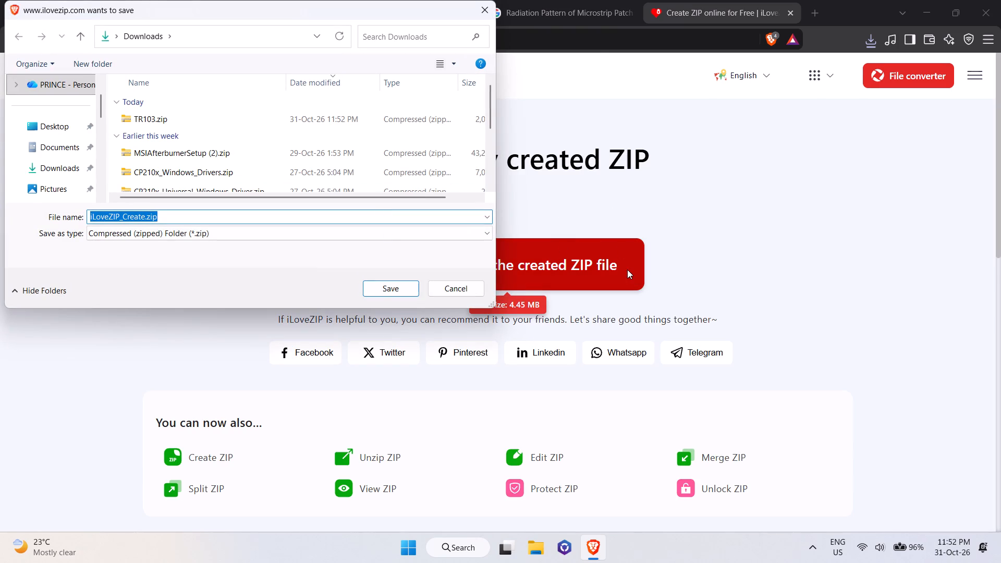
{"action": "type", "text": "TR103"}
{"action": "key", "text": "shift+parenright"}
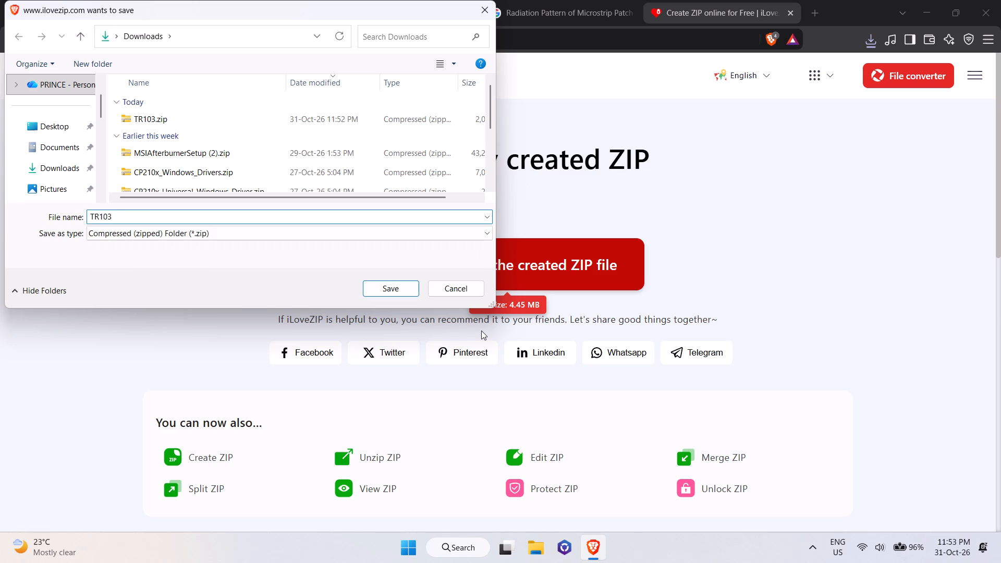
{"action": "key", "text": "BackSpace"}
{"action": "type", "text": "(editable)"}
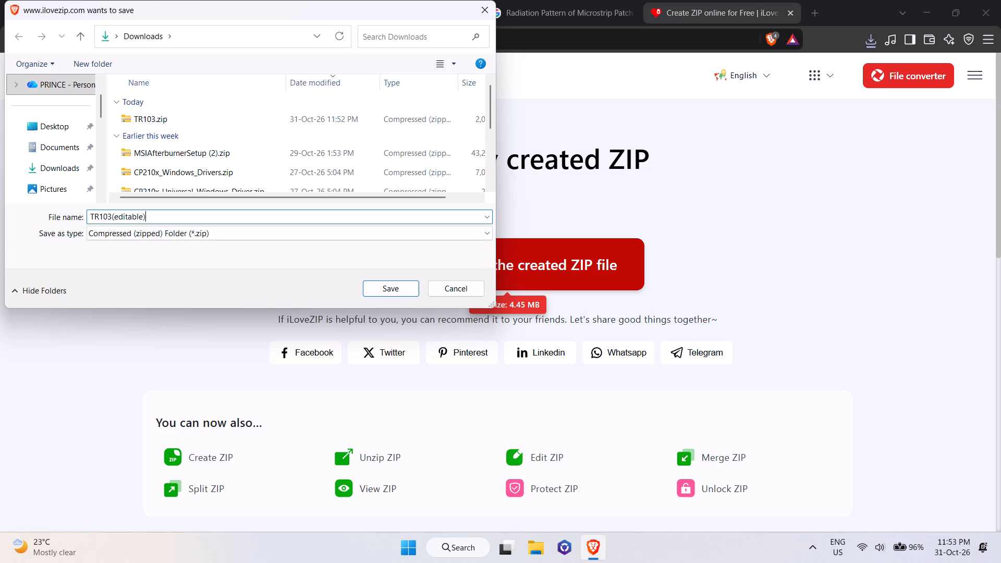
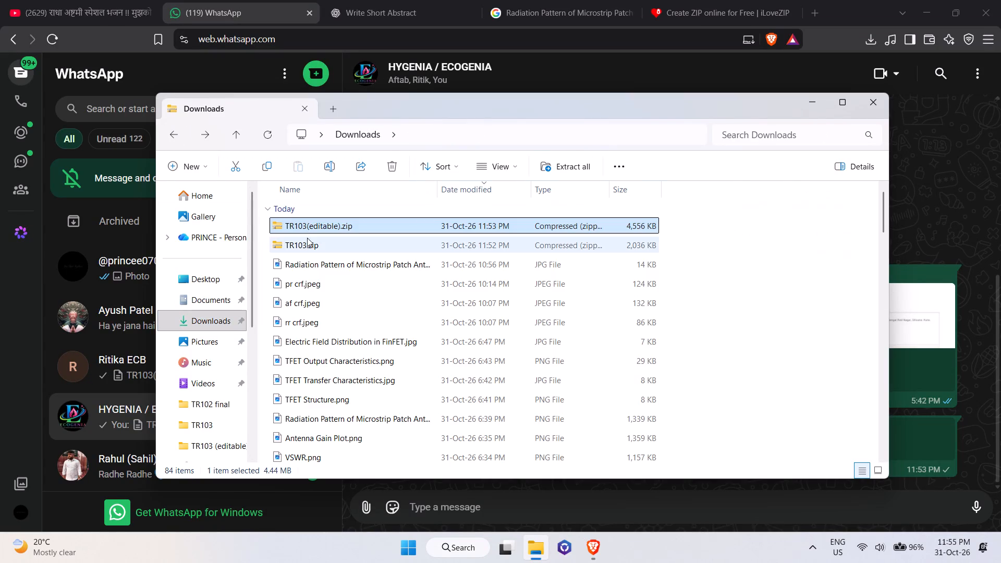
Open Part 2.pdf from inside TR103.zip in Downloads and look through its opening pages, including the training certificate.
{"action": "double_click", "coordinate": [307, 238]}
{"action": "double_click", "coordinate": [550, 235]}
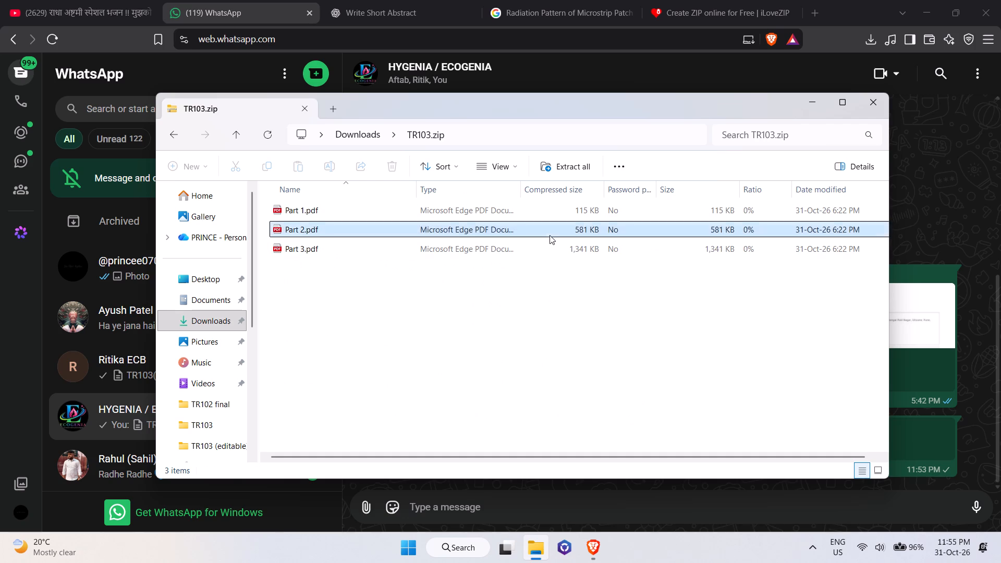
{"action": "scroll", "coordinate": [455, 235], "scroll_direction": "down", "scroll_amount": 20}
{"action": "scroll", "coordinate": [455, 235], "scroll_direction": "down", "scroll_amount": 8}
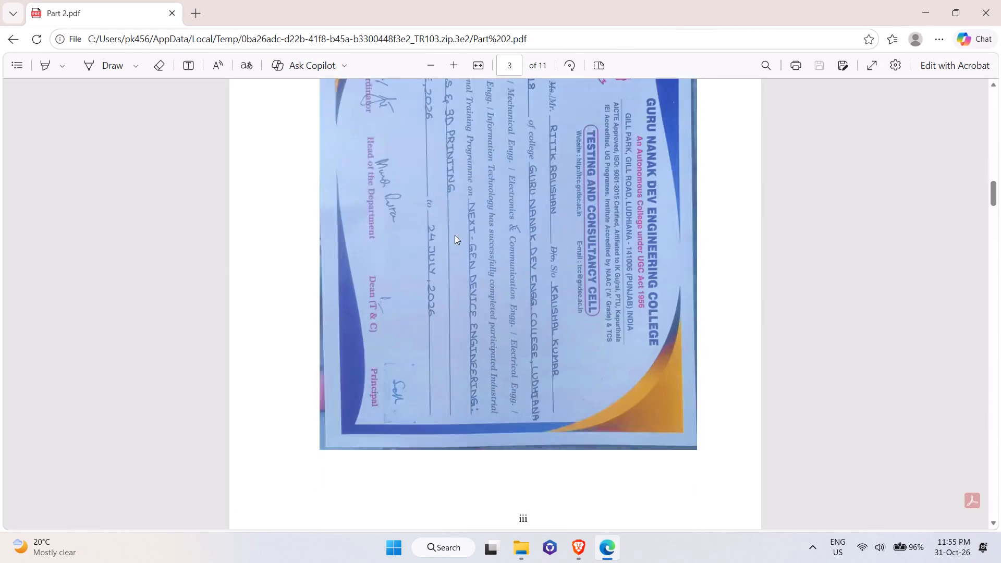
Finish checking the certificate pages of Part 2.pdf from TR103.zip, close it and return to Downloads.
{"action": "scroll", "coordinate": [455, 235], "scroll_direction": "down", "scroll_amount": 7}
{"action": "left_click", "coordinate": [1000, 0]}
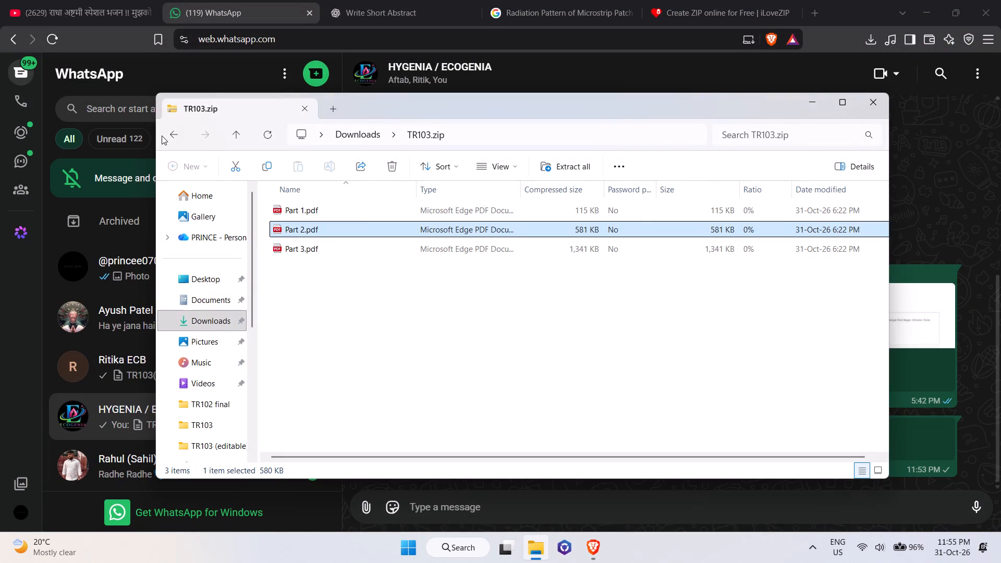
{"action": "left_click", "coordinate": [162, 136]}
{"action": "left_click", "coordinate": [168, 130]}
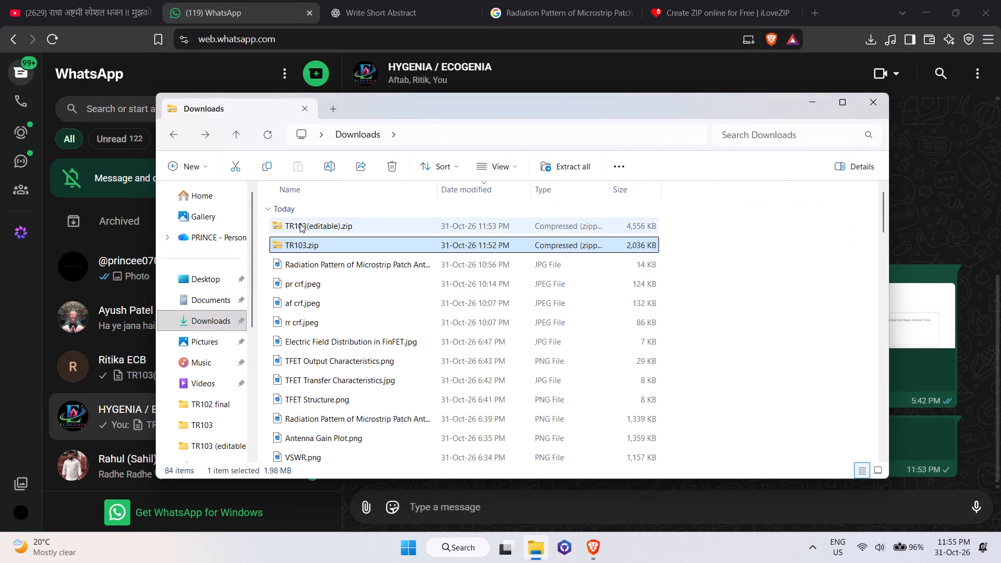
Open Part 2.docx from TR103(editable).zip, check its certificate and acknowledgement pages, close it and go back to Downloads.
{"action": "double_click", "coordinate": [301, 223]}
{"action": "left_click", "coordinate": [294, 220]}
{"action": "double_click", "coordinate": [291, 230]}
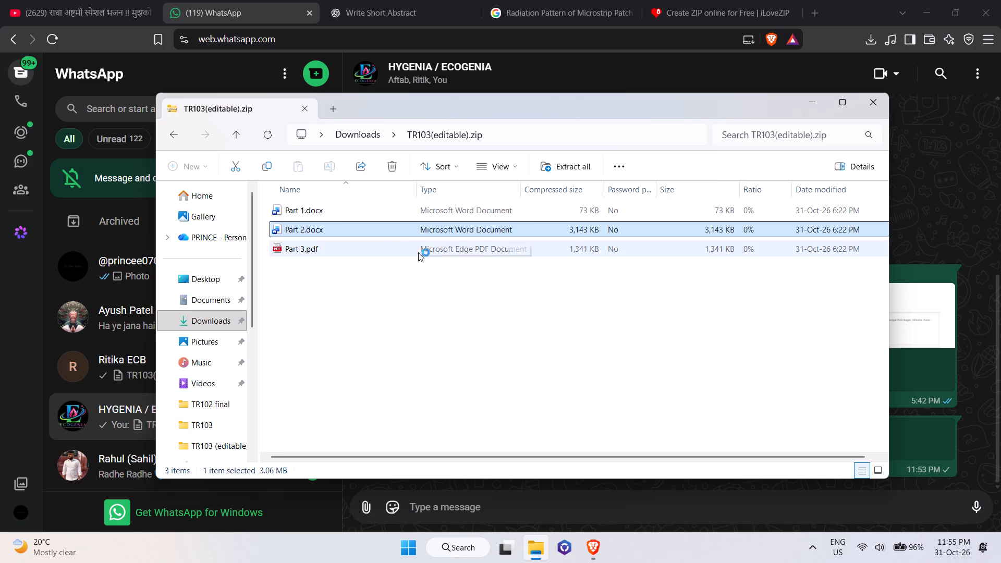
{"action": "scroll", "coordinate": [450, 255], "scroll_direction": "down", "scroll_amount": 7}
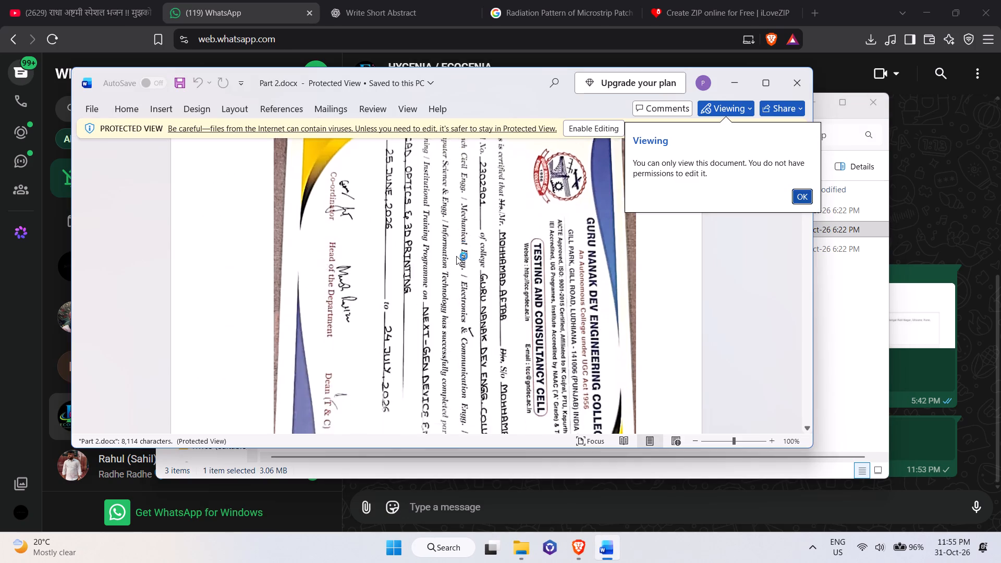
{"action": "scroll", "coordinate": [456, 256], "scroll_direction": "down", "scroll_amount": 20}
{"action": "scroll", "coordinate": [456, 256], "scroll_direction": "down", "scroll_amount": 19}
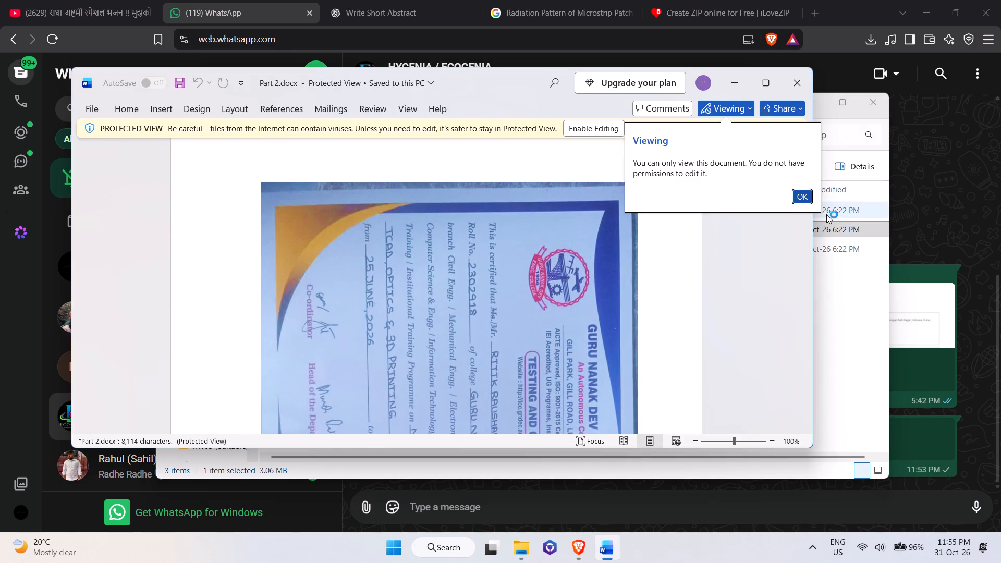
{"action": "left_click", "coordinate": [800, 200]}
{"action": "scroll", "coordinate": [377, 244], "scroll_direction": "down", "scroll_amount": 16}
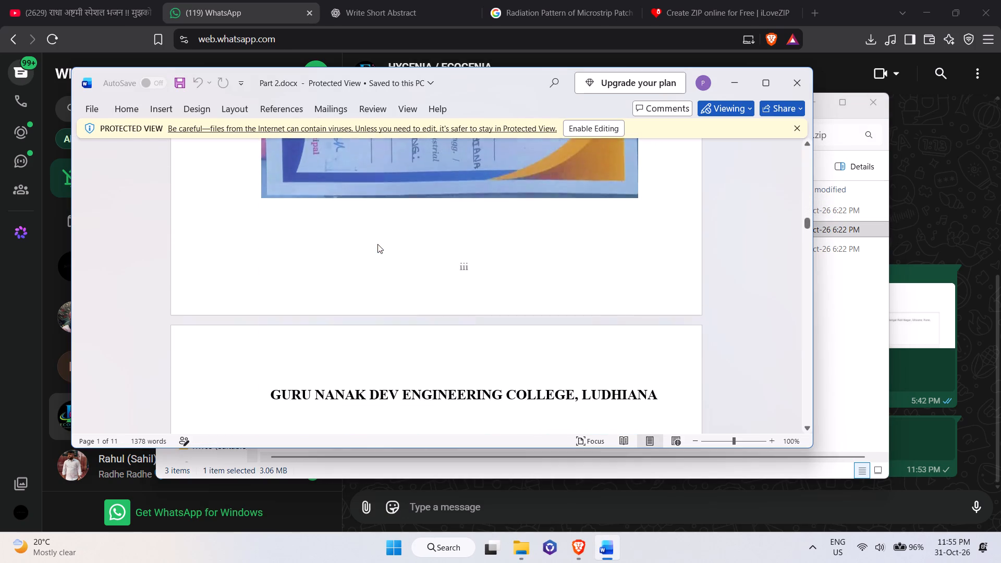
{"action": "scroll", "coordinate": [377, 244], "scroll_direction": "down", "scroll_amount": 20}
{"action": "scroll", "coordinate": [377, 244], "scroll_direction": "down", "scroll_amount": 20}
{"action": "scroll", "coordinate": [377, 244], "scroll_direction": "down", "scroll_amount": 11}
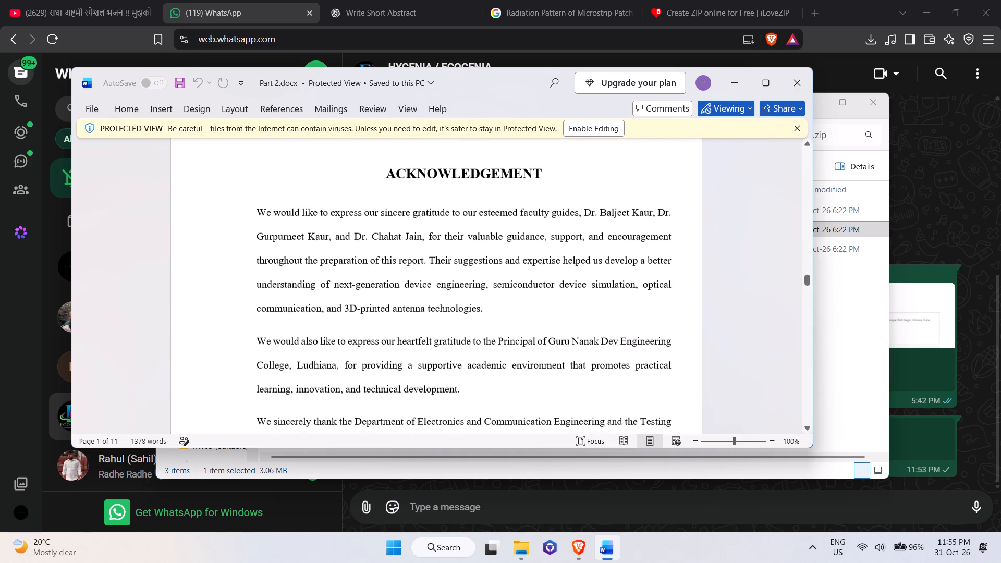
{"action": "left_click", "coordinate": [808, 78]}
{"action": "scroll", "coordinate": [479, 277], "scroll_direction": "down", "scroll_amount": 4}
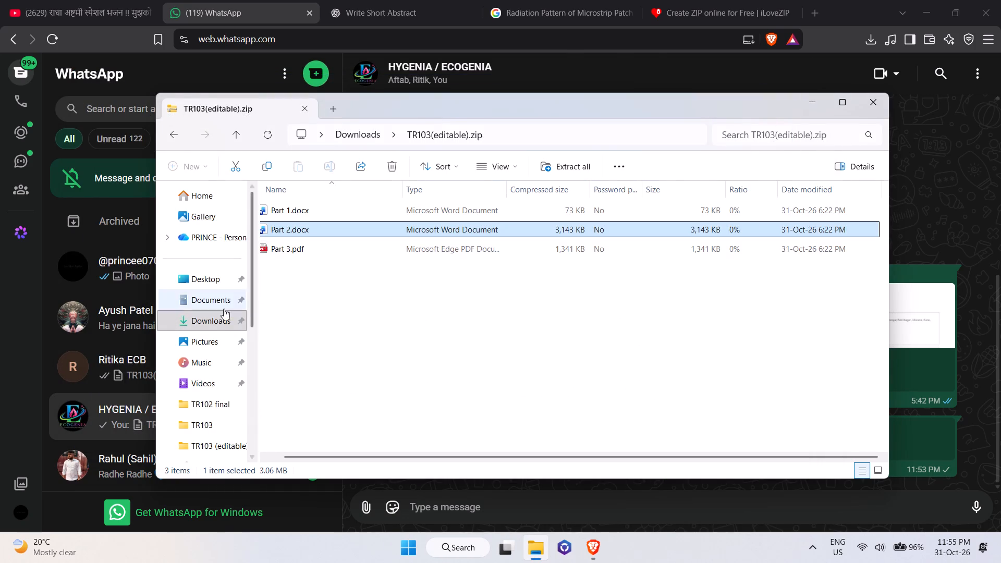
{"action": "left_click", "coordinate": [217, 317]}
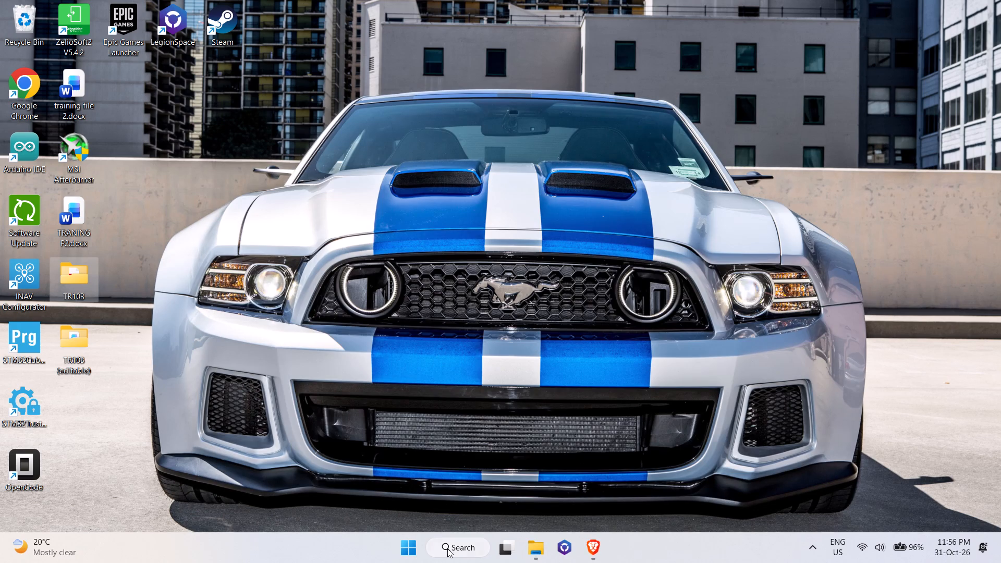
Find and launch NVIDIA Control Panel and maximize its window.
{"action": "left_click", "coordinate": [447, 548]}
{"action": "key", "text": "n"}
{"action": "key", "text": "v"}
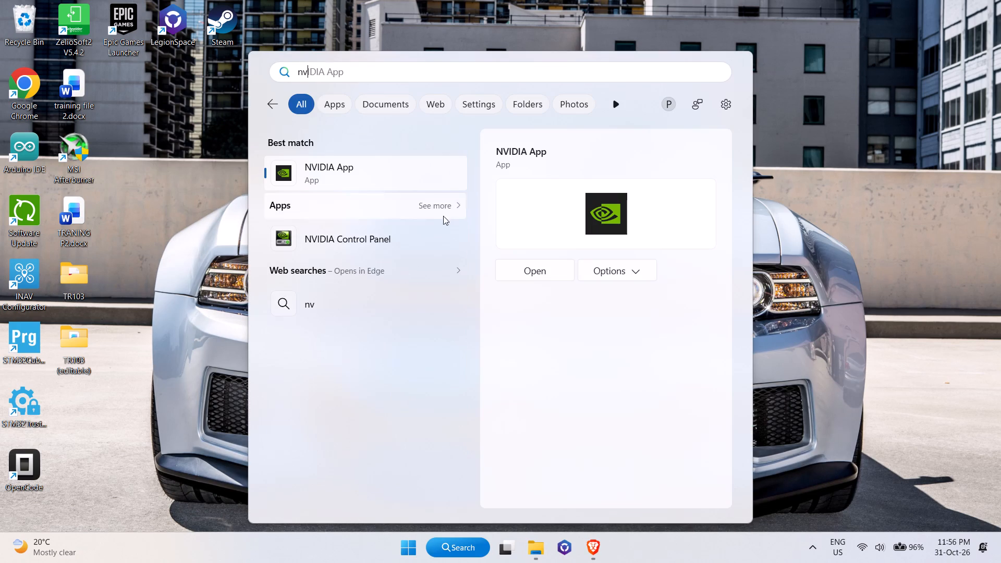
{"action": "left_click", "coordinate": [371, 244]}
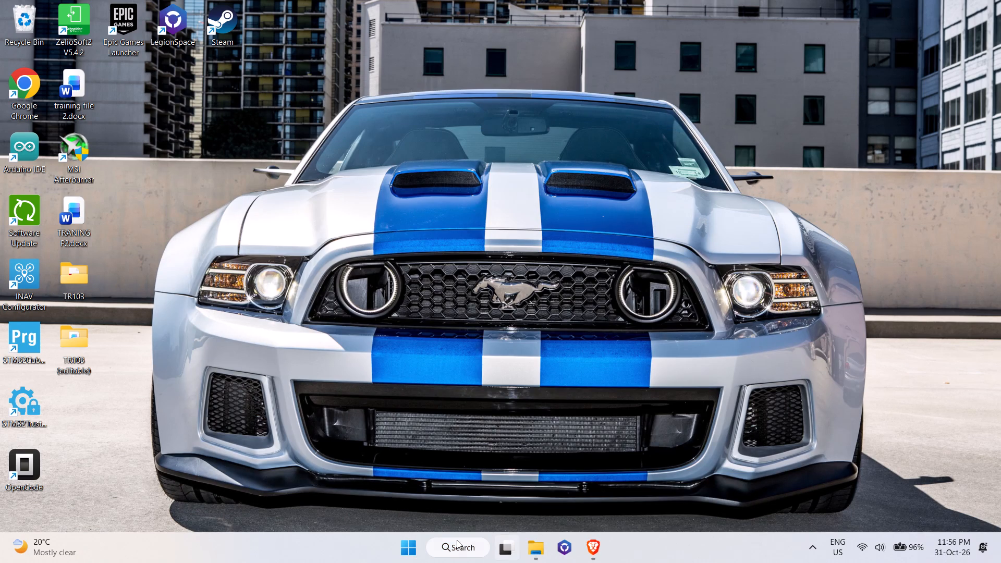
{"action": "left_click", "coordinate": [448, 550]}
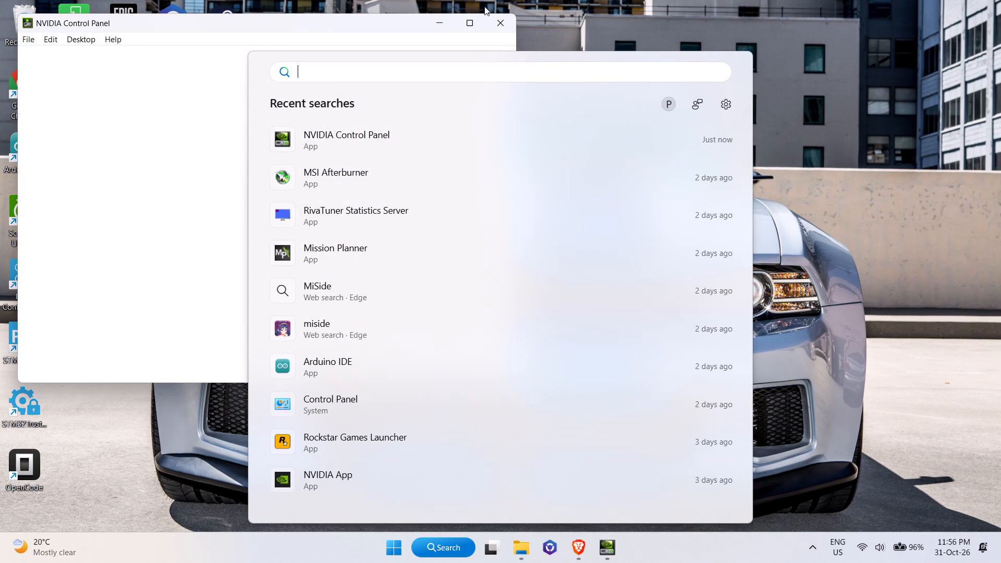
{"action": "left_click", "coordinate": [466, 27]}
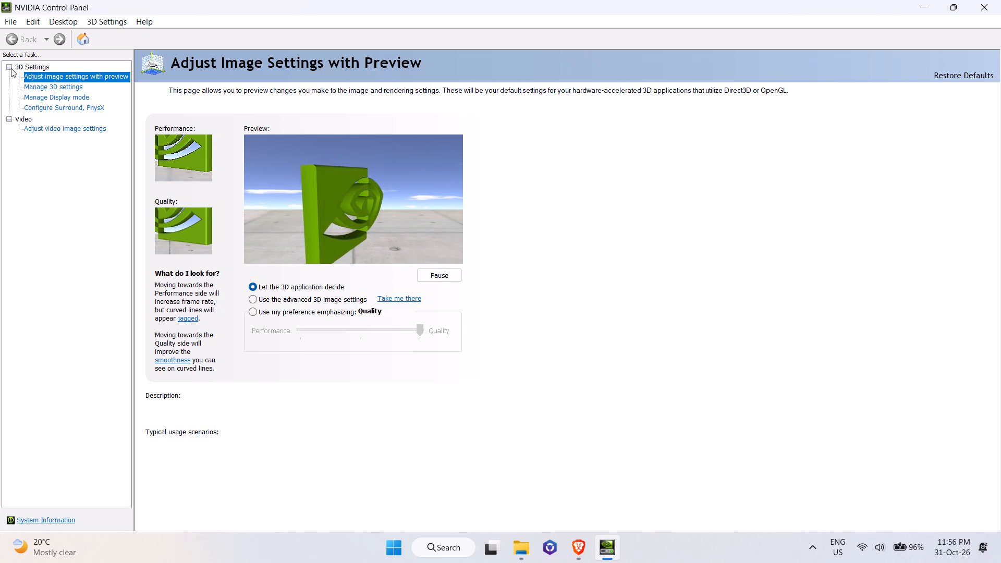
Look through the Manage Display mode, Configure Surround, PhysX and Adjust video image settings pages.
{"action": "left_click", "coordinate": [41, 83]}
{"action": "left_click", "coordinate": [51, 97]}
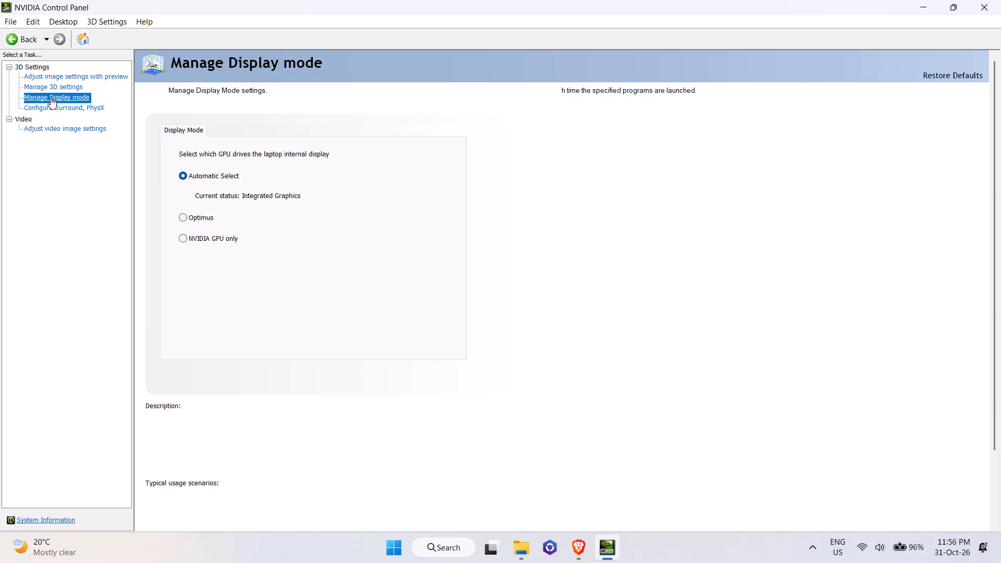
{"action": "left_click", "coordinate": [51, 100]}
{"action": "left_click", "coordinate": [51, 103]}
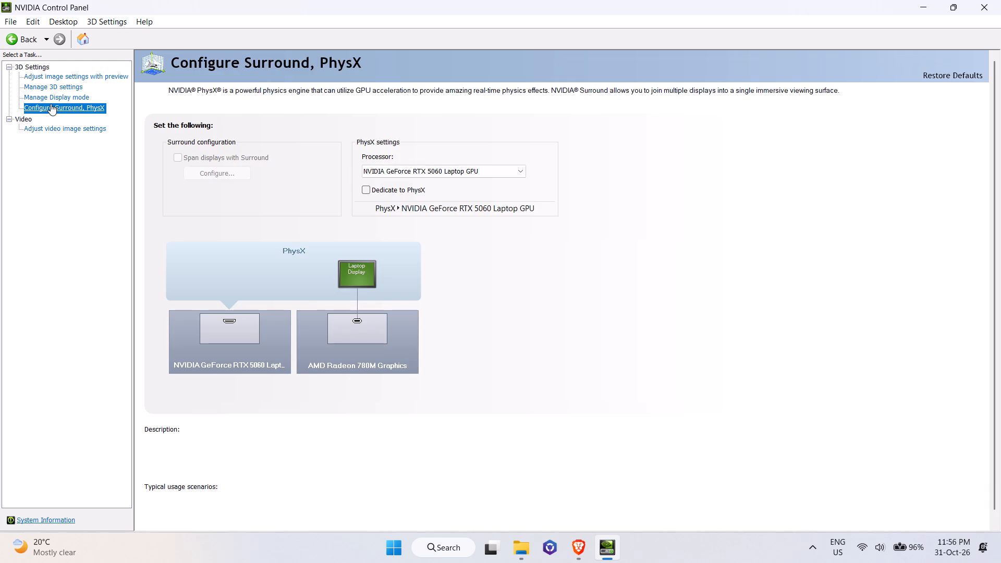
{"action": "left_click", "coordinate": [50, 126]}
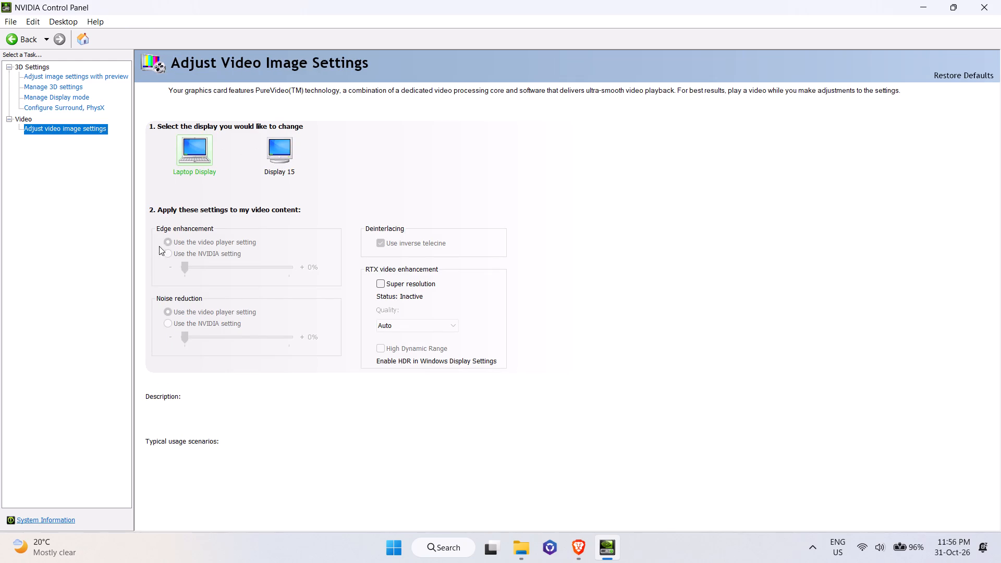
Examine the graphics card details in System Information and close that window.
{"action": "left_click", "coordinate": [48, 516]}
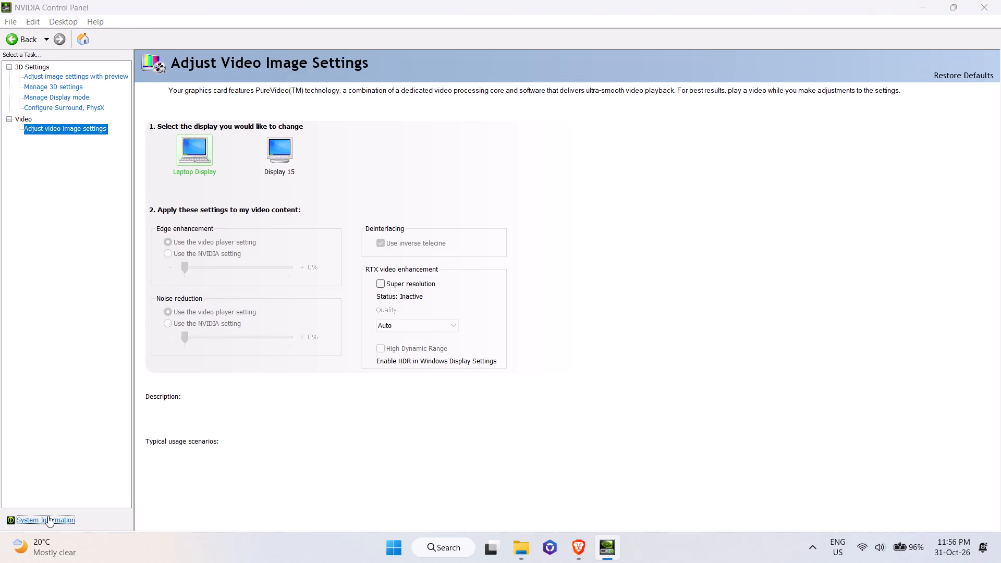
{"action": "left_click", "coordinate": [45, 520]}
{"action": "scroll", "coordinate": [591, 236], "scroll_direction": "down", "scroll_amount": 5}
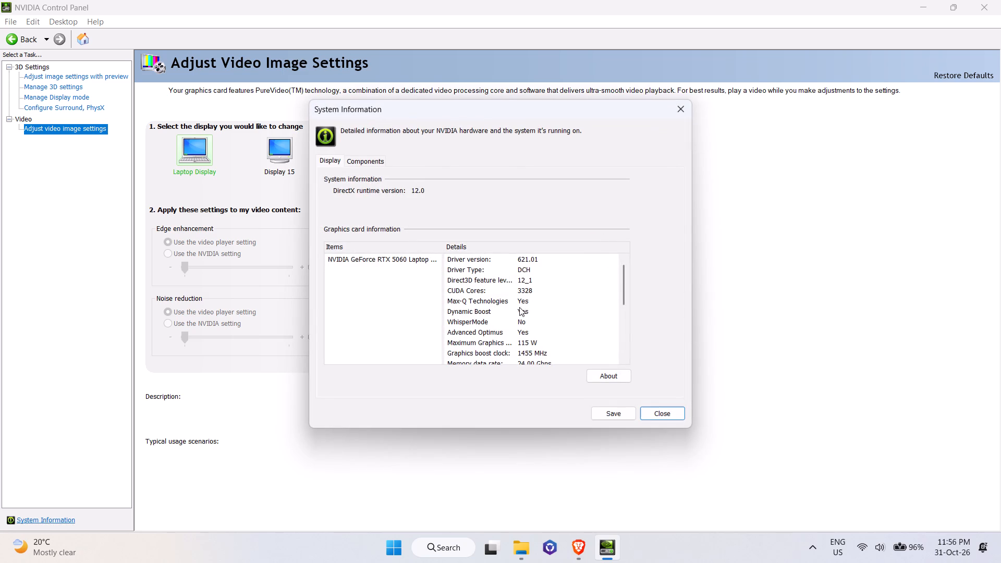
{"action": "scroll", "coordinate": [518, 309], "scroll_direction": "down", "scroll_amount": 5}
{"action": "left_click", "coordinate": [681, 102]}
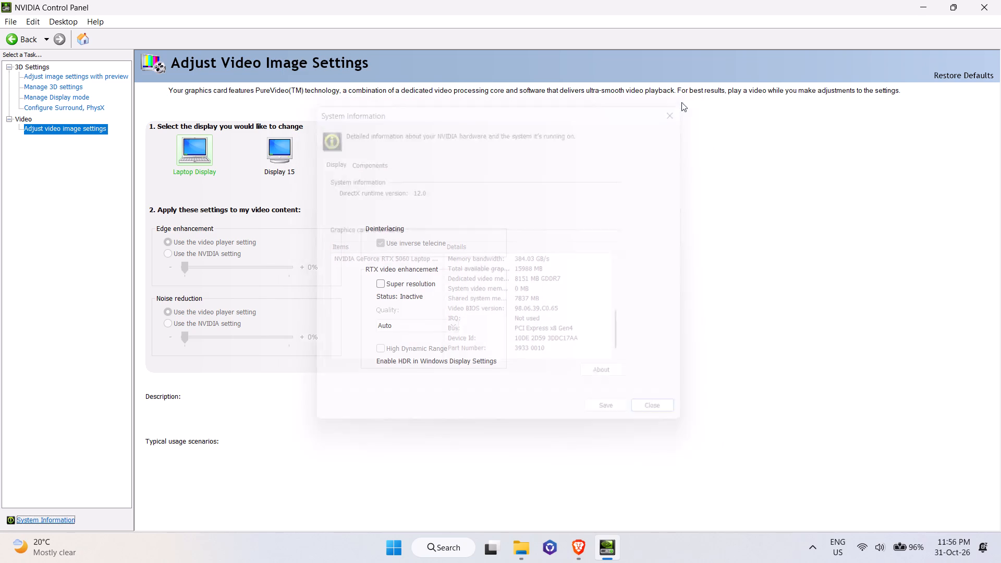
{"action": "scroll", "coordinate": [61, 212], "scroll_direction": "up", "scroll_amount": 5}
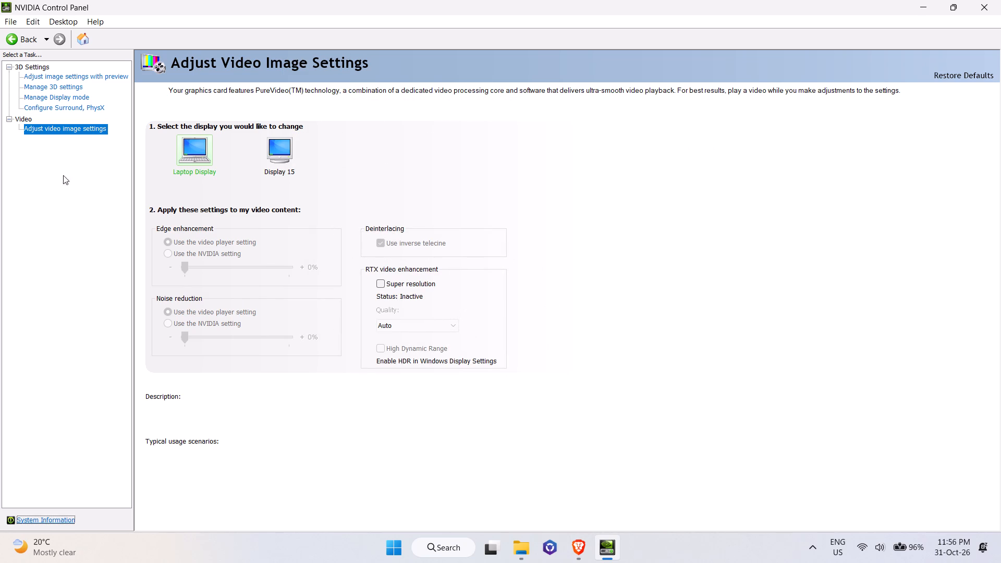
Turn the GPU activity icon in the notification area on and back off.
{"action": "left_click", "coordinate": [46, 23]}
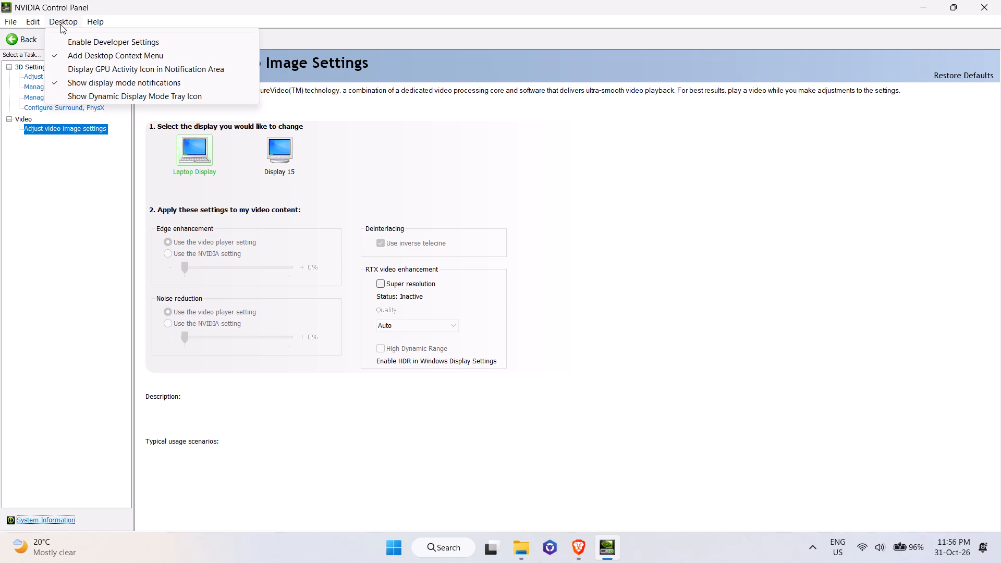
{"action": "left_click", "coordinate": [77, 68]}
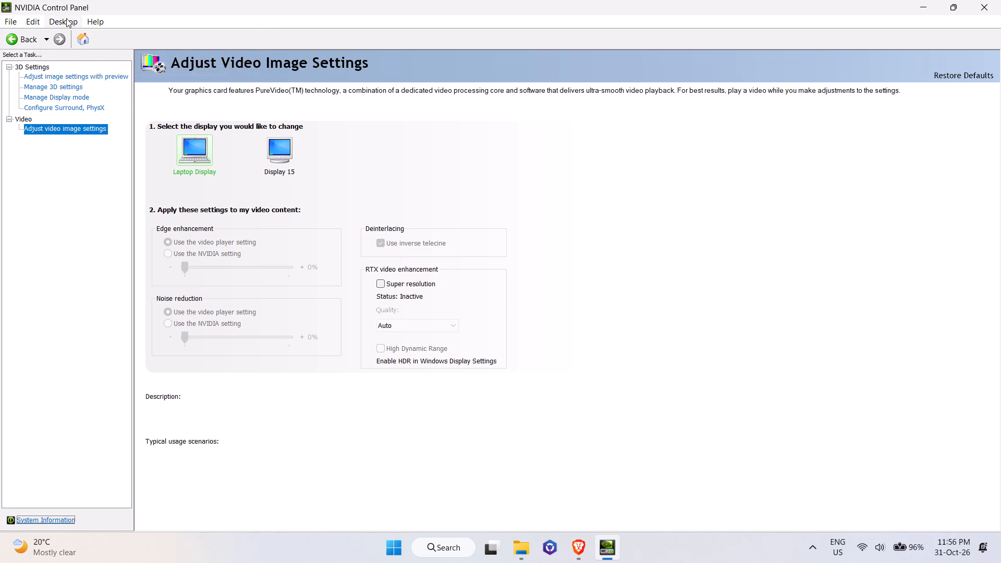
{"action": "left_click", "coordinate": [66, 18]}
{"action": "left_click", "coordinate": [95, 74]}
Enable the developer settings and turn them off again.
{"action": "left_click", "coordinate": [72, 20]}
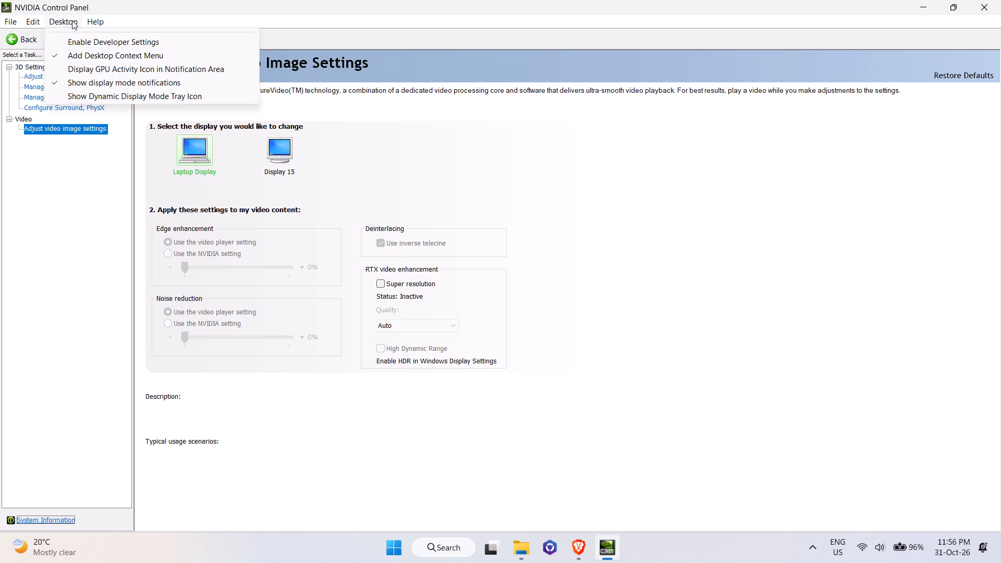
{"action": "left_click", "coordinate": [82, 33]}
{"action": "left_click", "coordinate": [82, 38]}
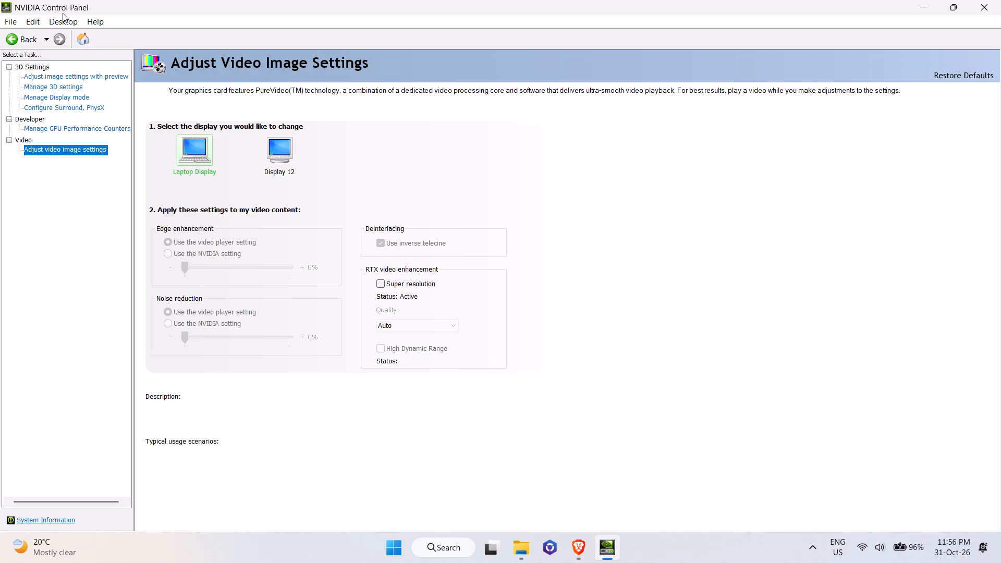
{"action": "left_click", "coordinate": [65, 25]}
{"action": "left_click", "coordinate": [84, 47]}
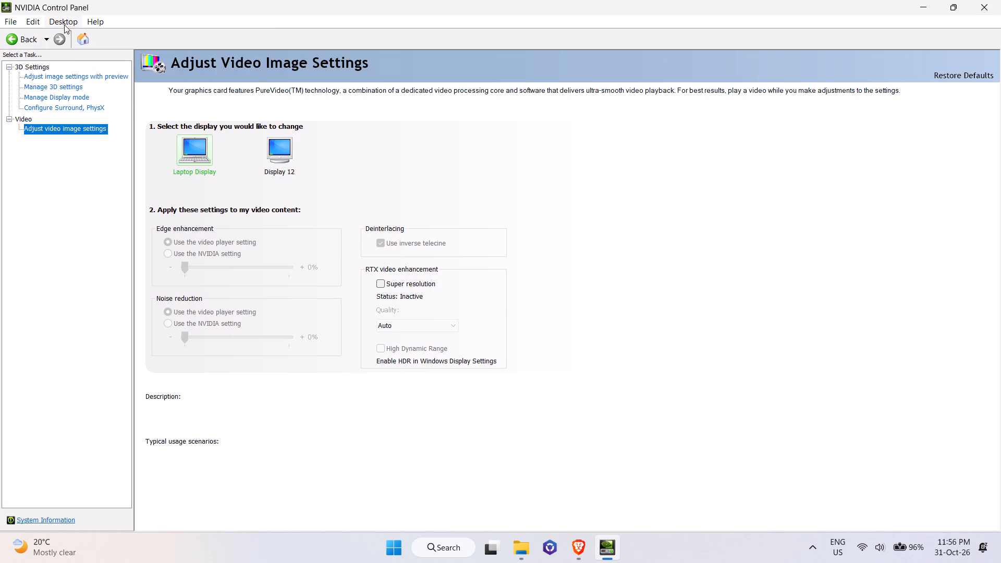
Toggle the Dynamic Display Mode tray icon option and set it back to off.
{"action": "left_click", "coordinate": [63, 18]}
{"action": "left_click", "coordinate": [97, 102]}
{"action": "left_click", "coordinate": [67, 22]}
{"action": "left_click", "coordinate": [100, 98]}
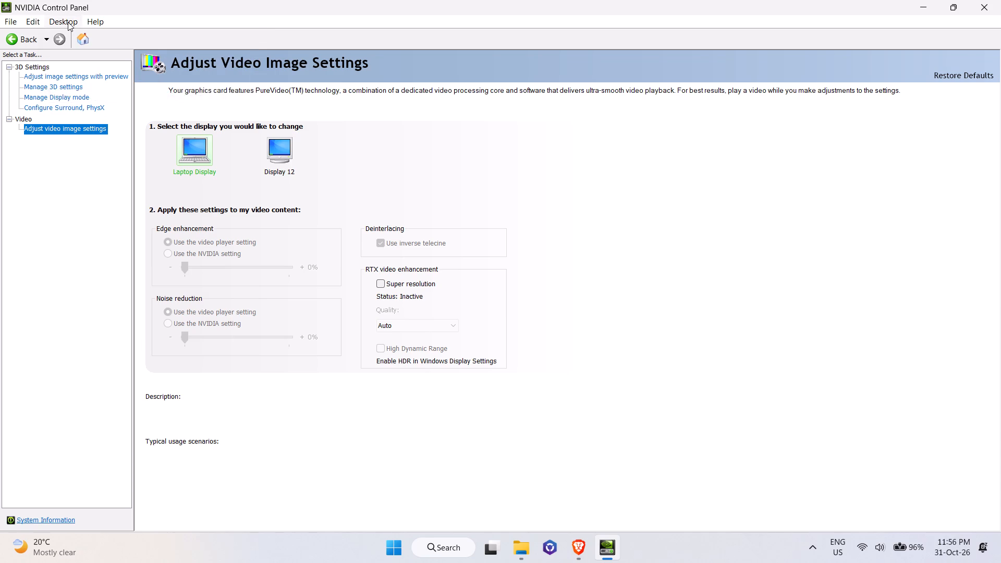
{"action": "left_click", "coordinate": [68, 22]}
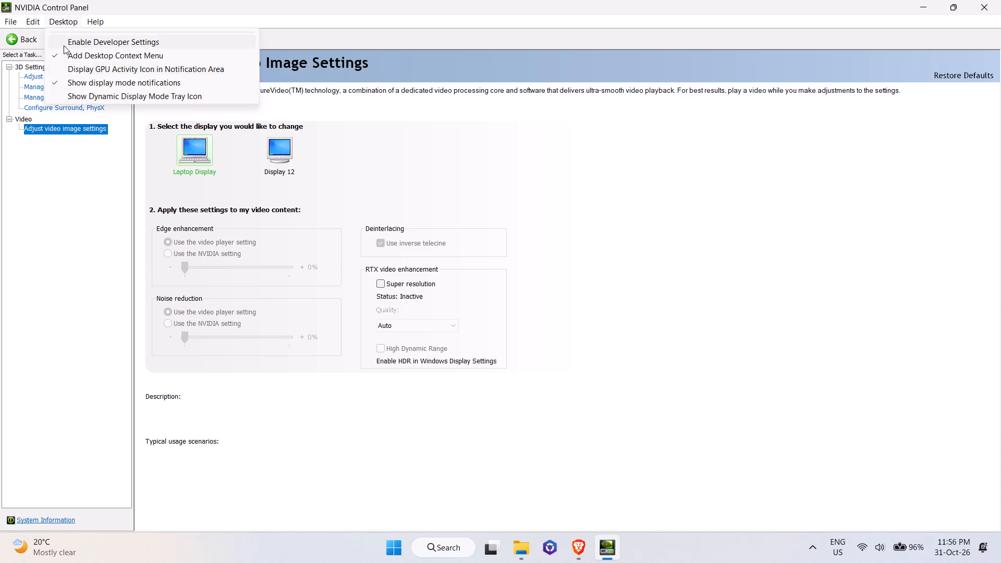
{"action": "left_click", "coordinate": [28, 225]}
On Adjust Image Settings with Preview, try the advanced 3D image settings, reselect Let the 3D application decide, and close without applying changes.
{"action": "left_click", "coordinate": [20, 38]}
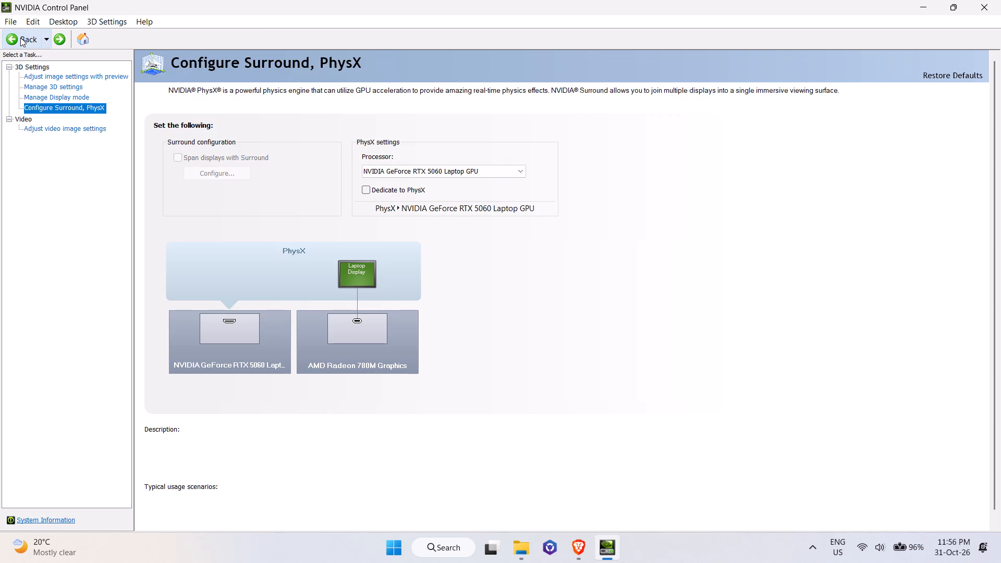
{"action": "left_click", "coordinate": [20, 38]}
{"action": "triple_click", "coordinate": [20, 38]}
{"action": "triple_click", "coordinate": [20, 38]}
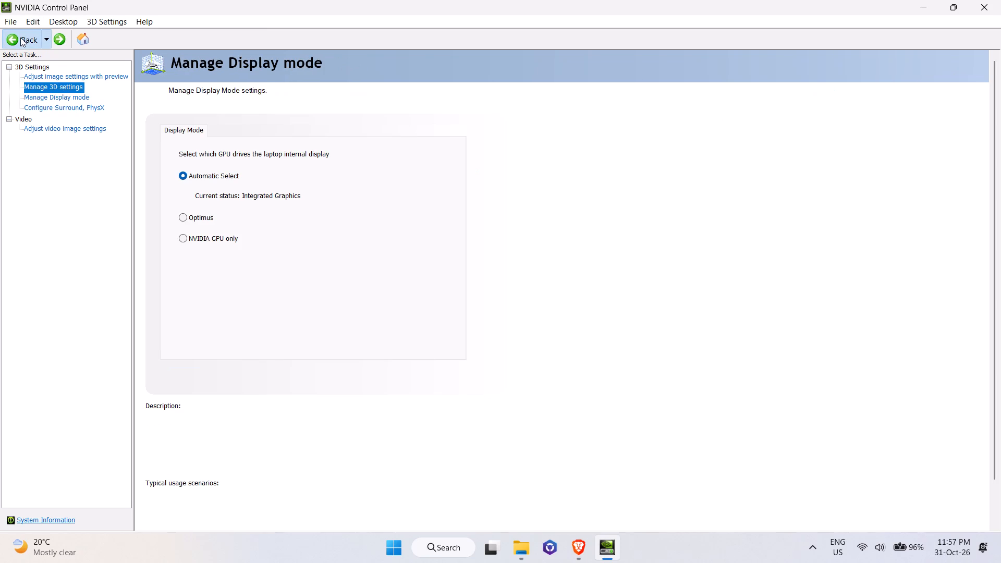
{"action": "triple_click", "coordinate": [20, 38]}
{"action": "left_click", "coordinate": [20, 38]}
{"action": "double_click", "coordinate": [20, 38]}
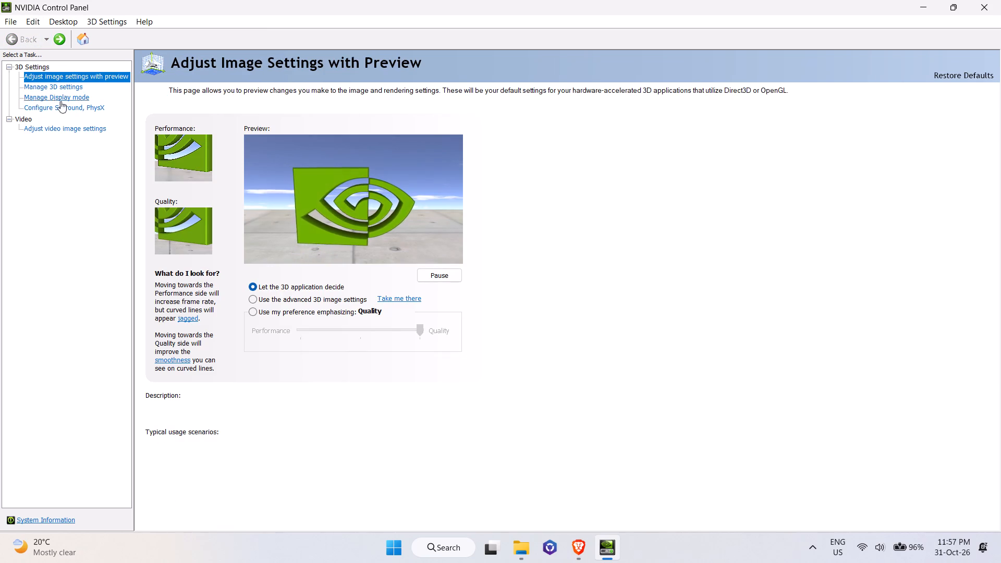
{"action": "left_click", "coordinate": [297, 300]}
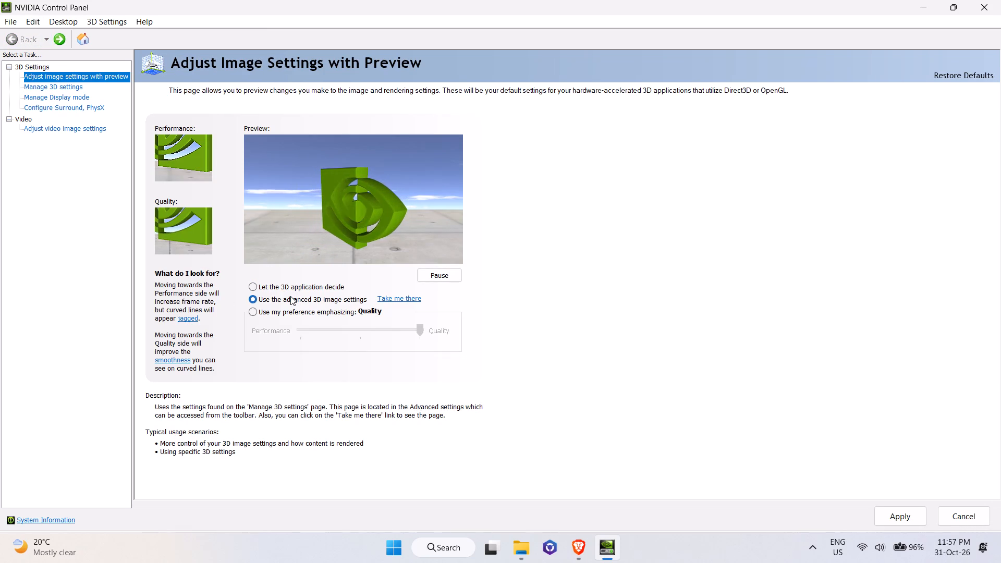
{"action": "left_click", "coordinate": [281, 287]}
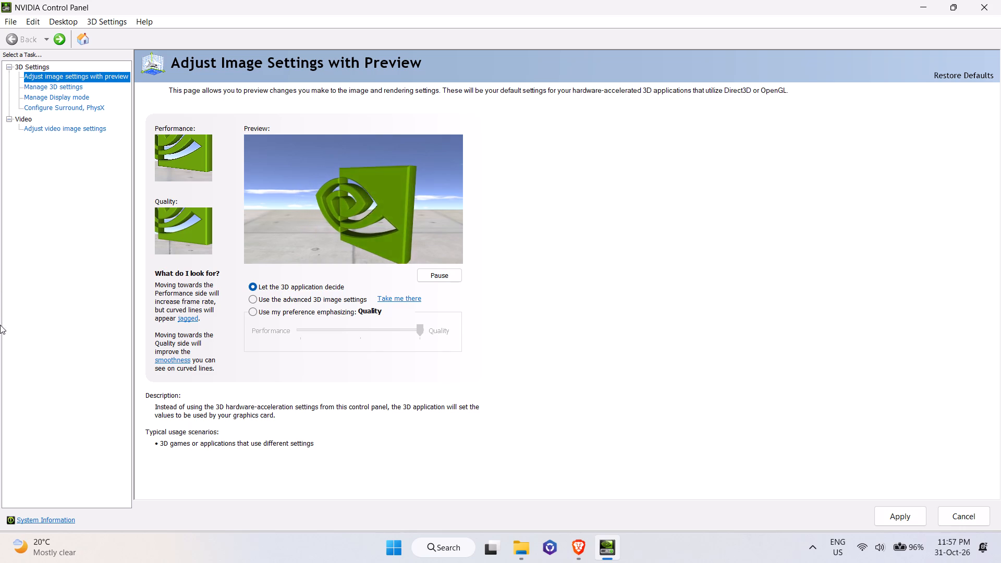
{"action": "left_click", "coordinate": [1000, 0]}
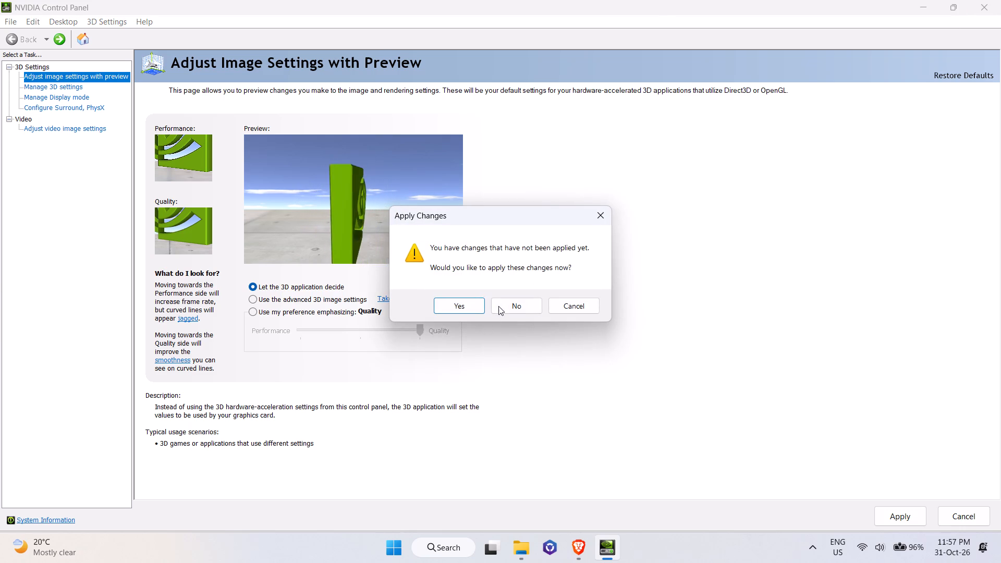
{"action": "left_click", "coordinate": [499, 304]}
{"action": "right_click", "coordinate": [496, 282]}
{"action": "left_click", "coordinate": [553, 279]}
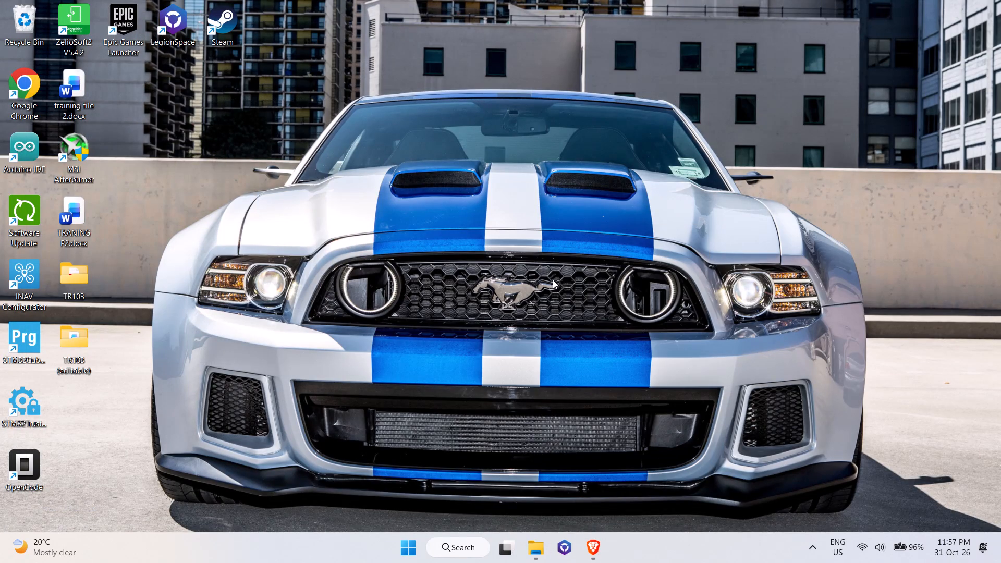